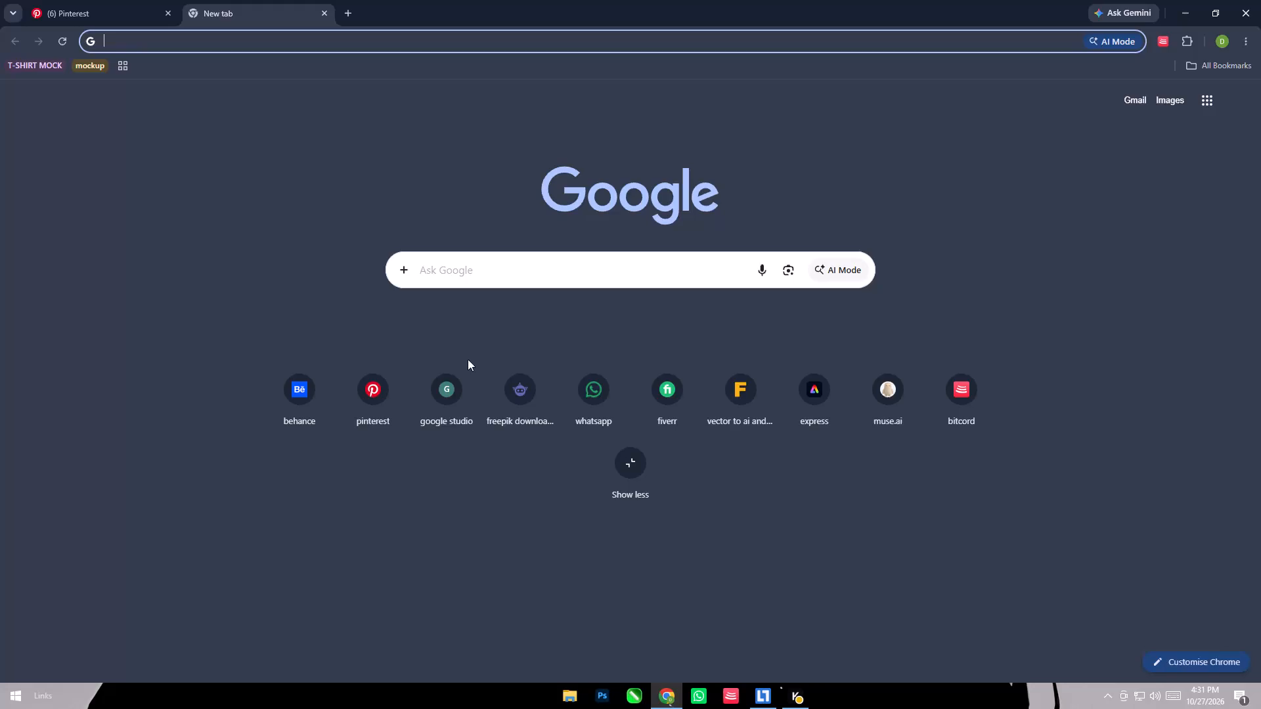
Switch to Photoshop and open the recent t-shirt mockup file 4242.psd.
double_click(608, 694)
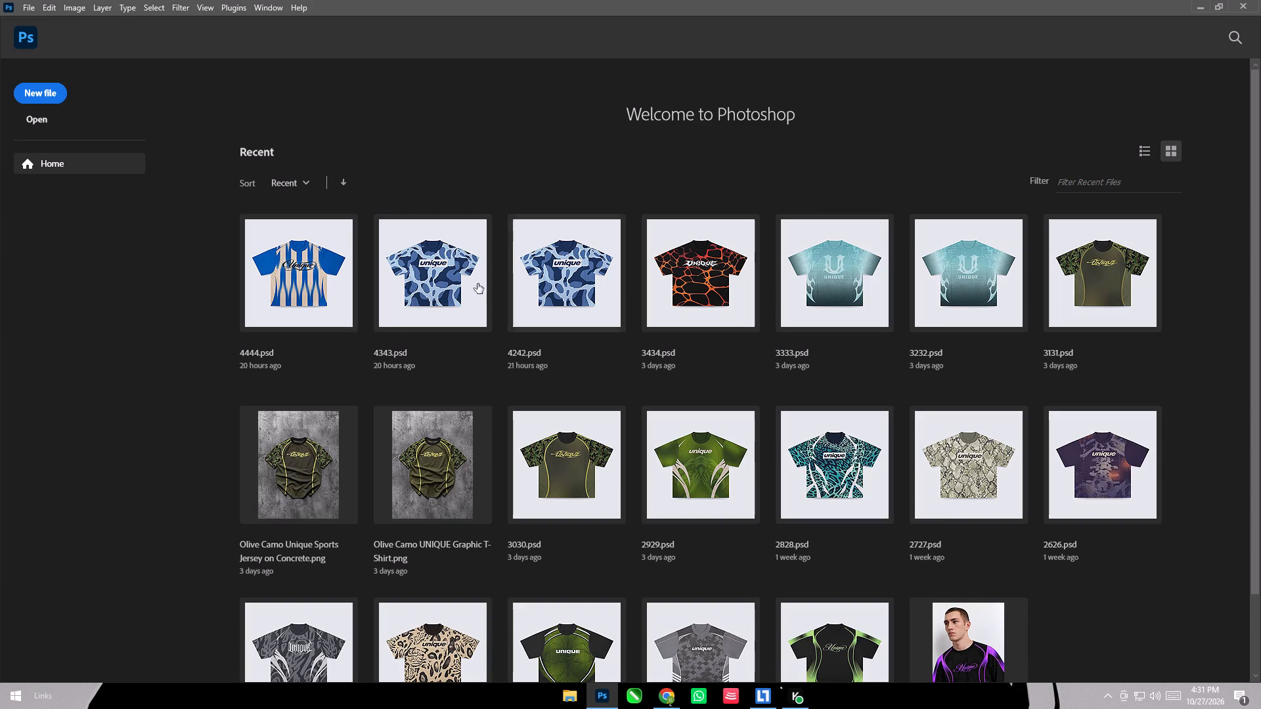
double_click(602, 312)
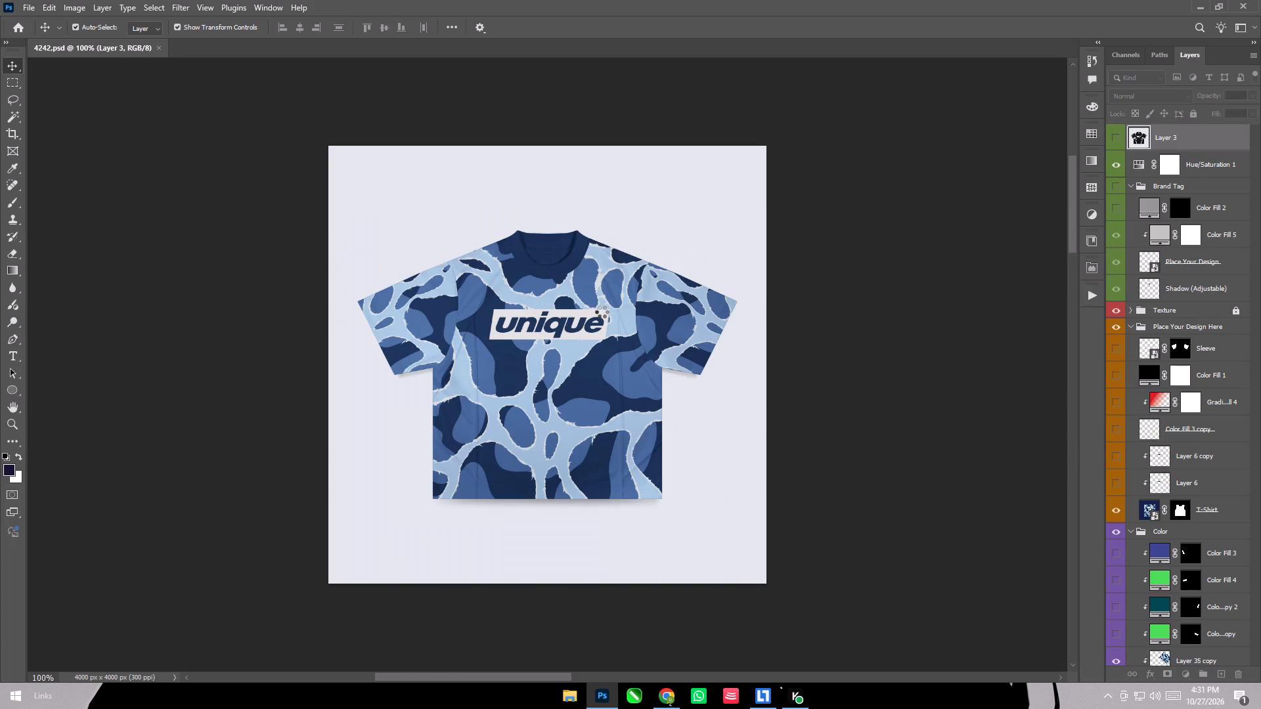
Open the T-Shirt smart object, check its artwork with Layer 36 hidden and shown, and return to the 4242.psd mockup.
double_click(1154, 514)
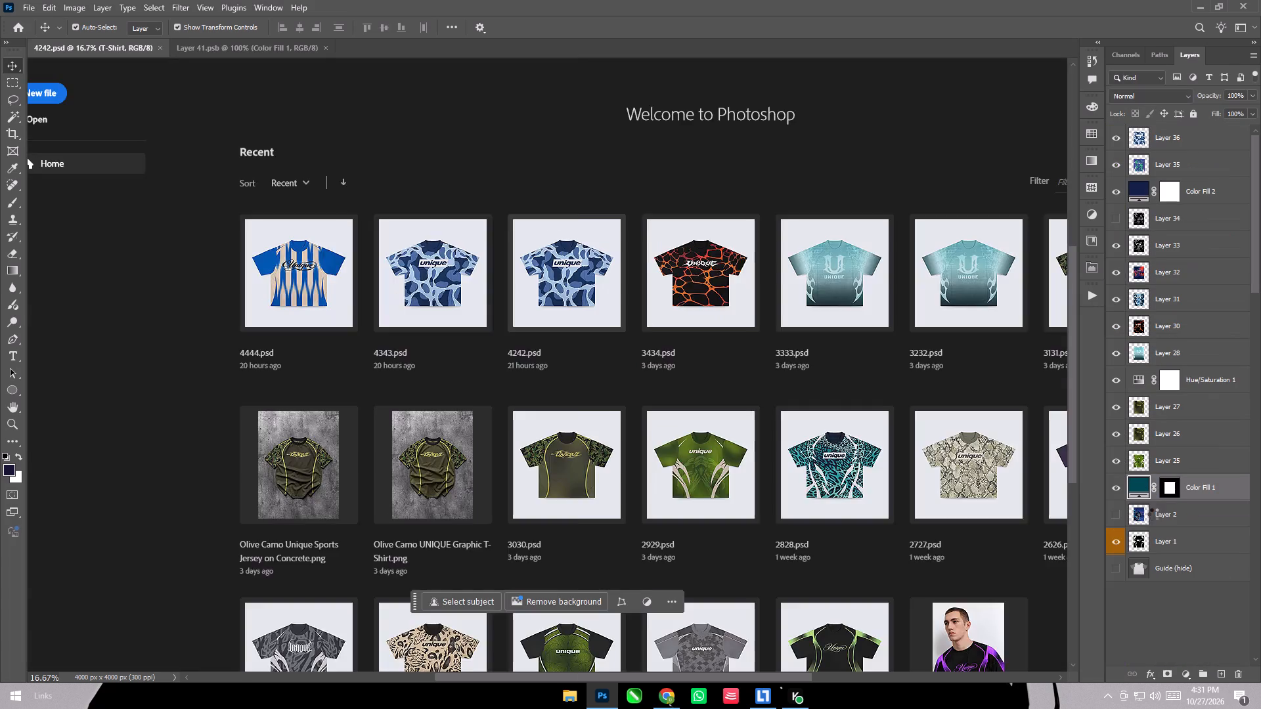
left_click(1118, 138)
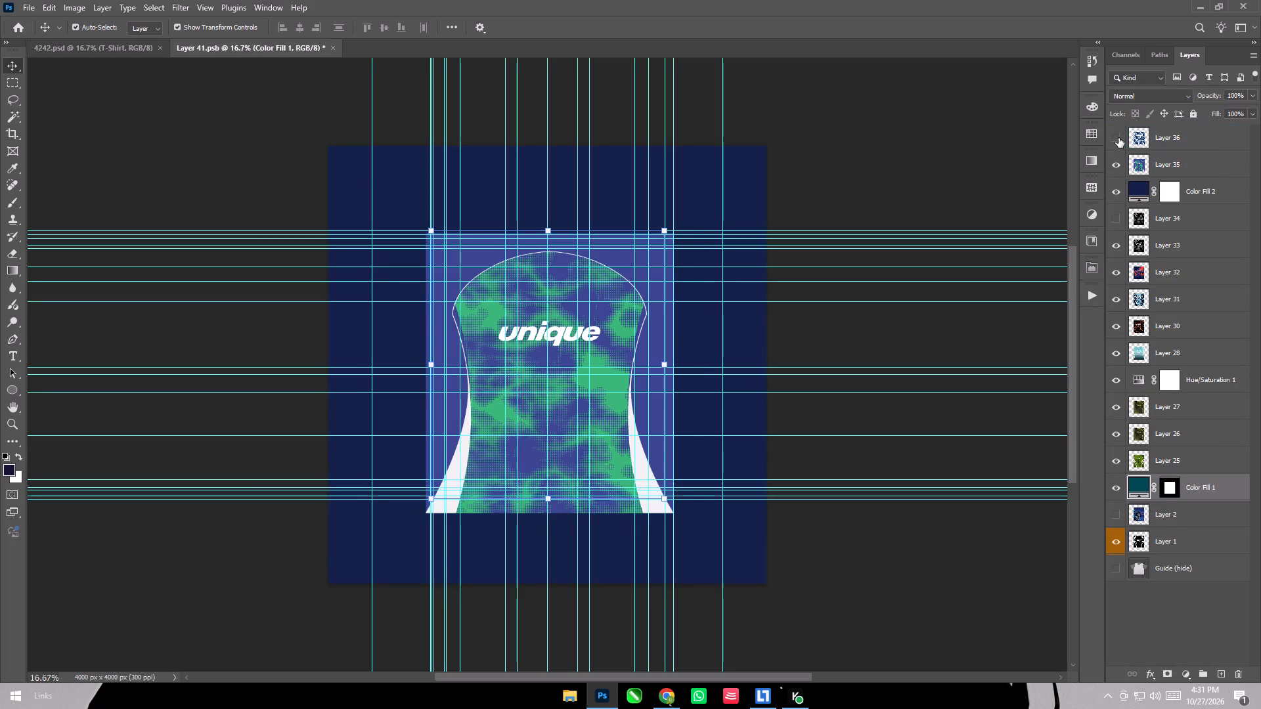
left_click(1118, 138)
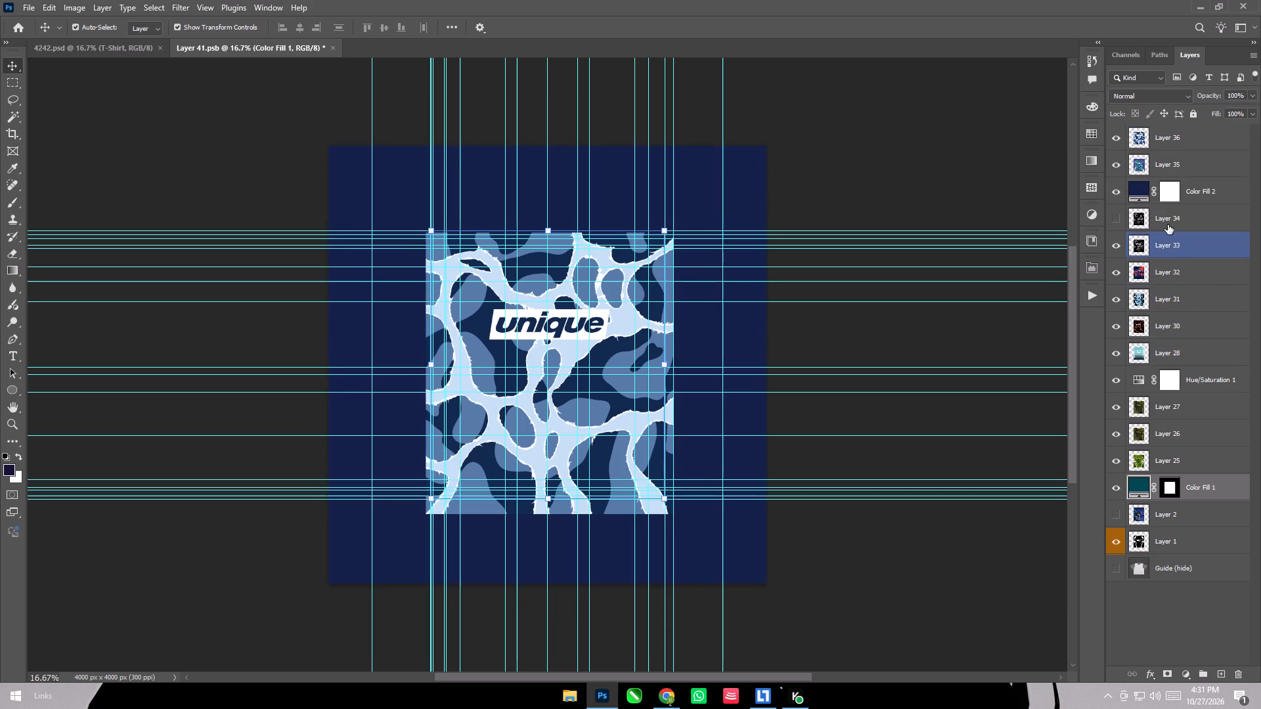
left_click(128, 50)
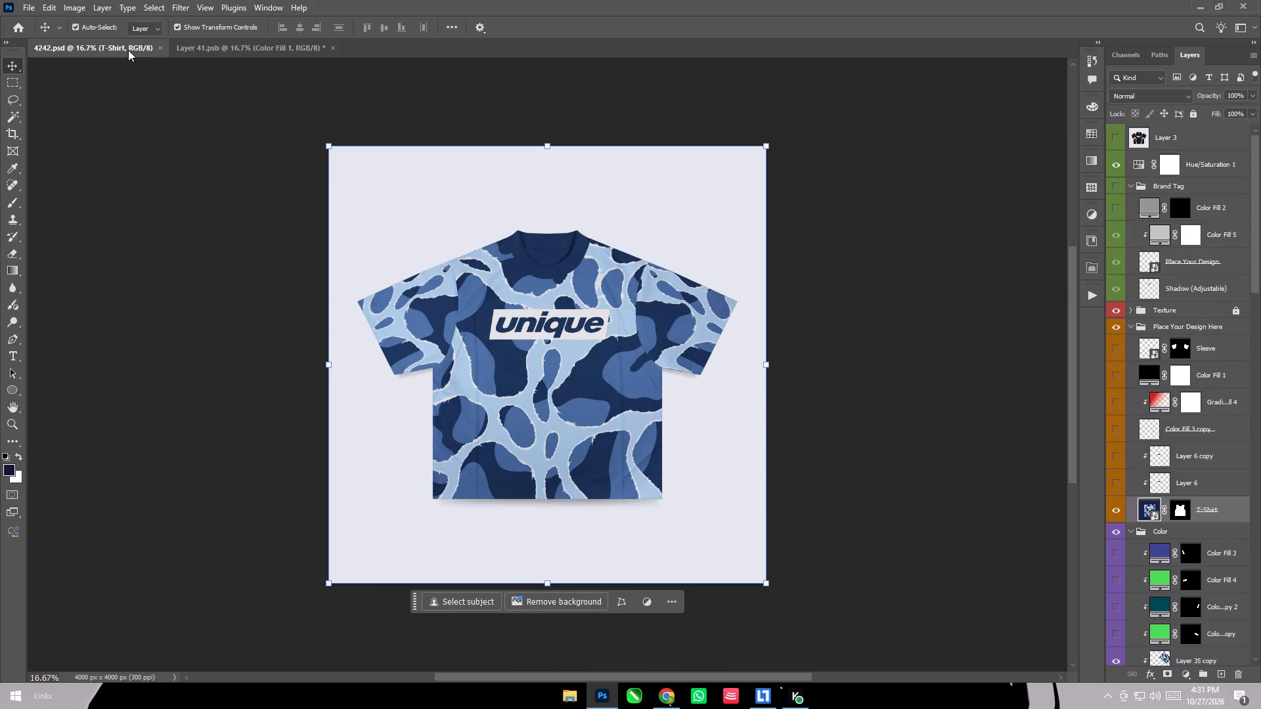
Launch CorelDRAW.
double_click(640, 695)
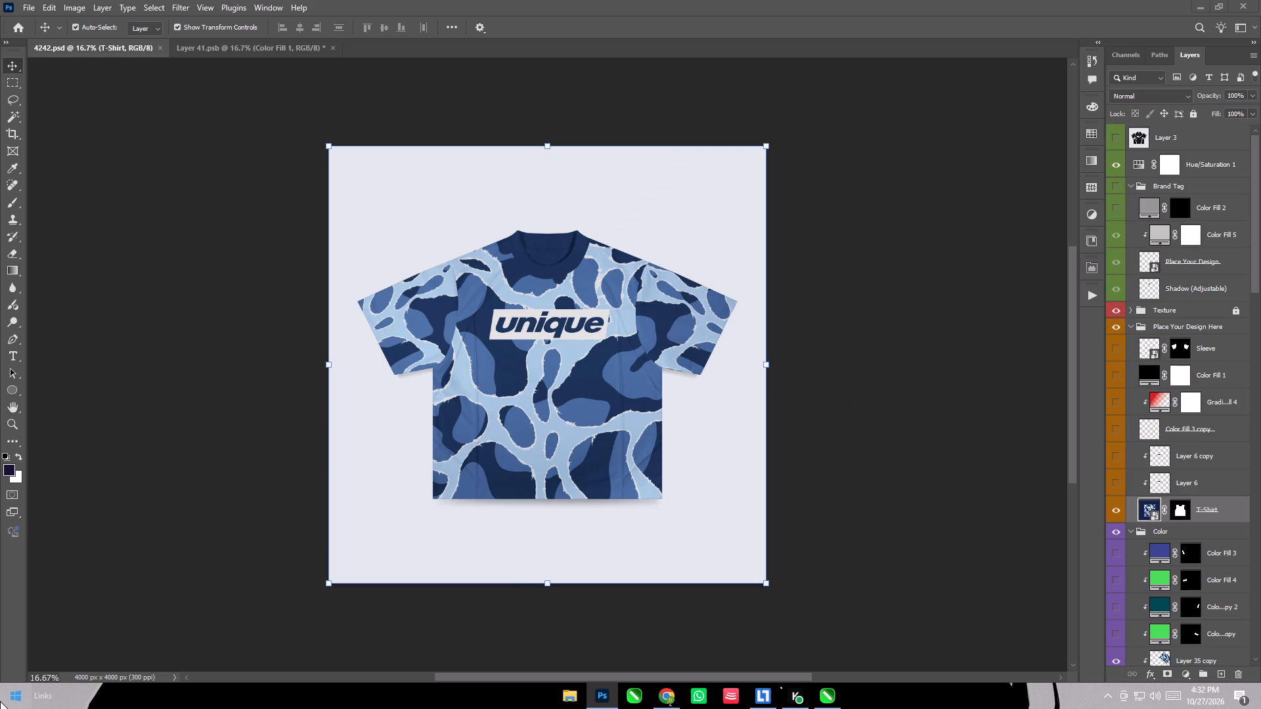
Look through the list of apps installed on the computer.
left_click(0, 698)
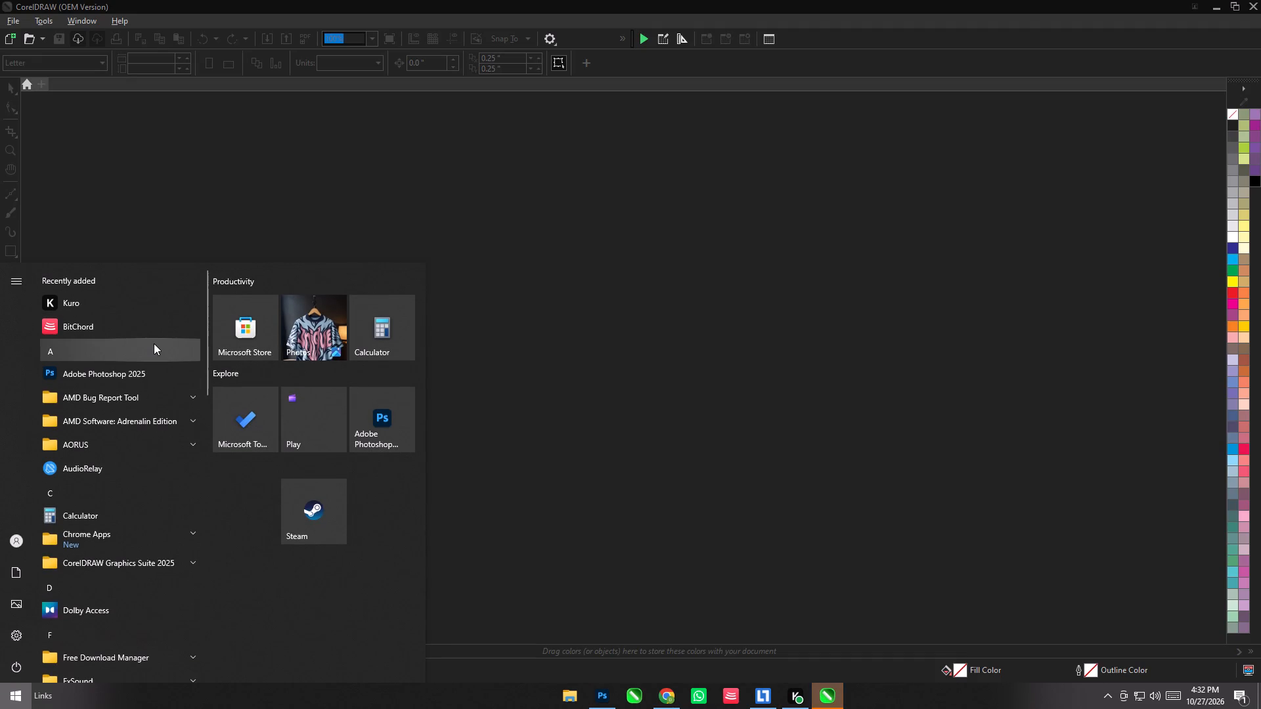
scroll(154, 343, "down", 7)
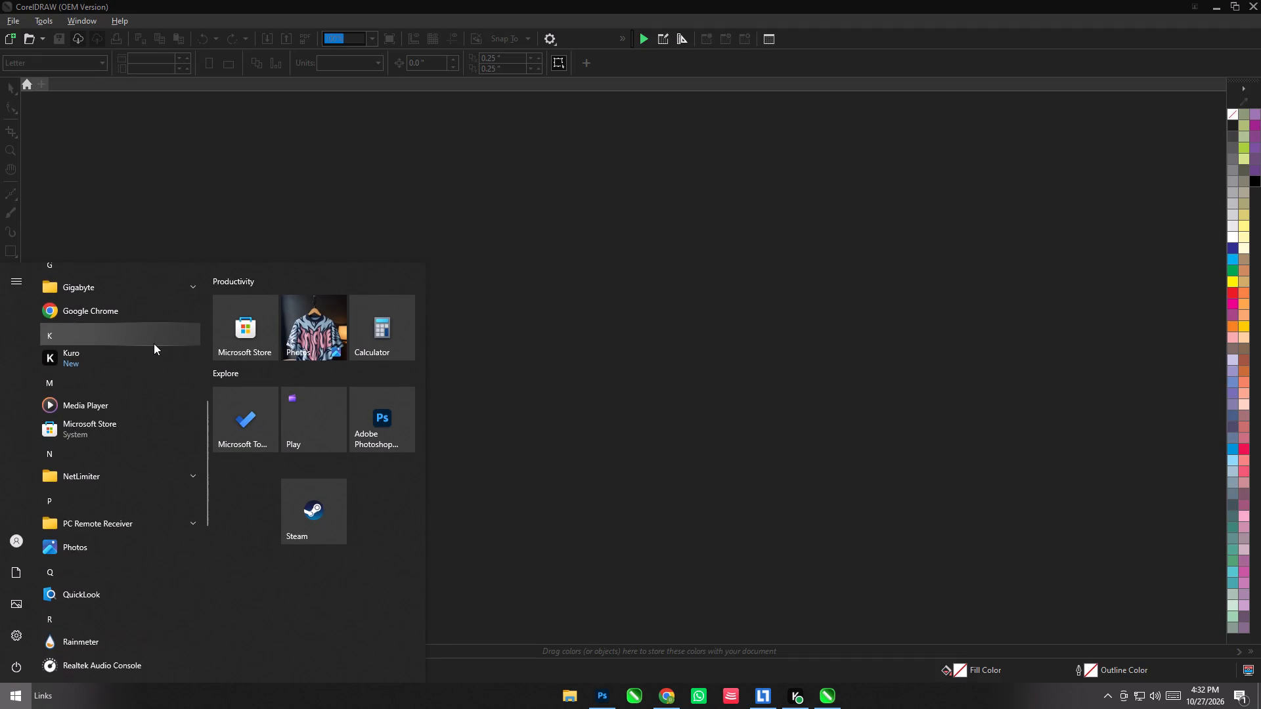
scroll(154, 343, "down", 2)
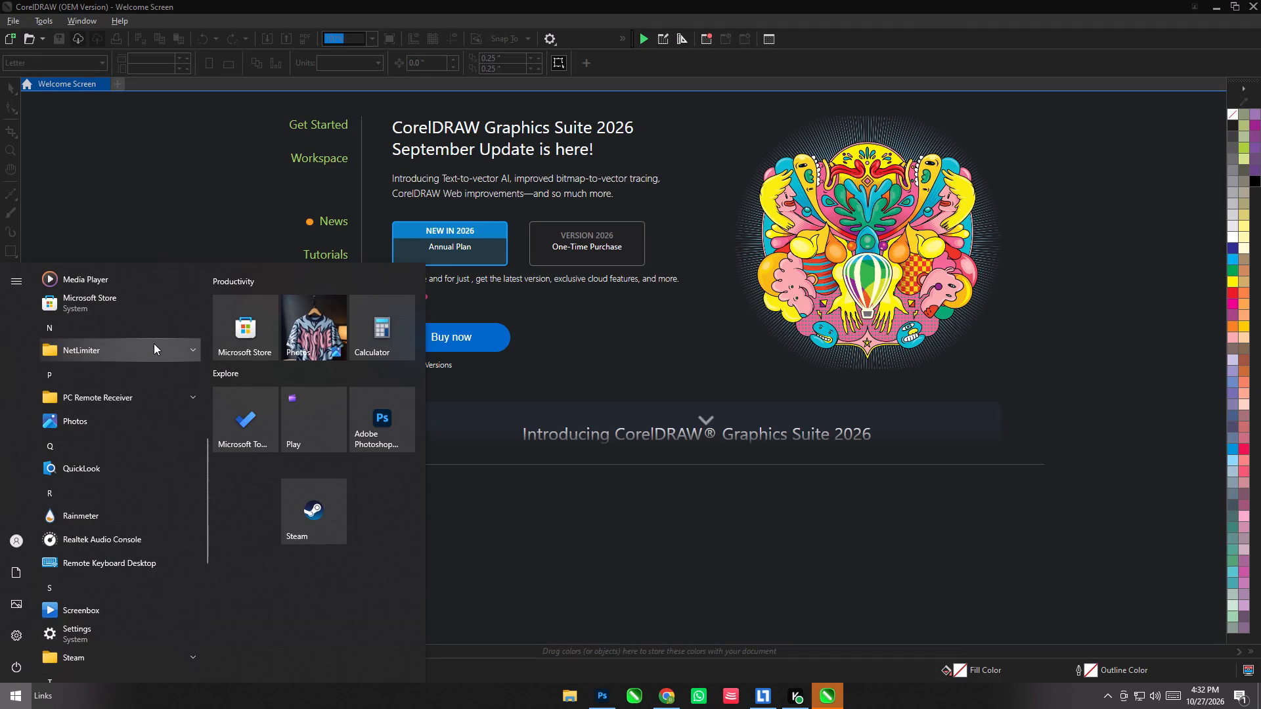
scroll(154, 343, "down", 2)
scroll(148, 417, "down", 2)
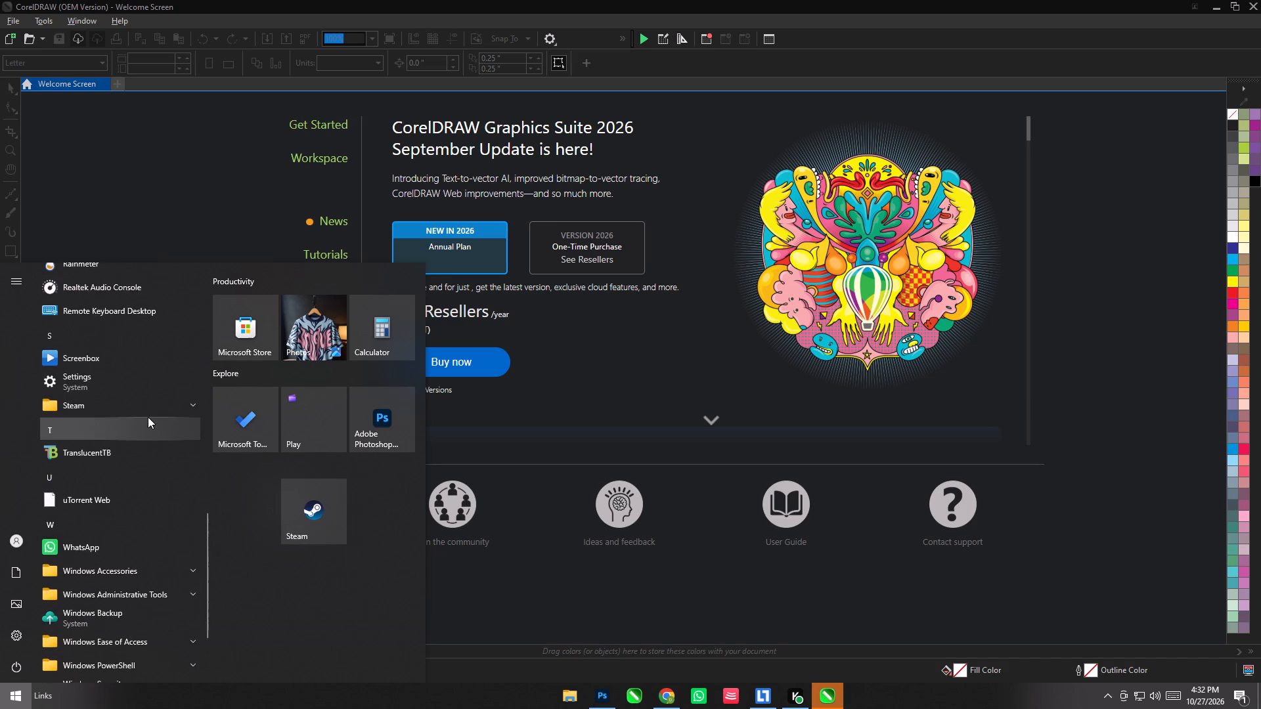
scroll(148, 417, "down", 3)
scroll(148, 417, "up", 10)
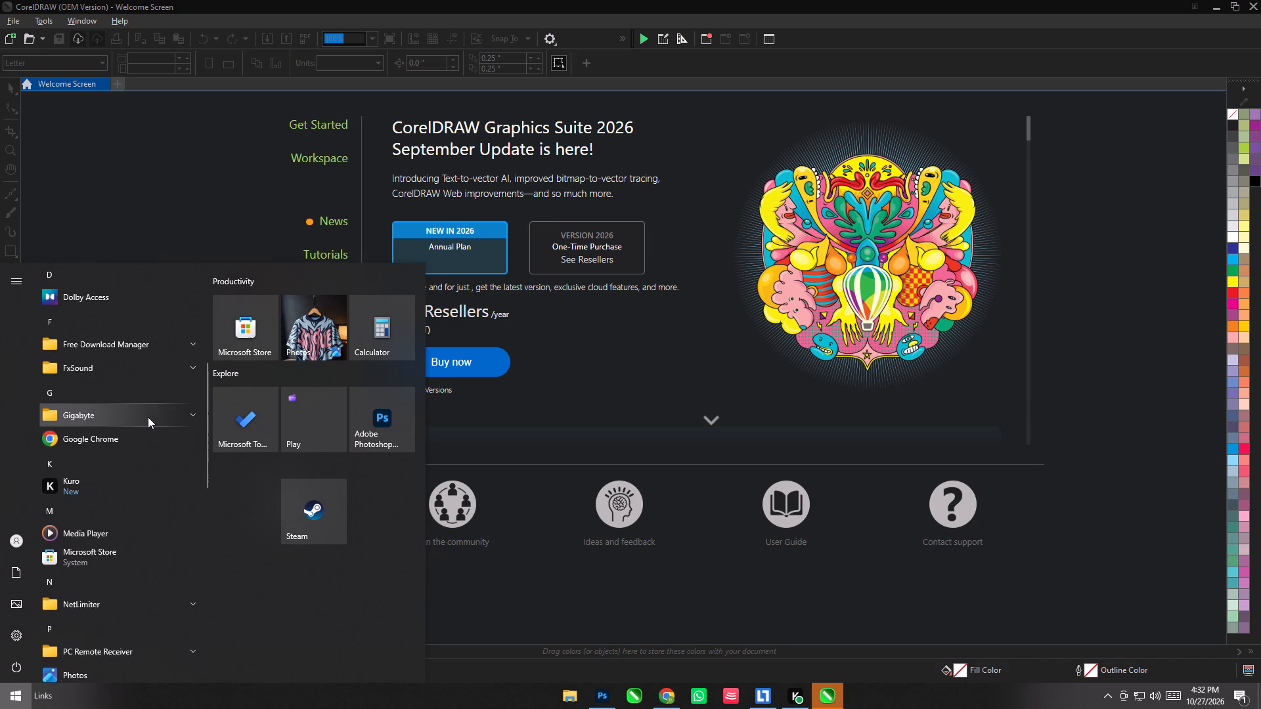
scroll(148, 417, "up", 6)
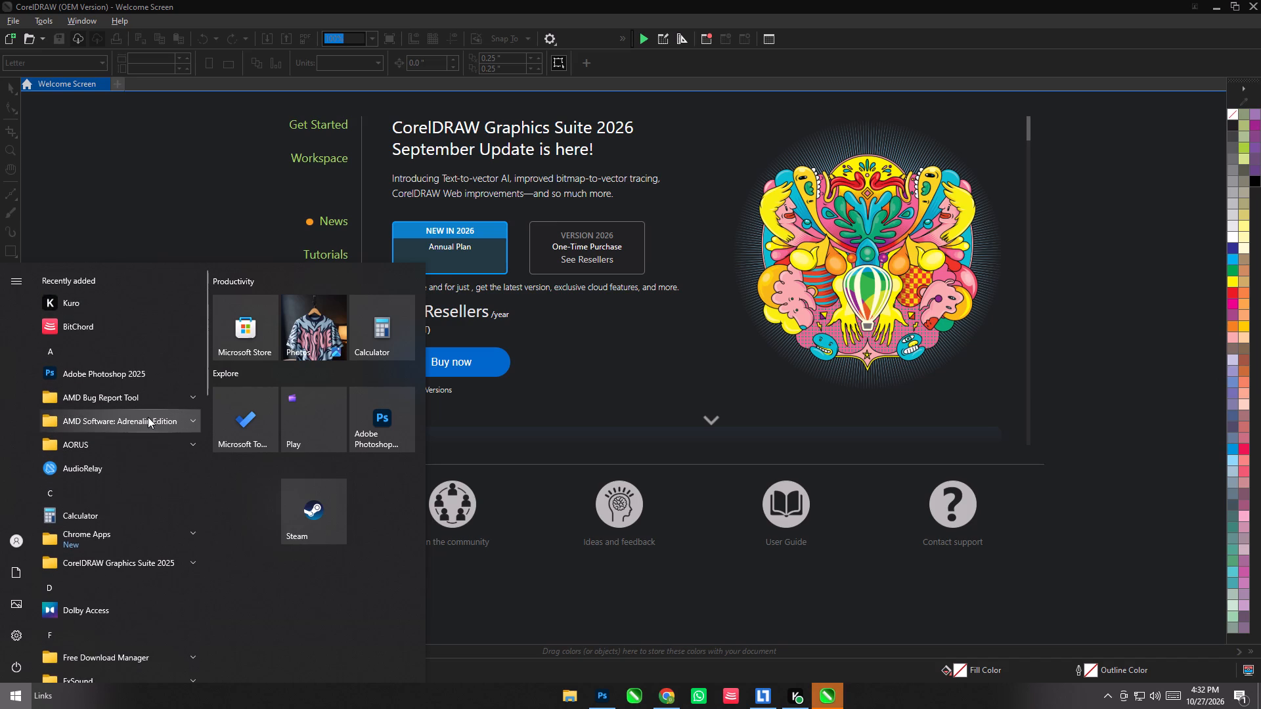
left_click(680, 584)
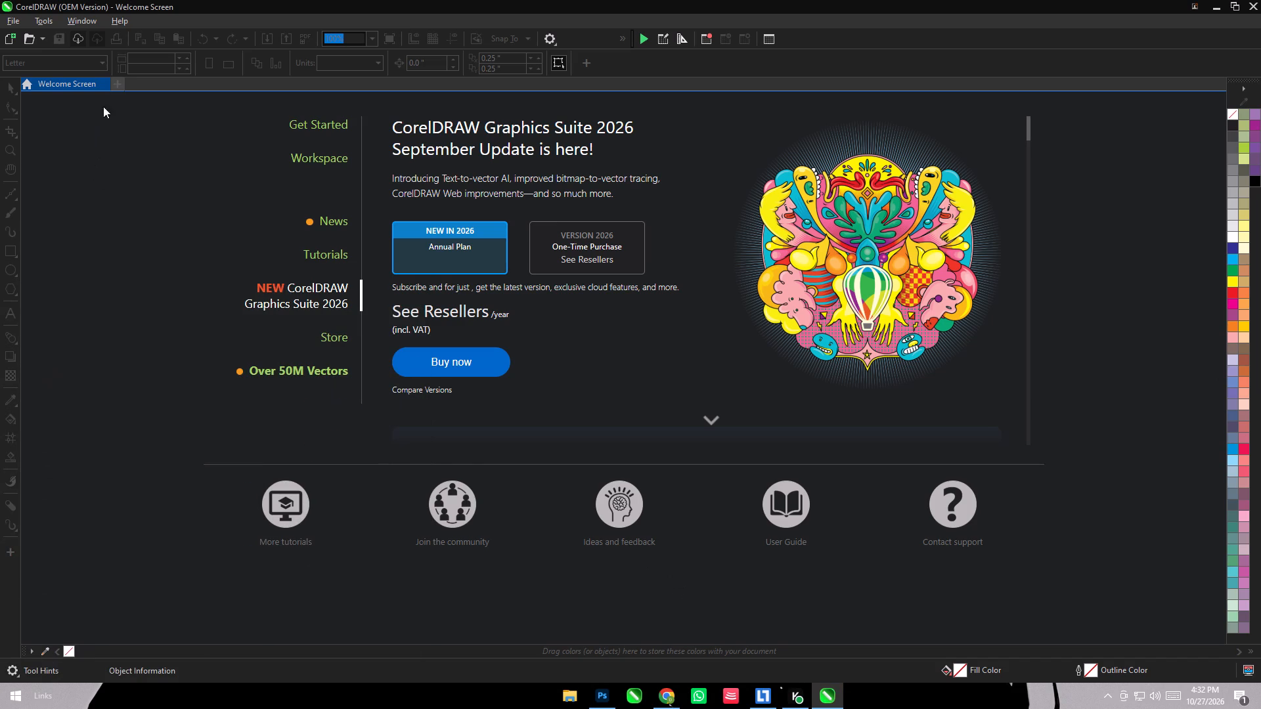
Create a new blank CorelDRAW document, 22 by 30 inches, in RGB at 300 dpi.
left_click(125, 81)
left_click(116, 79)
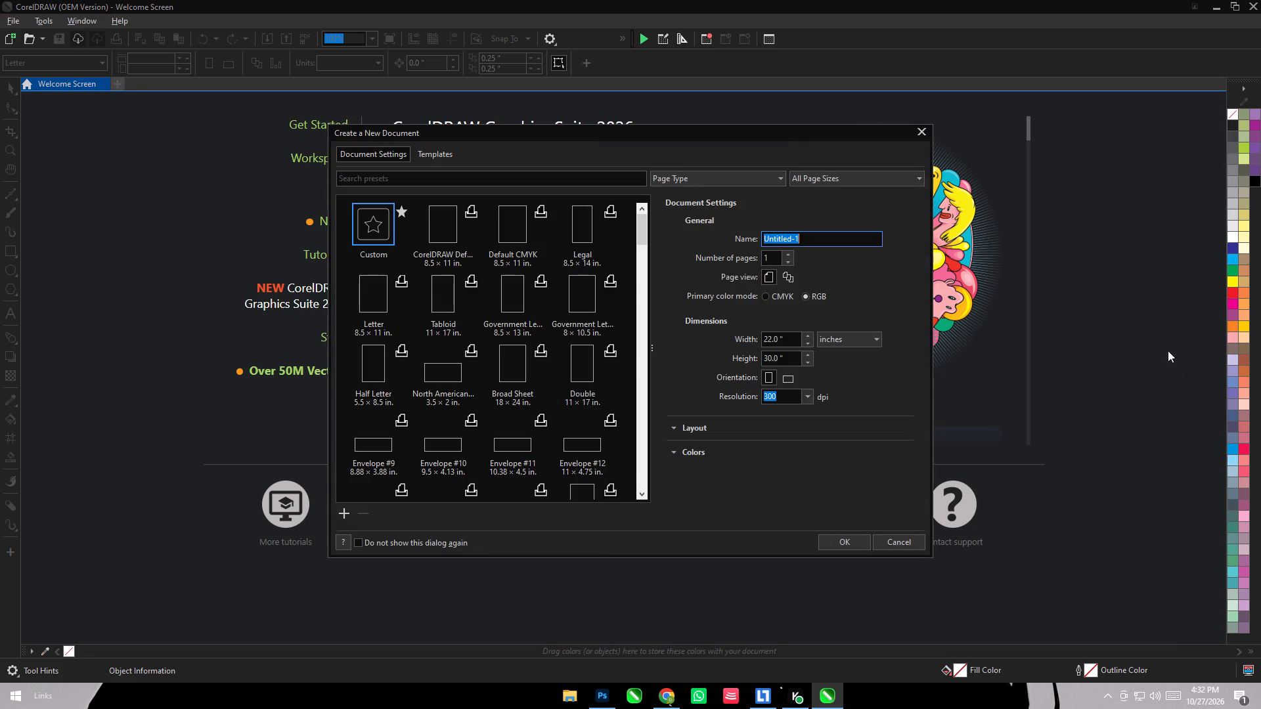
left_click(828, 535)
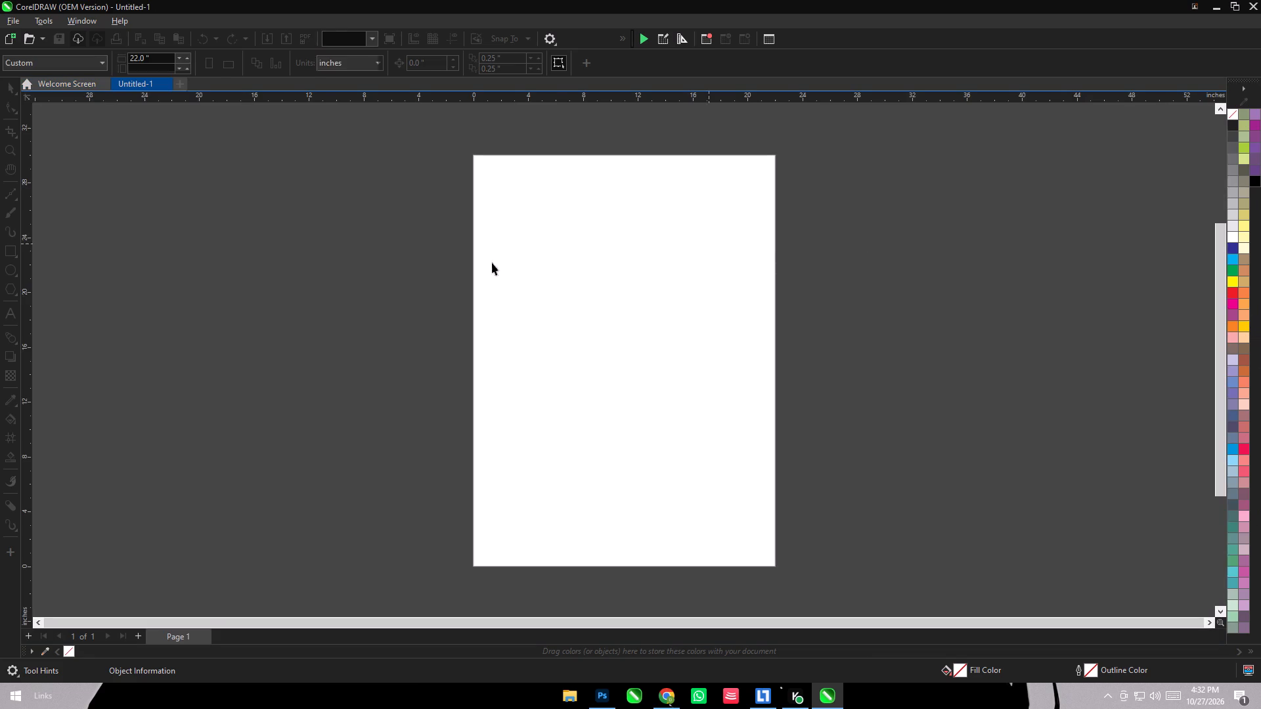
Find the QuickLook app in Windows search and uninstall it.
left_click(0, 703)
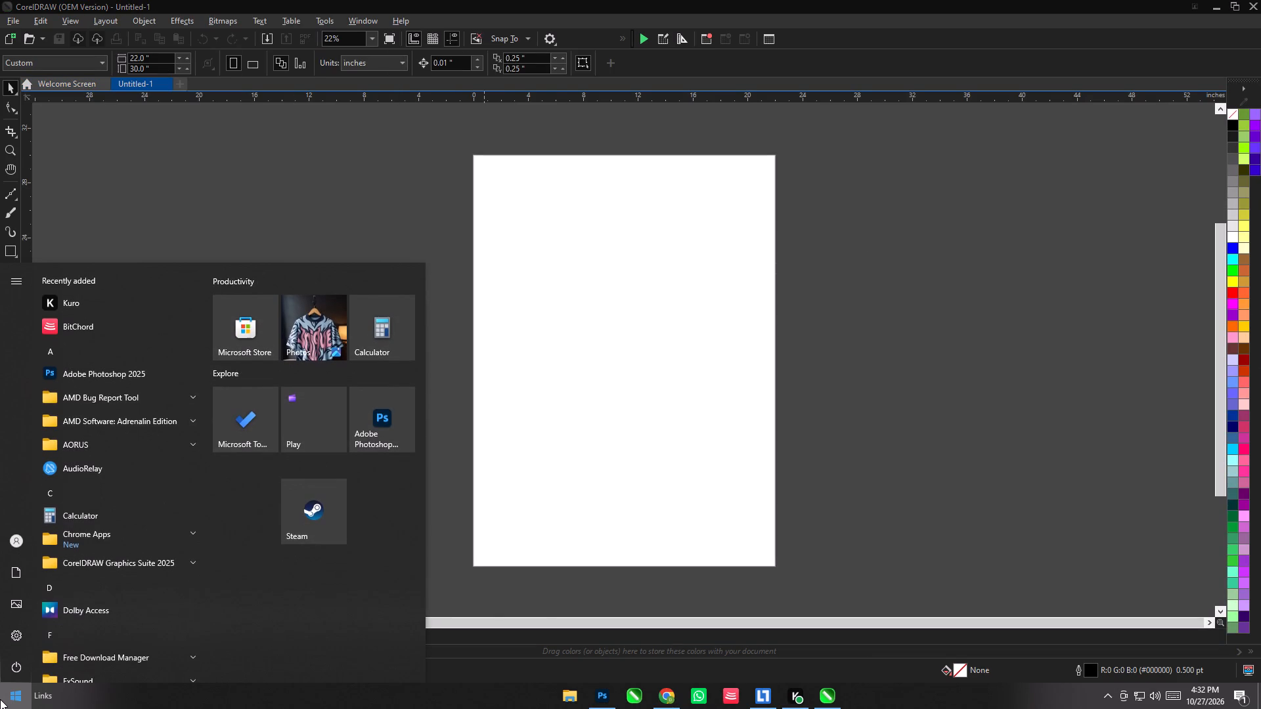
type("quic")
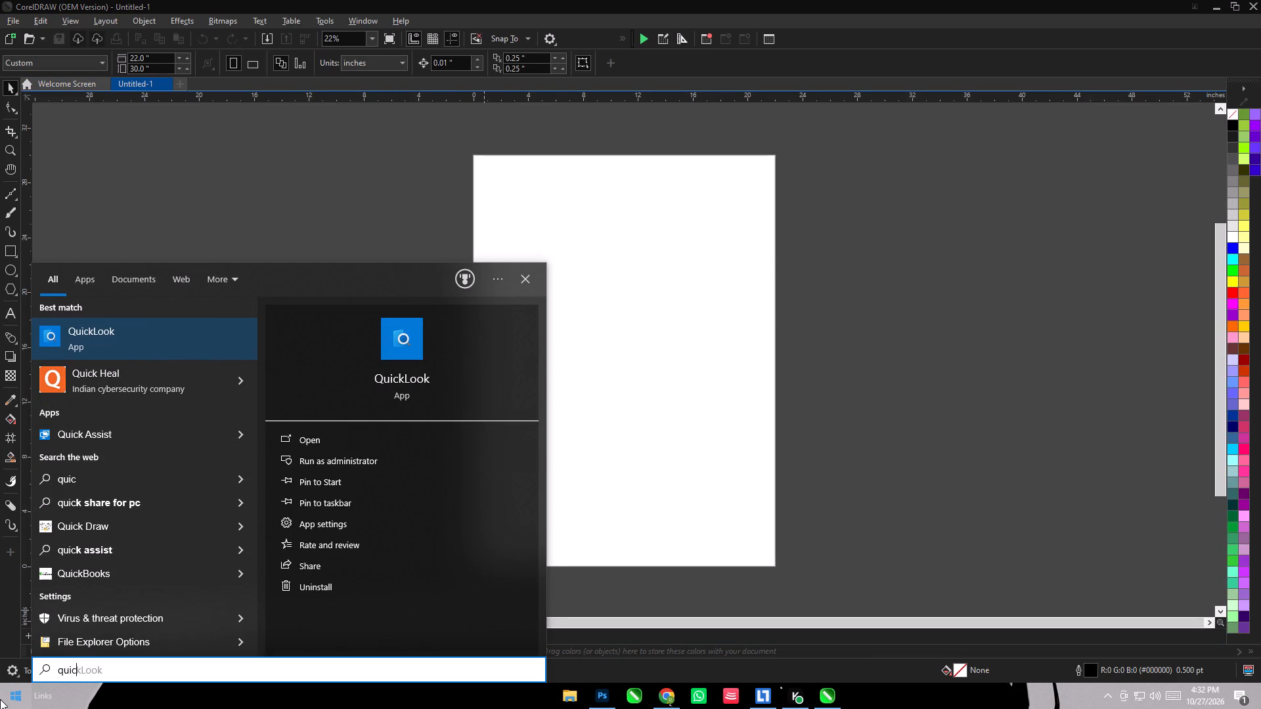
left_click(303, 591)
left_click(439, 322)
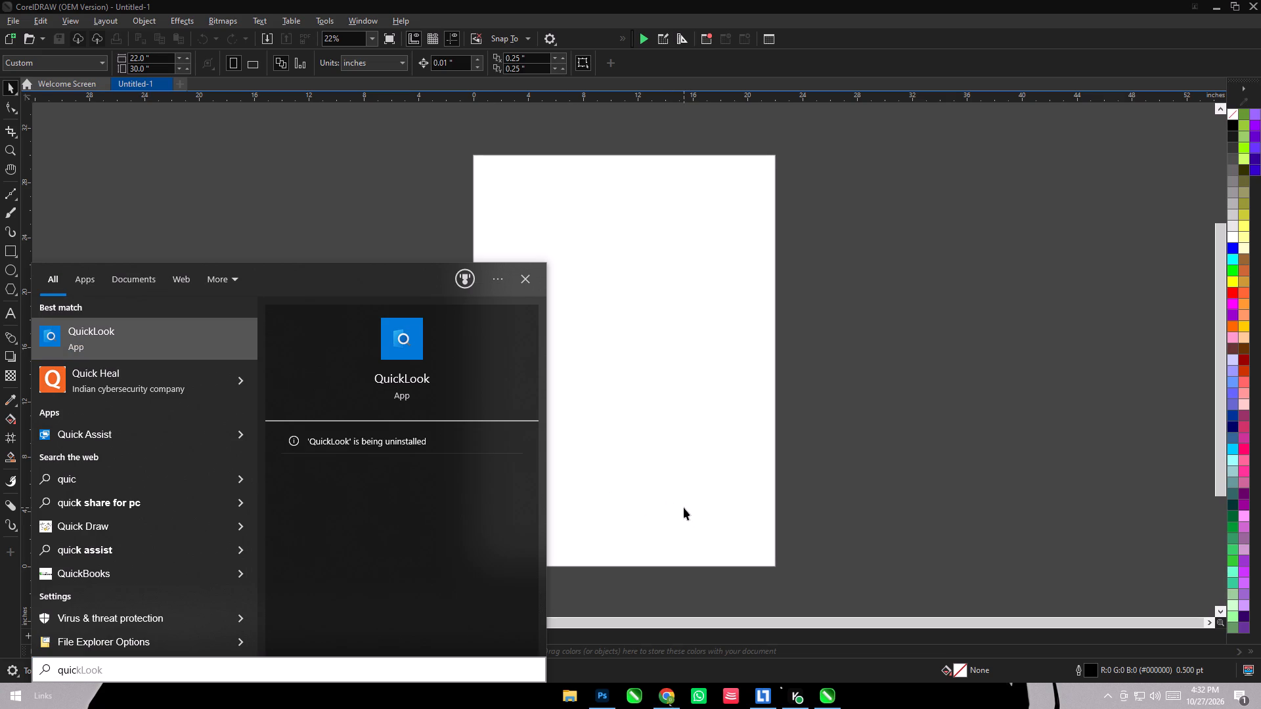
Check the system tray, the Windows search for "quick" and the installed apps list for any remaining QuickLook entry.
left_click(1107, 691)
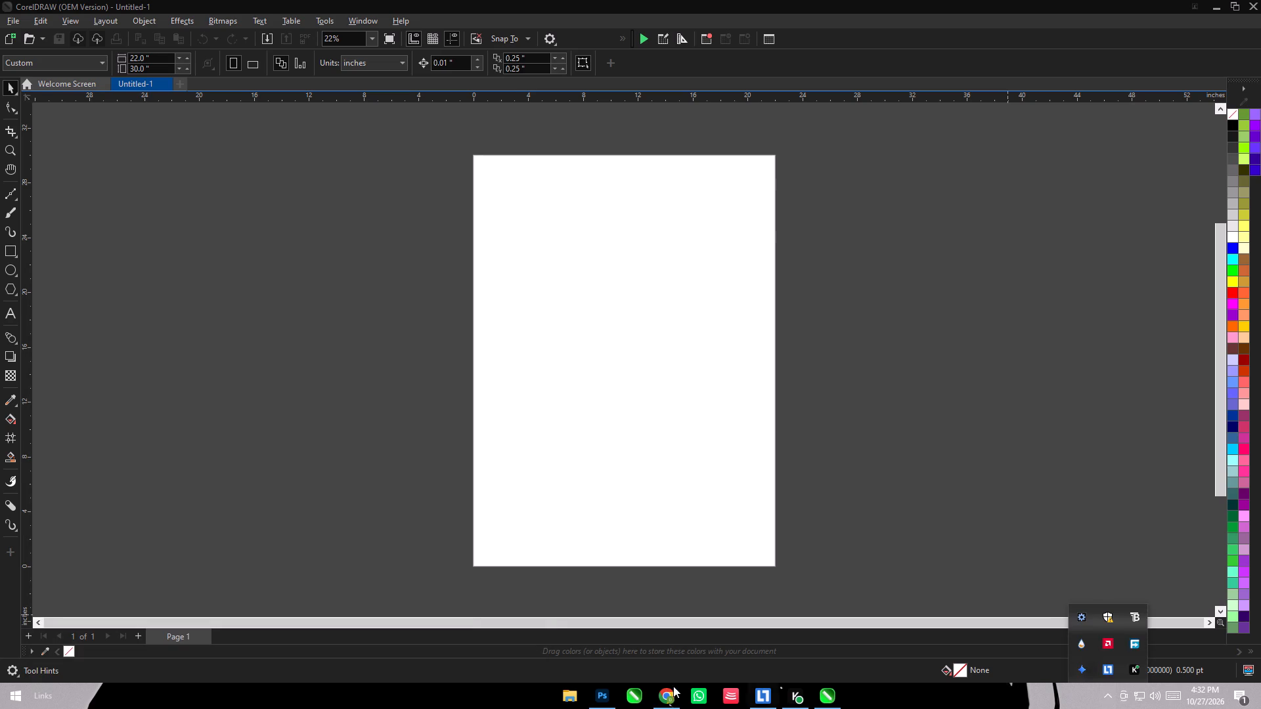
left_click(0, 708)
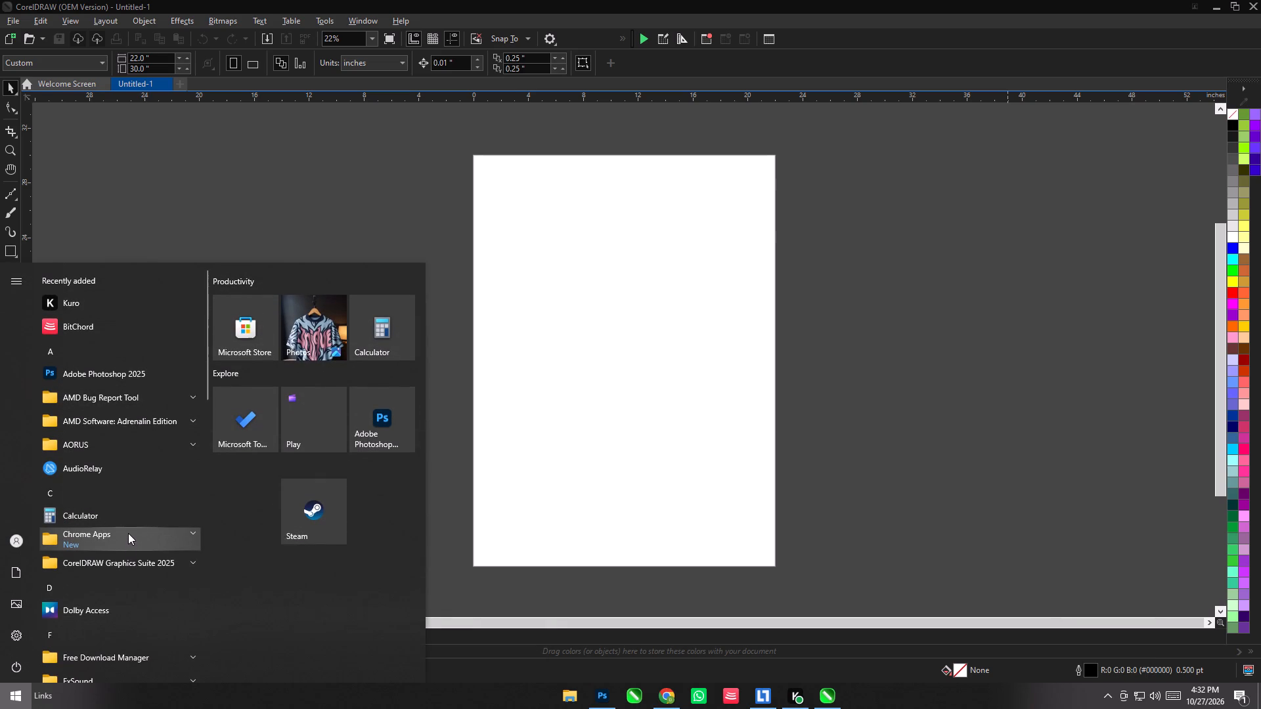
type("qui")
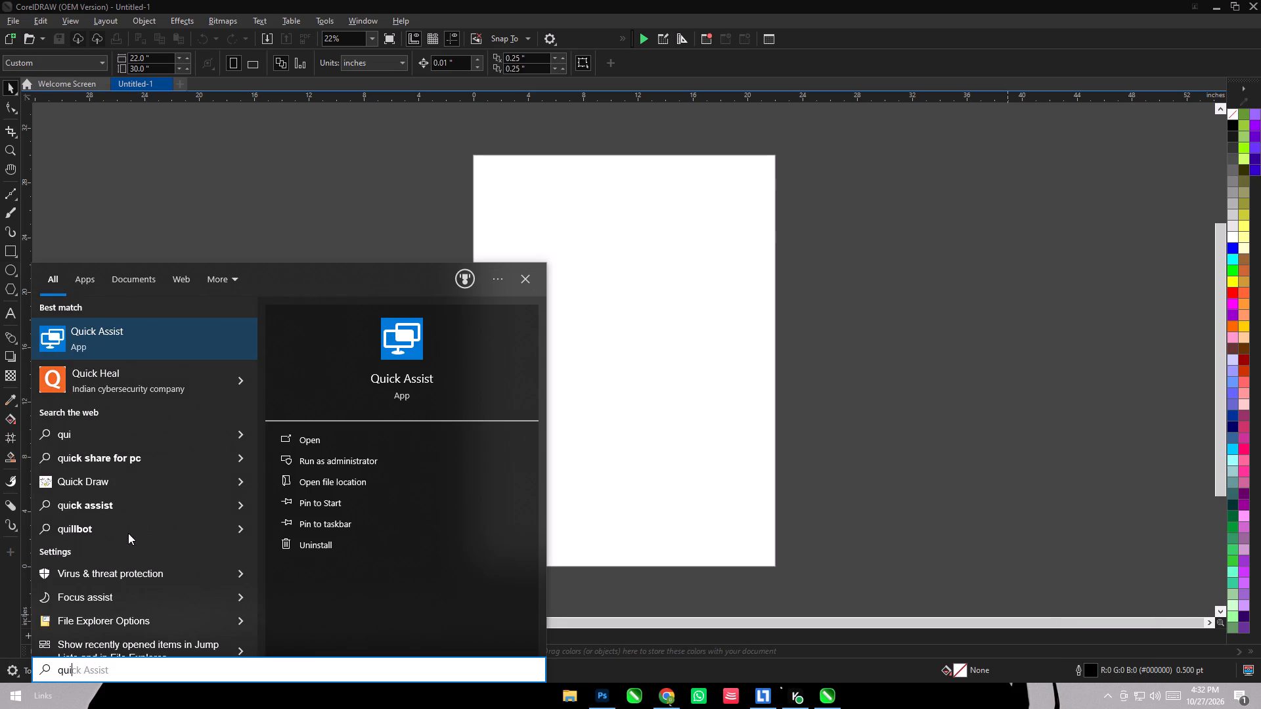
type("ck")
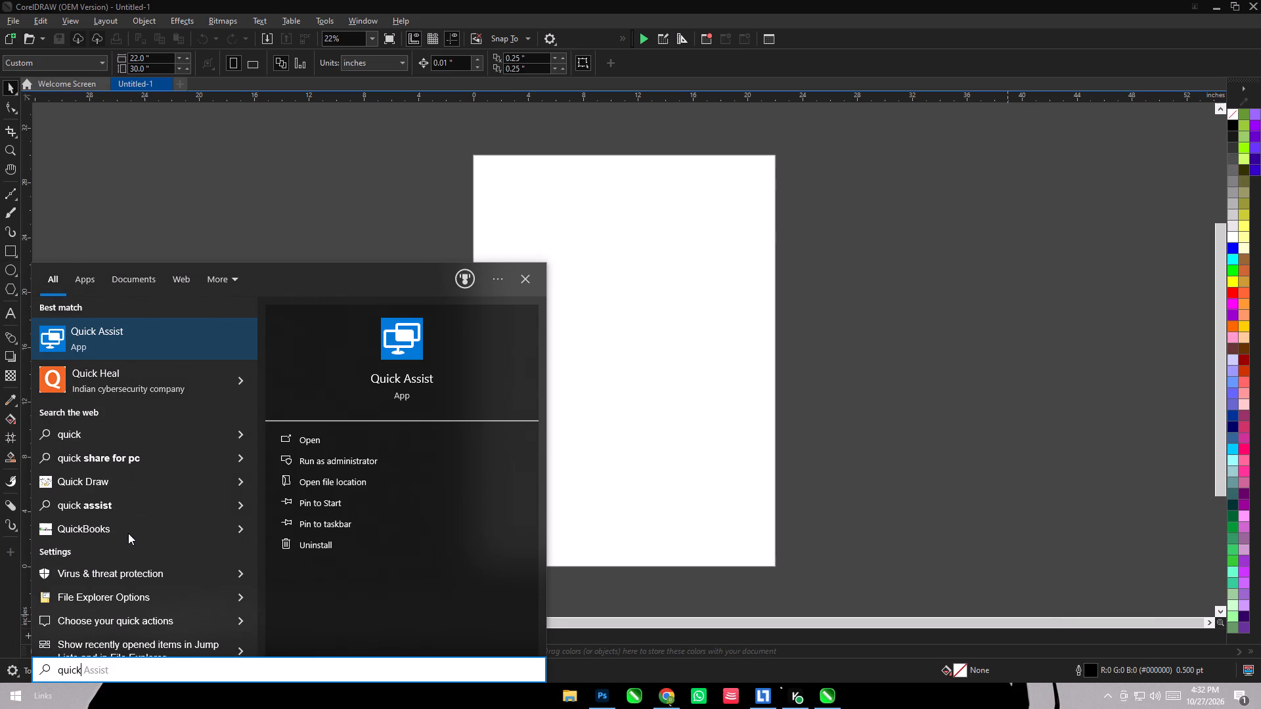
left_click(330, 605)
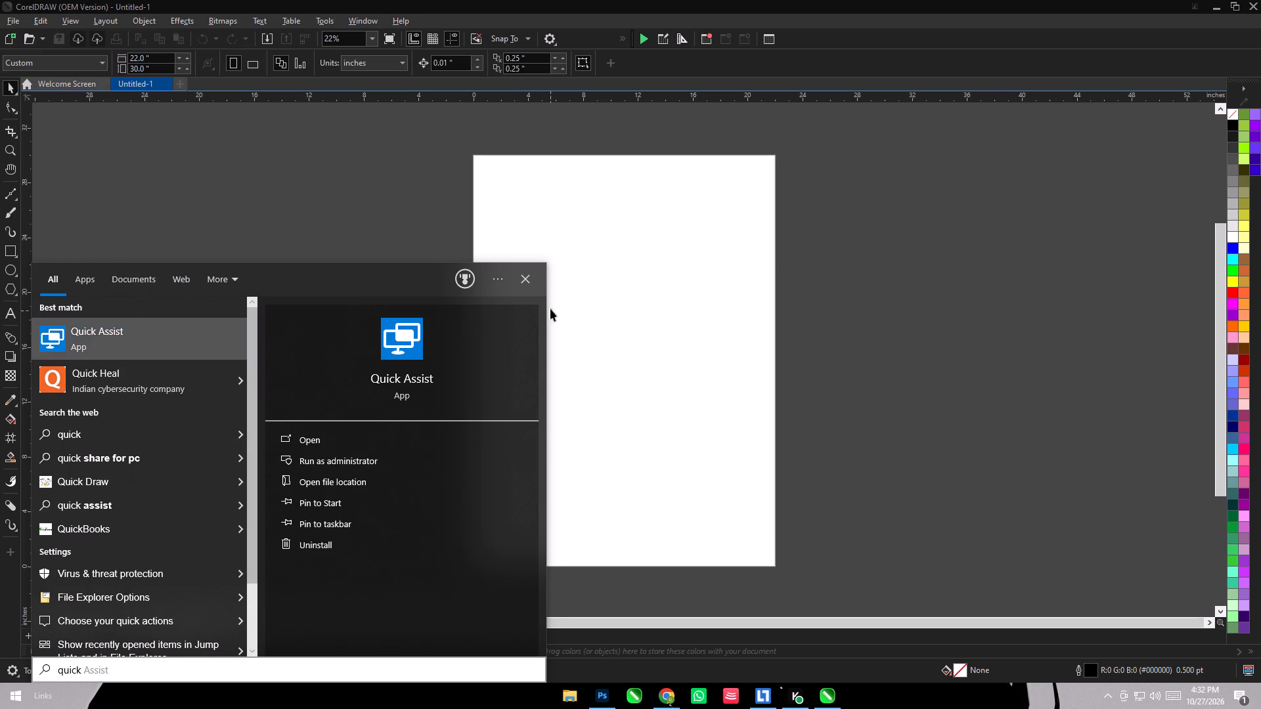
left_click(525, 271)
left_click(7, 708)
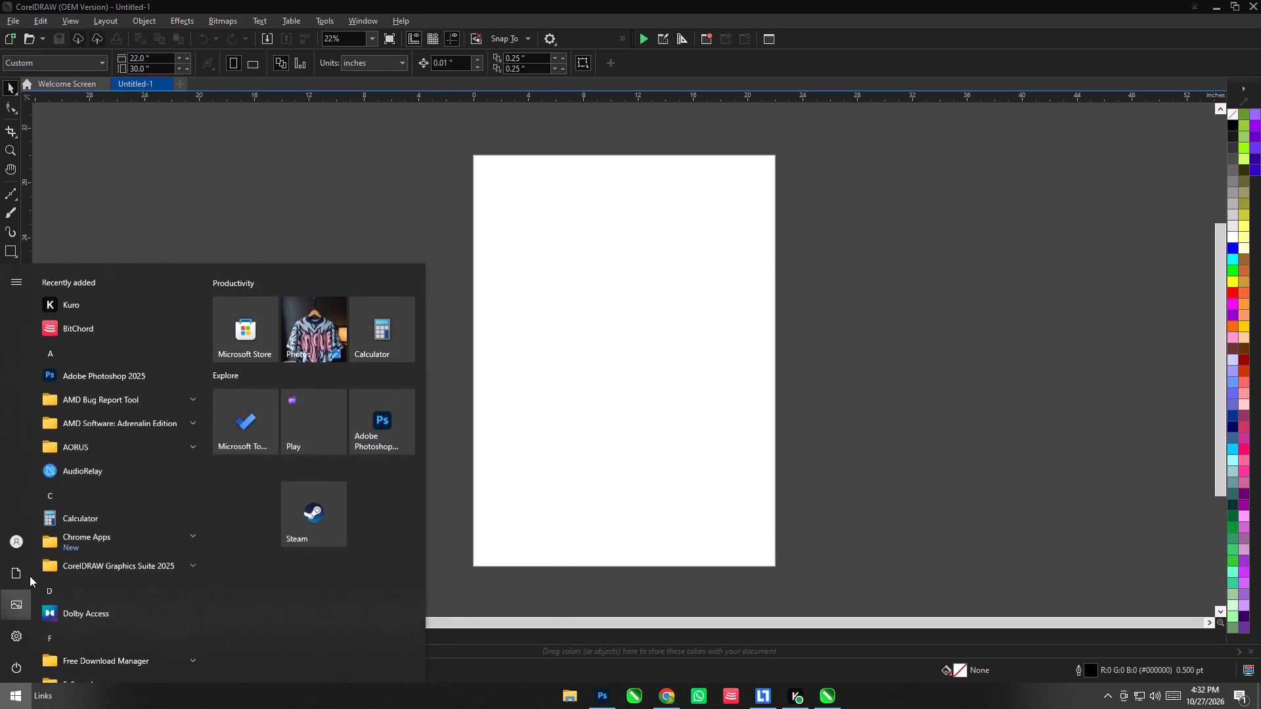
scroll(119, 299, "down", 7)
left_click(937, 513)
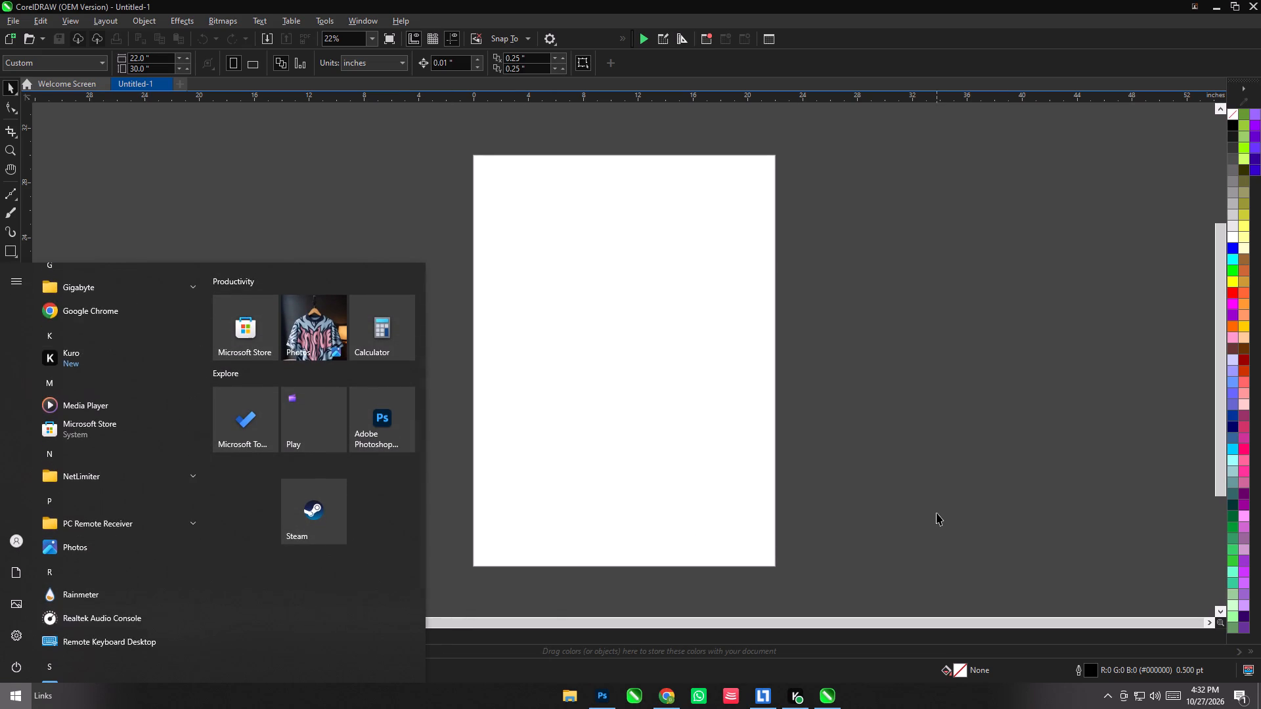
Open the drawing OS 9.cdr from the oversized t-shirt cdrs folder in CorelDRAW.
left_click(14, 16)
left_click(30, 61)
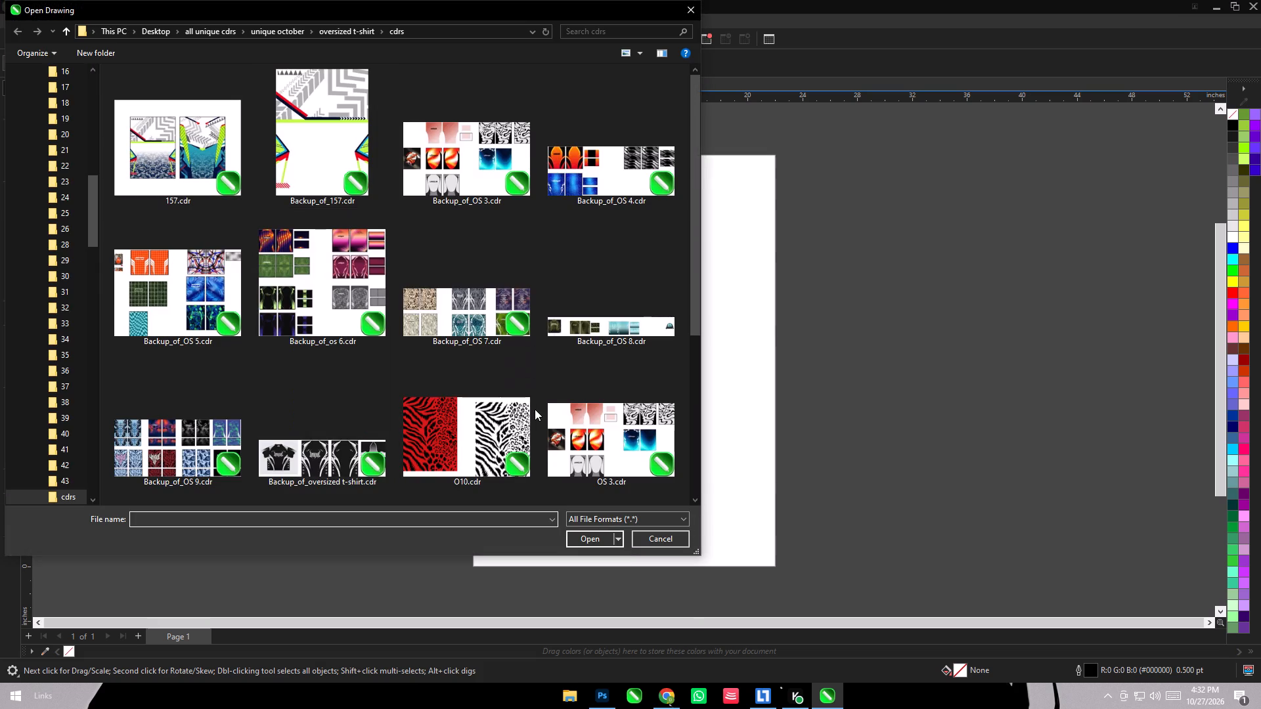
scroll(539, 409, "down", 3)
scroll(540, 409, "up", 1)
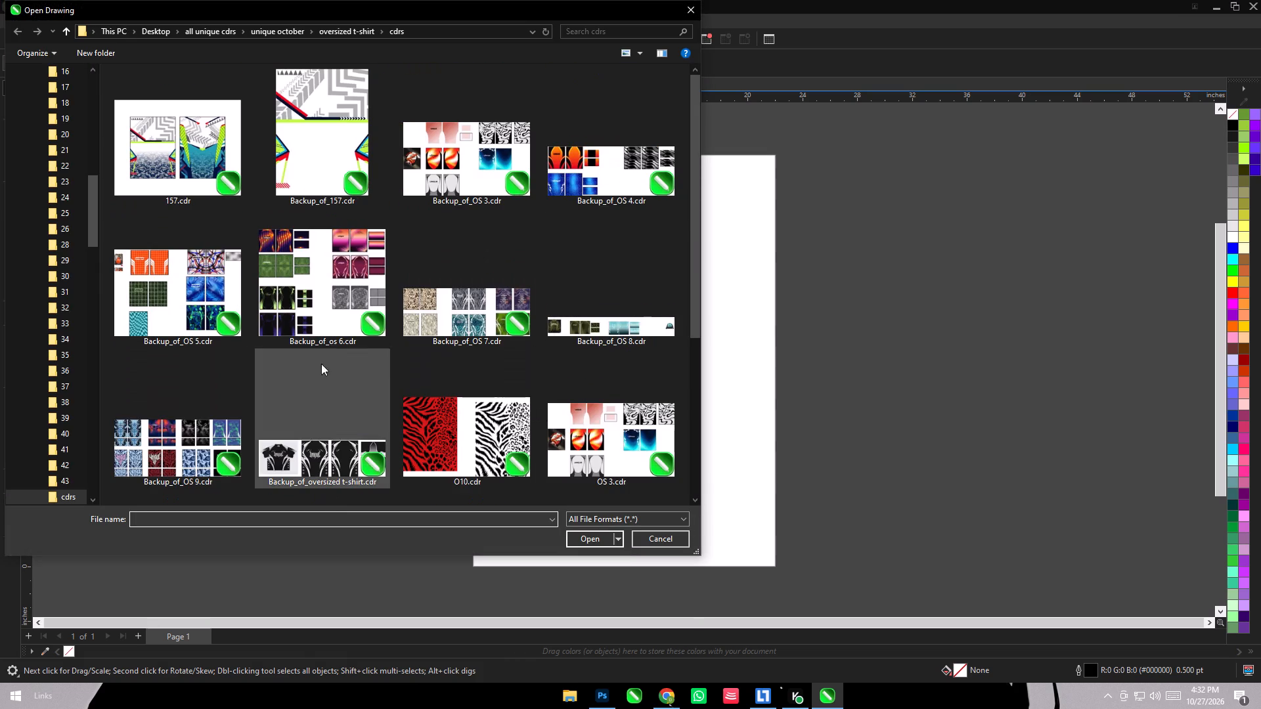
scroll(577, 320, "down", 2)
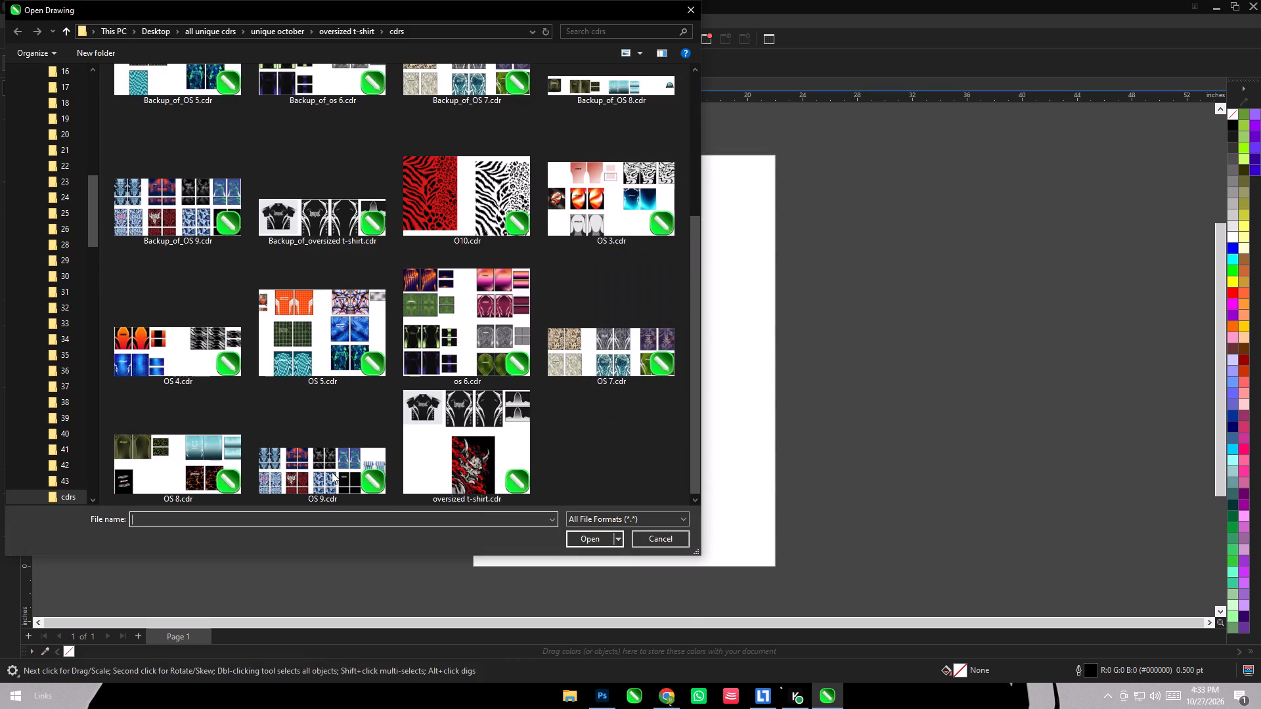
double_click(332, 472)
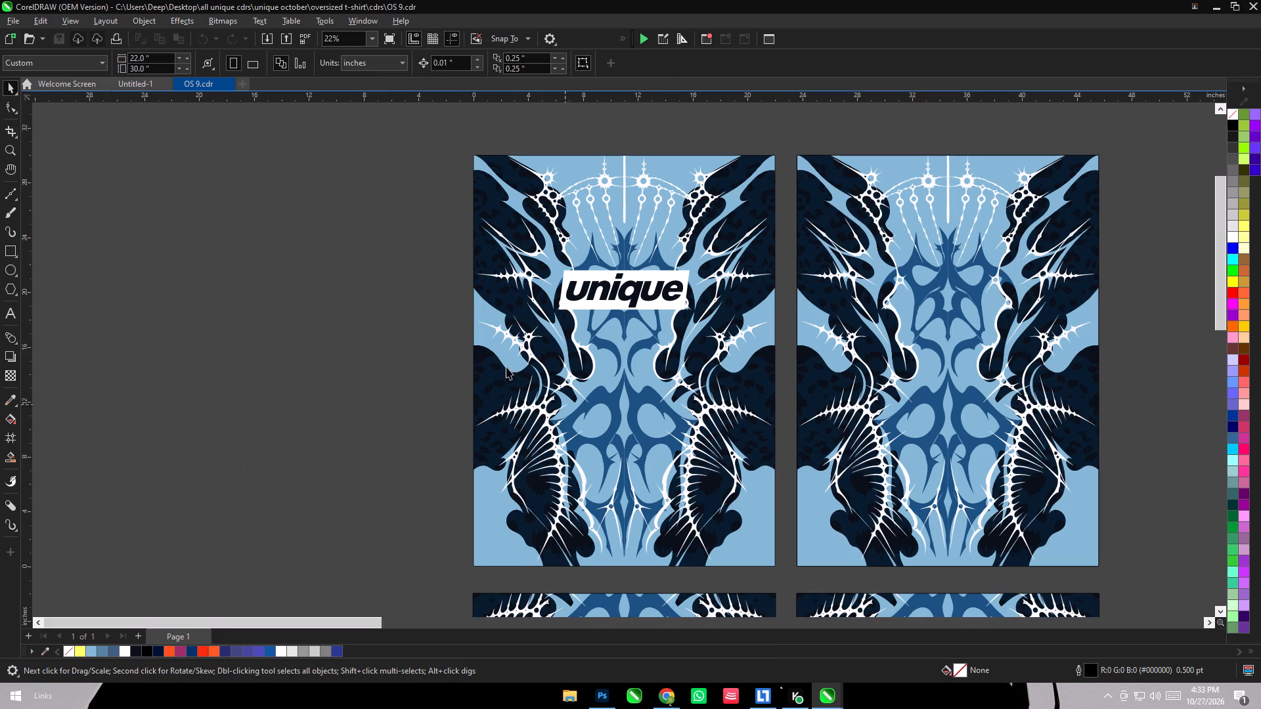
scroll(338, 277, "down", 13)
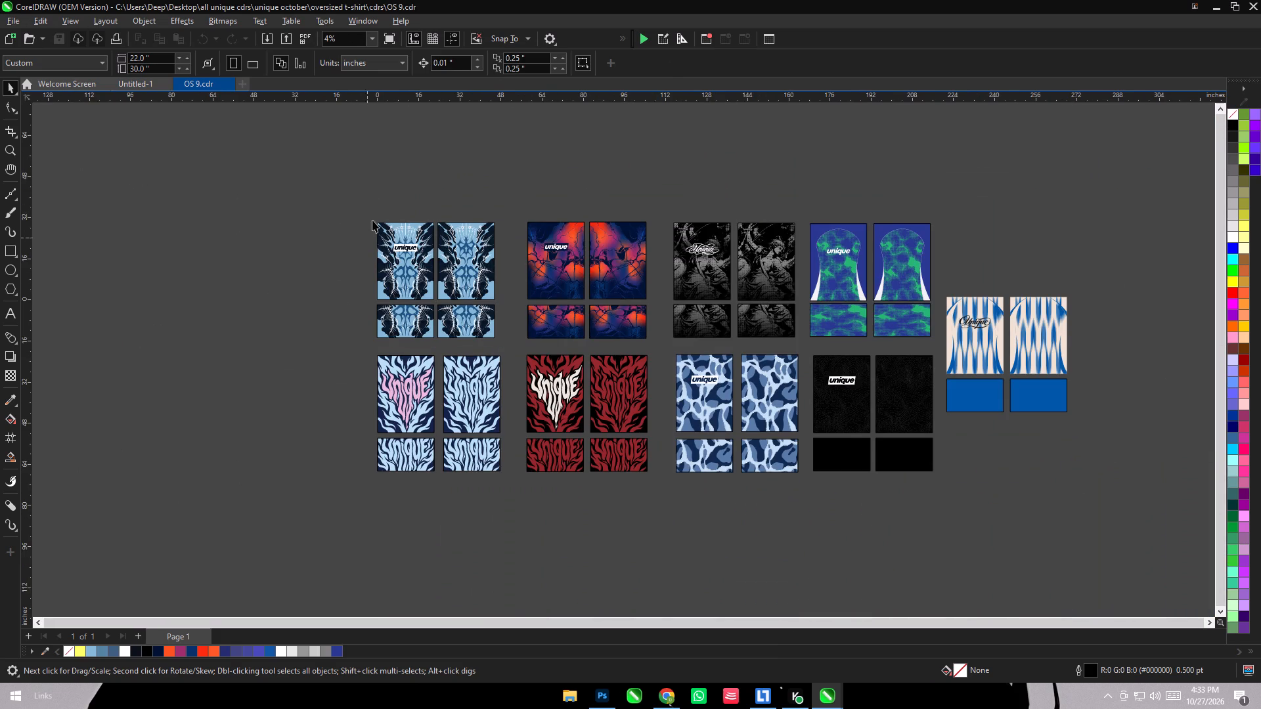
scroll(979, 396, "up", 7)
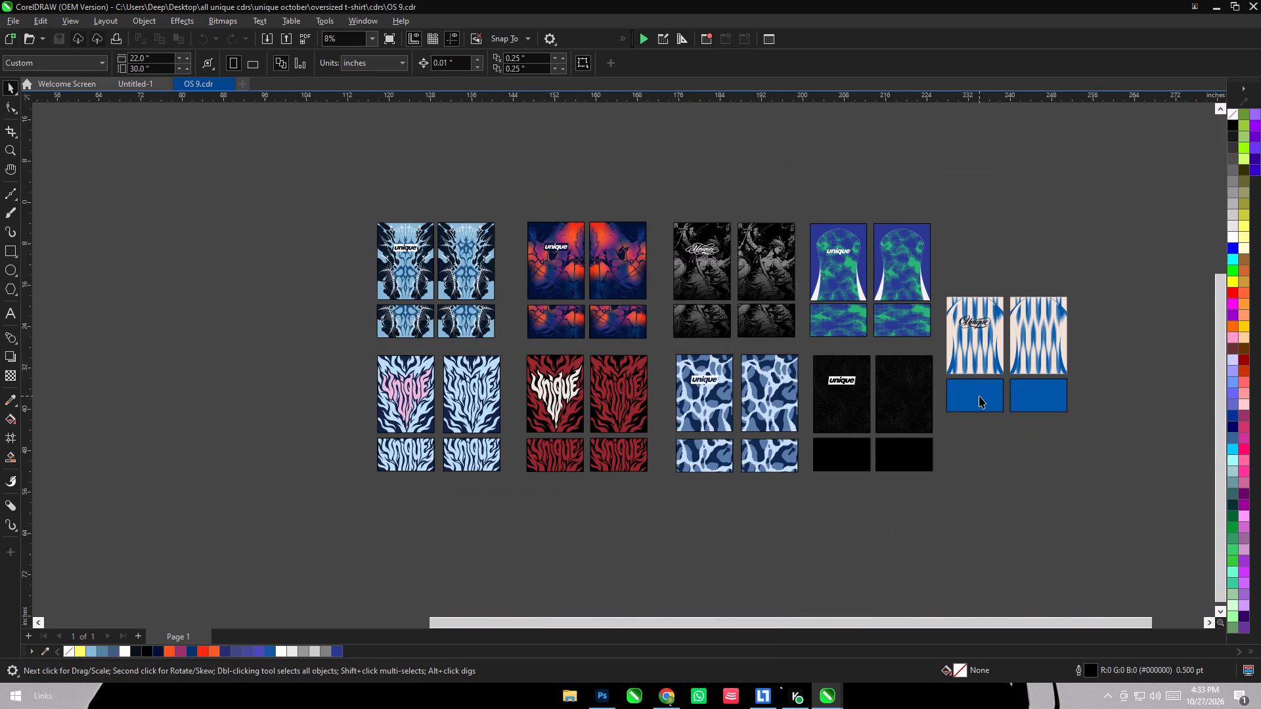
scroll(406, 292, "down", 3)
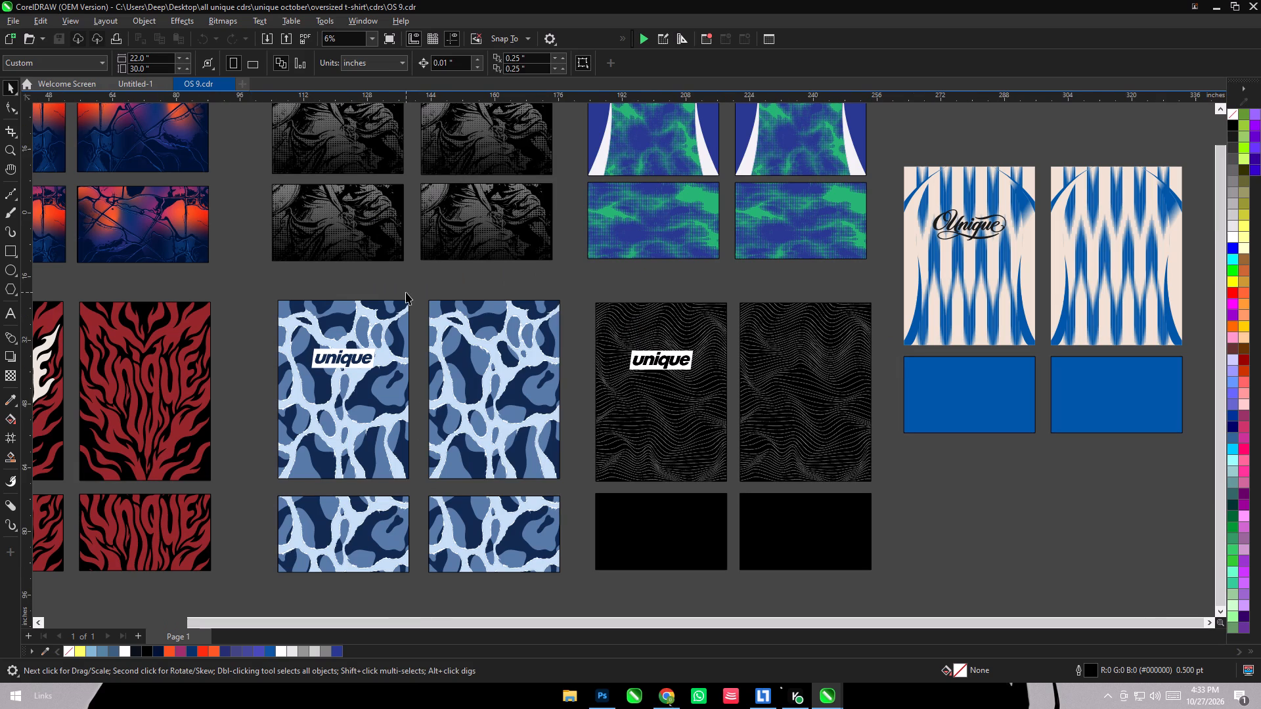
Search the oversized t-shirt cdrs folder for O10 and open the drawing O10.cdr.
left_click(22, 23)
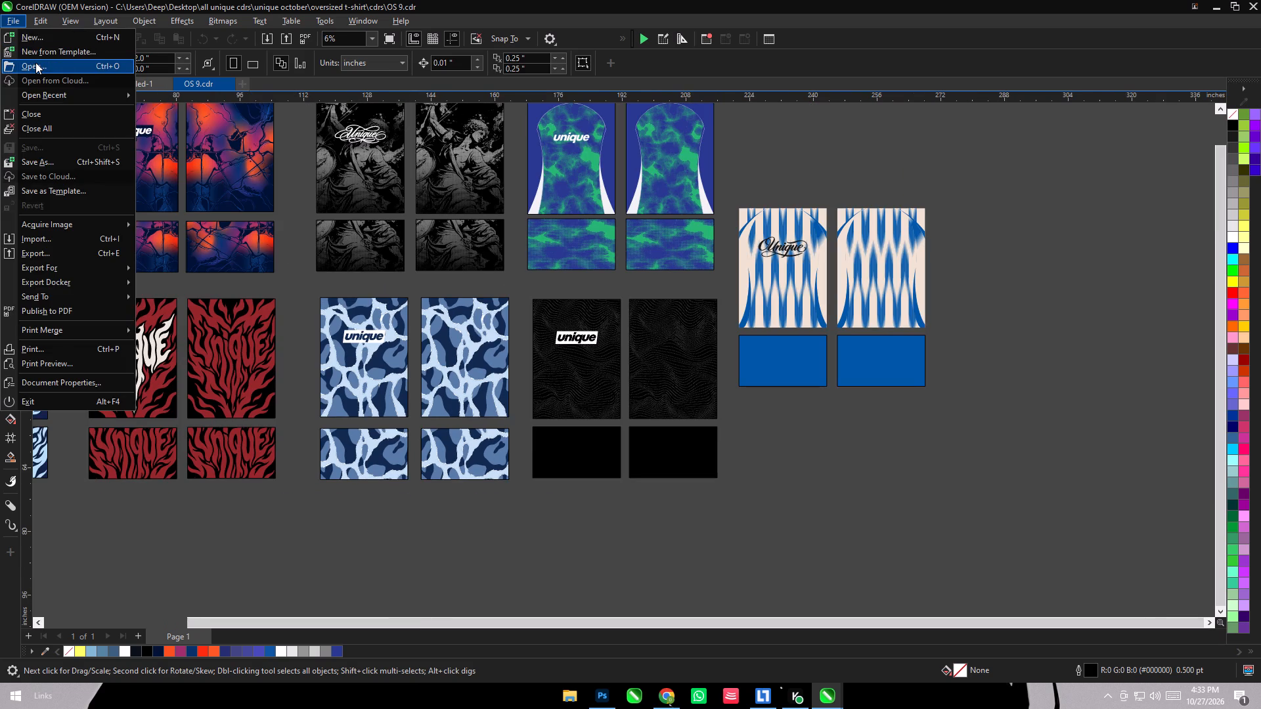
left_click(35, 62)
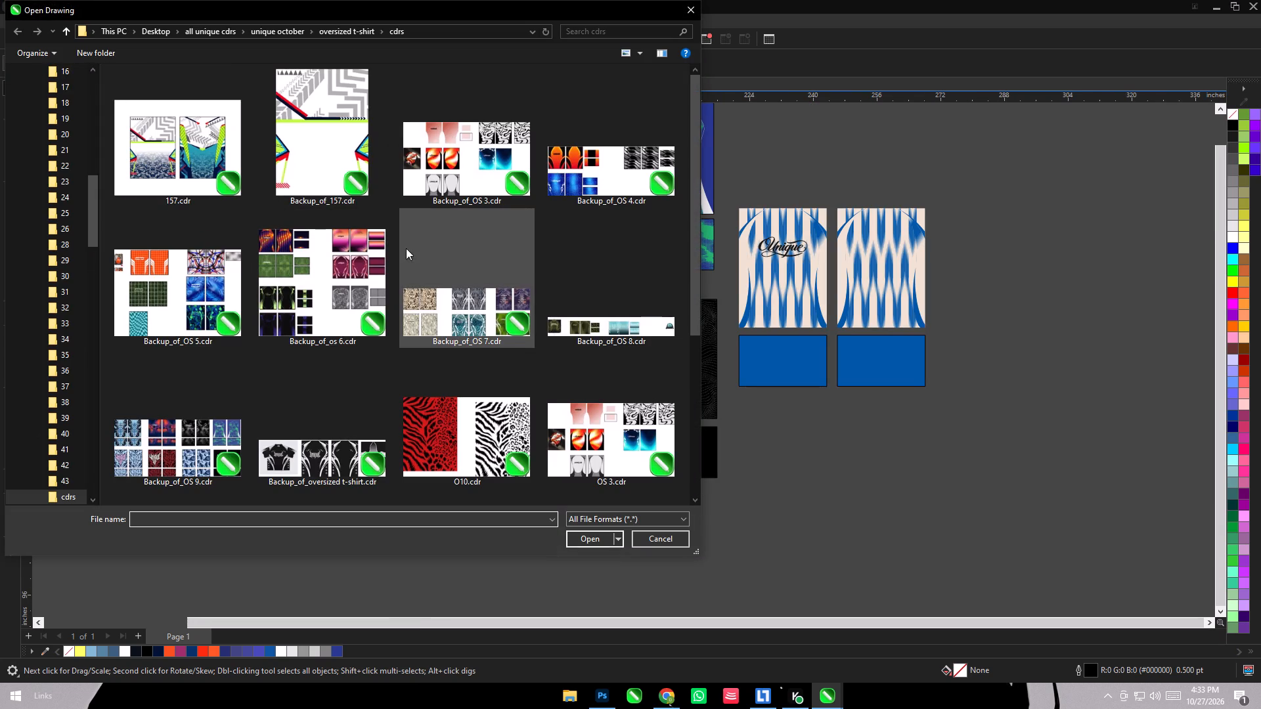
scroll(412, 248, "down", 4)
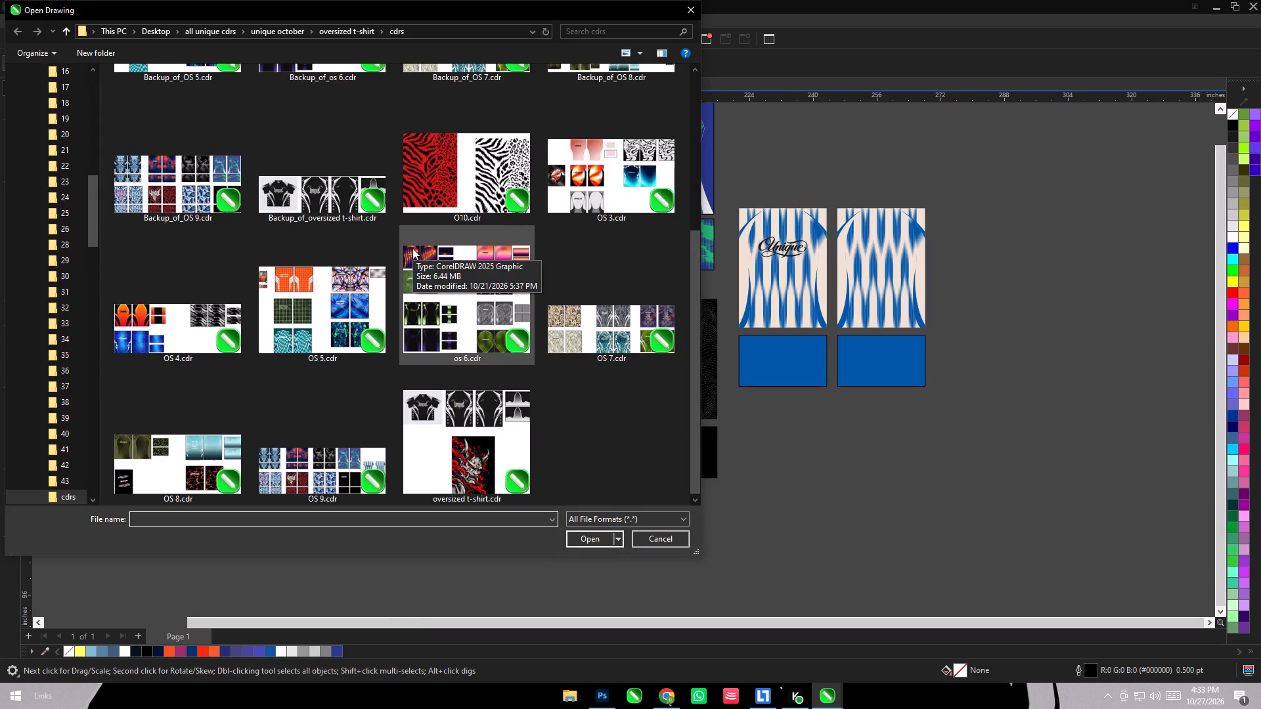
scroll(412, 248, "up", 3)
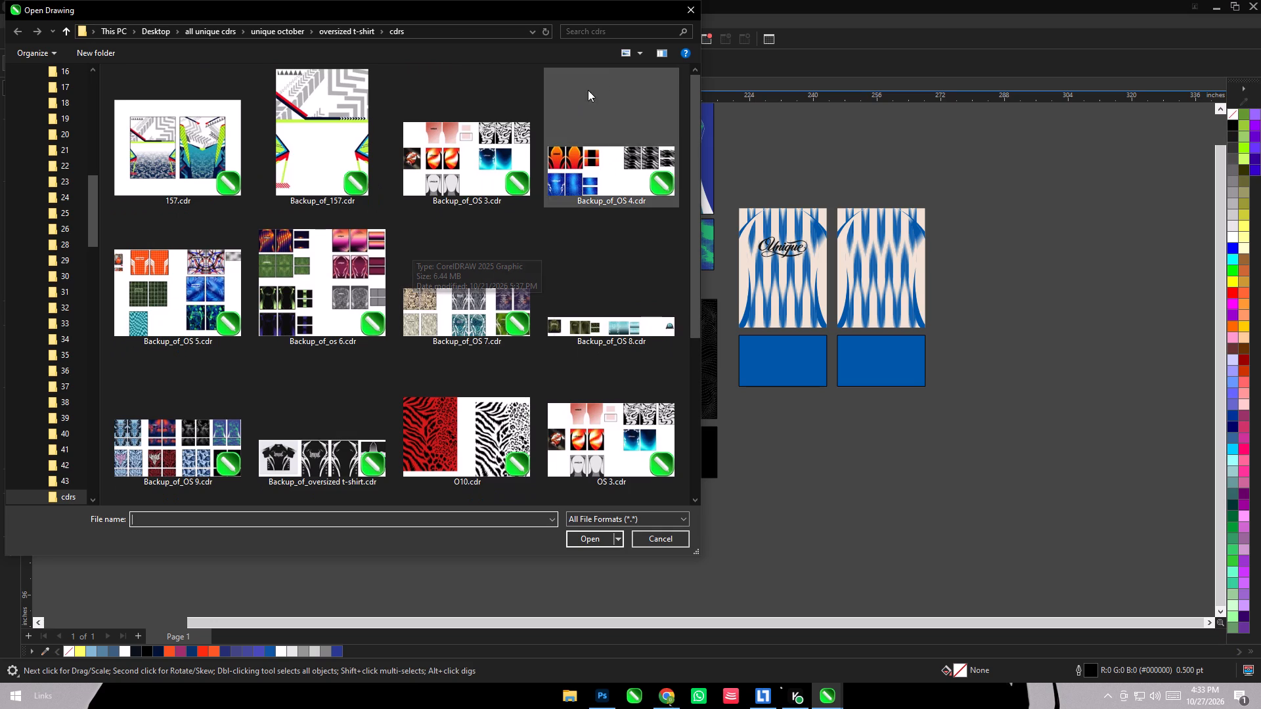
left_click(638, 32)
key("shift+o")
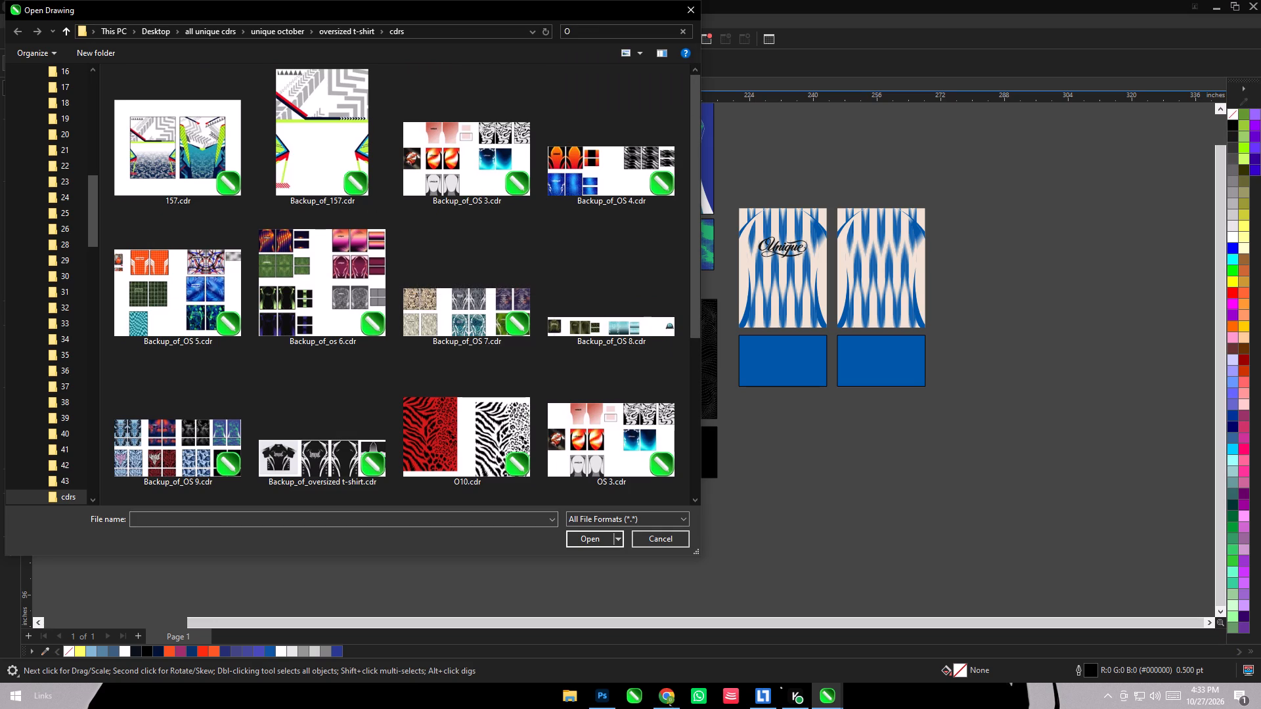
key("1")
key("0")
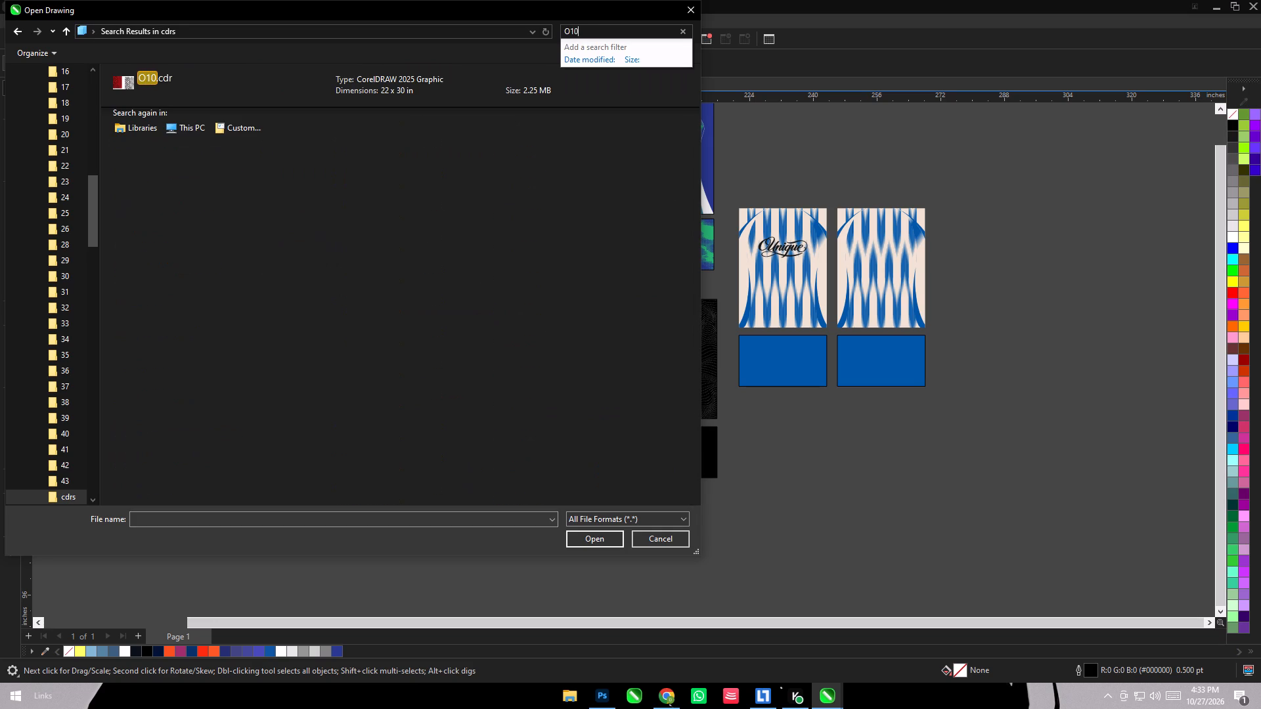
double_click(404, 95)
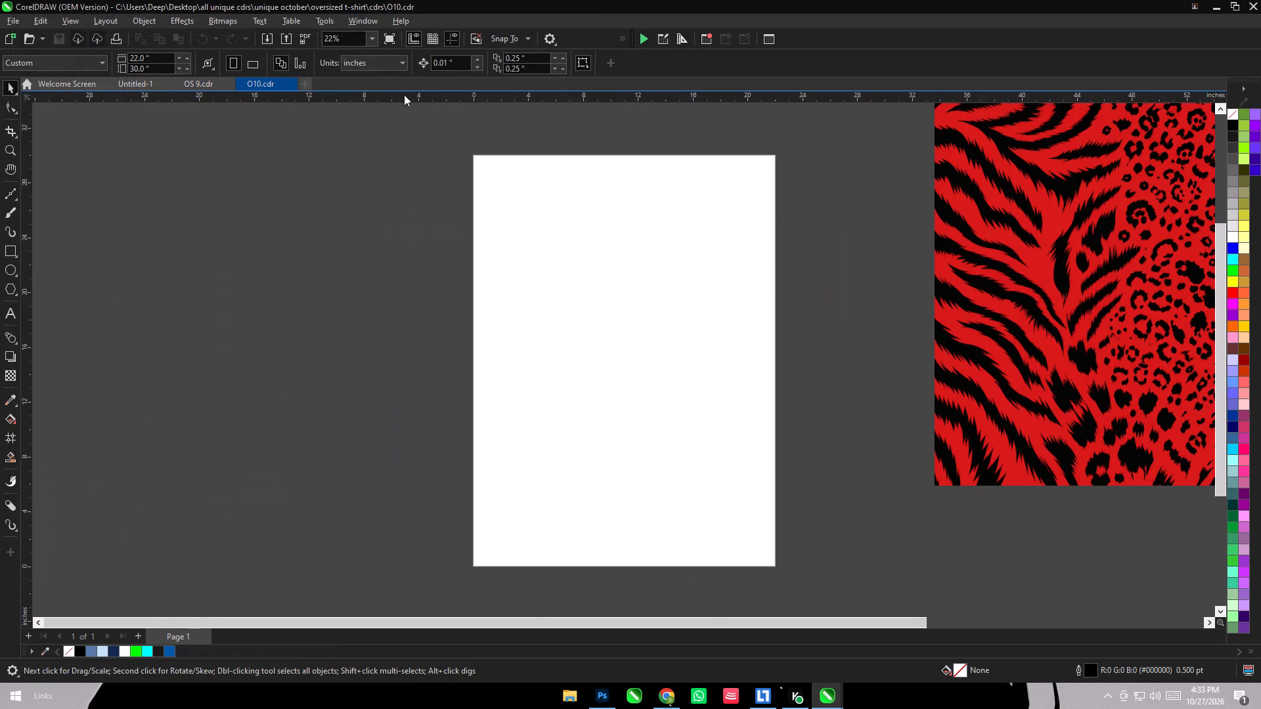
Centre the red and black tiger-leopard pattern bitmap on the page.
scroll(227, 303, "down", 9)
left_click_drag(435, 151, 556, 305)
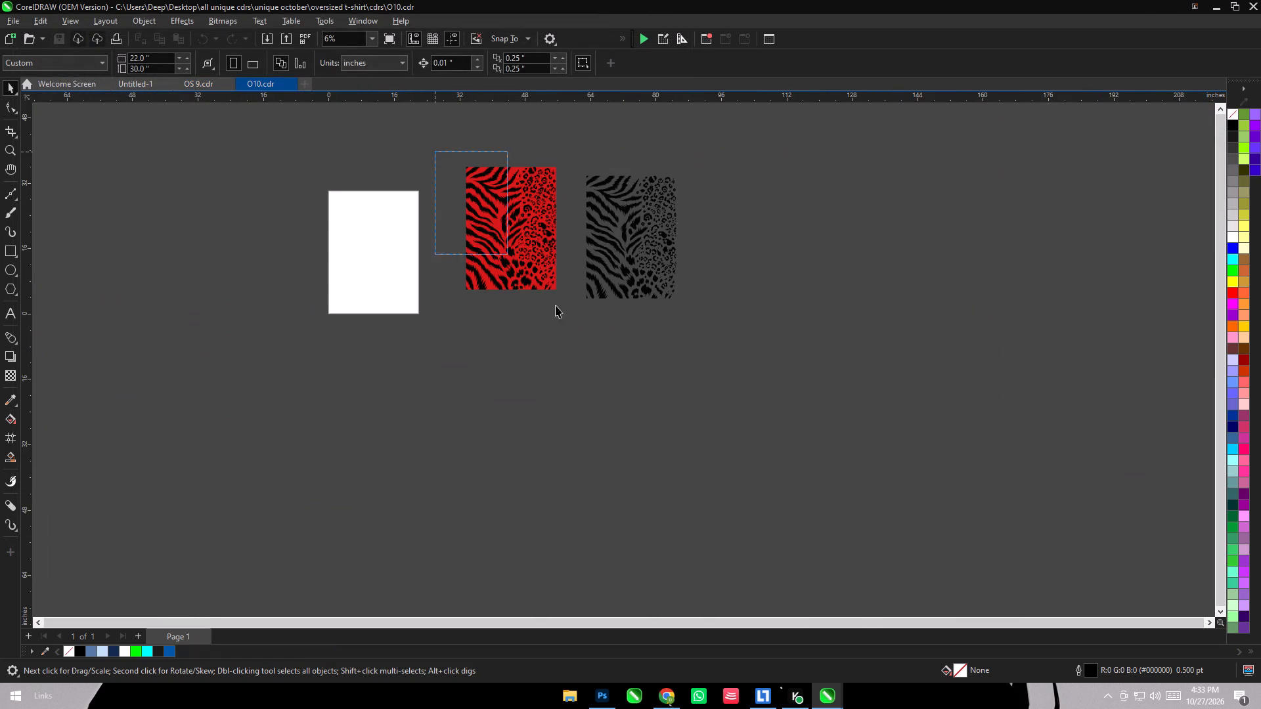
left_click_drag(556, 305, 590, 333)
key("p")
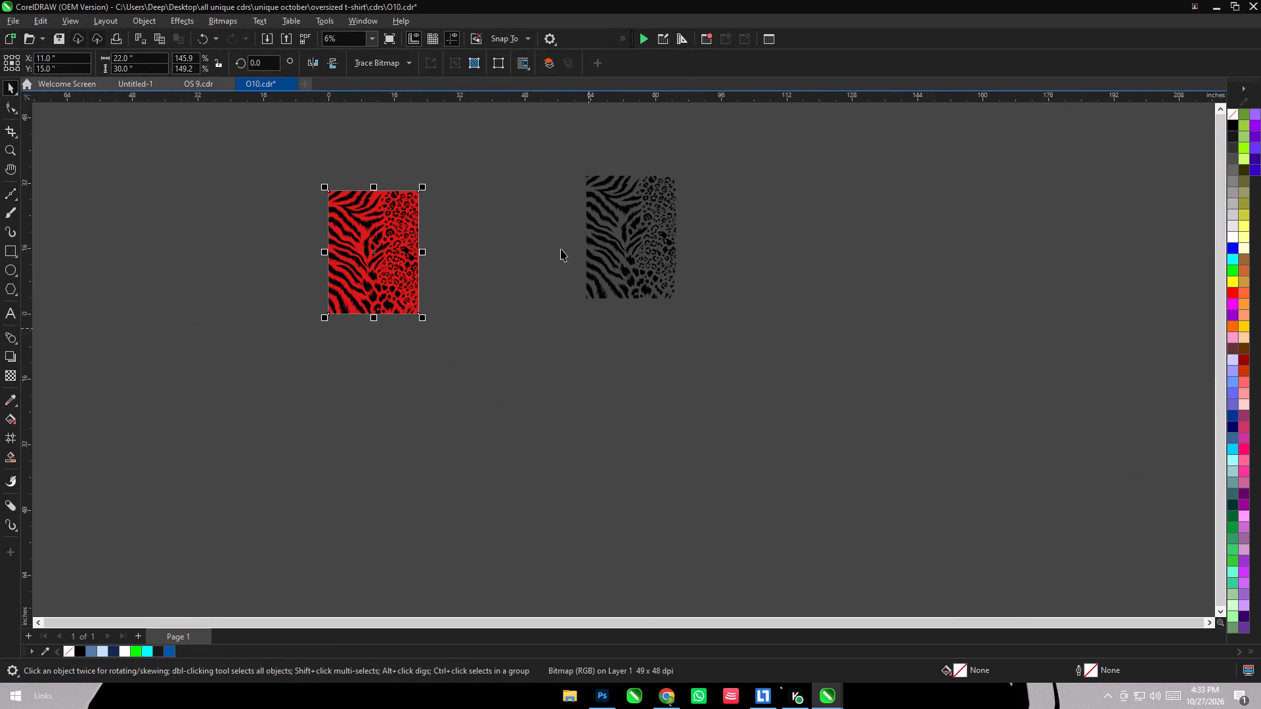
Move the black tiger-leopard pattern group close beside the red bitmap and align their centres in one row.
left_click(561, 249)
left_click_drag(546, 150, 716, 364)
left_click_drag(606, 245, 491, 261)
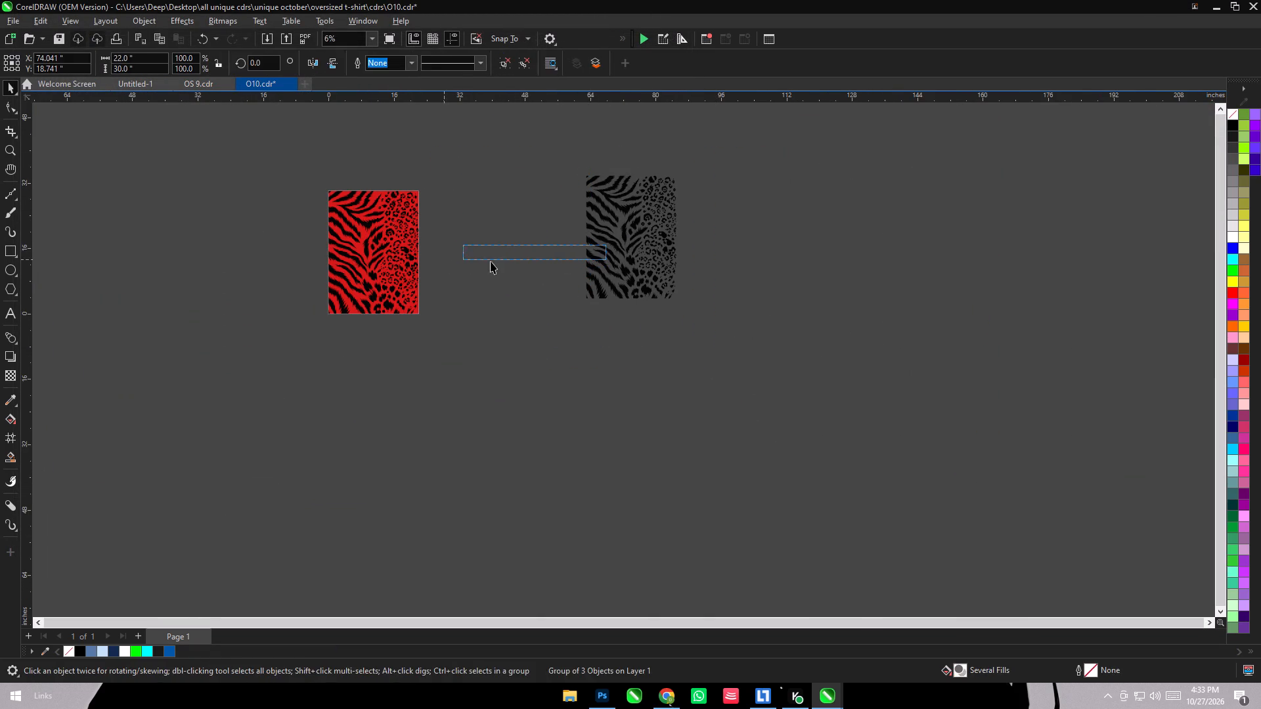
left_click_drag(491, 261, 474, 260)
left_click(608, 276)
left_click_drag(532, 174, 795, 397)
left_click_drag(630, 240, 498, 267)
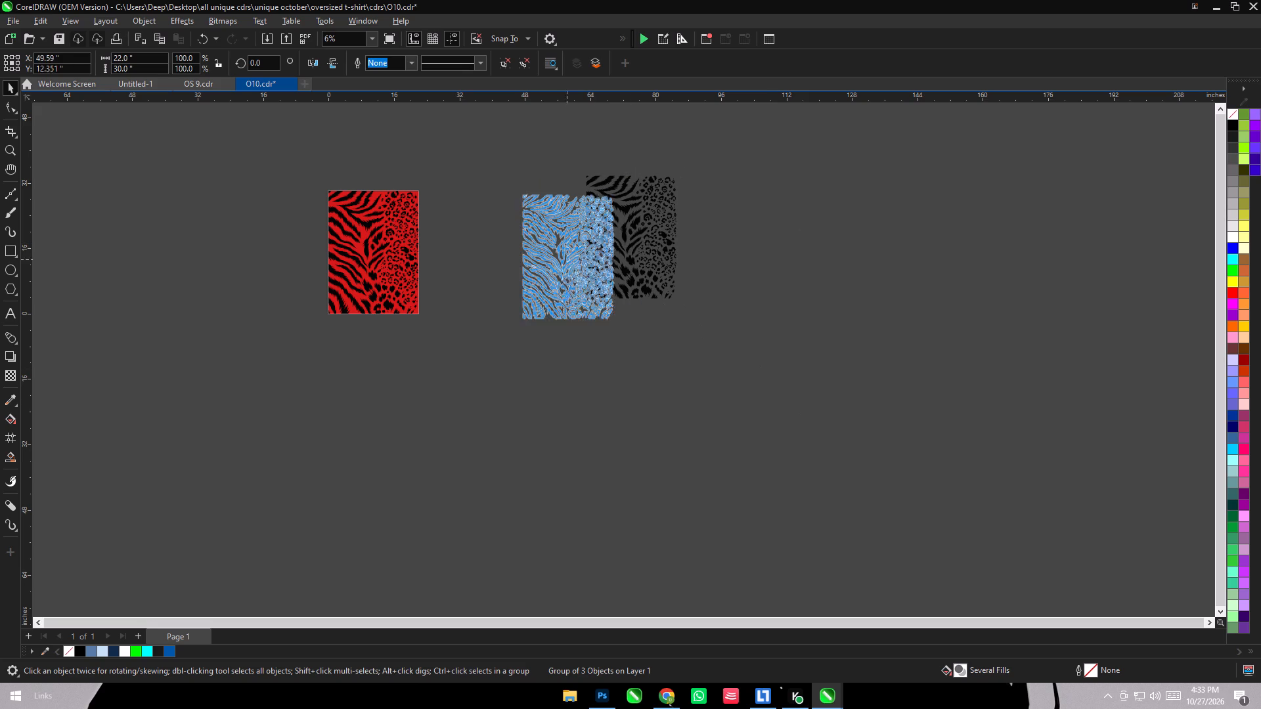
left_click_drag(498, 267, 471, 253)
left_click(410, 211, "shift")
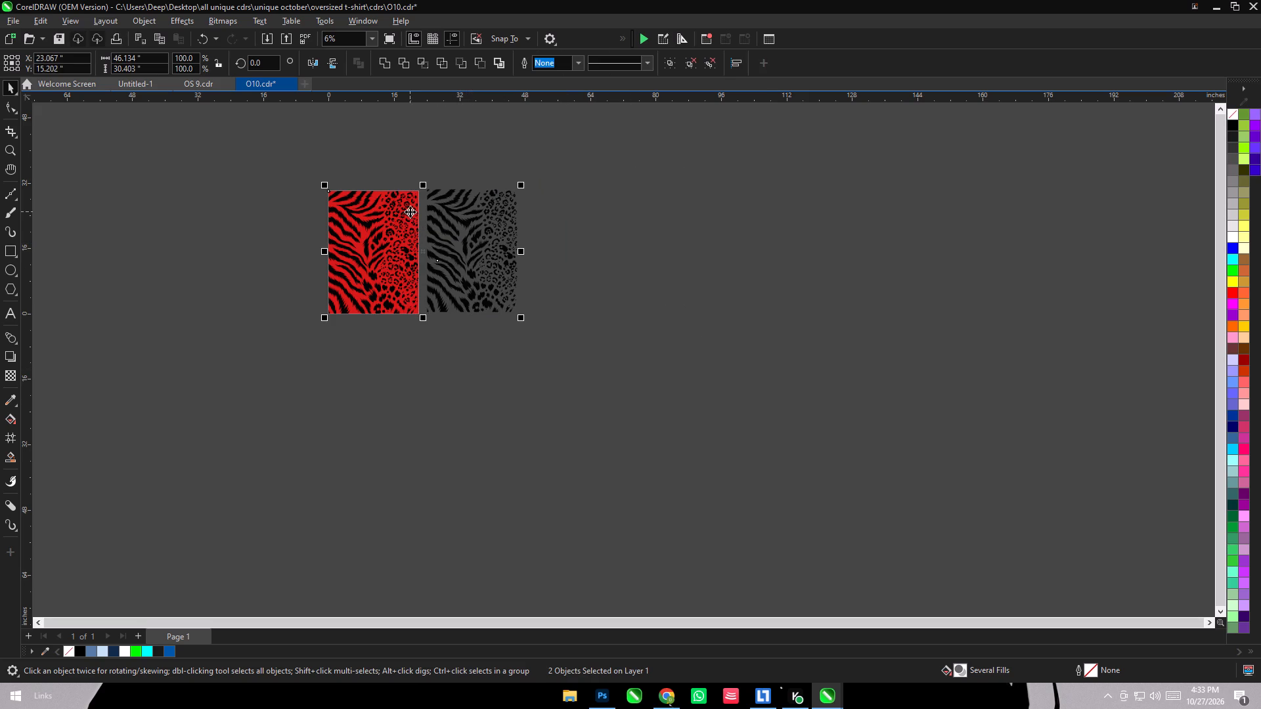
key("e")
left_click(671, 312)
Switch to Chrome and browse the Pinterest home feed for jersey and pattern design references.
left_click(667, 698)
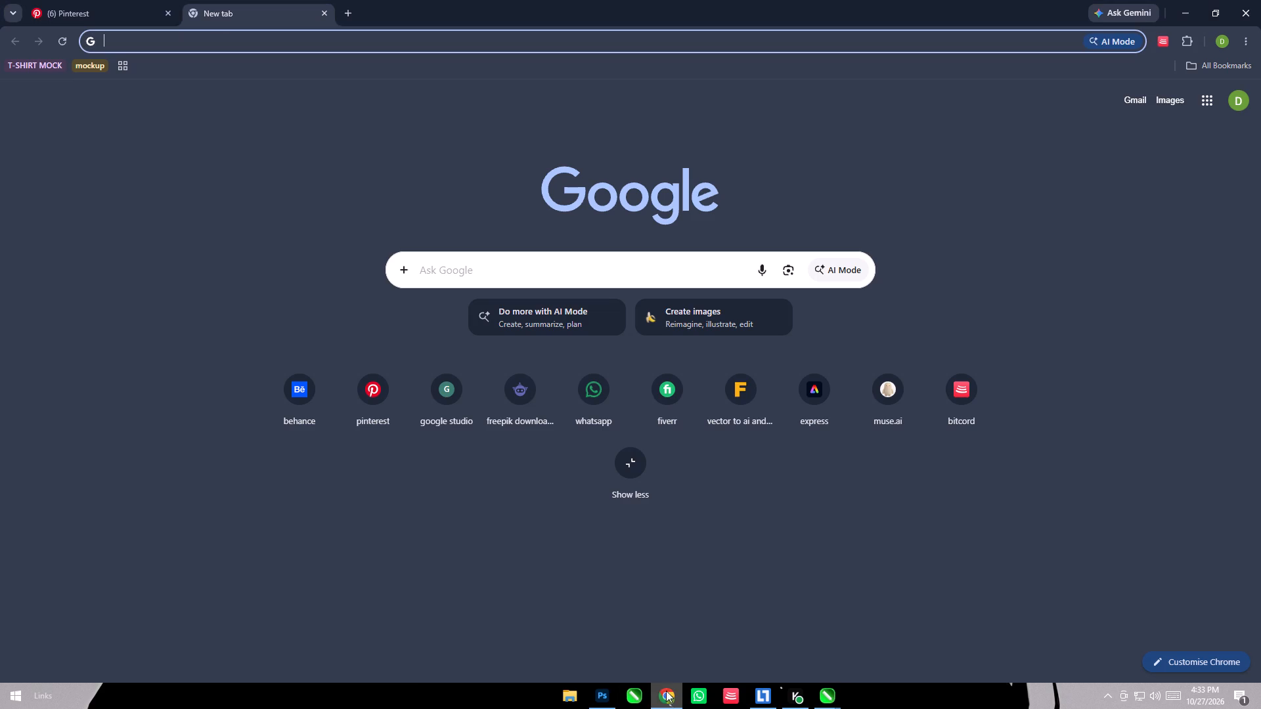
left_click(114, 1)
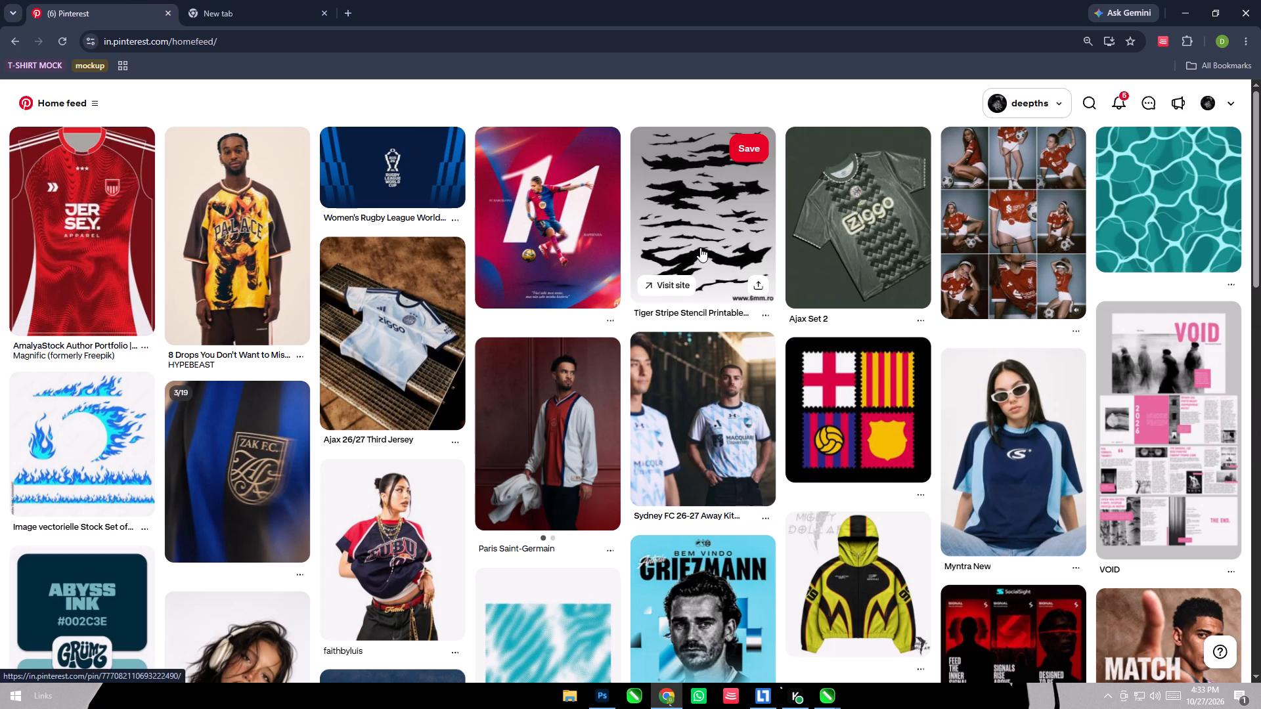
scroll(700, 247, "down", 2)
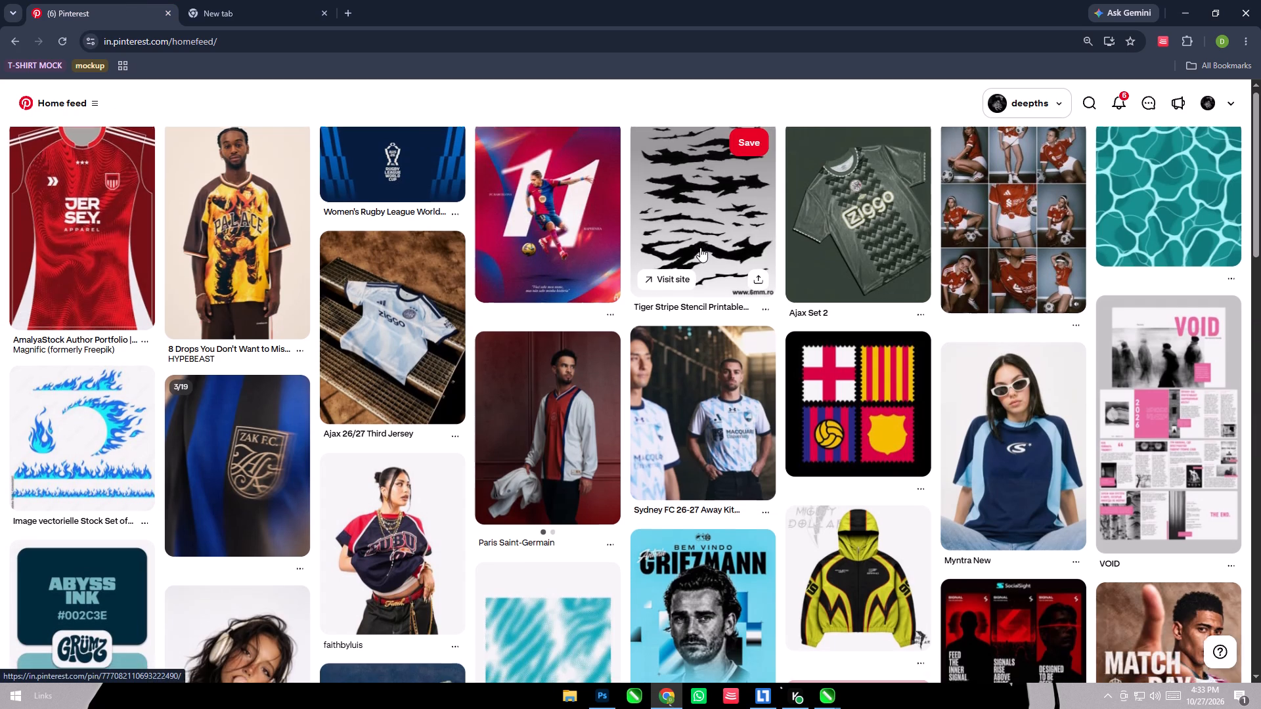
scroll(700, 247, "down", 9)
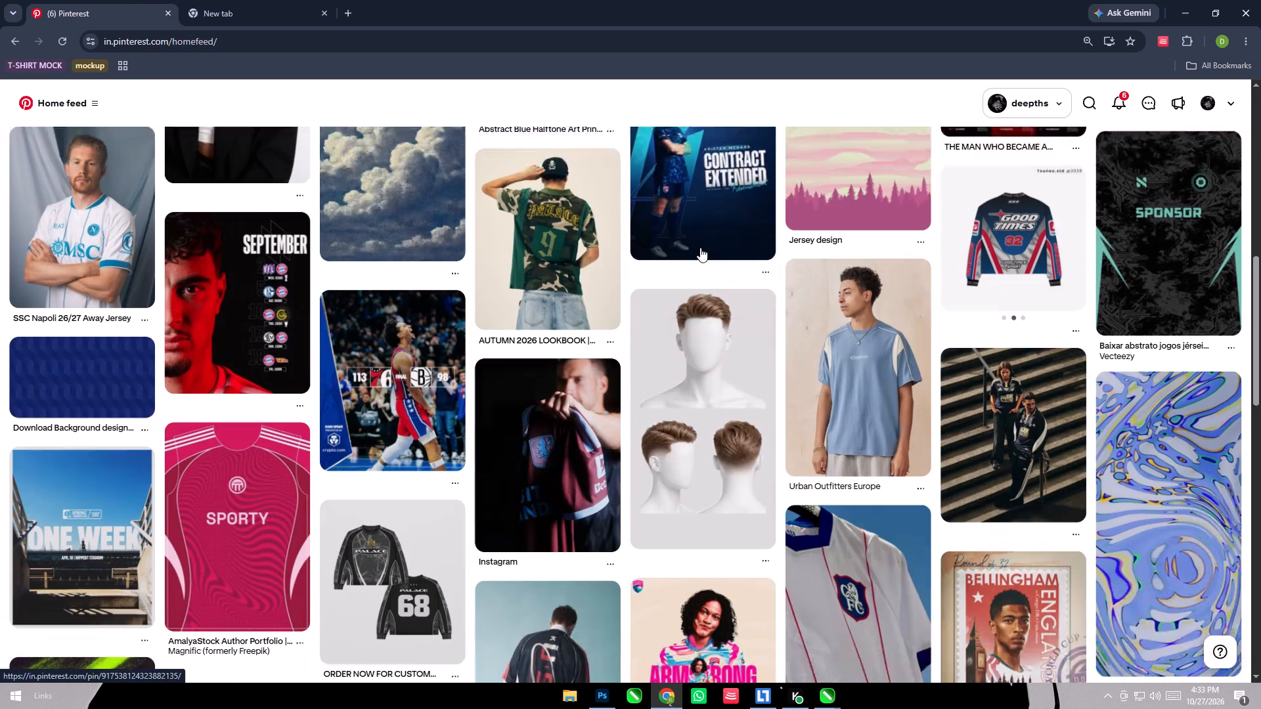
scroll(700, 247, "down", 5)
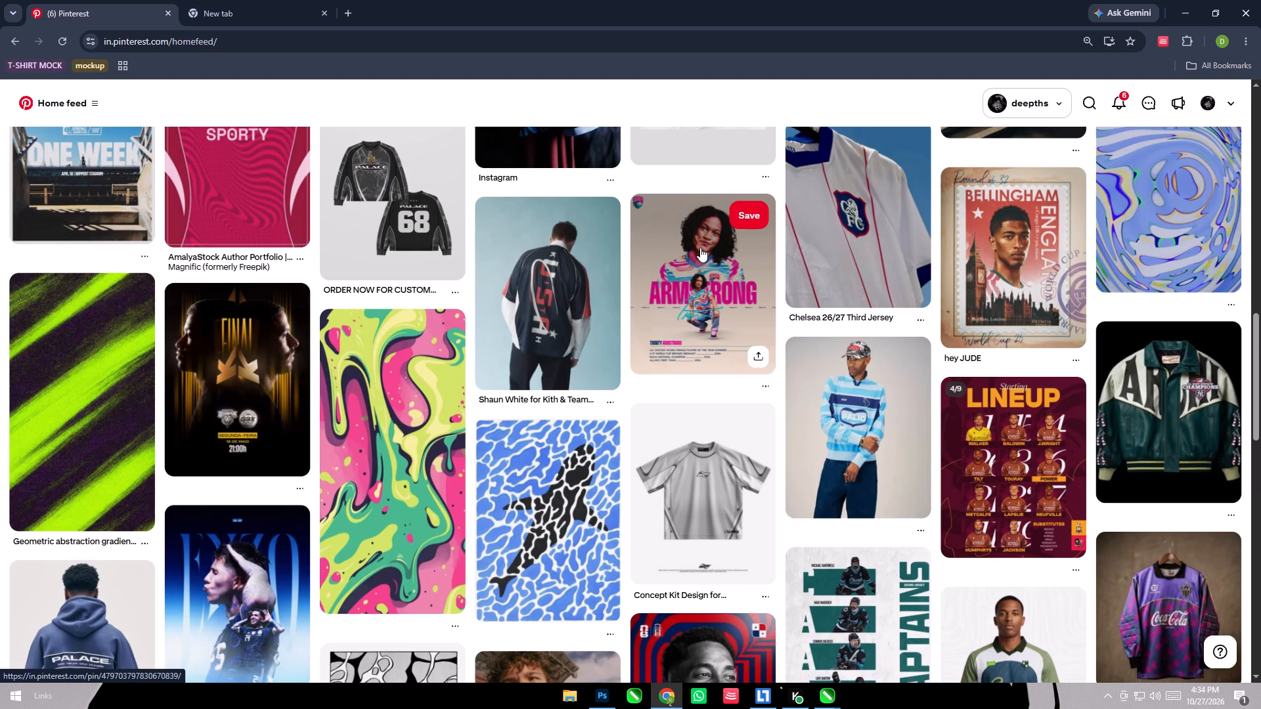
scroll(700, 247, "down", 9)
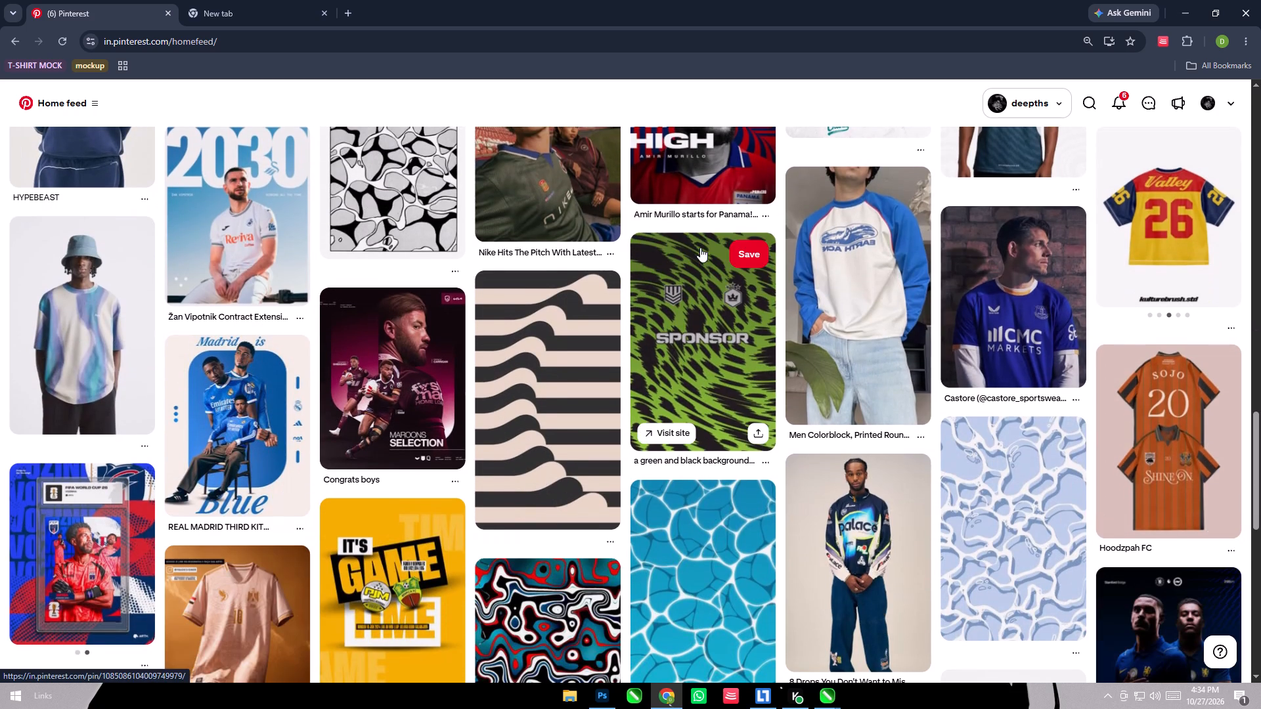
scroll(700, 247, "down", 4)
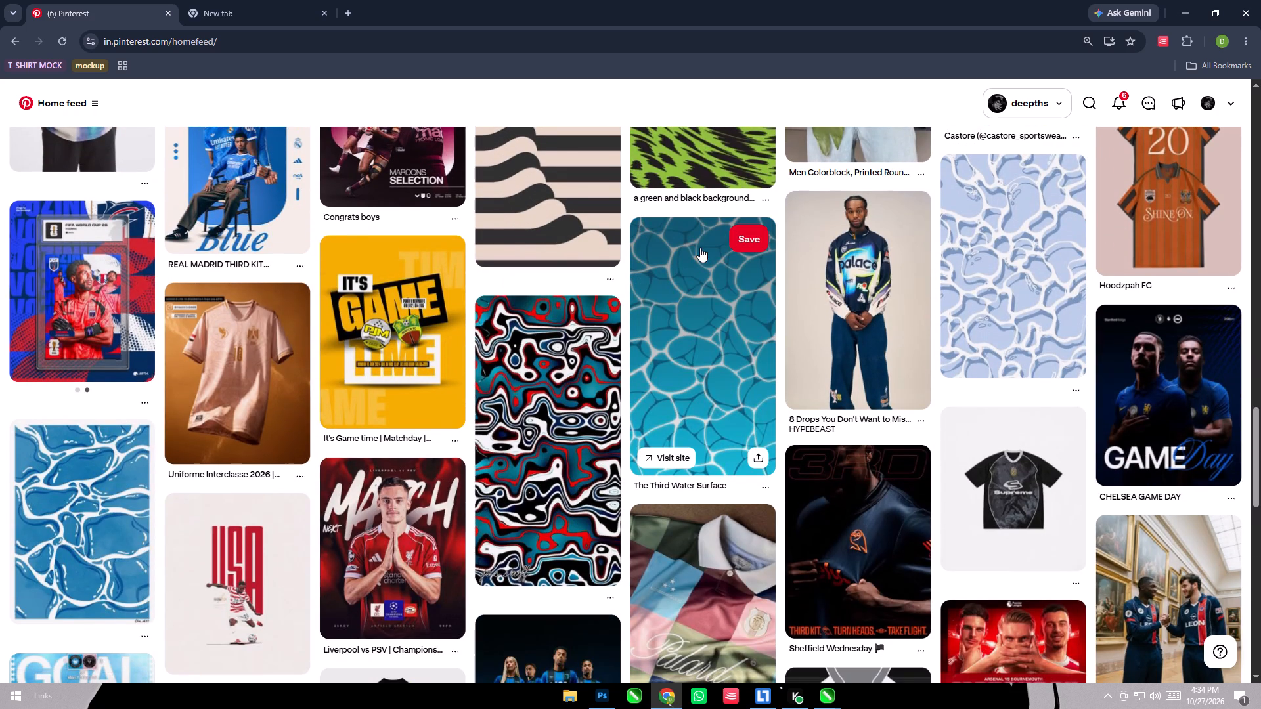
scroll(700, 247, "down", 2)
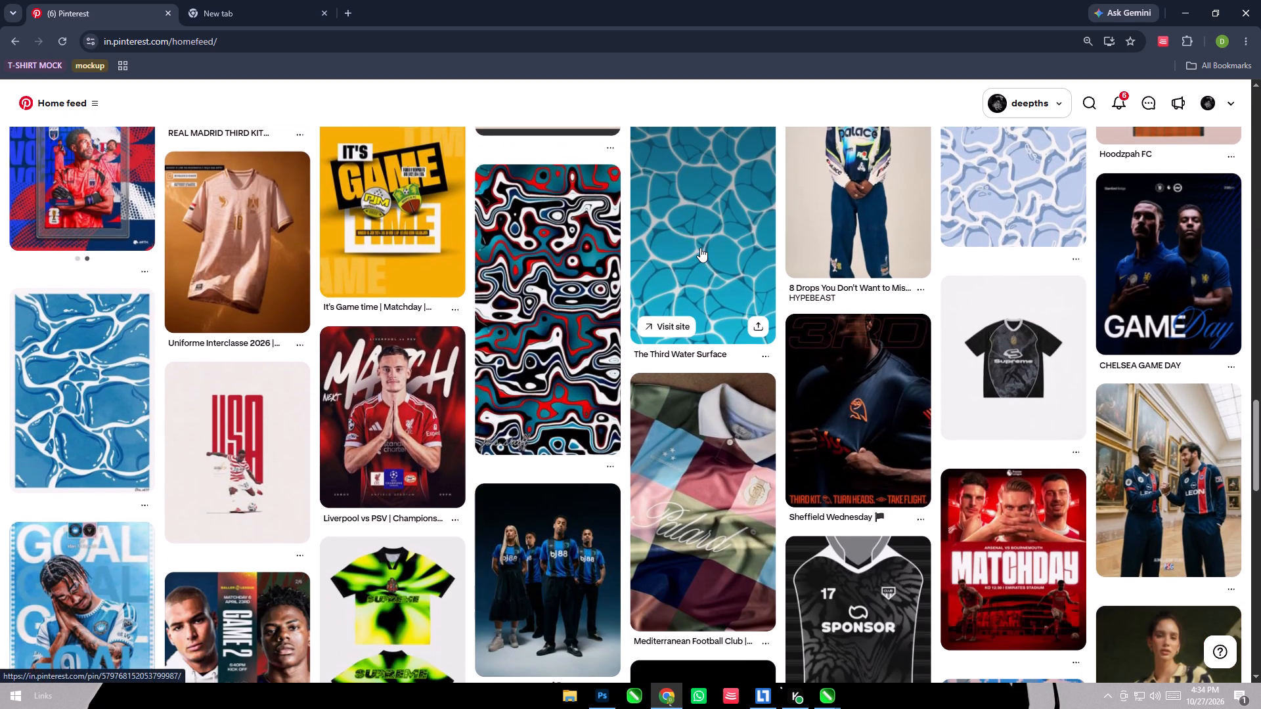
scroll(700, 247, "down", 8)
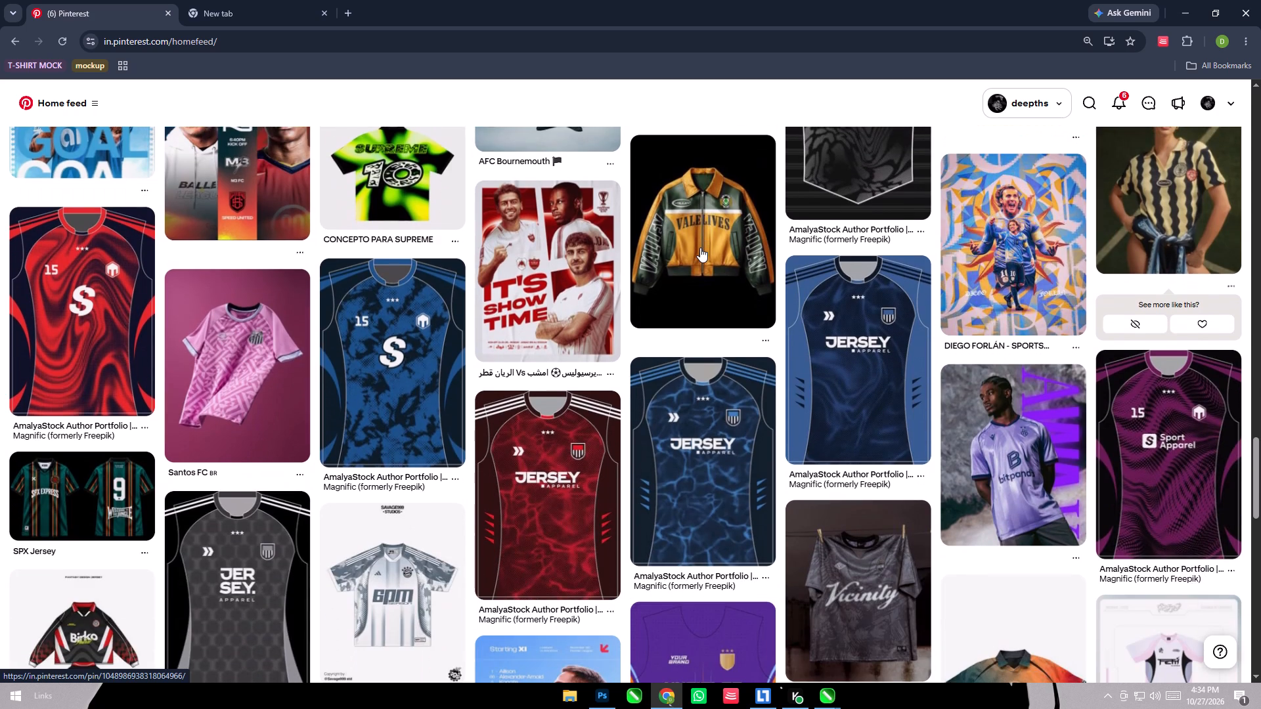
scroll(700, 247, "down", 8)
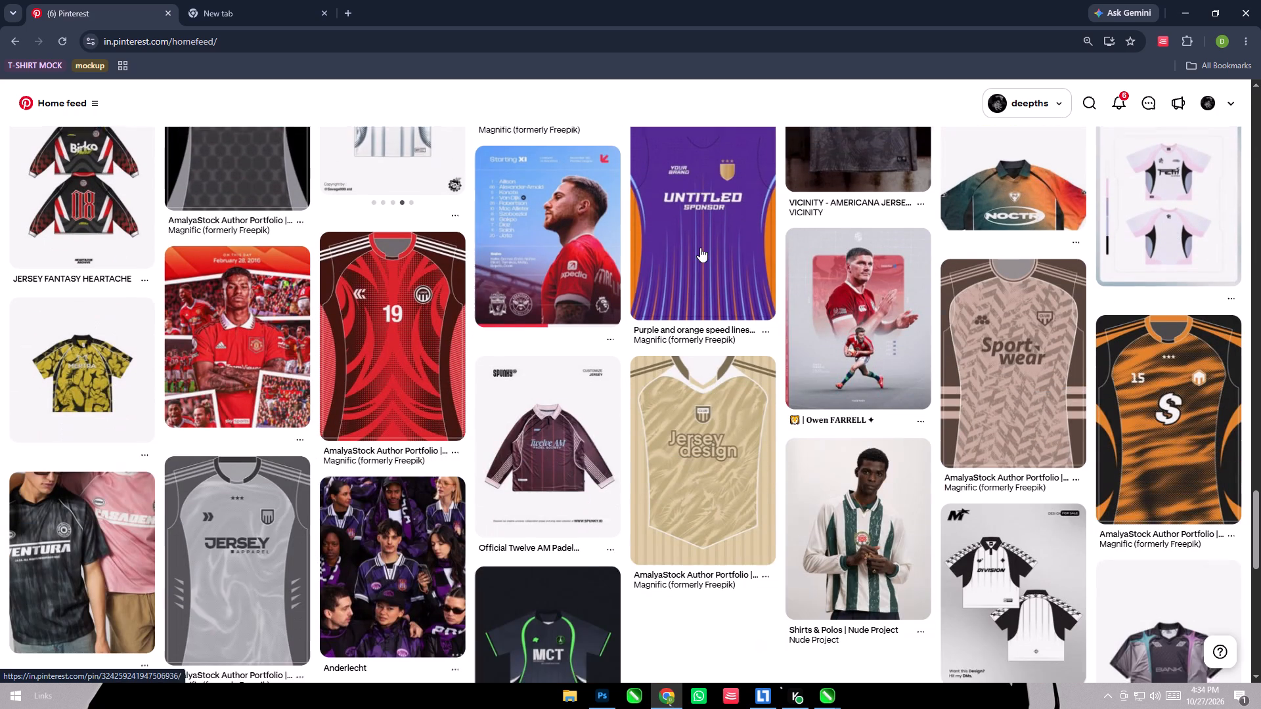
scroll(700, 247, "down", 5)
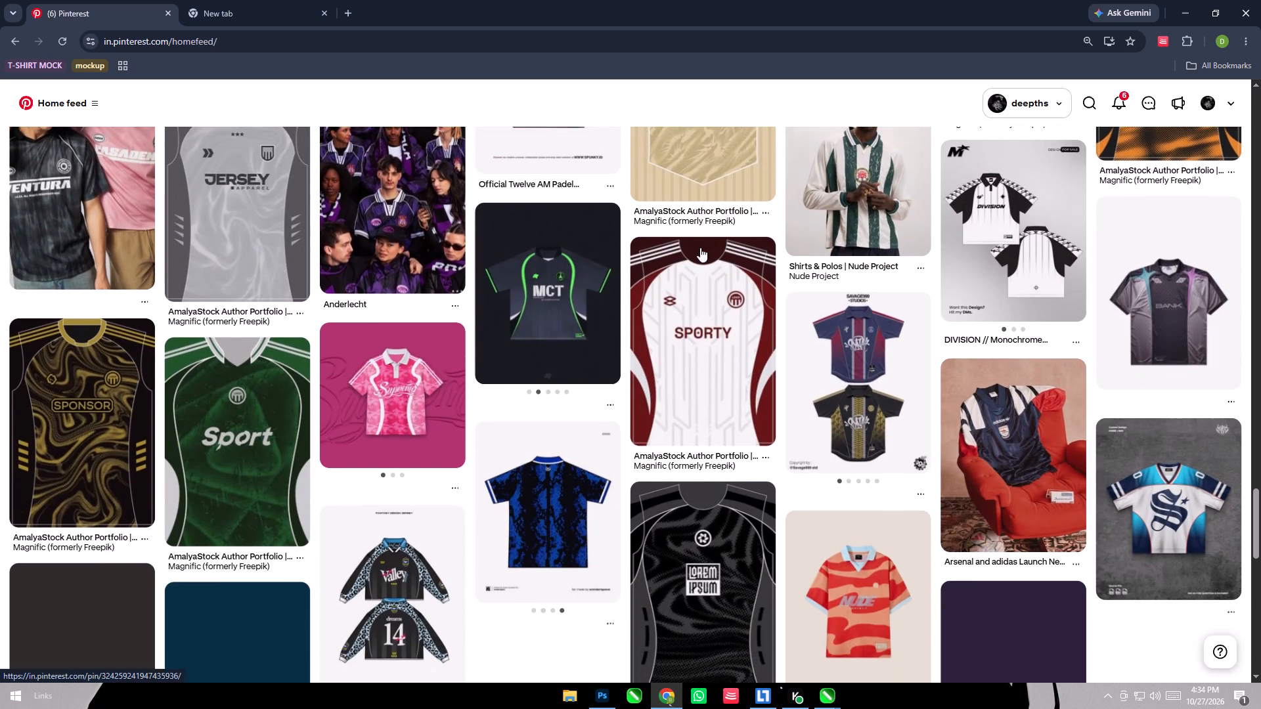
scroll(700, 247, "down", 8)
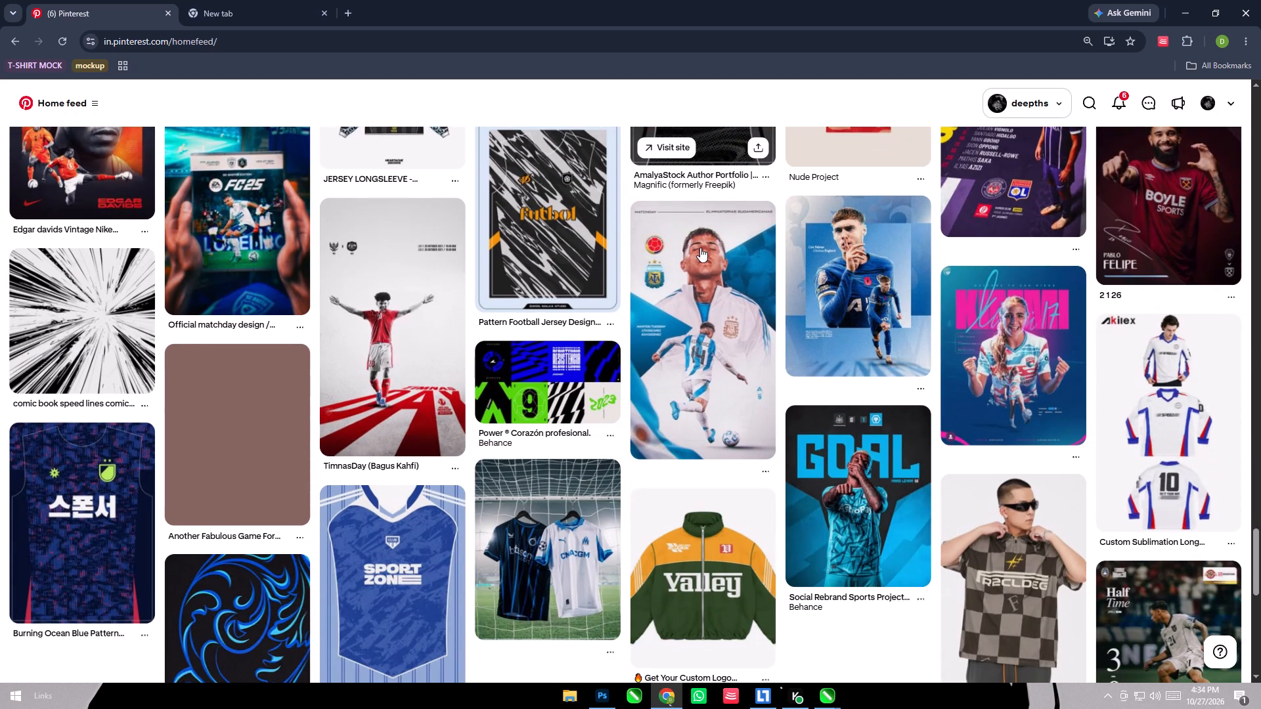
scroll(699, 248, "down", 7)
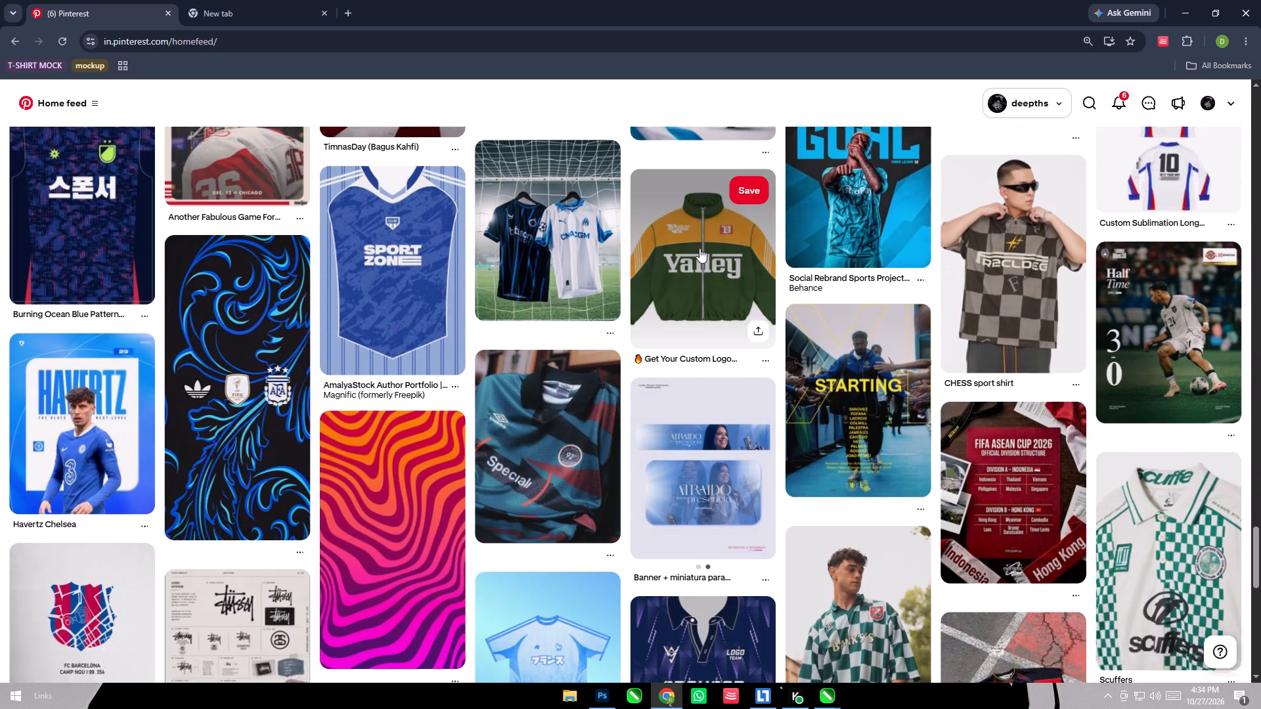
scroll(699, 248, "down", 4)
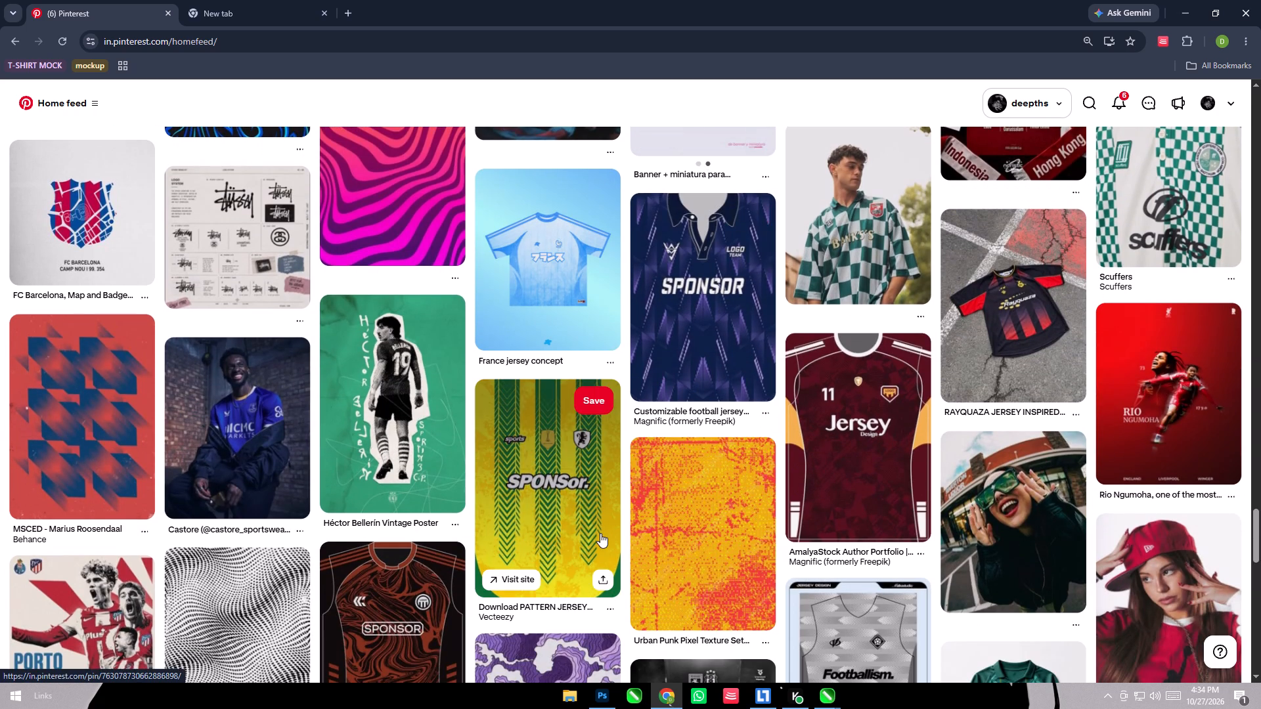
scroll(747, 311, "down", 2)
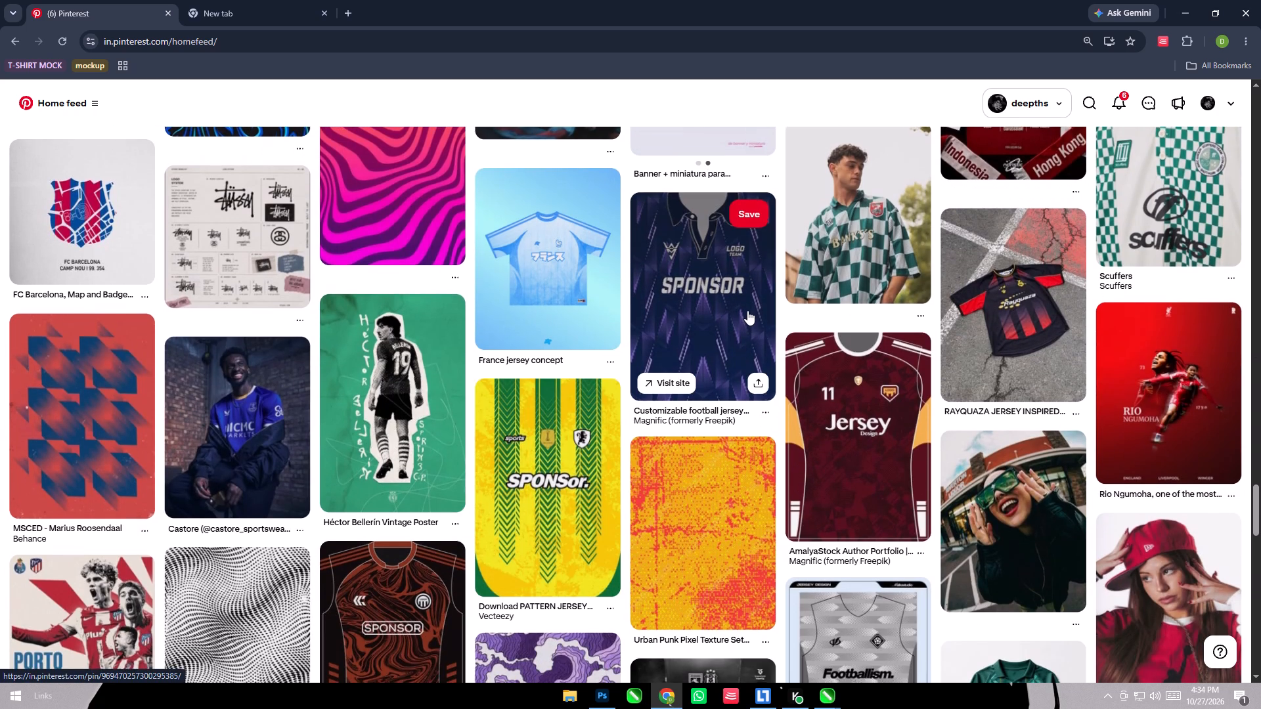
scroll(747, 311, "down", 5)
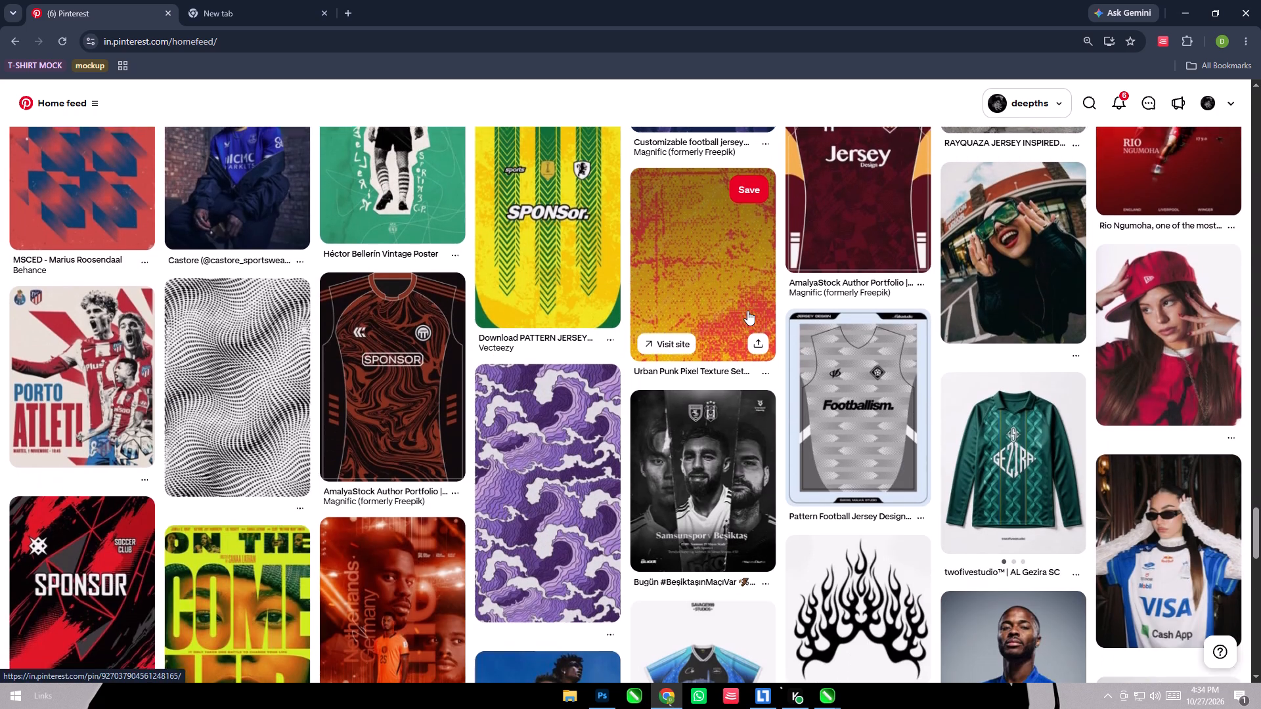
scroll(747, 311, "down", 2)
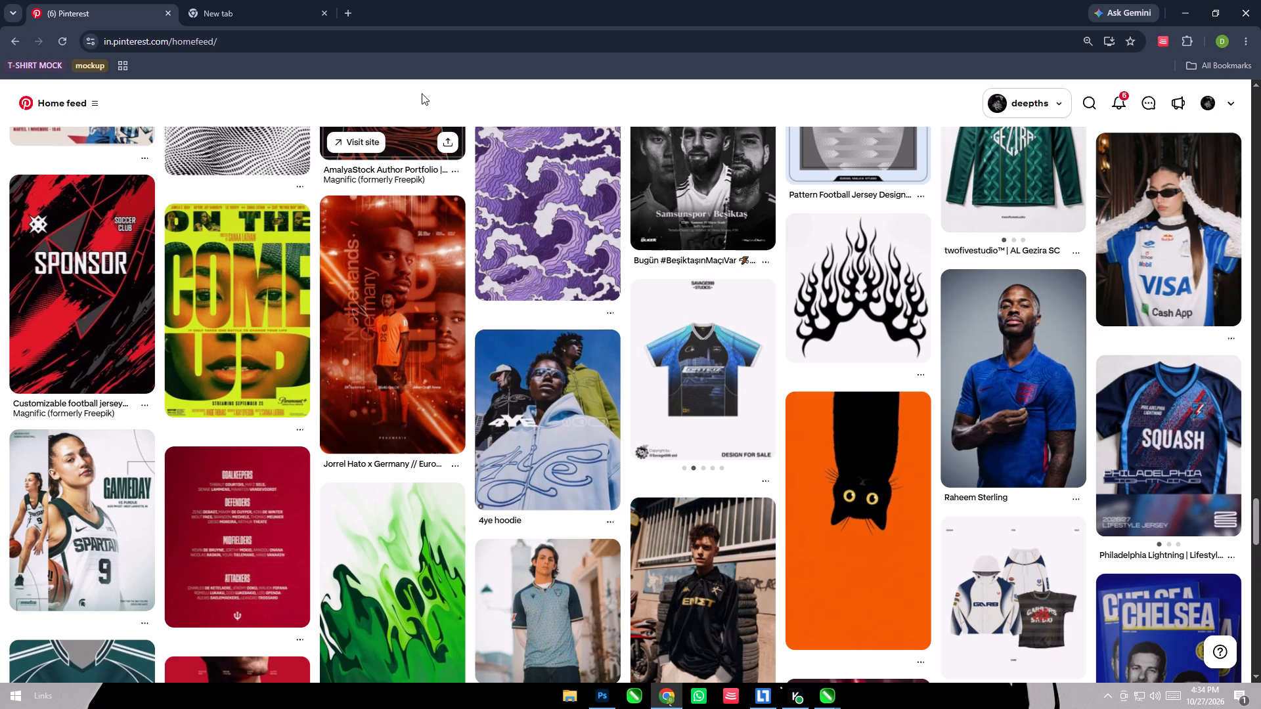
scroll(400, 58, "down", 4)
scroll(594, 279, "down", 4)
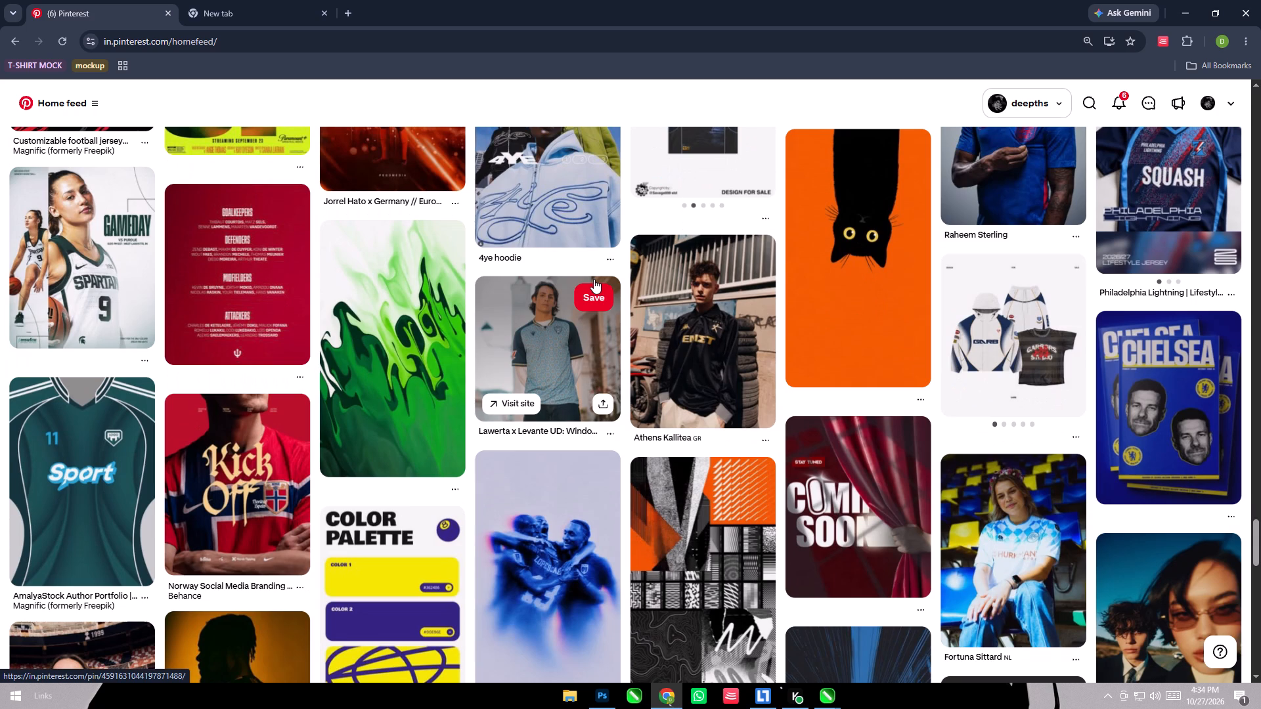
scroll(538, 364, "down", 6)
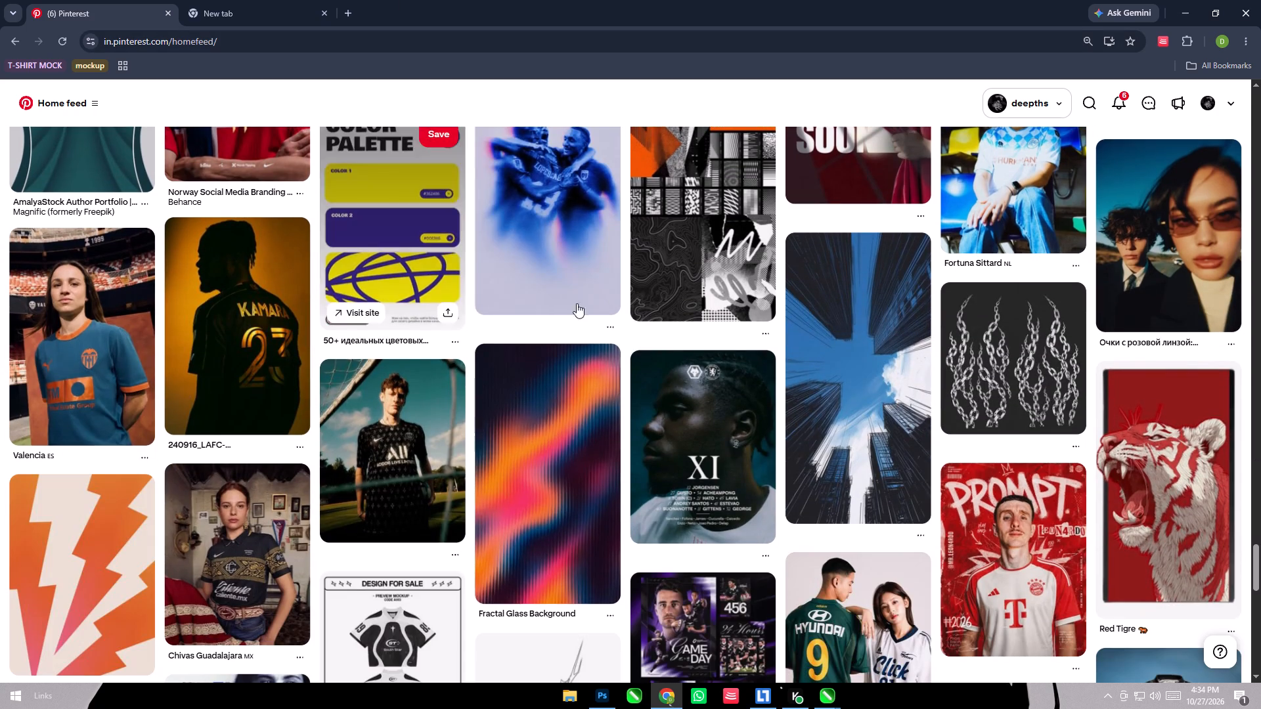
scroll(392, 318, "down", 3)
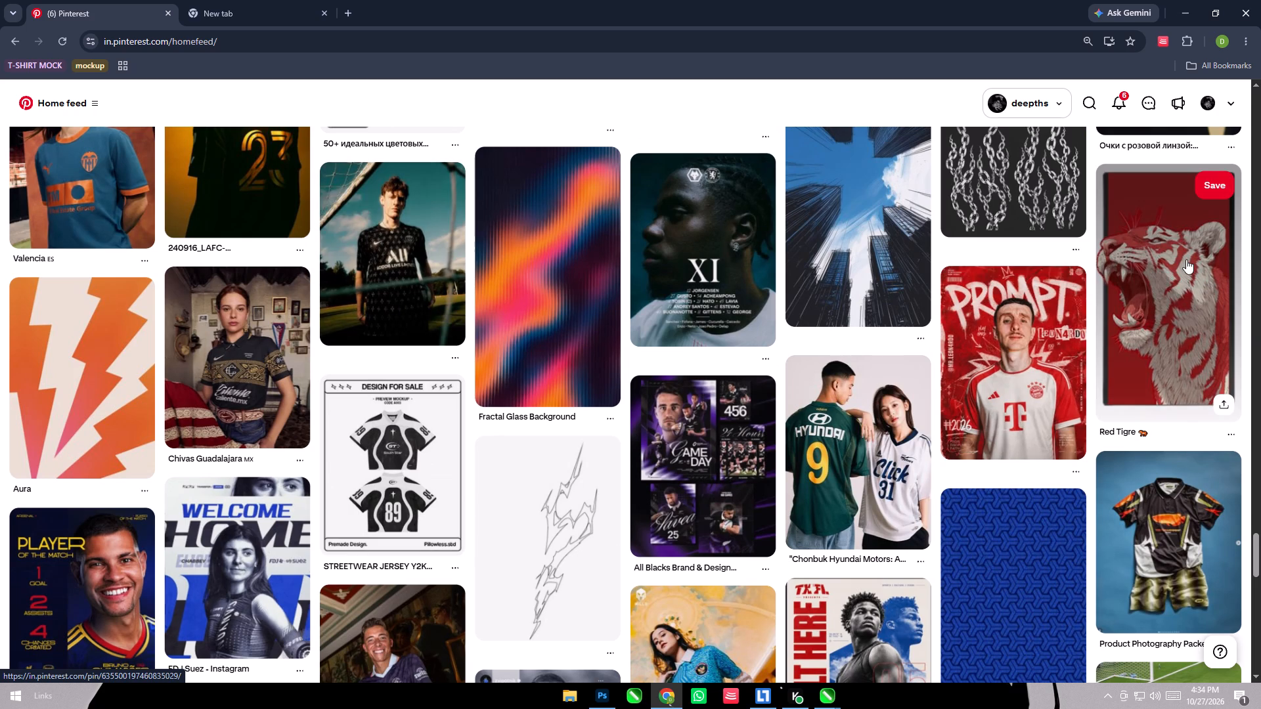
Open the Red Tigre pin in its own tab and copy the roaring tiger image.
left_click(1139, 282)
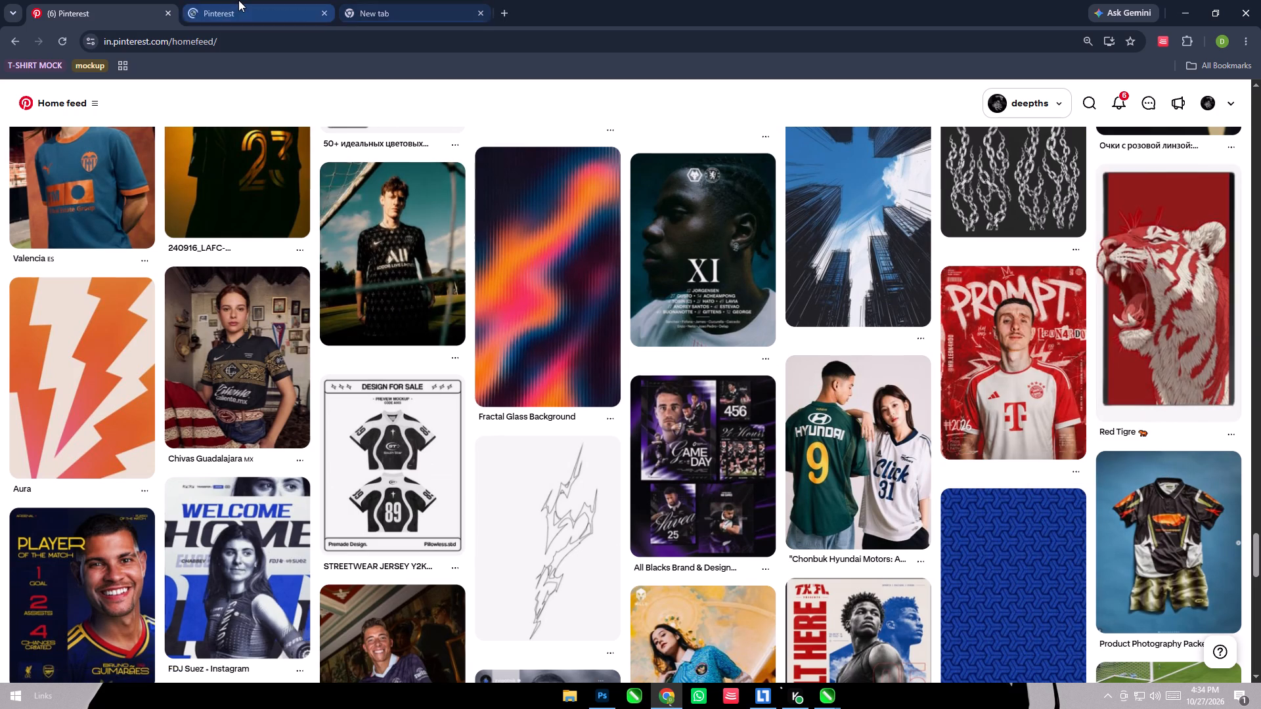
left_click(238, 0)
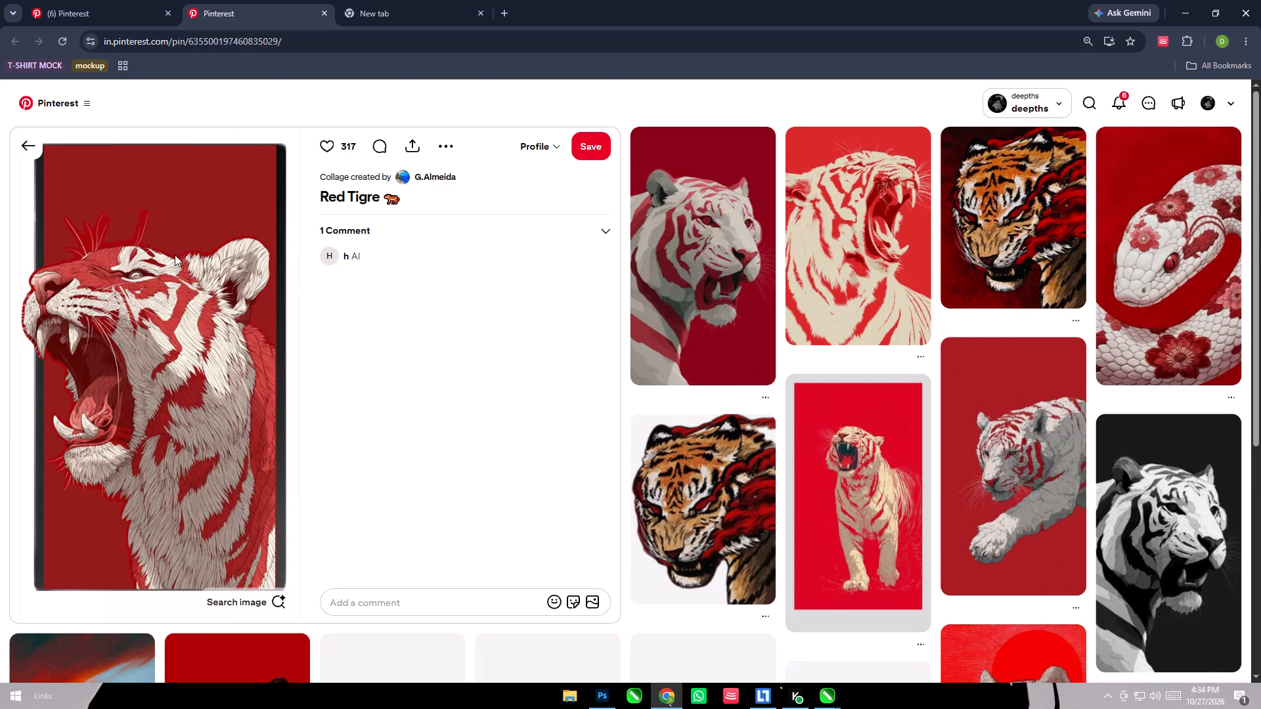
right_click(175, 255)
left_click(202, 291)
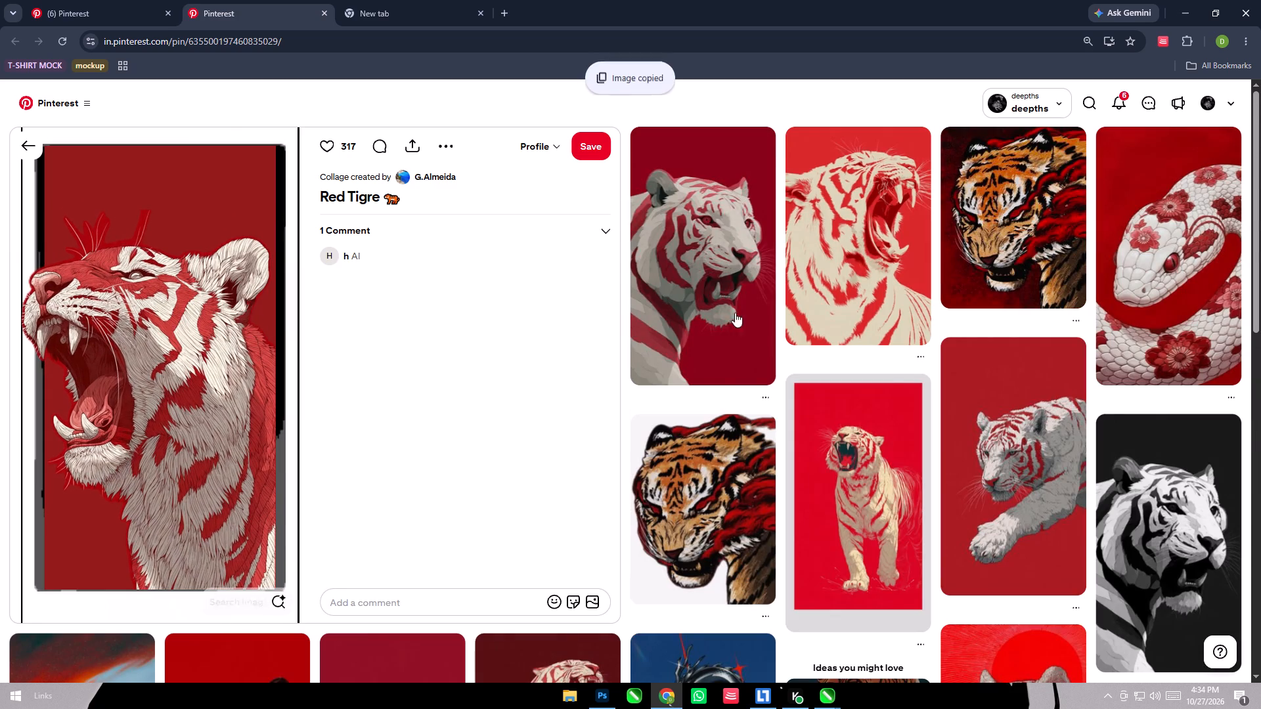
Switch to CorelDRAW and paste the tiger image into O10.cdr beside the patterns, centred at about X 71, Y 15.5 inches.
left_click(1177, 0)
right_click(727, 281)
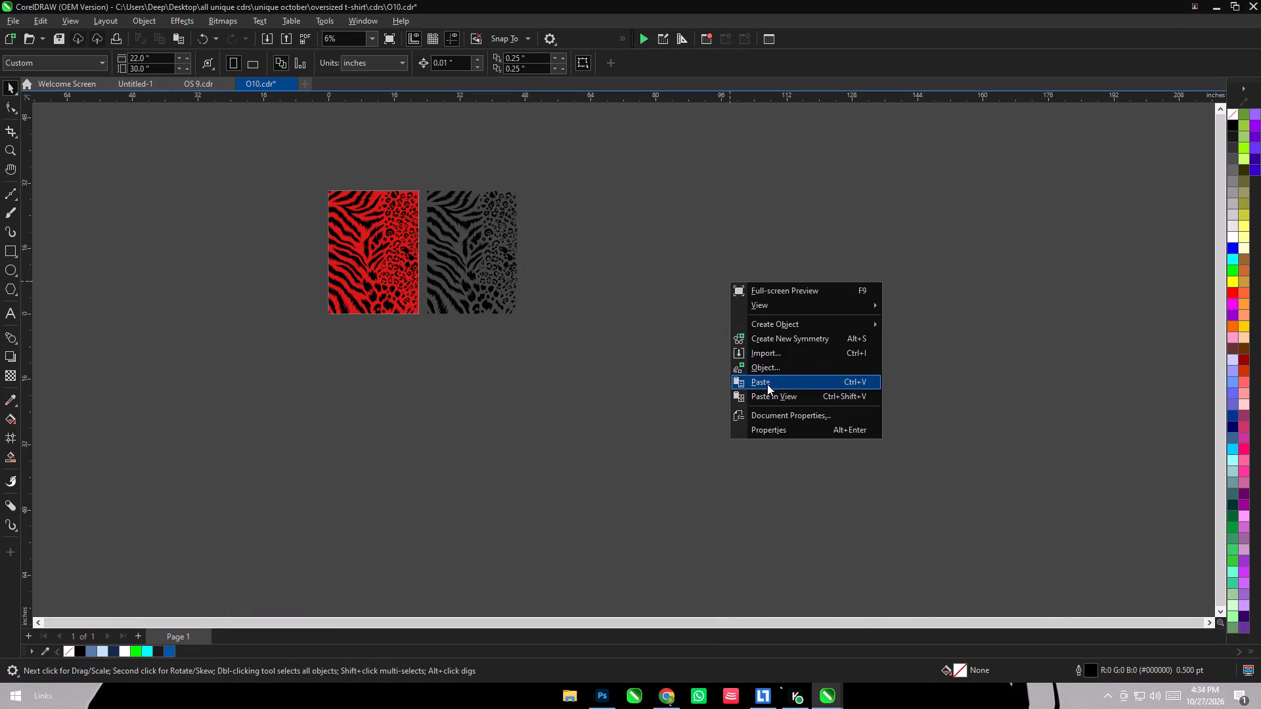
left_click(768, 396)
left_click_drag(621, 341, 617, 230)
Sample the cream of the tiger's fur and the dark red background #931B1A into the document palette.
scroll(602, 230, "up", 4)
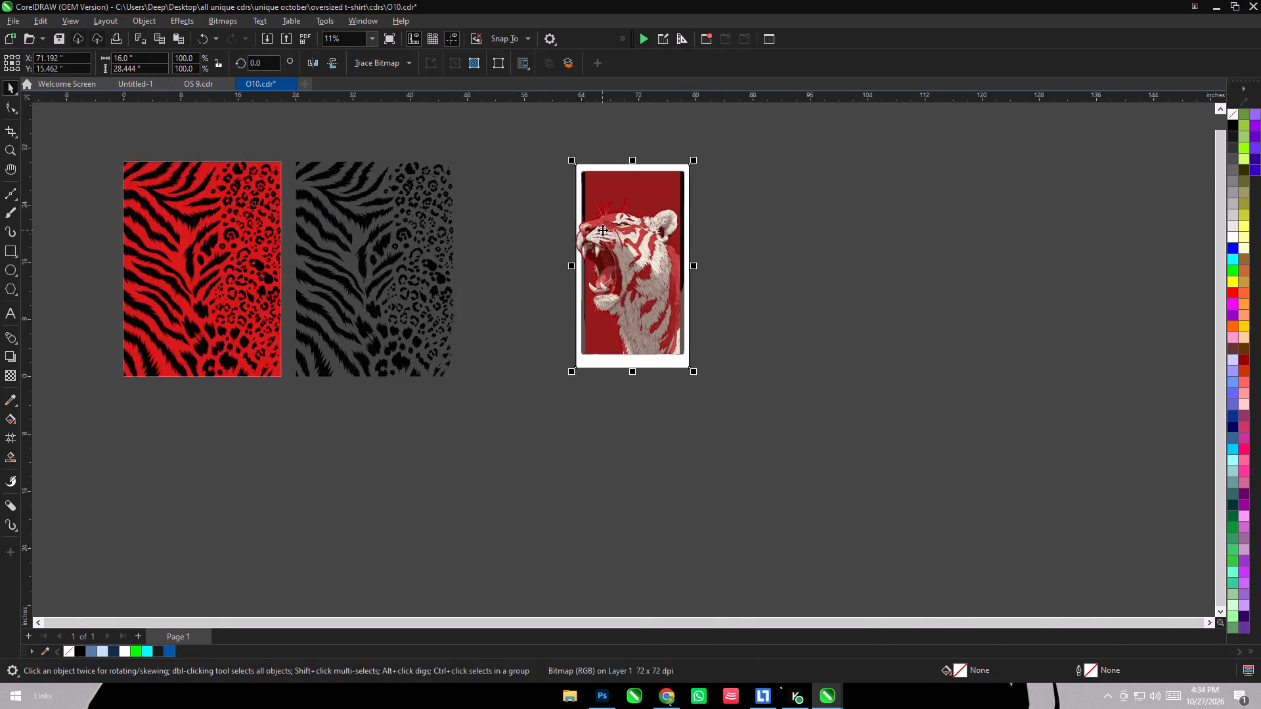
scroll(602, 230, "up", 3)
scroll(695, 268, "up", 6)
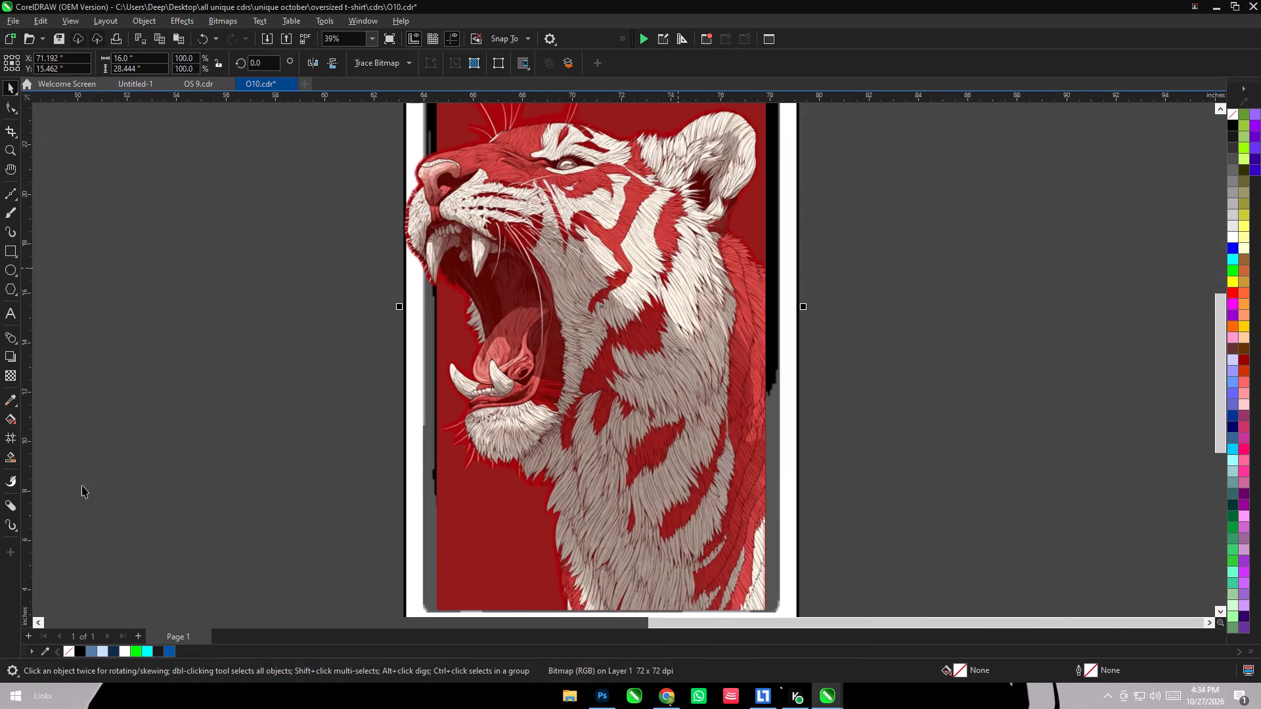
left_click(49, 653)
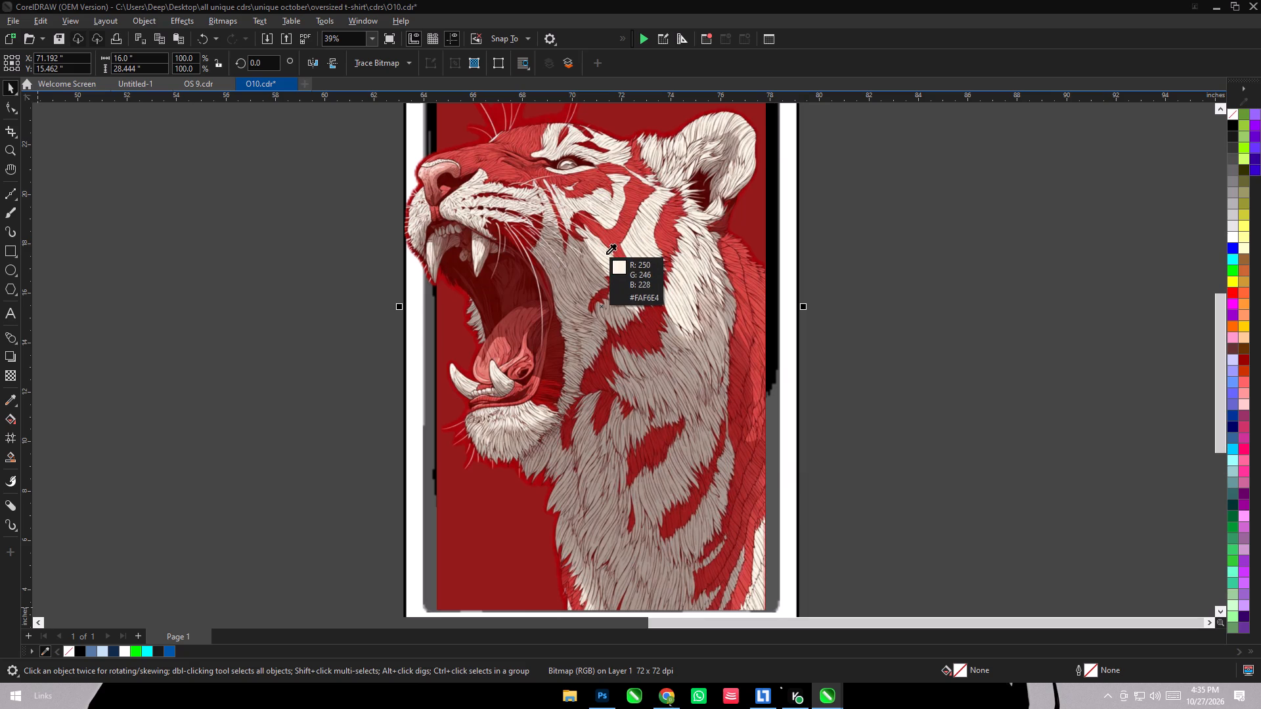
left_click(606, 254)
scroll(950, 234, "down", 3)
left_click(51, 649)
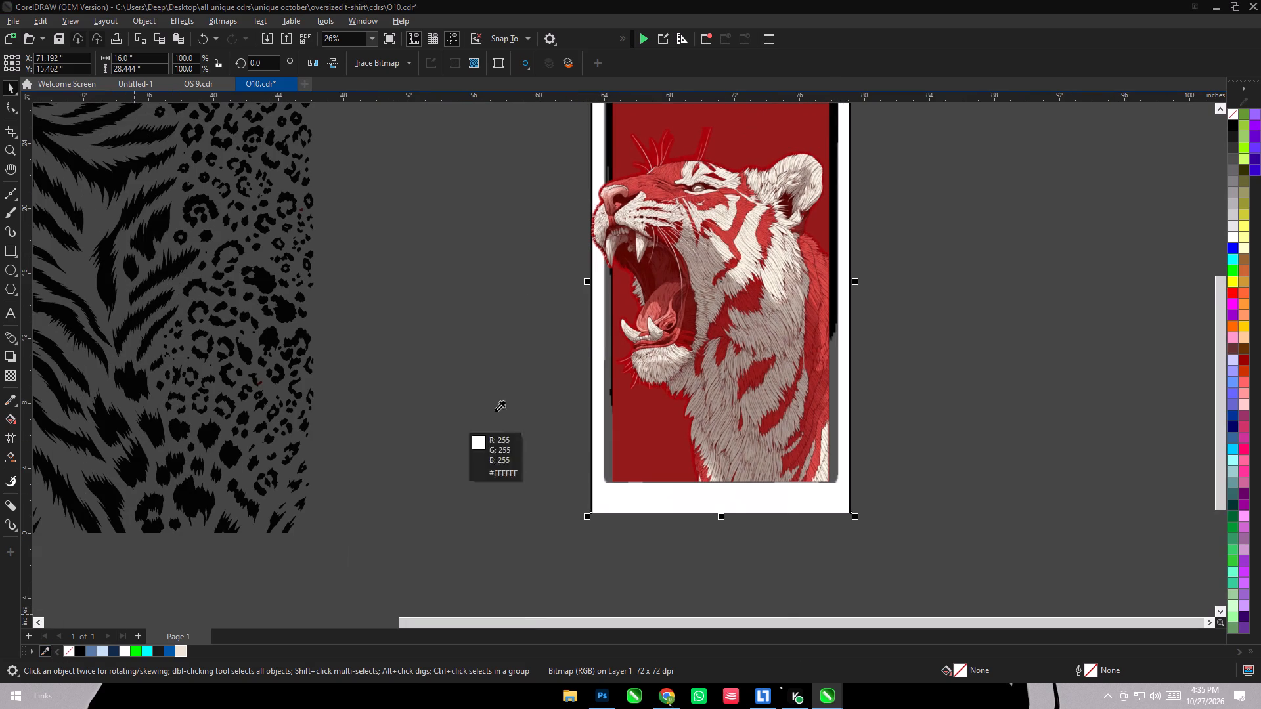
left_click(771, 130)
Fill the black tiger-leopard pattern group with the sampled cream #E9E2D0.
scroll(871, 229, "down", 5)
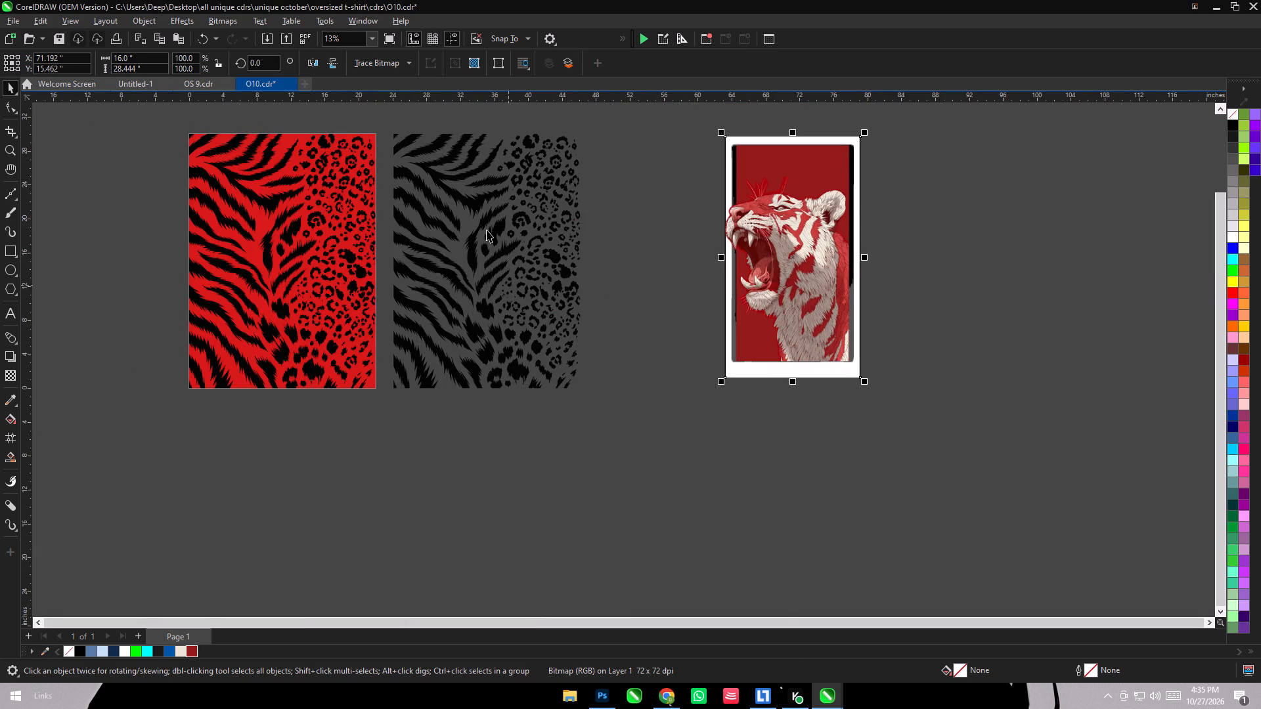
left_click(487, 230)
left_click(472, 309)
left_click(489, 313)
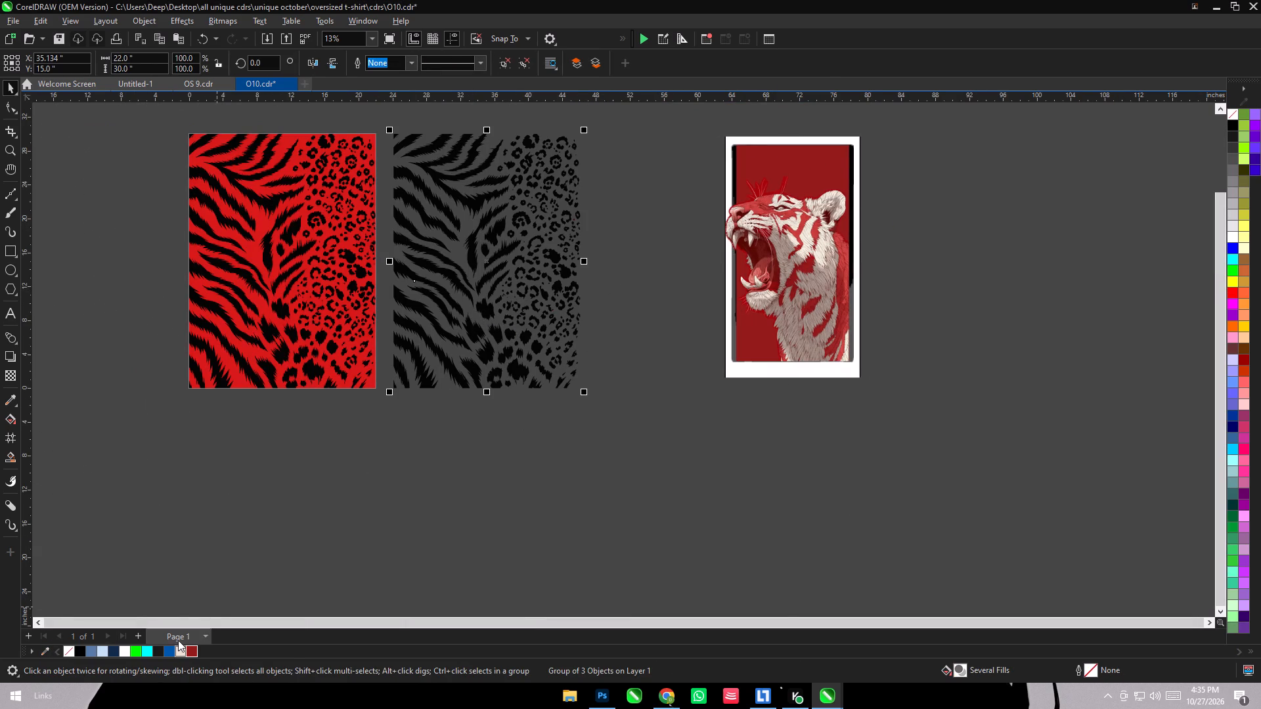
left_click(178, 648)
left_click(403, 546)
Create a page-frame rectangle matching the 22 × 30 inch page.
scroll(609, 291, "down", 3)
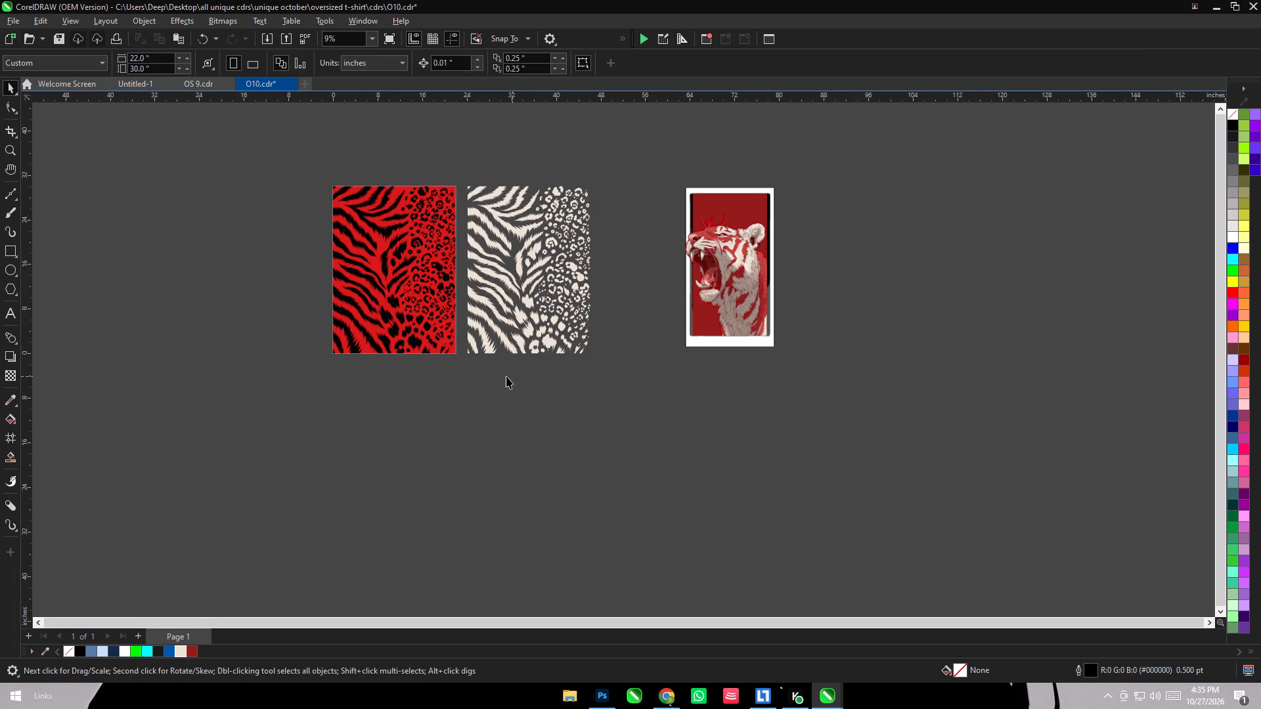
double_click(10, 253)
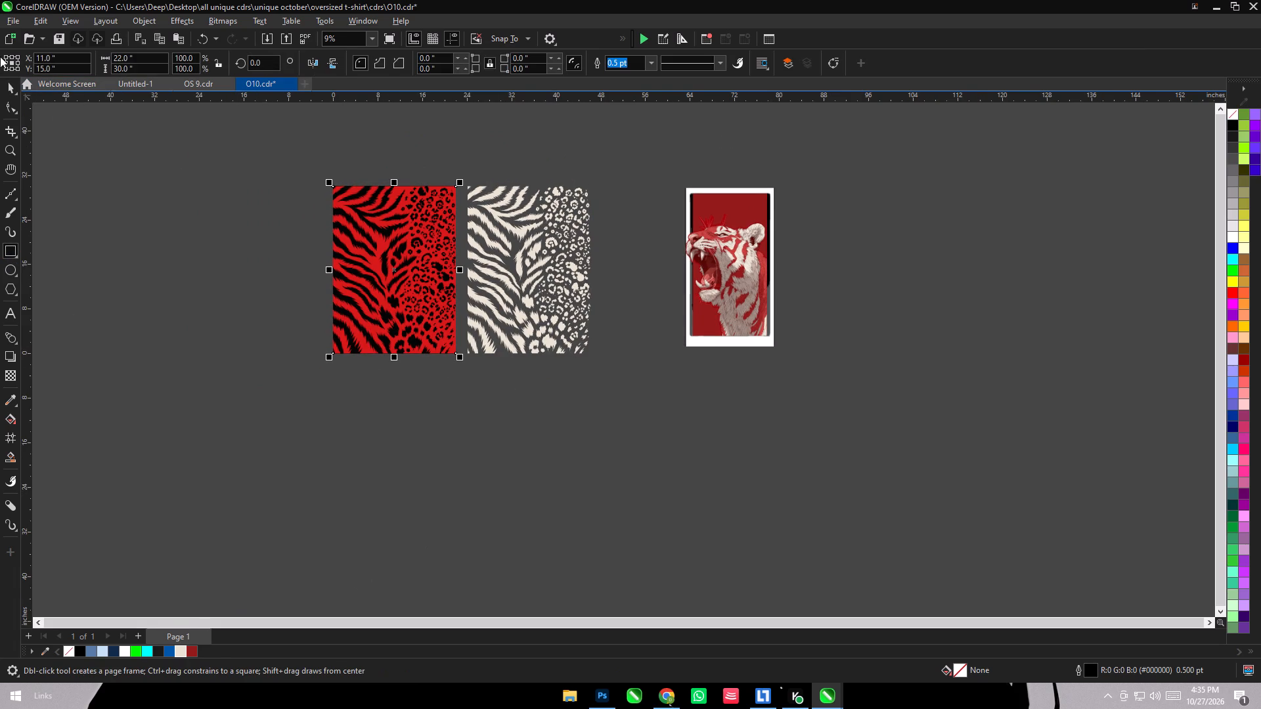
left_click(12, 81)
Move the red and black pattern bitmap off the page and delete it.
left_click_drag(392, 260, 229, 260)
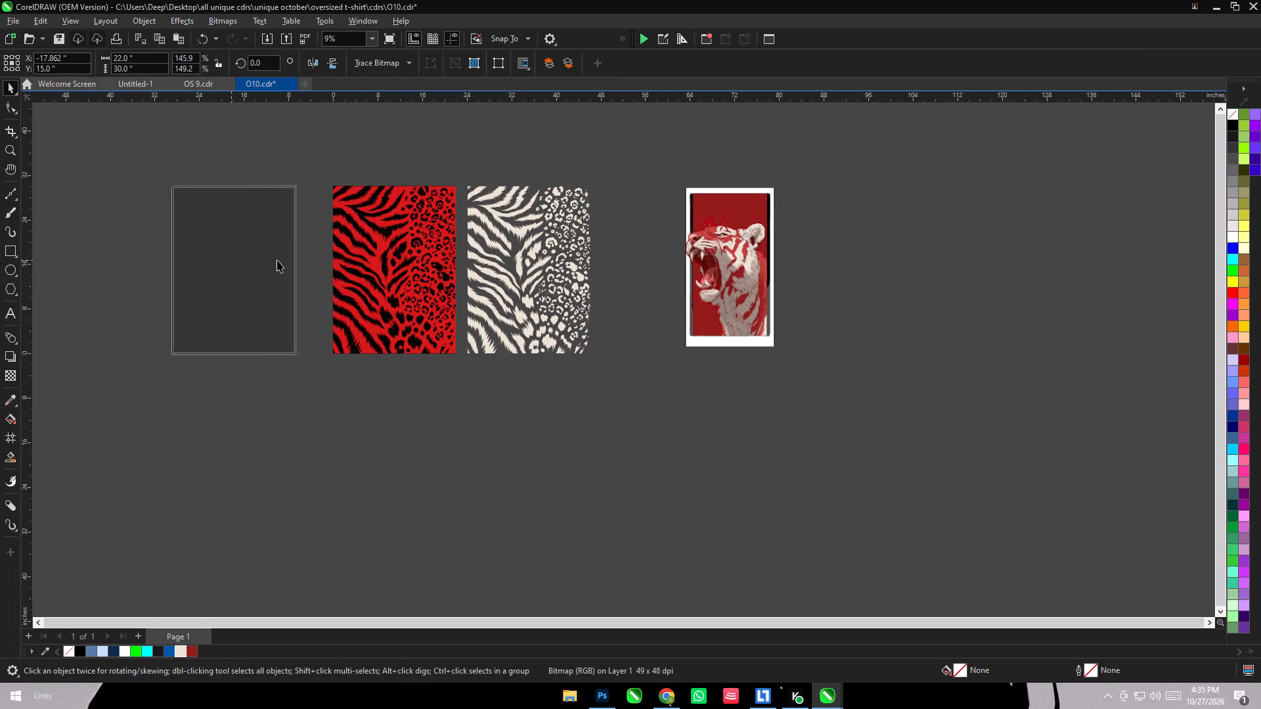
left_click(254, 269)
key("End")
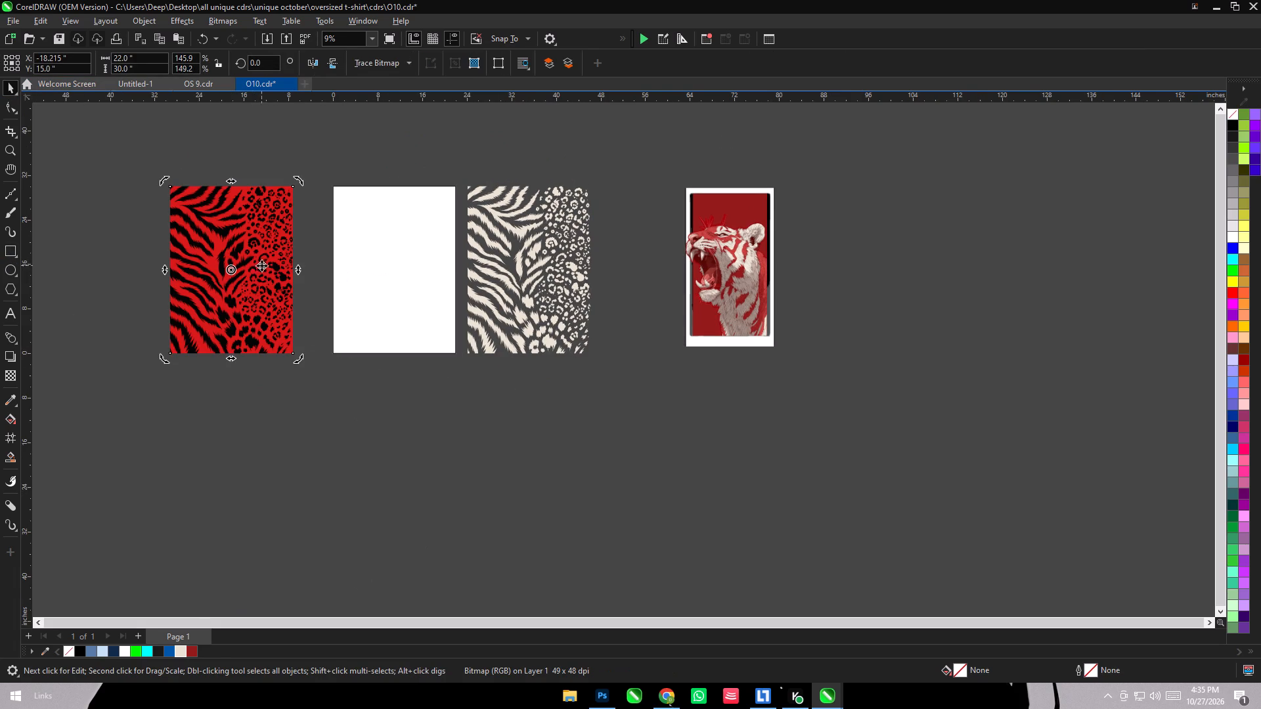
key("Delete")
Fill the page-sized rectangle with the sampled dark red #931B1A.
left_click_drag(286, 150, 496, 524)
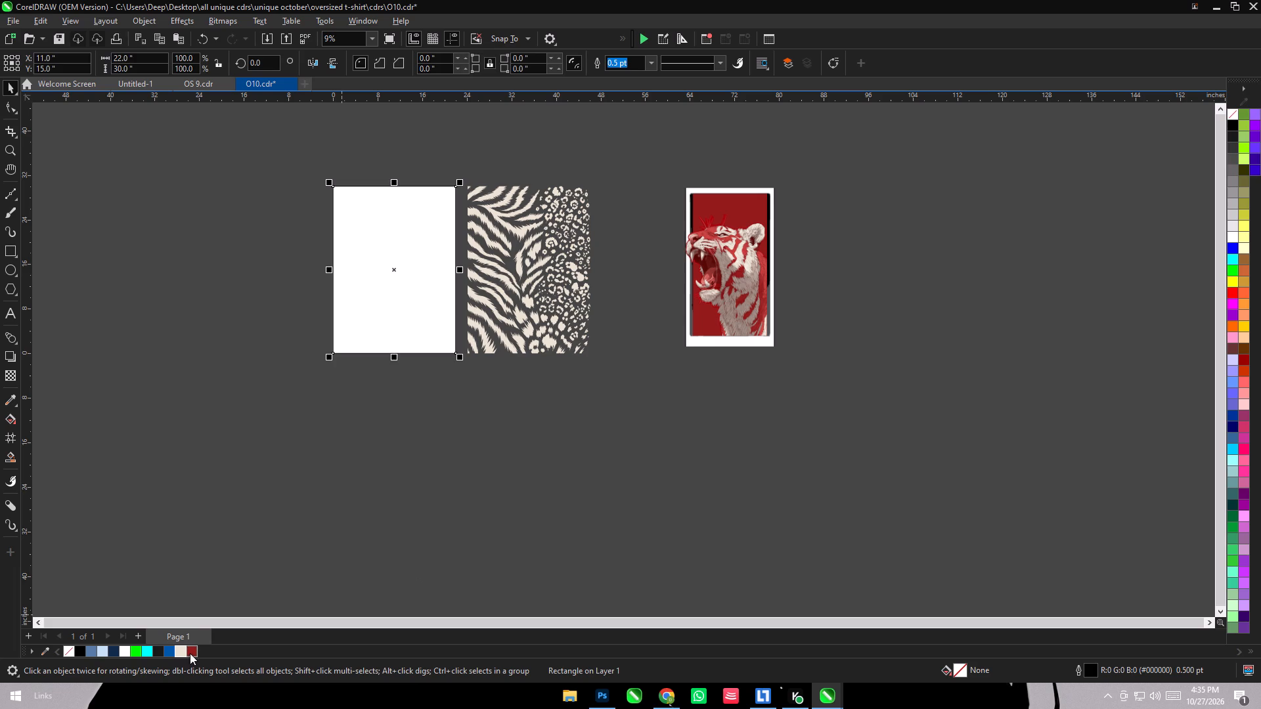
left_click(190, 653)
left_click(420, 516)
Align the tiger-leopard pattern group onto the dark red rectangle by centre and top edge.
left_click(482, 285)
left_click(503, 284)
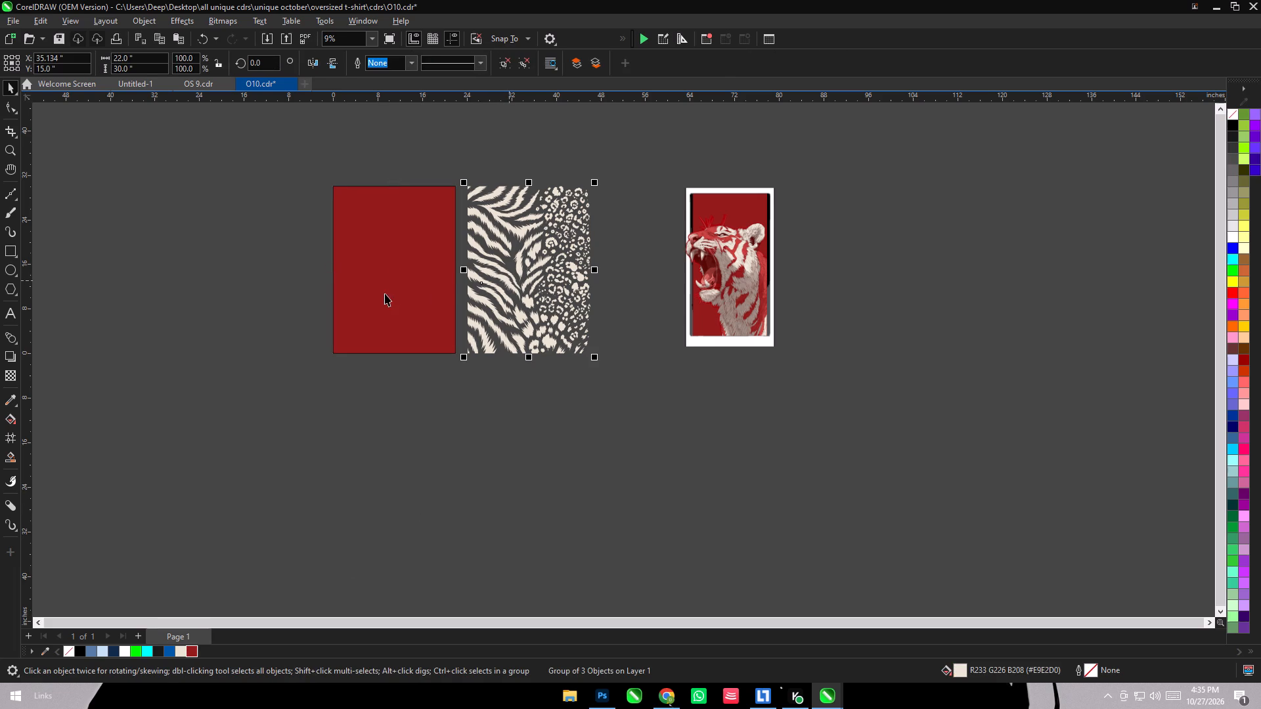
left_click(385, 293, "shift")
type("ct")
left_click(470, 383)
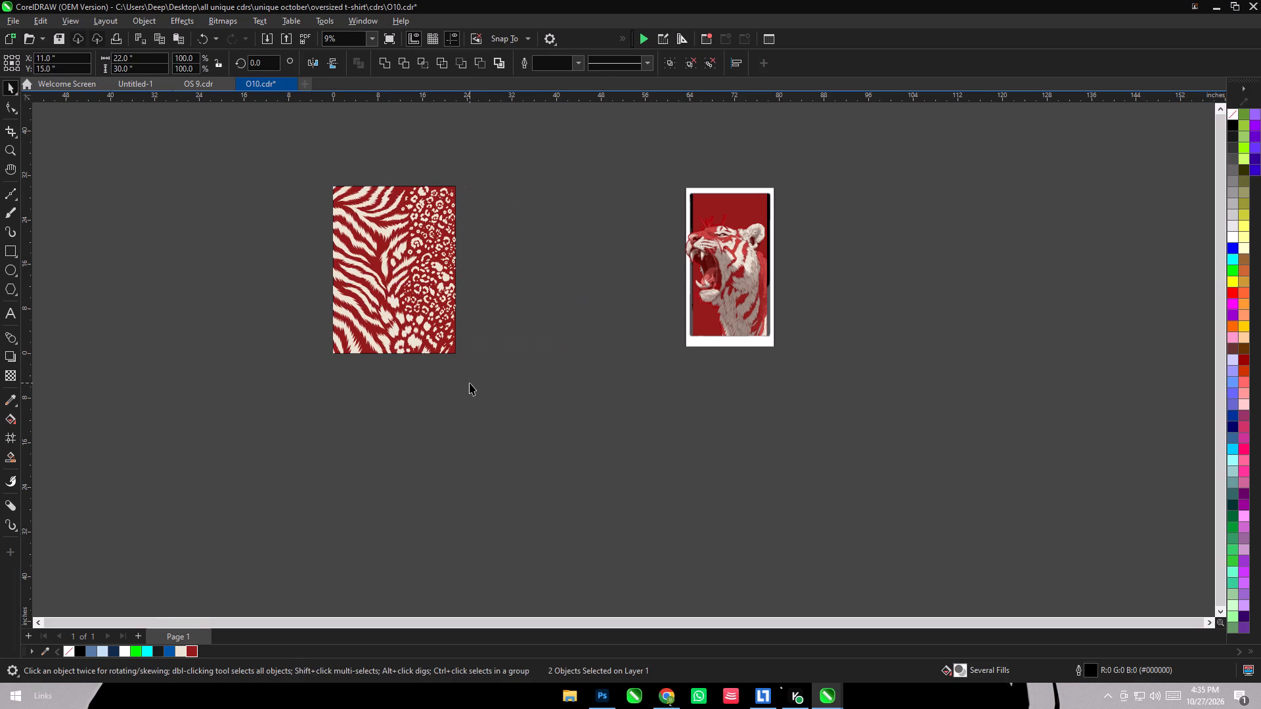
Recolour the tiger-leopard pattern group with a darker shade of the background red, #631415.
scroll(361, 238, "up", 6)
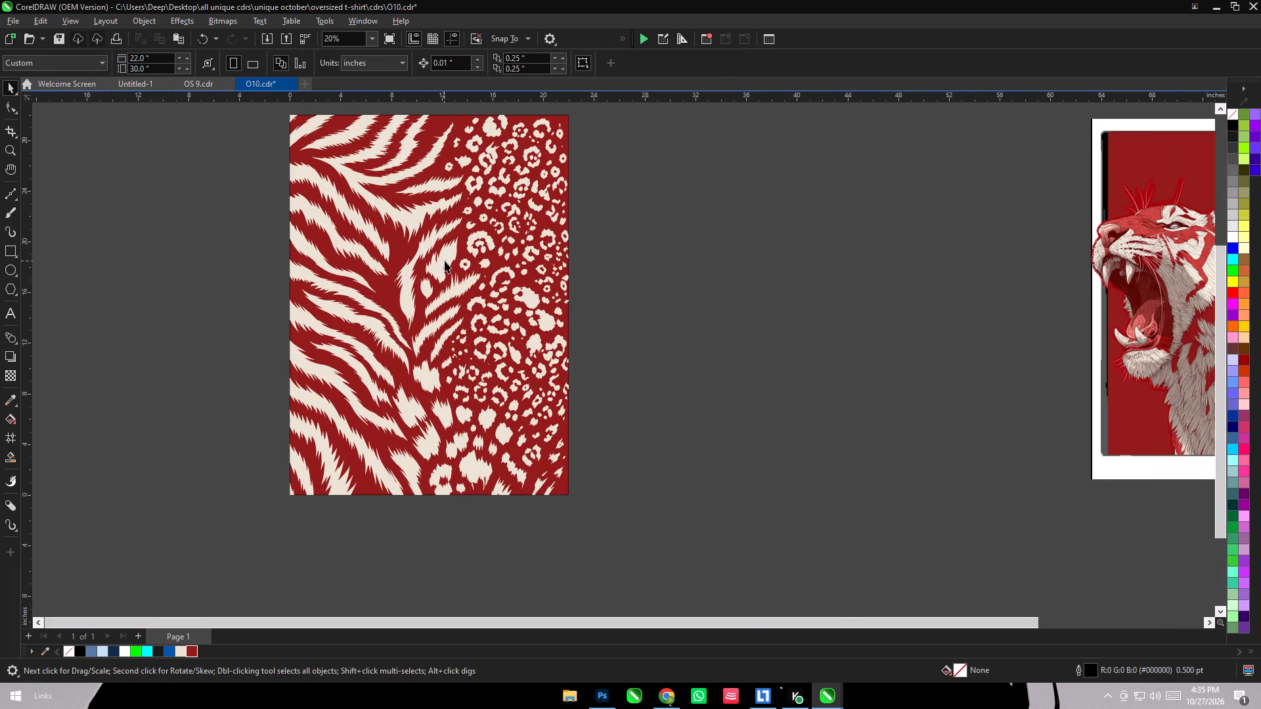
left_click(445, 261)
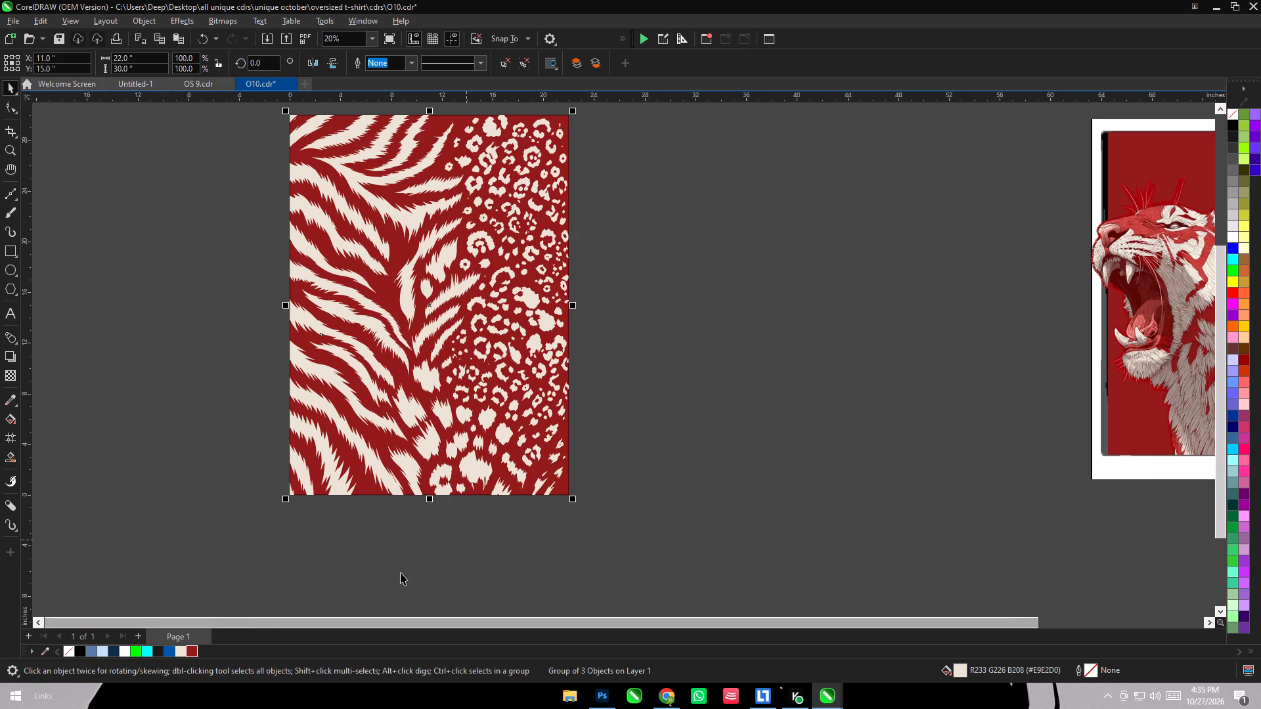
left_click(195, 656)
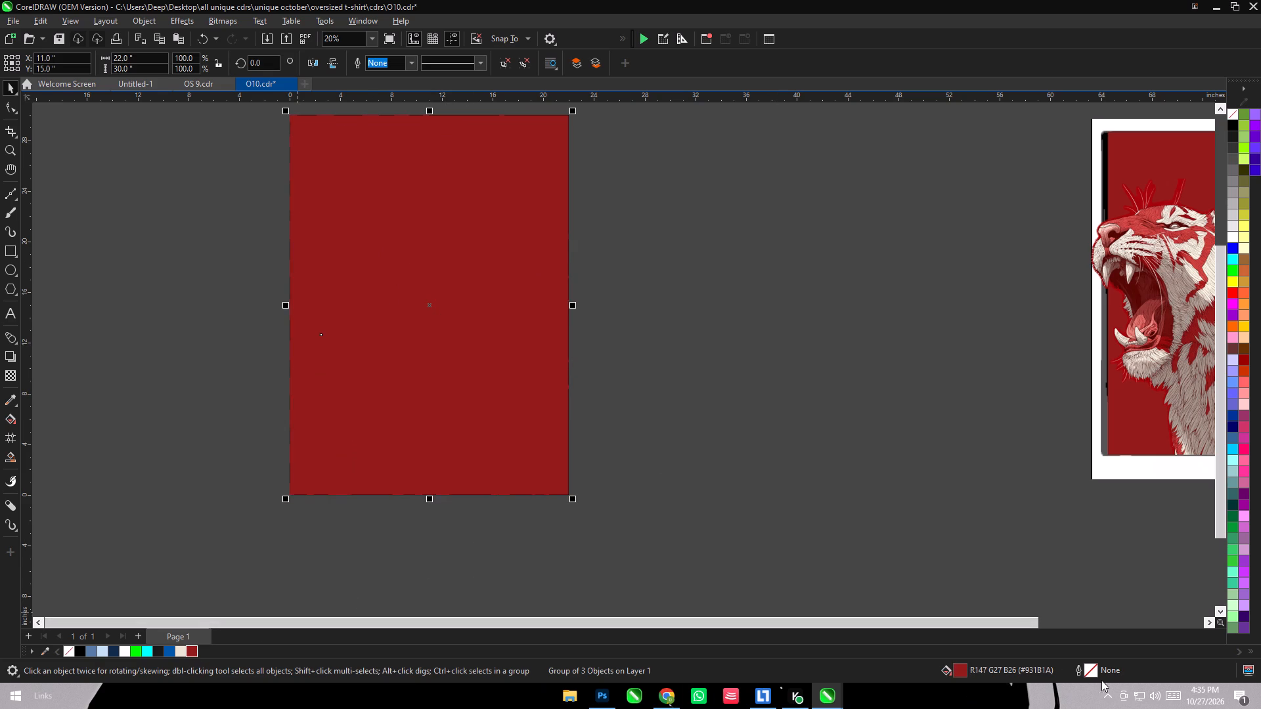
double_click(962, 665)
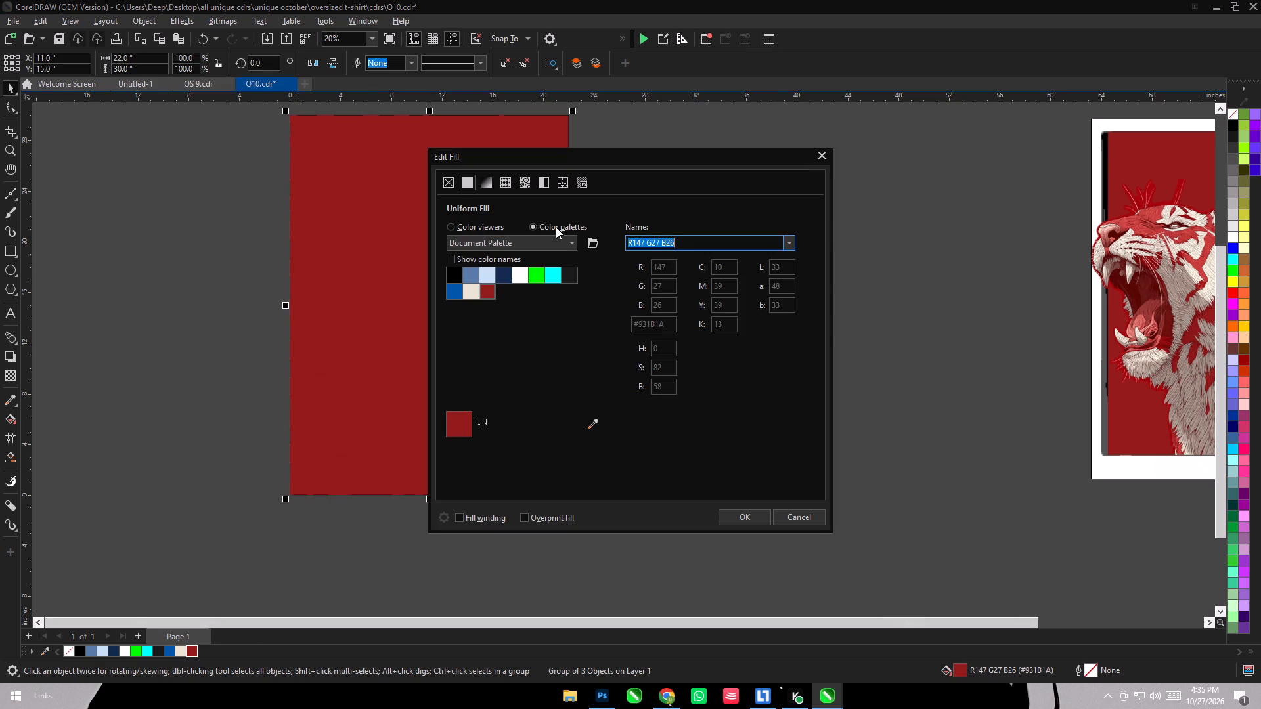
left_click(460, 229)
left_click_drag(546, 319, 553, 326)
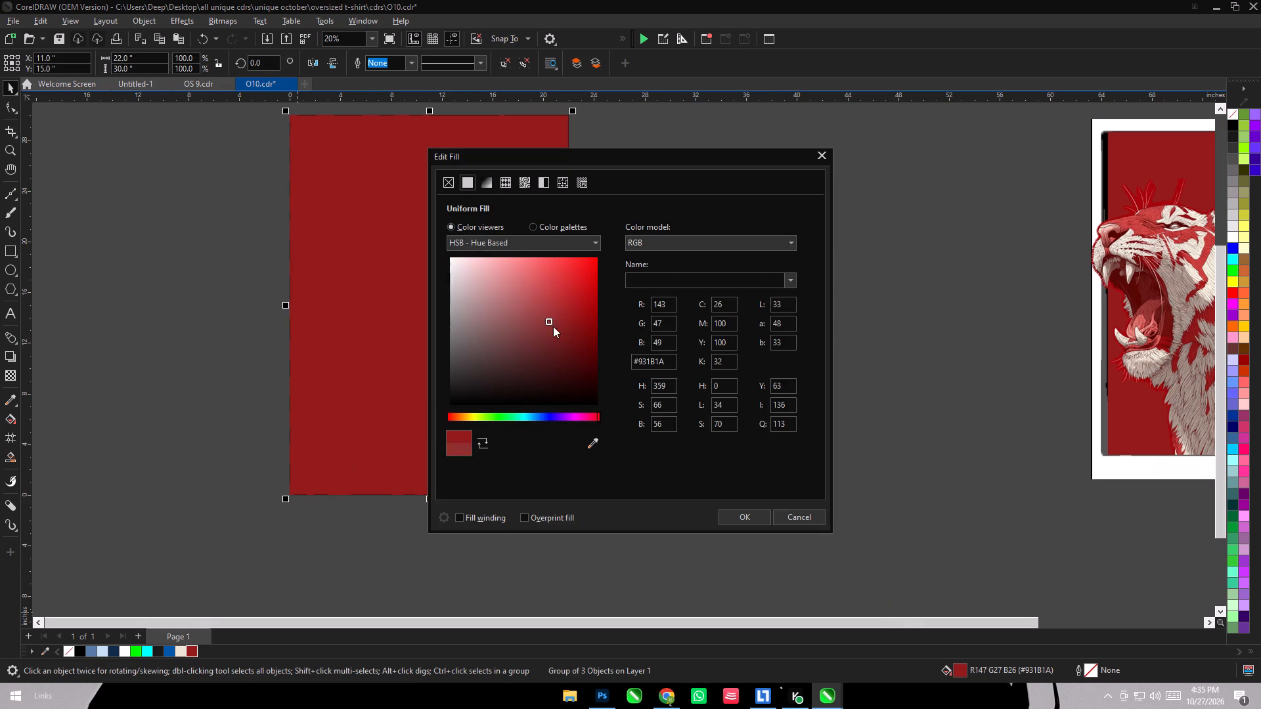
left_click_drag(553, 326, 565, 344)
left_click_drag(565, 344, 572, 344)
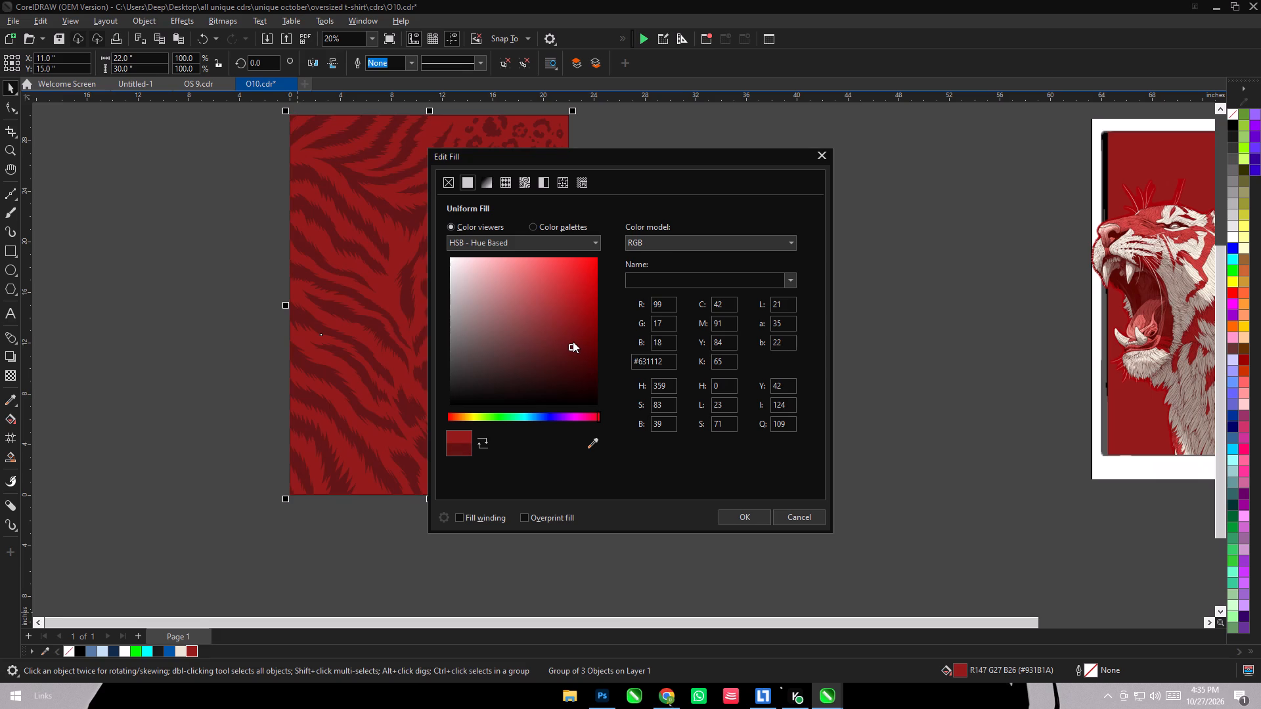
left_click_drag(573, 341, 562, 349)
left_click(564, 345)
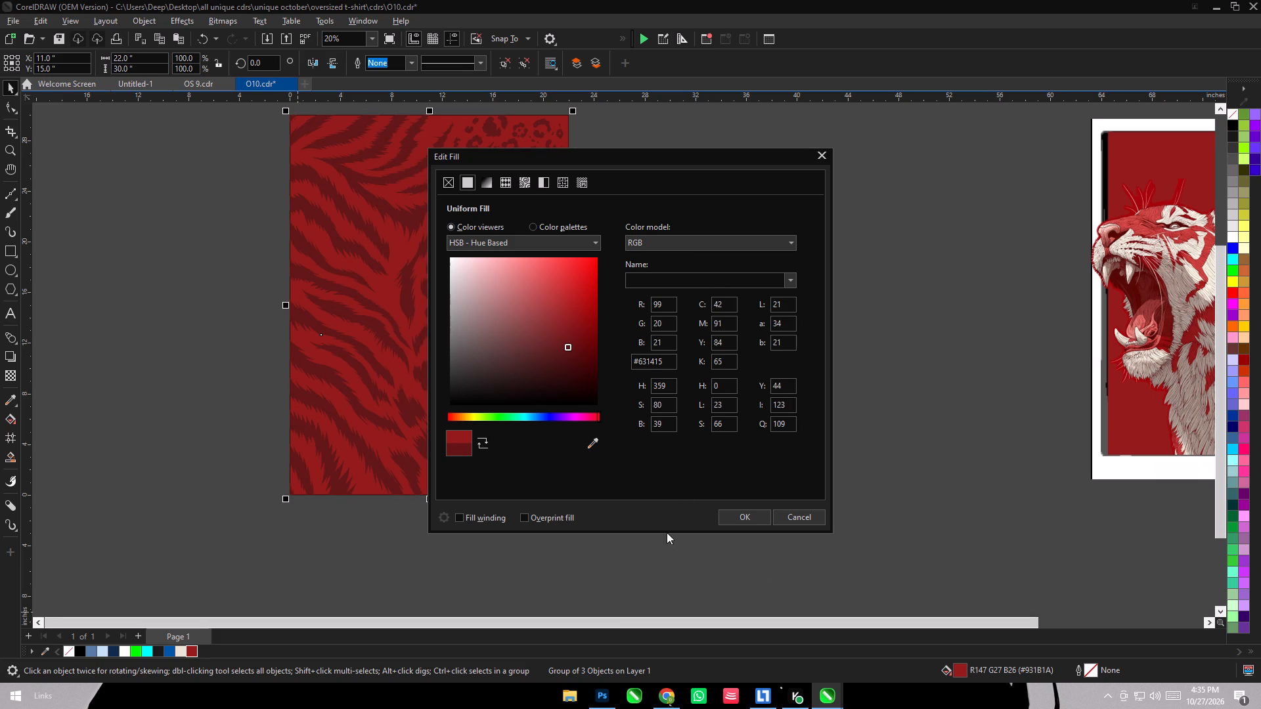
left_click(743, 515)
left_click(785, 451)
PowerClip the darker tiger-leopard pattern group inside the dark red page rectangle.
scroll(730, 353, "down", 5)
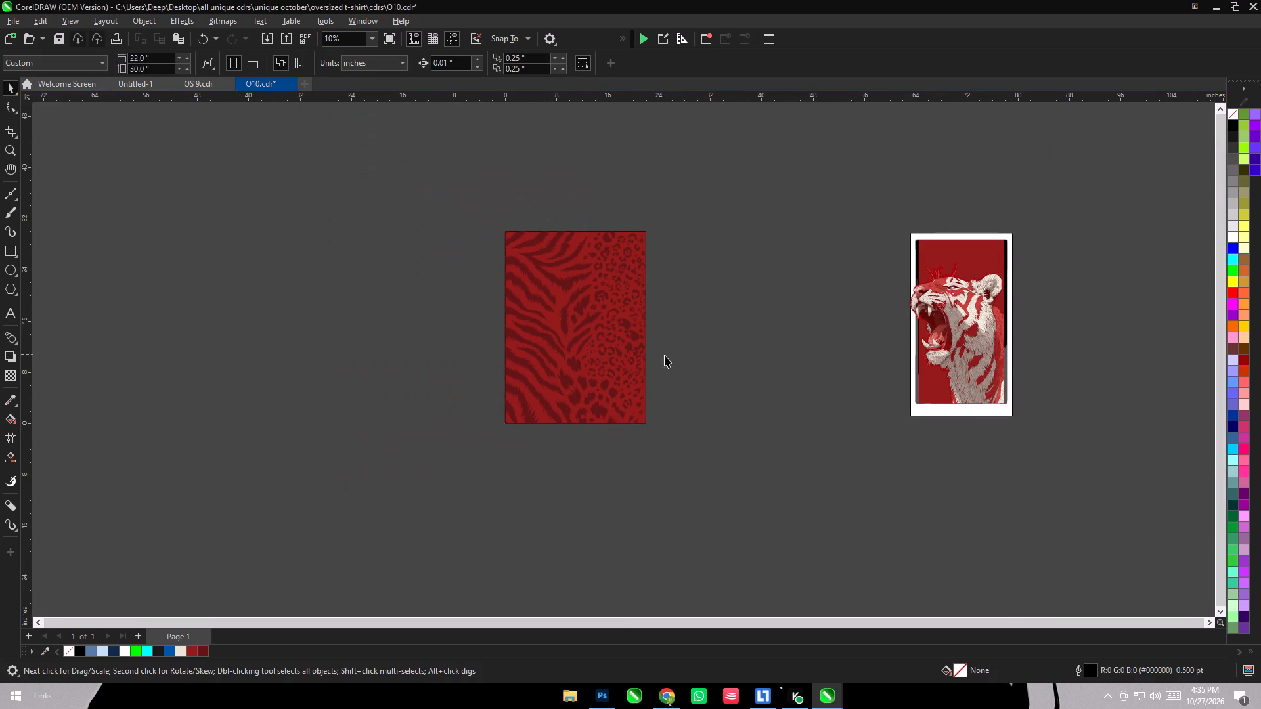
scroll(619, 362, "up", 10)
left_click(653, 300)
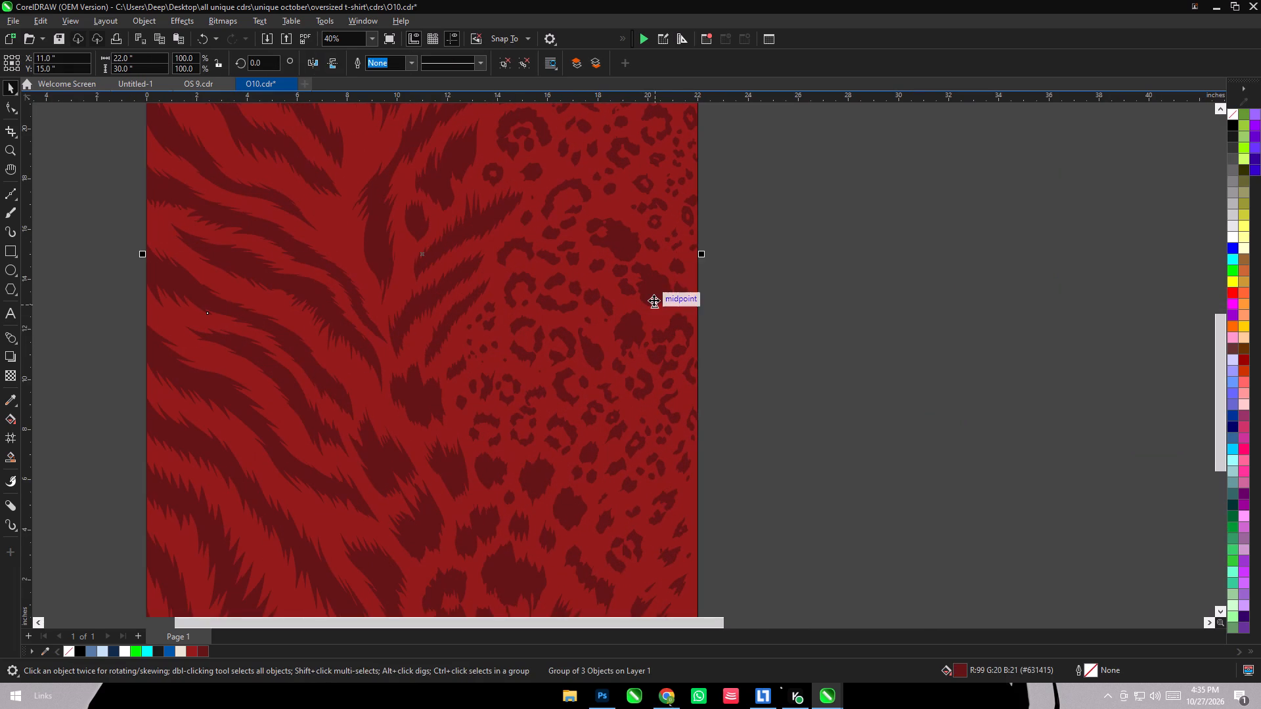
right_click(653, 300)
left_click(726, 454)
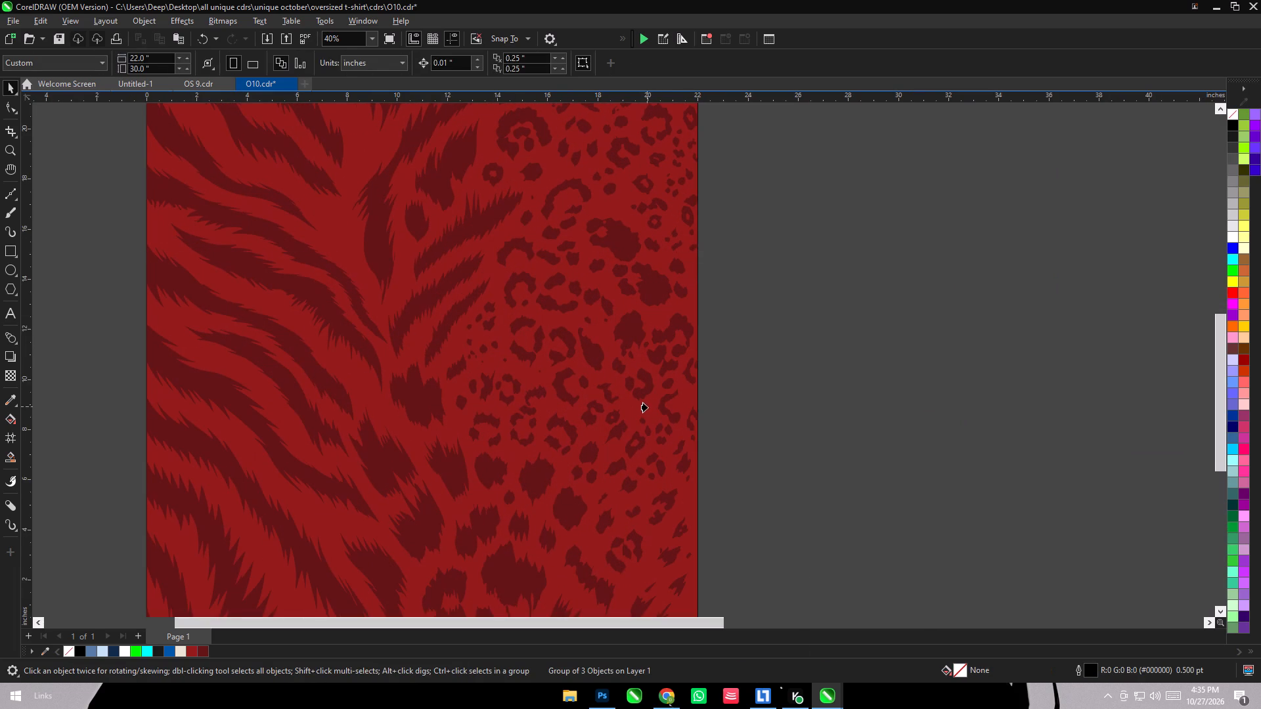
left_click(647, 407)
left_click(838, 425)
scroll(501, 332, "down", 8)
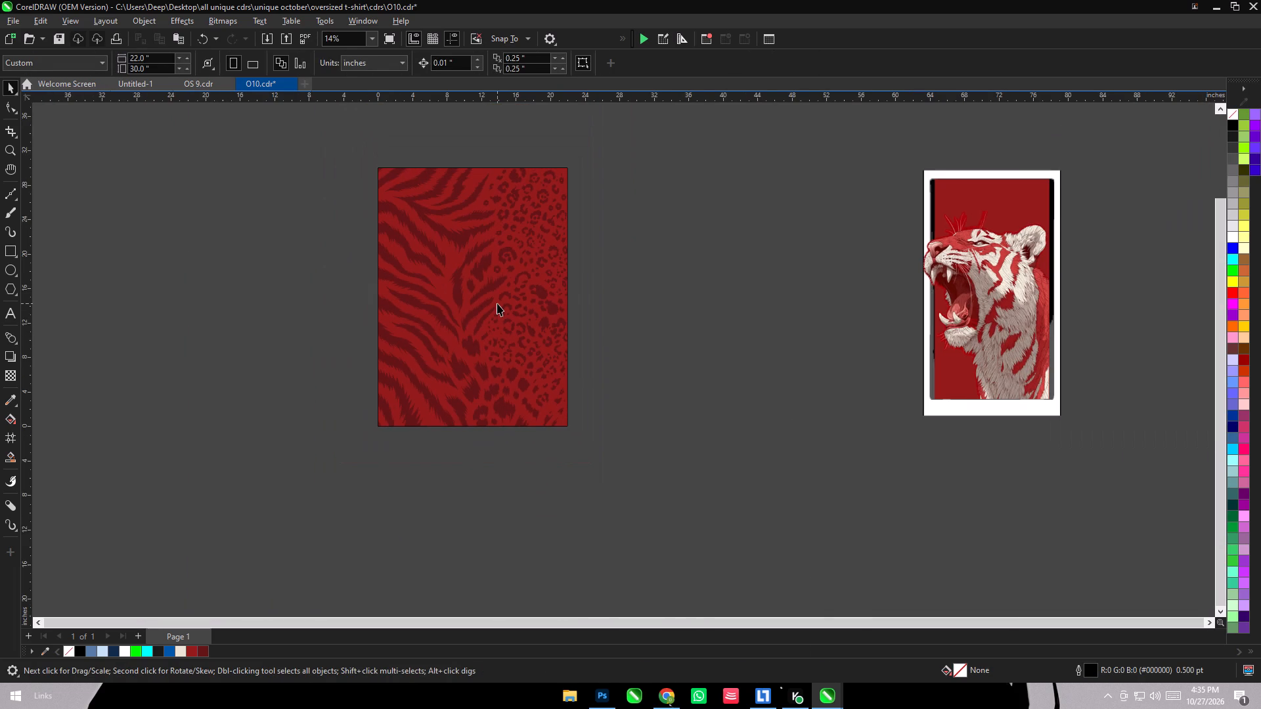
left_click(671, 694)
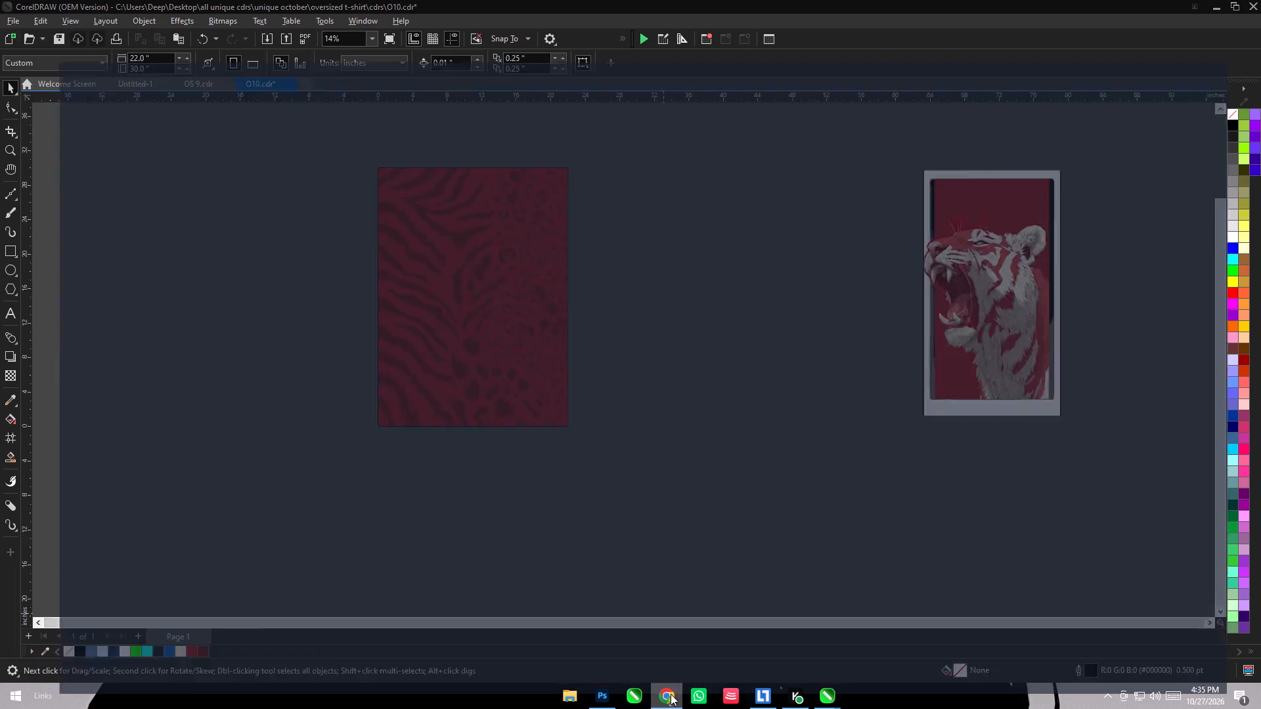
scroll(652, 414, "down", 8)
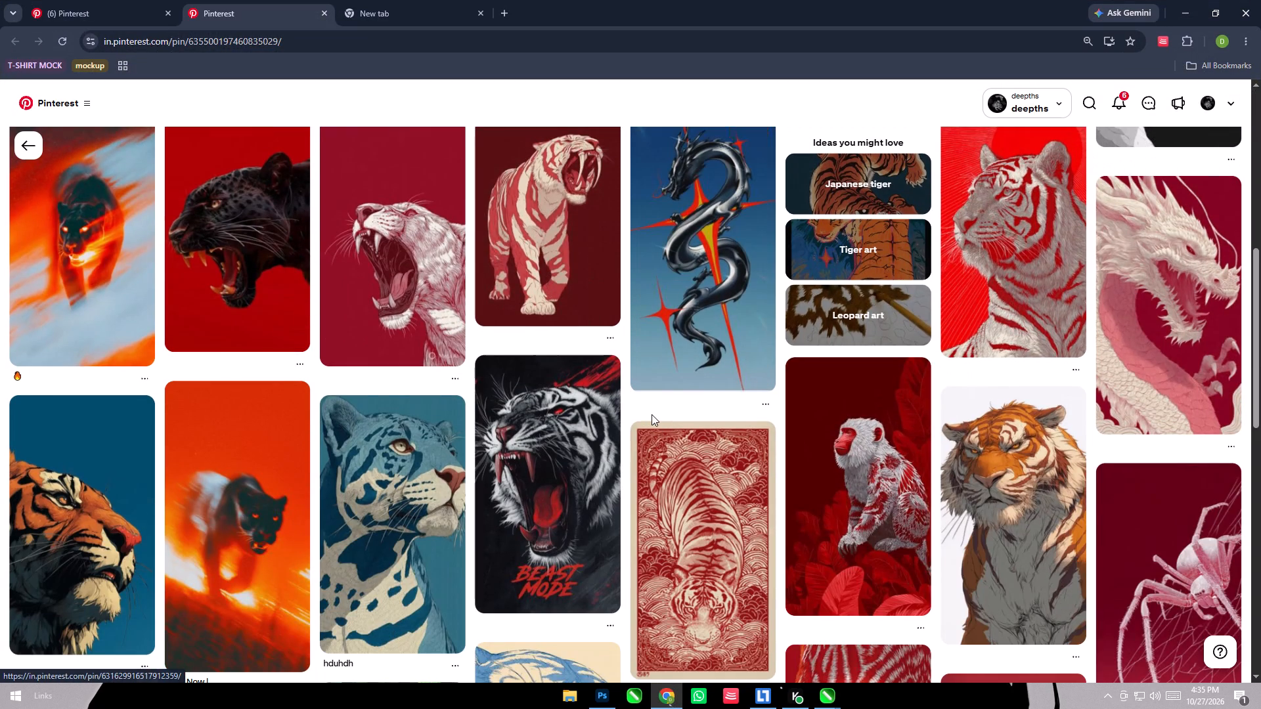
left_click(124, 0)
scroll(789, 494, "down", 5)
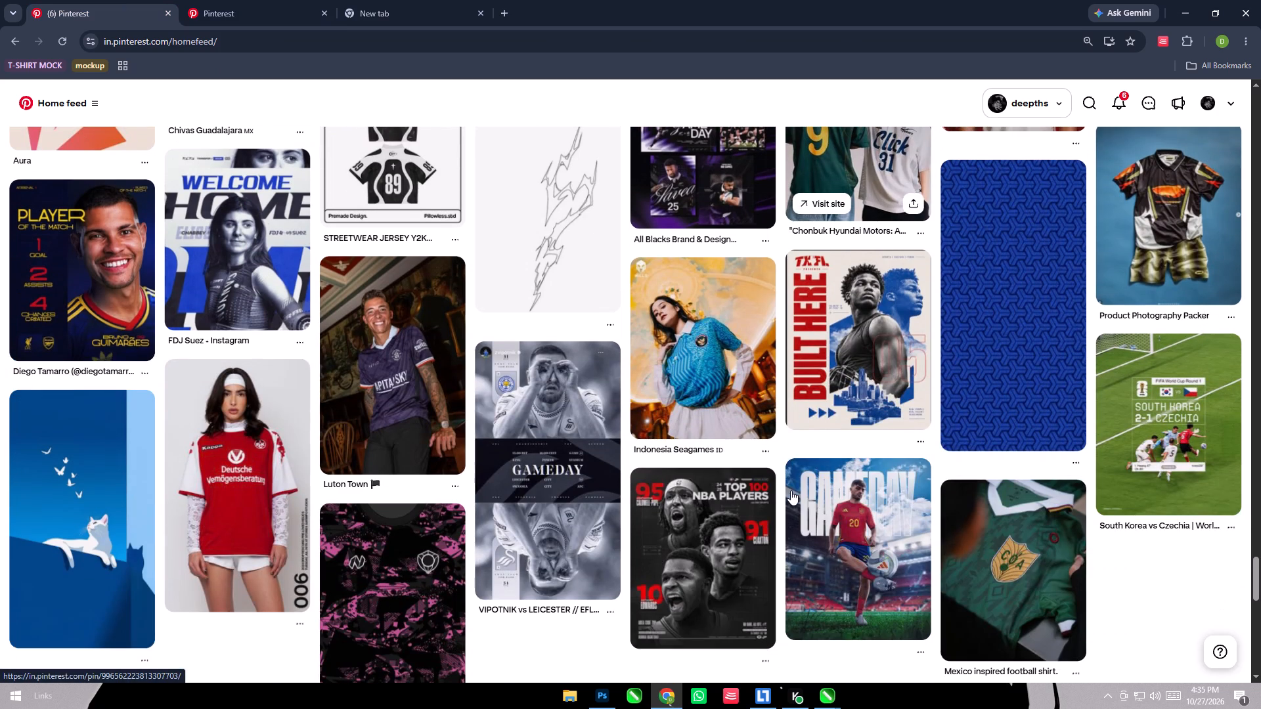
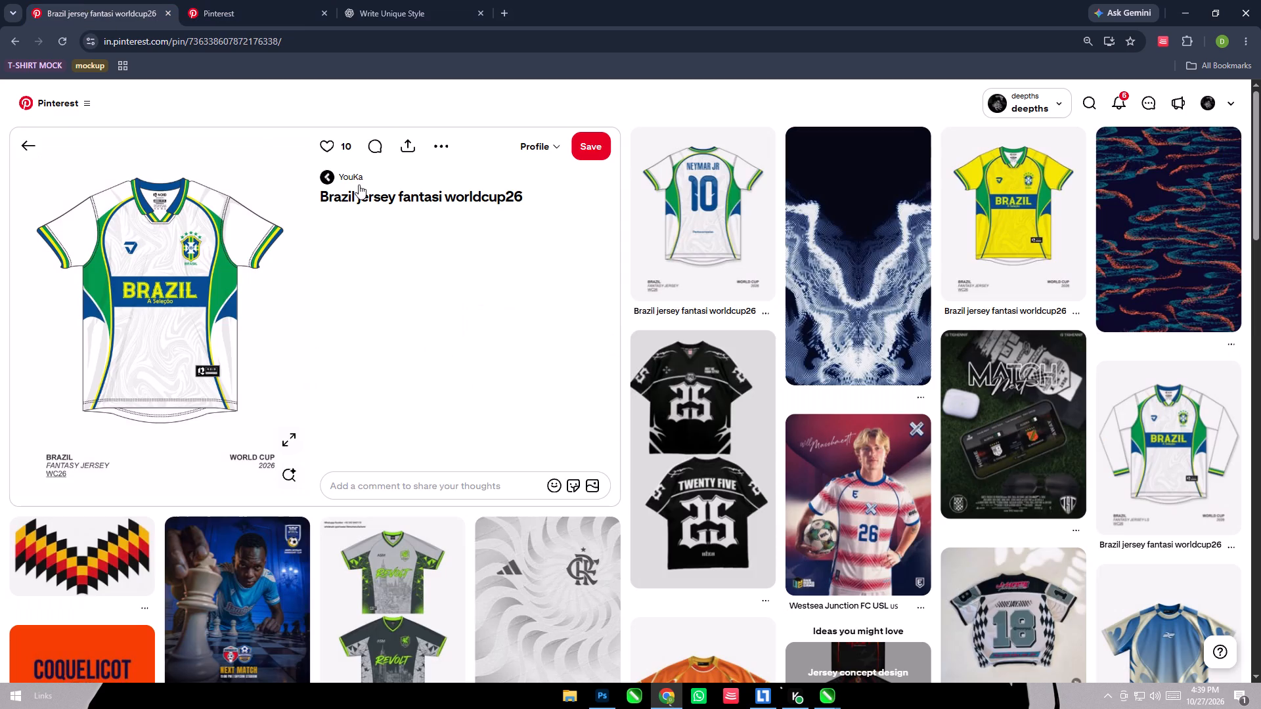
scroll(670, 330, "down", 4)
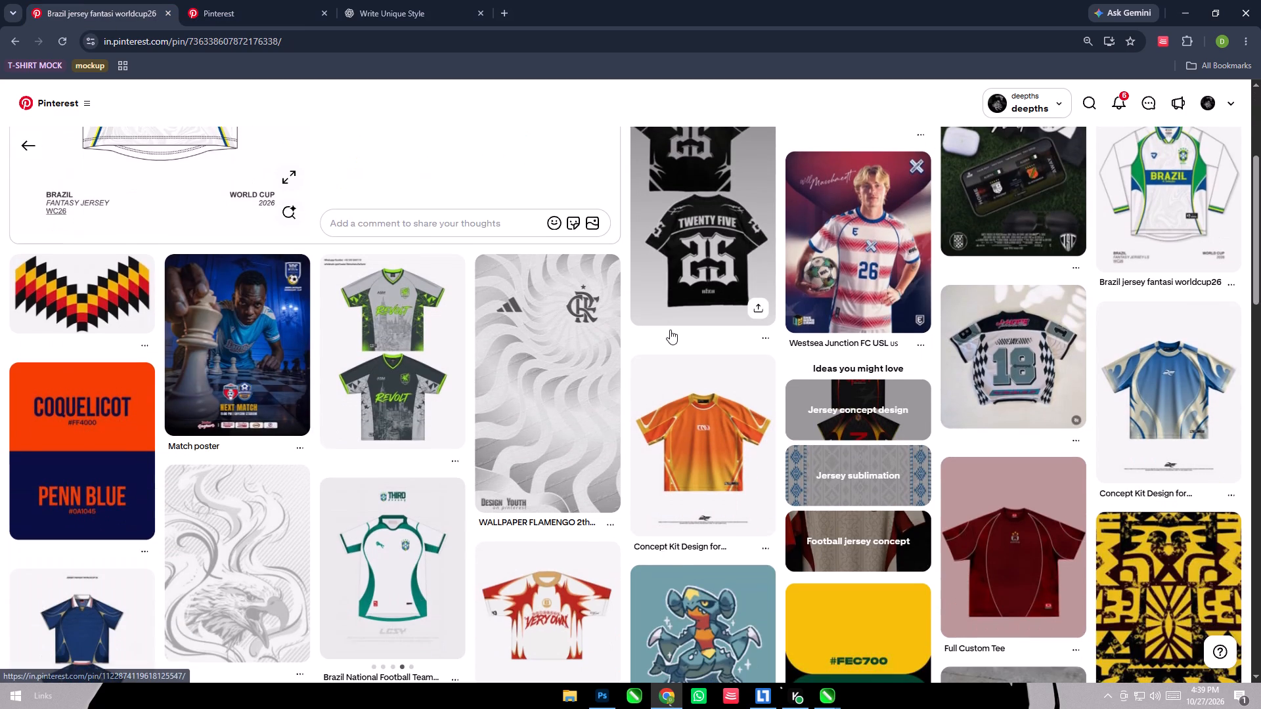
scroll(670, 330, "down", 10)
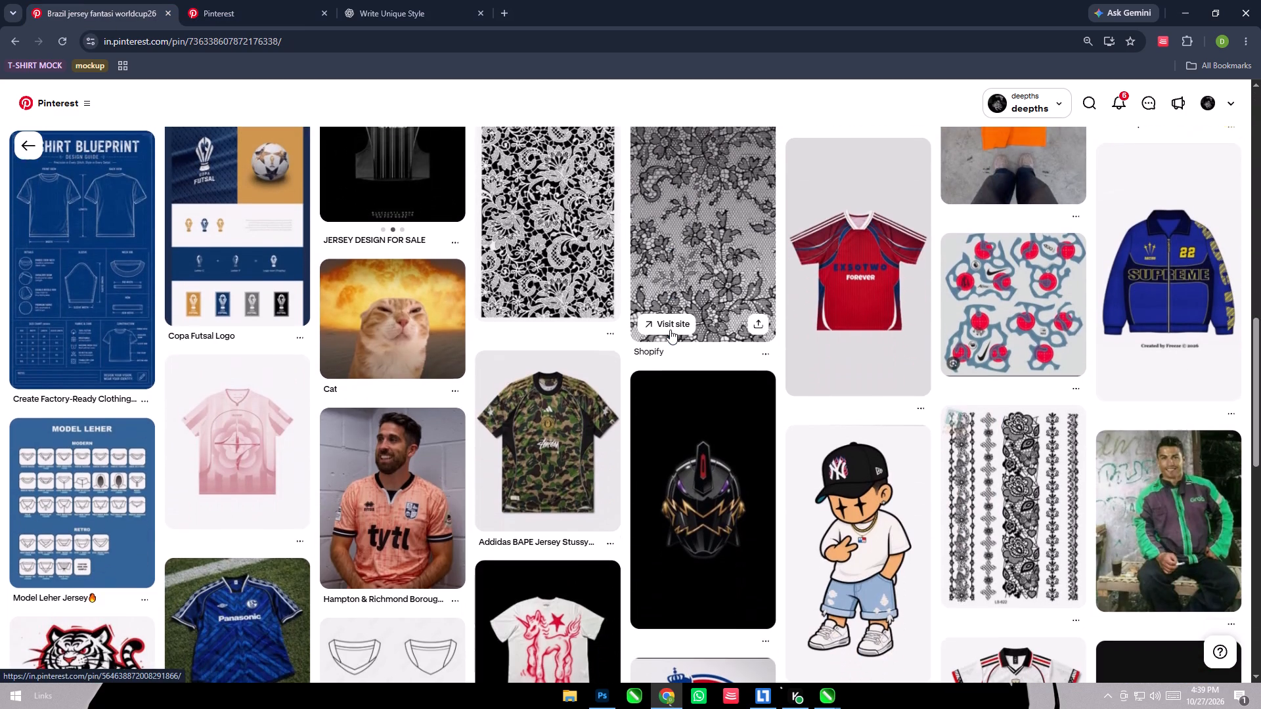
scroll(670, 330, "down", 3)
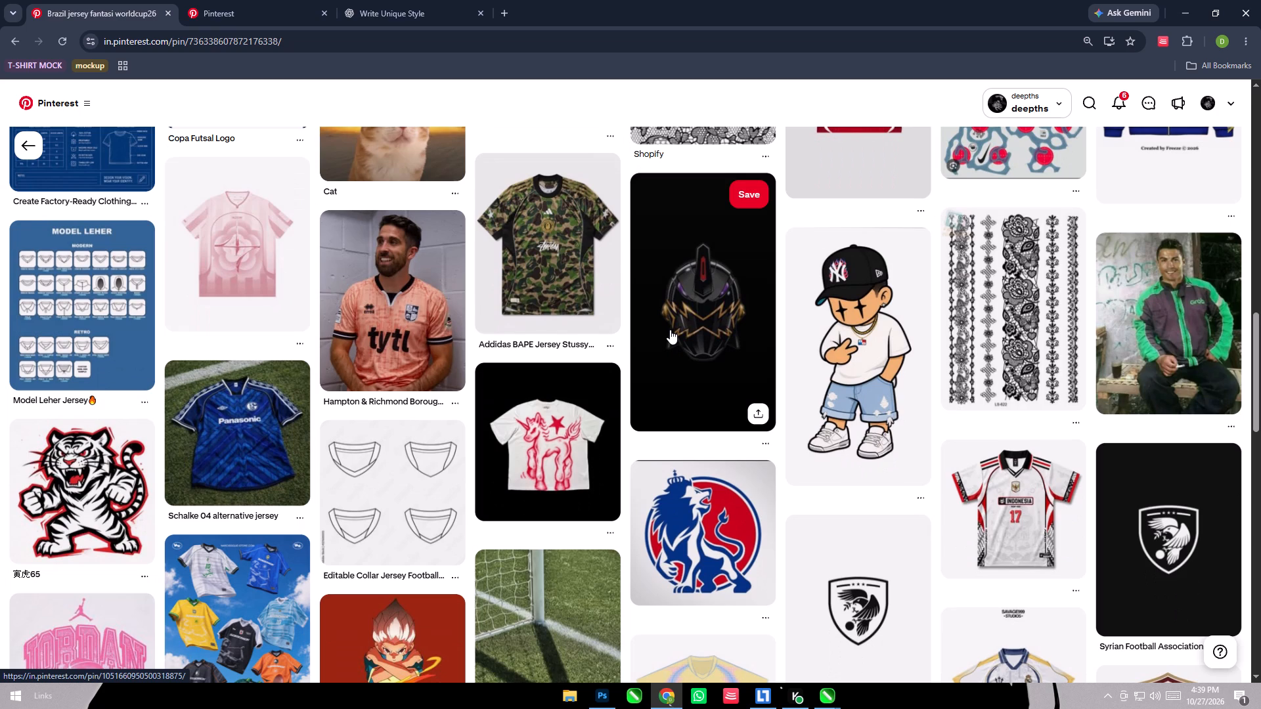
scroll(670, 330, "down", 4)
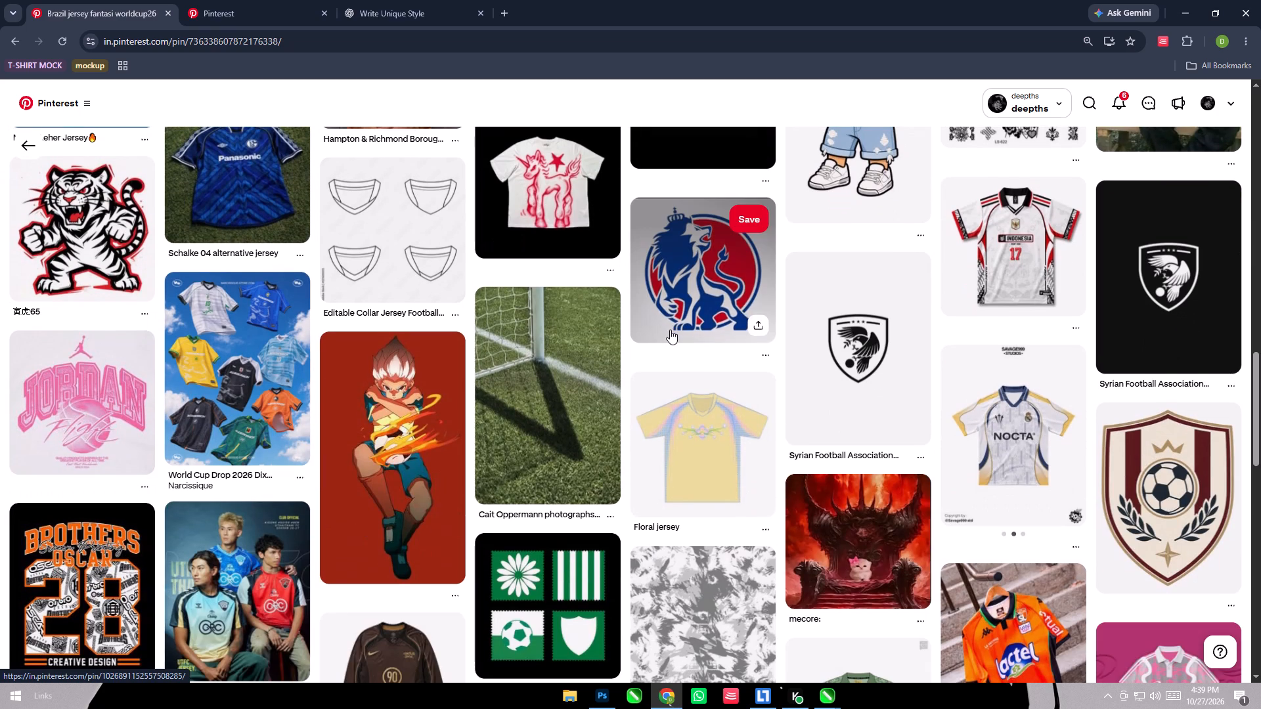
scroll(670, 330, "down", 3)
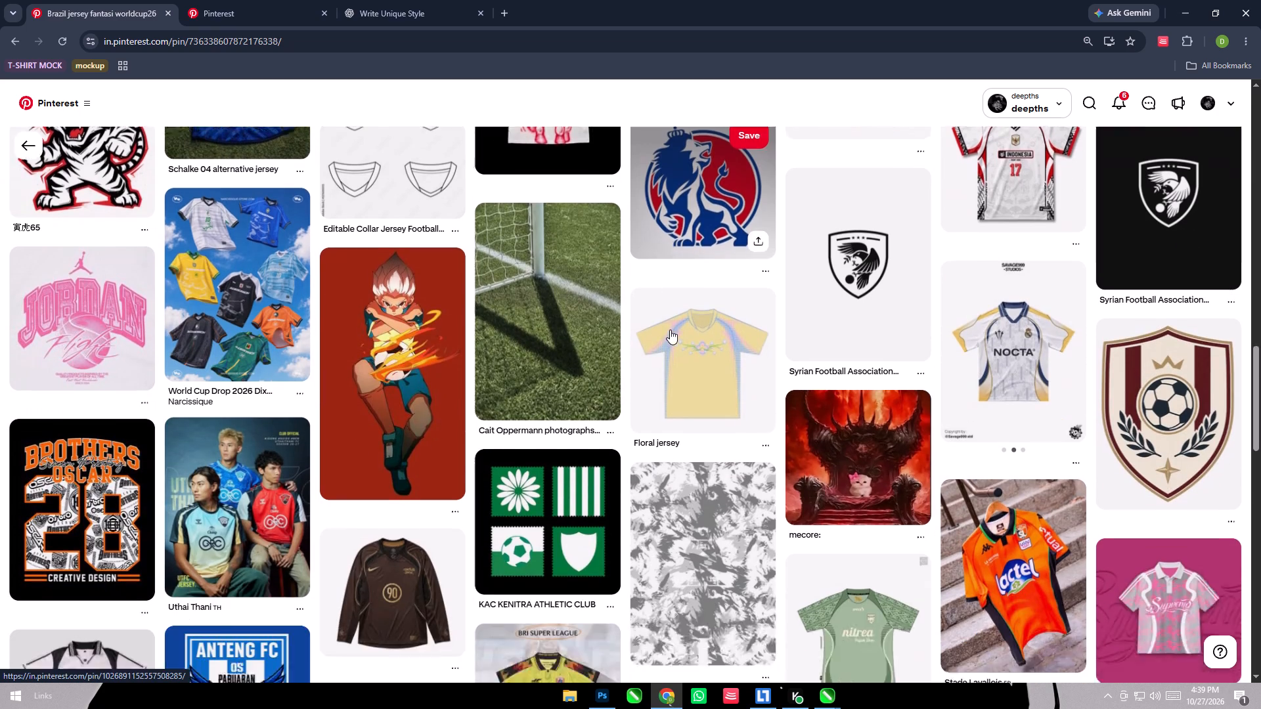
scroll(670, 330, "down", 5)
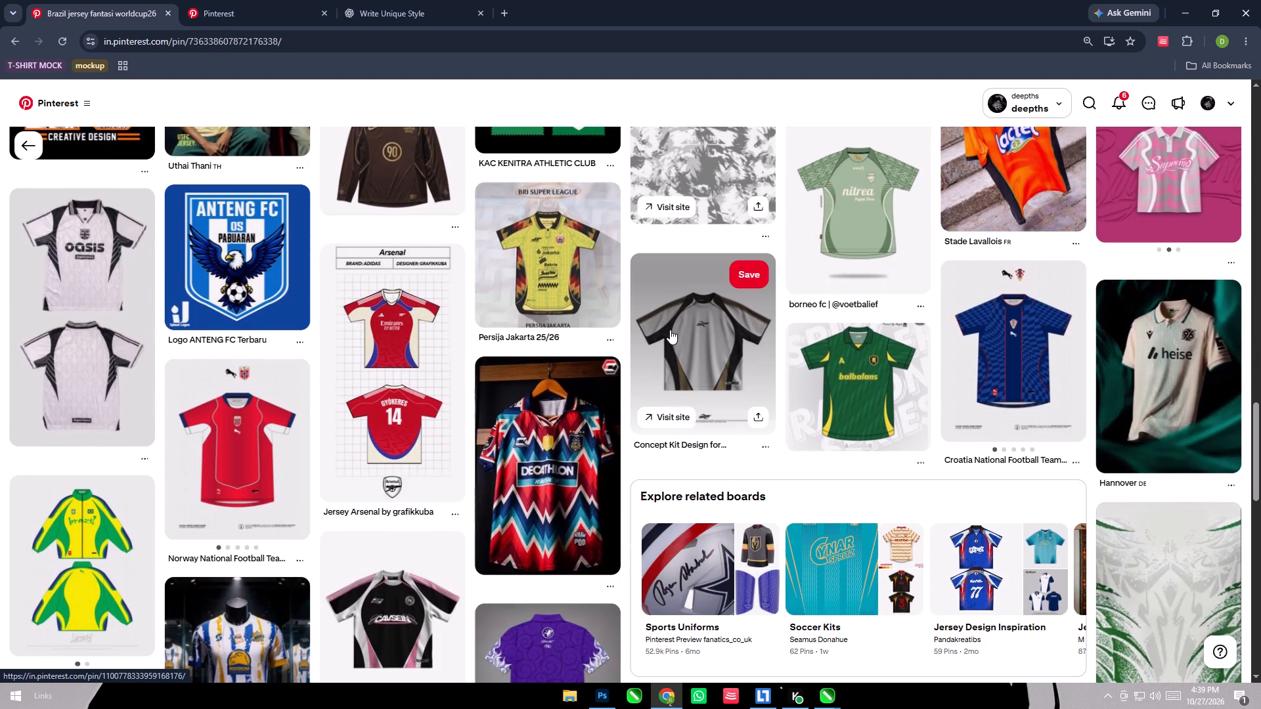
scroll(670, 330, "down", 4)
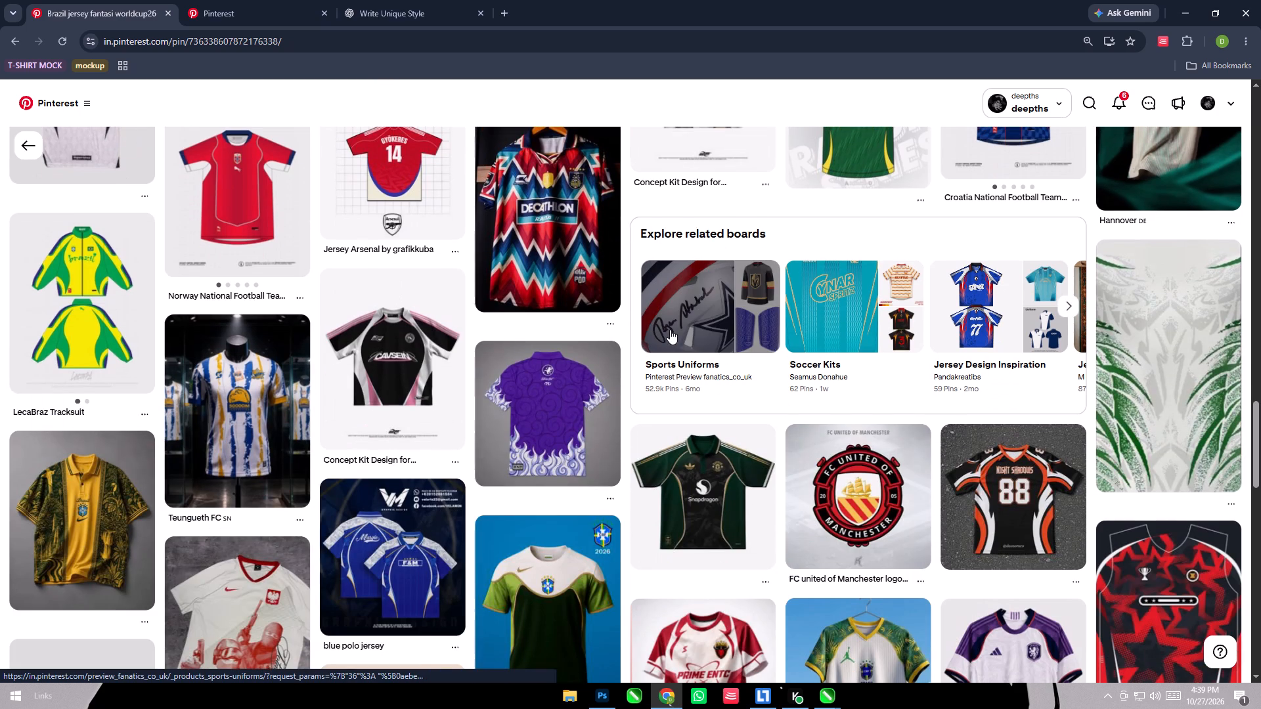
scroll(670, 330, "down", 7)
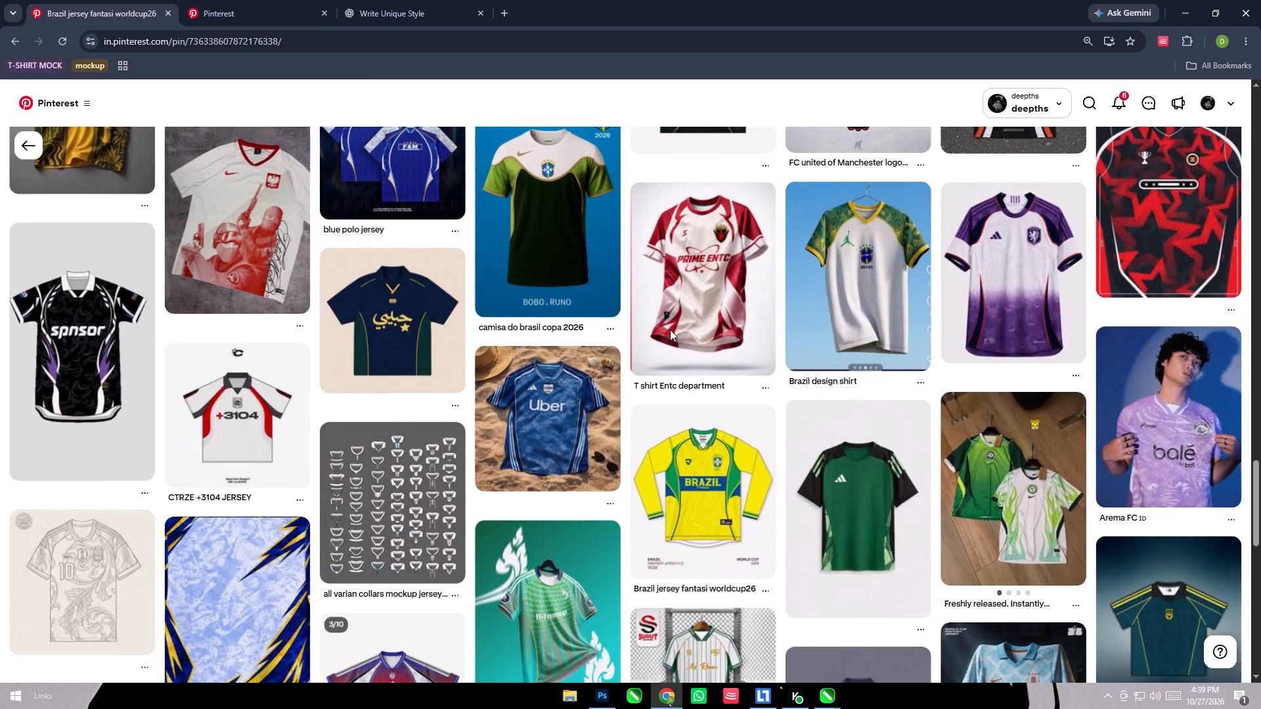
scroll(670, 330, "up", 6)
scroll(670, 330, "down", 5)
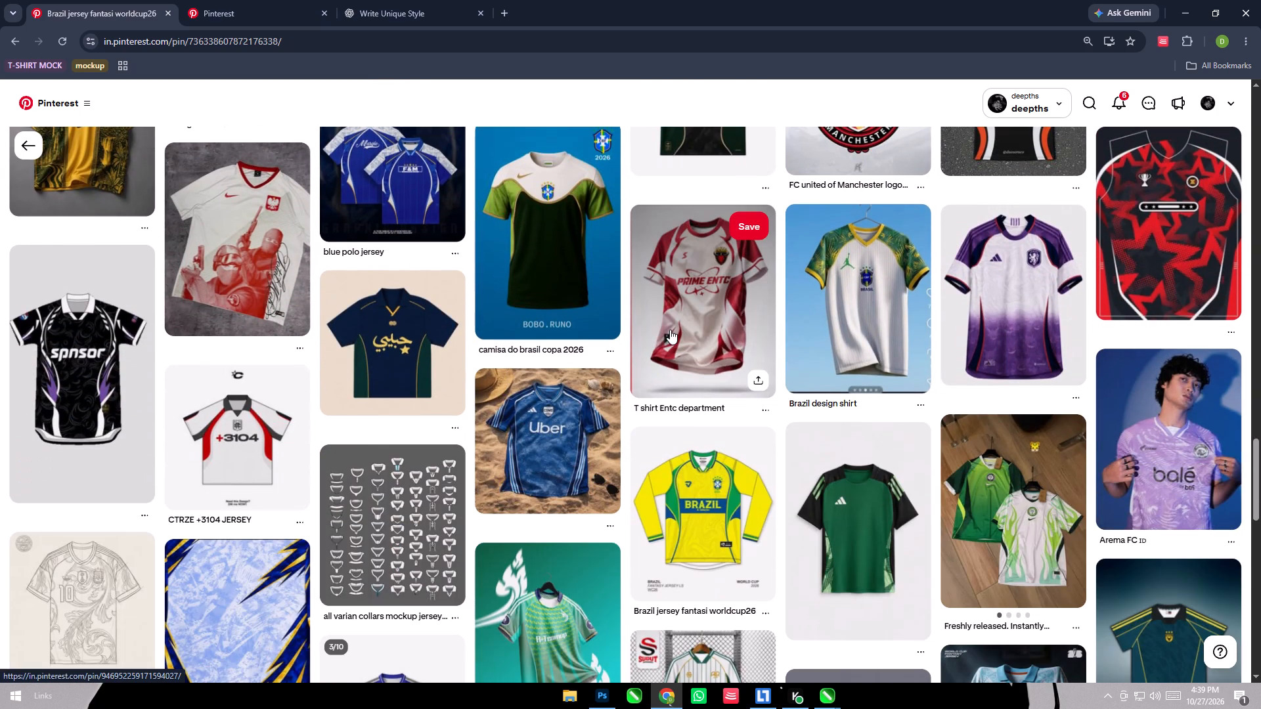
scroll(670, 330, "down", 9)
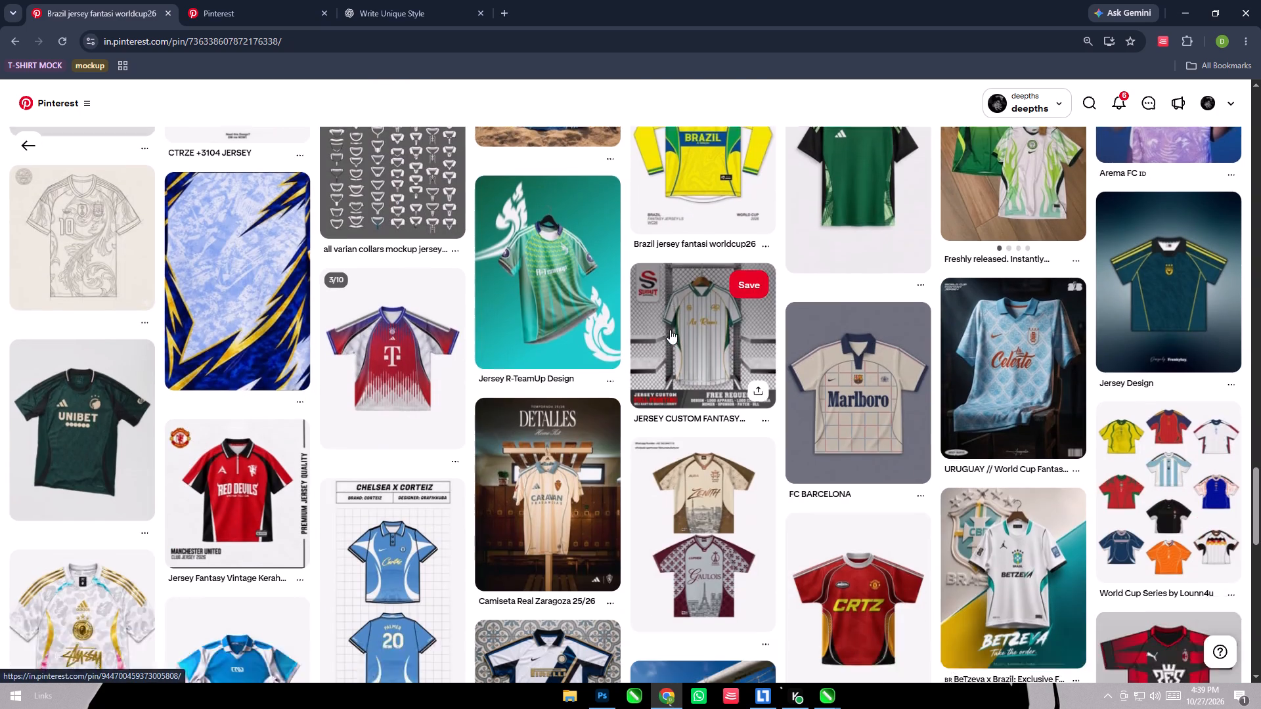
scroll(670, 330, "down", 7)
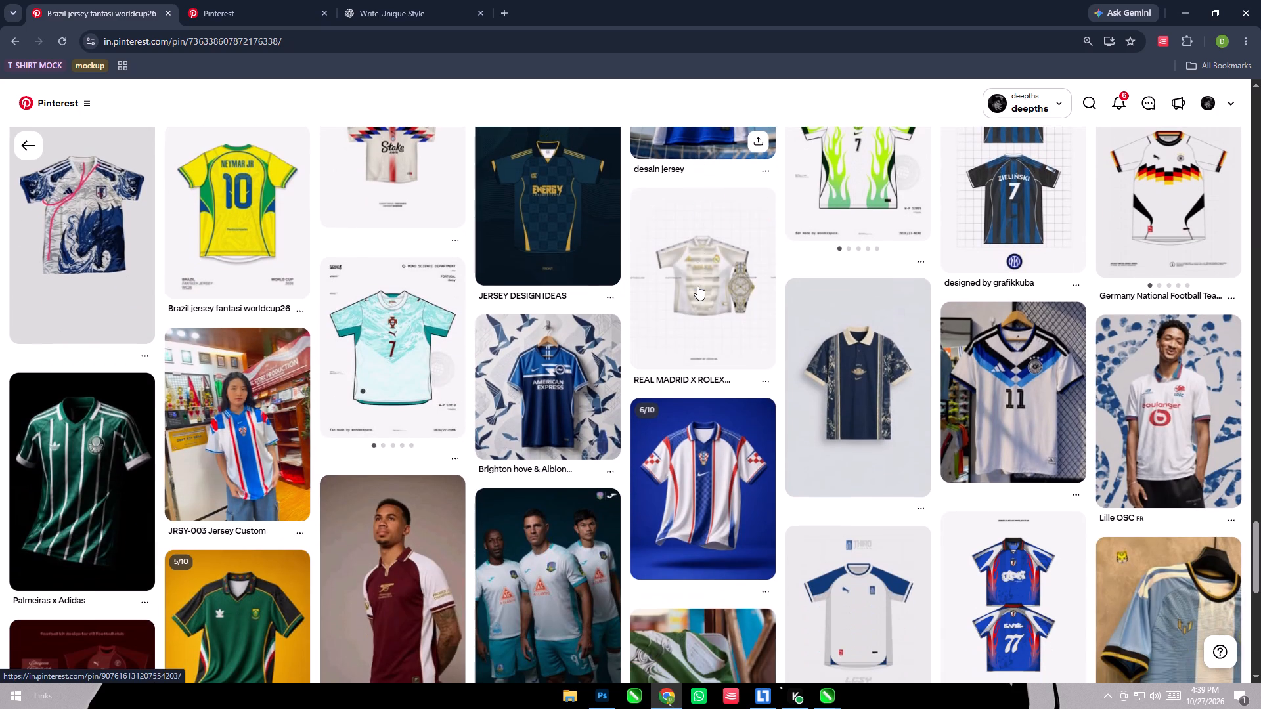
scroll(697, 286, "down", 4)
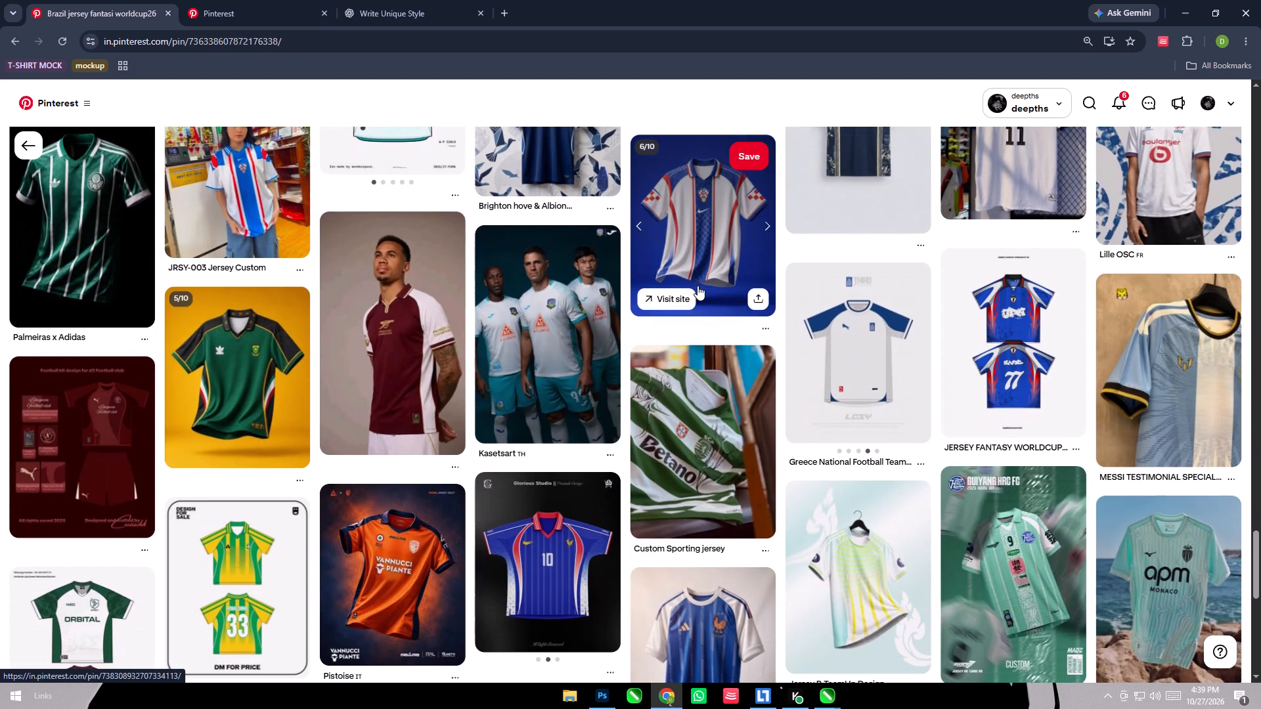
scroll(697, 286, "down", 6)
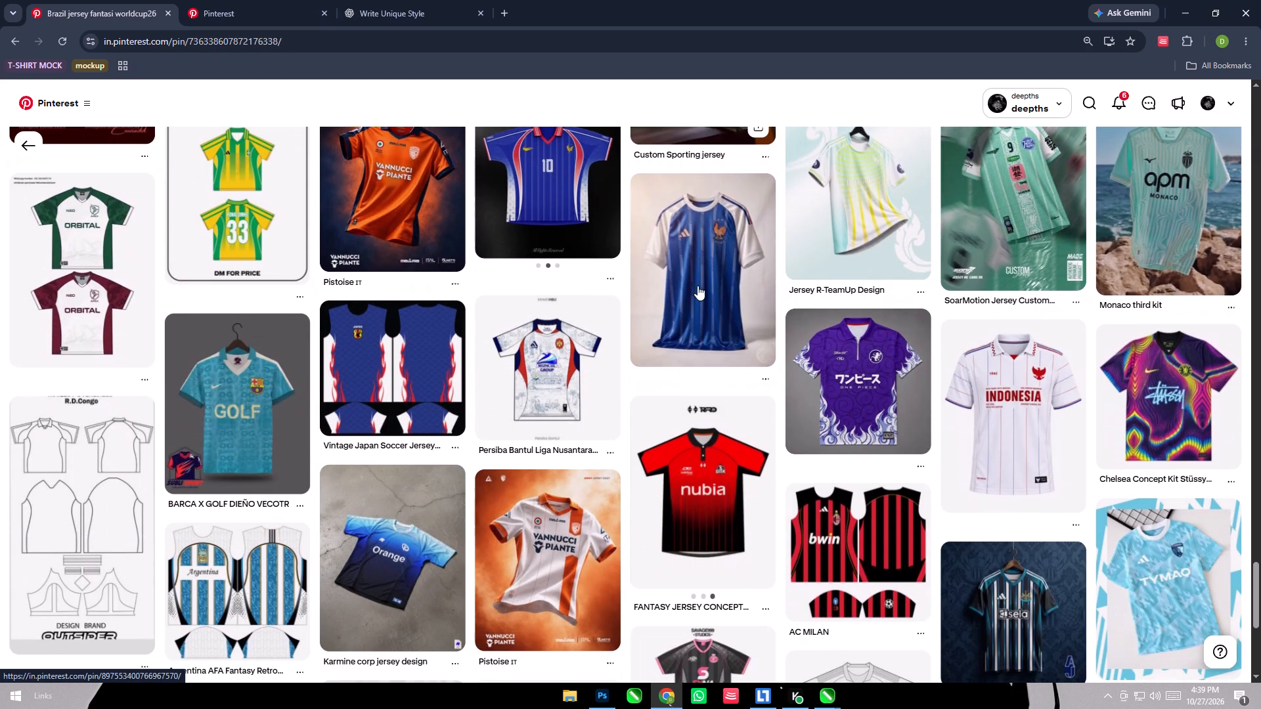
scroll(697, 286, "down", 3)
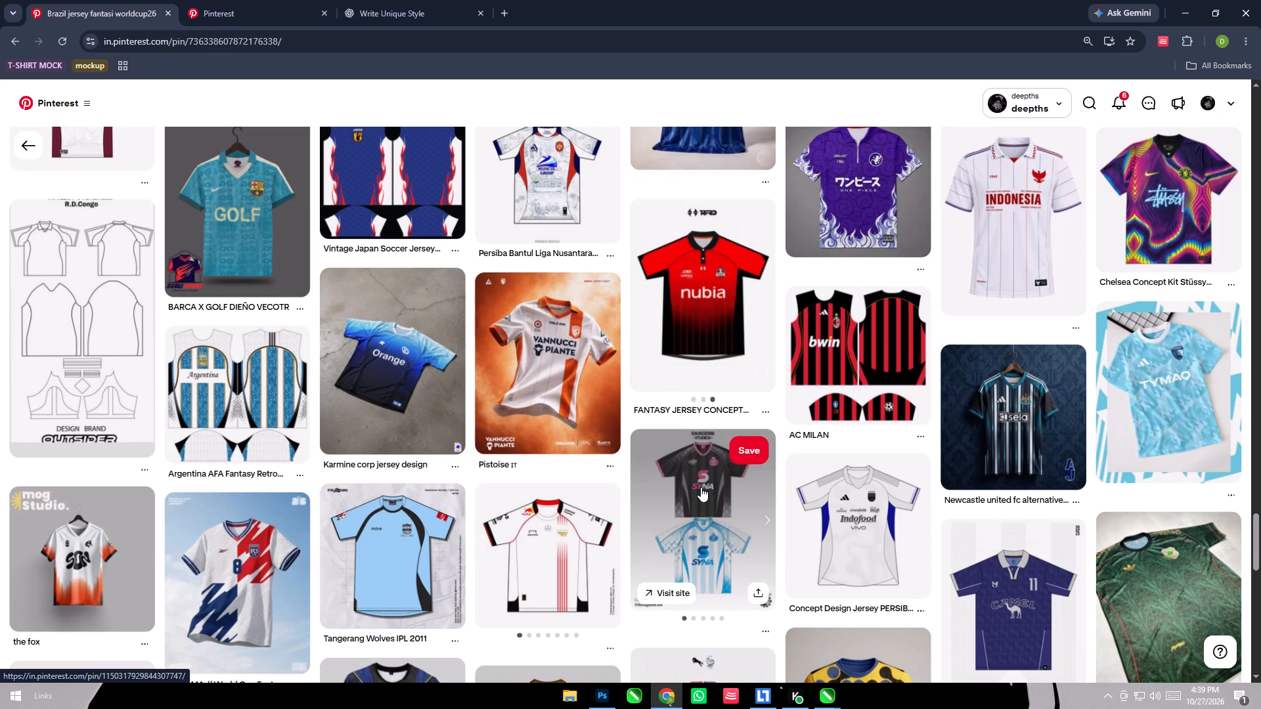
Look through the carousel images of the SYNA jersey pin.
left_click(773, 521)
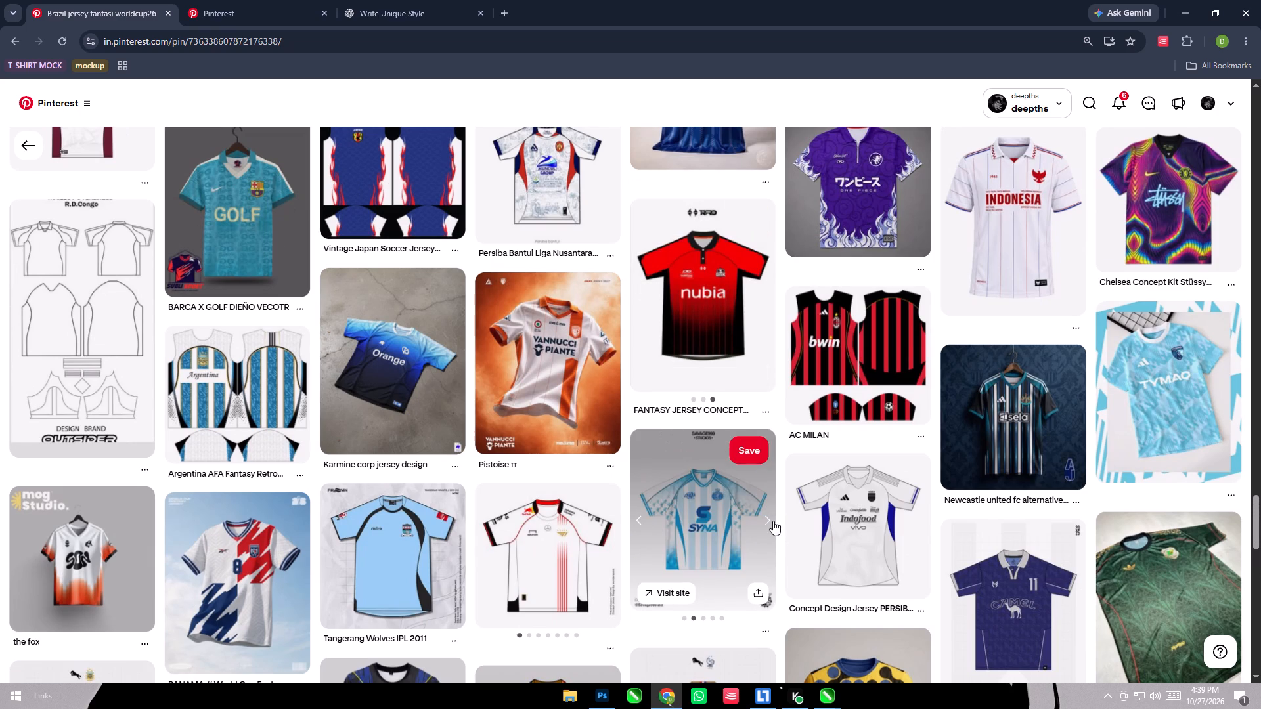
left_click(767, 521)
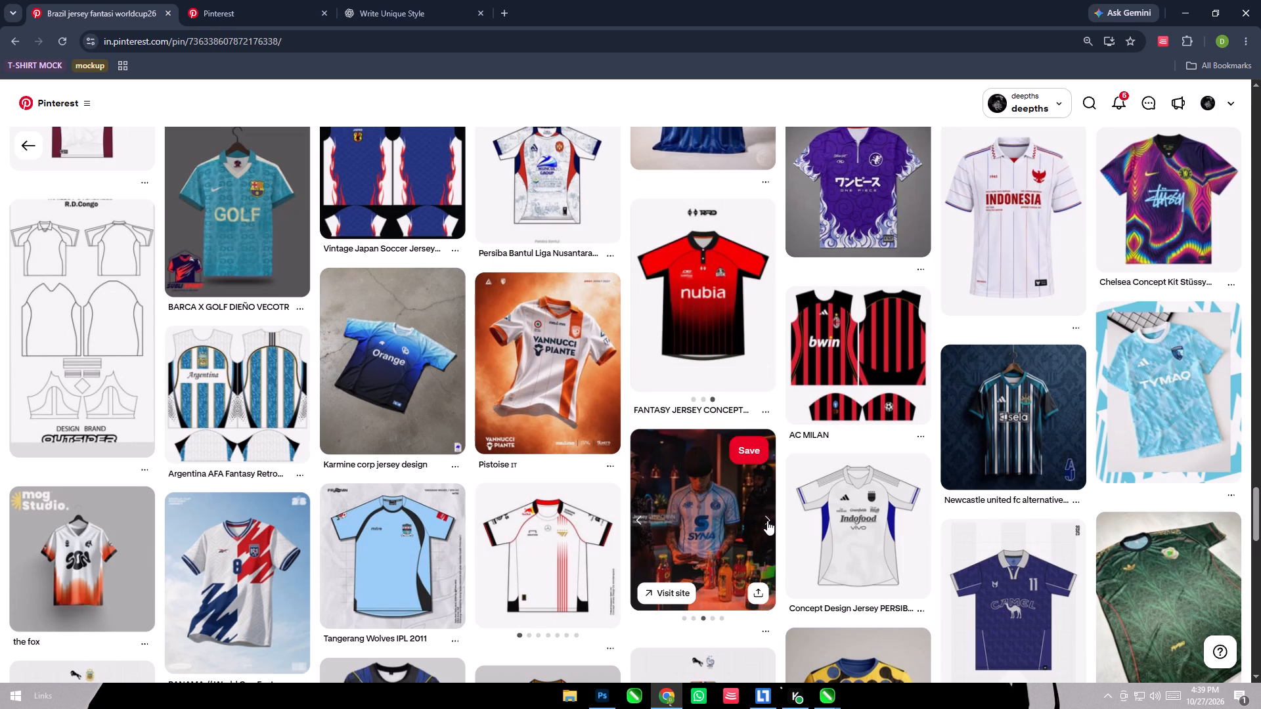
left_click(767, 521)
Browse further related jersey pins and open the red and white "Concept Kit Design for CAVSEIN®AR" pin.
scroll(767, 521, "down", 6)
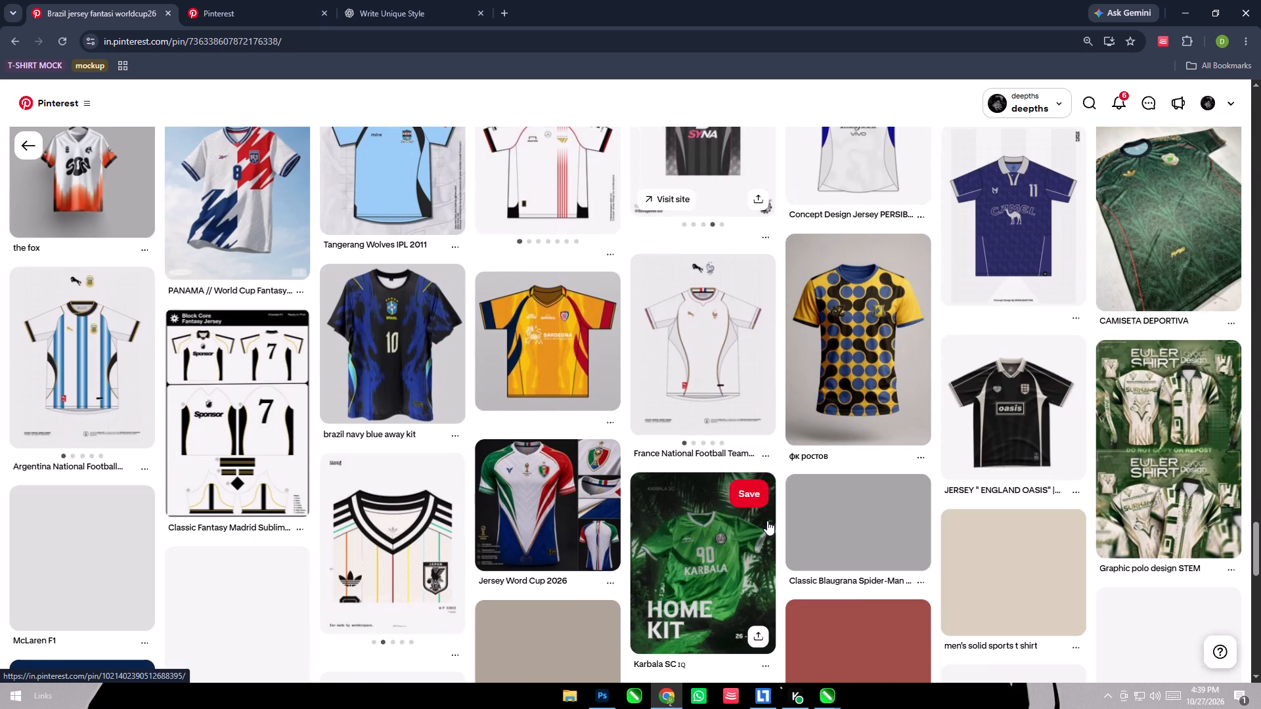
scroll(762, 516, "down", 5)
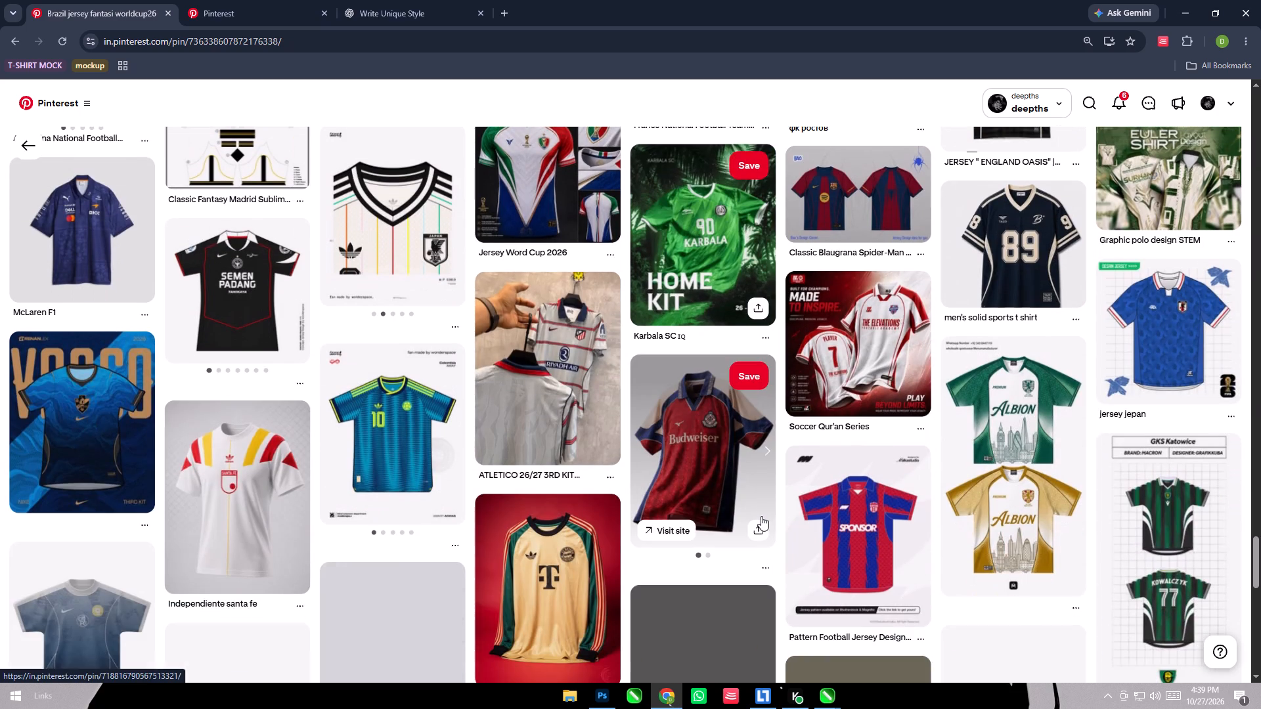
scroll(761, 516, "down", 8)
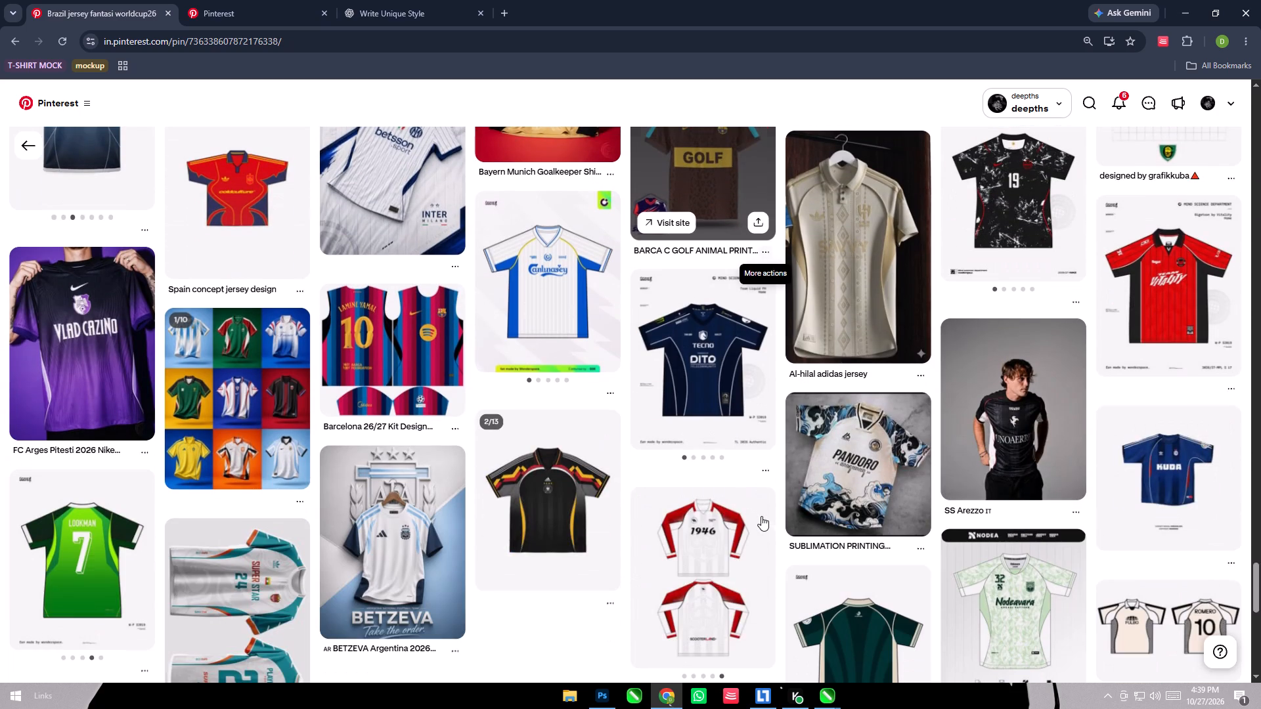
scroll(761, 516, "down", 3)
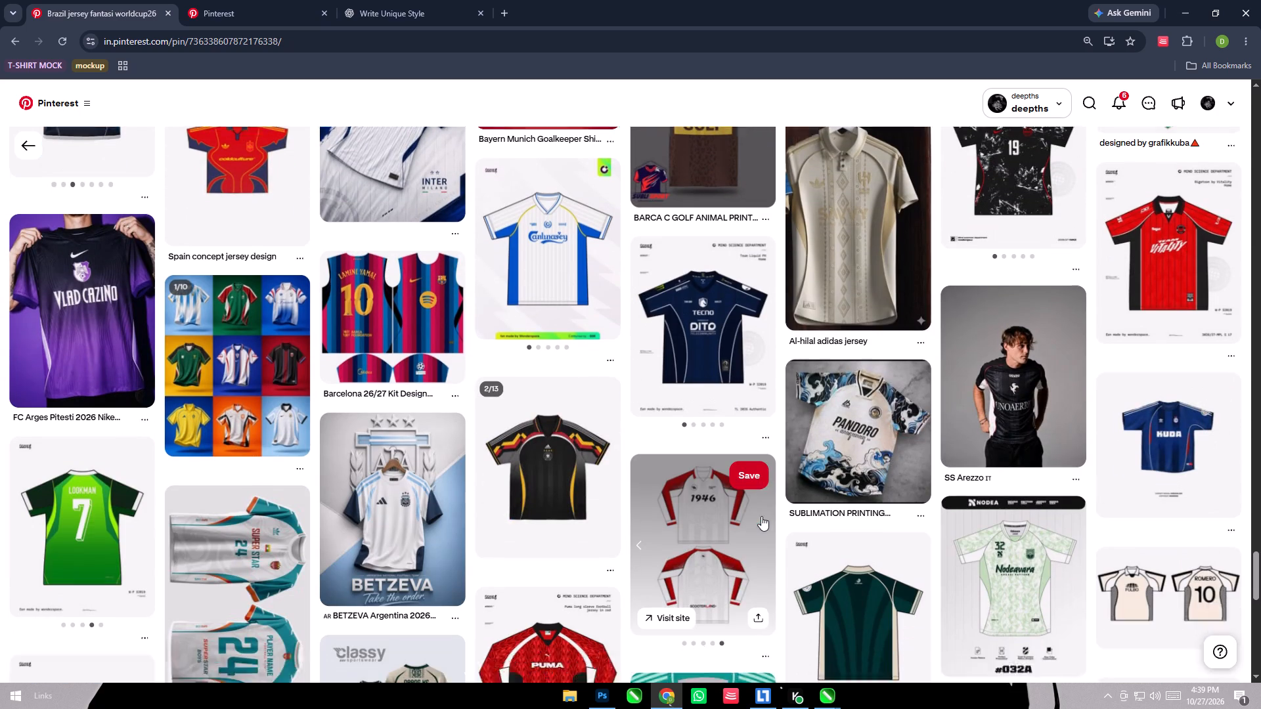
scroll(761, 516, "down", 6)
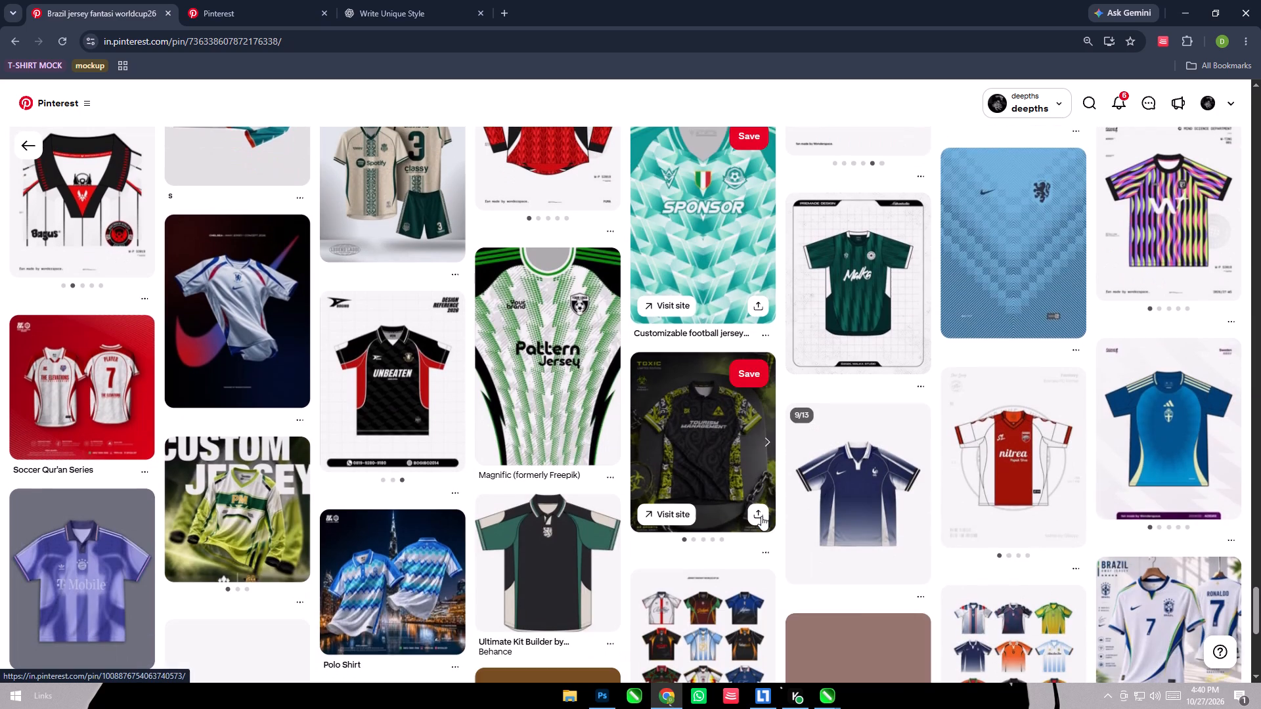
scroll(761, 516, "down", 4)
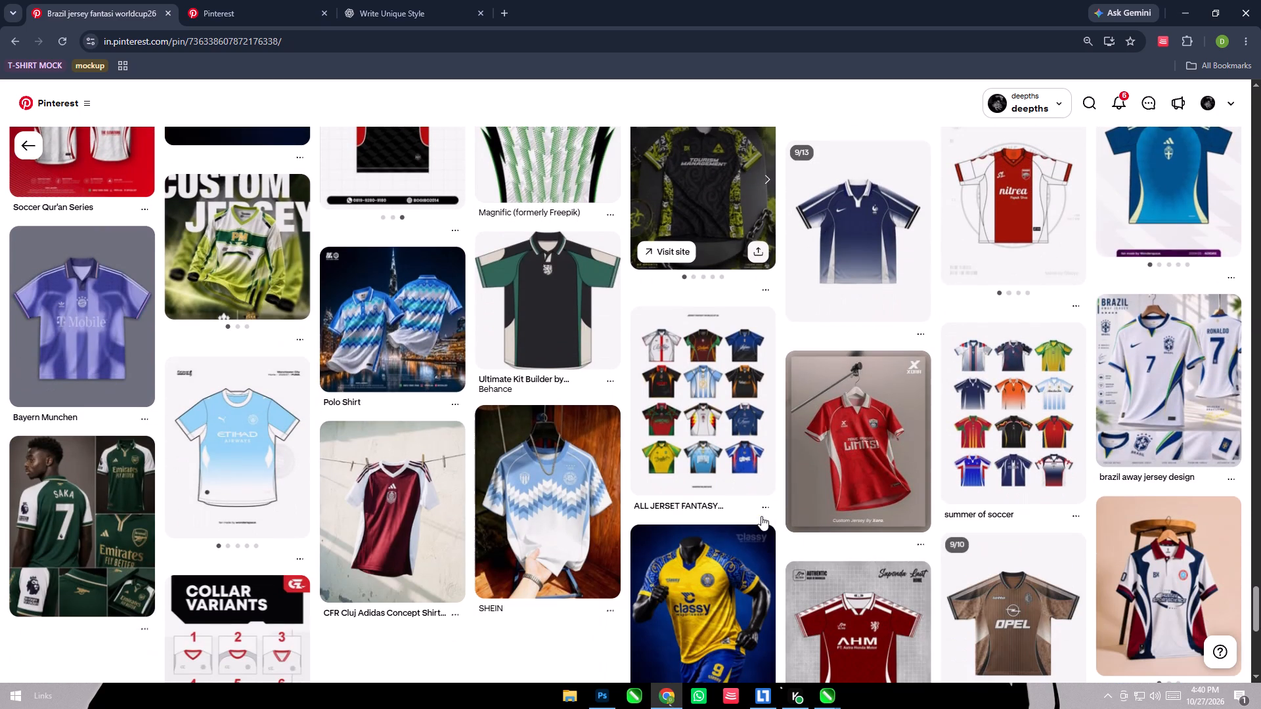
scroll(761, 516, "down", 6)
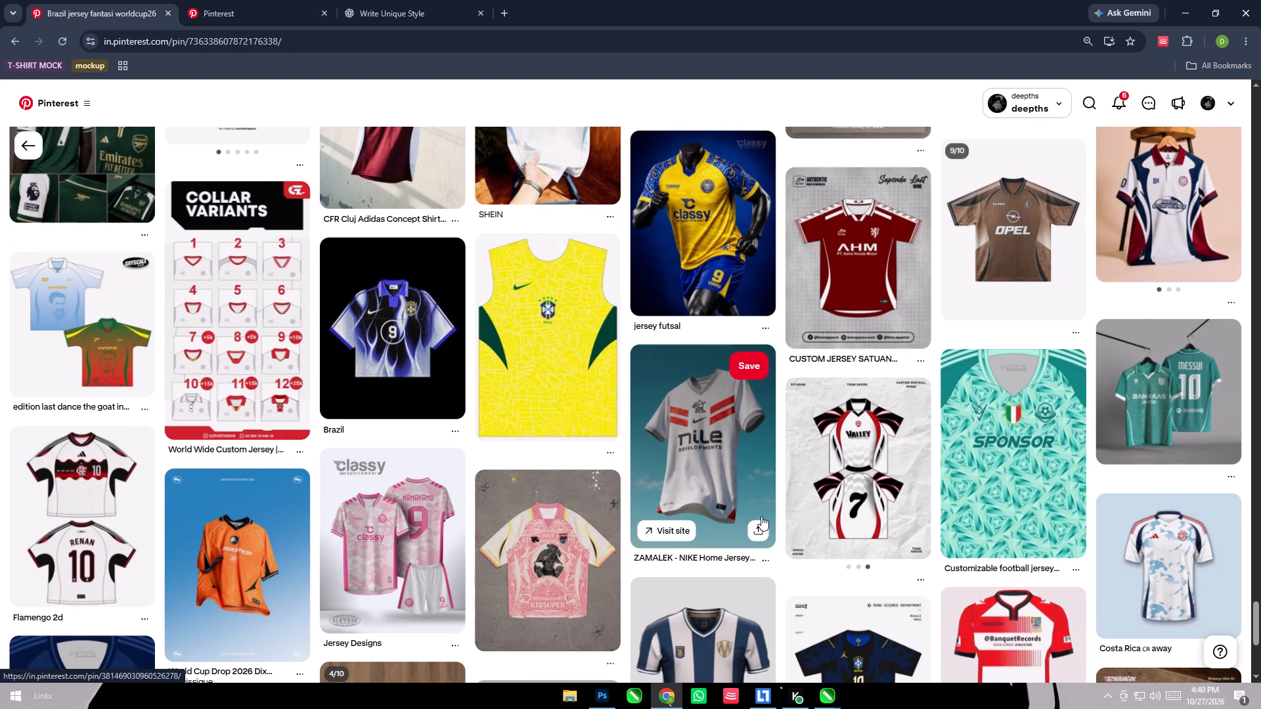
scroll(761, 516, "down", 4)
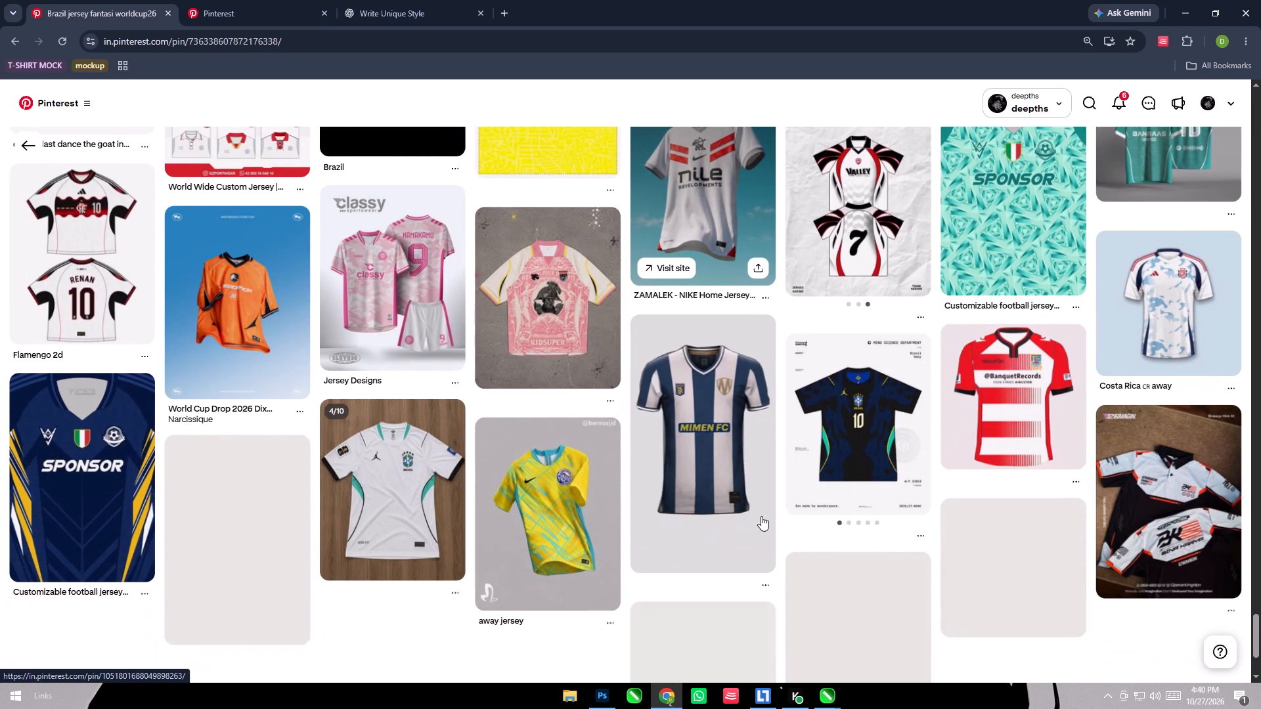
scroll(761, 516, "down", 4)
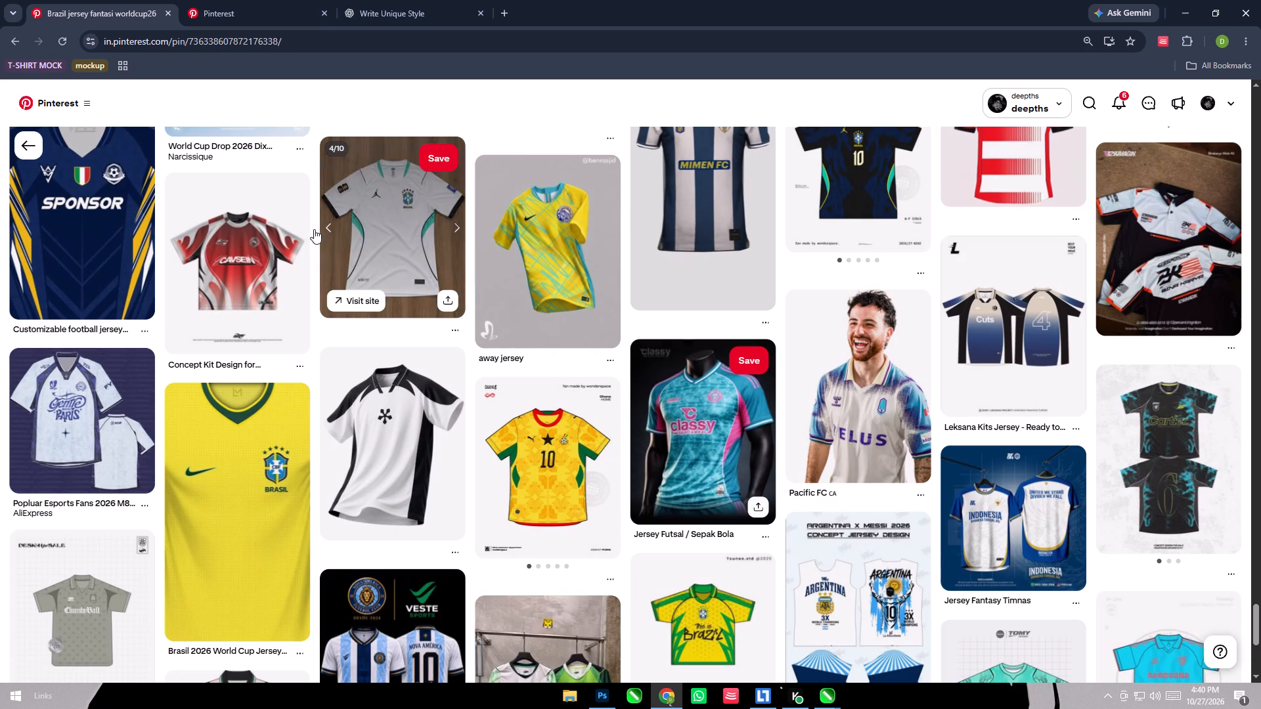
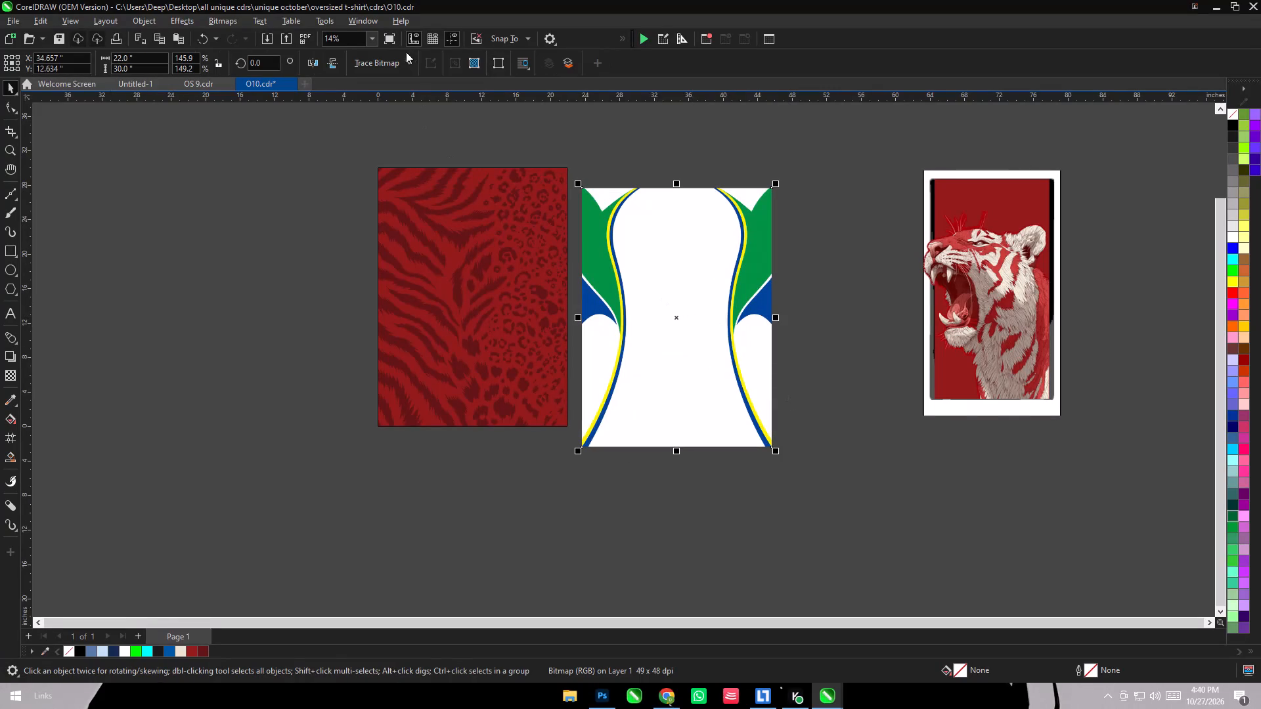
Trace the jersey bitmap as an outline Clipart, keeping the background removed and grouping the result by color.
left_click(390, 64)
left_click(399, 112)
left_click(497, 152)
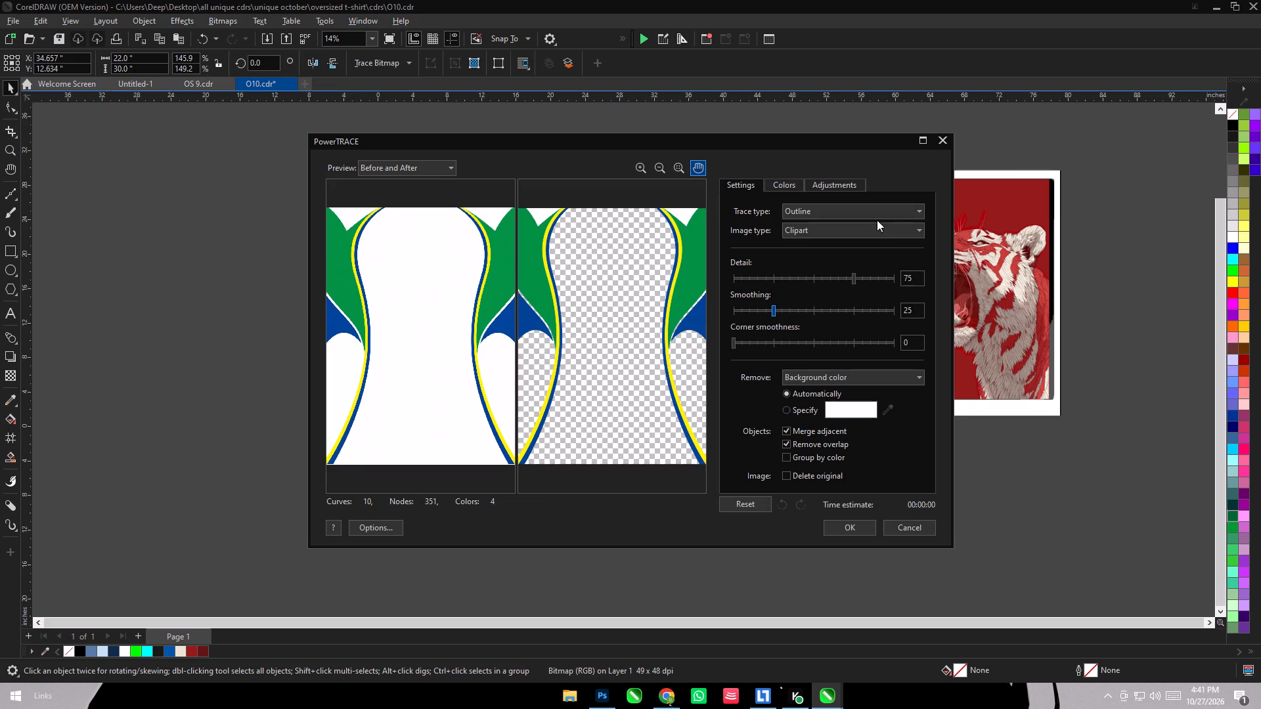
left_click(844, 186)
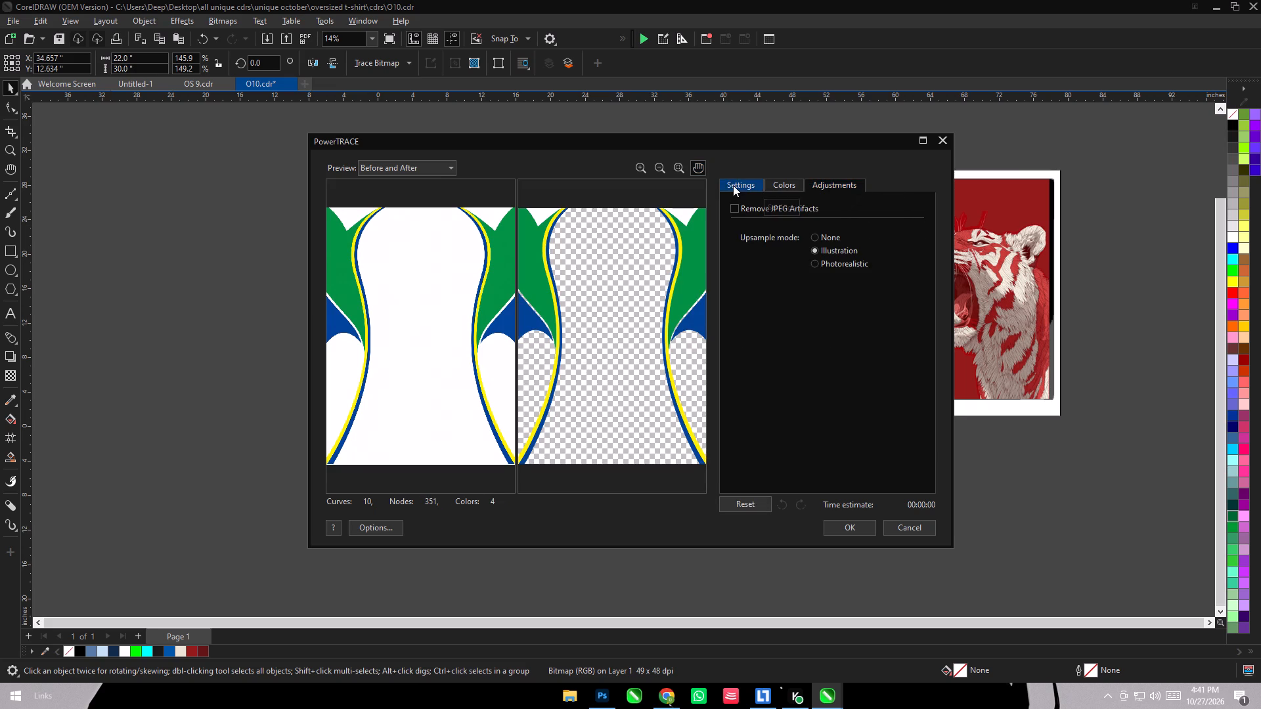
left_click(730, 185)
left_click(803, 460)
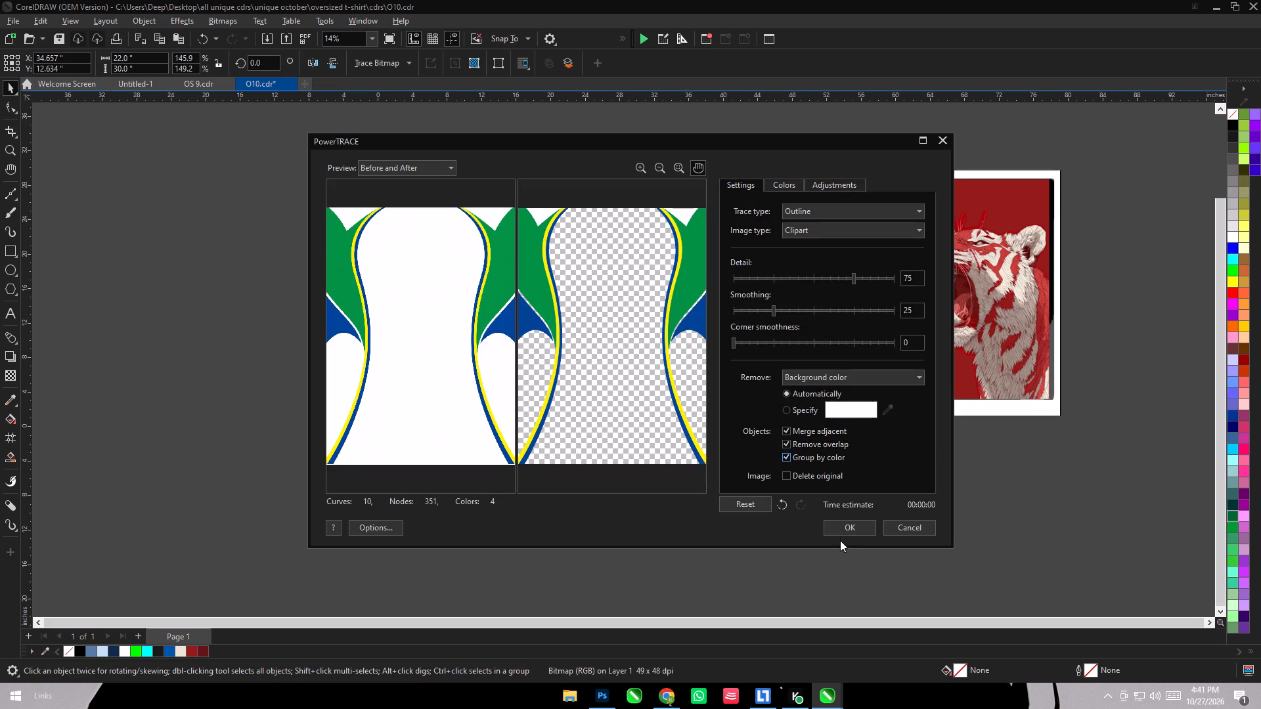
left_click(840, 530)
Move the traced jersey shapes off the source bitmap and delete the bitmap.
left_click_drag(745, 280, 957, 295)
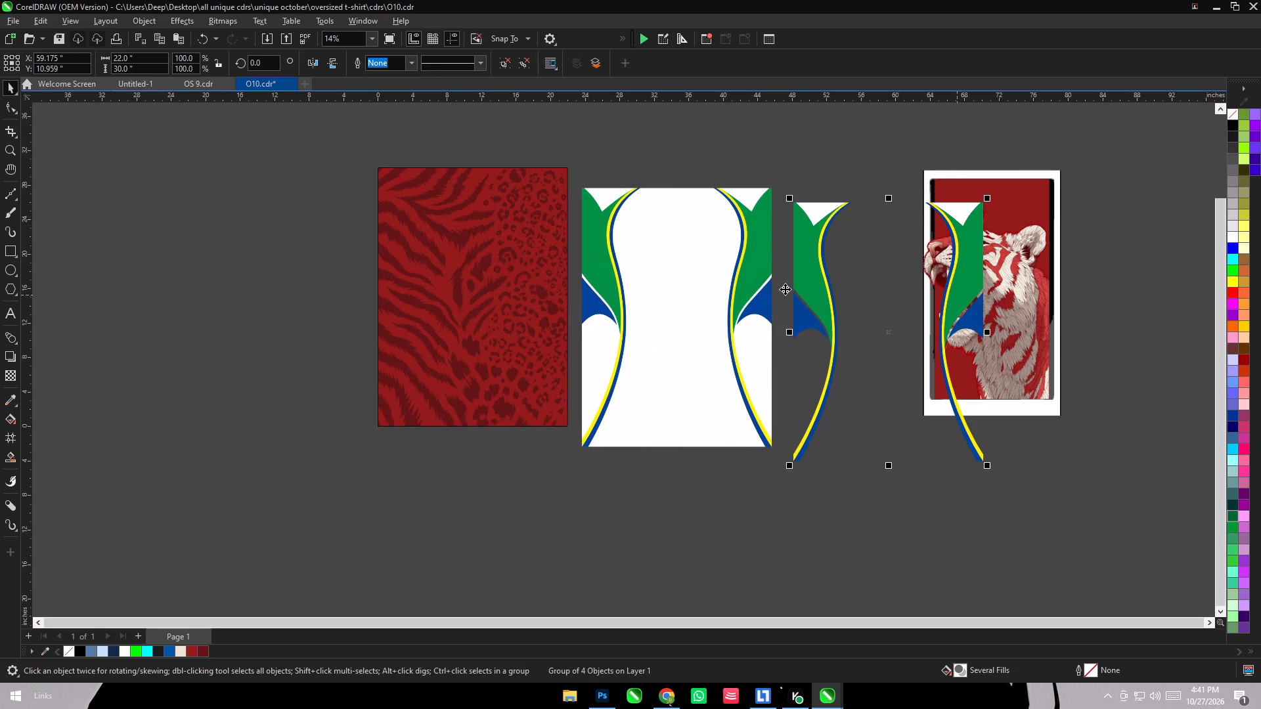
left_click(690, 276)
key("Delete")
Move the trace closer to the tiger-leopard panel, ungroup it and delete the white shapes at its top.
left_click_drag(816, 227, 678, 228)
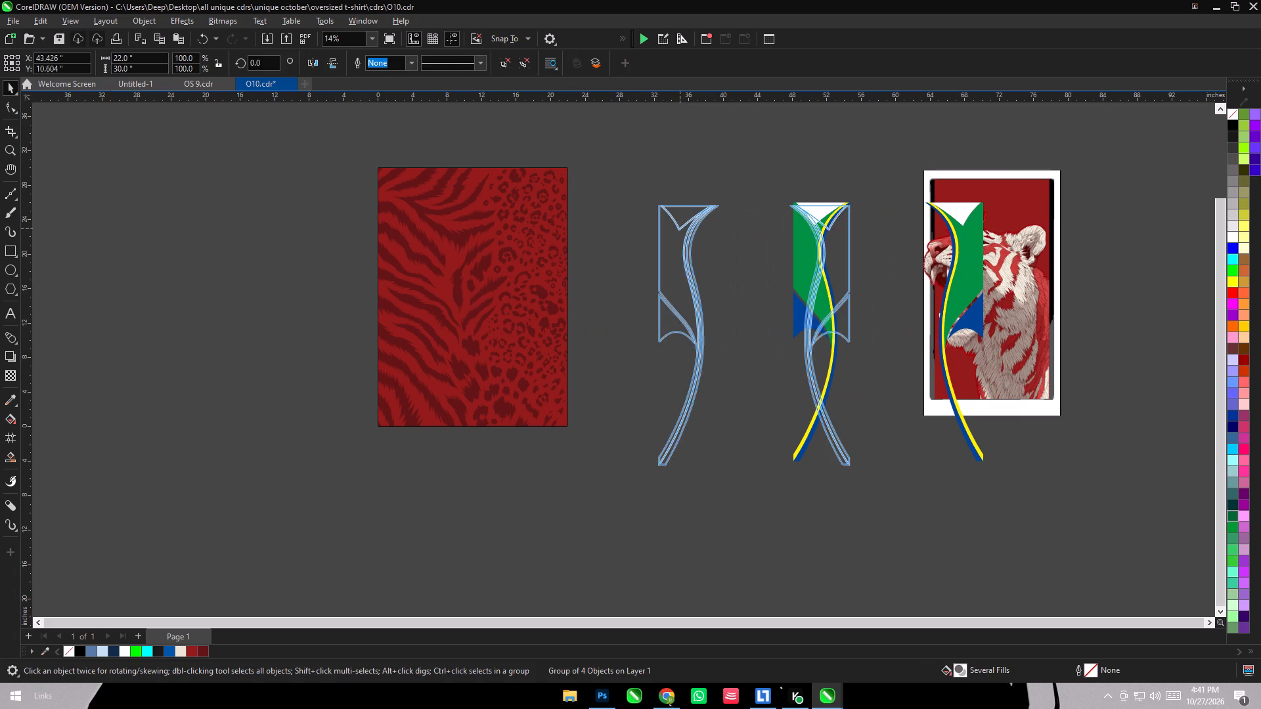
left_click_drag(678, 228, 678, 227)
key("ctrl+u")
left_click(704, 146)
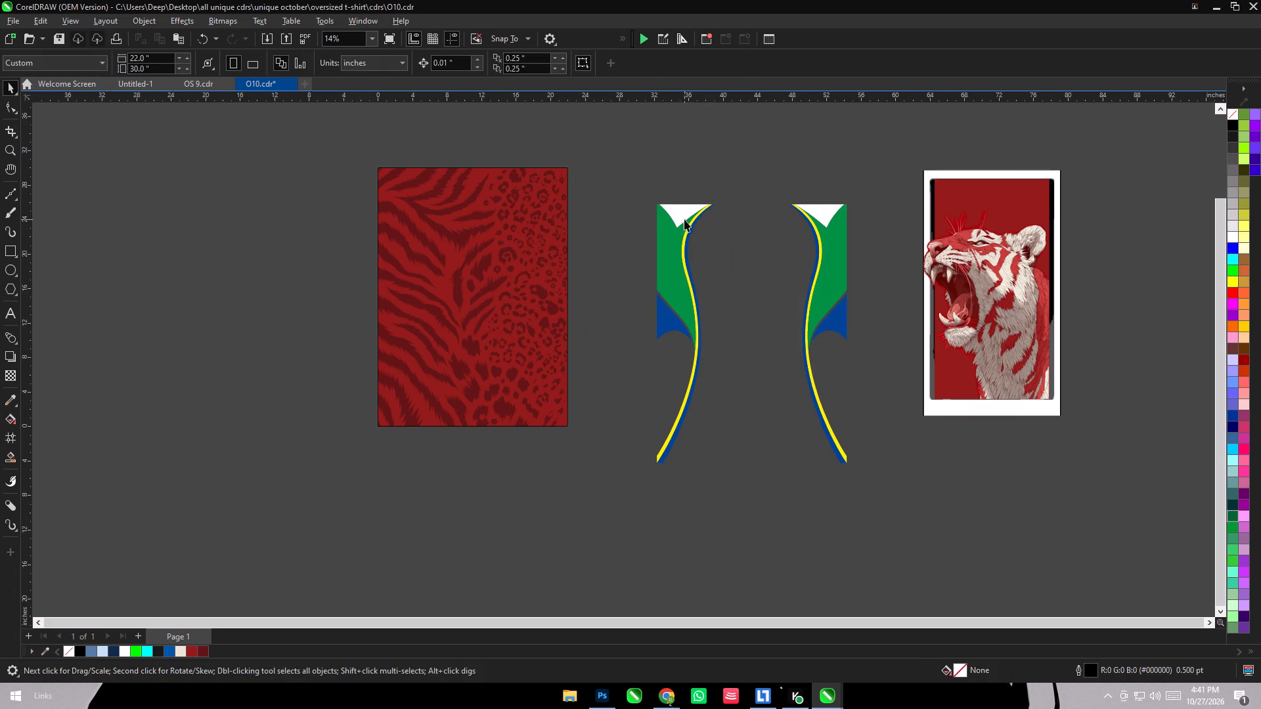
left_click(685, 205)
key("Delete")
Recolor the green side shapes of the trace with the cream #E9E2D0.
scroll(850, 270, "up", 2)
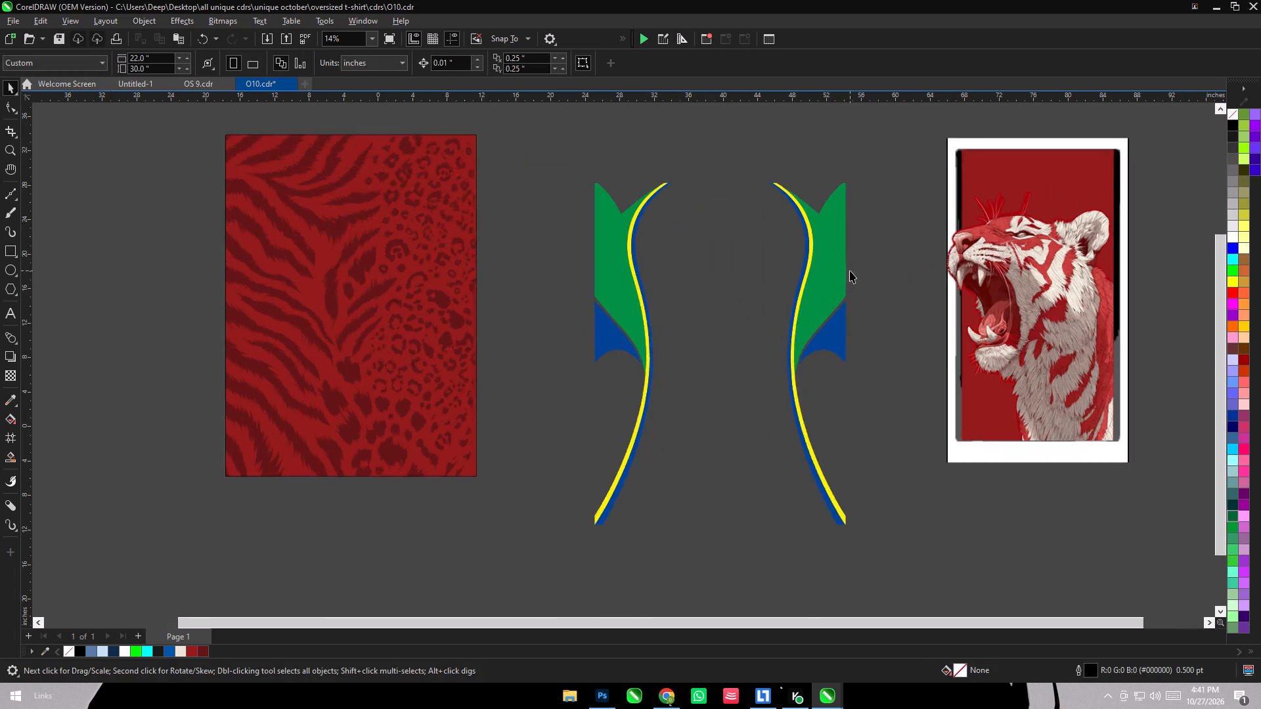
scroll(850, 270, "up", 3)
scroll(523, 228, "down", 3)
scroll(890, 215, "up", 2)
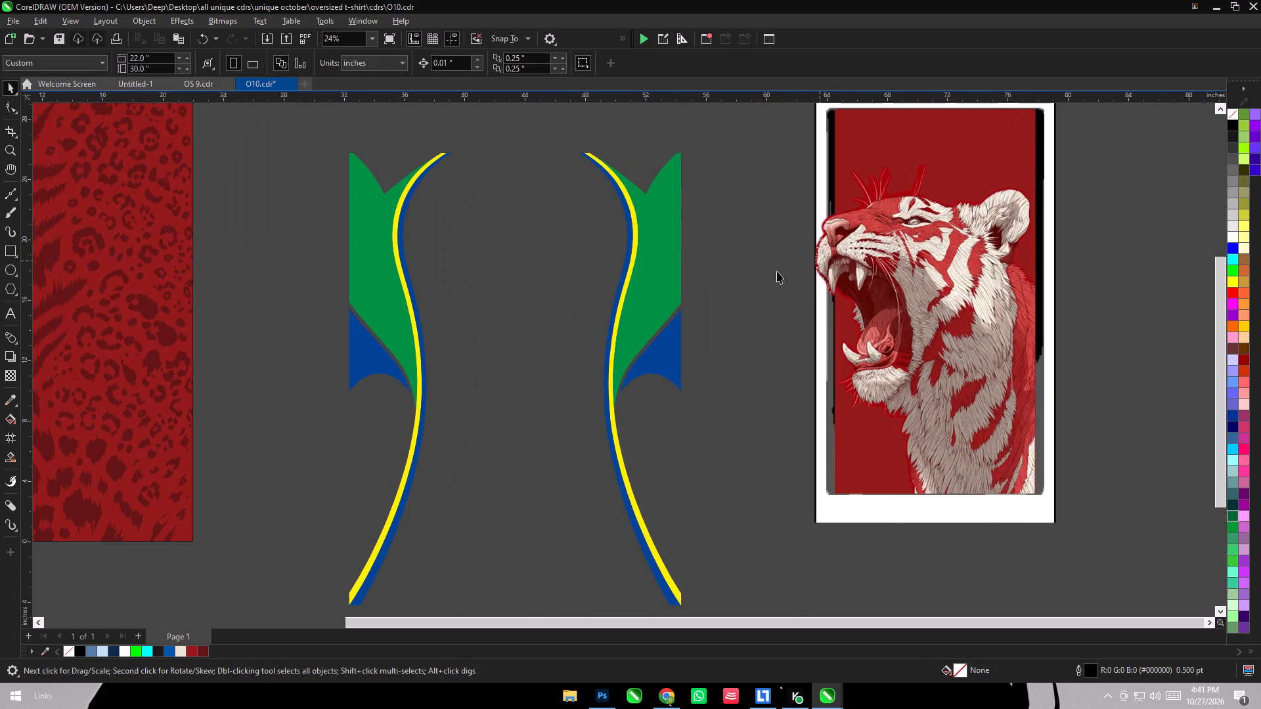
left_click(673, 264)
left_click_drag(673, 264, 705, 260)
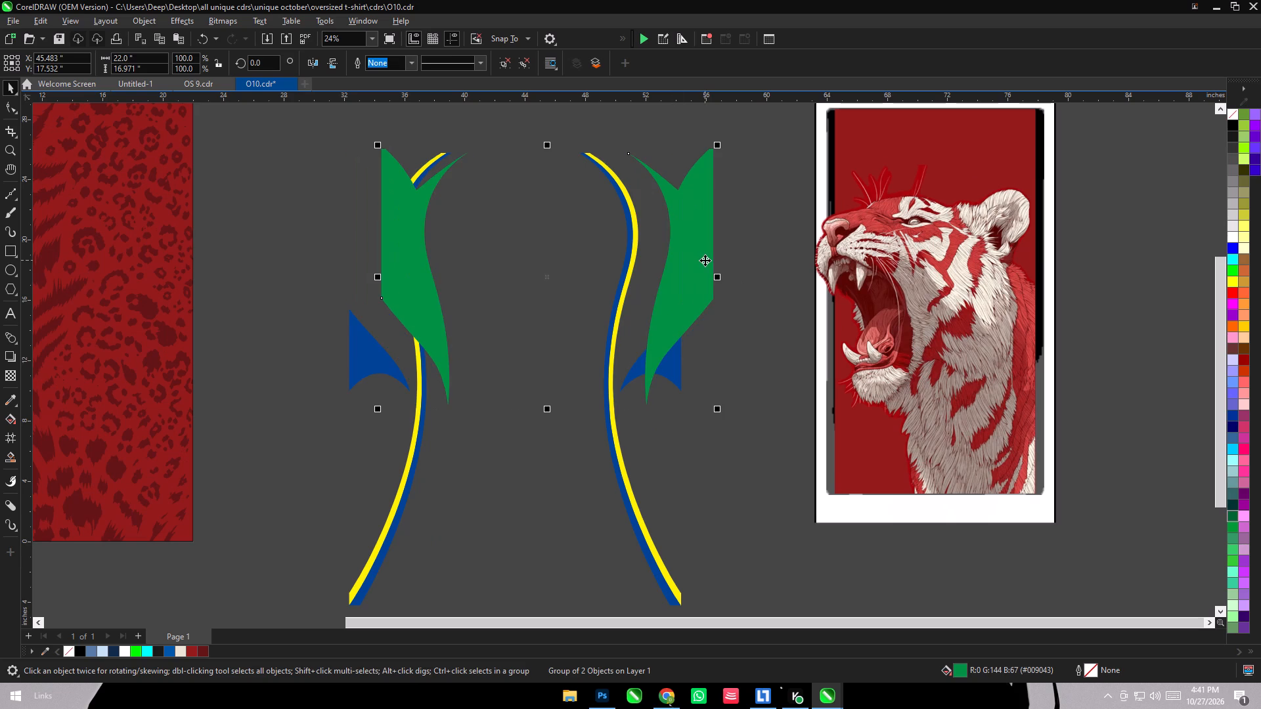
key("ctrl+z")
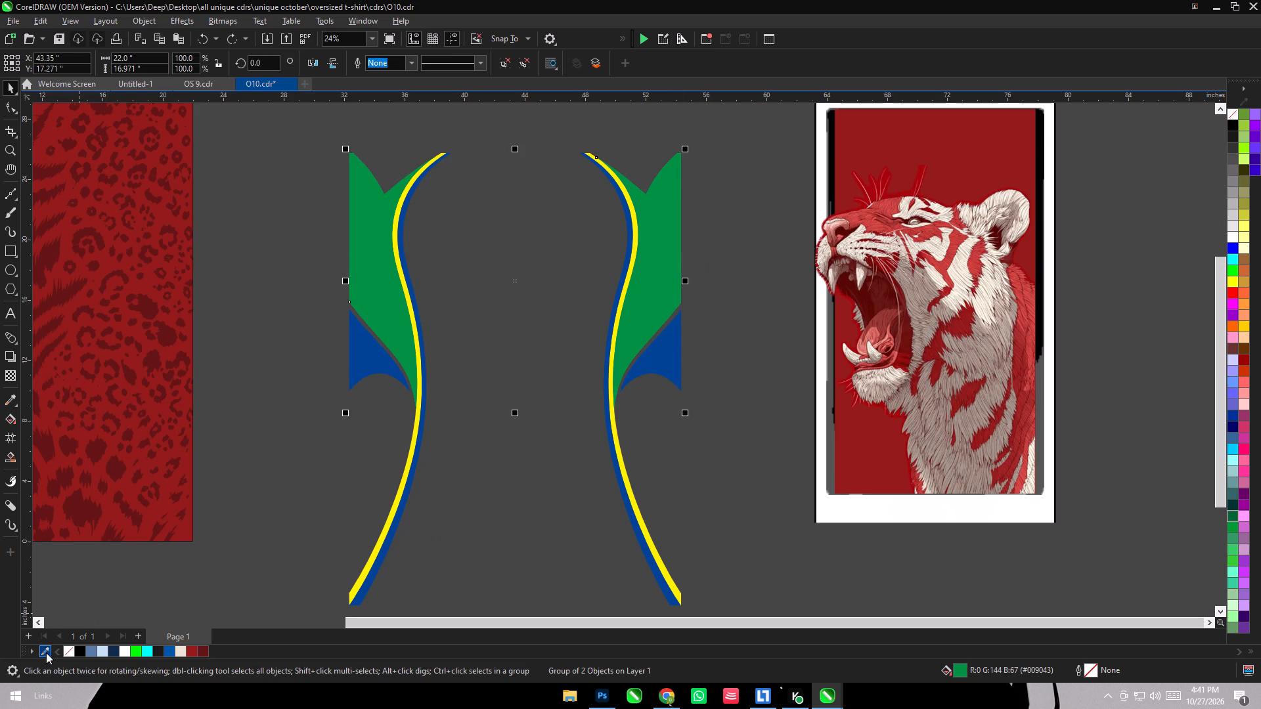
left_click(178, 652)
scroll(606, 238, "down", 4)
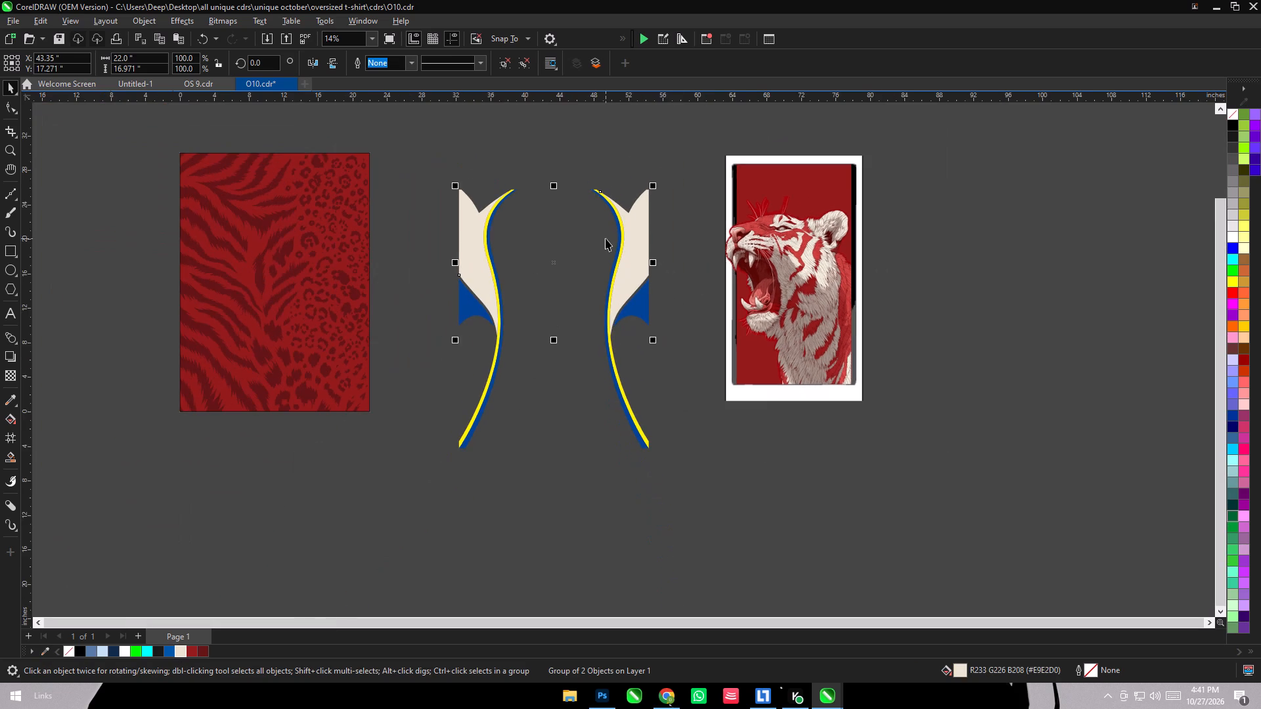
Recolor the blue side shapes and stripes of the trace near-black.
left_click(552, 420)
left_click(469, 302)
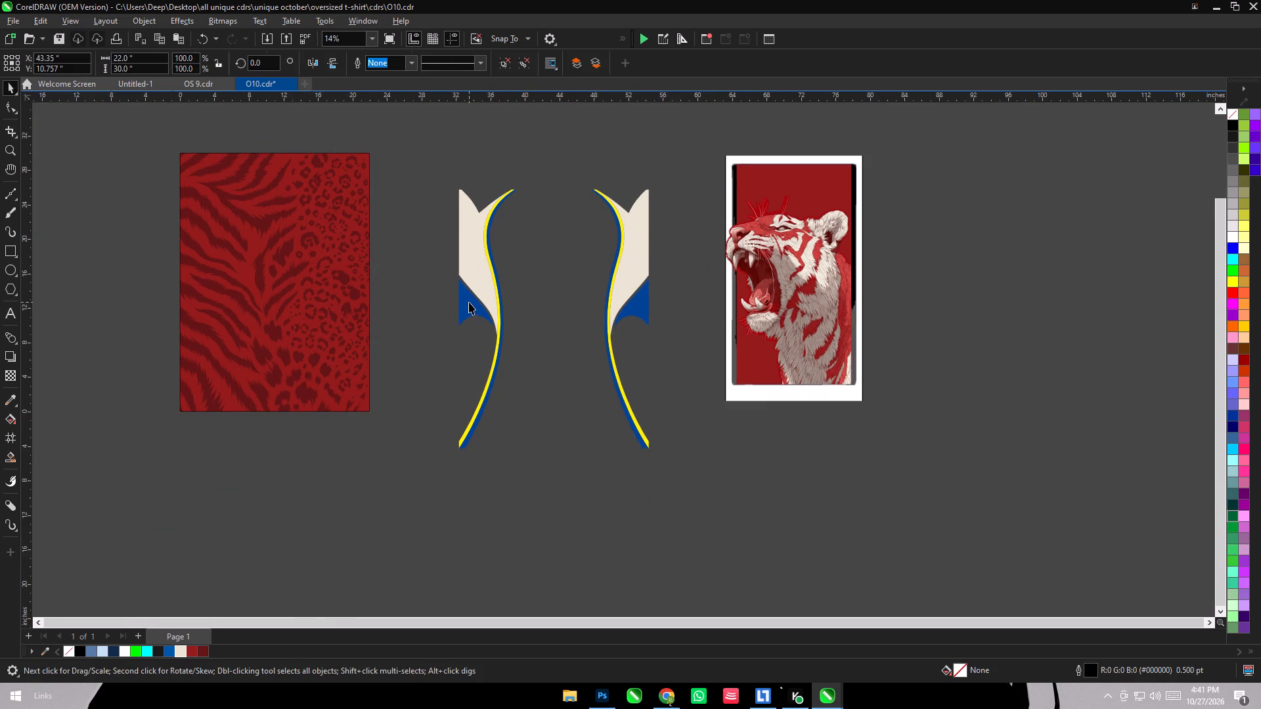
left_click(1235, 139)
left_click(772, 472)
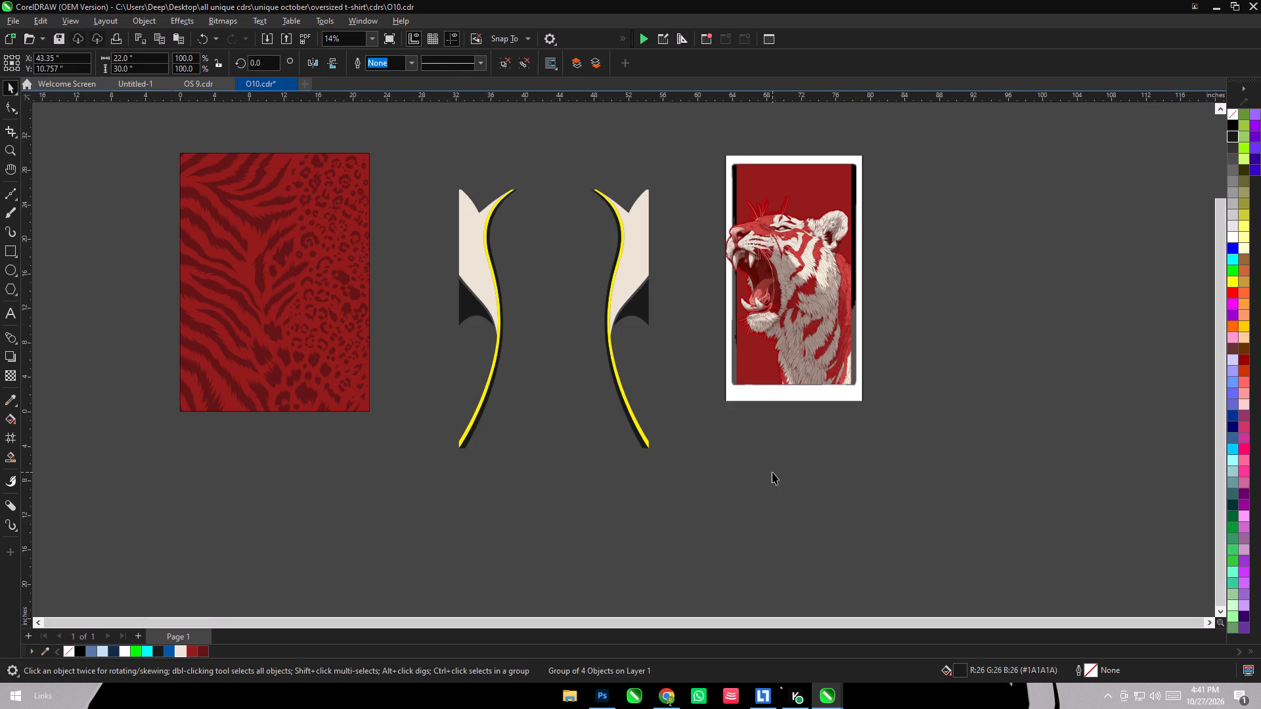
Sample the light red #D44F50 from the tiger artwork and apply it to the yellow stripes.
scroll(608, 314, "up", 5)
left_click(608, 314)
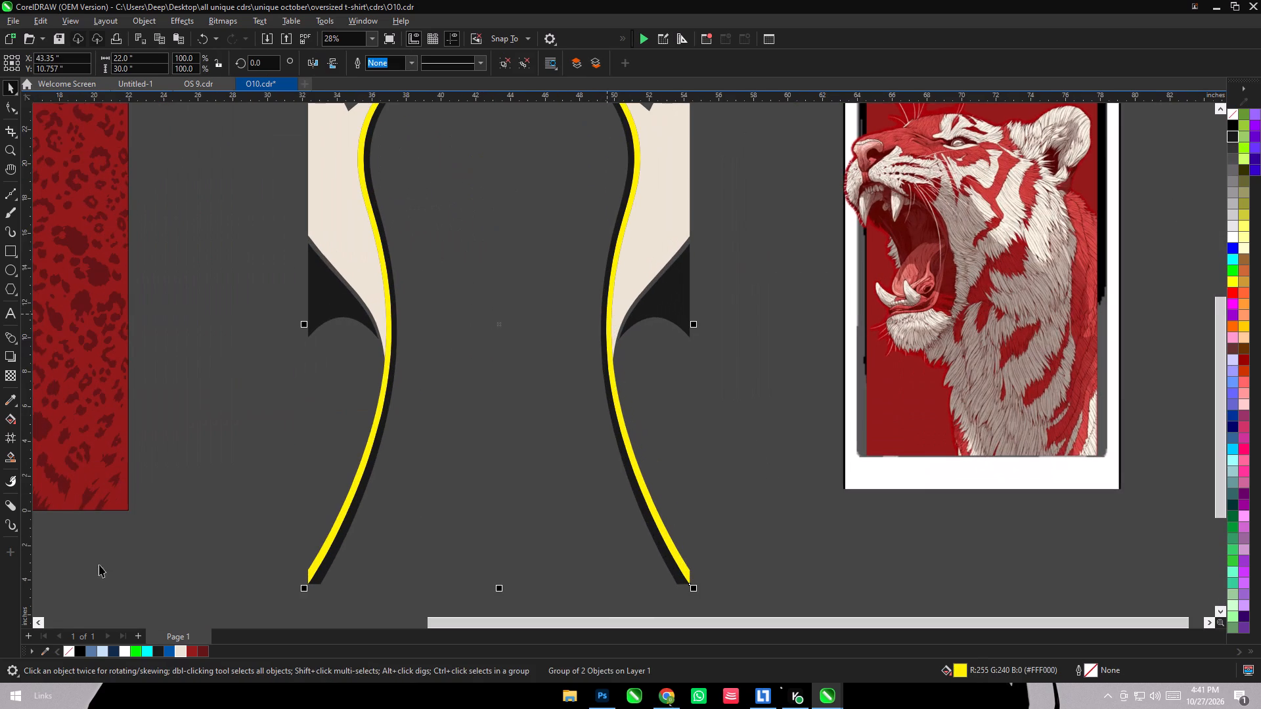
left_click(48, 651)
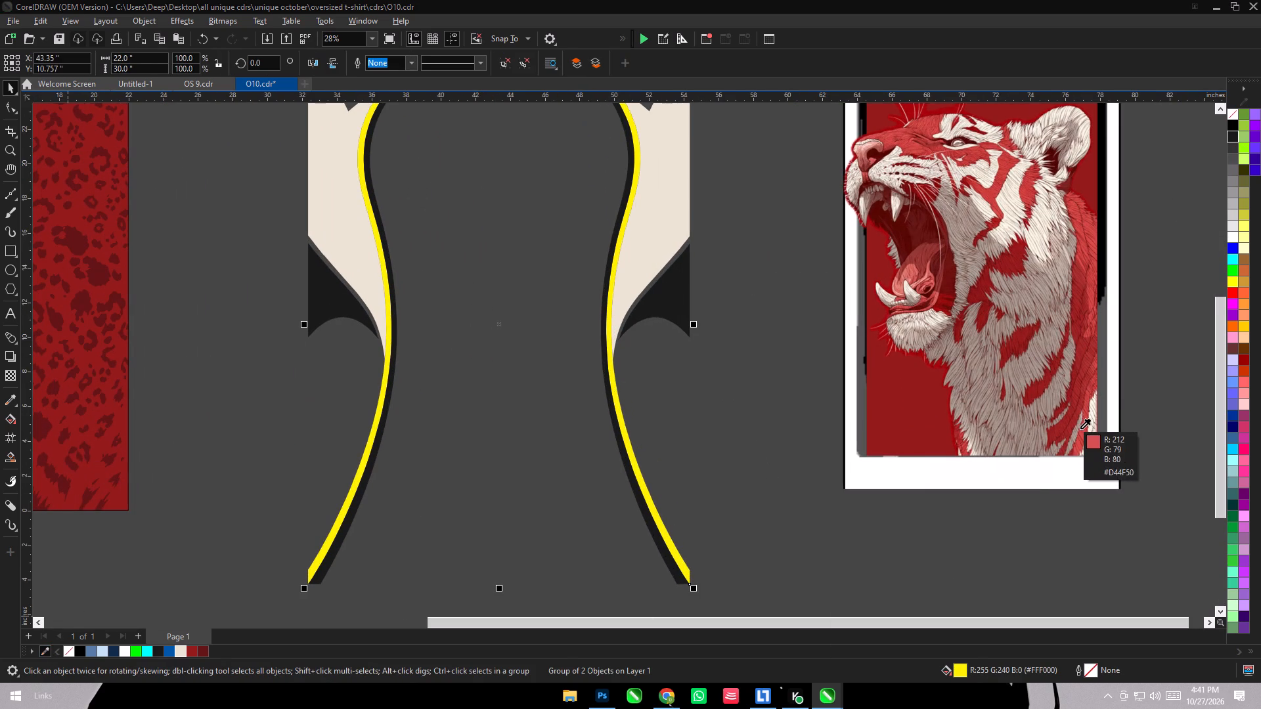
left_click(1080, 429)
left_click(215, 649)
left_click(492, 343)
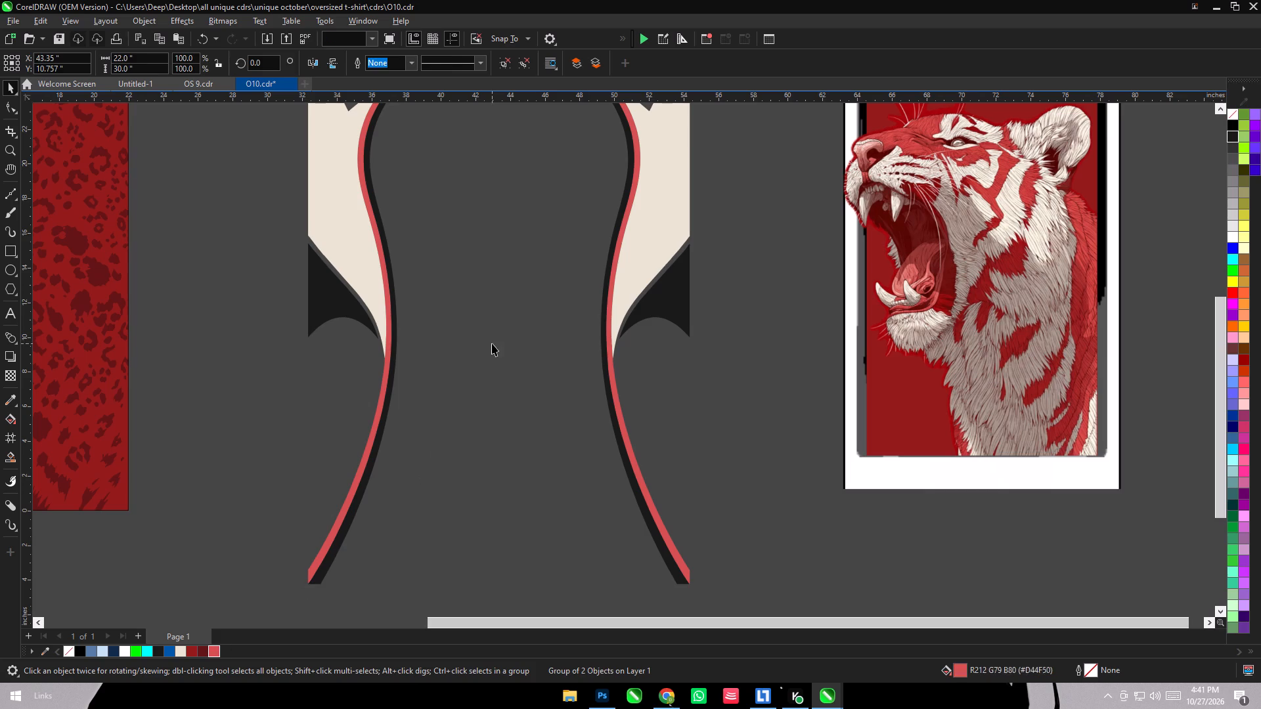
Group the recolored jersey shapes and align them to the center and top of the red tiger-leopard panel.
scroll(489, 284, "down", 6)
left_click_drag(384, 142, 619, 456)
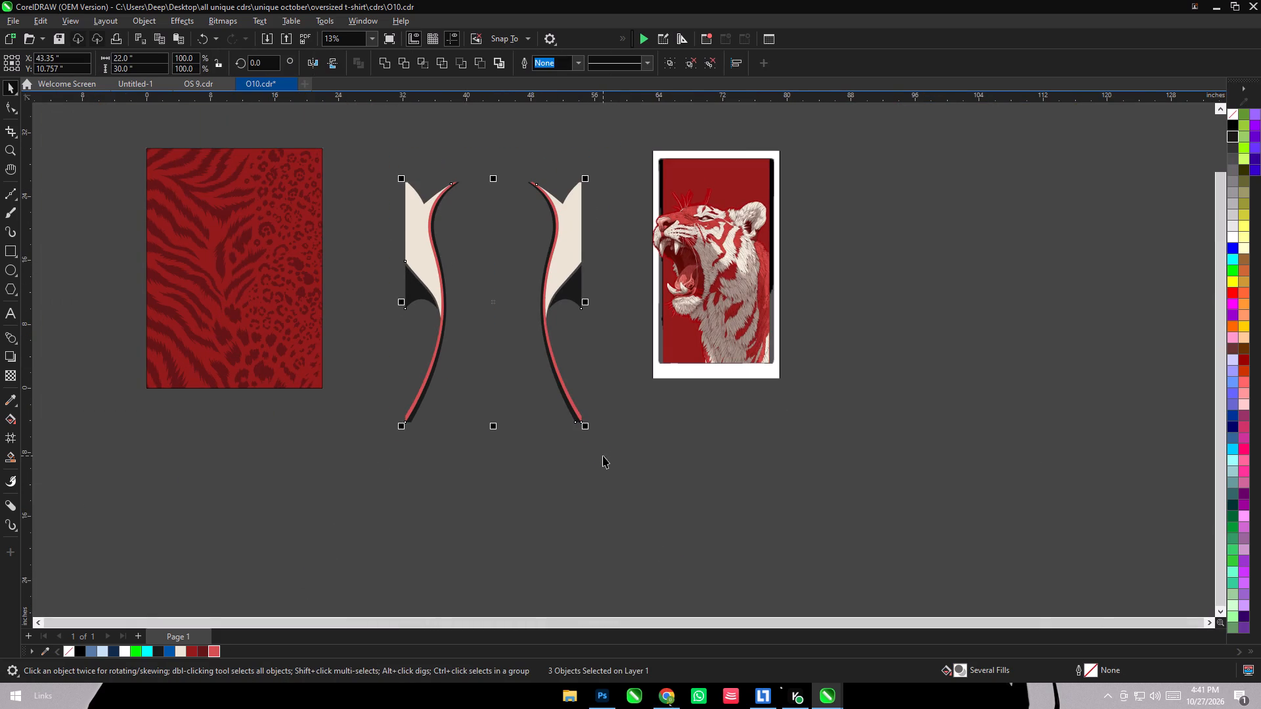
key("ctrl+g")
left_click(264, 343, "shift")
key("c")
key("t")
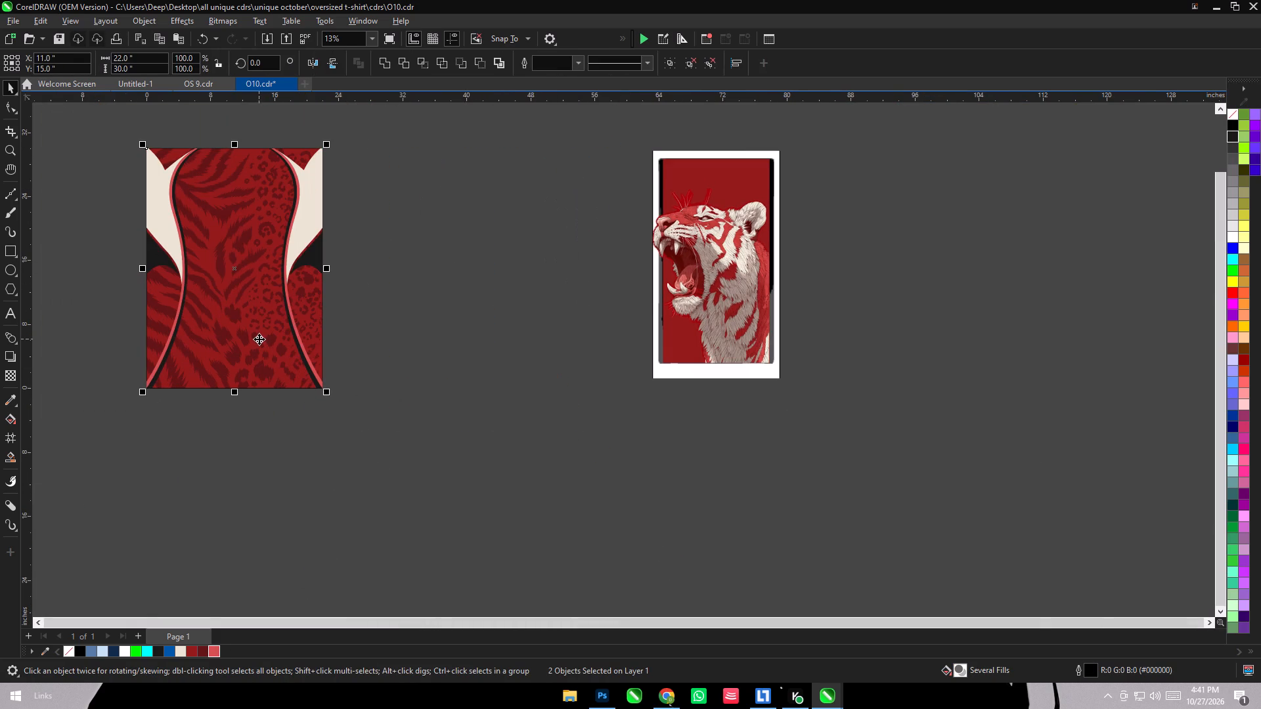
left_click(387, 335)
Start a Bézier outline on the left near-black shape and run it down the panel's left edge to the bottom corner.
scroll(321, 255, "up", 1)
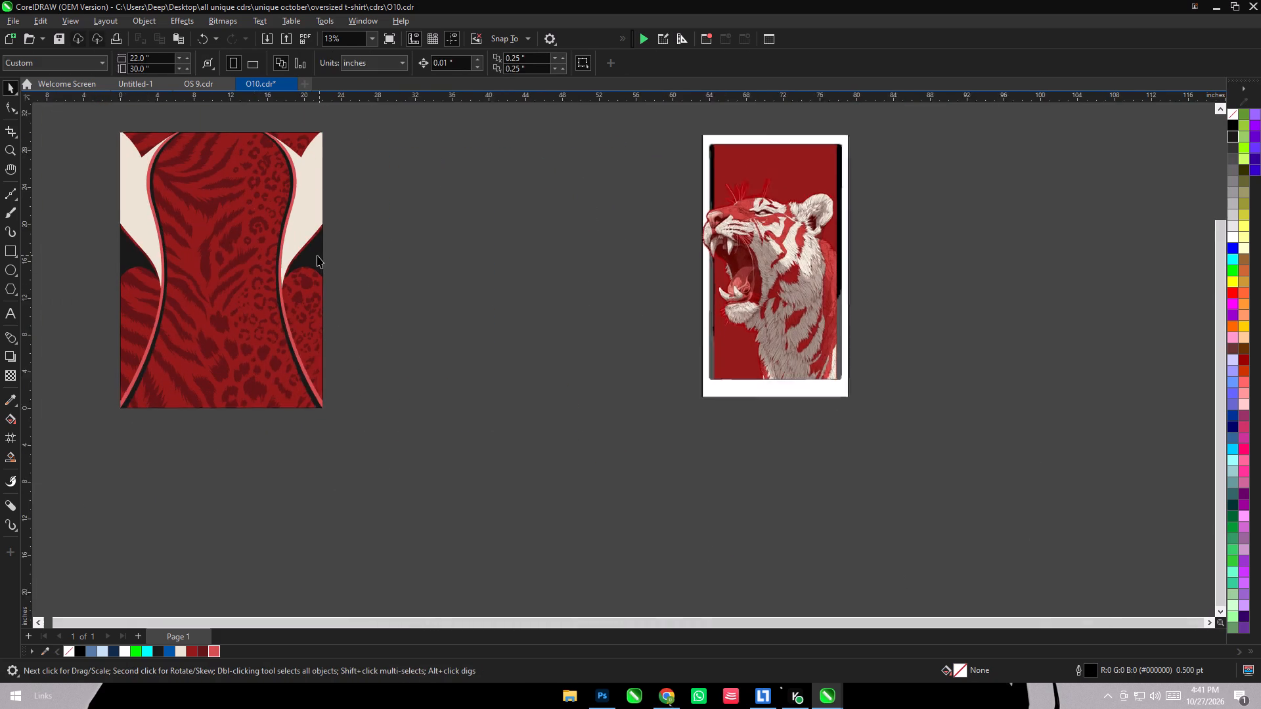
scroll(317, 255, "up", 2)
scroll(322, 269, "down", 3)
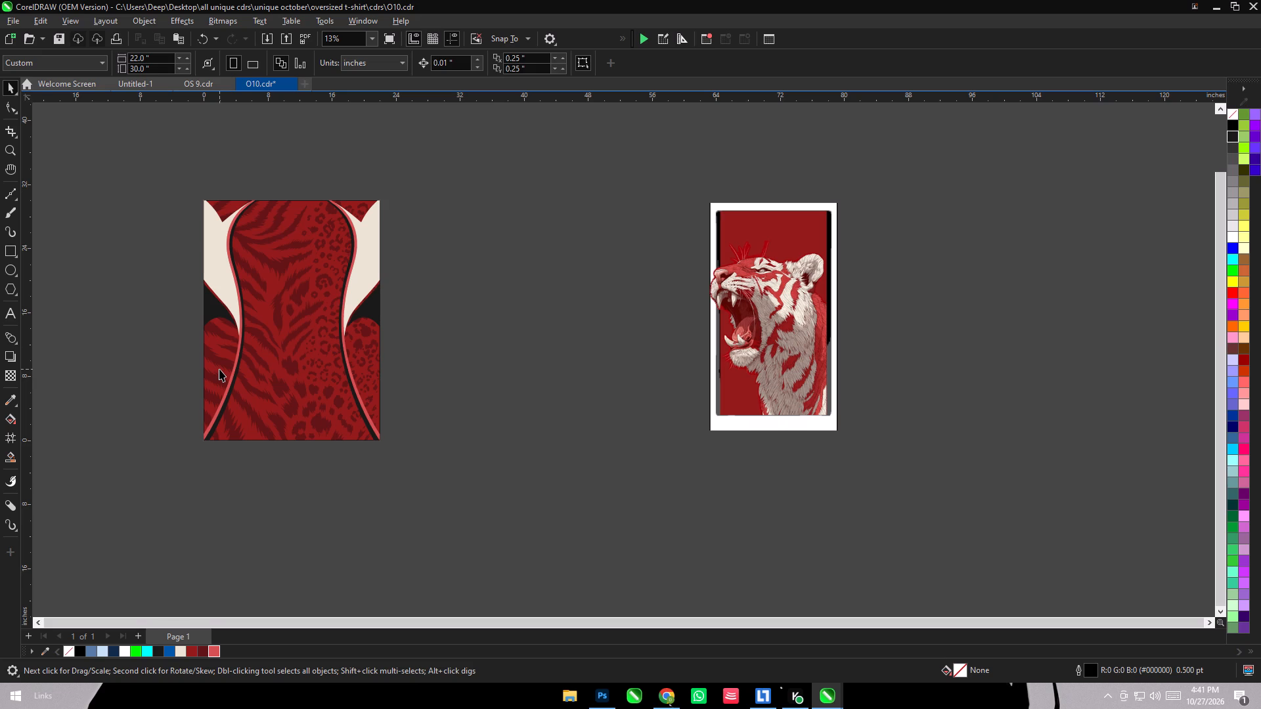
scroll(219, 369, "up", 5)
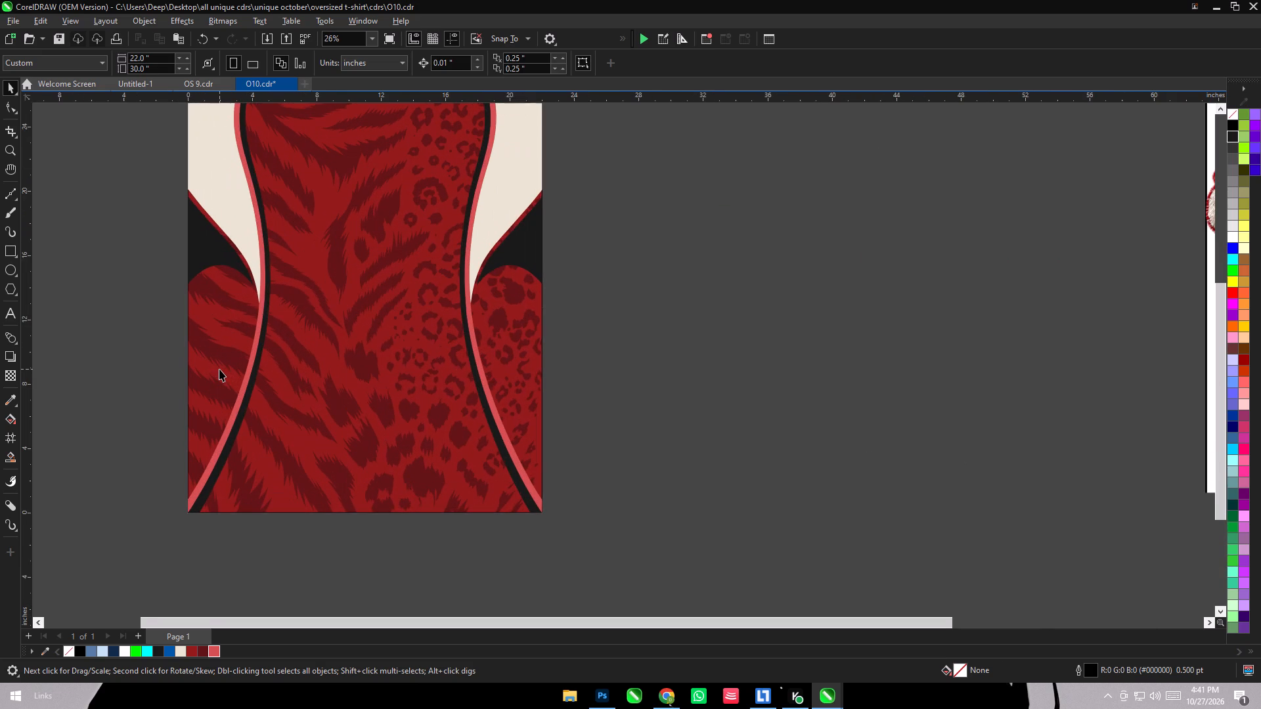
left_click(215, 363)
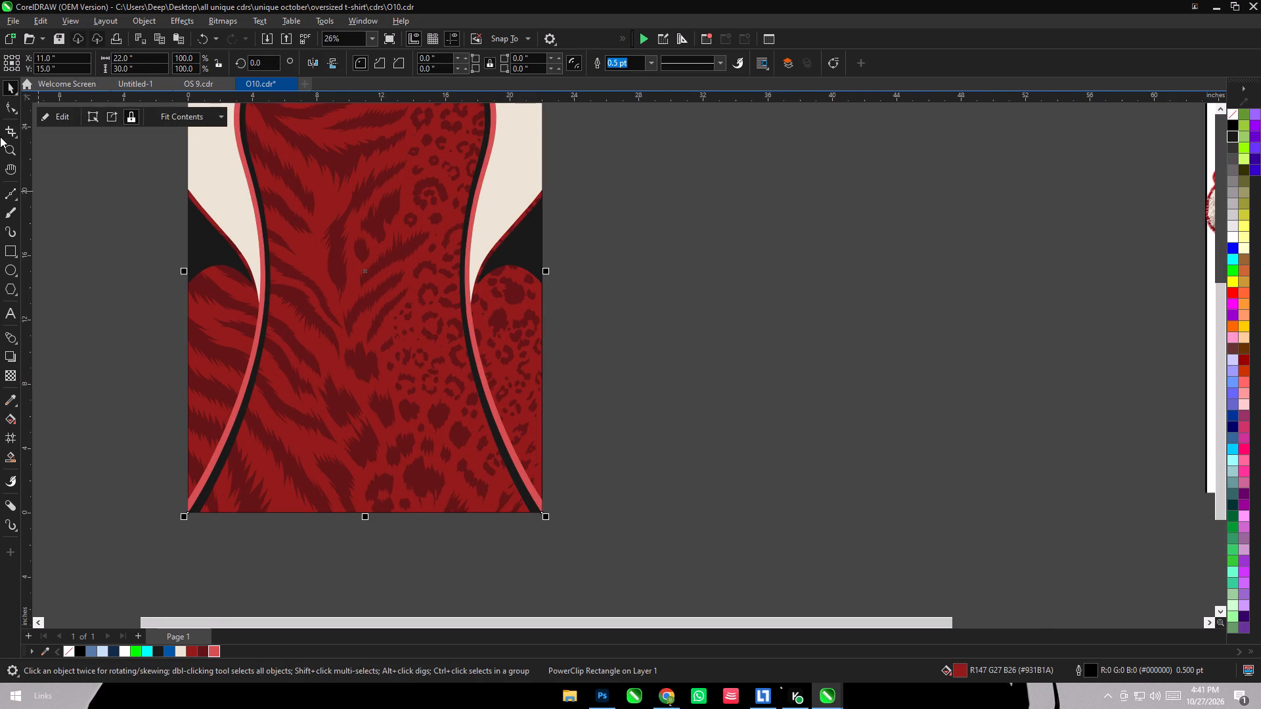
left_click_drag(12, 197, 45, 242)
scroll(185, 302, "up", 5)
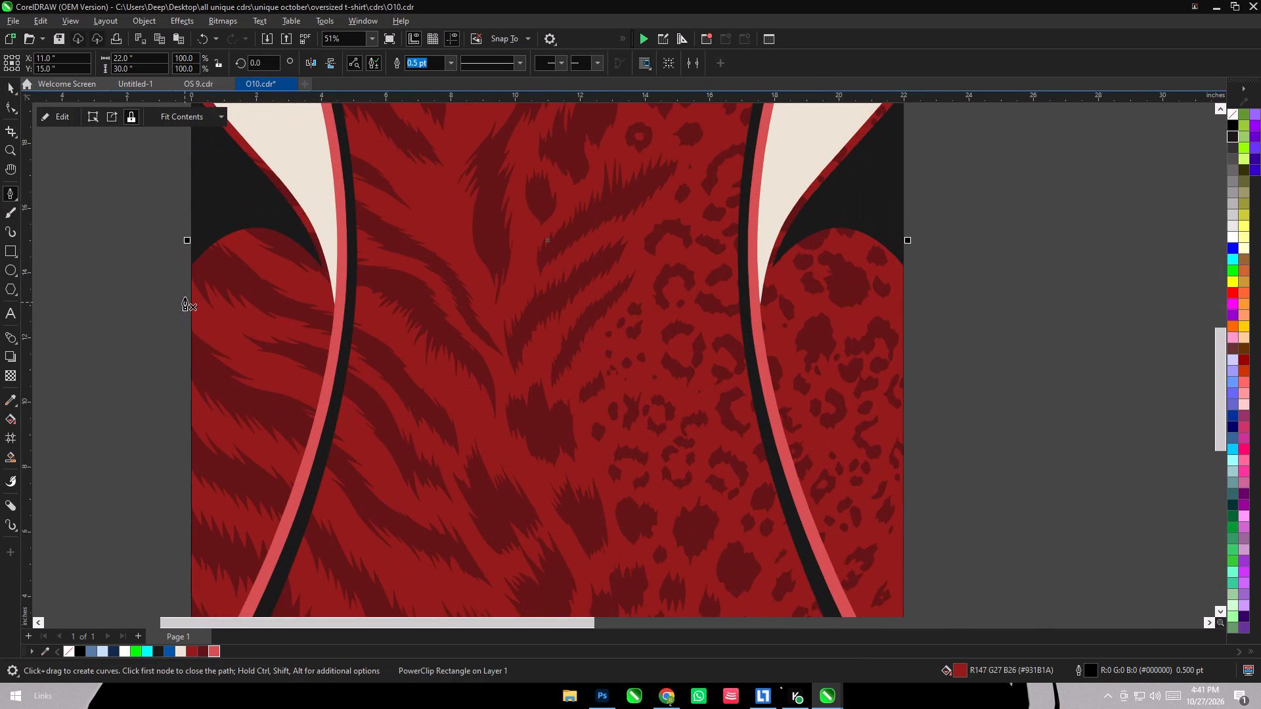
left_click(208, 190)
left_click(190, 226)
scroll(186, 229, "down", 6)
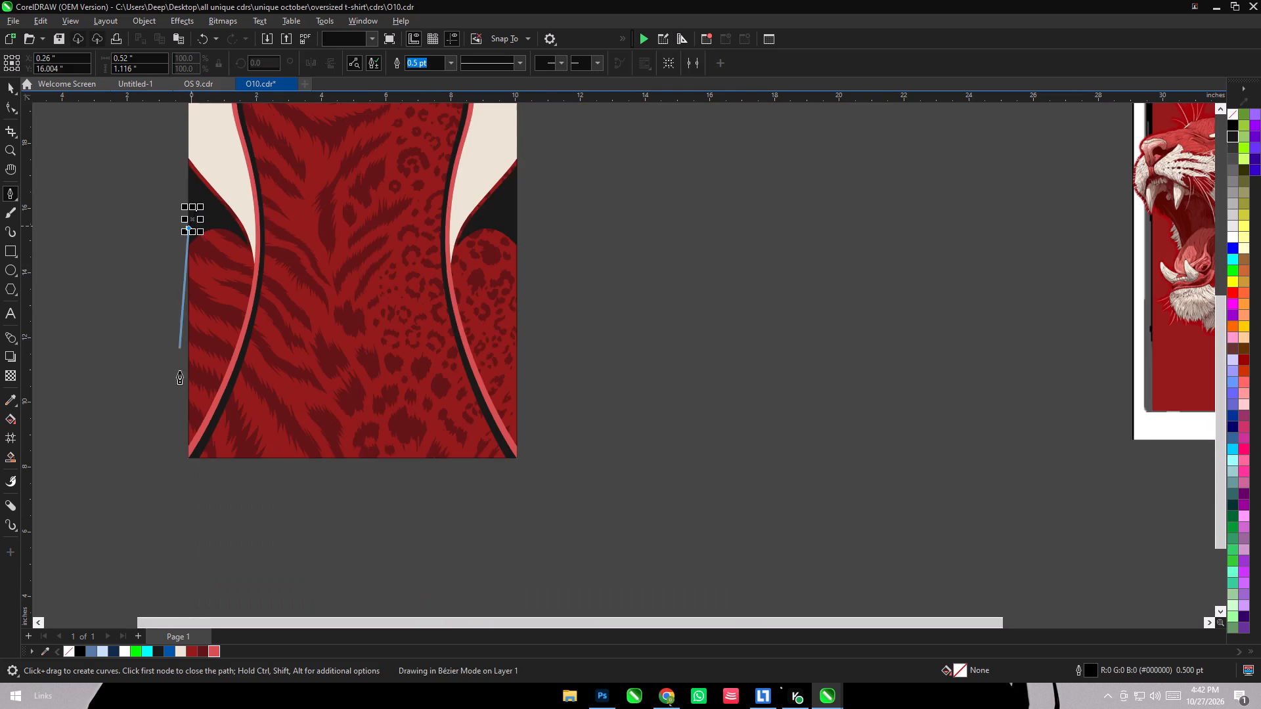
scroll(179, 385, "up", 4)
left_click(192, 495)
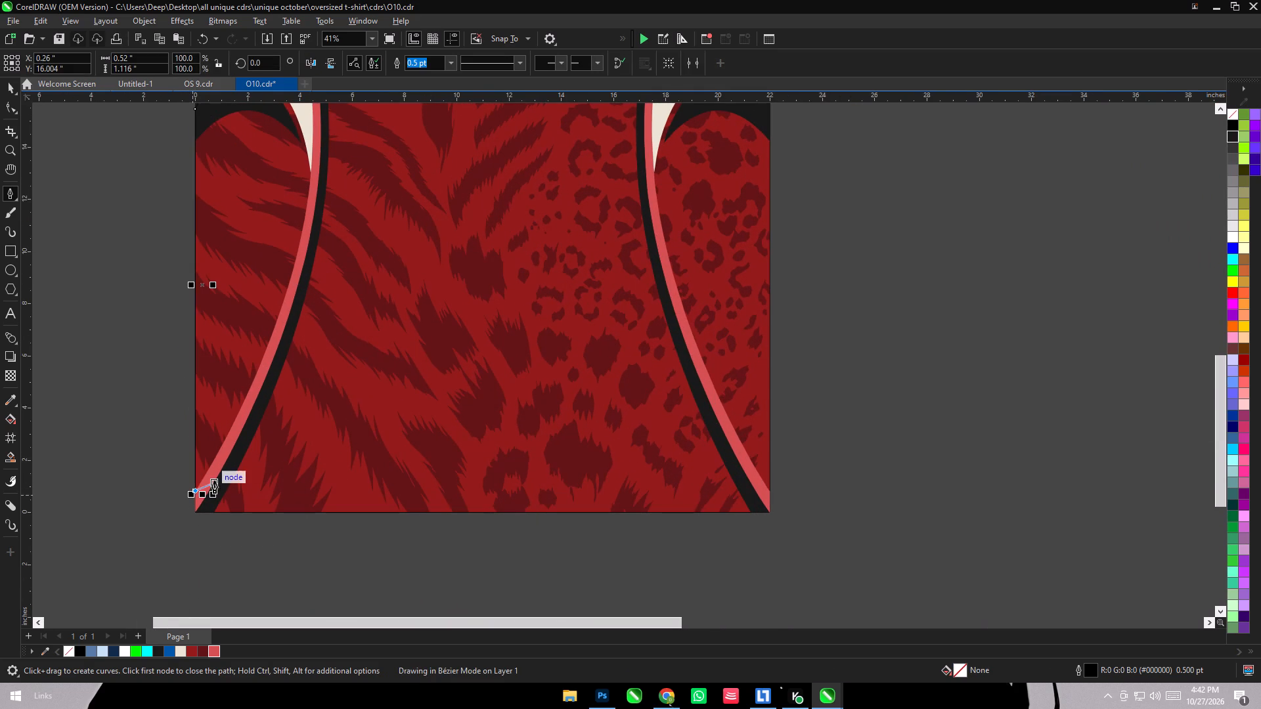
Continue the Bézier outline upward along the left light red and black stripe to near the cream shape's tip.
scroll(215, 469, "up", 4)
left_click(218, 465)
left_click(284, 347)
scroll(264, 454, "down", 4)
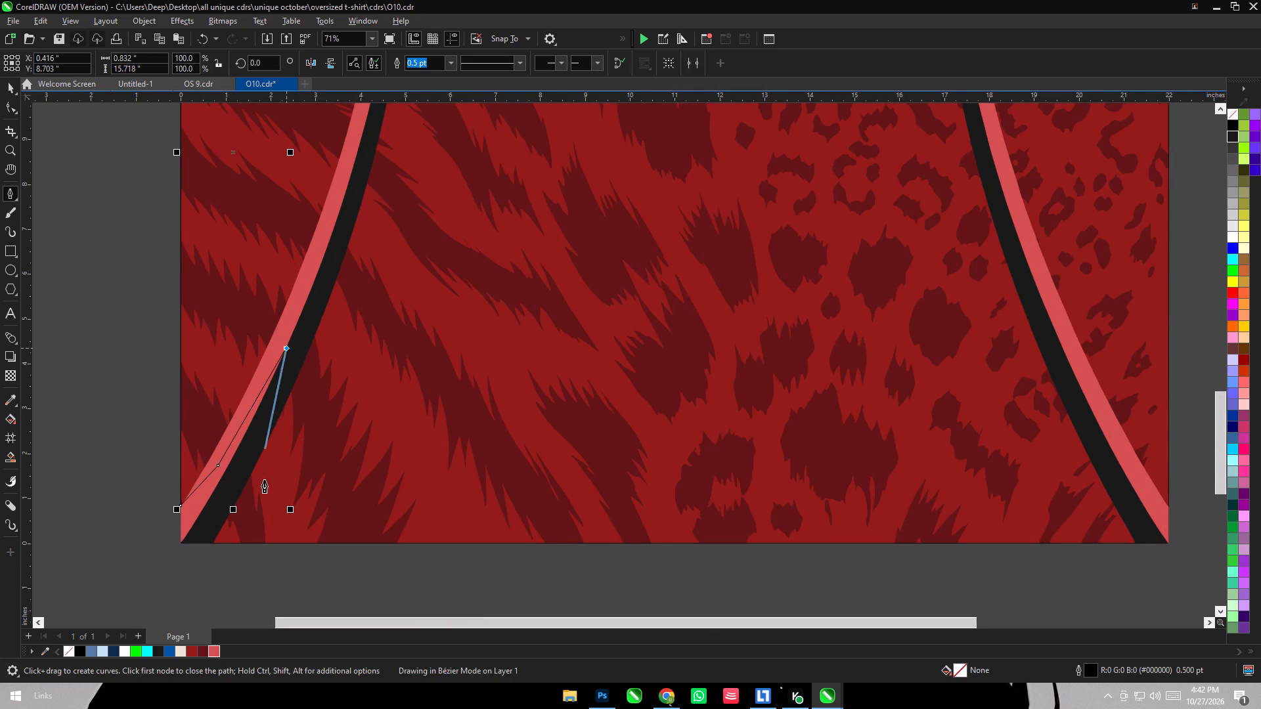
scroll(264, 480, "down", 3)
scroll(336, 234, "up", 6)
left_click(320, 332)
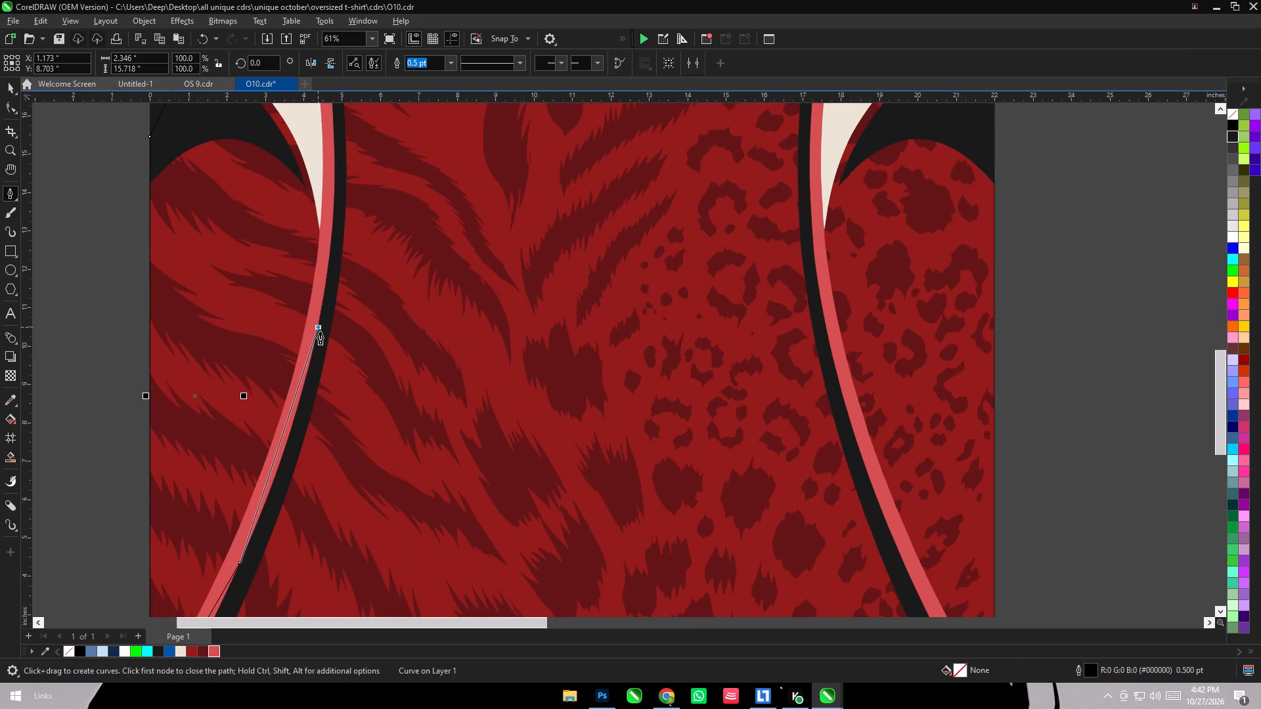
scroll(278, 383, "down", 5)
scroll(278, 284, "up", 4)
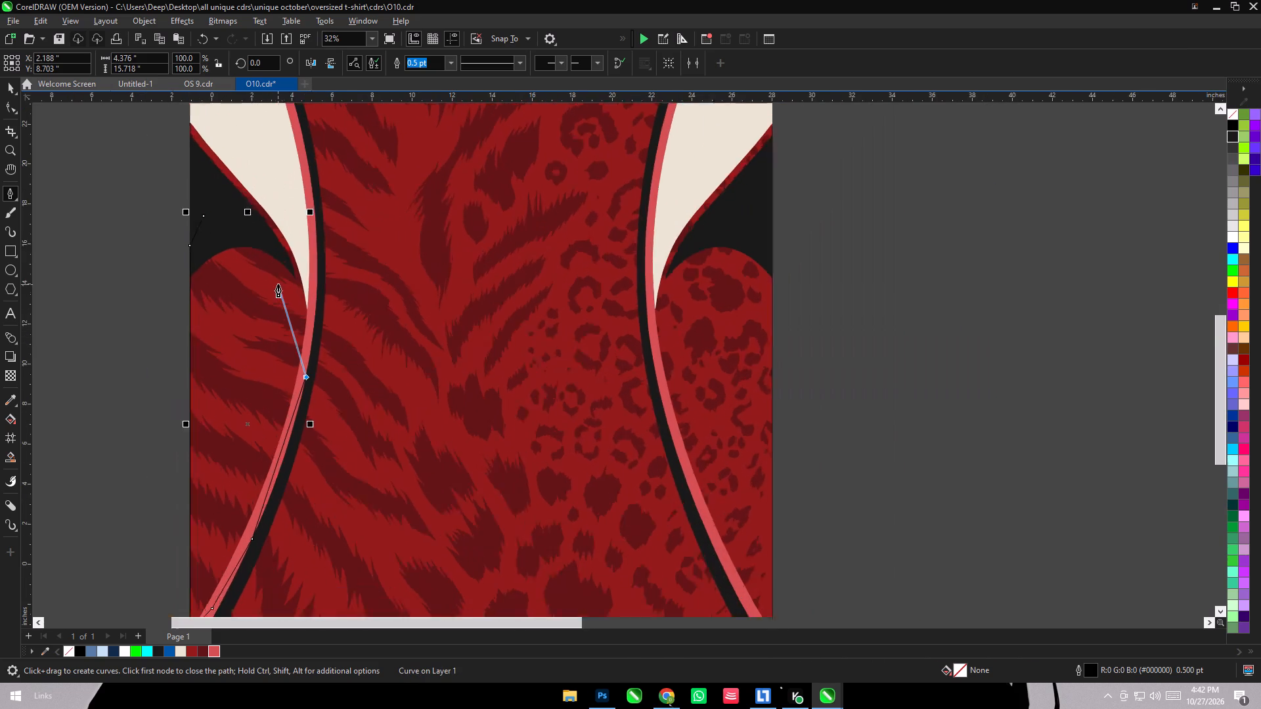
left_click(327, 301)
Close the Bézier outline at its starting node with a curved segment across the left near-black shape.
scroll(314, 295, "up", 5)
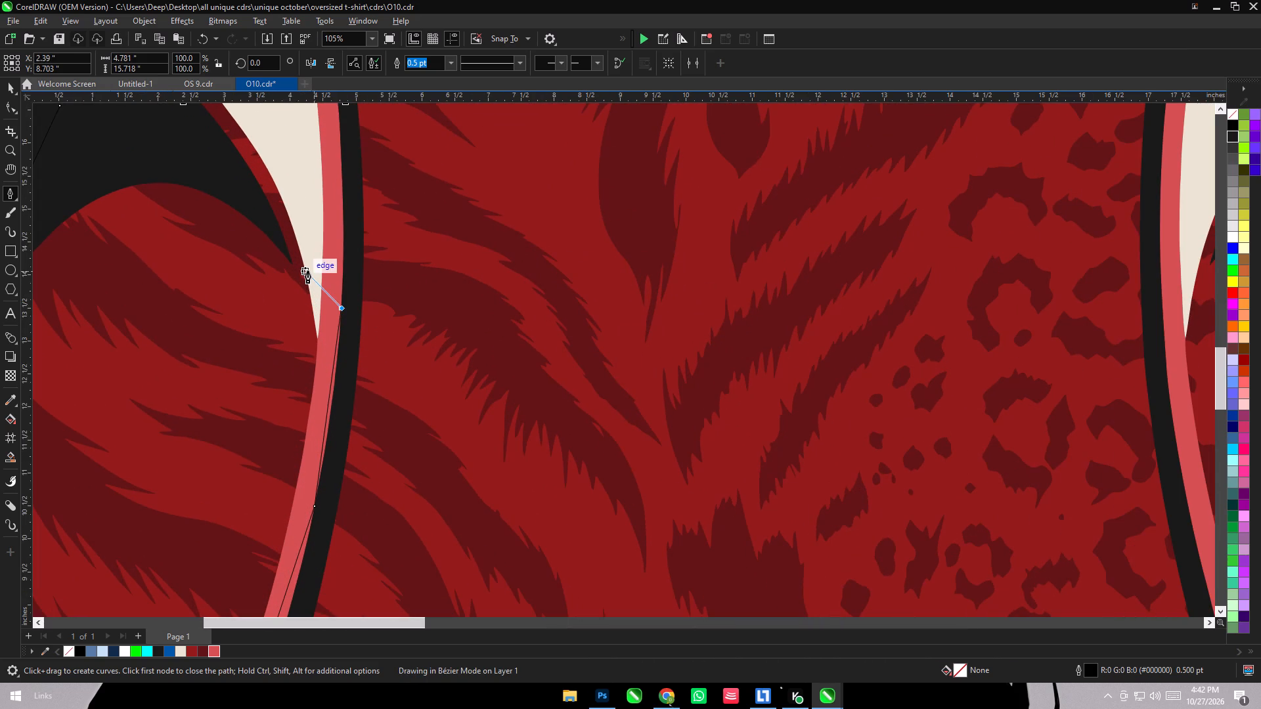
left_click(307, 270)
scroll(307, 270, "down", 5)
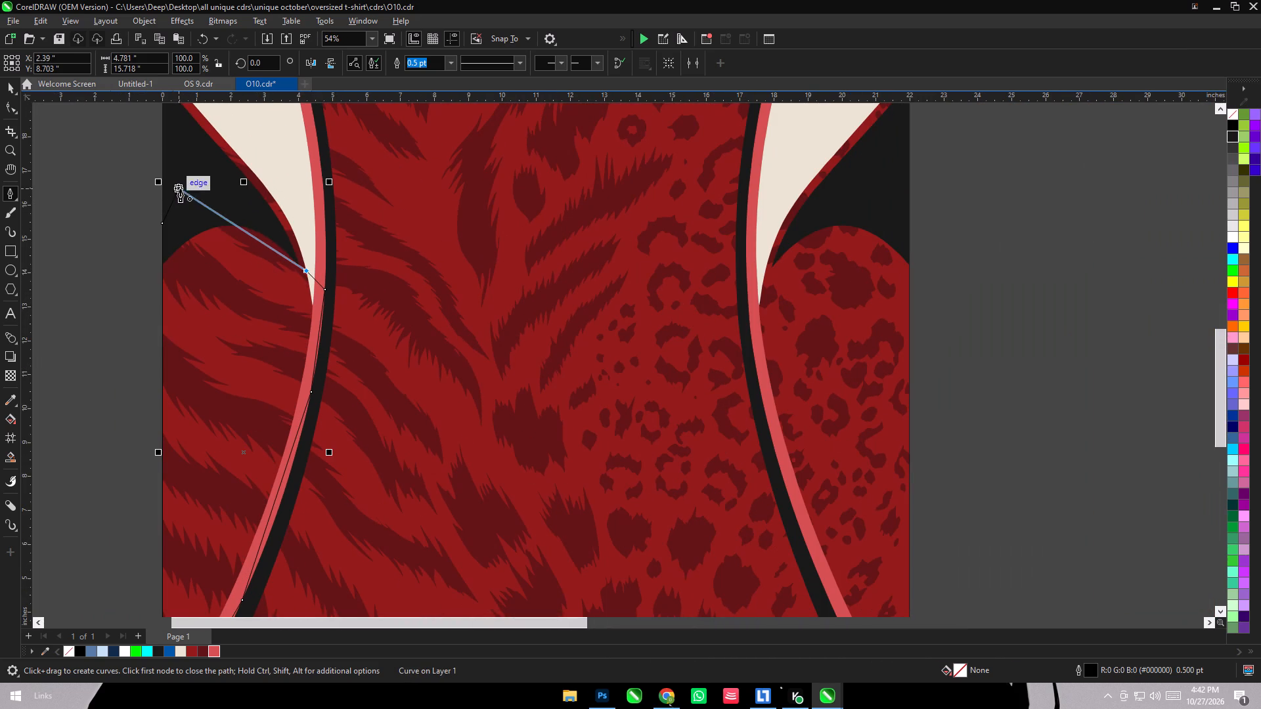
left_click_drag(180, 189, 233, 110)
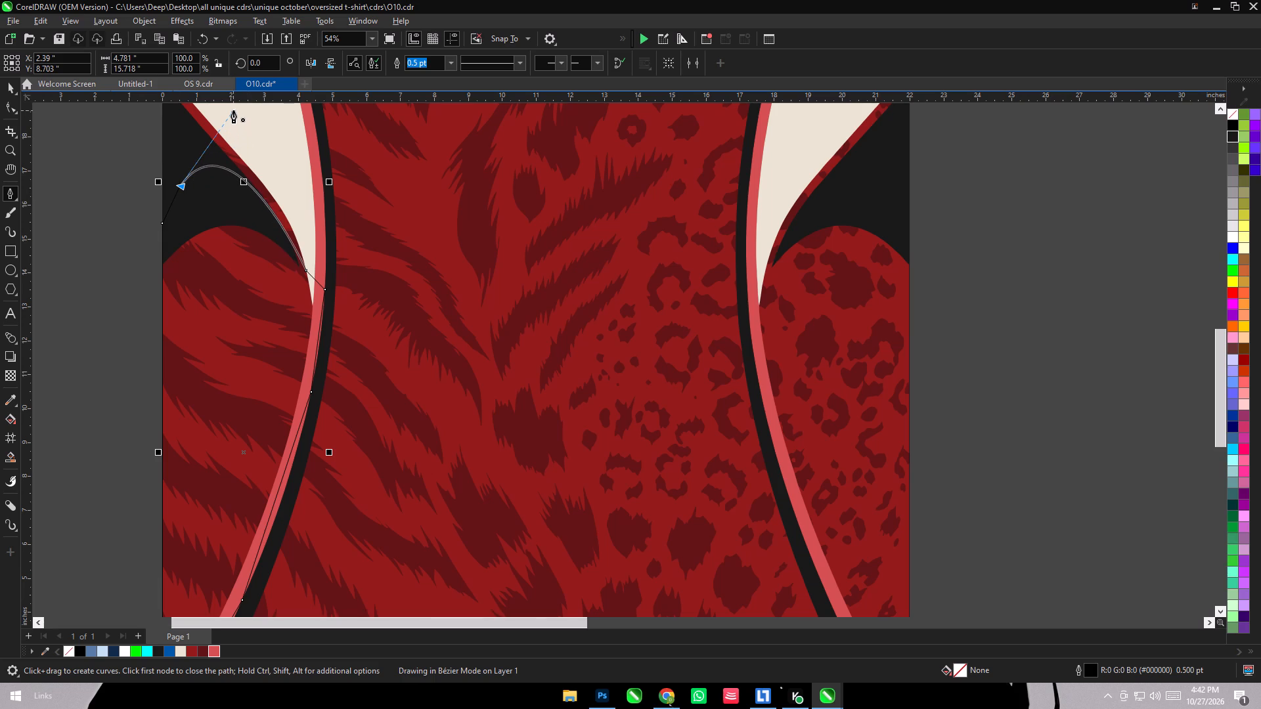
left_click_drag(233, 110, 204, 152)
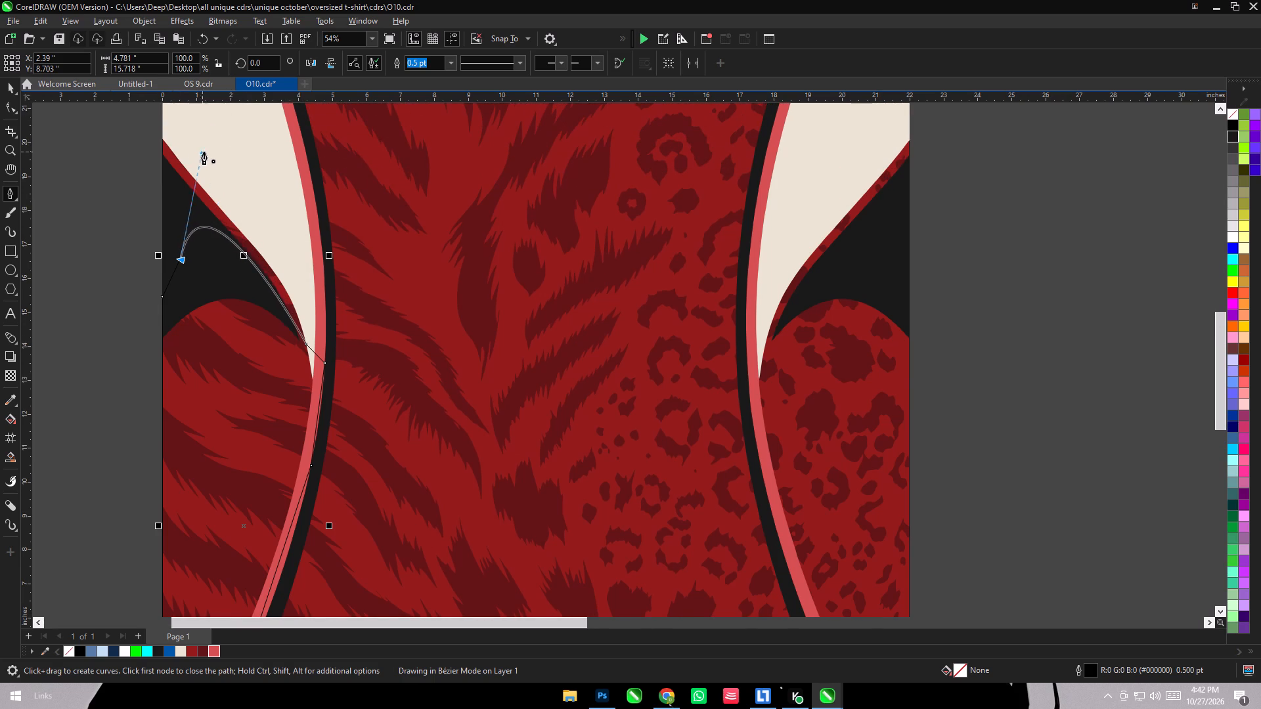
left_click_drag(204, 152, 205, 152)
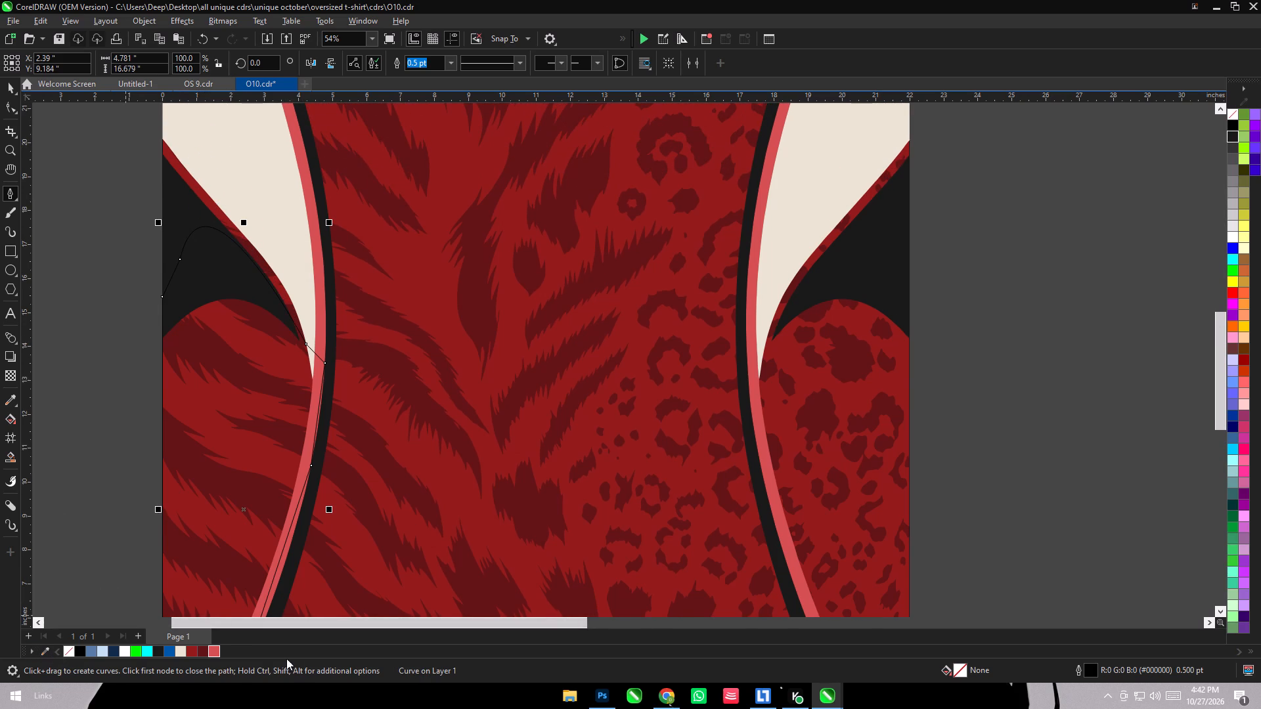
Fill the closed left side shape with the dark red #931B1A.
left_click(190, 651)
left_click(18, 91)
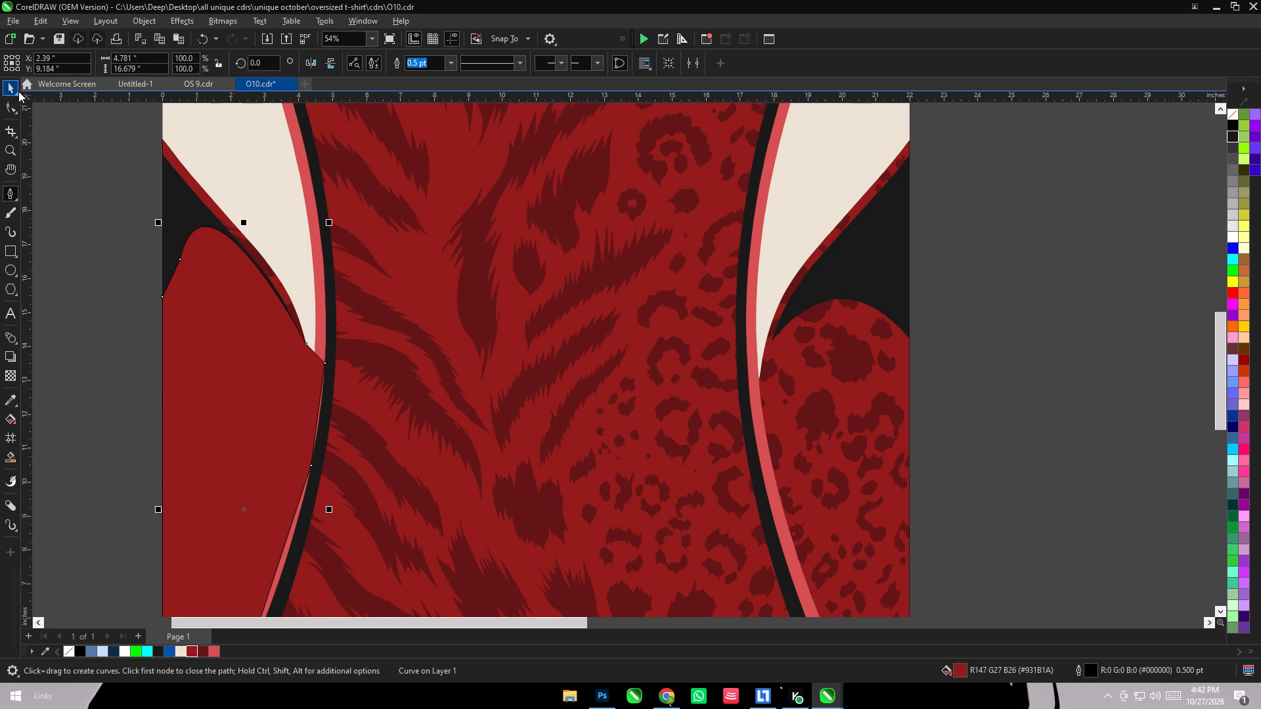
Remove the outline from the dark red left side shape.
left_click(5, 83)
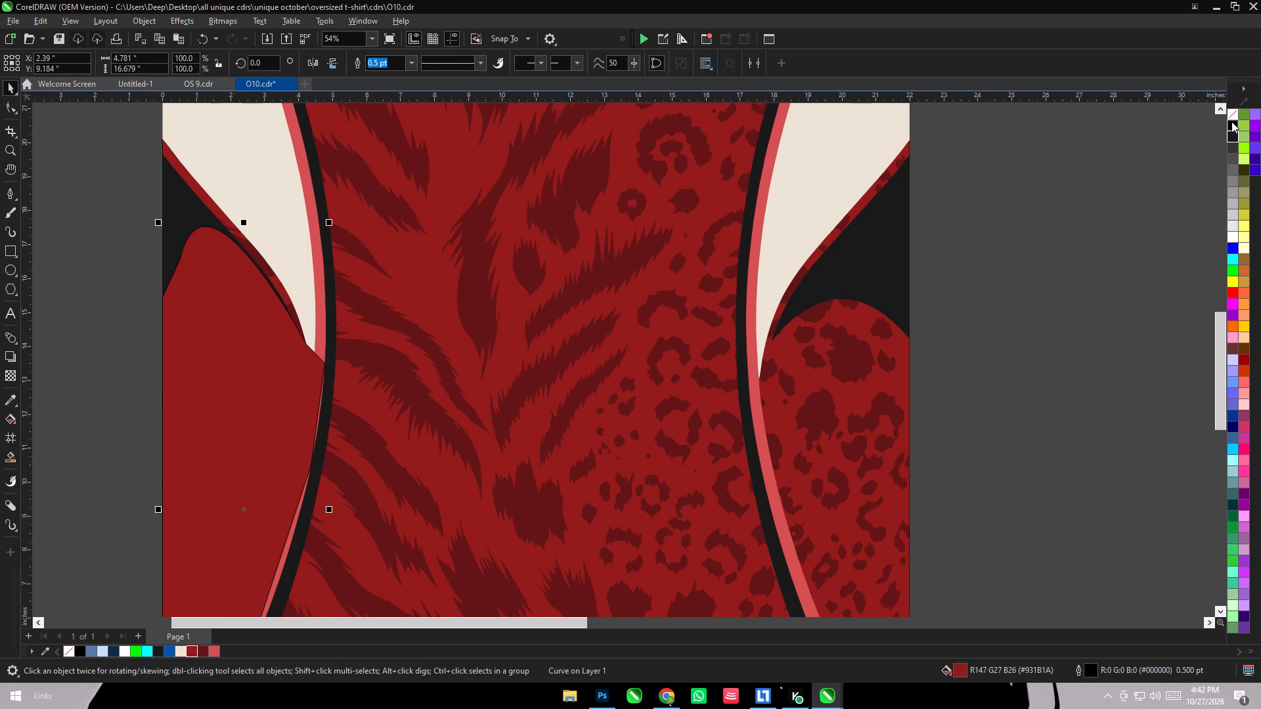
right_click(1229, 111)
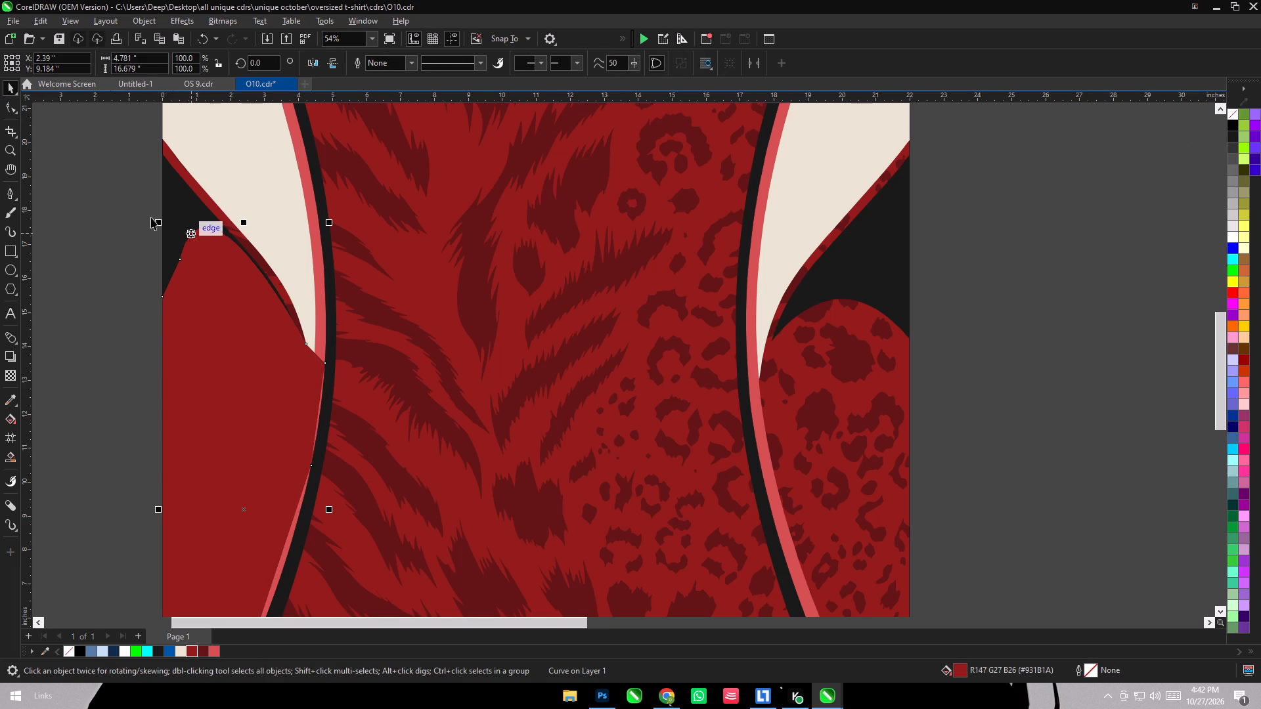
Bring the side panel group to the front, above the dark red left side shape.
left_click(129, 196)
left_click(169, 212)
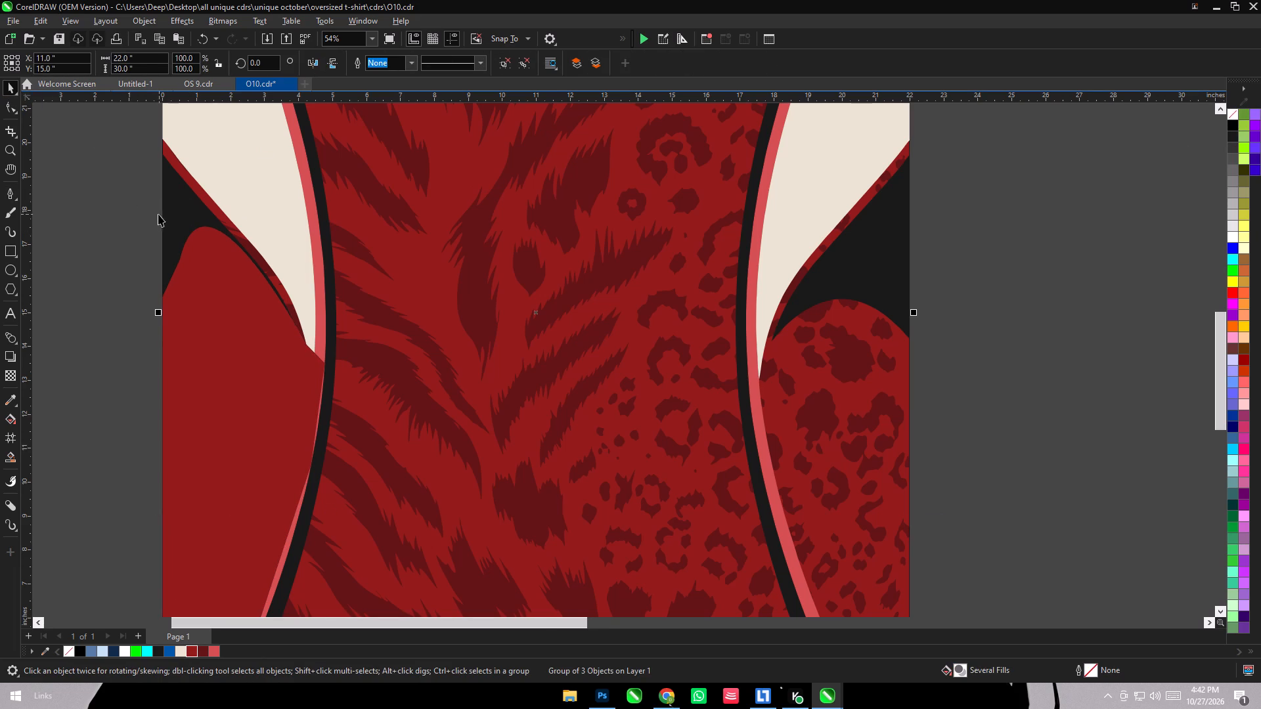
key("shift+Page_Up")
scroll(270, 217, "down", 10)
left_click(163, 377)
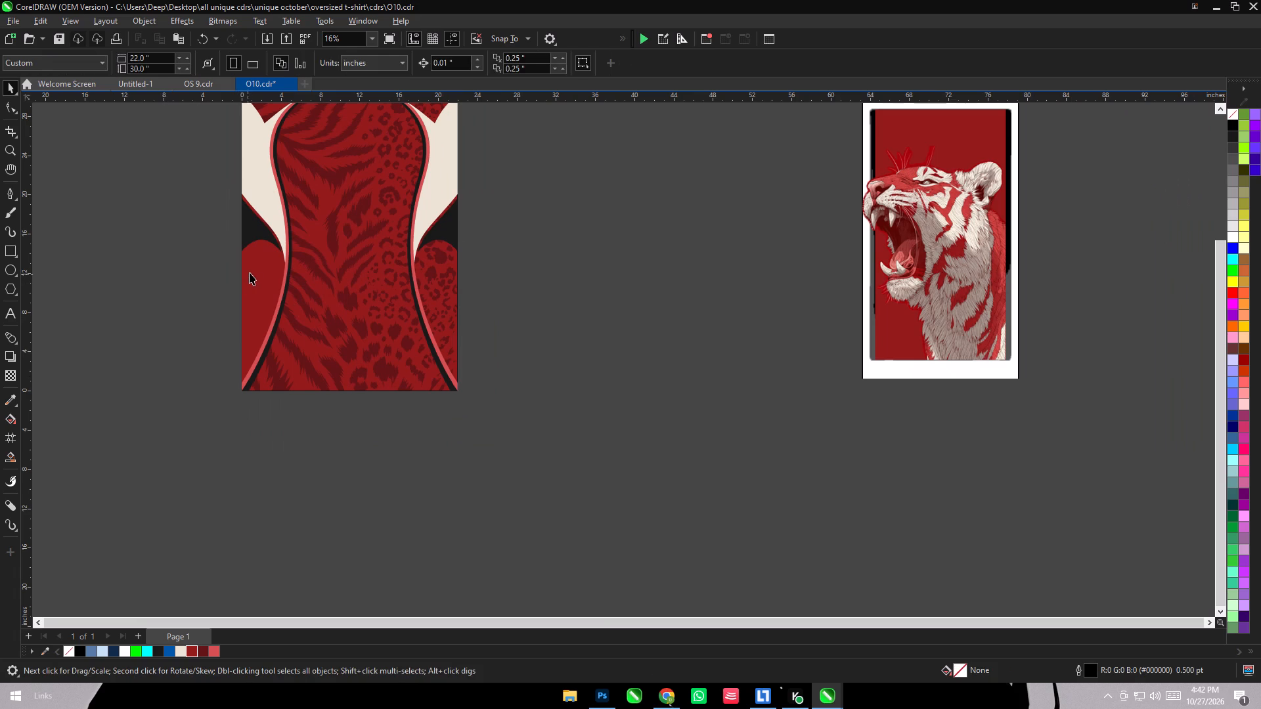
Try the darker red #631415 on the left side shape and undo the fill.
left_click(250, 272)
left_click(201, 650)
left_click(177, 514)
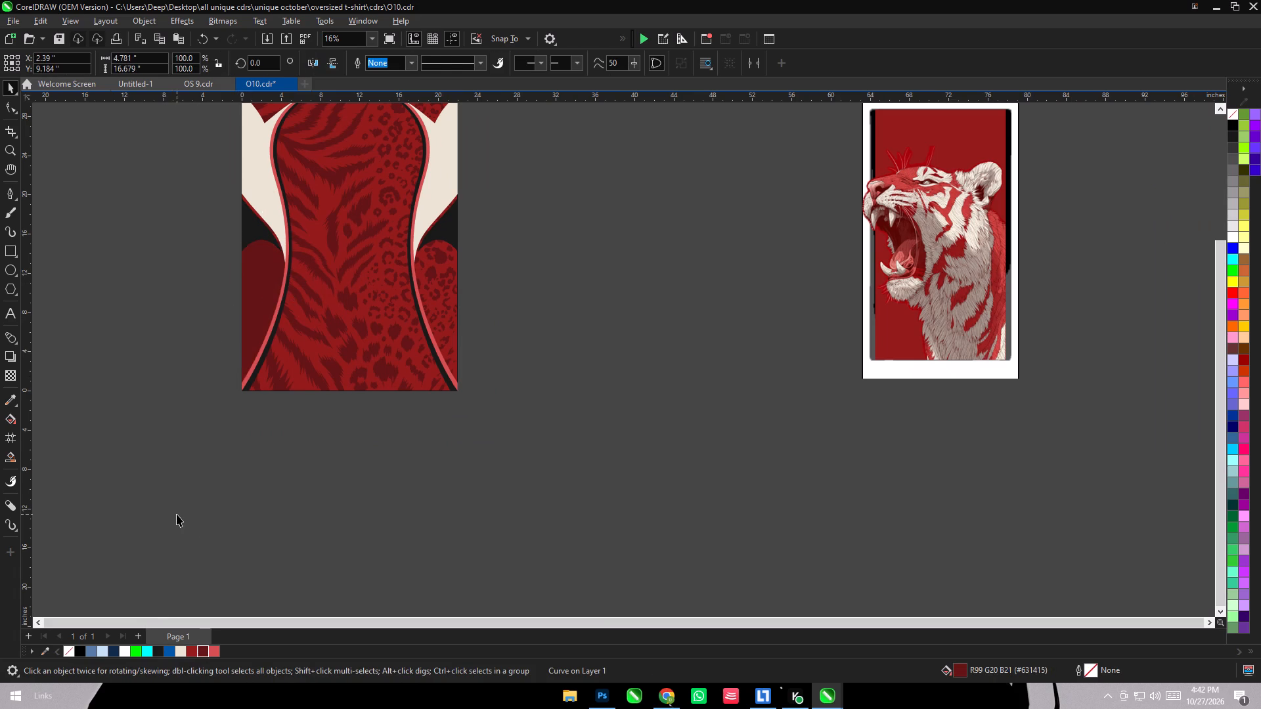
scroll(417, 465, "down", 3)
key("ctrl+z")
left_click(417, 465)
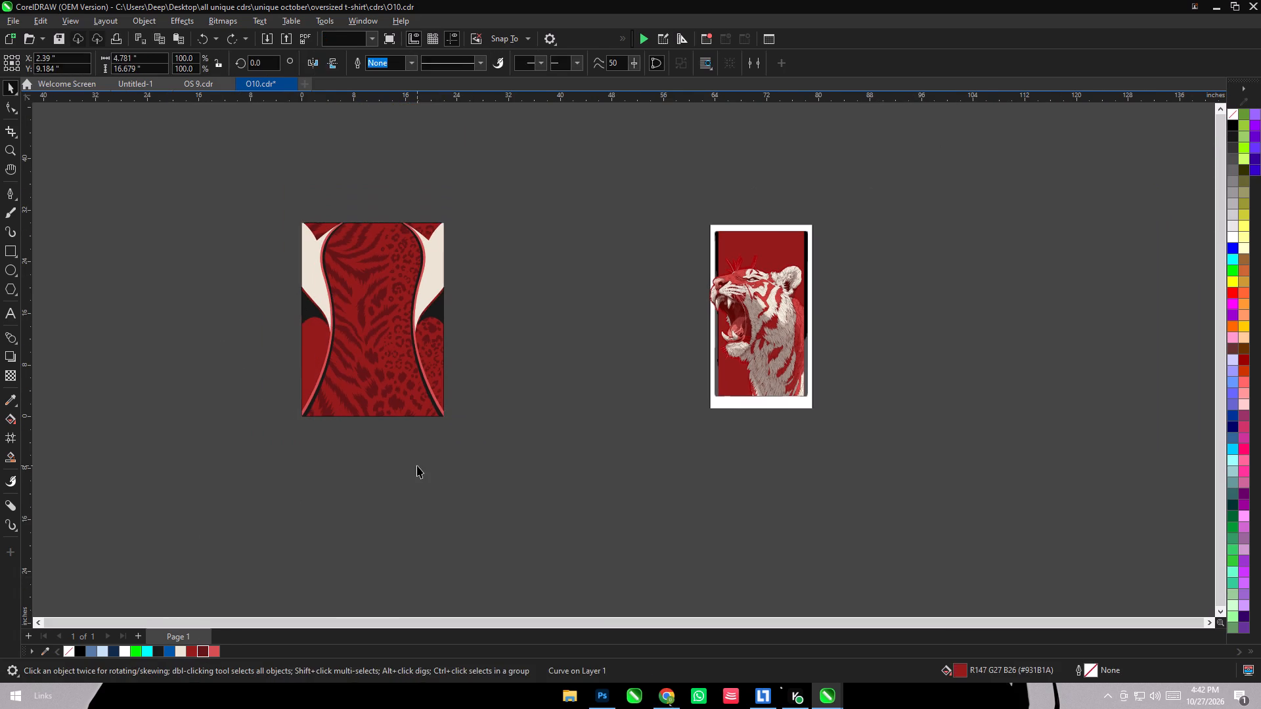
Make a mirrored copy of the dark red side shape and align it to the panel's right edge.
scroll(338, 319, "up", 4)
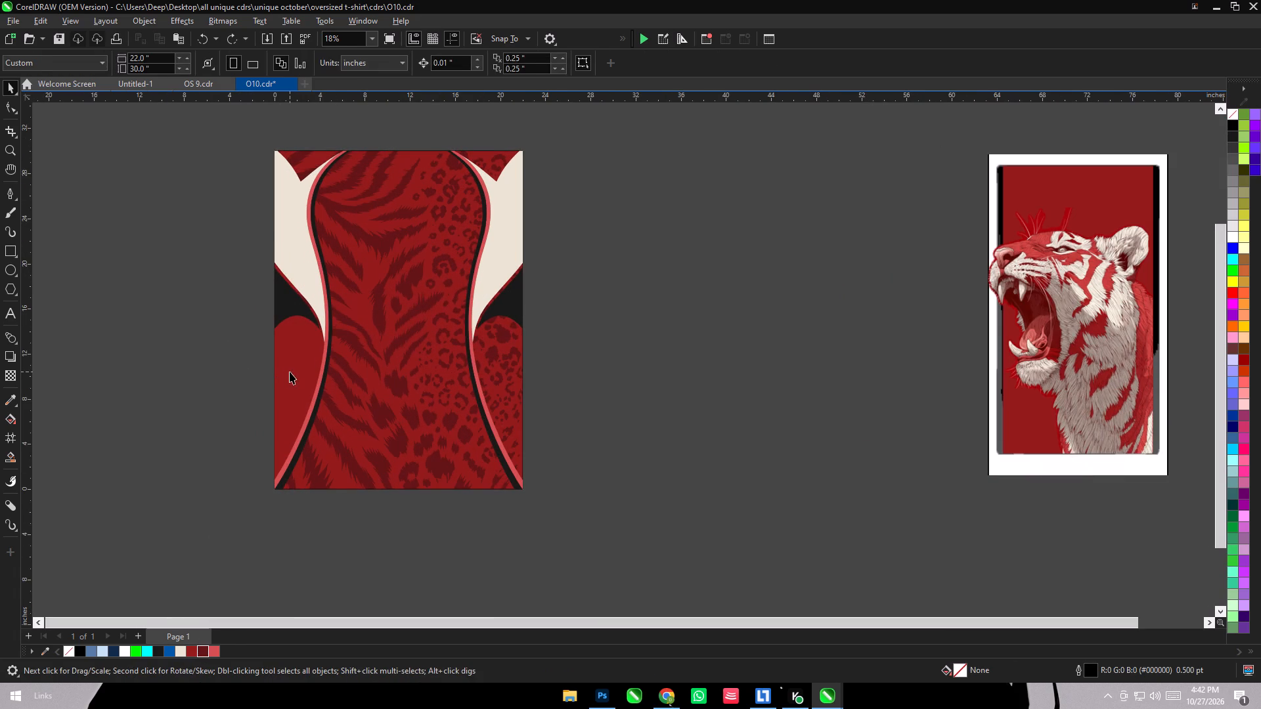
left_click(290, 372)
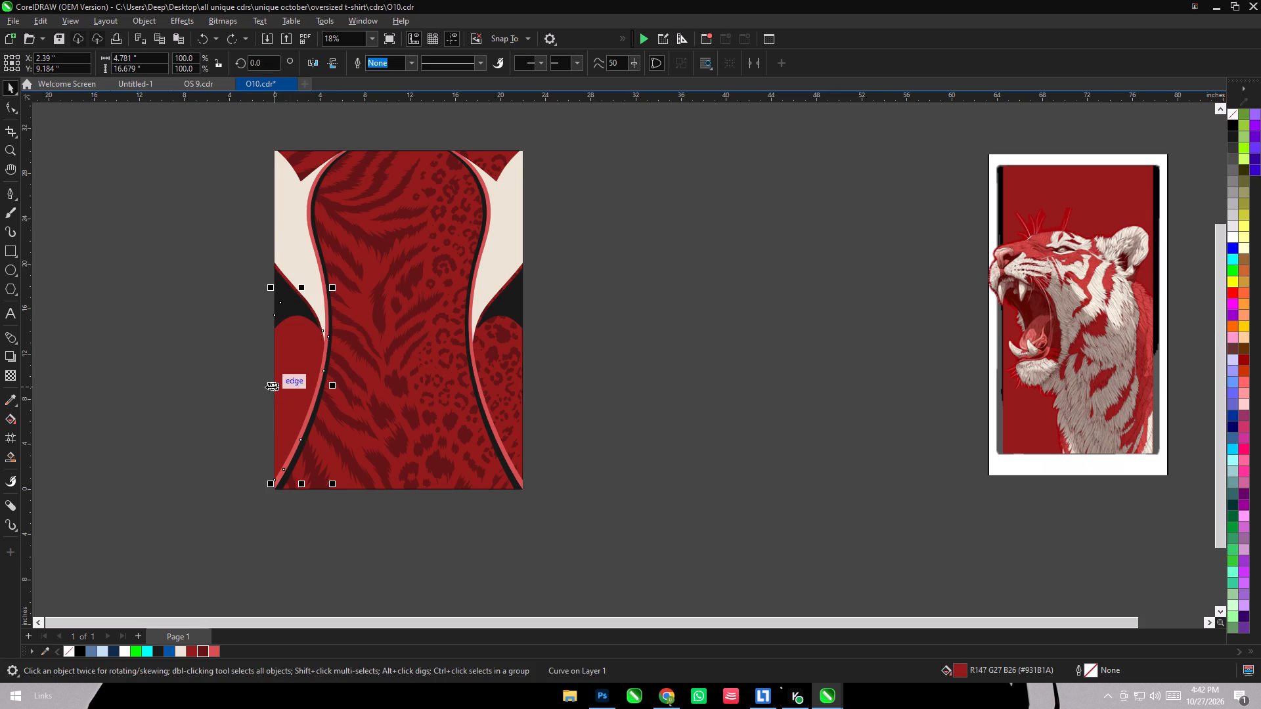
left_click_drag(271, 387, 343, 395, "ctrl+alt")
right_click(343, 395, "ctrl+alt")
left_click(425, 397, "shift")
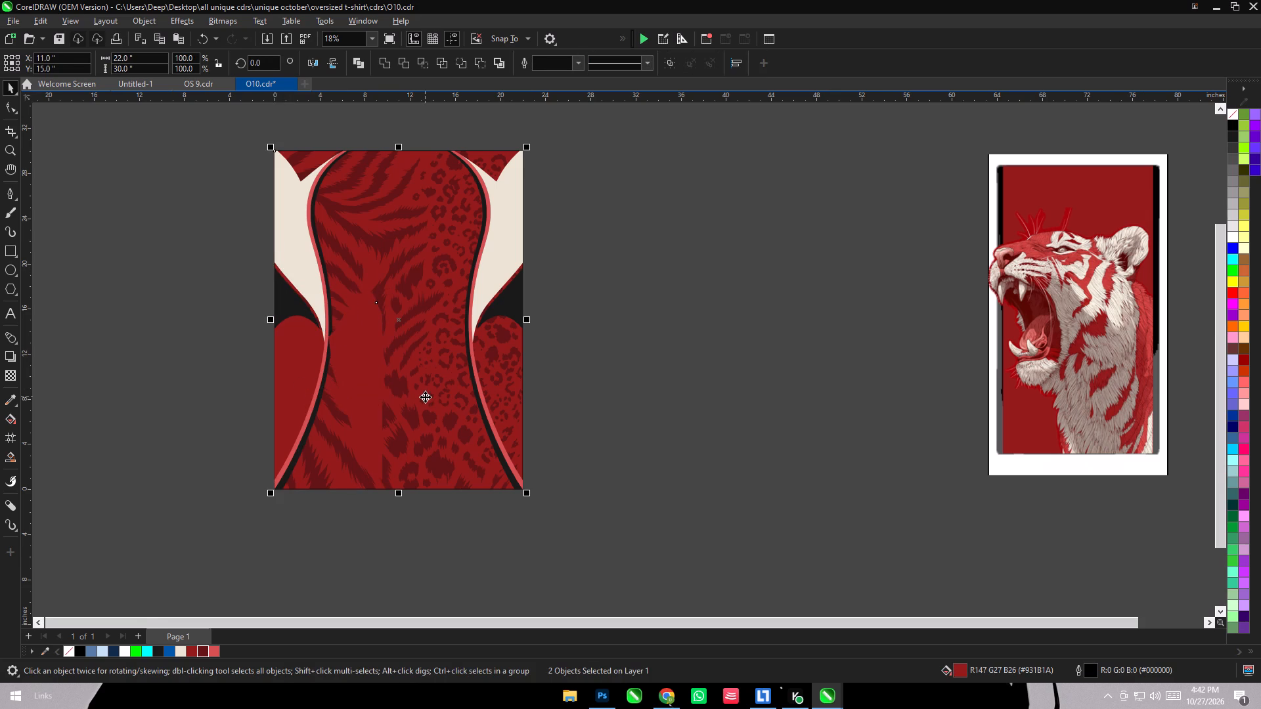
key("r")
left_click(640, 408)
Bring the side panel group to the front, above the mirrored dark red shape.
left_click(493, 257)
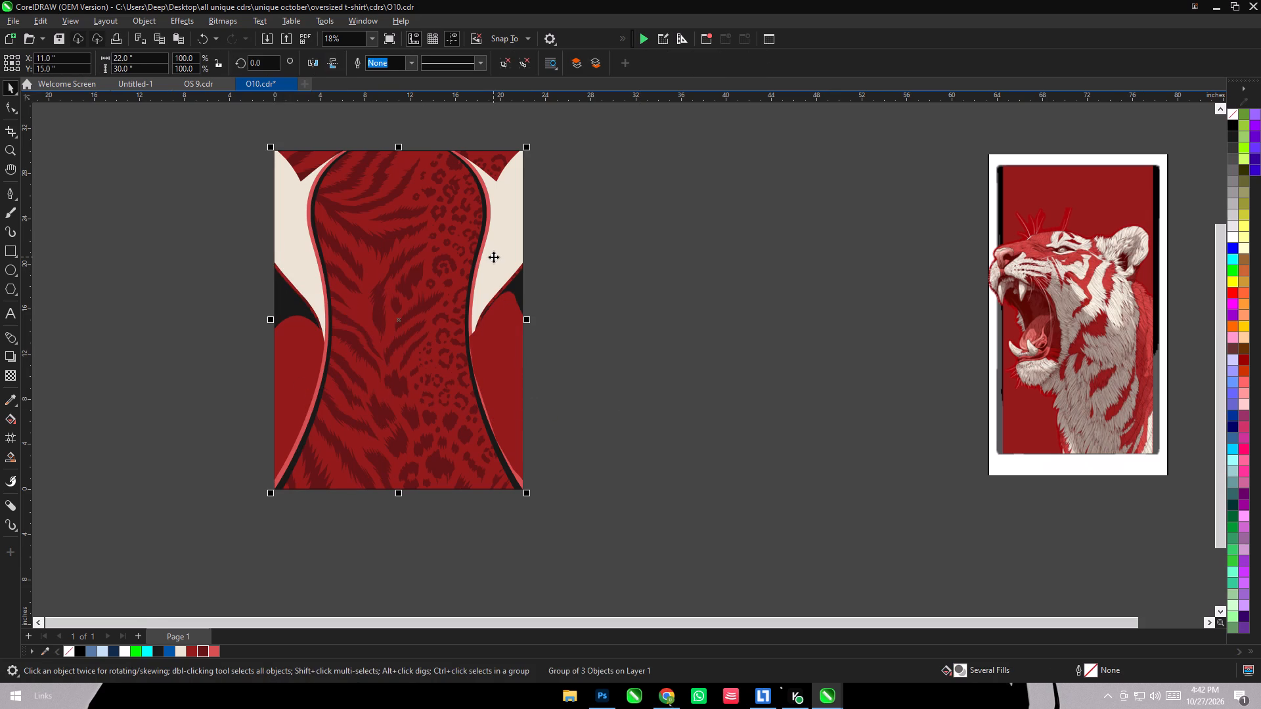
key("shift+Page_Up")
left_click(575, 288)
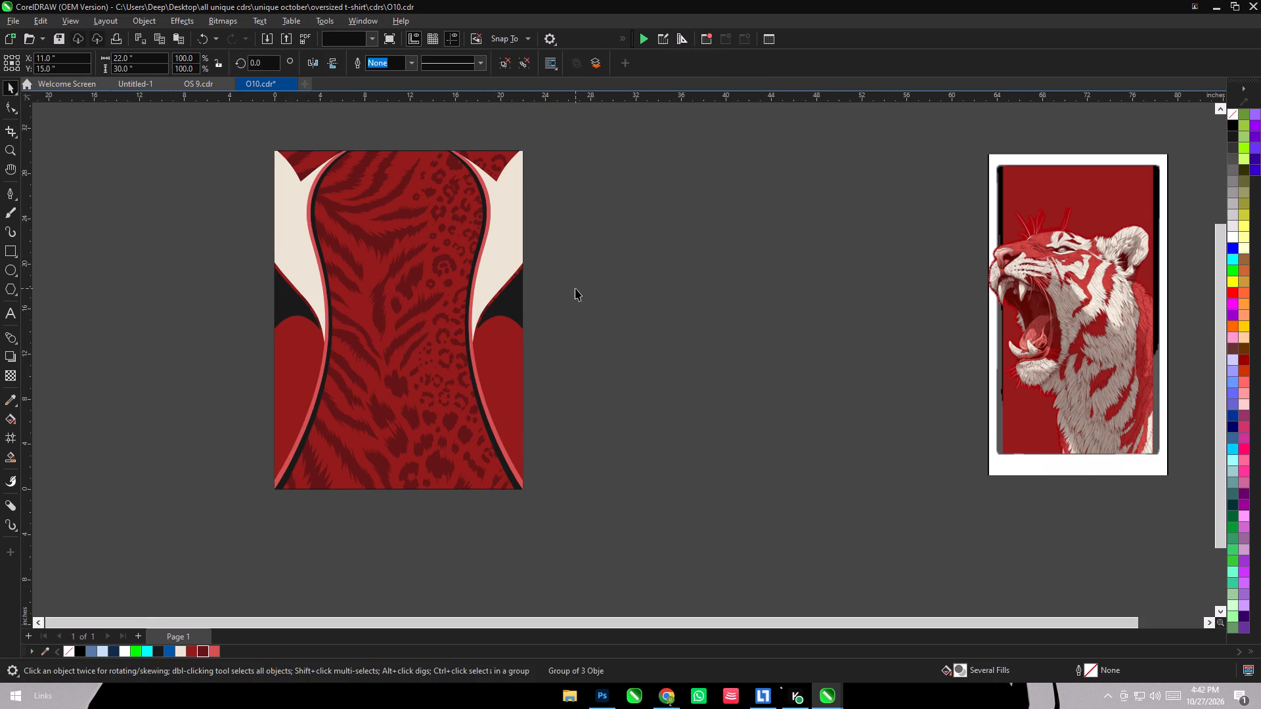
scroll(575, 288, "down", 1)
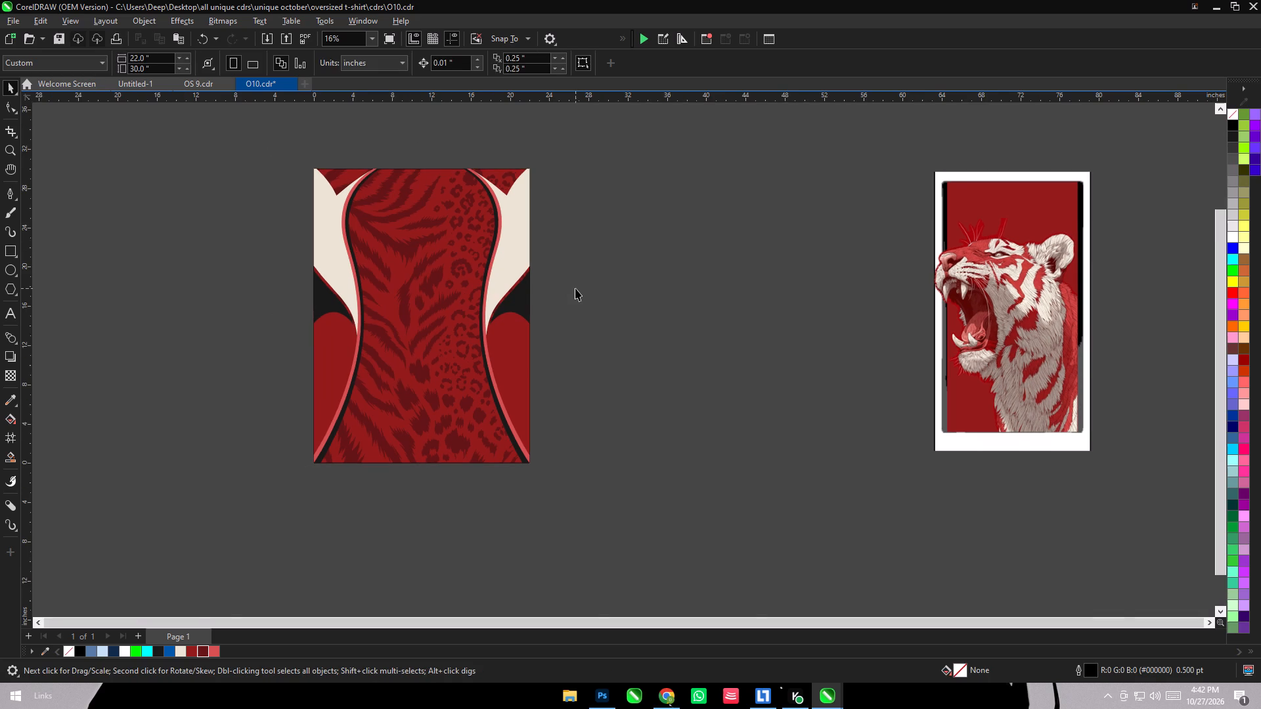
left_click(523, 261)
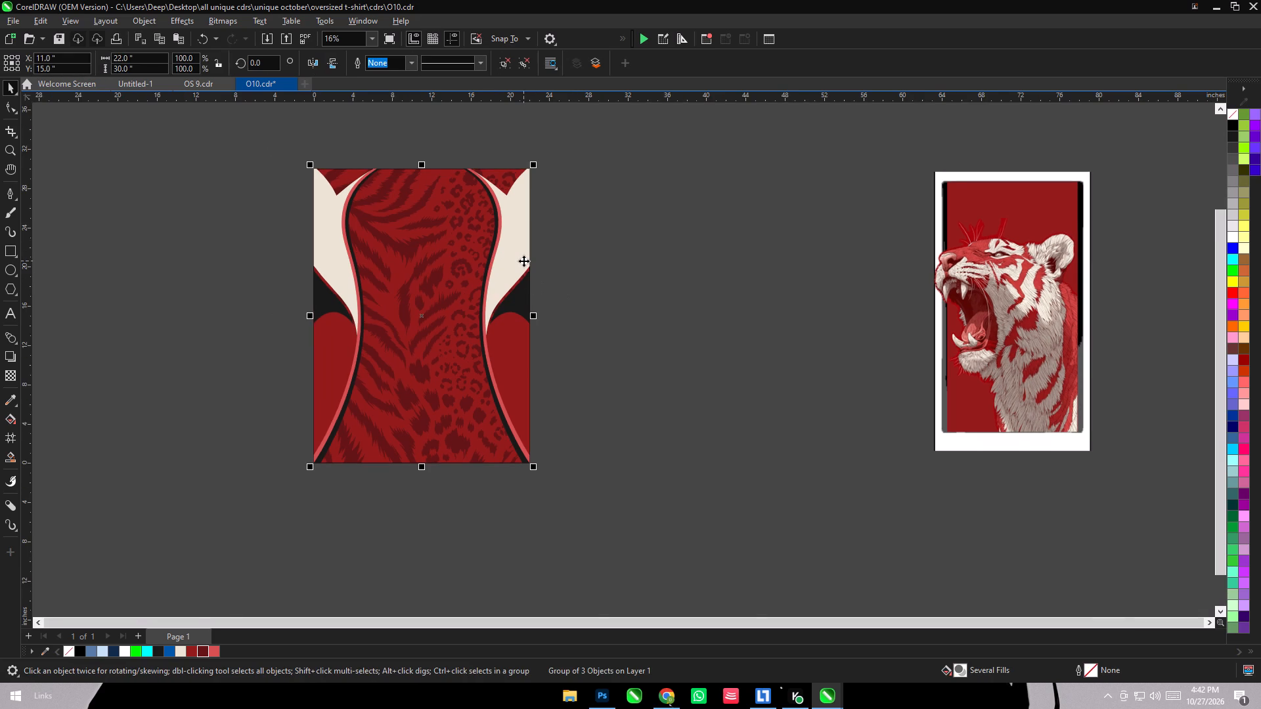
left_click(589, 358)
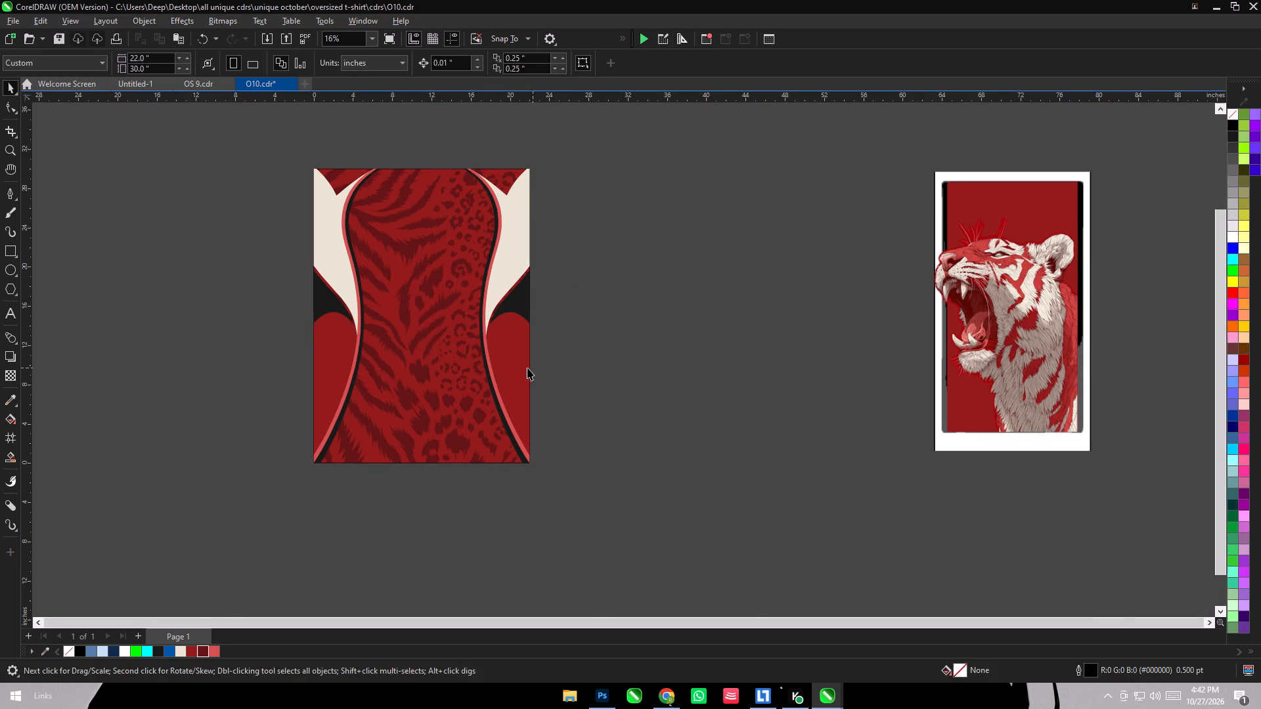
PowerClip both dark red side shapes inside the tiger-leopard pattern rectangle.
left_click(525, 360)
left_click(345, 349, "shift")
right_click(345, 349)
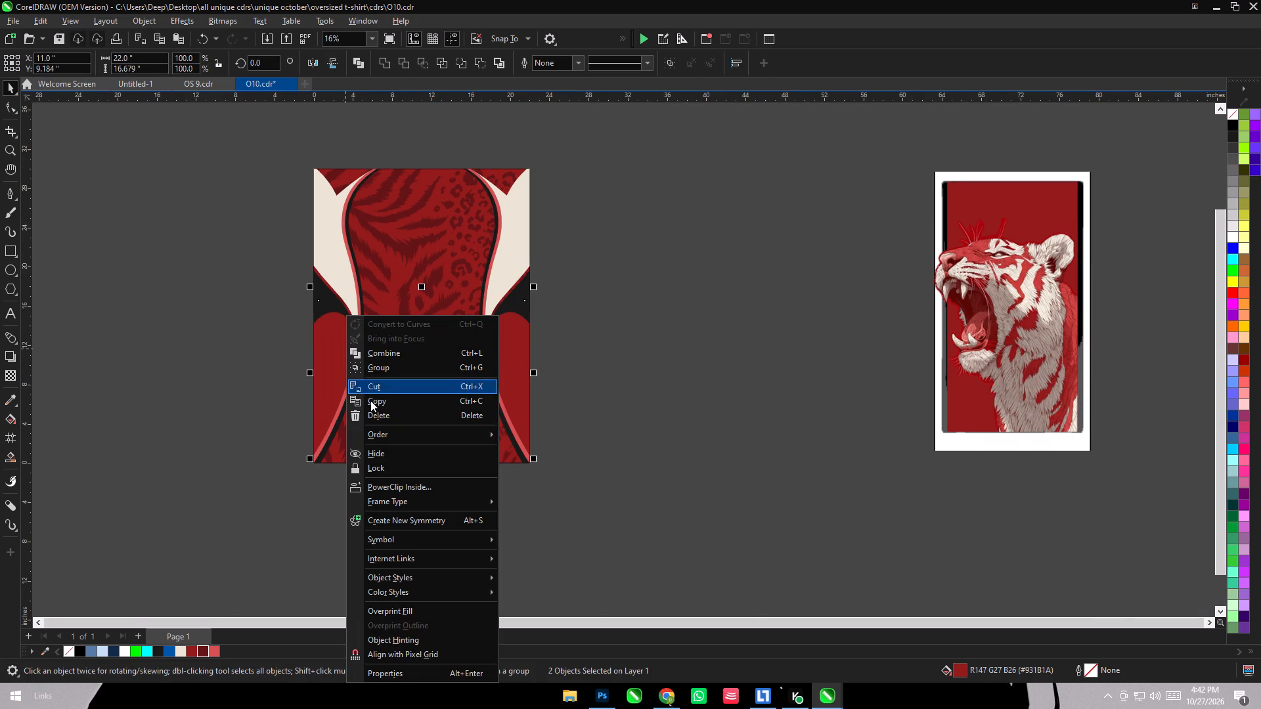
left_click(419, 487)
left_click(423, 441)
left_click(494, 530)
PowerClip the side panel group inside the tiger-leopard pattern rectangle.
left_click(515, 246)
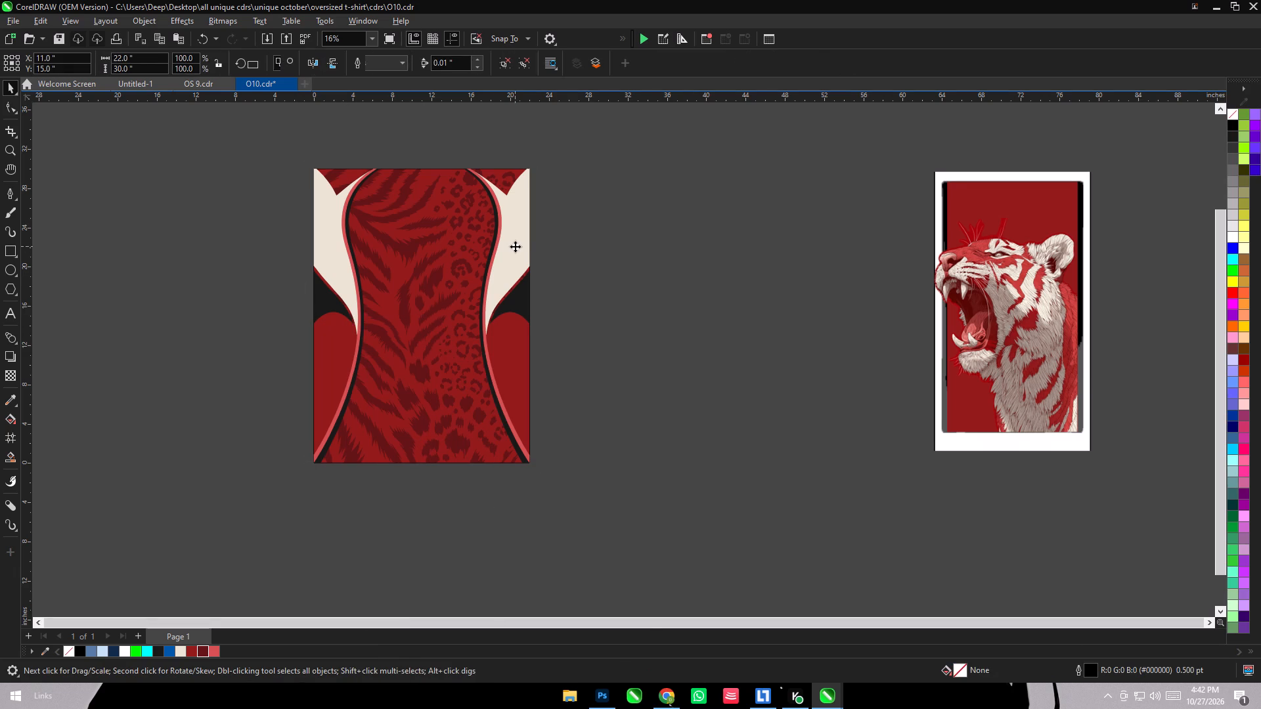
right_click(515, 246)
left_click(569, 412)
left_click(428, 364)
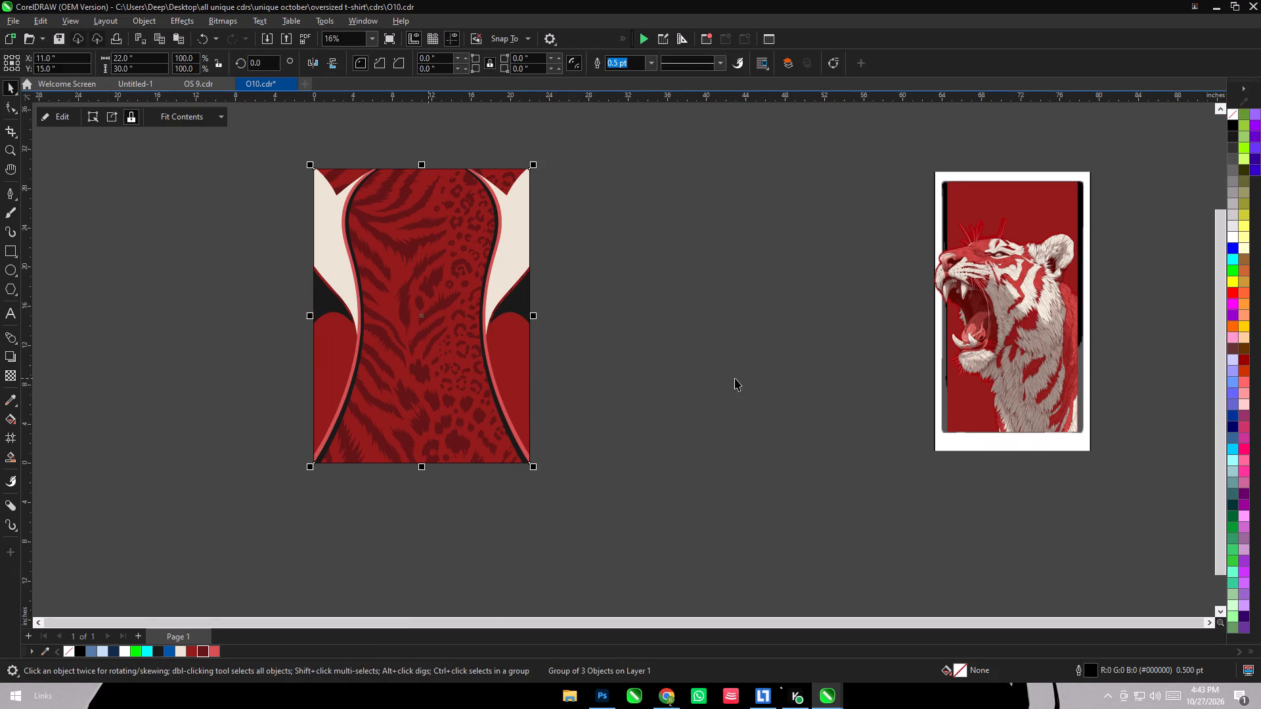
left_click(735, 378)
Save the O10 document.
key("ctrl+s")
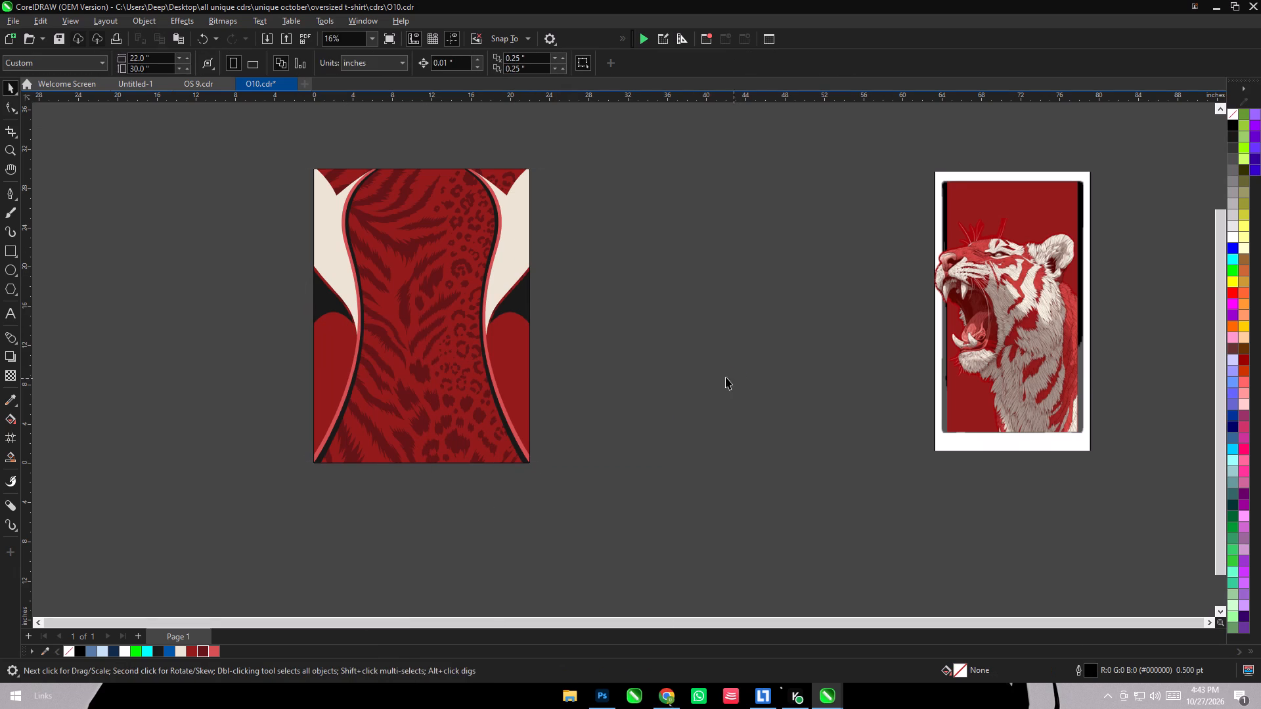
left_click_drag(444, 374, 678, 374)
right_click(678, 374)
left_click(476, 329, "shift")
key("e")
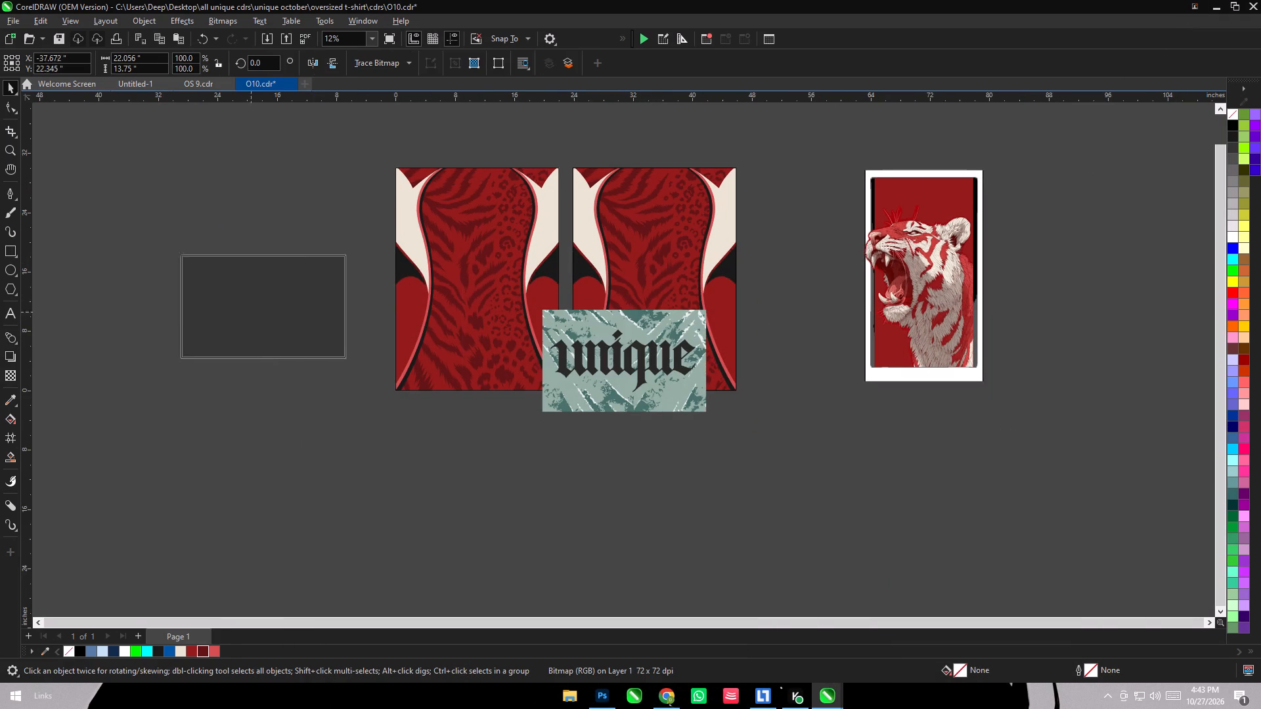
left_click_drag(241, 307, 232, 299)
Outline-trace the "unique" bitmap as Clipart, removing the background colour and grouping the objects by colour.
scroll(232, 297, "up", 5)
left_click(374, 65)
left_click(386, 111)
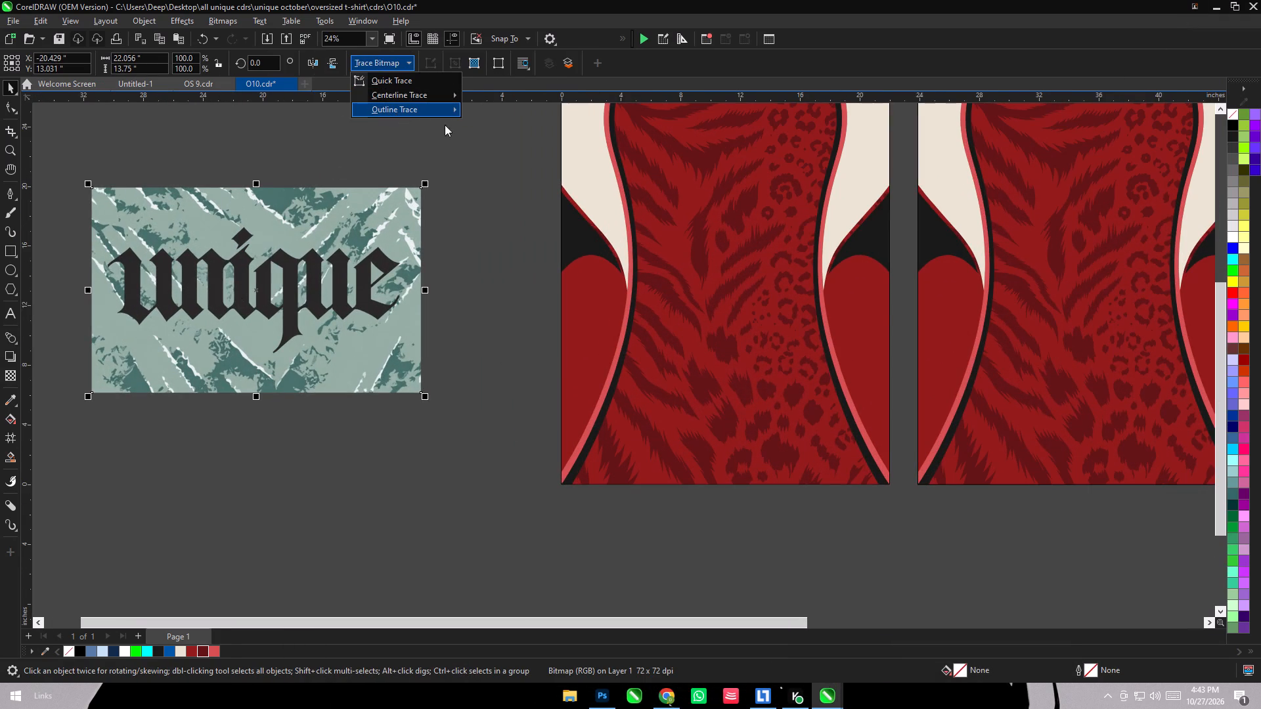
left_click(500, 151)
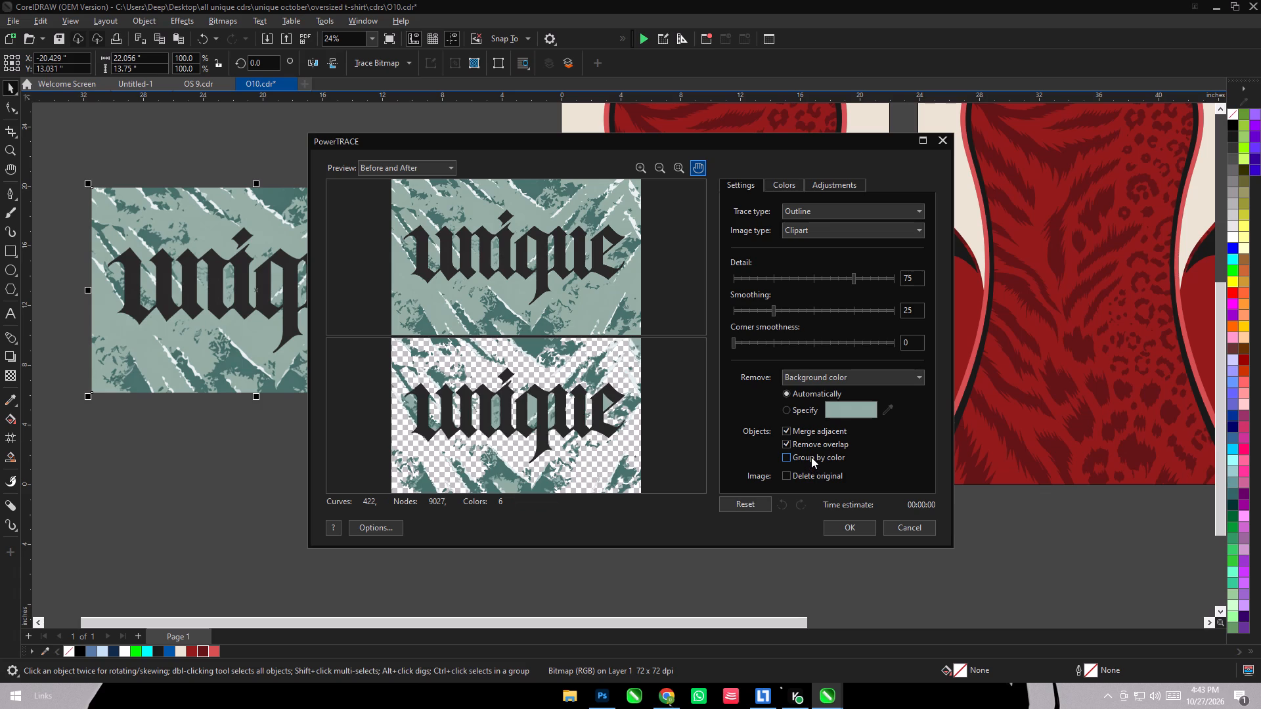
left_click(811, 457)
left_click(847, 525)
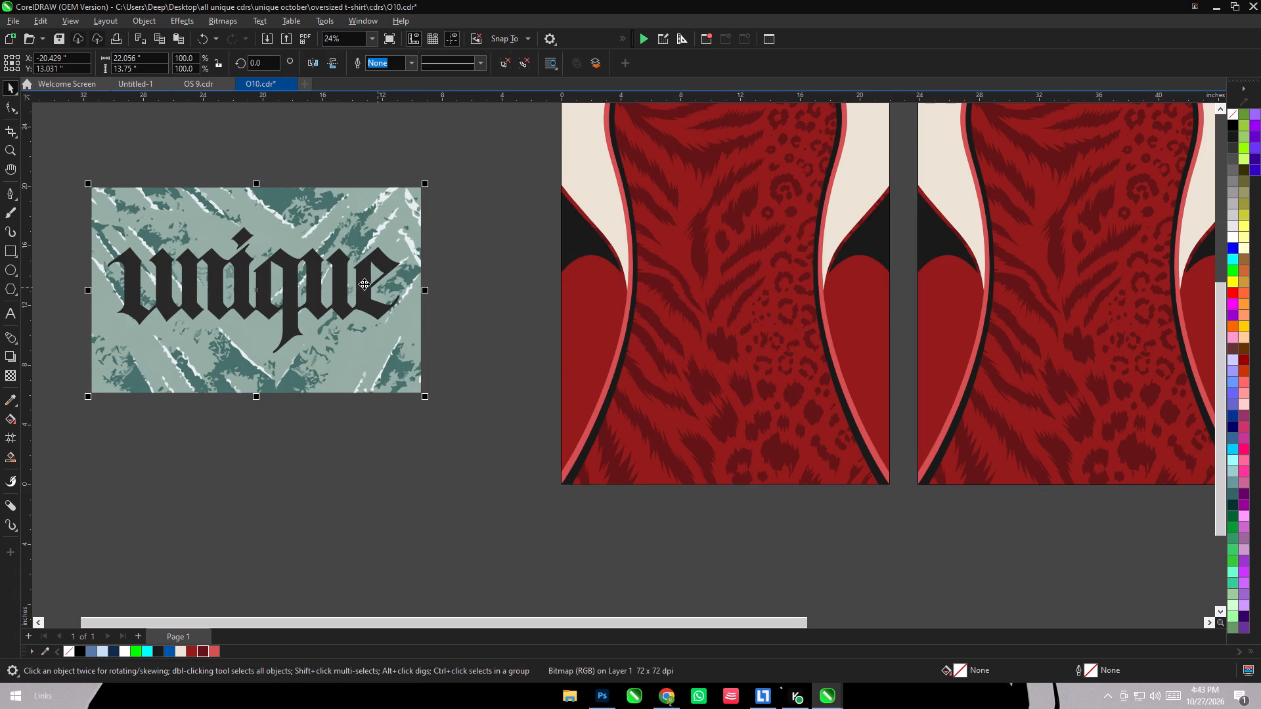
Move the traced "unique" group below the original bitmap and delete the bitmap.
left_click_drag(364, 284, 382, 430)
left_click(342, 254)
key("Delete")
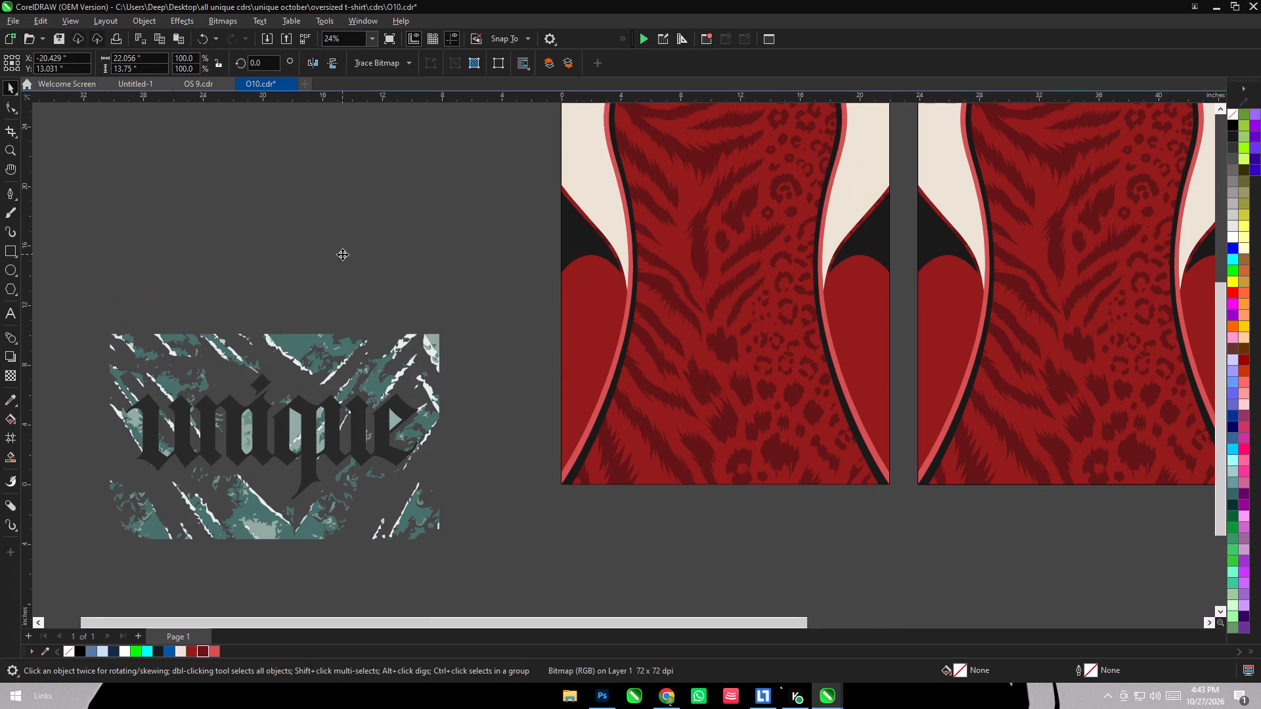
Ungroup the trace, move the black "unique" lettering above it, and delete the leftover teal and white texture pieces.
scroll(504, 249, "down", 3)
left_click(372, 371)
key("ctrl+u")
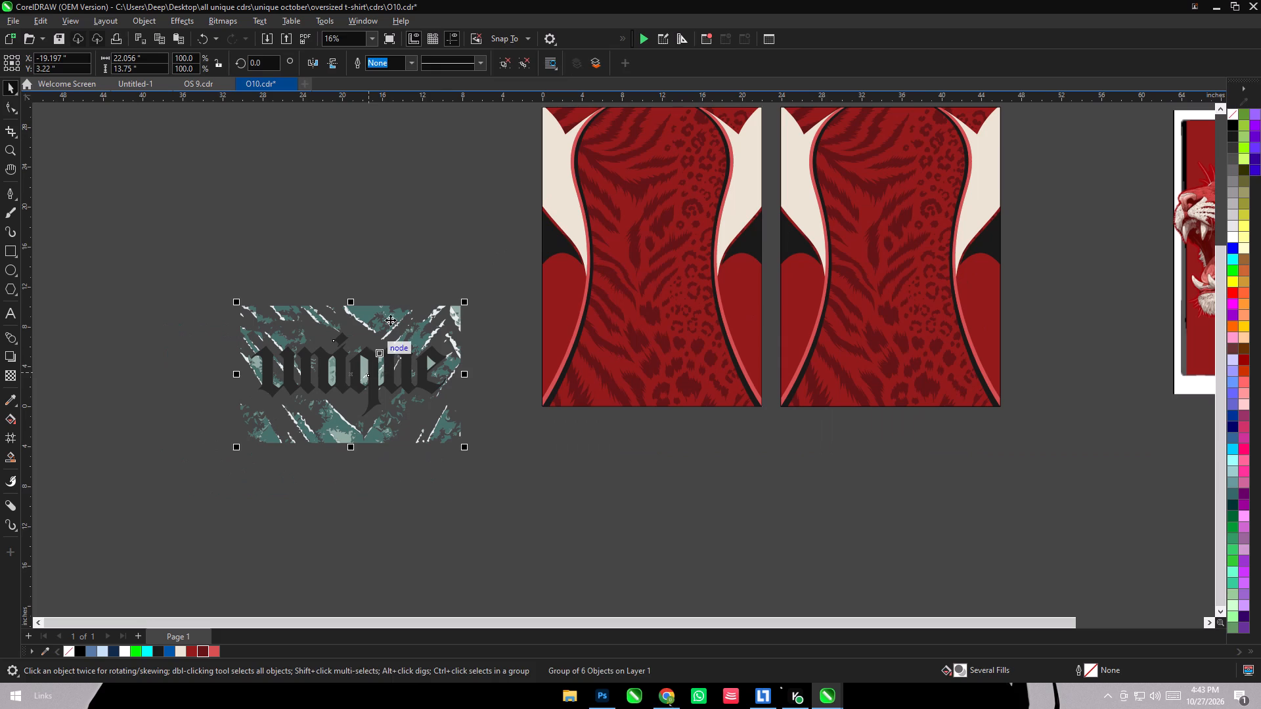
left_click(403, 261)
left_click_drag(376, 359, 380, 156)
left_click_drag(175, 246, 374, 454)
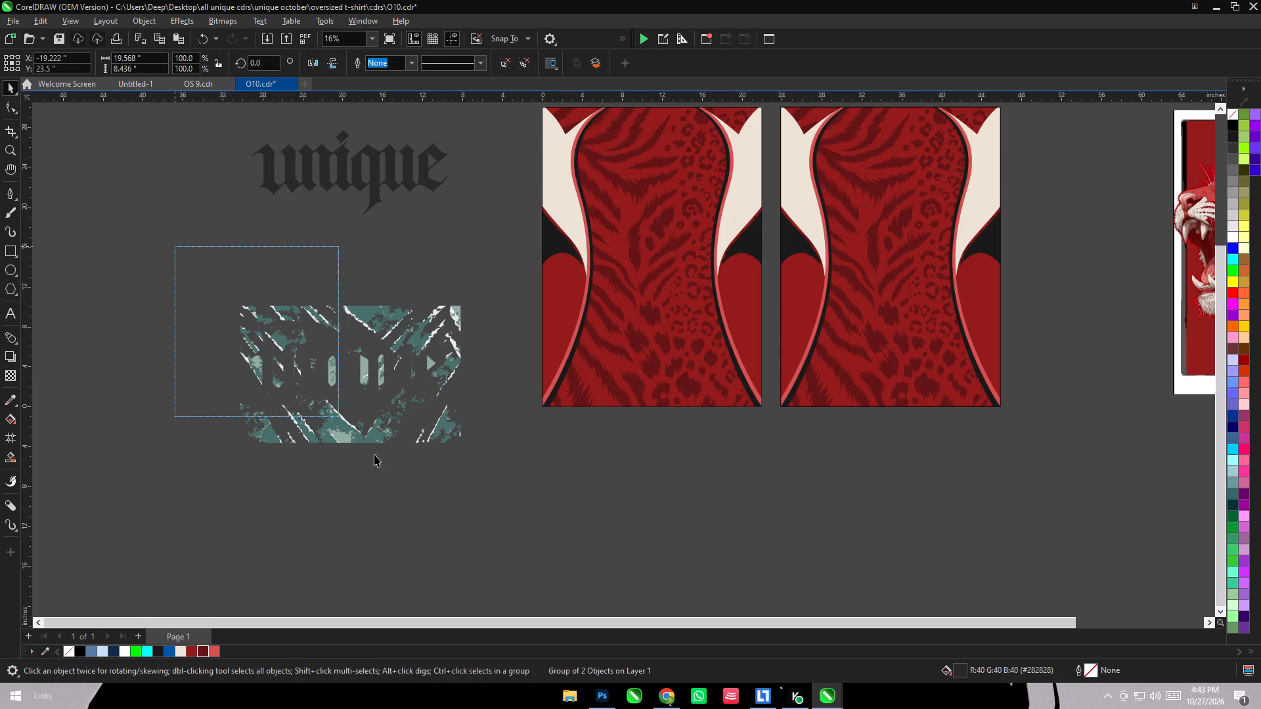
left_click_drag(374, 454, 515, 551)
key("Delete")
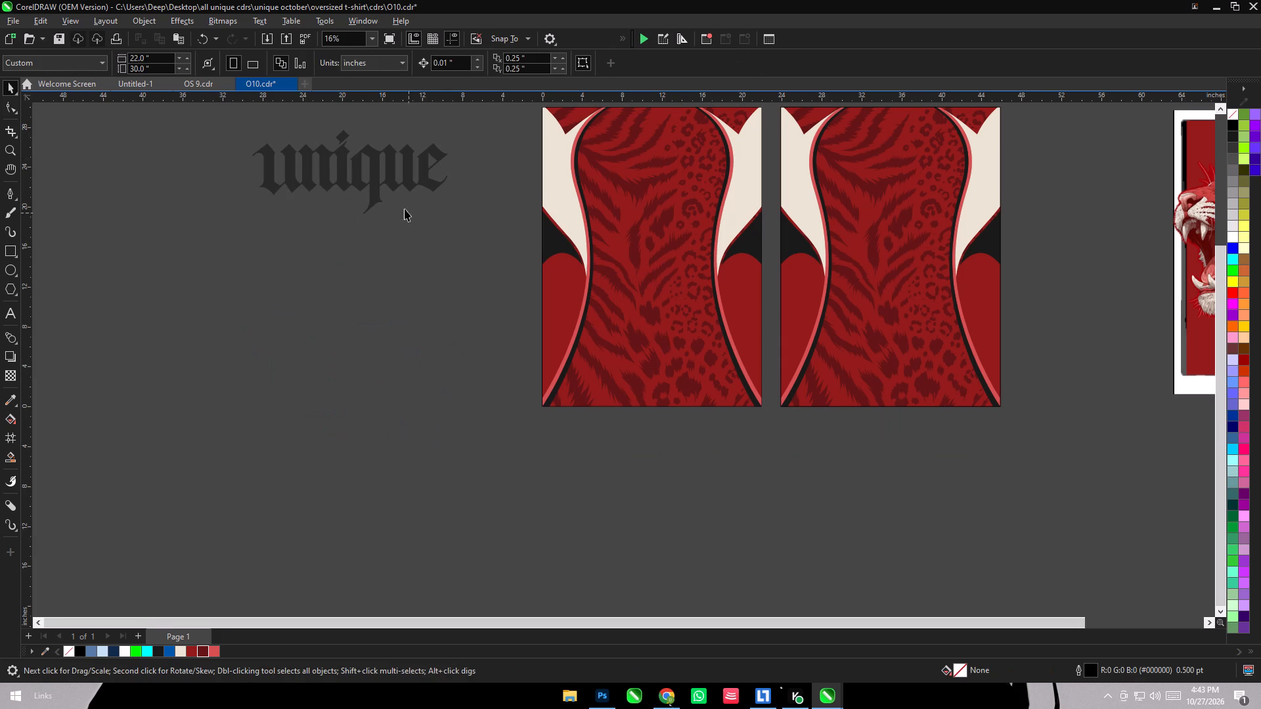
Fill the "unique" lettering with the cream colour #E9E2D0.
left_click(405, 189)
left_click(183, 649)
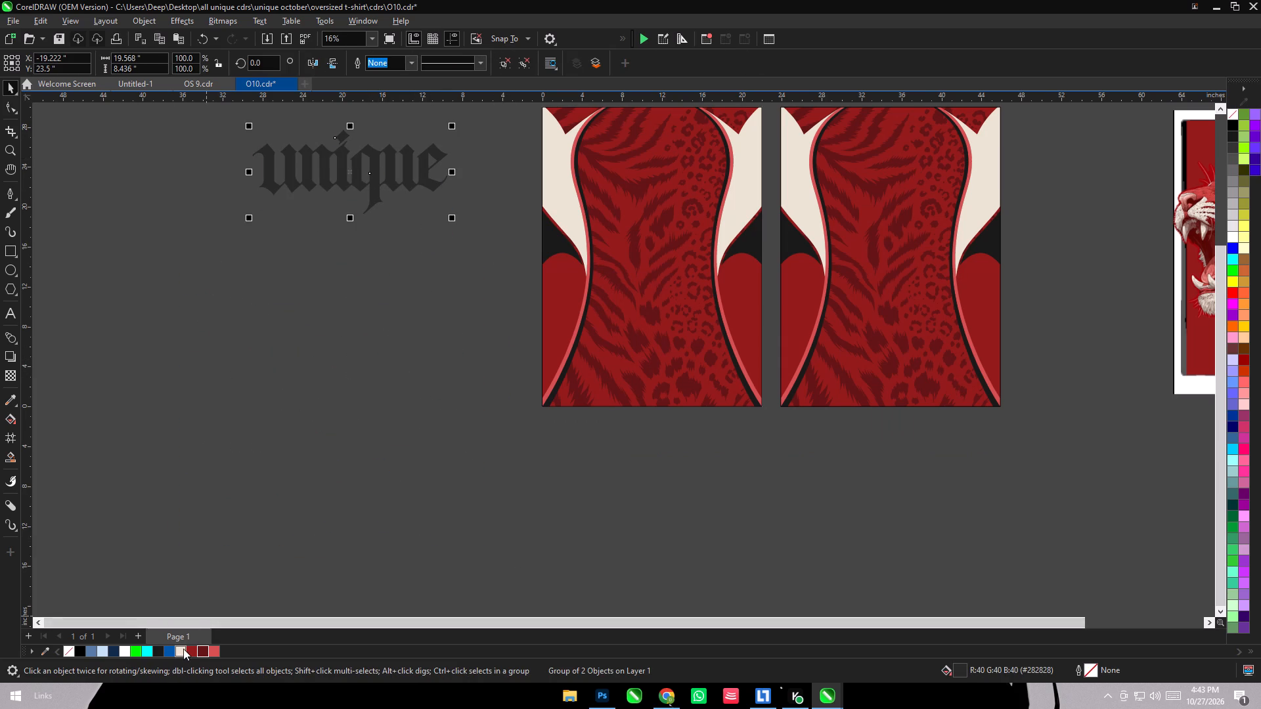
Scale the "unique" lettering to about 9.6 inches wide and place it on the left panel's upper chest area.
left_click_drag(248, 124, 299, 168)
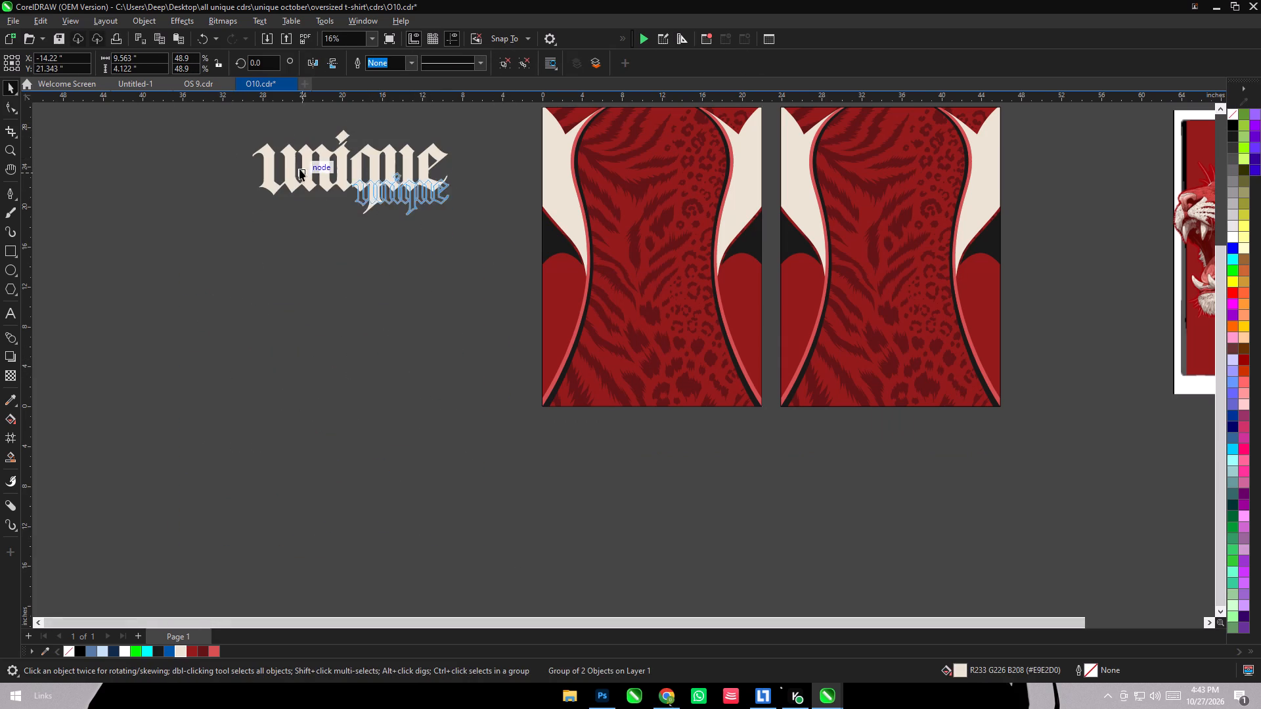
left_click_drag(394, 198, 648, 204)
scroll(731, 182, "up", 2)
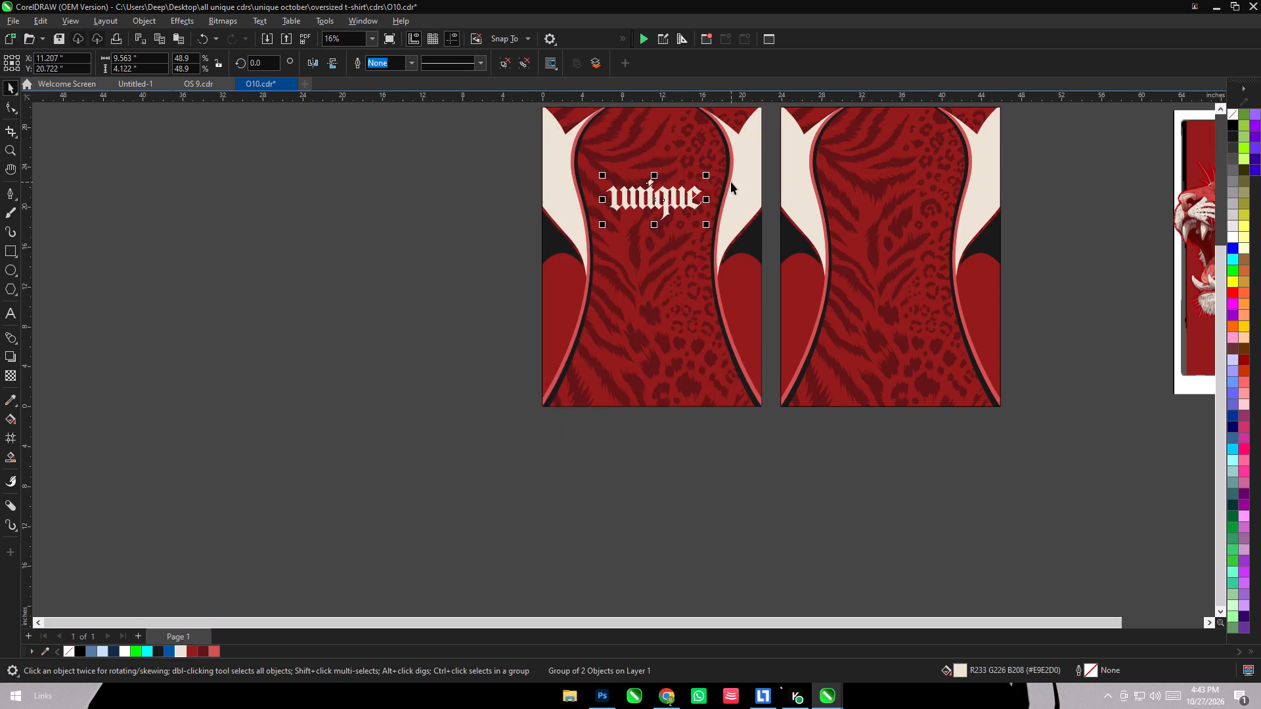
Scale the "unique" lettering to about 10.1 inches wide and centre it horizontally on the left shirt panel.
scroll(731, 182, "up", 3)
left_click(680, 263, "shift")
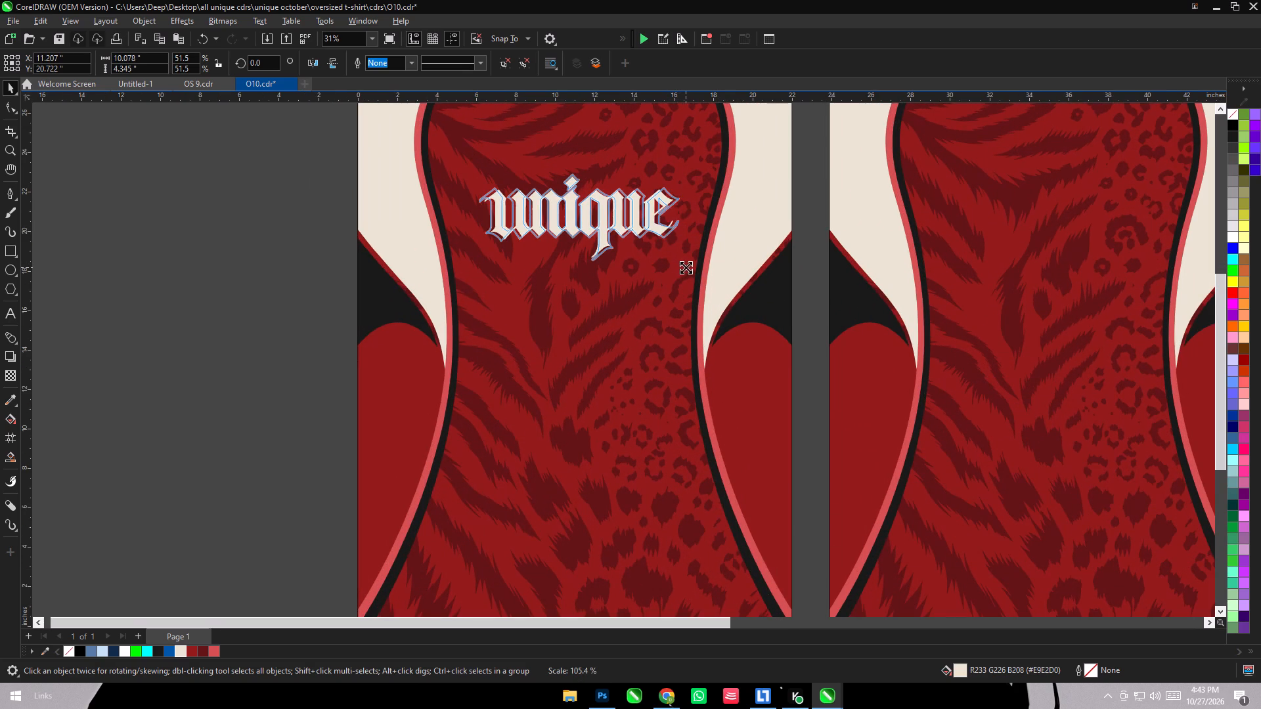
left_click(646, 326, "shift")
key("c")
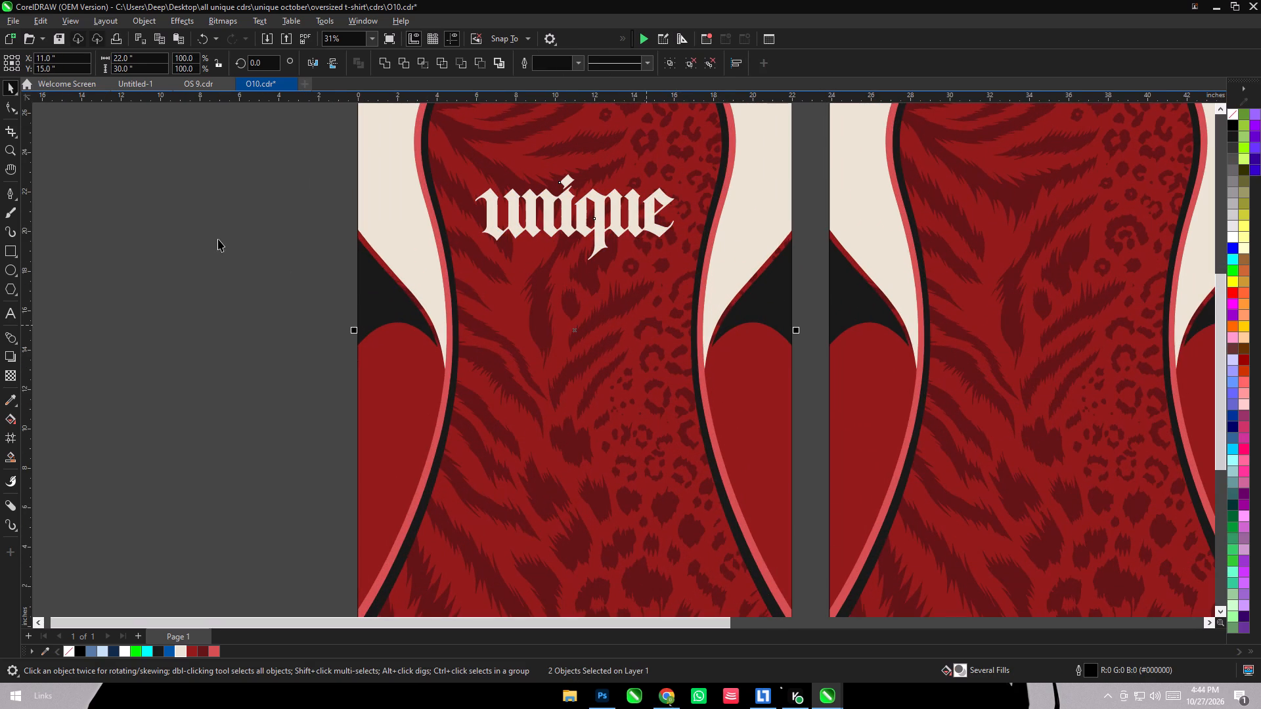
left_click(218, 238)
Move the "unique" lettering about 1.2 inches lower on the left panel and centre it horizontally on the panel again.
scroll(213, 279, "down", 5)
scroll(387, 243, "up", 8)
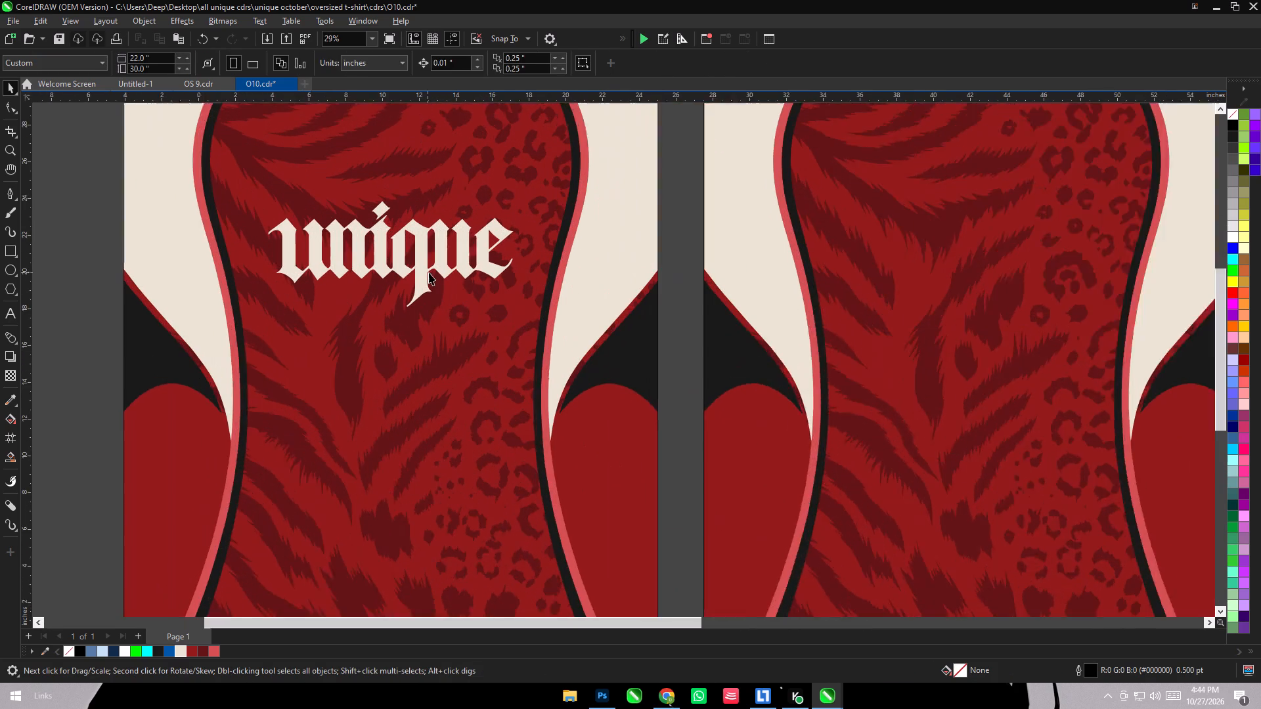
left_click_drag(421, 263, 420, 295)
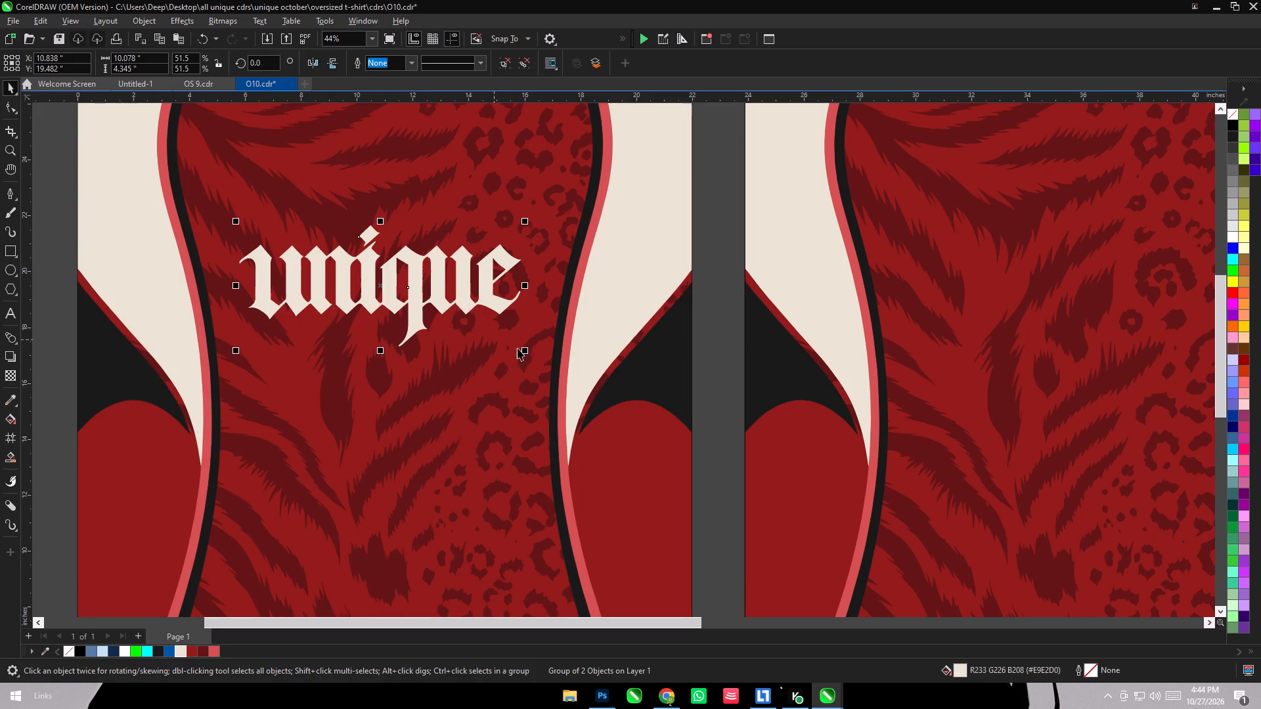
left_click(504, 397, "shift")
key("c")
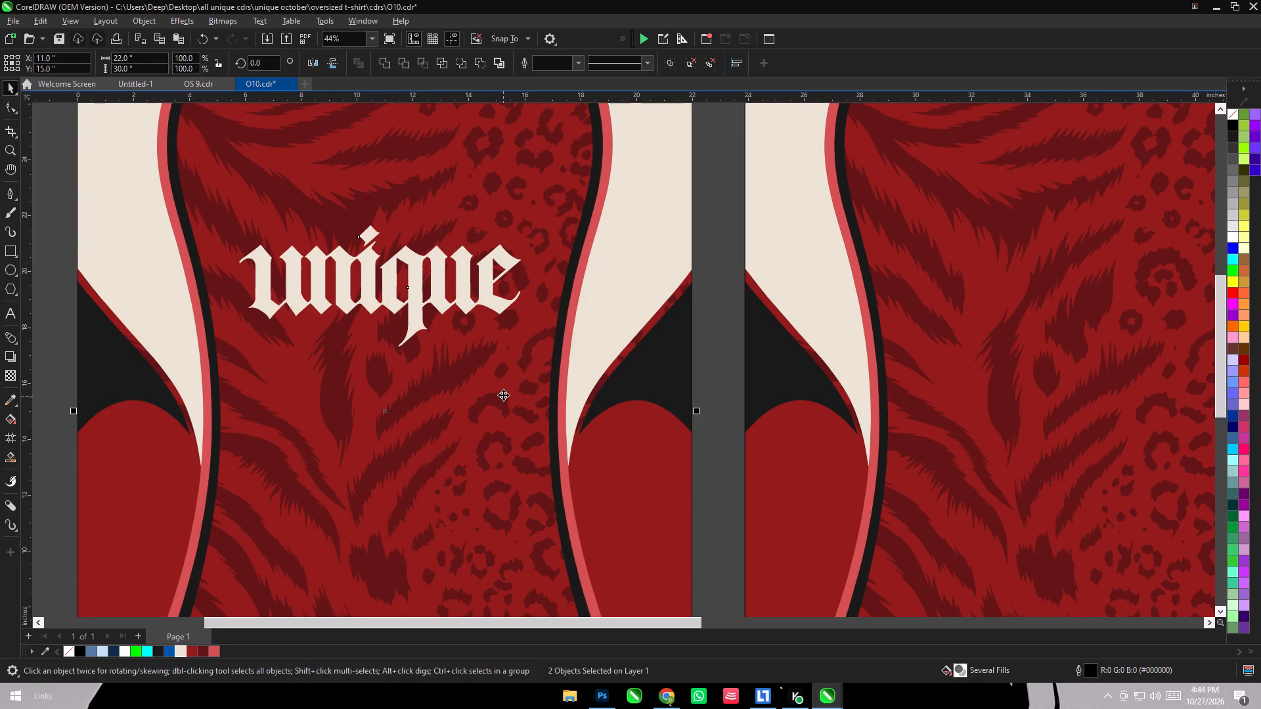
scroll(501, 343, "down", 11)
left_click(223, 262)
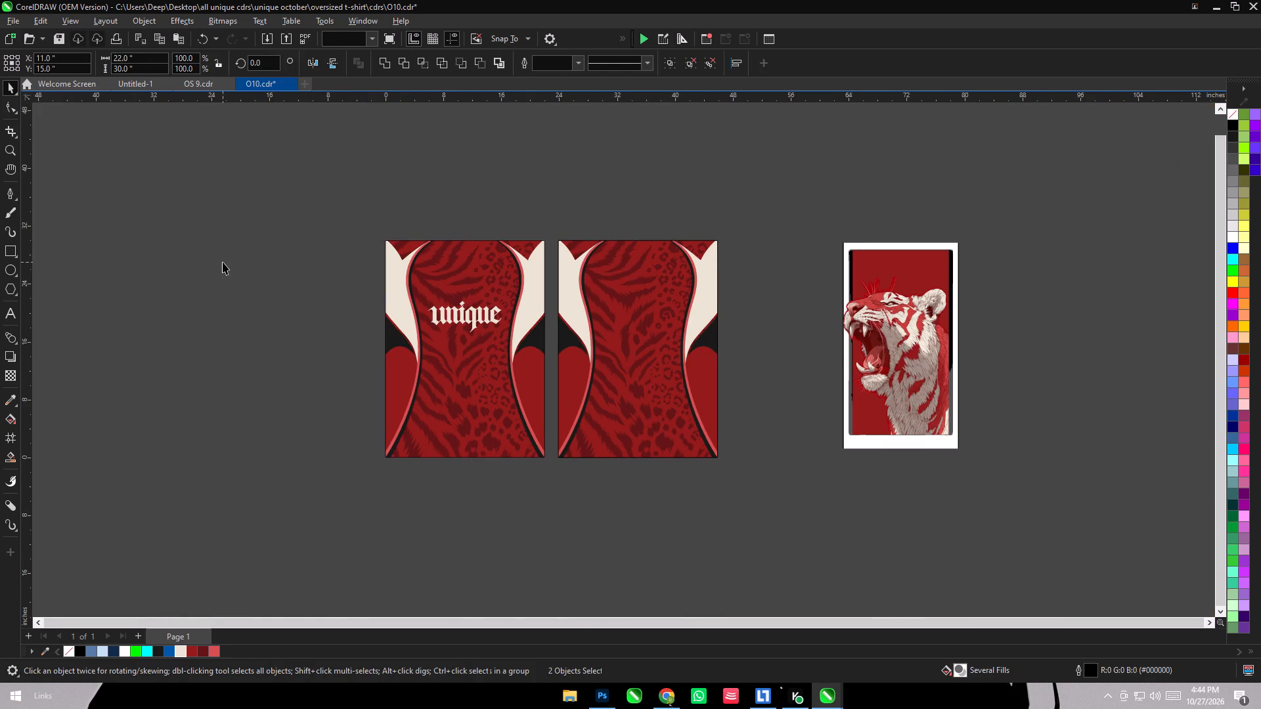
Save the O10 document.
key("ctrl+s")
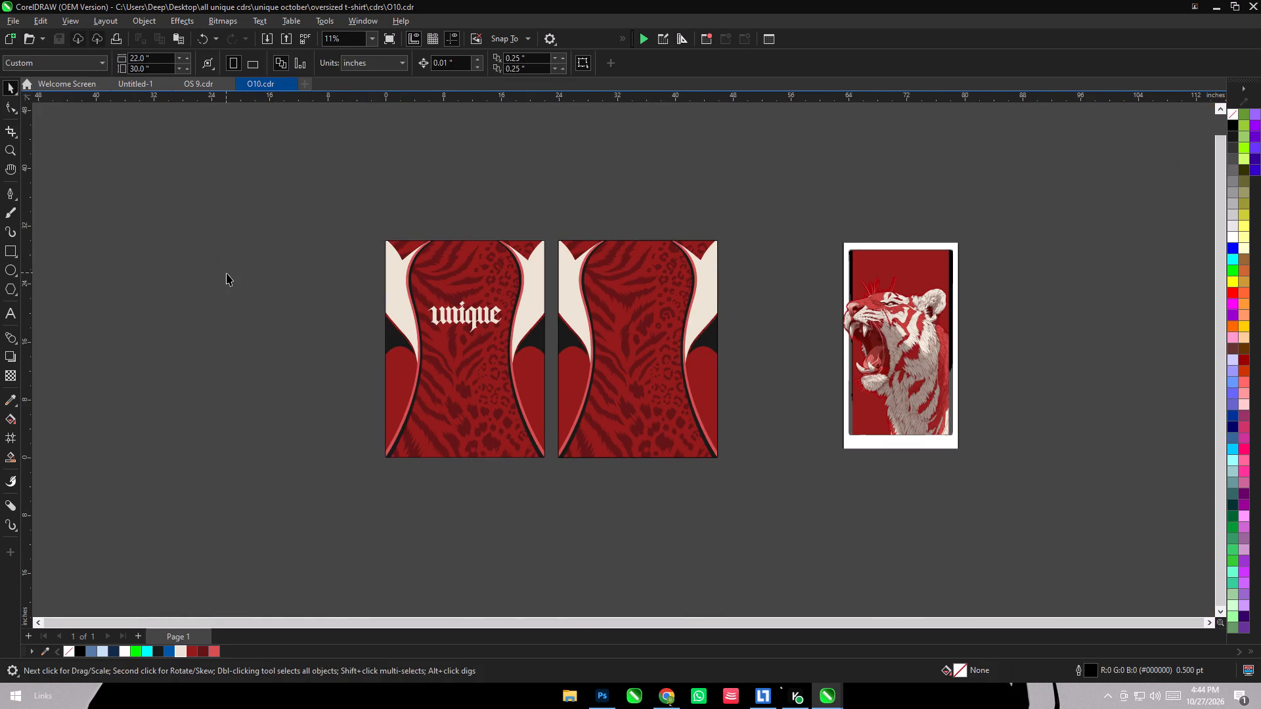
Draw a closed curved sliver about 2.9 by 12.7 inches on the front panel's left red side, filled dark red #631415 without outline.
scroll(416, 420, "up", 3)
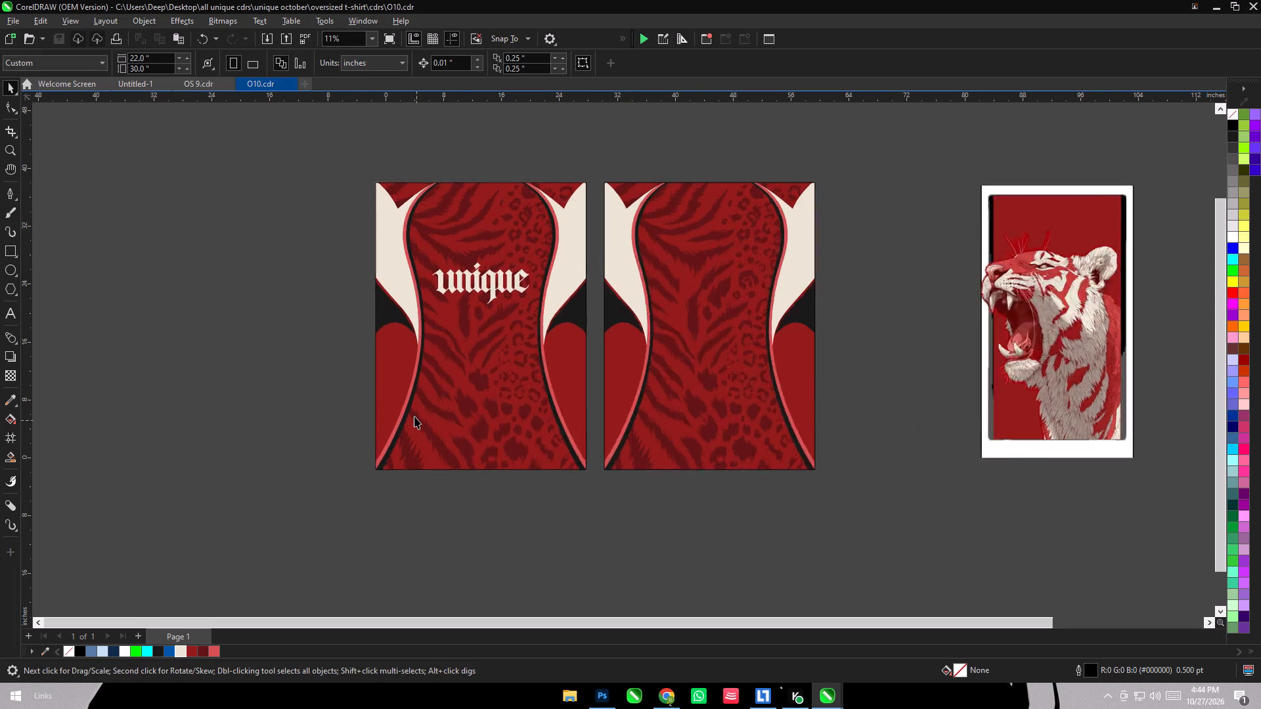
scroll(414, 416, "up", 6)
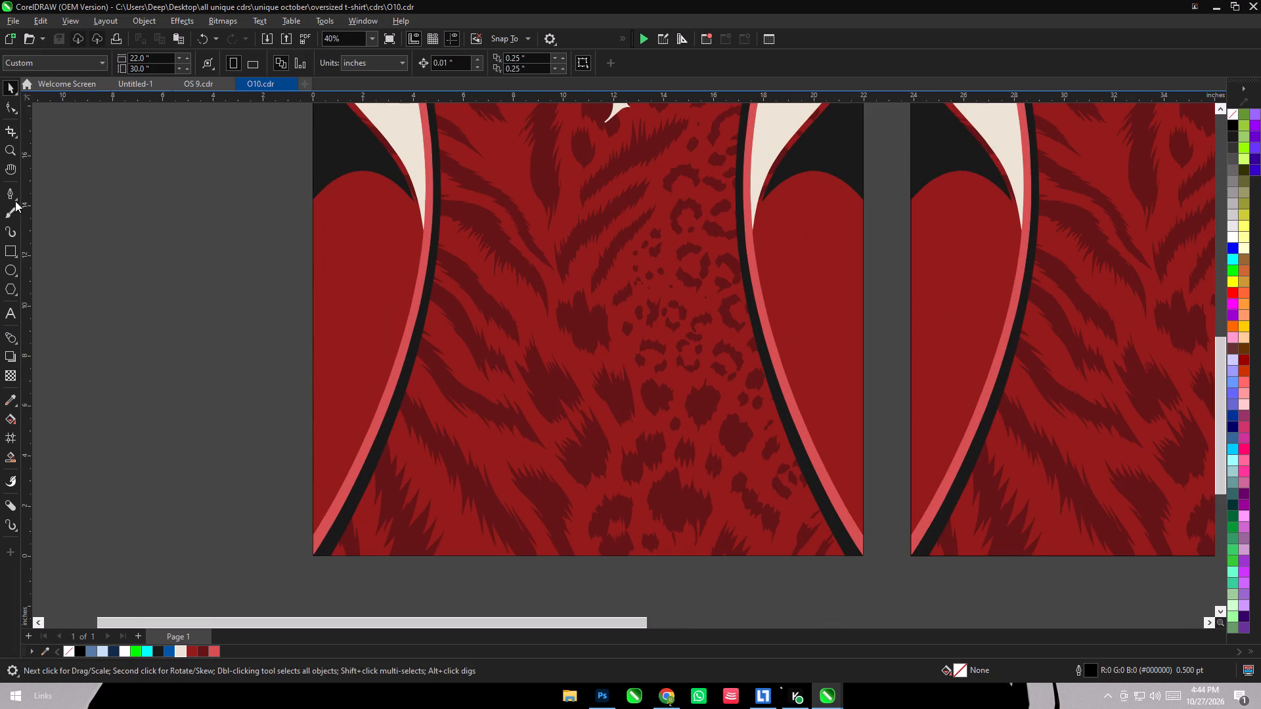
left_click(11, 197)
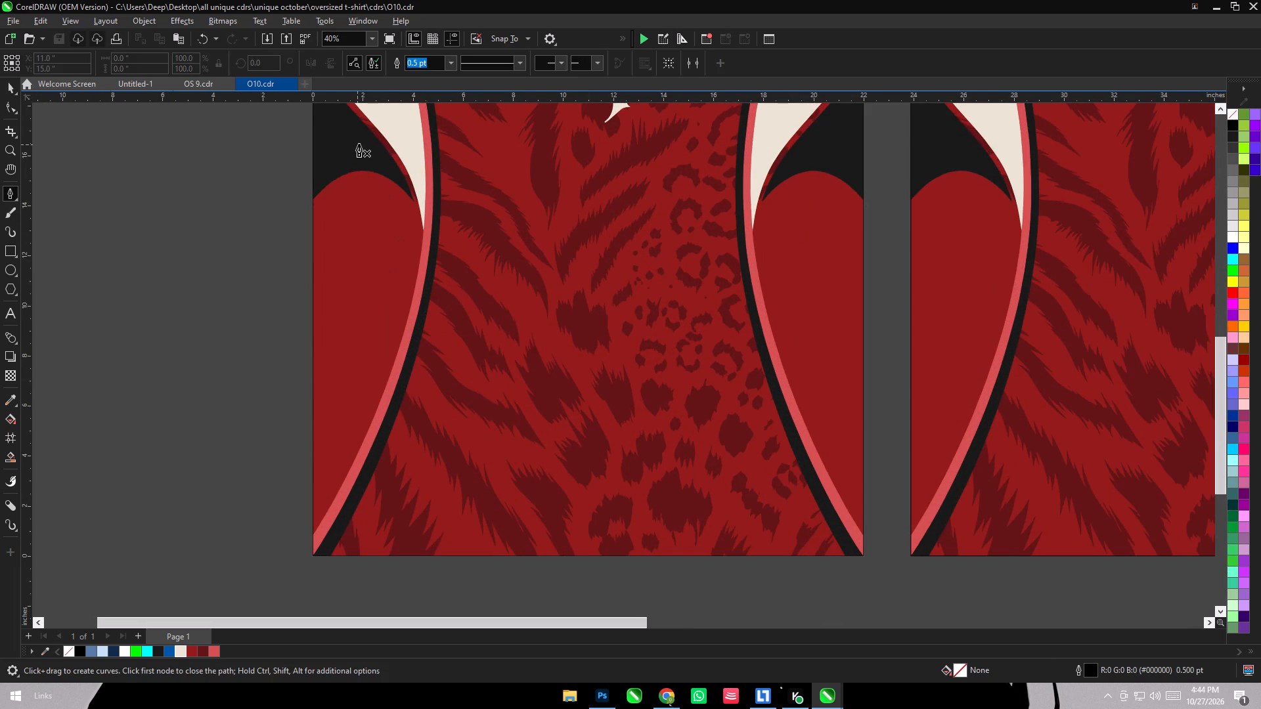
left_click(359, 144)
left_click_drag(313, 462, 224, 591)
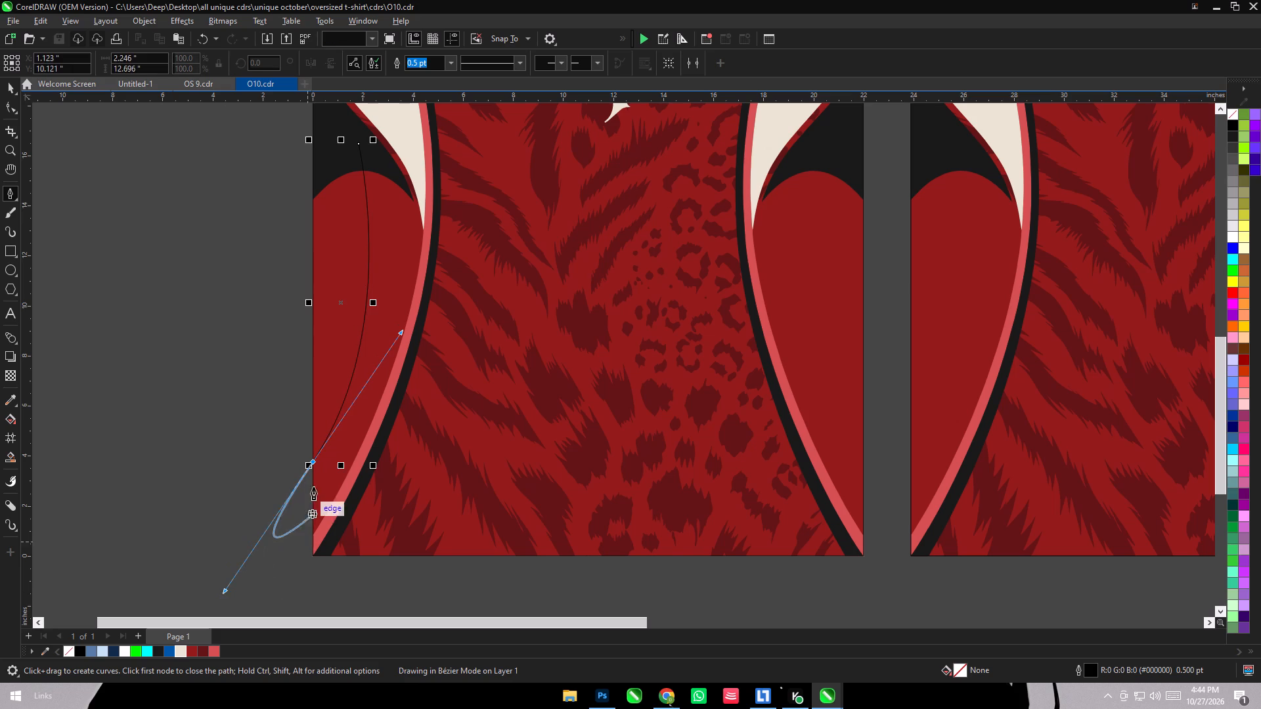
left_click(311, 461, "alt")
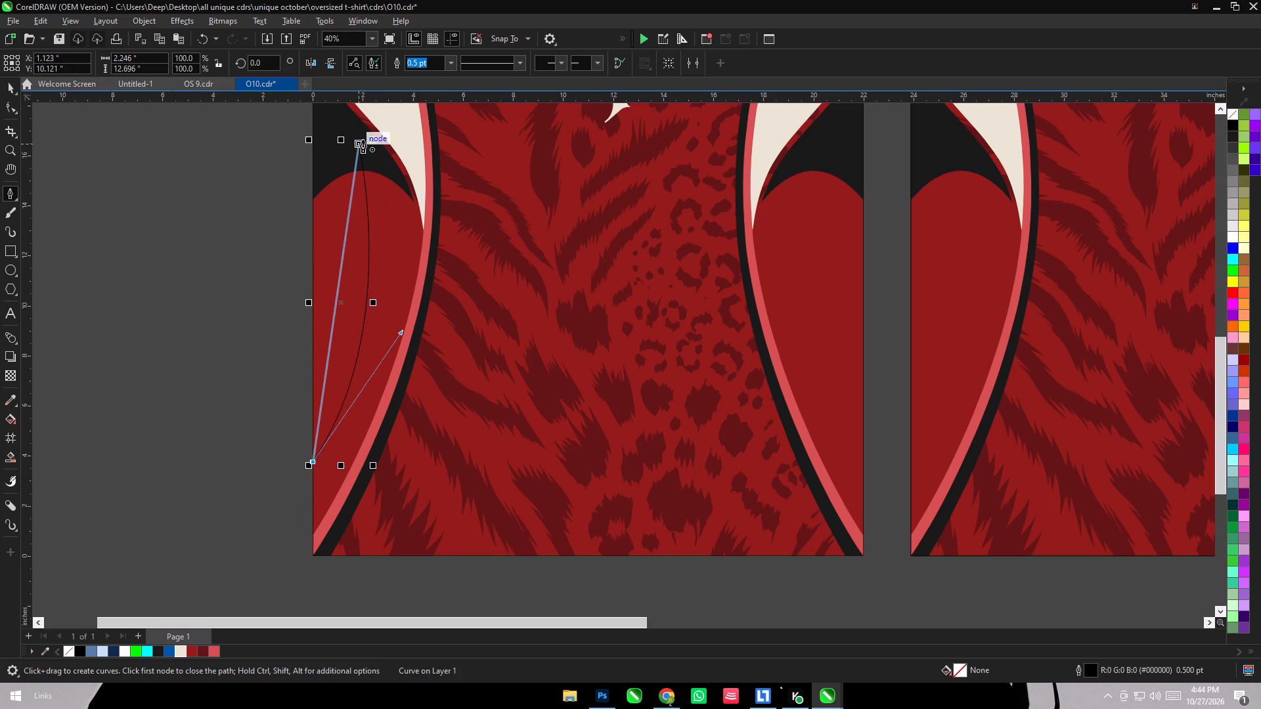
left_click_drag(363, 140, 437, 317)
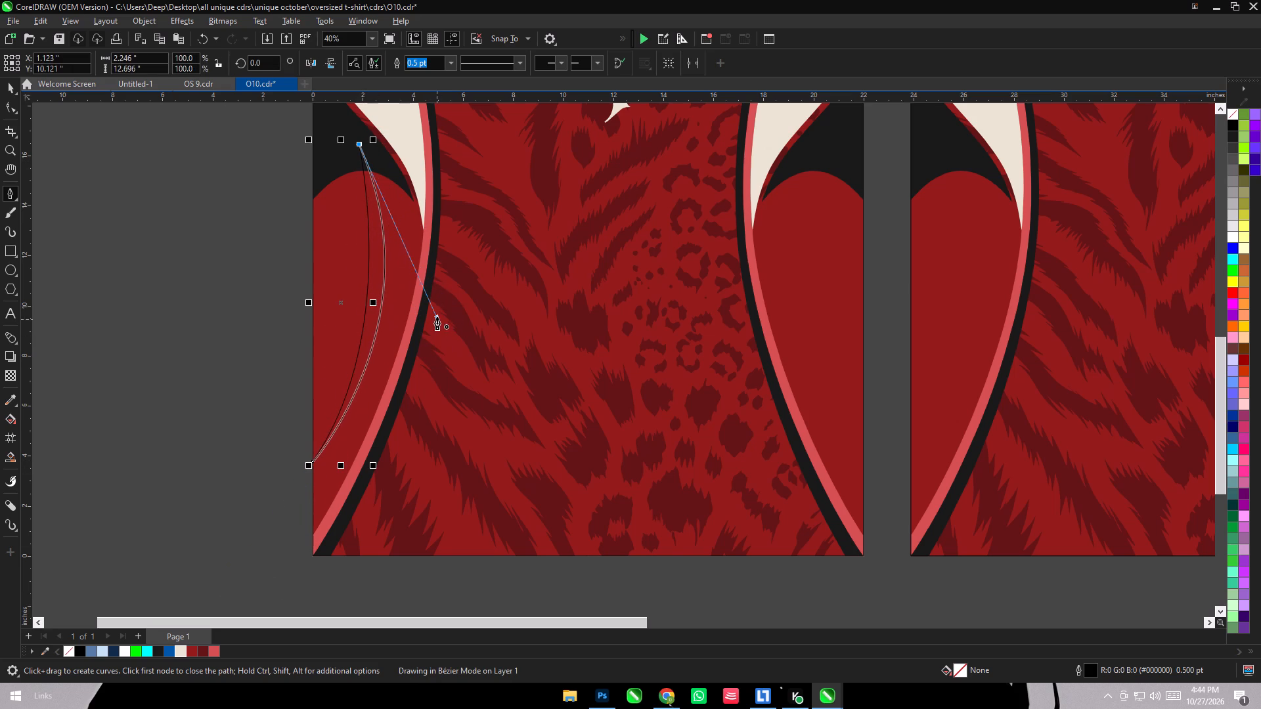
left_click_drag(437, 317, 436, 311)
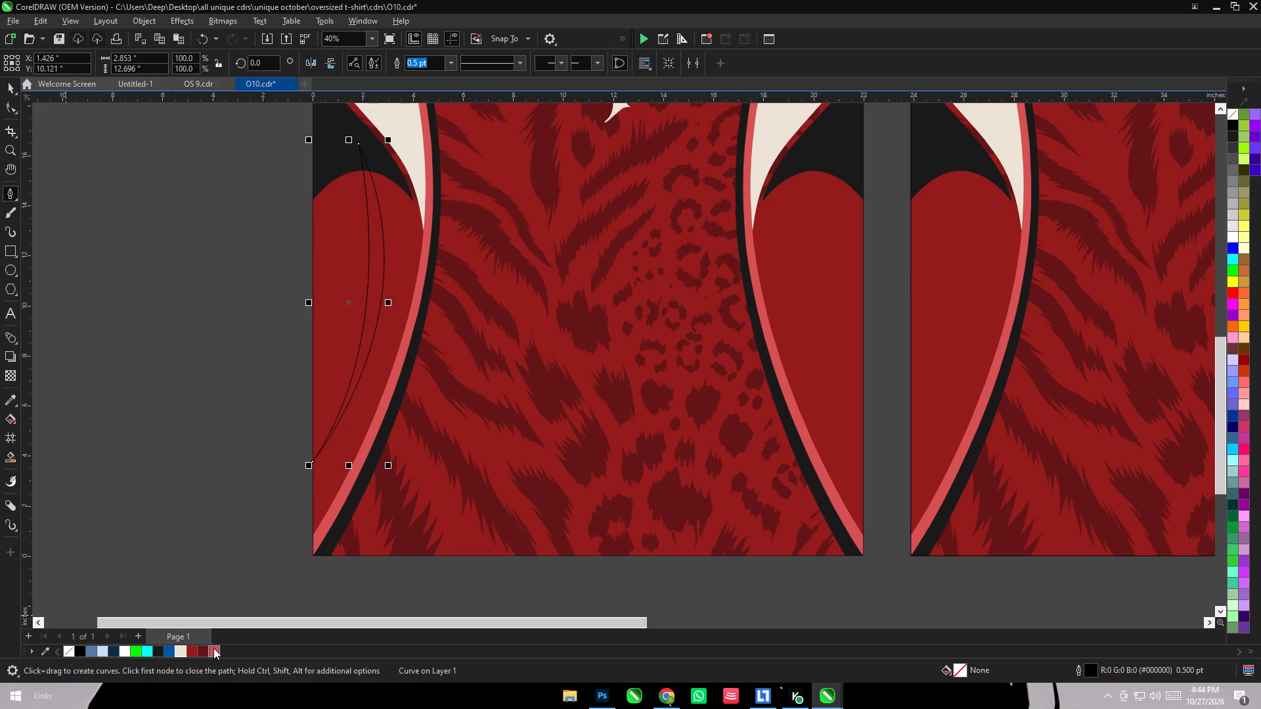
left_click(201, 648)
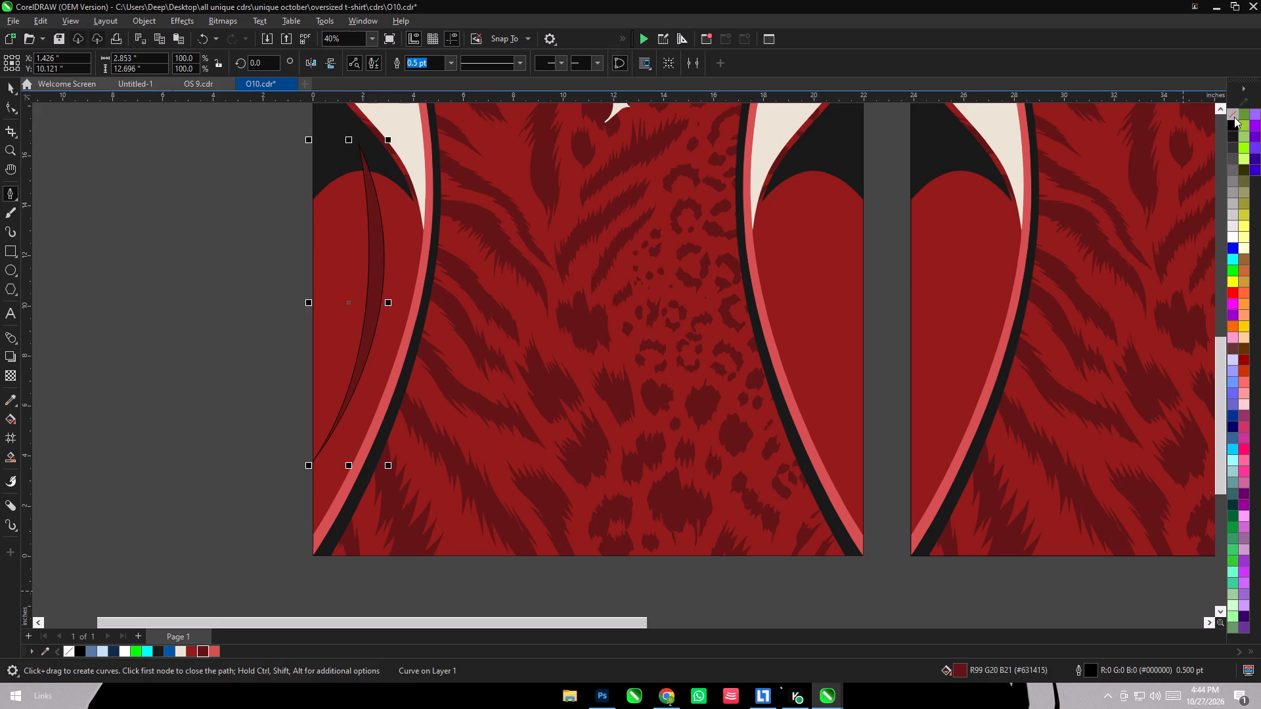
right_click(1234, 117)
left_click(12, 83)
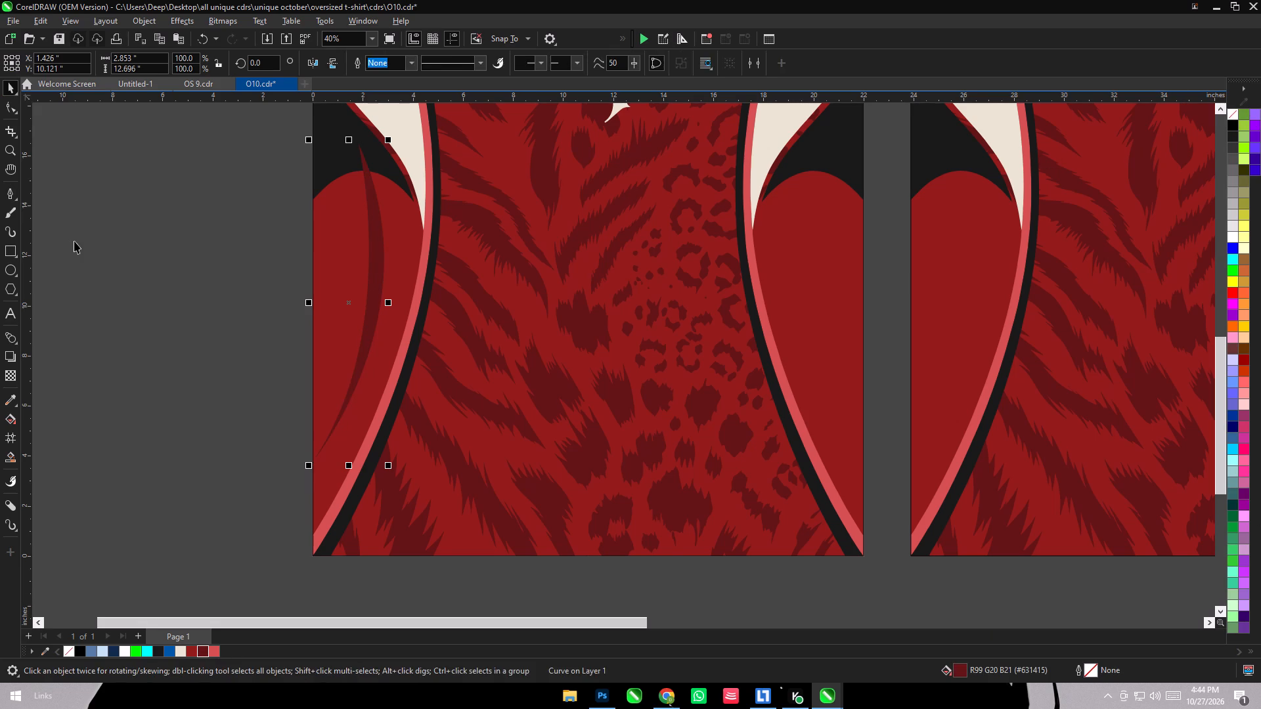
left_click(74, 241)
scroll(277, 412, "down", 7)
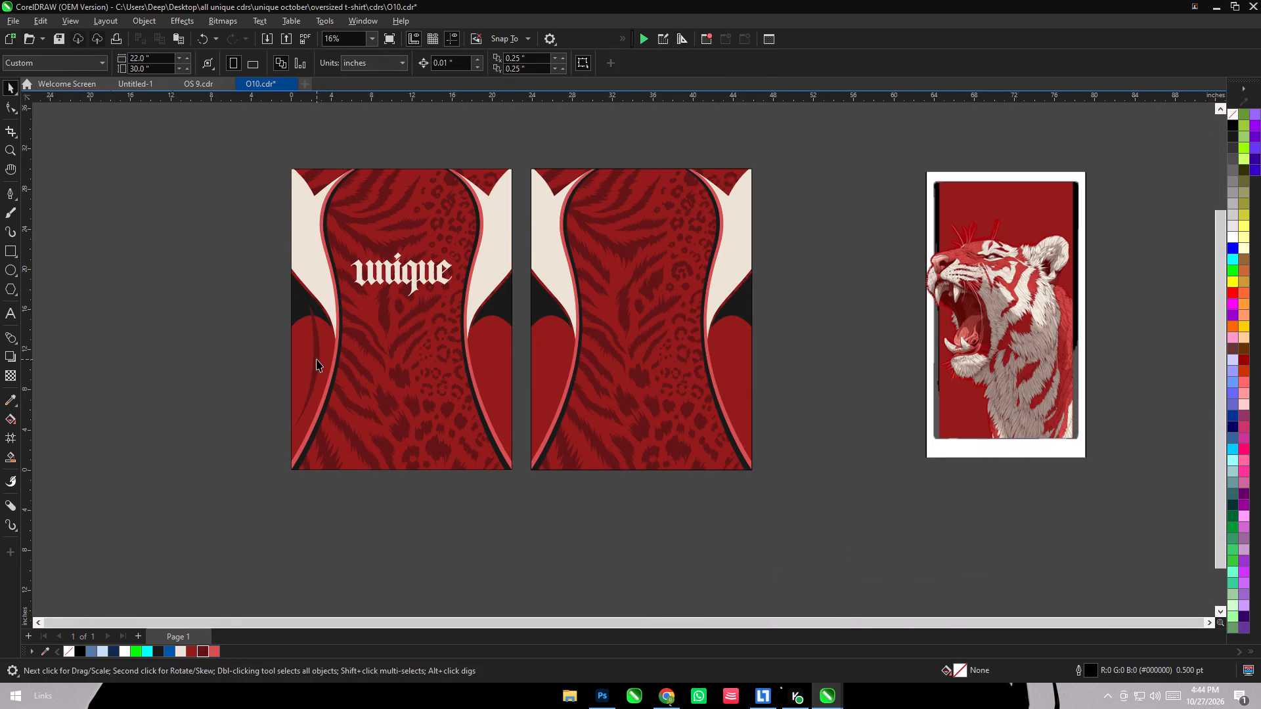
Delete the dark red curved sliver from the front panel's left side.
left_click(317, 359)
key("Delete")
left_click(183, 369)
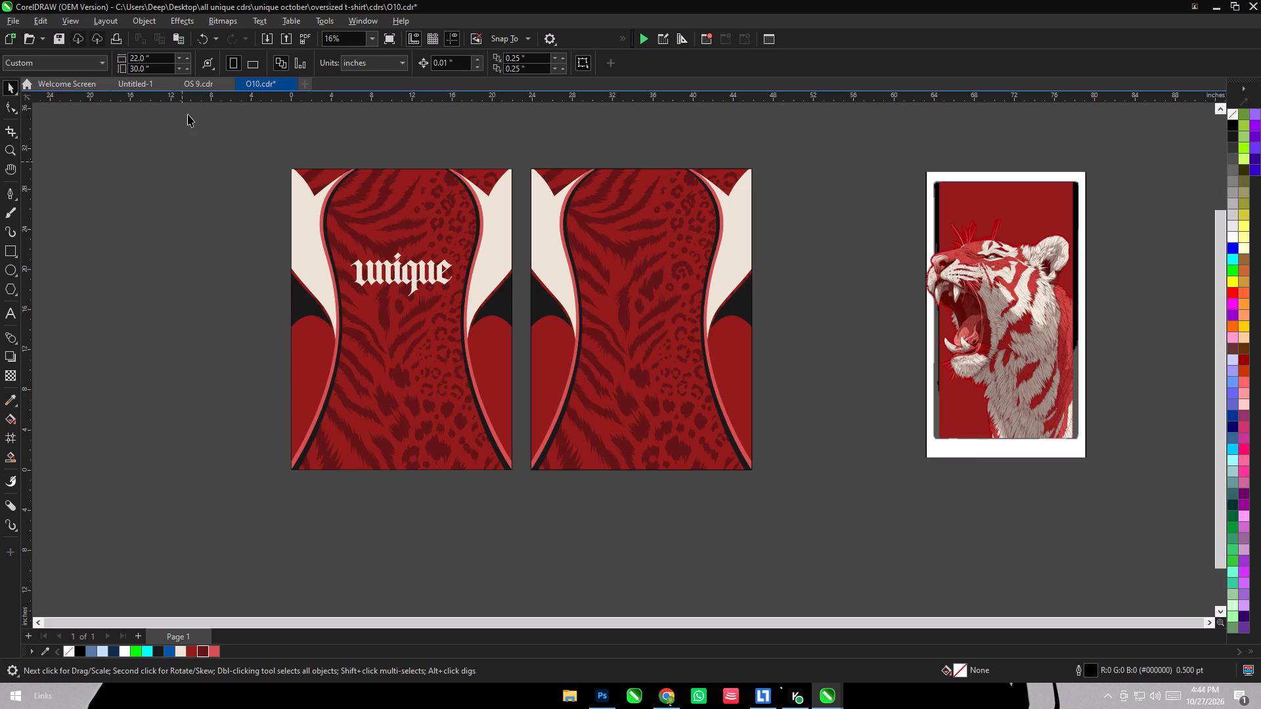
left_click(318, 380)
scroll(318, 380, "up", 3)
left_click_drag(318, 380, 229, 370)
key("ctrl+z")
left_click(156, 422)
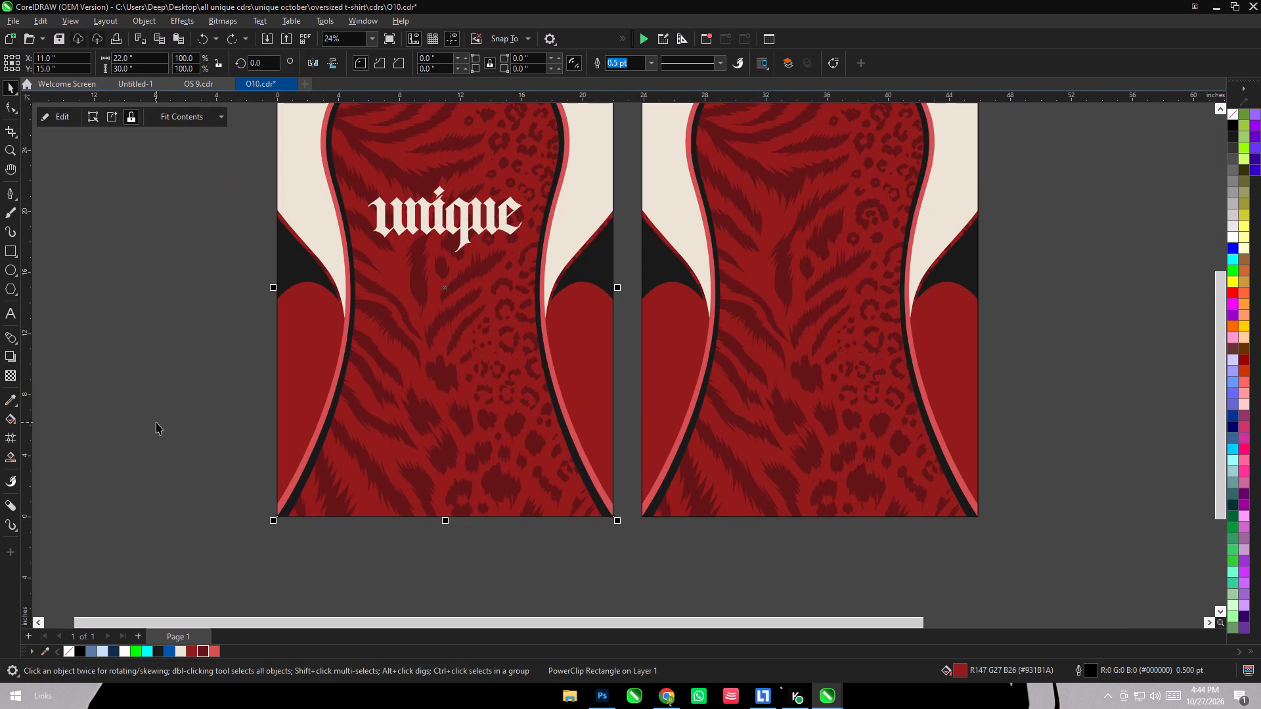
Save the O10 document with the sliver removed.
scroll(456, 398, "down", 5)
left_click(537, 503)
key("ctrl+s")
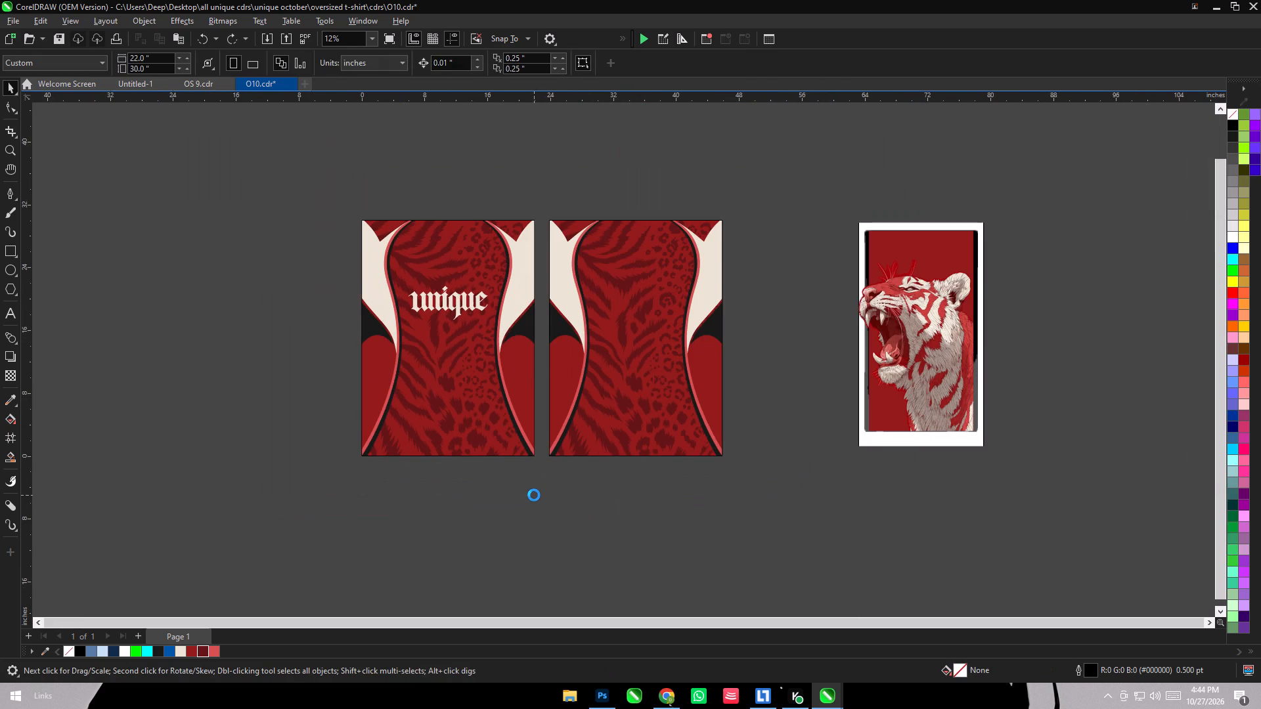
In OS 9.cdr, ungroup the blue-and-cream striped shirt set and copy the blue rectangle beneath its front panel.
scroll(476, 137, "down", 4)
scroll(468, 416, "up", 4)
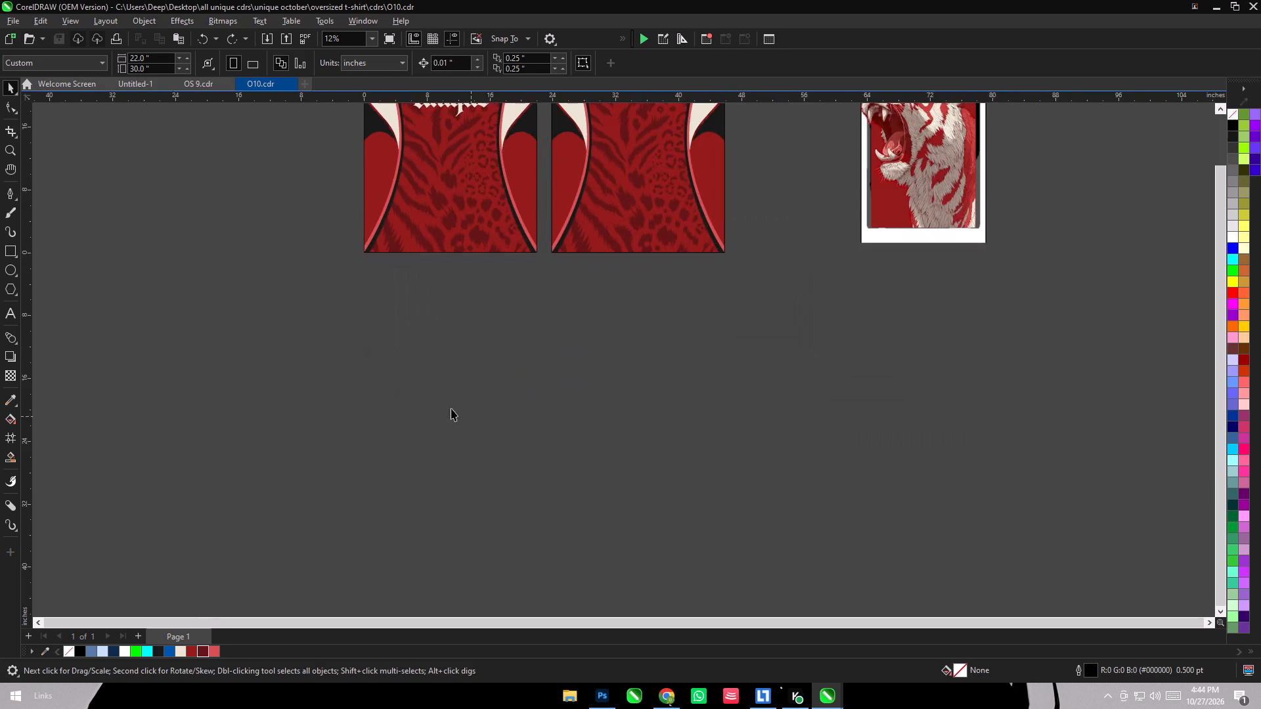
scroll(353, 382, "down", 3)
left_click(188, 89)
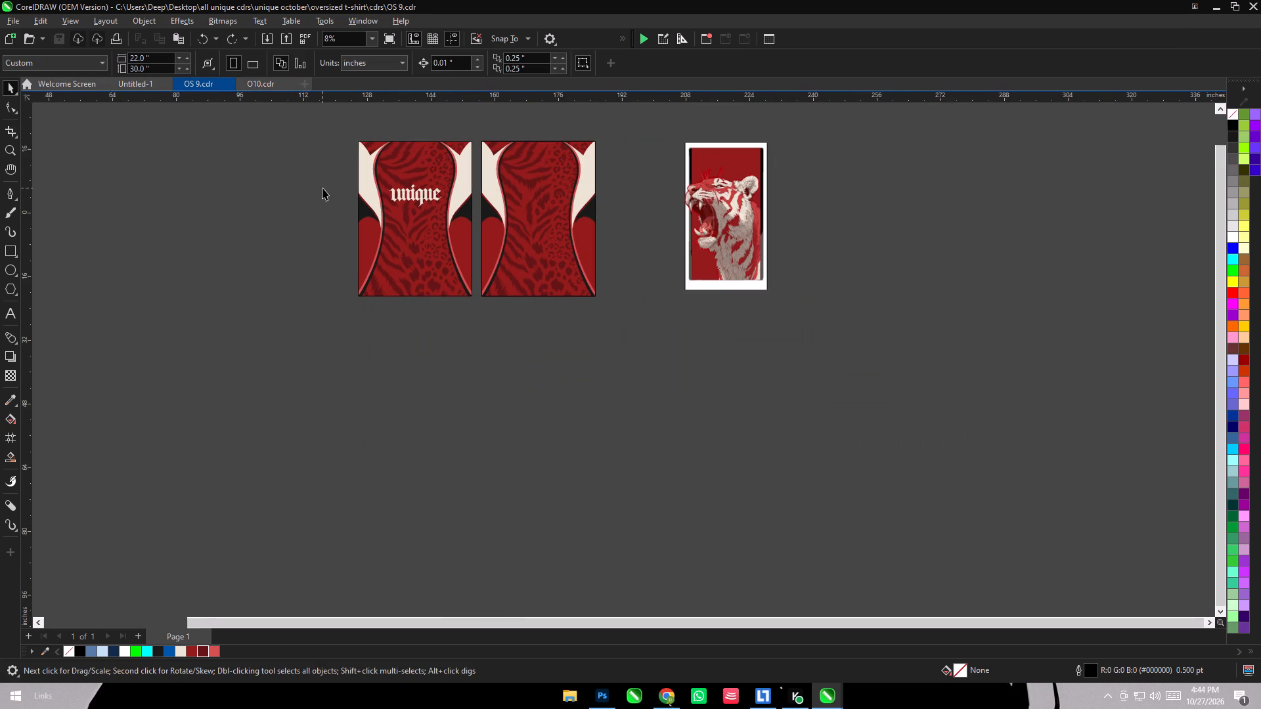
left_click(748, 360)
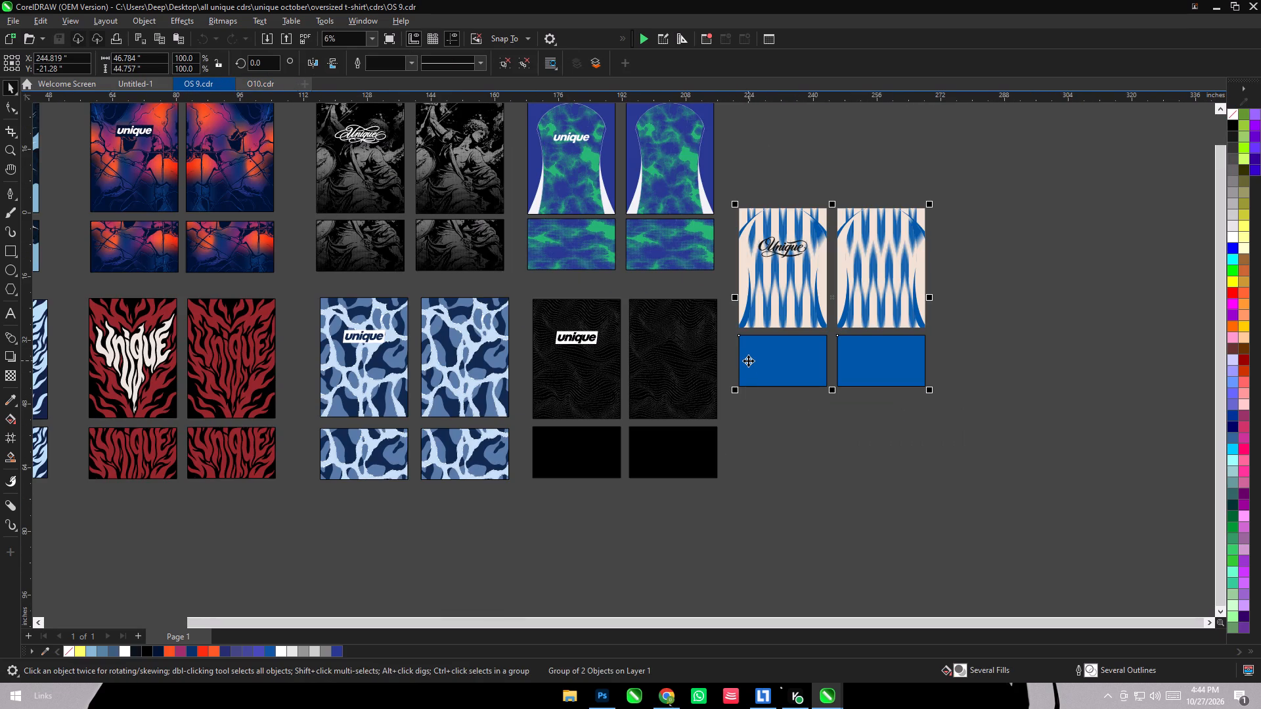
key("ctrl+u")
left_click(769, 429)
left_click(777, 349)
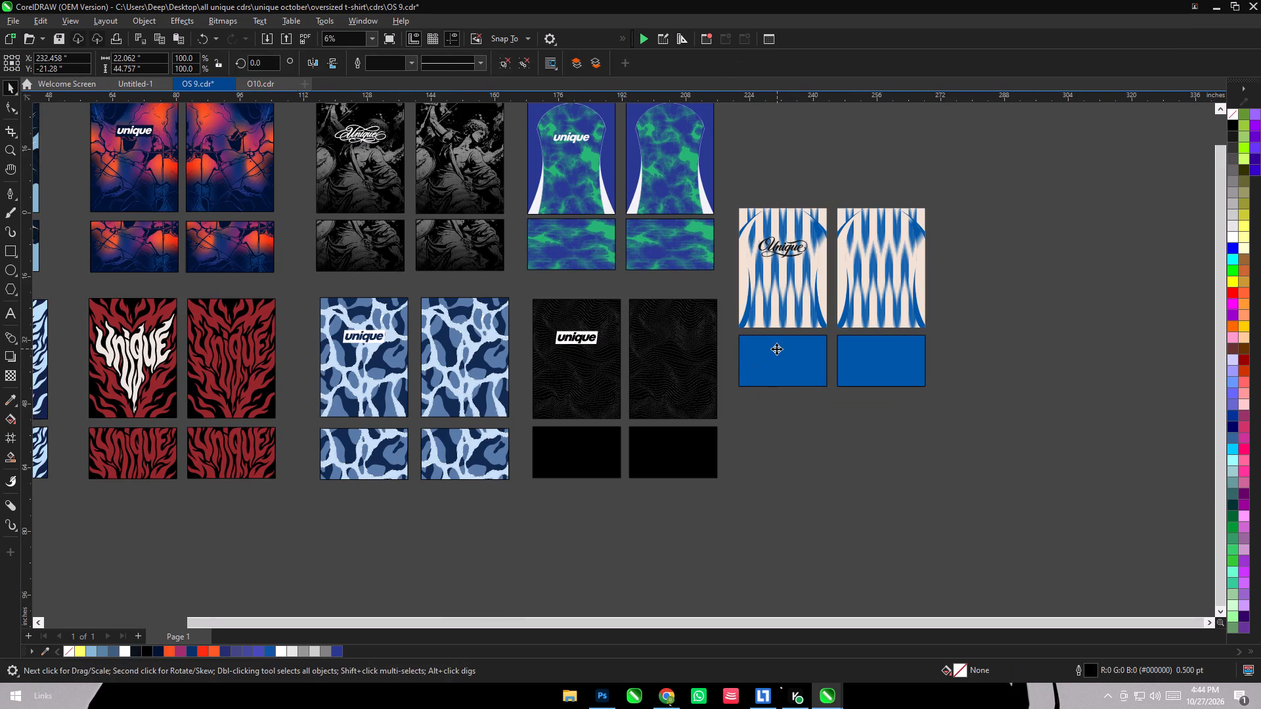
key("ctrl+u")
left_click(787, 433)
left_click(793, 357)
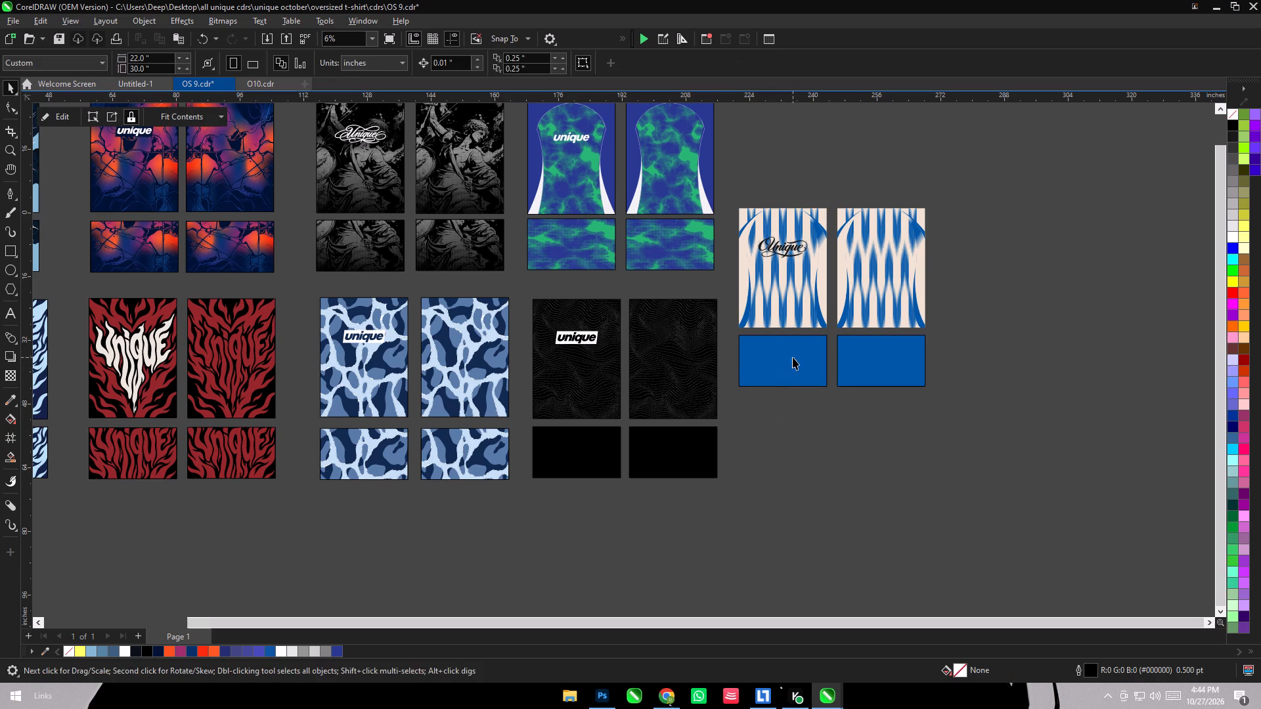
key("ctrl+c")
left_click(807, 419)
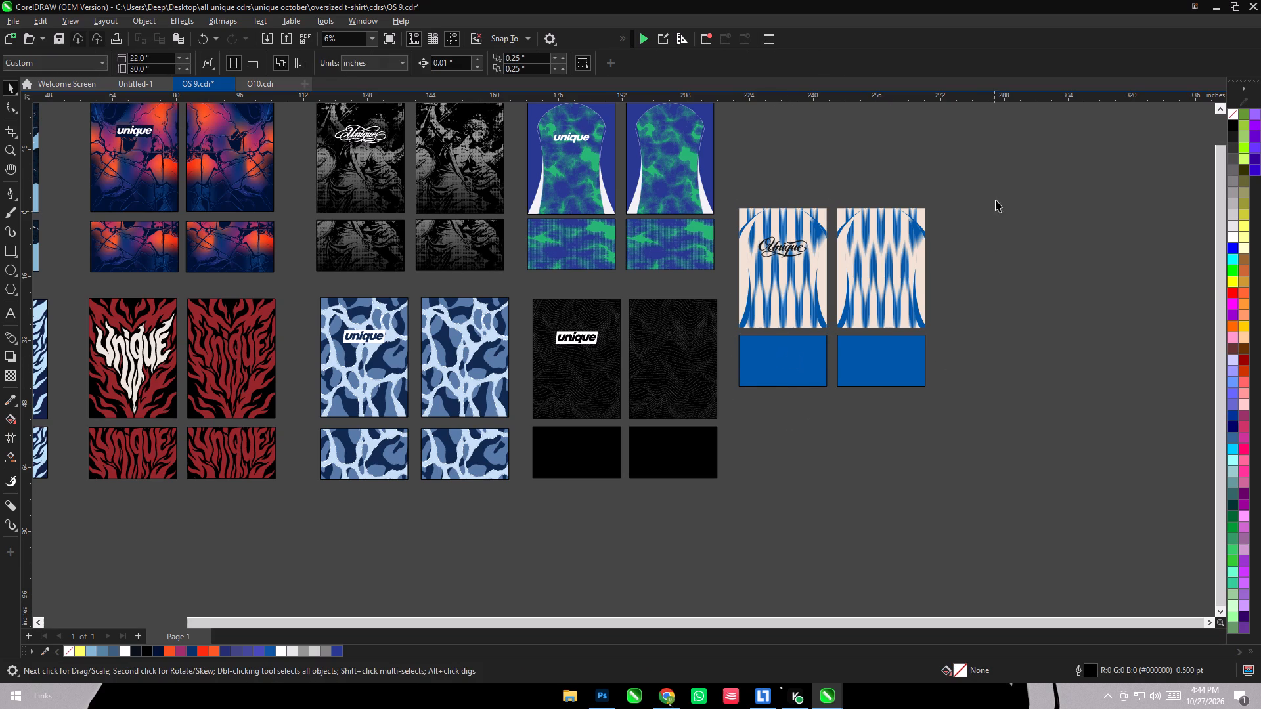
Group the four pieces of the blue-and-cream striped shirt set back together.
left_click_drag(993, 163, 707, 435)
key("ctrl+g")
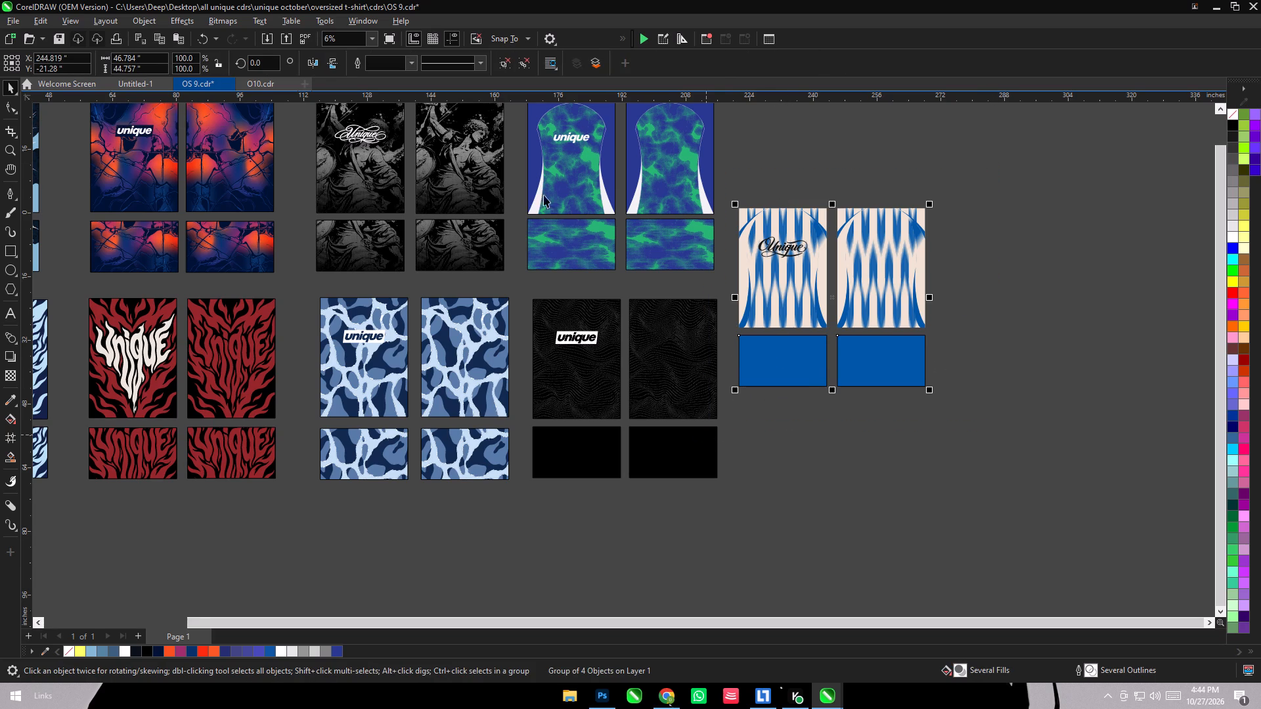
Paste the blue rectangle into O10.cdr, place it just below the left shirt panel and centre it horizontally on that panel.
left_click(251, 79)
right_click(525, 356)
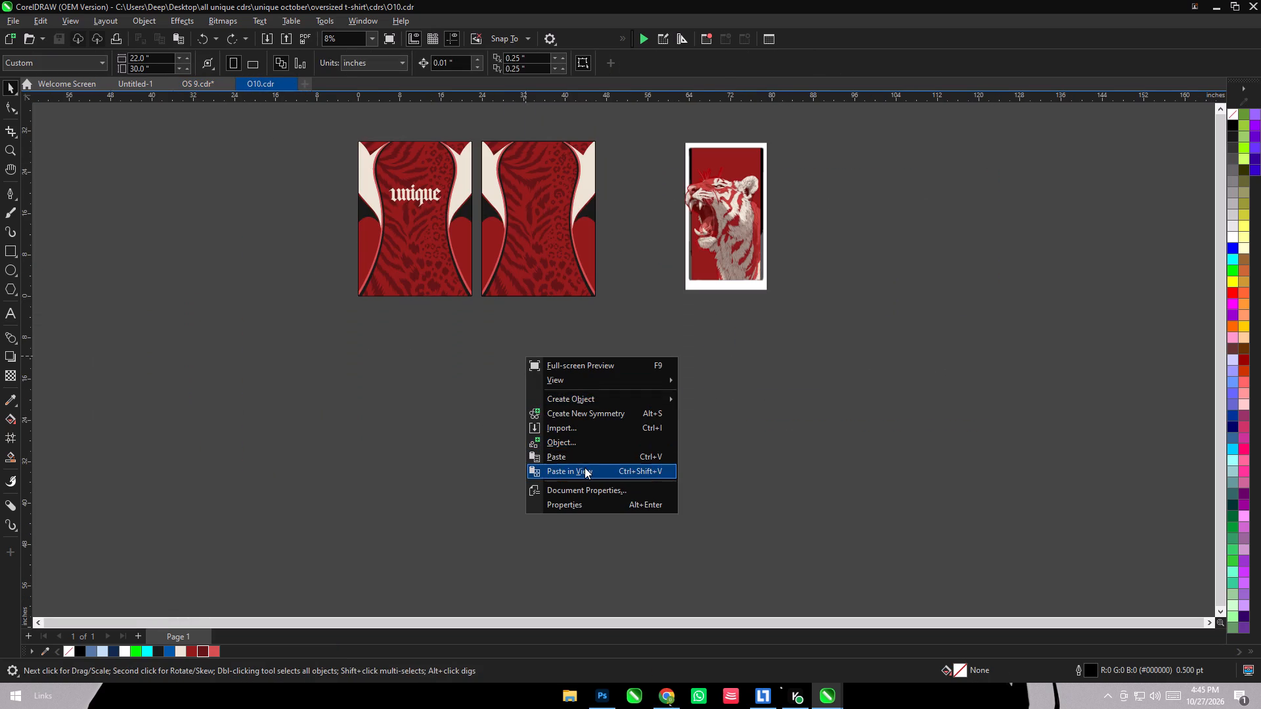
left_click(585, 467)
left_click_drag(659, 383, 392, 335)
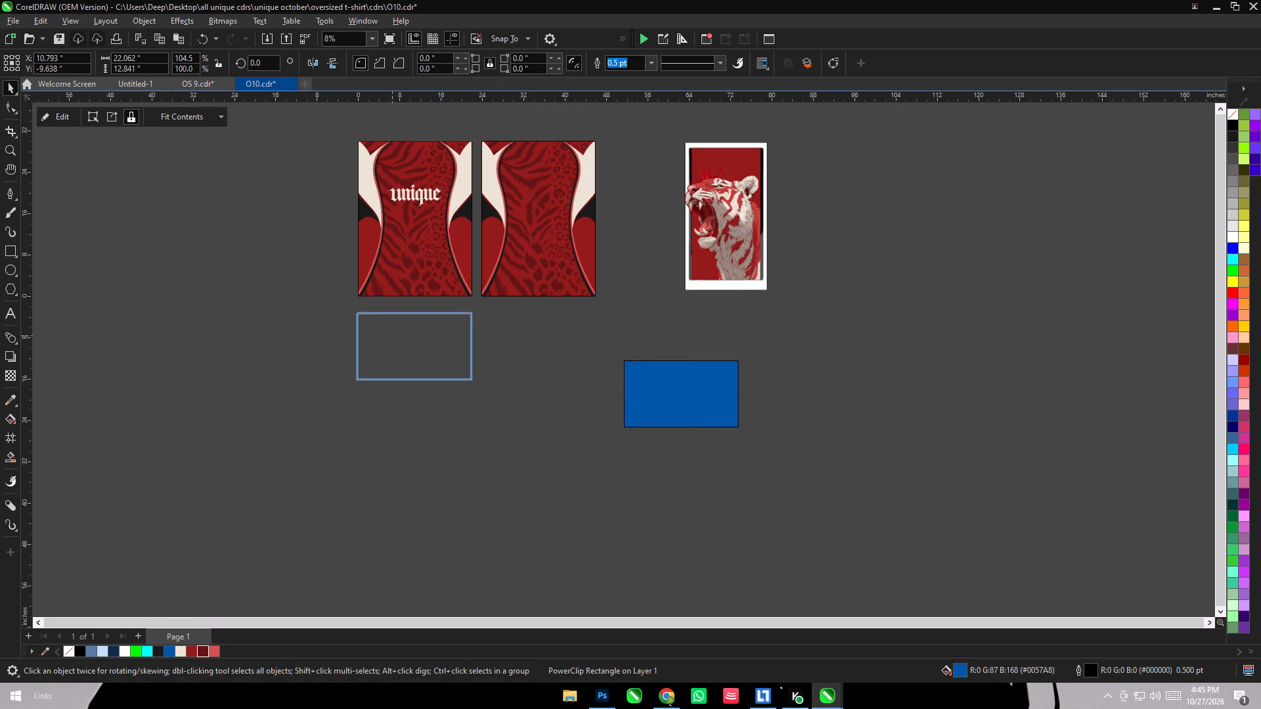
left_click_drag(392, 335, 395, 331)
left_click(407, 280, "shift")
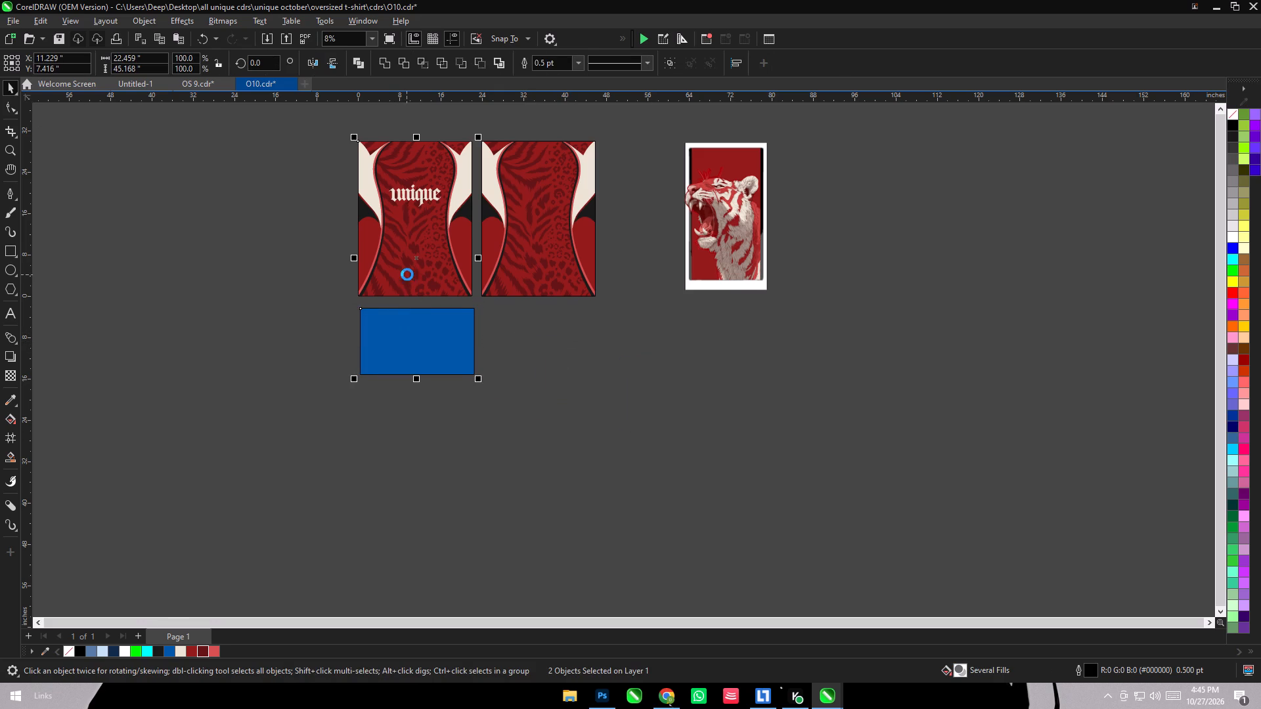
key("c")
Duplicate the blue rectangle below the right shirt panel and centre the copy horizontally on that panel.
left_click(535, 371)
left_click_drag(450, 339, 585, 339)
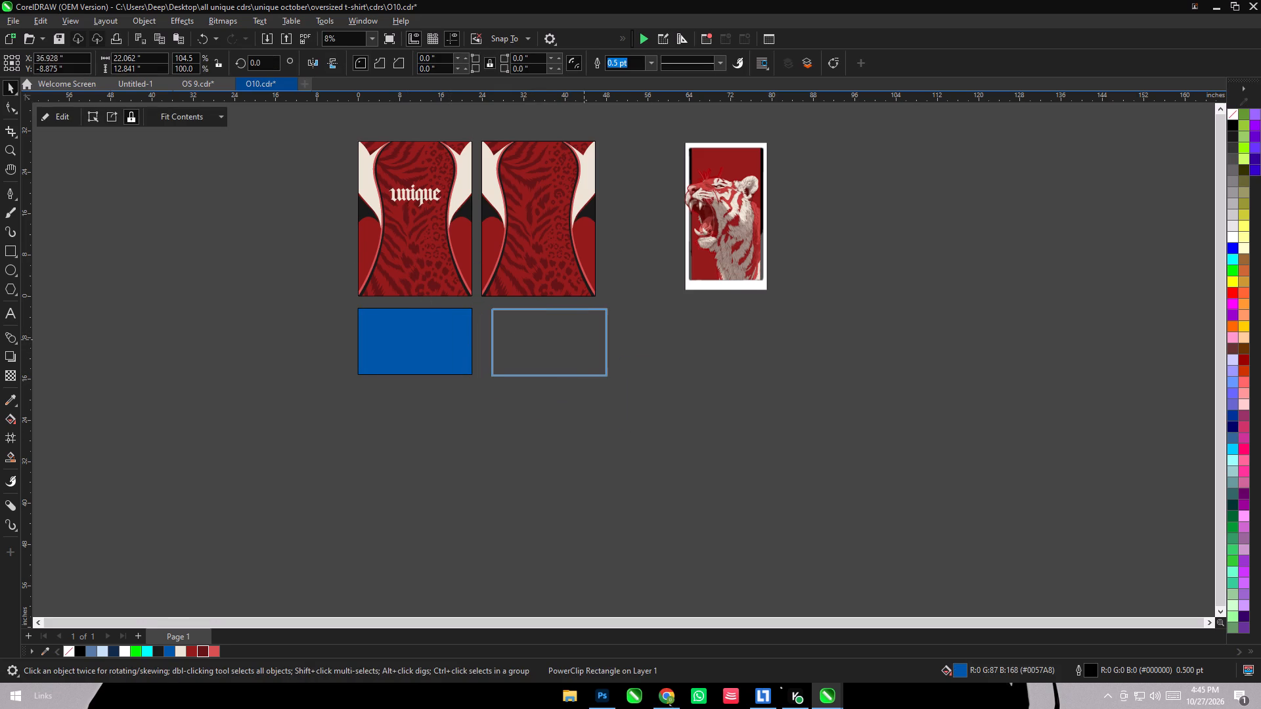
left_click_drag(585, 339, 578, 339)
right_click(578, 339)
left_click(558, 288, "shift")
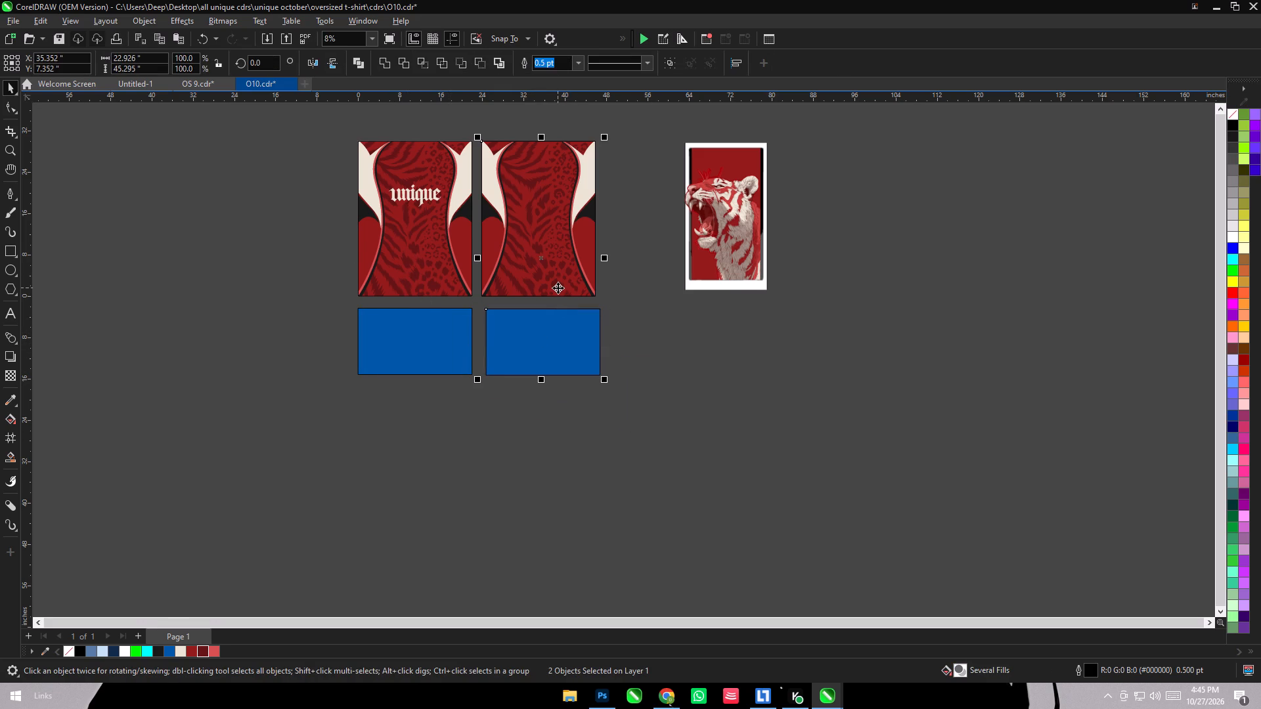
key("c")
left_click(582, 438)
Align the two blue rectangles to each other on their vertical centres.
left_click_drag(345, 439, 401, 410)
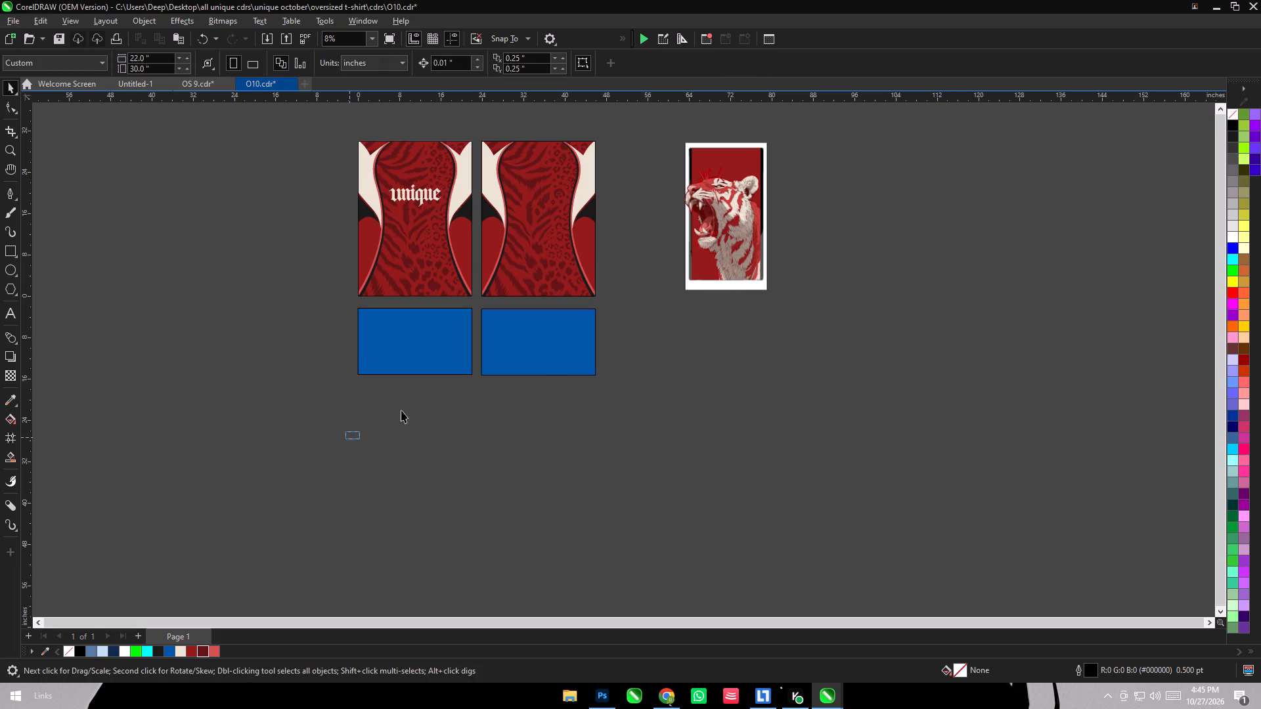
left_click_drag(401, 410, 606, 297)
key("e")
left_click(644, 387)
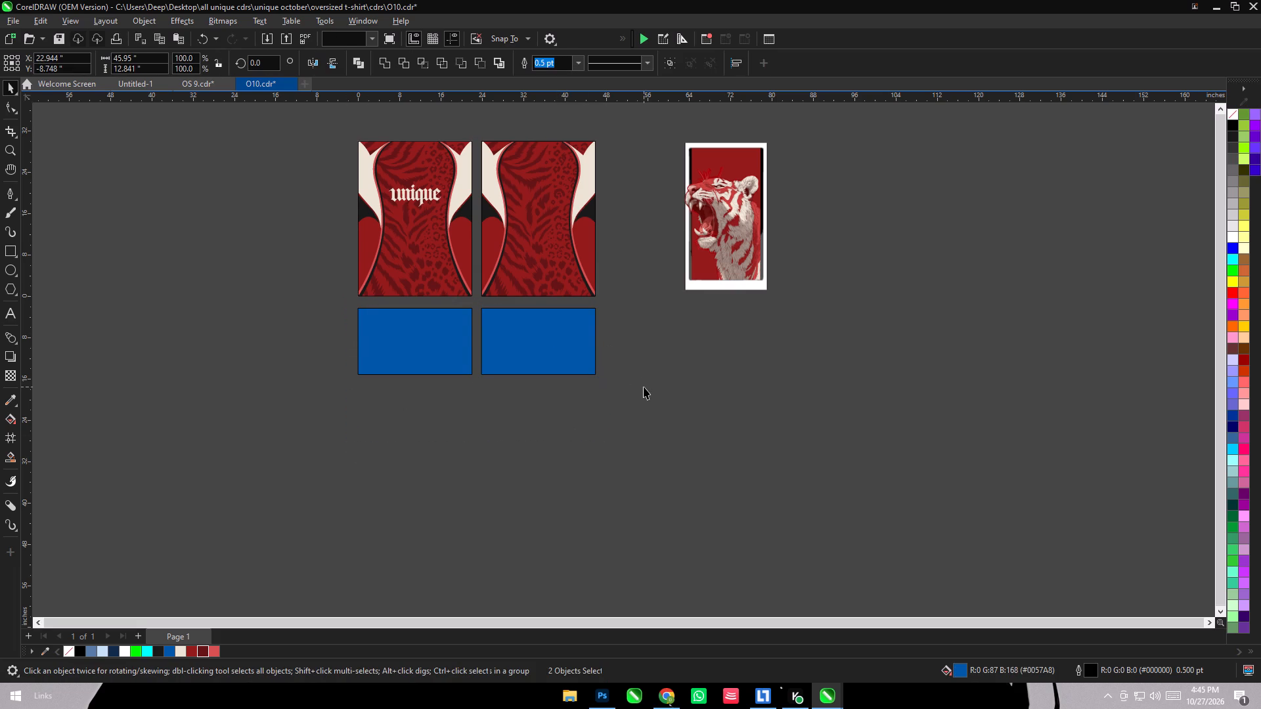
Save the O10 document with the two blue rectangles.
key("ctrl+s")
Delete the tiger artwork standing beside the shirt panels.
left_click(703, 217)
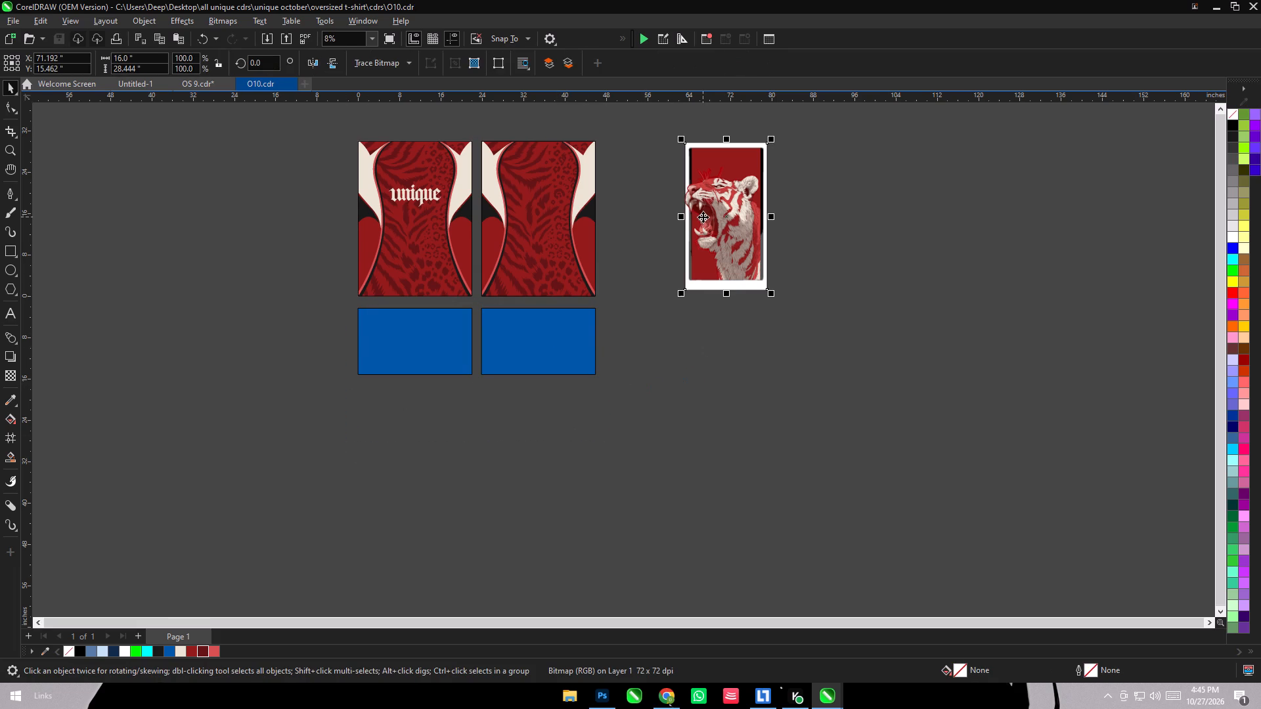
left_click_drag(740, 182, 711, 181)
key("Delete")
Duplicate the shirt panel without lettering into the empty area to the right of the layout.
scroll(461, 318, "up", 2)
scroll(469, 240, "up", 1)
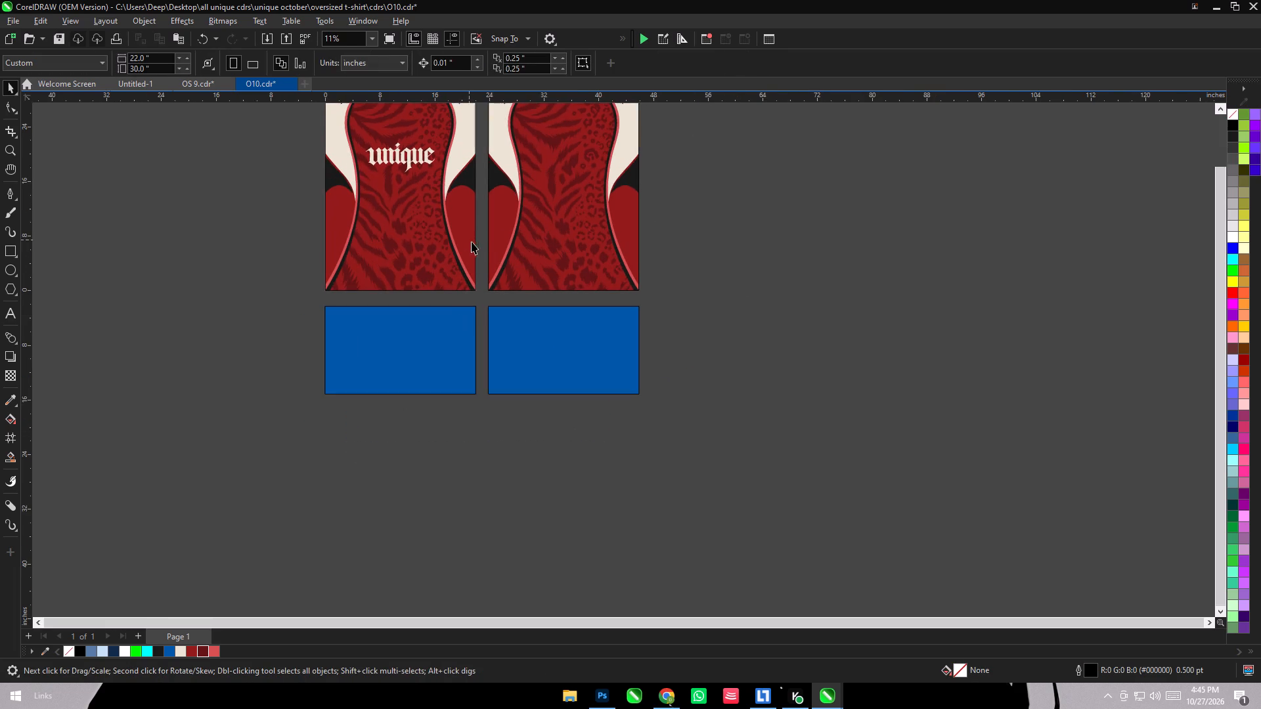
scroll(472, 242, "up", 2)
scroll(441, 274, "down", 2)
left_click(371, 381)
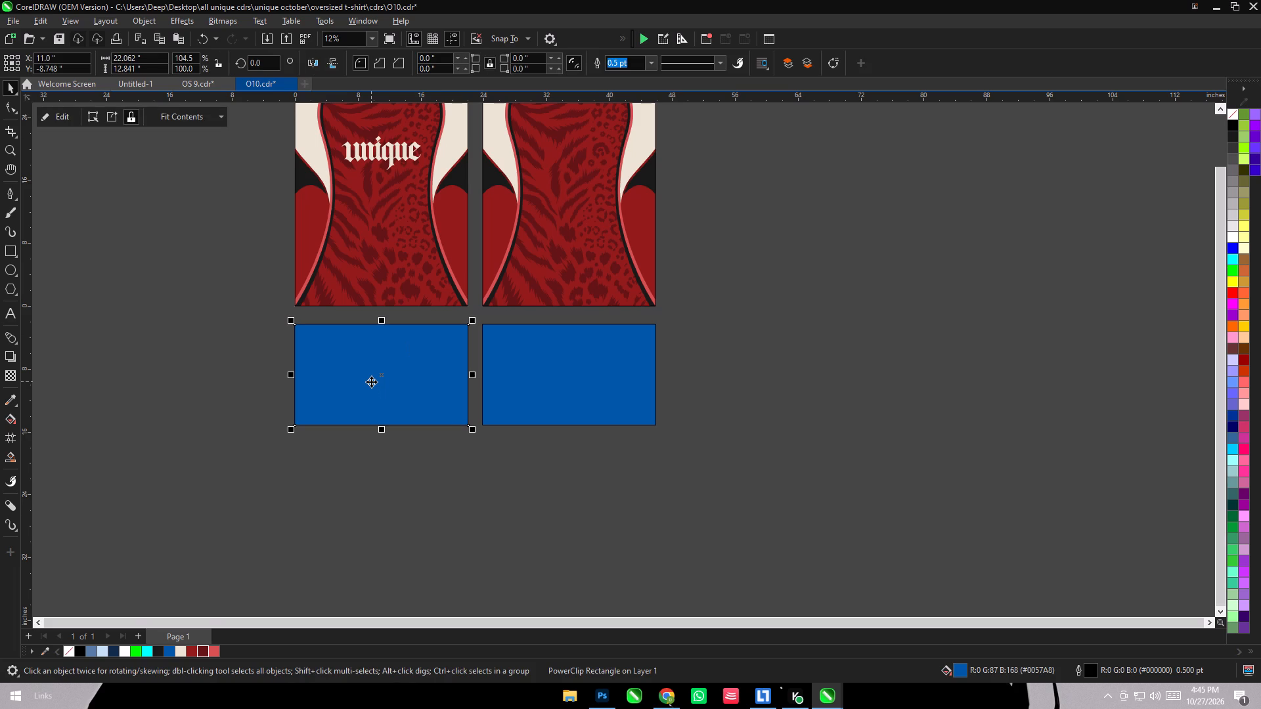
left_click(551, 499)
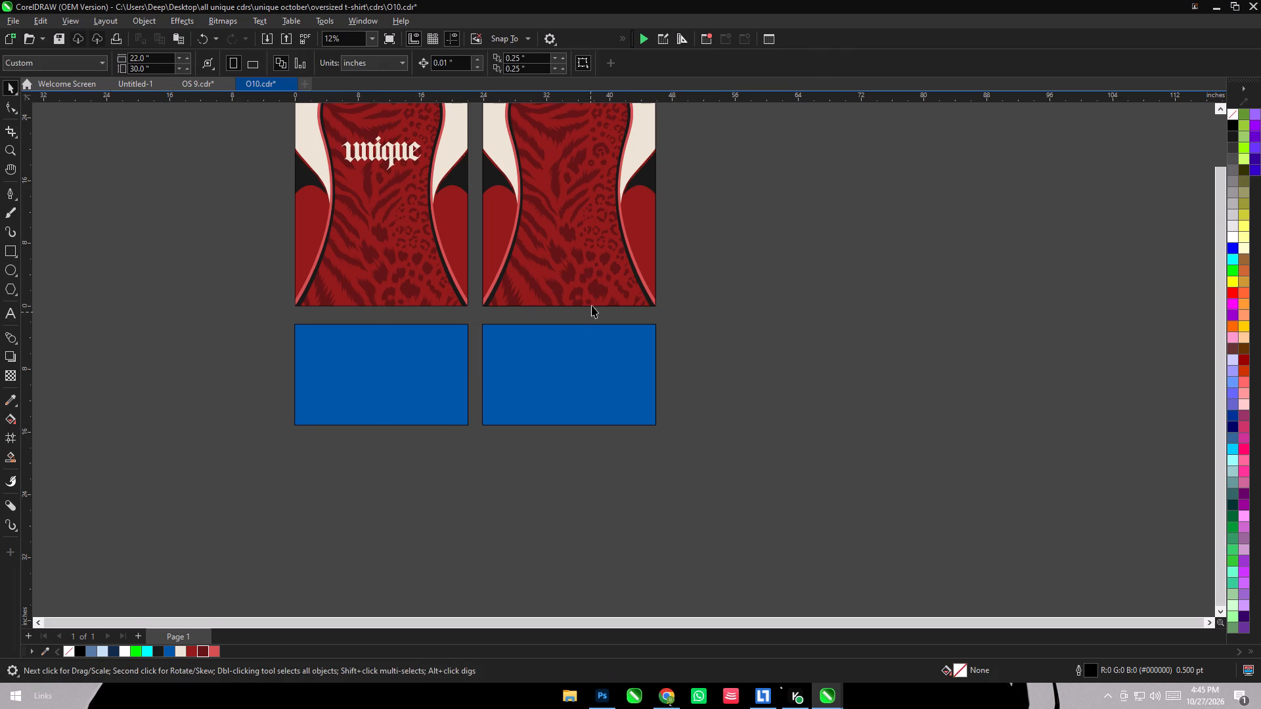
left_click_drag(602, 246, 957, 355)
right_click(957, 355)
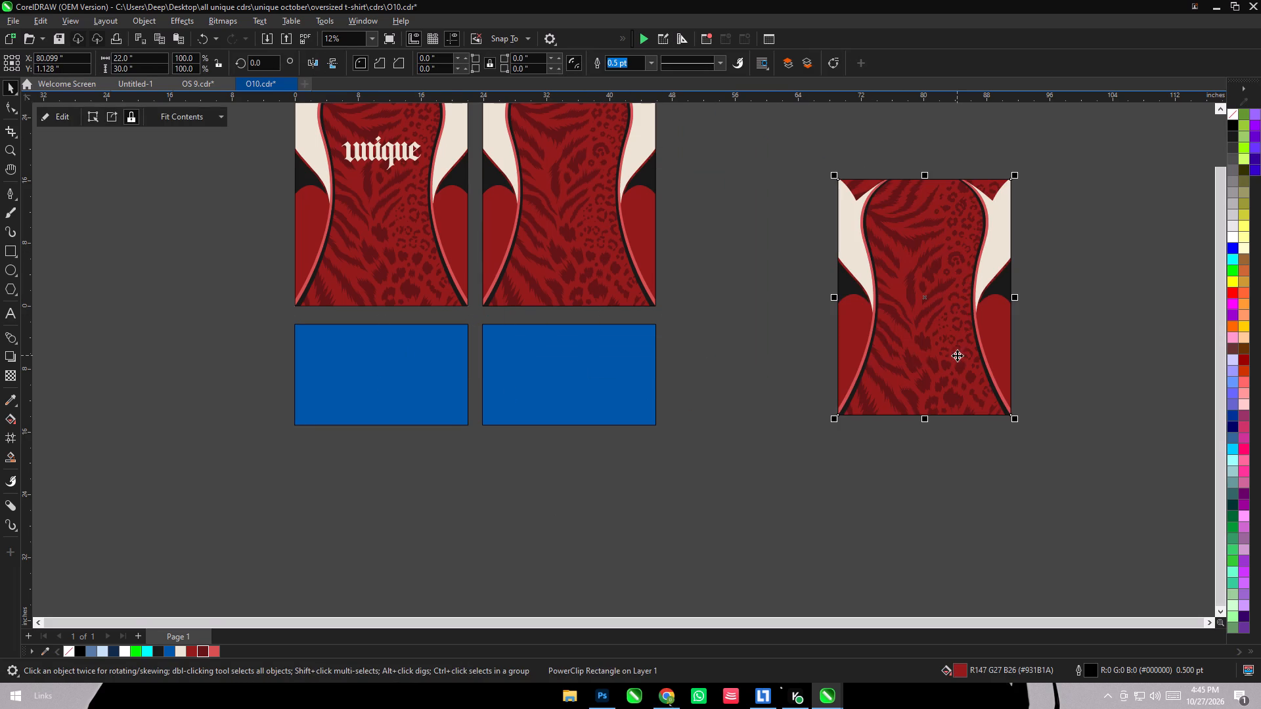
Remove the cream, black and red side shapes from the copy's PowerClip contents, keeping only the animal pattern.
left_click(71, 116)
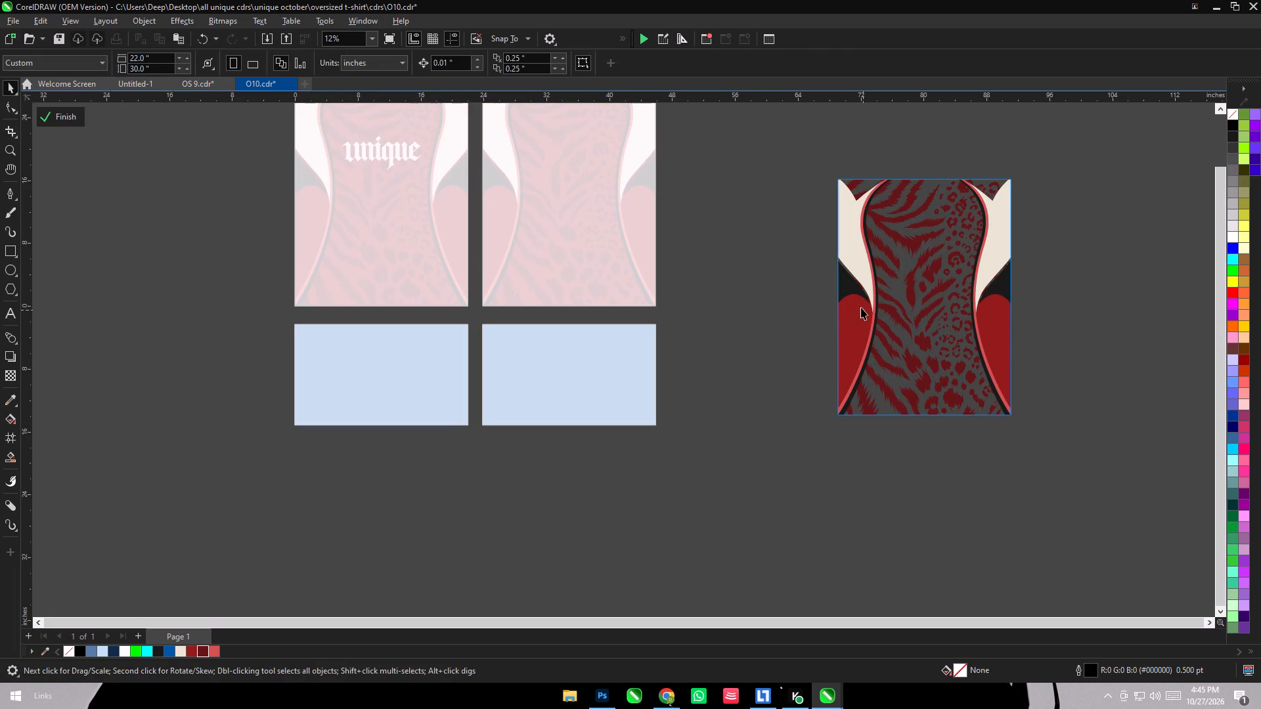
left_click(846, 233)
key("Delete")
left_click(846, 322)
key("Delete")
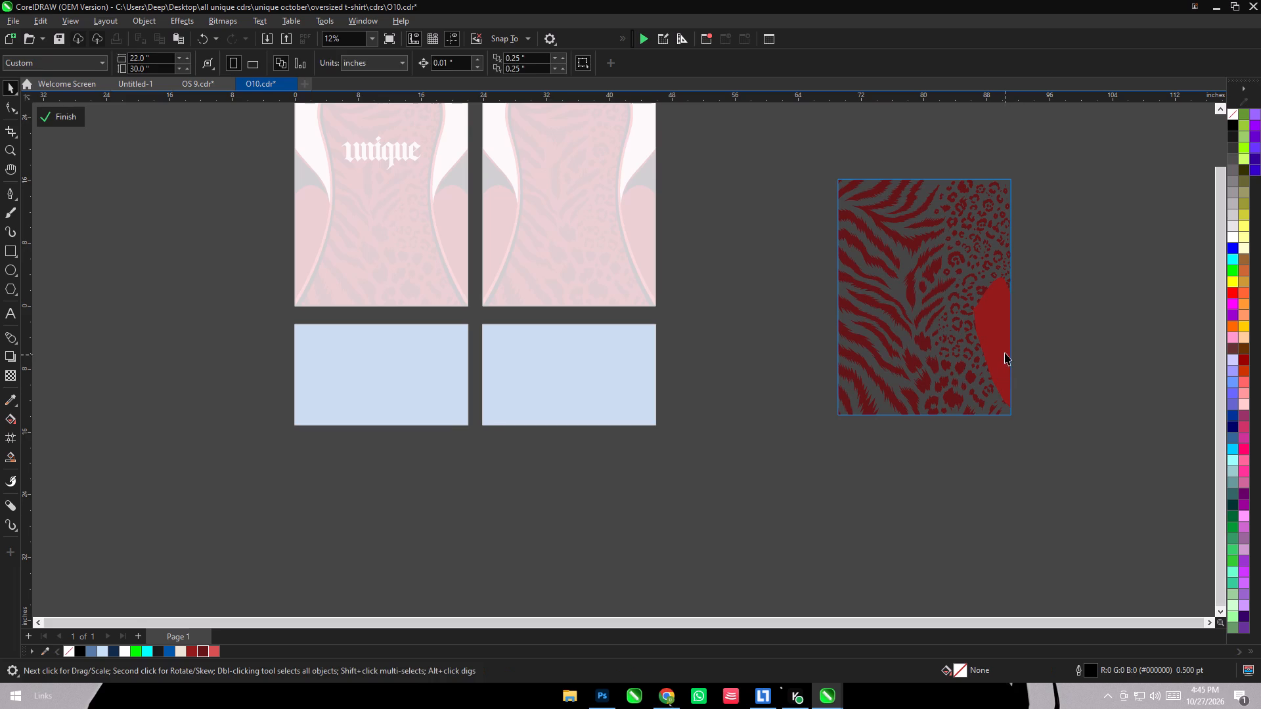
left_click(1005, 353)
key("Delete")
left_click(55, 121)
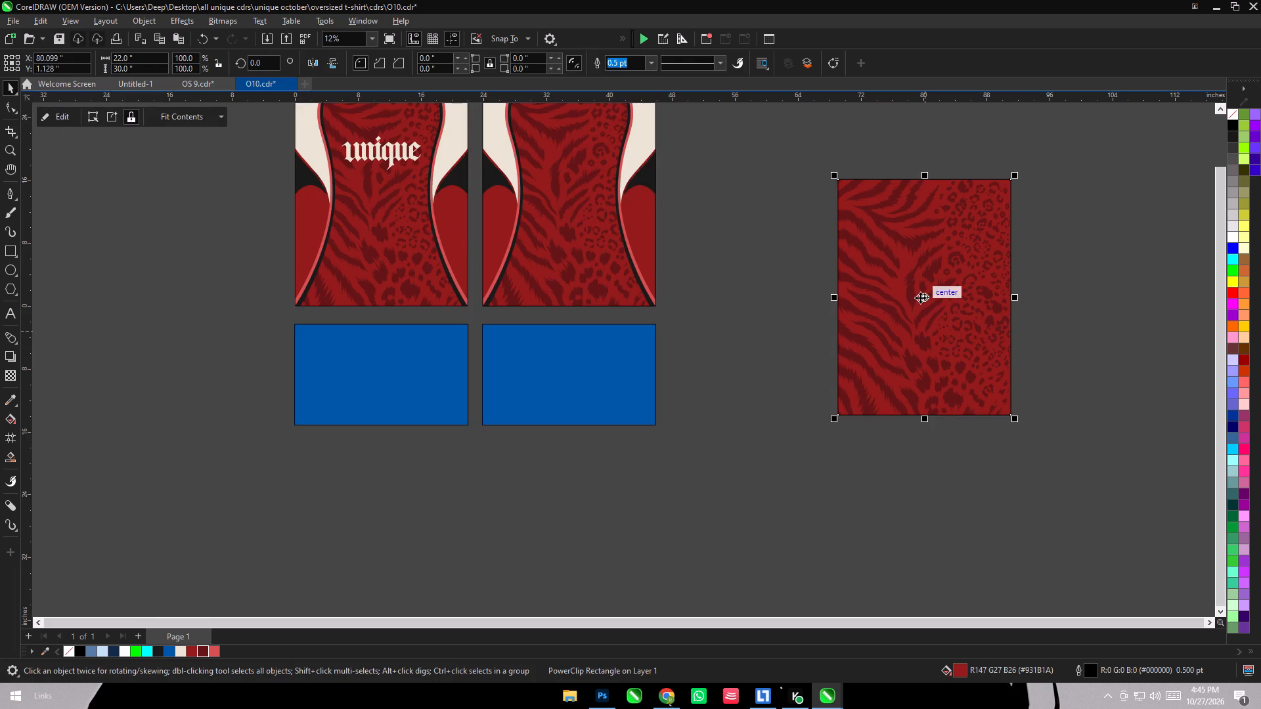
PowerClip the animal-pattern panel inside the blue rectangle below the "unique" shirt panel.
scroll(920, 297, "down", 3)
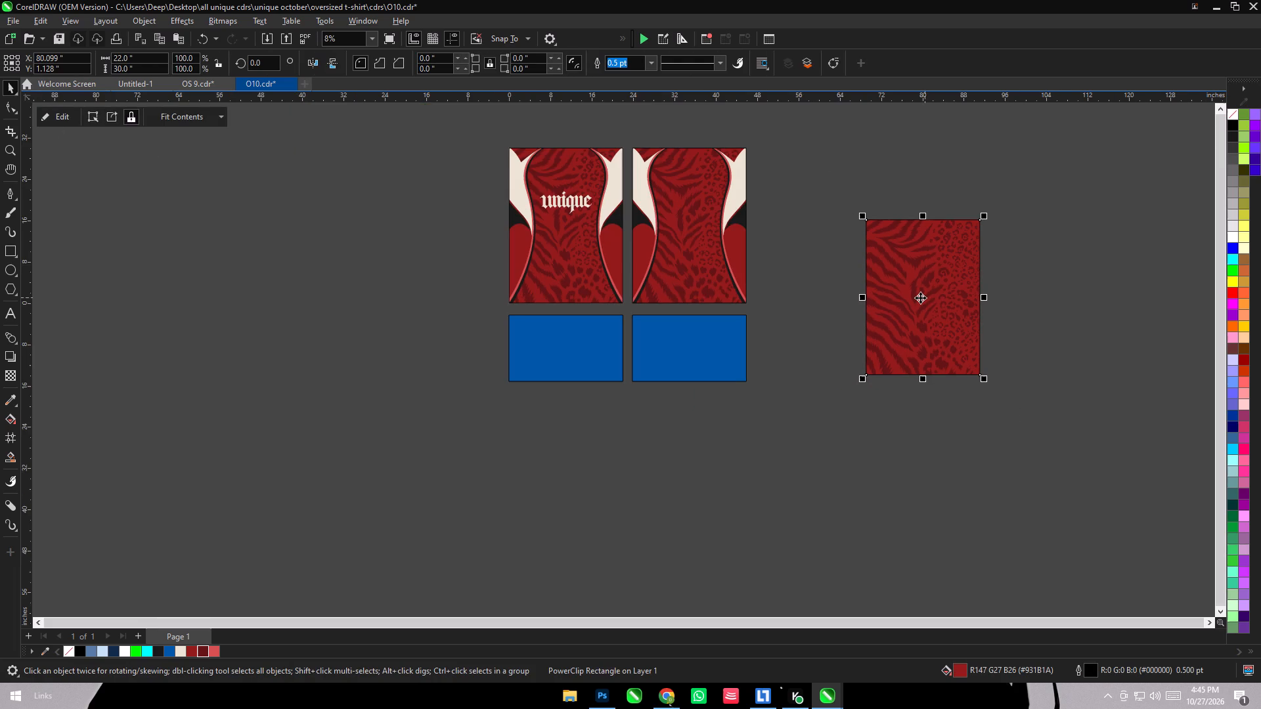
scroll(941, 262, "up", 1)
right_click(940, 262)
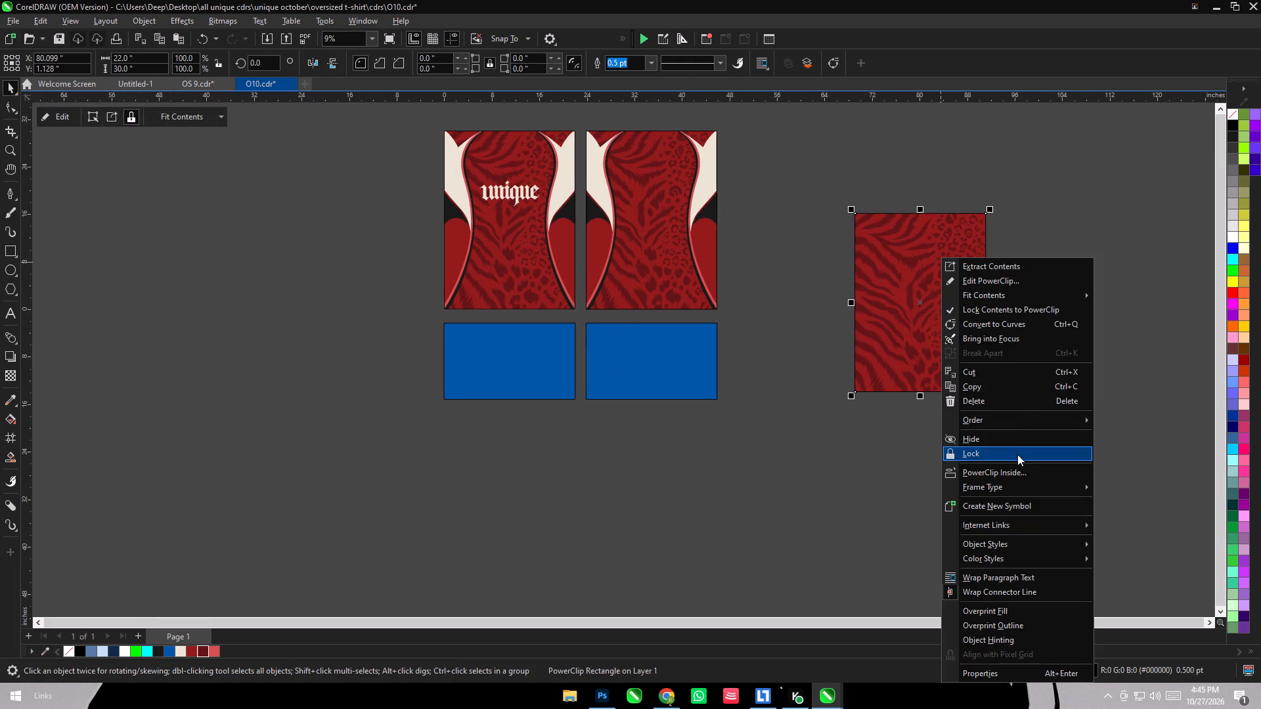
left_click(1017, 471)
left_click(499, 366)
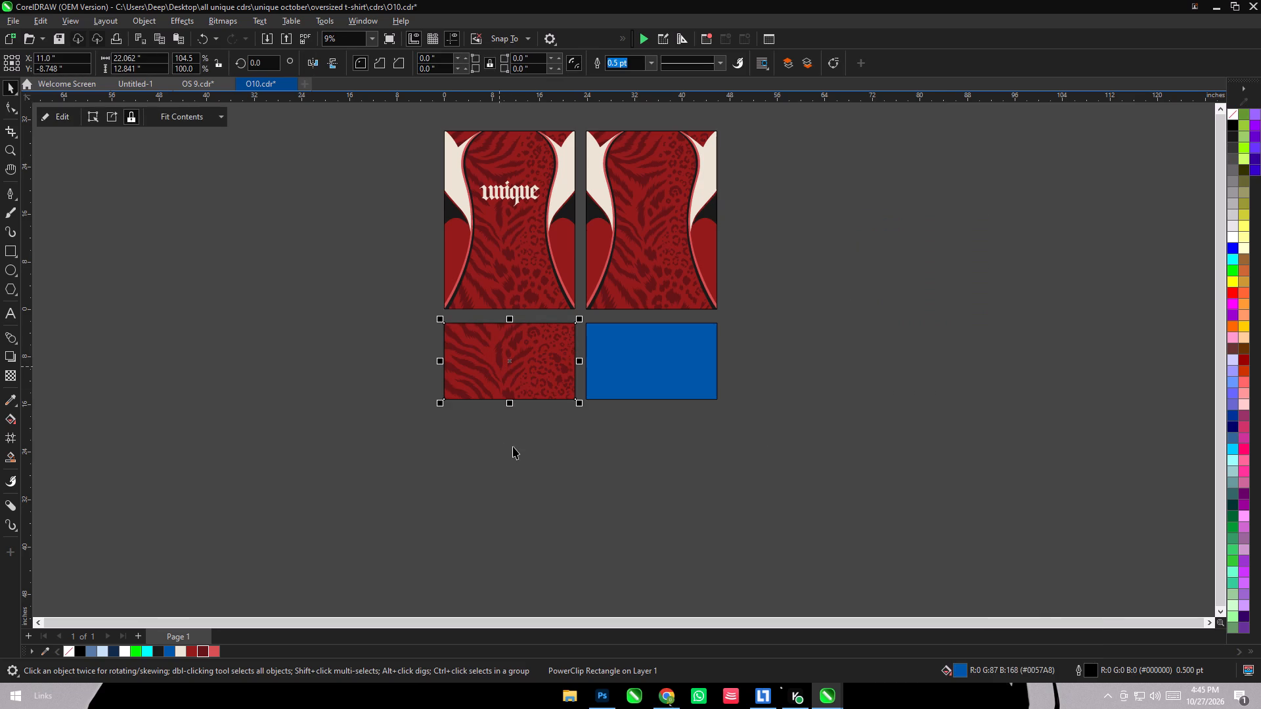
Inside that sleeve piece's PowerClip, draw an unfilled rectangle about 17.13 by 35.59 in and set it aside right of the pattern.
left_click(54, 117)
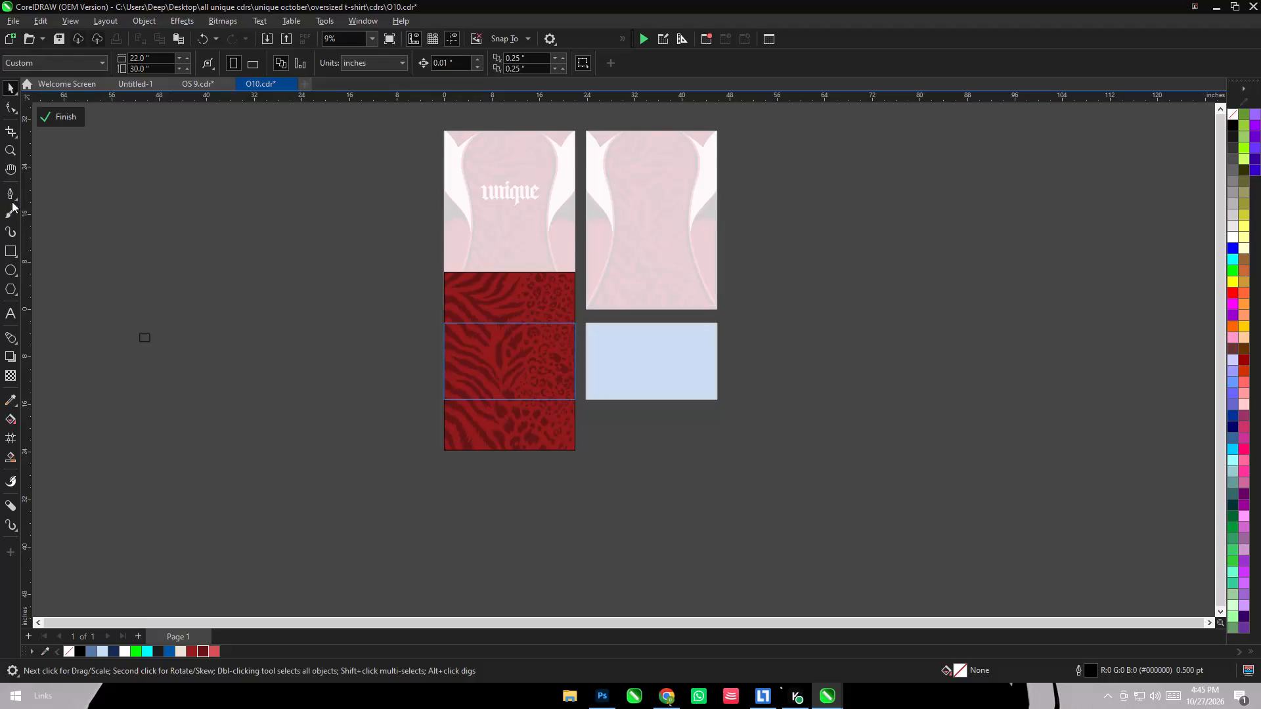
left_click(12, 249)
left_click_drag(502, 253, 604, 464)
left_click(15, 81)
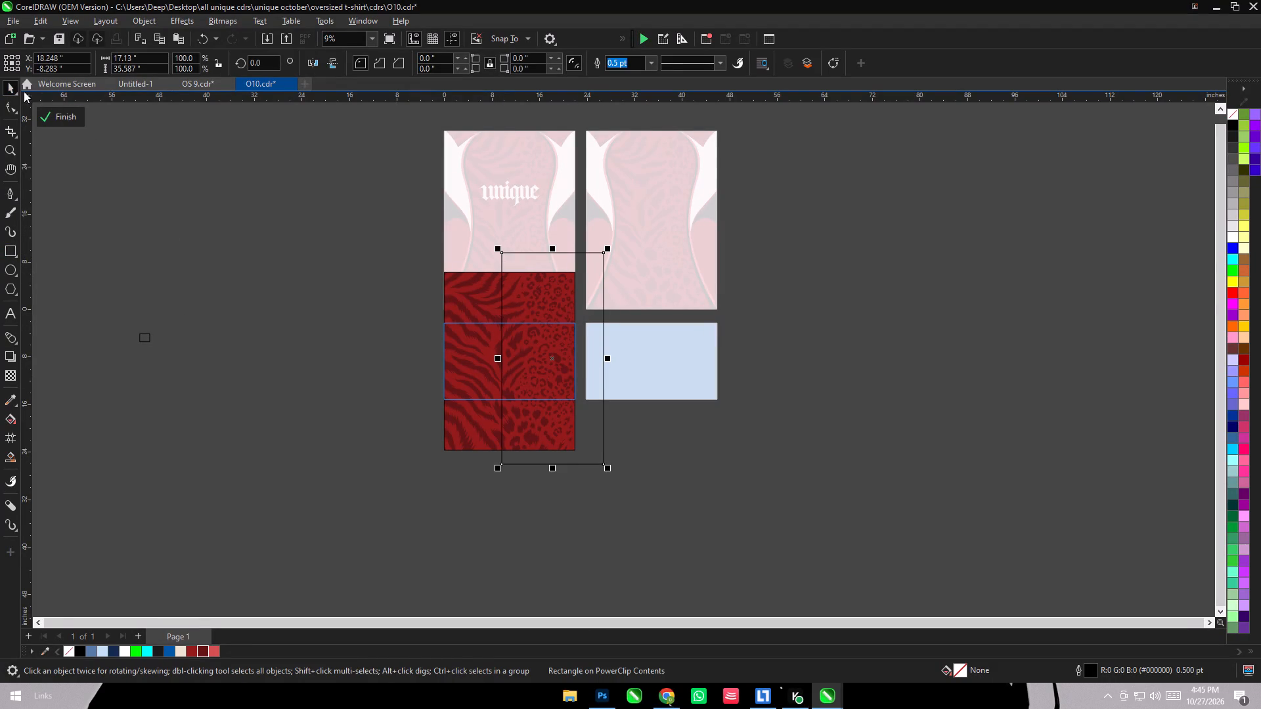
scroll(586, 374, "up", 4)
left_click(714, 511)
left_click_drag(588, 464, 848, 487)
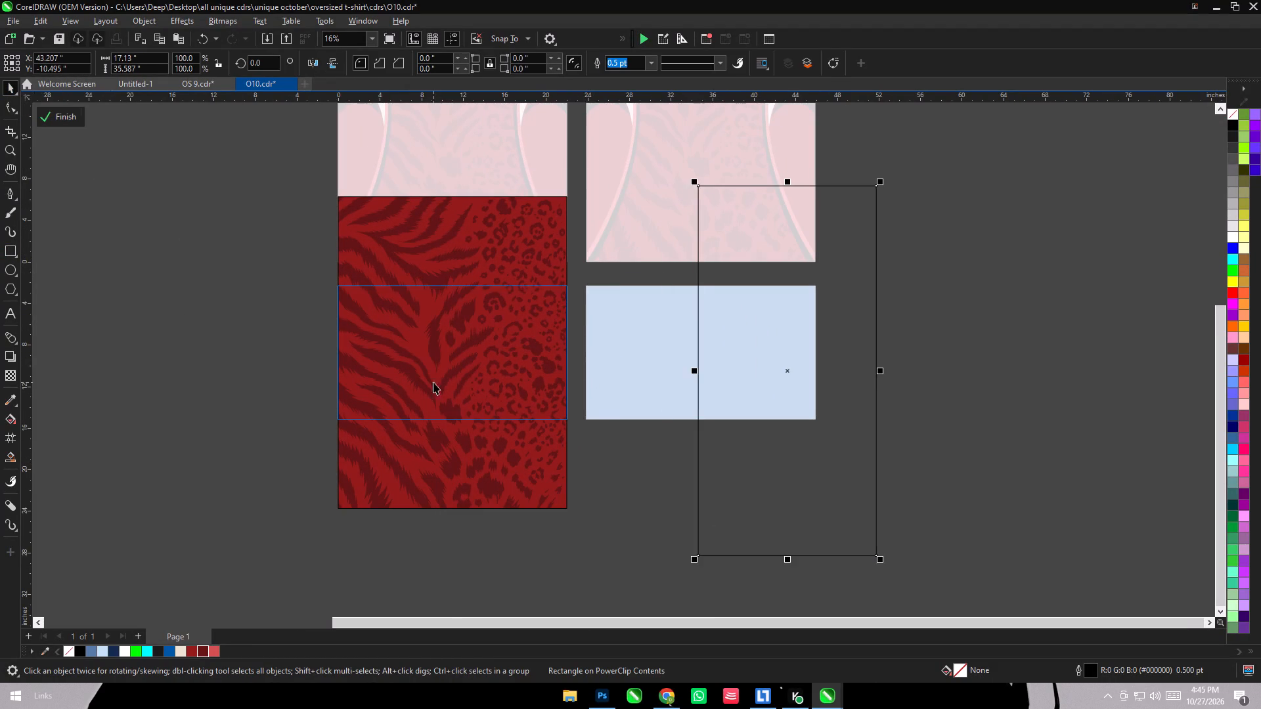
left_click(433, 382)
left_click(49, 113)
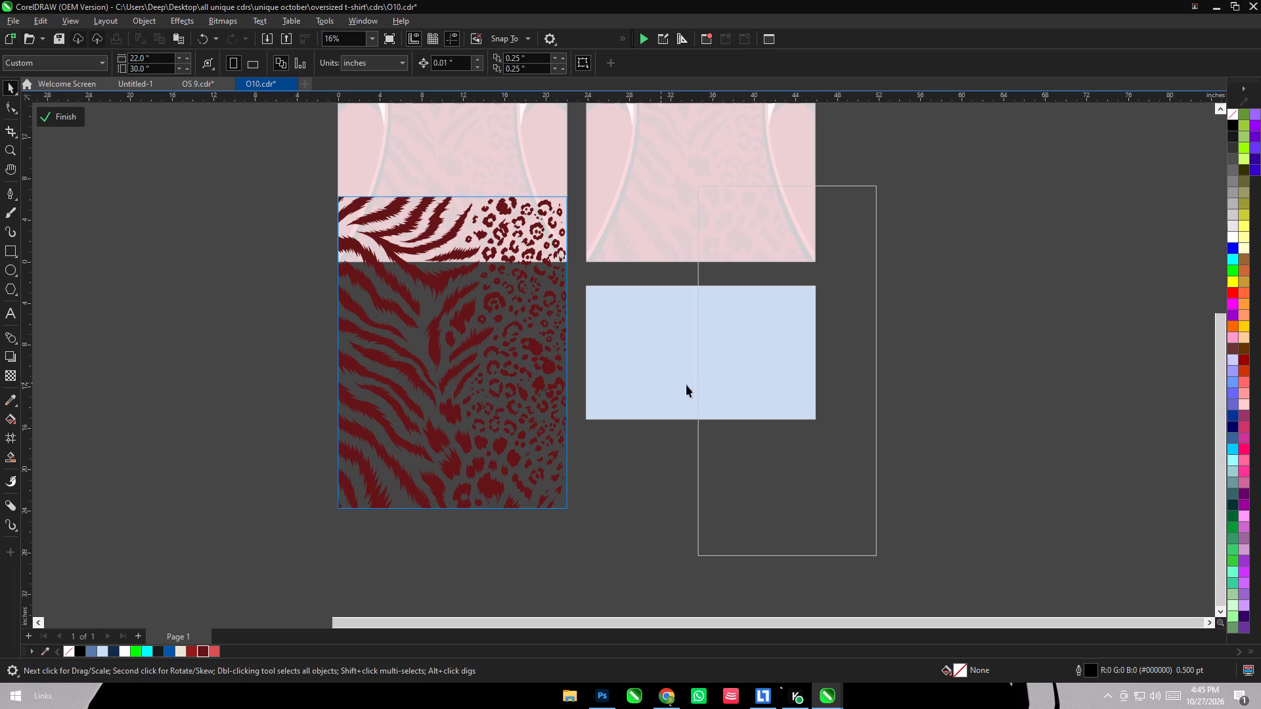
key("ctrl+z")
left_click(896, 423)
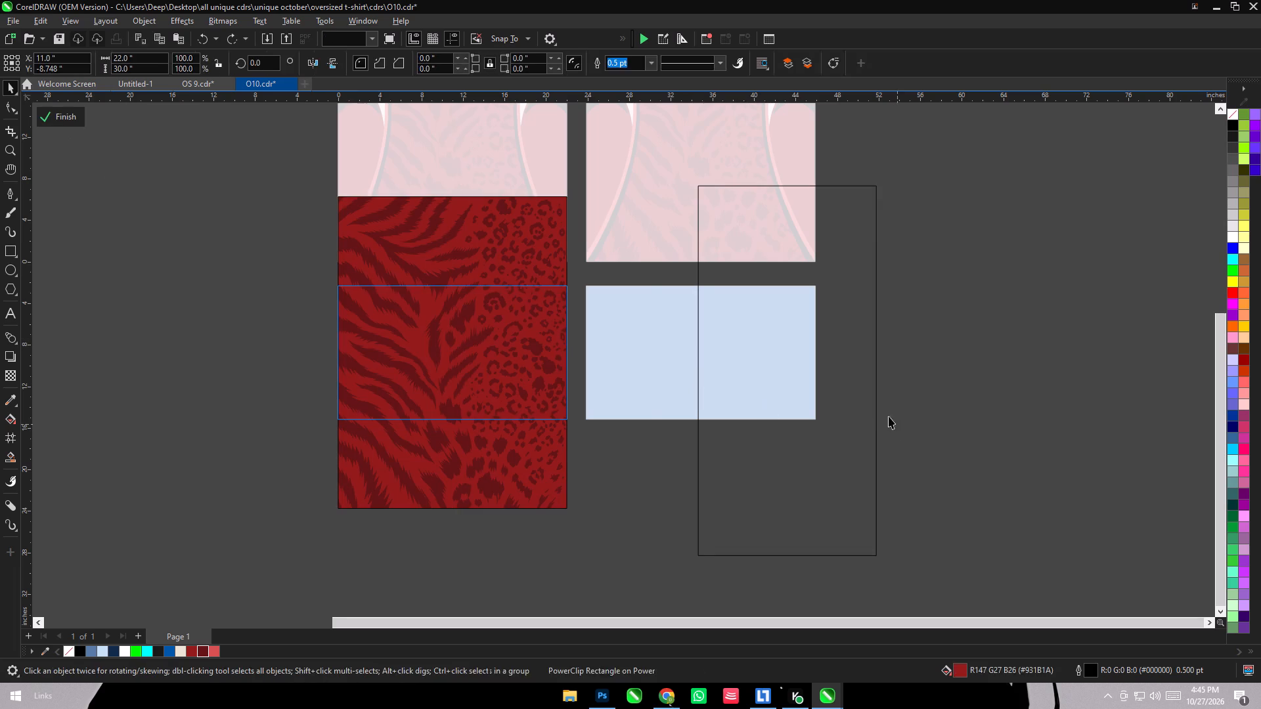
Draw a vertical line about 42.7 in long across the pattern panel and centre it horizontally on the panel.
left_click(837, 400)
left_click(13, 188)
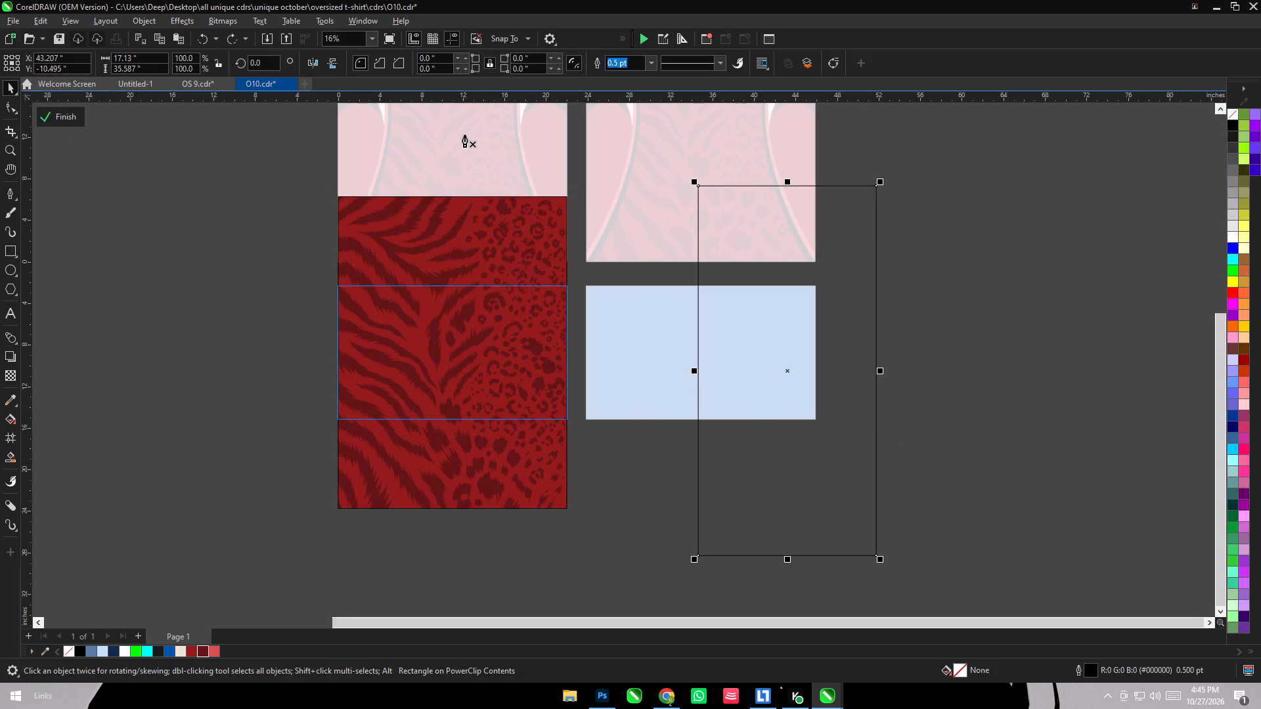
left_click(462, 134)
left_click(478, 578, "shift")
left_click(10, 85)
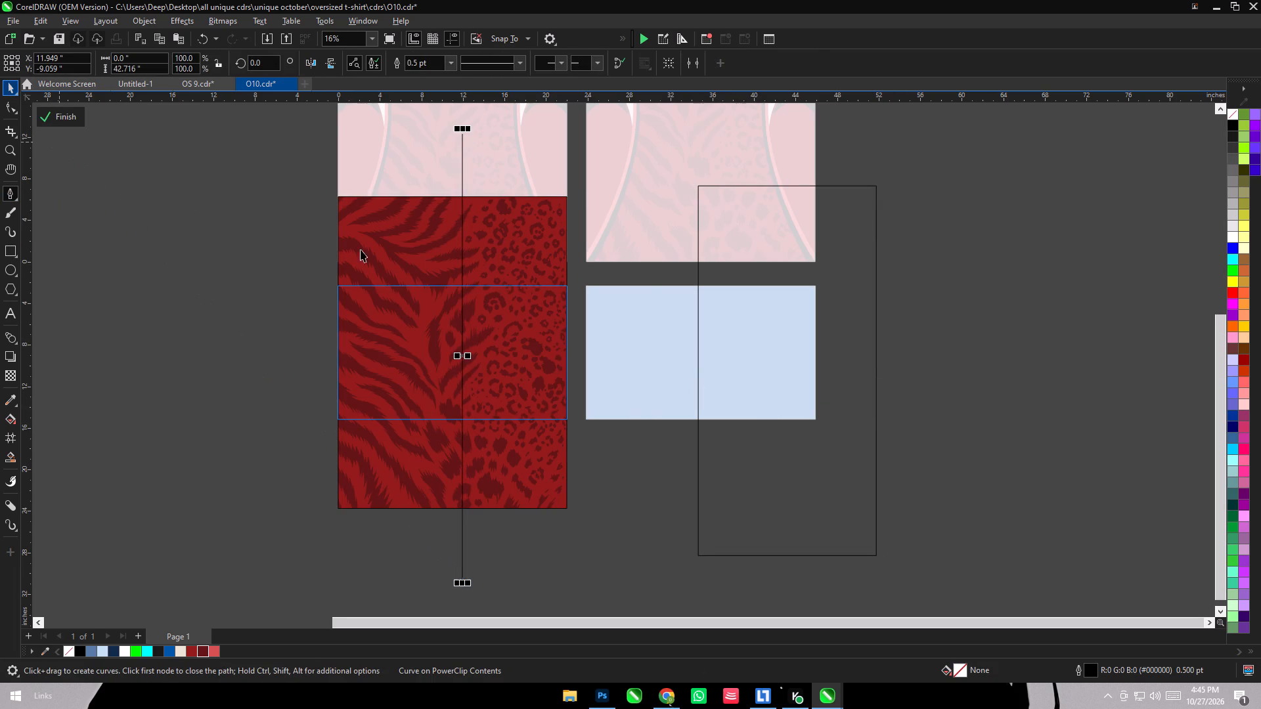
left_click(560, 257, "shift")
key("c")
left_click(627, 513)
Move the unfilled rectangle over the pattern's right half and nudge its left edge onto the vertical centre line.
left_click_drag(749, 398, 504, 366)
scroll(479, 280, "up", 8)
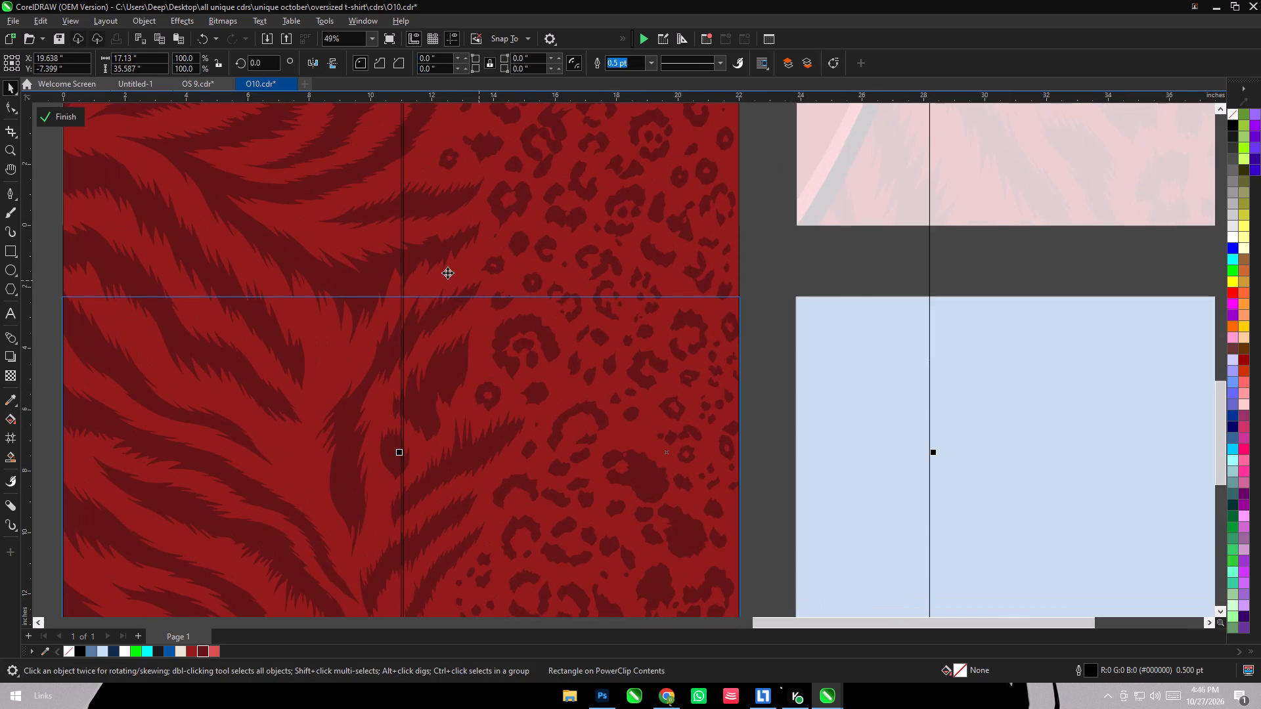
key("Left")
key("Left")
key("Left")
key("Left")
key("Left")
key("Left")
key("Left")
key("Left")
key("Left")
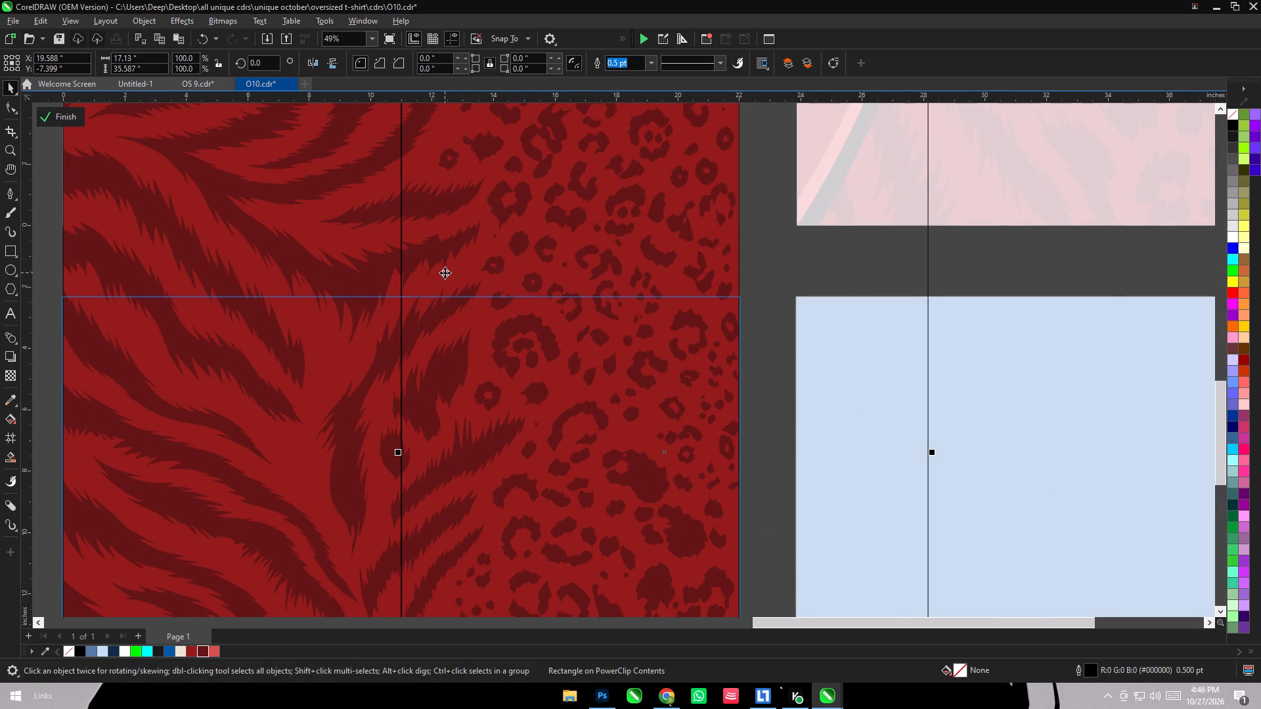
key("Left")
key("Left")
scroll(445, 272, "down", 11)
Transfer the unfilled rectangle into the pattern panel's nested PowerClip, removing the outer rectangle and the centre line.
left_click(686, 463)
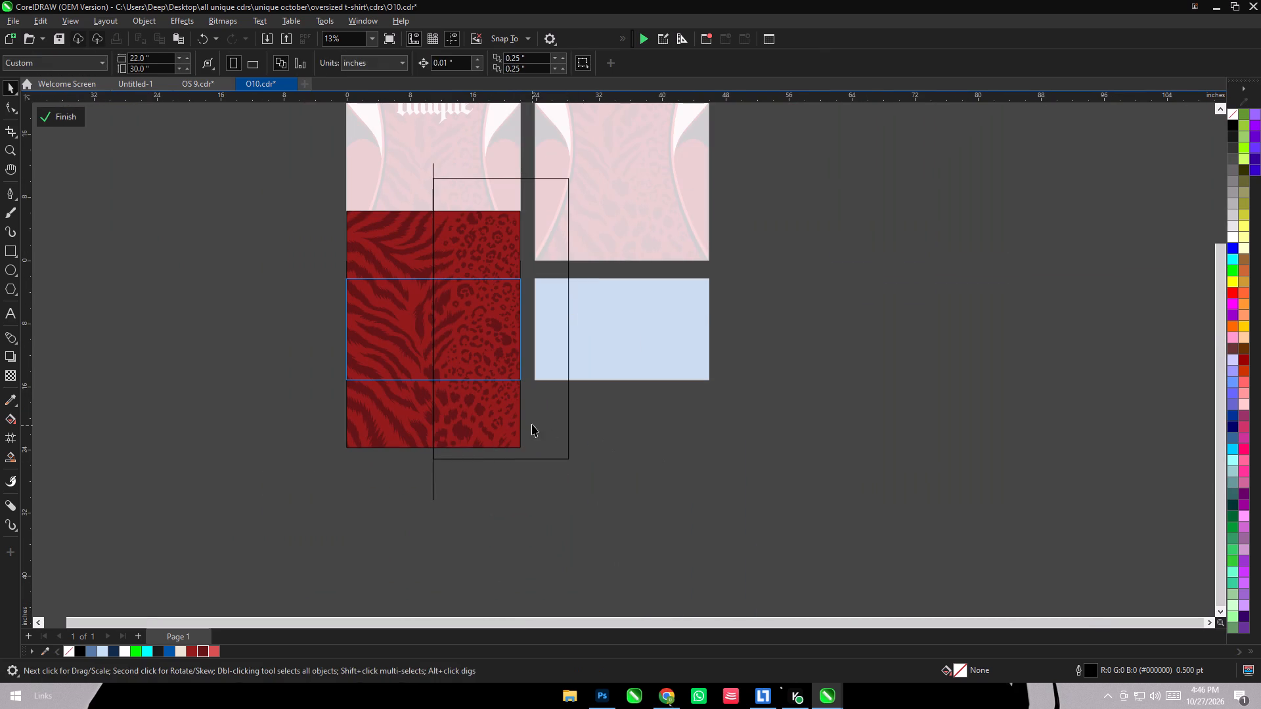
left_click(532, 424)
left_click(377, 255)
left_click(541, 419)
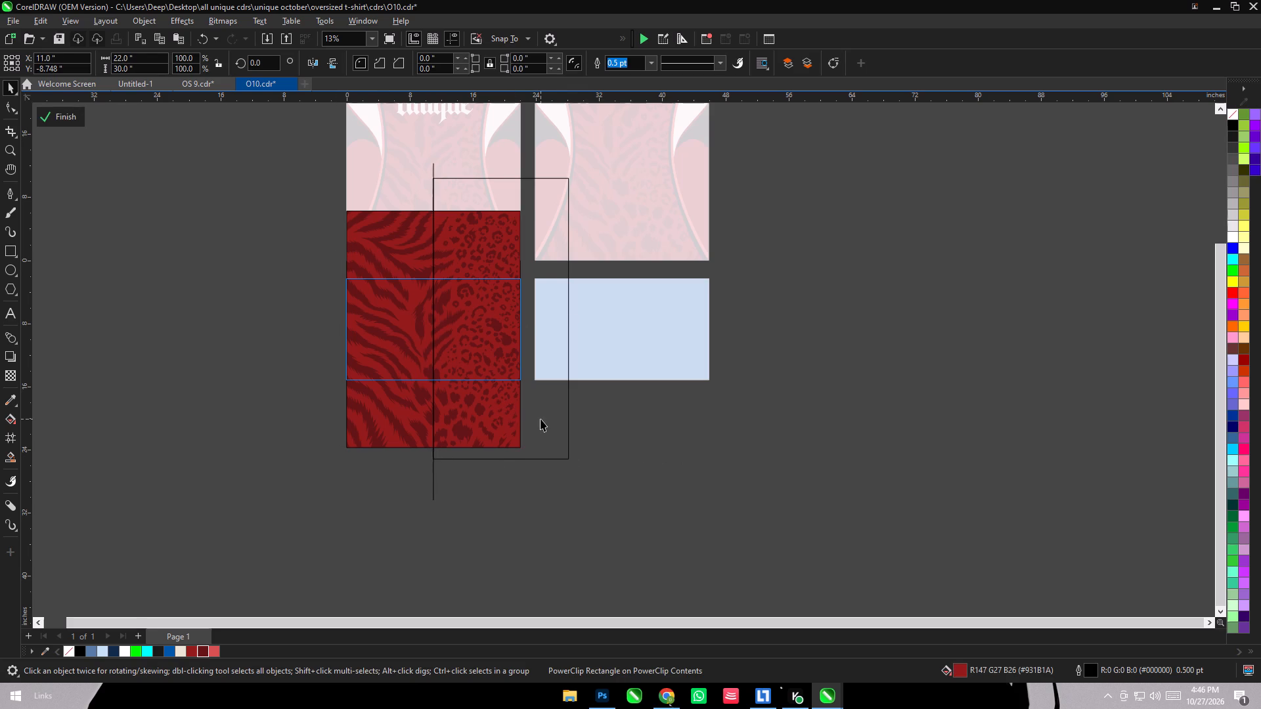
key("ctrl+c")
key("Delete")
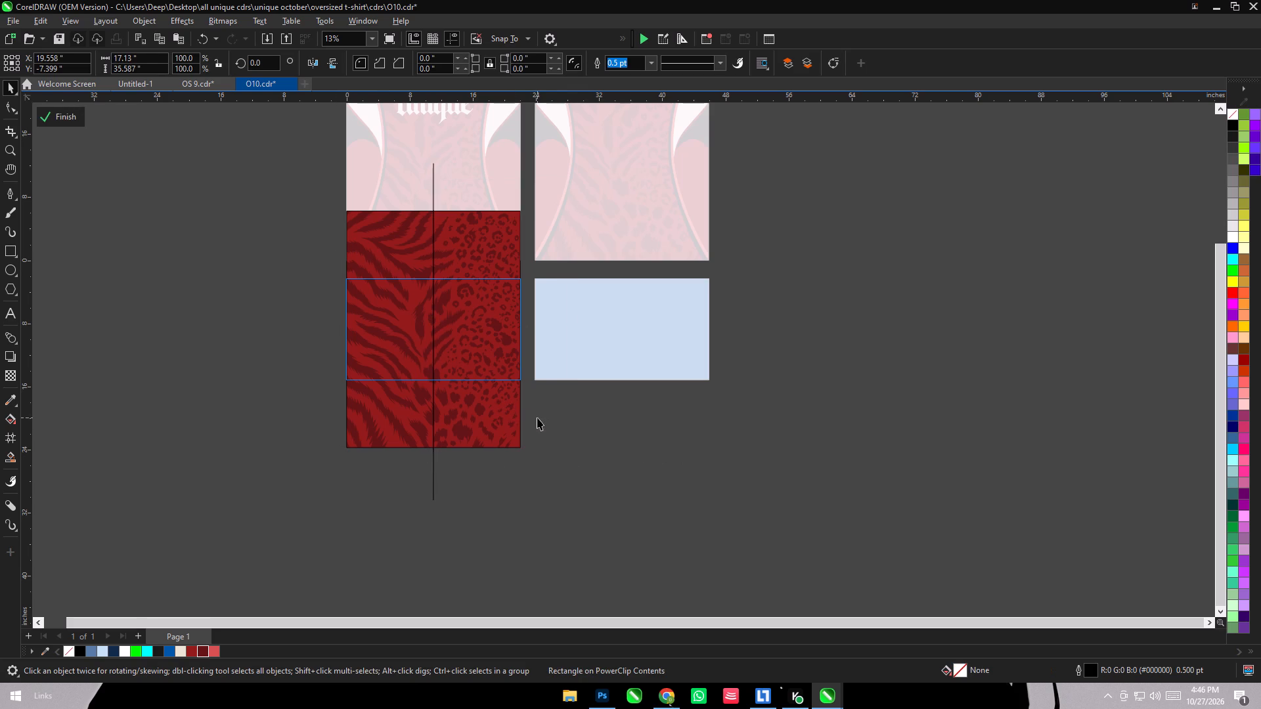
left_click_drag(401, 545, 457, 142)
key("Delete")
left_click(453, 247)
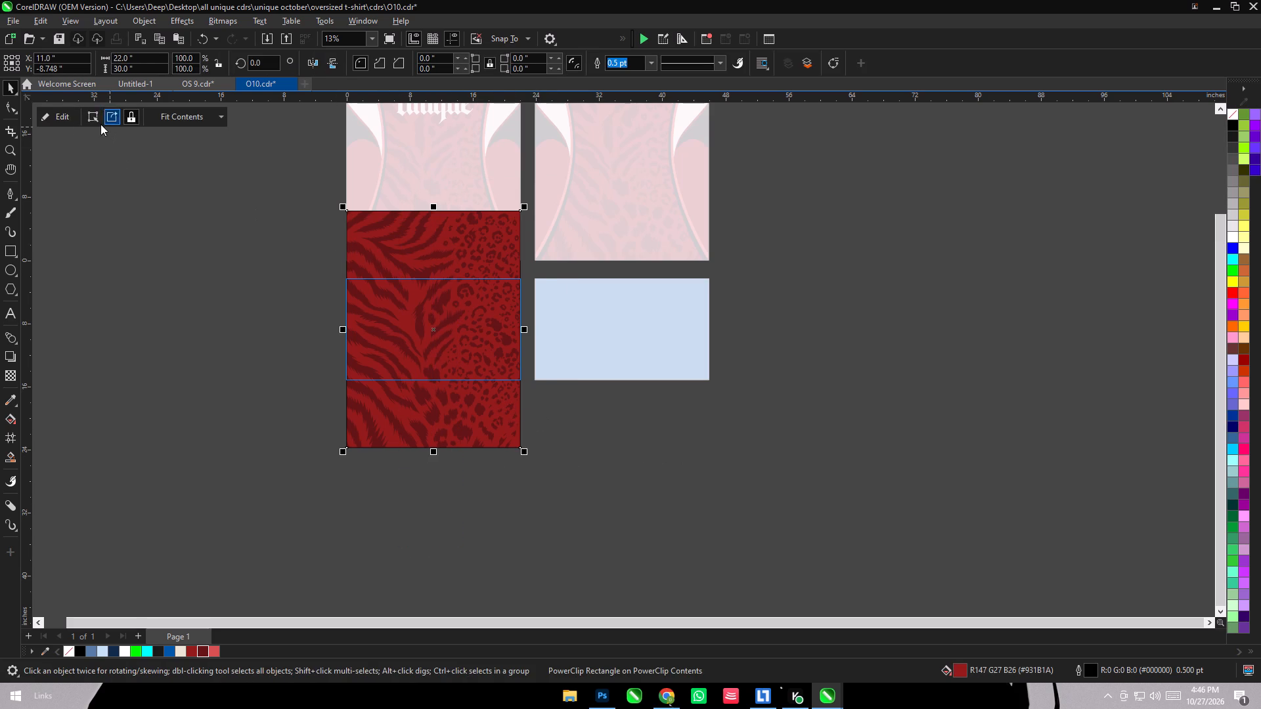
left_click(61, 122)
key("ctrl+v")
Trim away the leopard half of the pattern with the rectangle, and delete the rectangle.
left_click(441, 515)
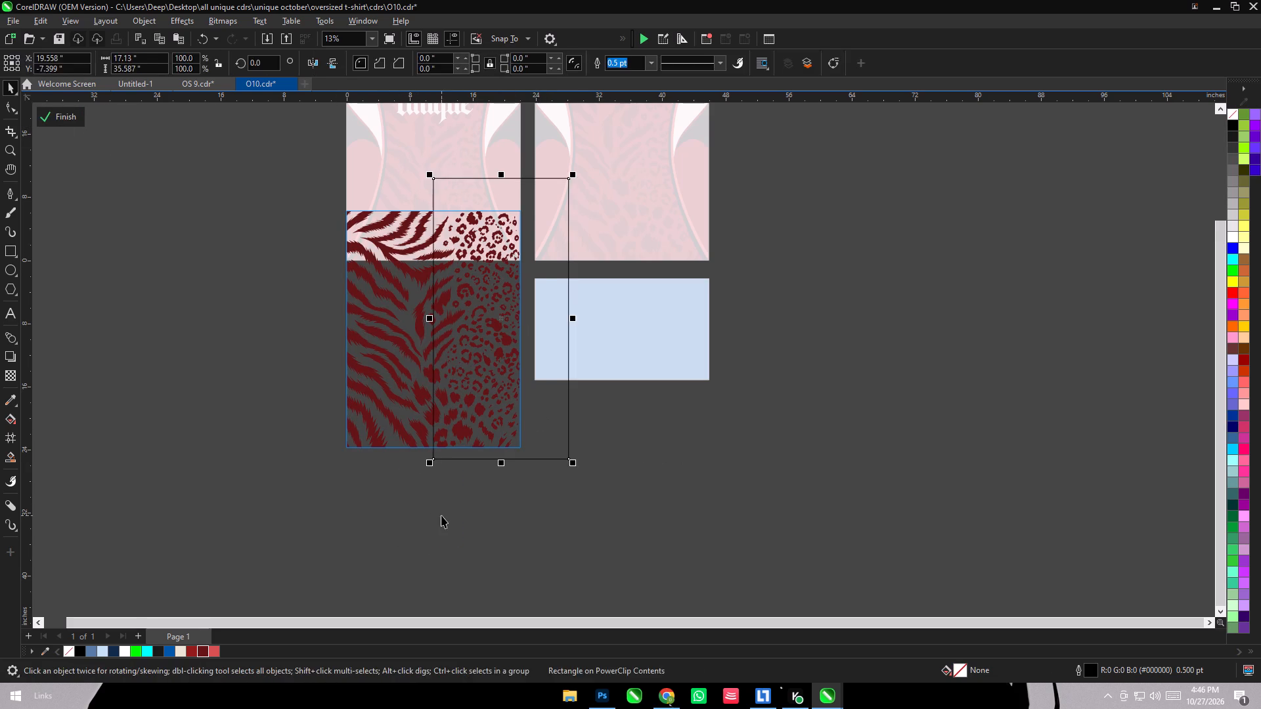
left_click(443, 195)
scroll(423, 210, "up", 5)
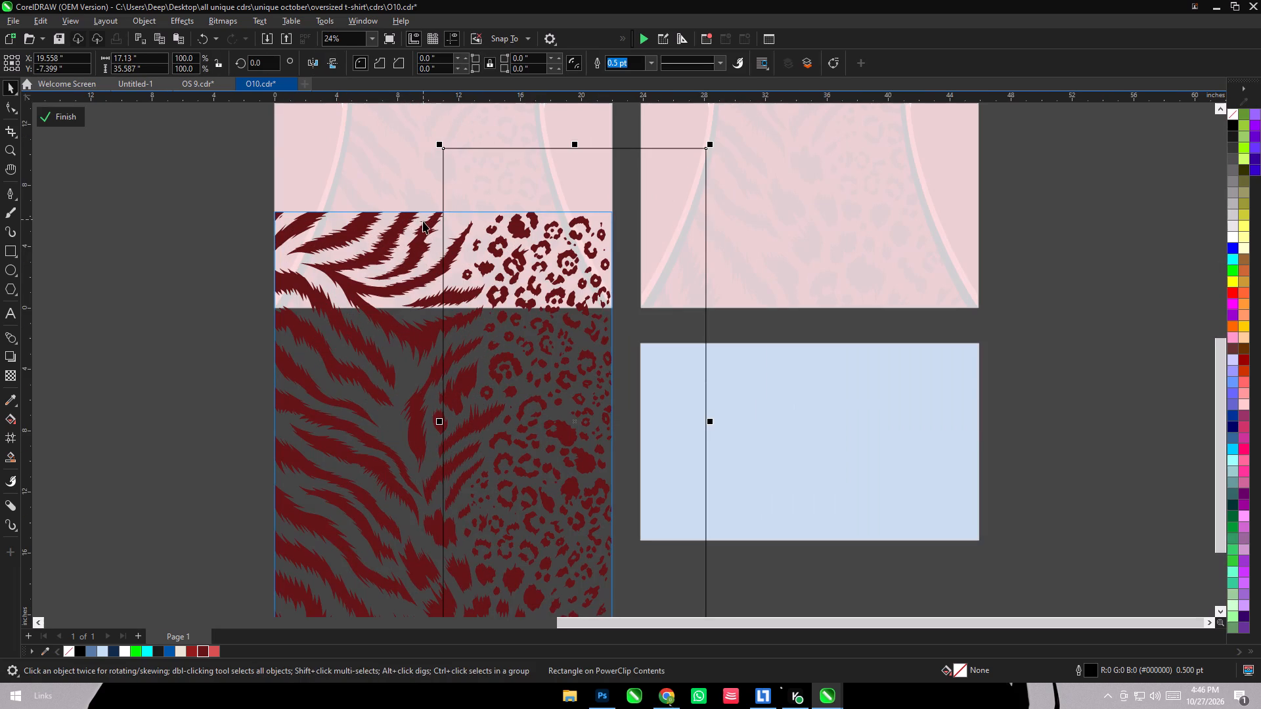
left_click(426, 224, "shift")
left_click(397, 60)
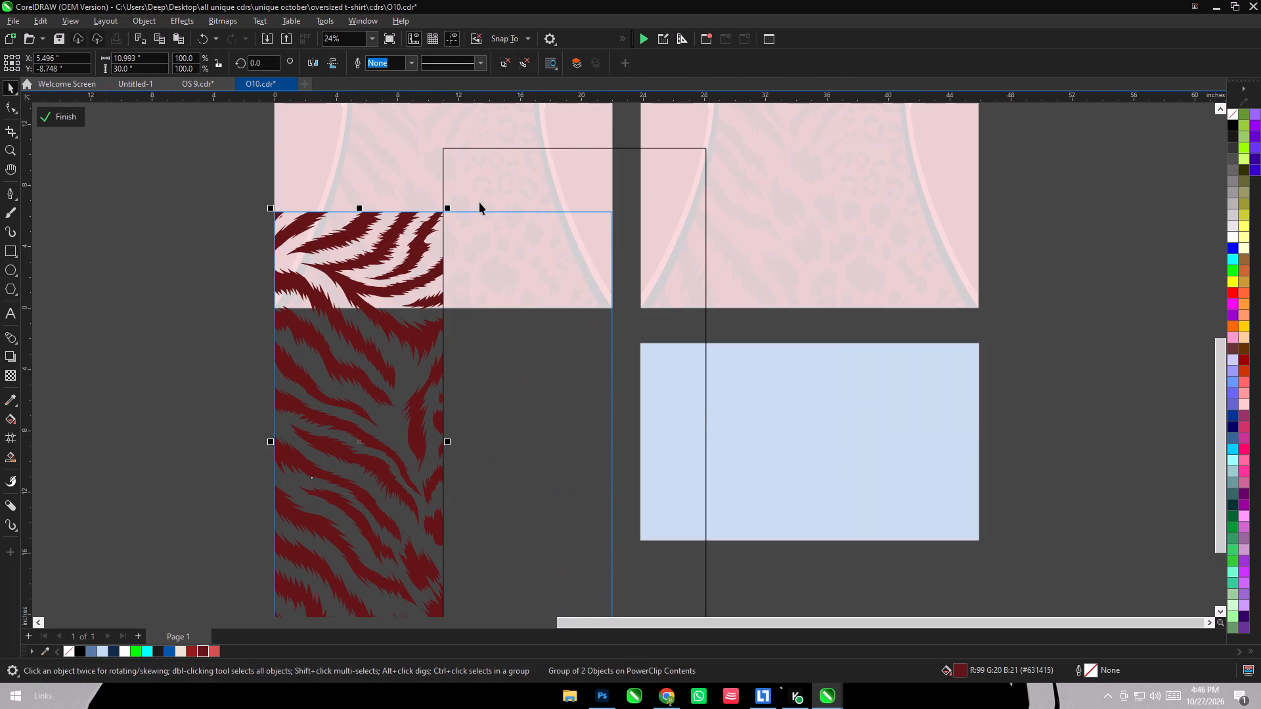
left_click(479, 202)
key("Delete")
Mirror a copy of the remaining tiger-stripe half horizontally to fill the right half of the panel.
scroll(445, 201, "down", 6)
left_click_drag(281, 156, 445, 505)
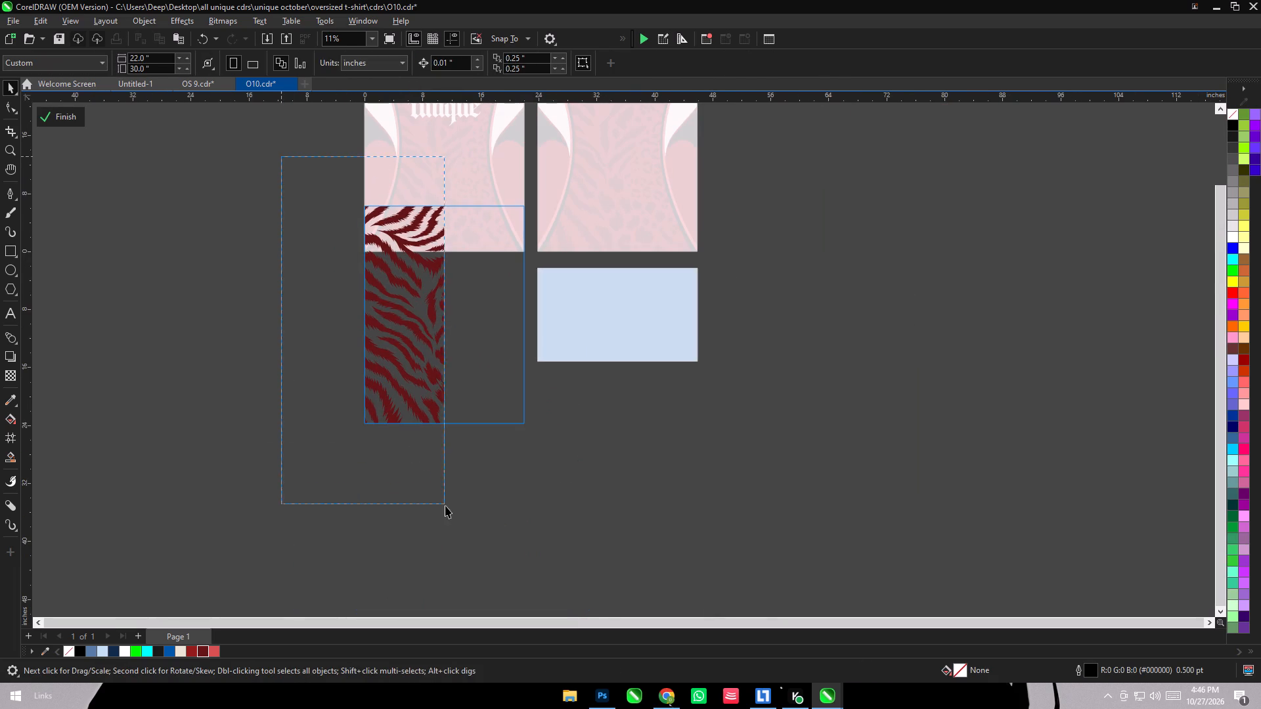
left_click_drag(445, 505, 485, 534)
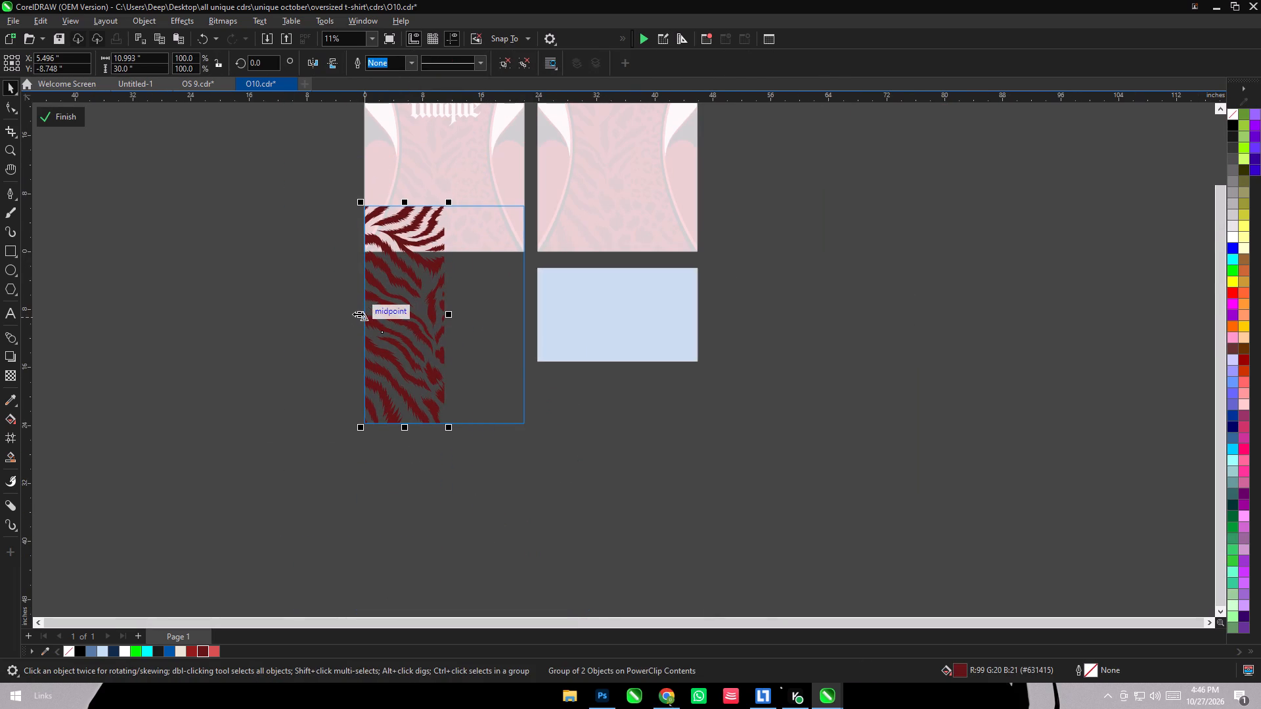
left_click_drag(358, 314, 467, 326, "ctrl+alt")
right_click(467, 326, "ctrl+alt")
left_click_drag(467, 492, 461, 497)
Weld the two mirrored tiger-stripe halves together and finish editing both nested PowerClips.
left_click_drag(282, 513, 528, 152)
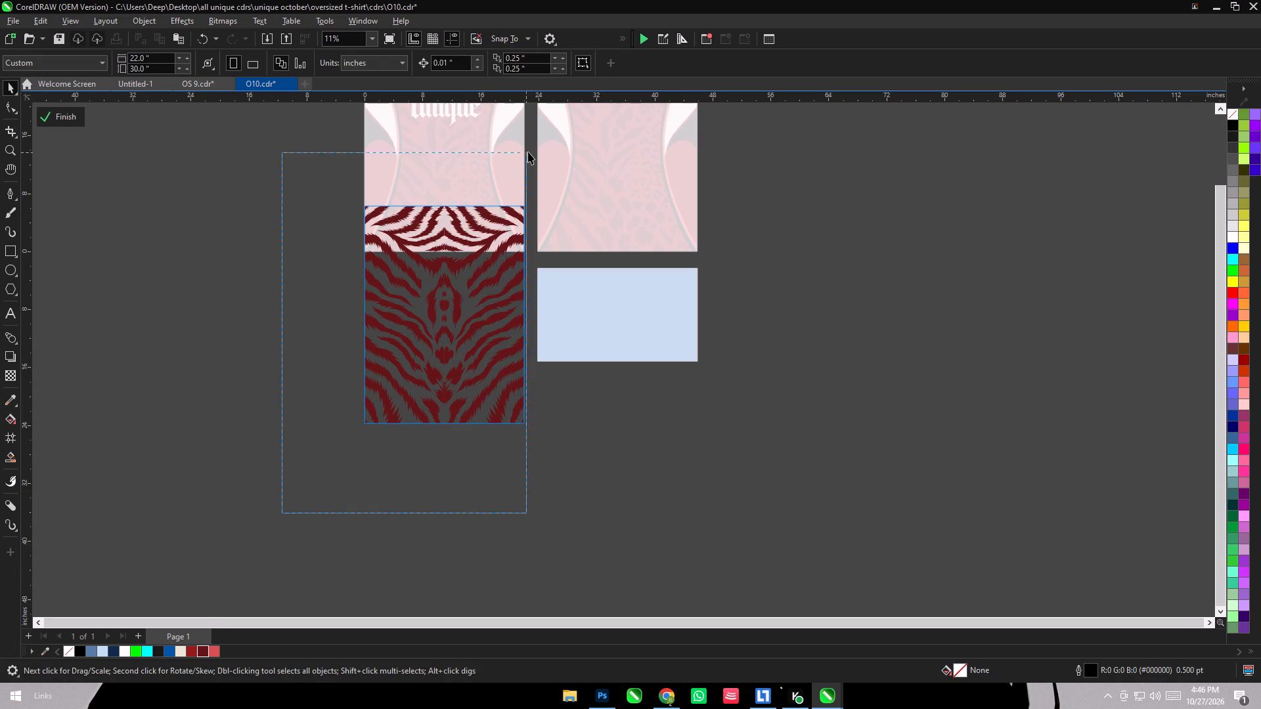
left_click_drag(528, 152, 529, 150)
left_click(390, 62)
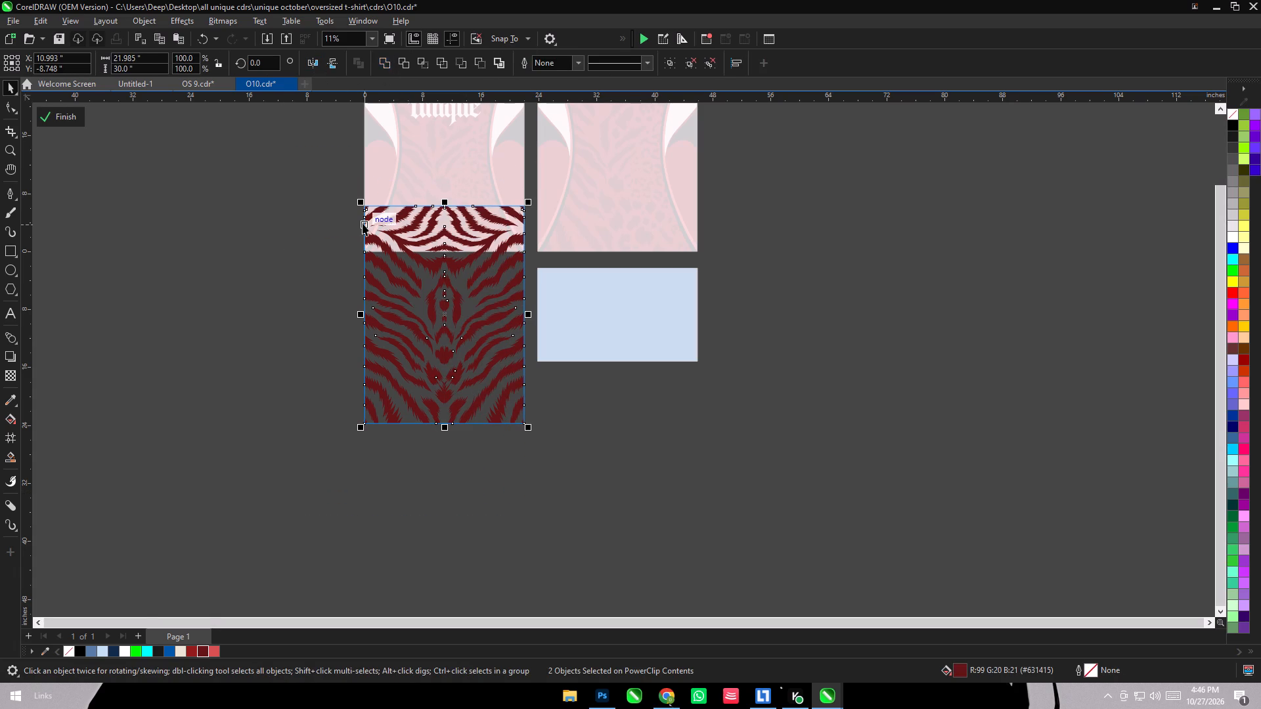
left_click(295, 215)
left_click(62, 117)
left_click(176, 215)
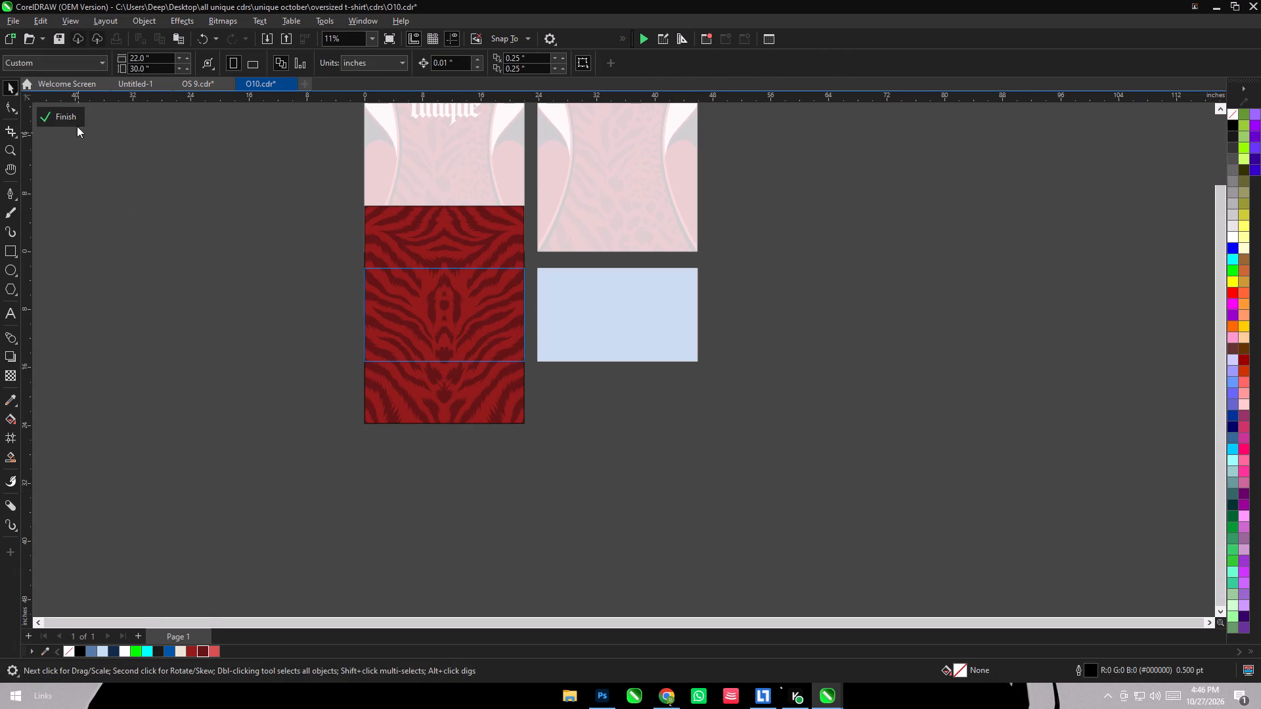
left_click(76, 117)
Duplicate the finished tiger-stripe sleeve piece and align the copy exactly over the remaining blue rectangle.
left_click(246, 225)
left_click_drag(481, 339, 449, 431)
right_click(449, 431)
left_click(592, 351, "shift")
type("ct")
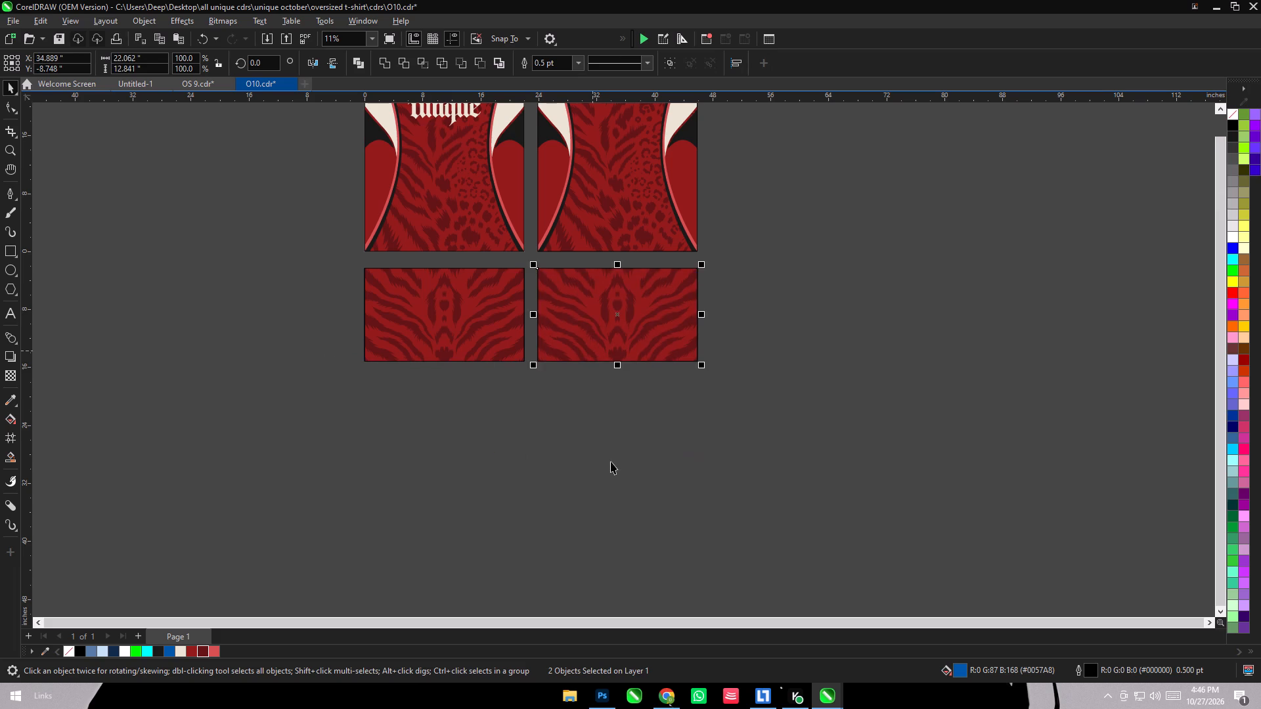
left_click(611, 463)
Send both tiger-stripe sleeve pieces to the back and delete the leftover blue rectangle covering the right one.
left_click(468, 316)
left_click(601, 328, "shift")
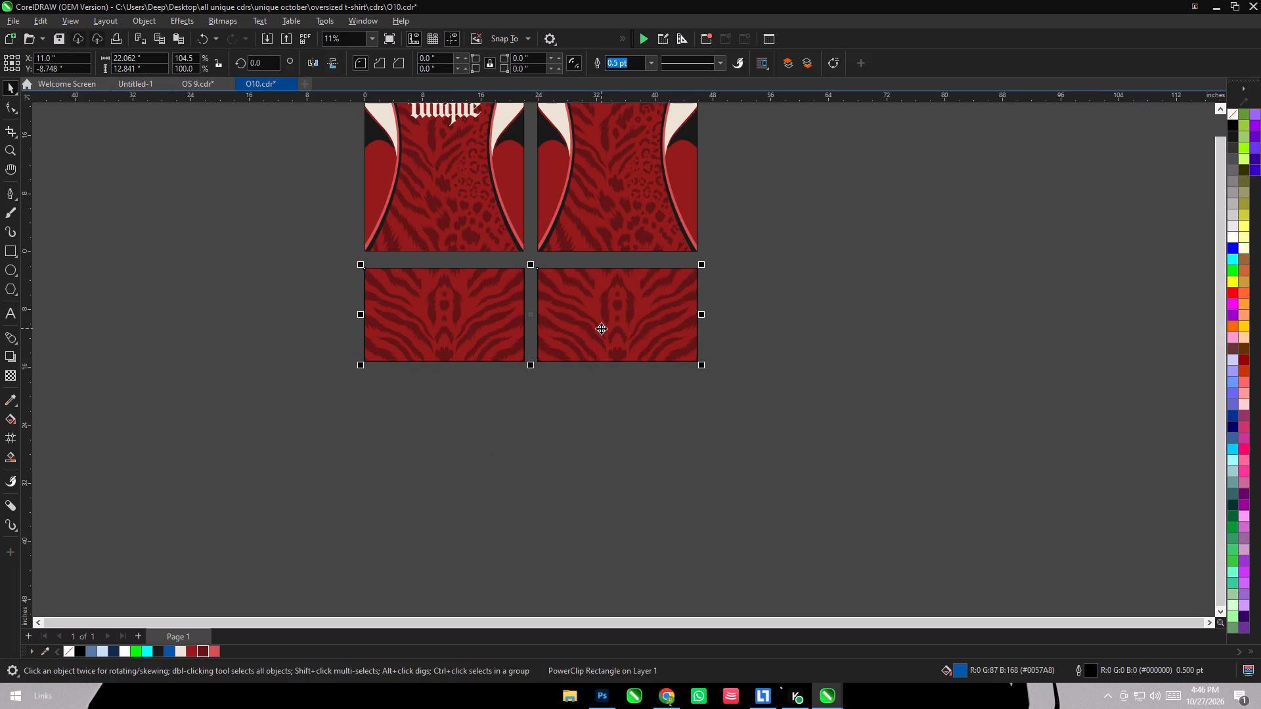
key("shift+Page_Down")
left_click(623, 437)
left_click(610, 324)
key("Delete")
left_click(615, 462)
scroll(307, 421, "down", 4)
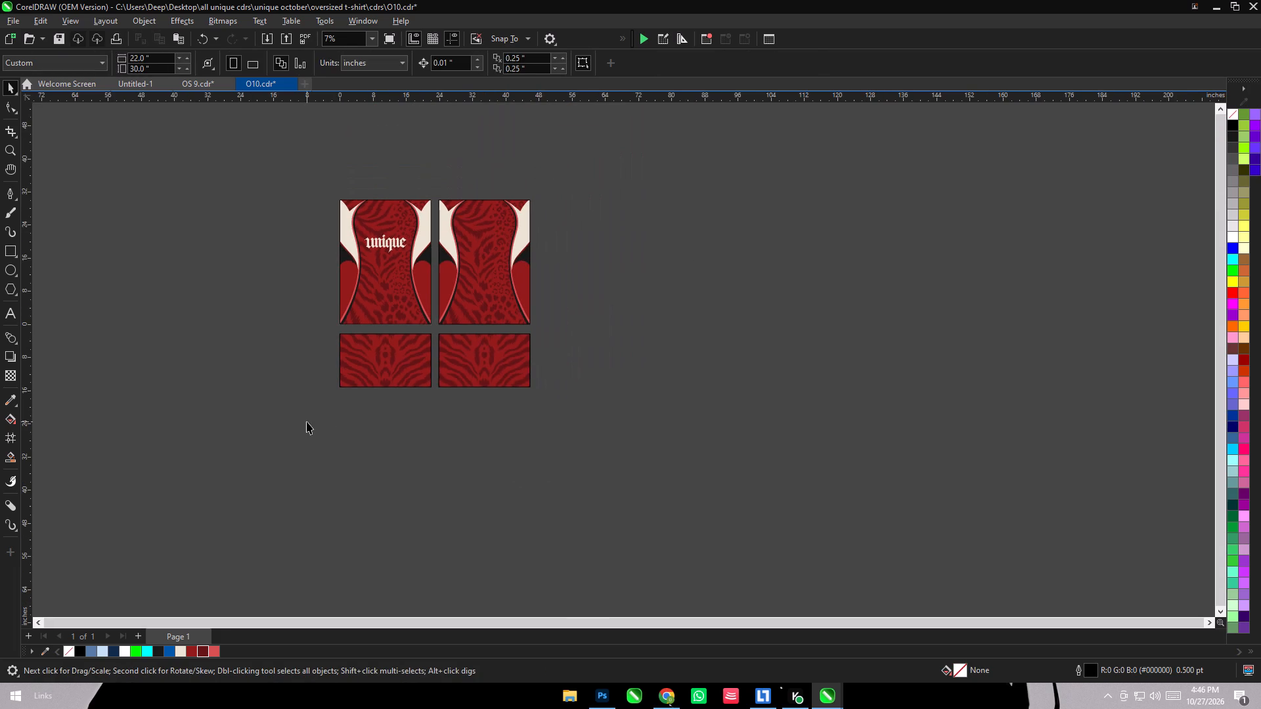
Save the O10 document.
key("ctrl+s")
Draw a rectangle about 22 by 2.7 inches along the left sleeve's bottom edge and fill it cream (#E9E2D0).
scroll(411, 397, "up", 6)
left_click(3, 246)
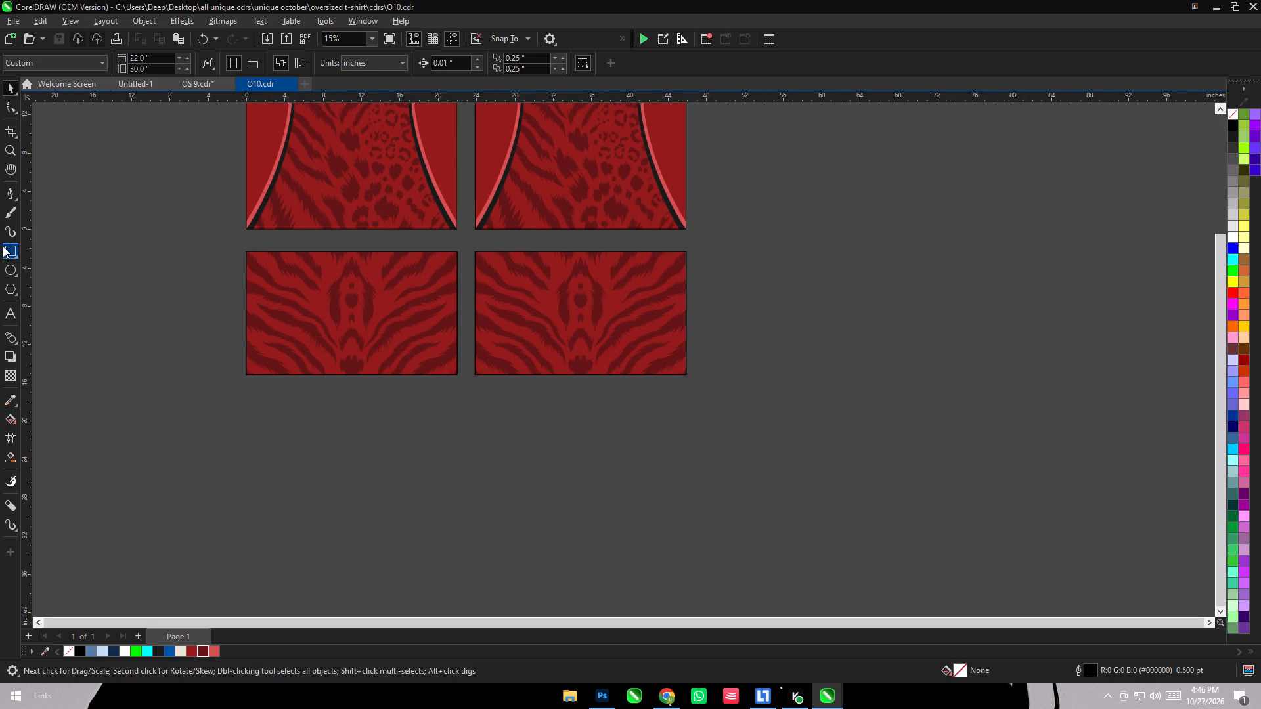
left_click_drag(246, 349, 466, 375)
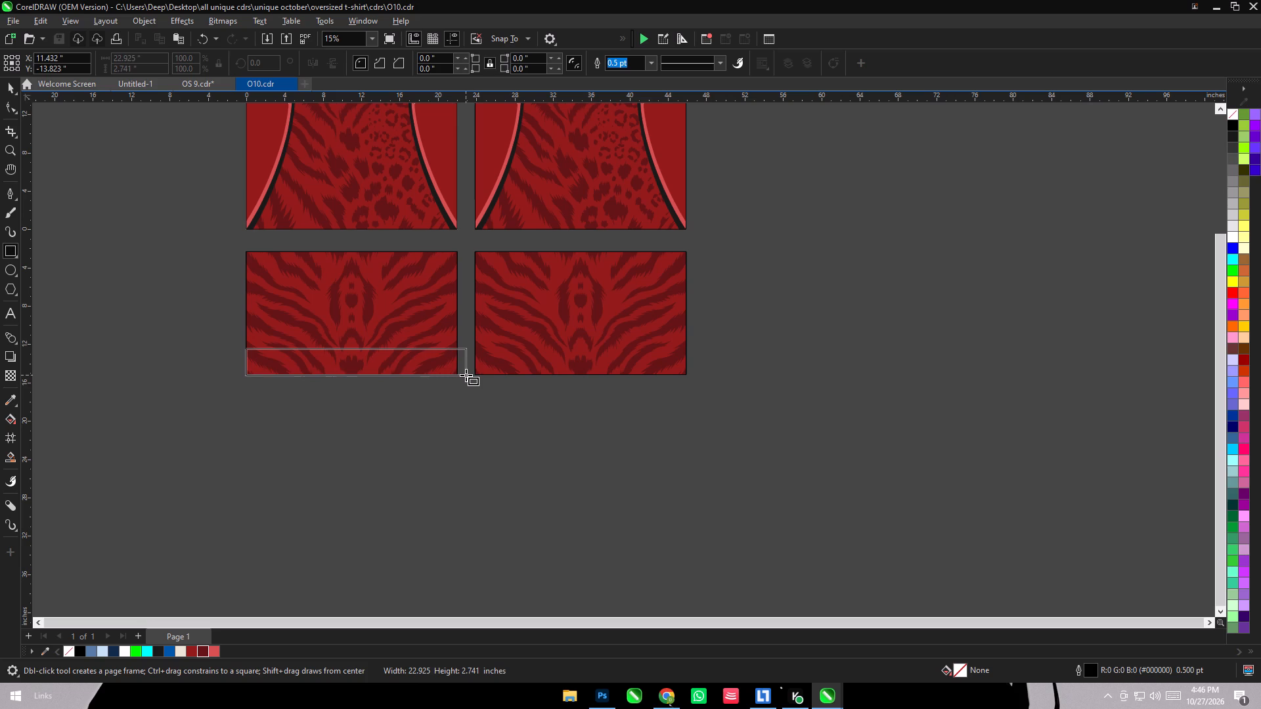
left_click_drag(466, 375, 457, 375)
left_click(12, 86)
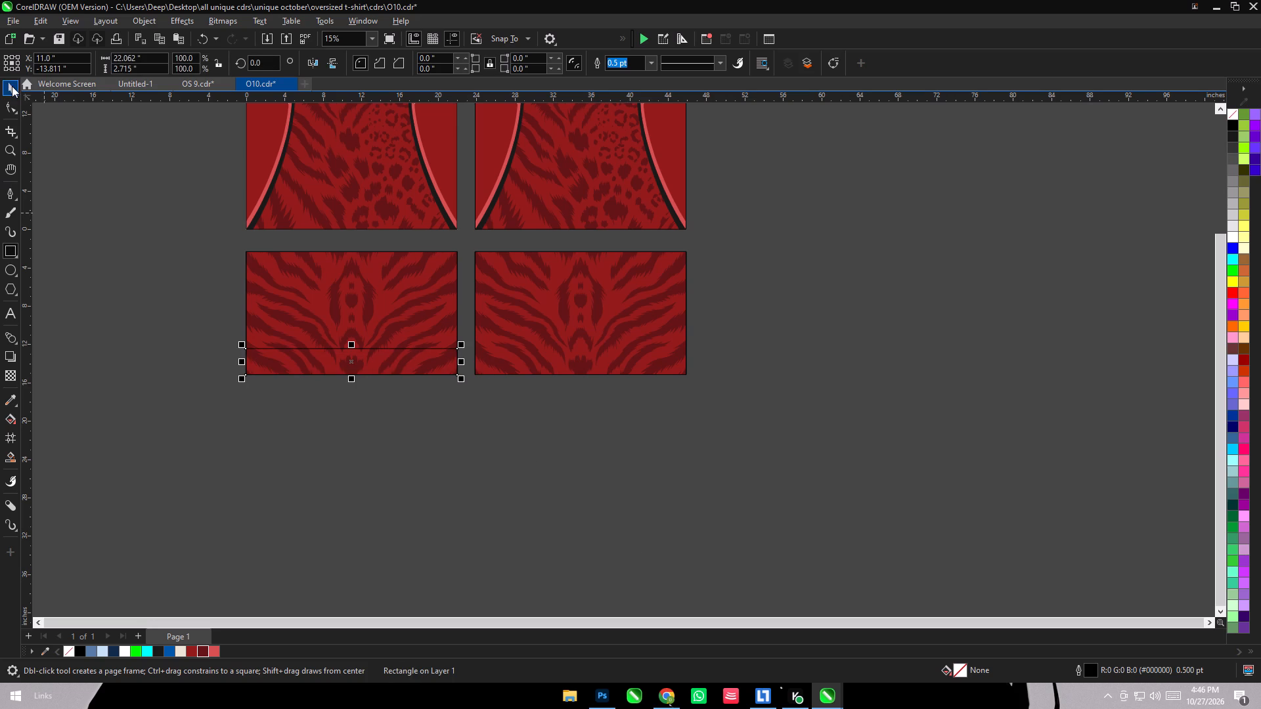
left_click(183, 649)
scroll(343, 354, "up", 5)
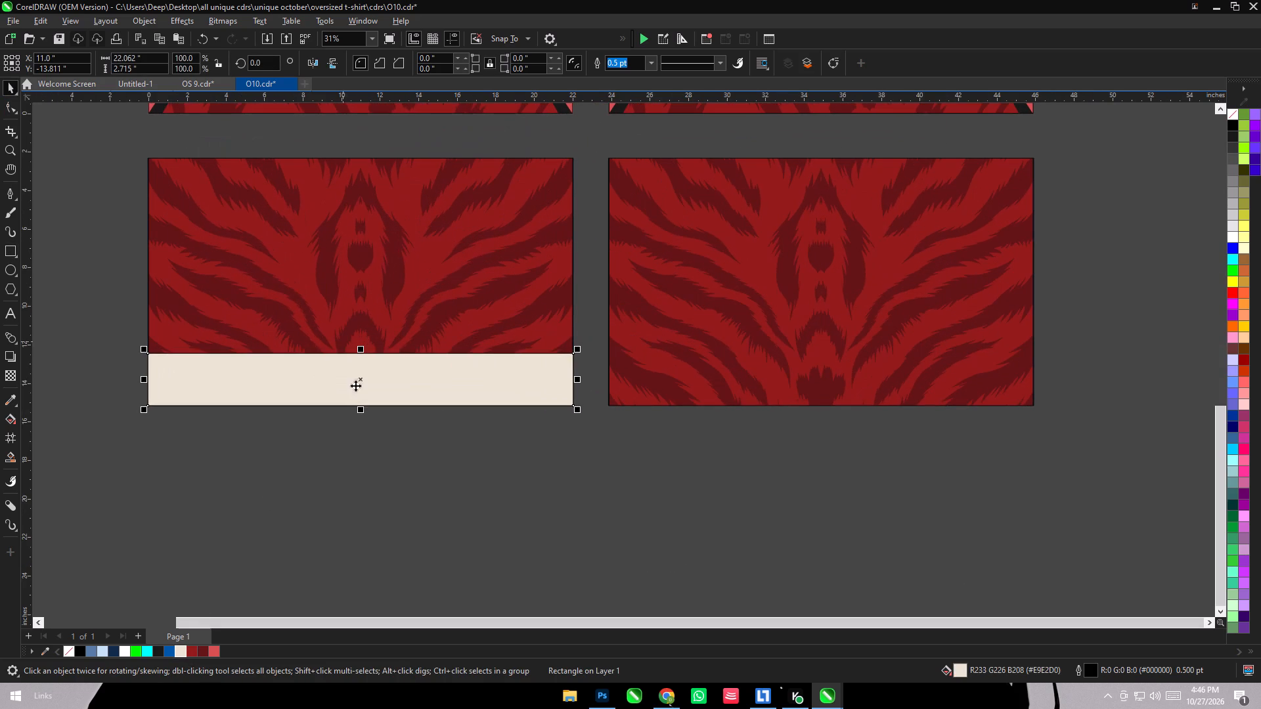
Make a copy of the cream band shortened to about 0.7 inches along its upper edge and fill it 90% black.
left_click_drag(360, 410, 360, 371)
right_click(360, 371)
left_click(161, 649)
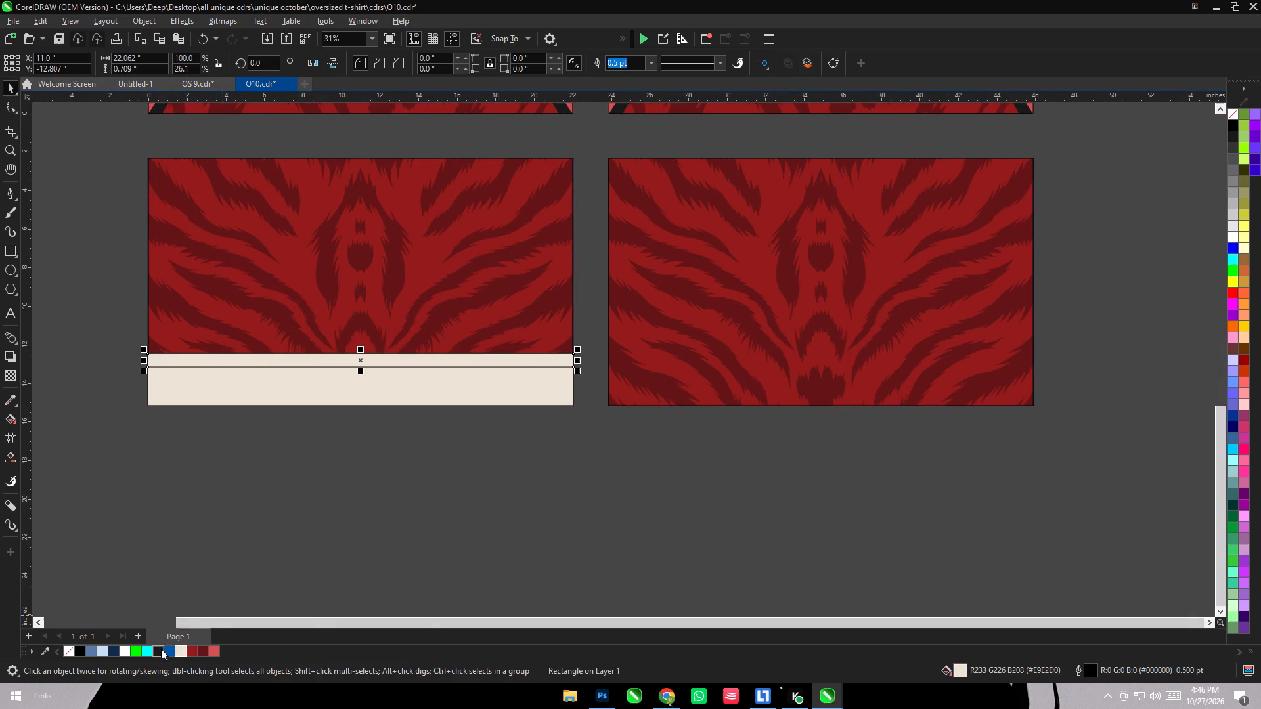
Remove the outlines from both the black strip and the cream band.
right_click(1227, 111)
left_click(826, 424)
left_click_drag(81, 454, 627, 261)
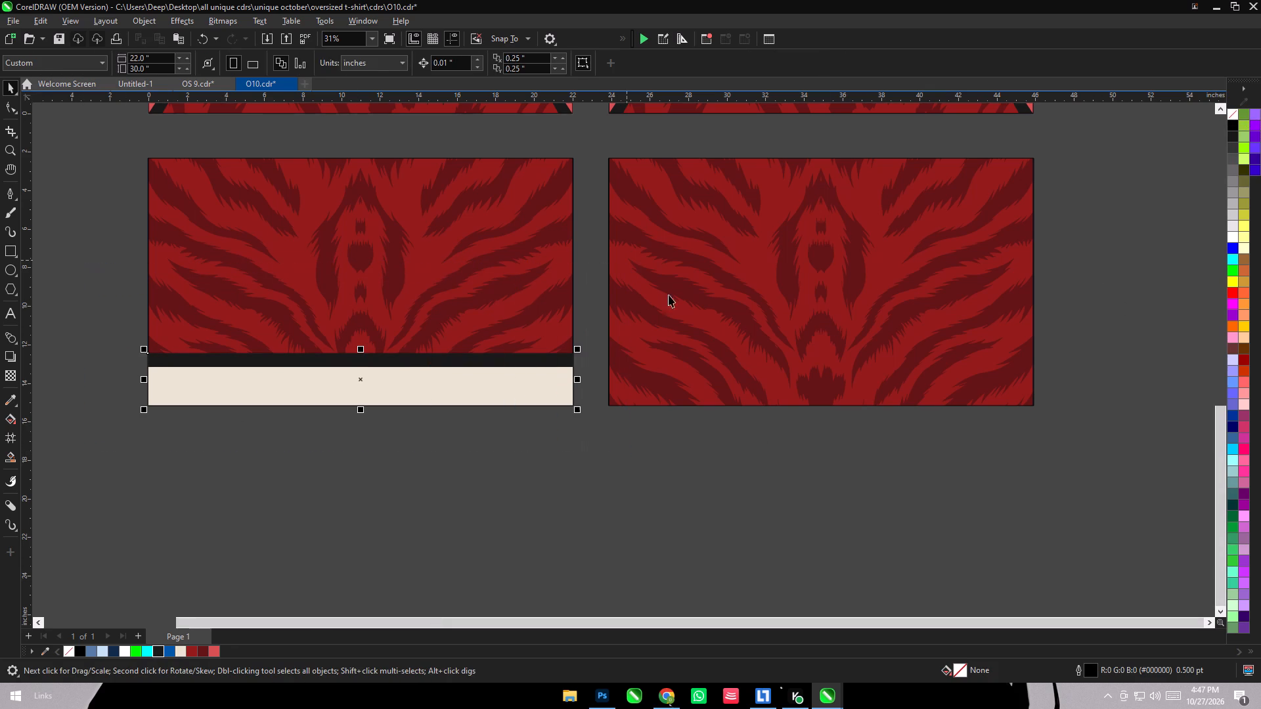
right_click(1228, 117)
left_click(769, 497)
Shrink the two hem bands together from the top to a combined height of about 2 inches.
left_click_drag(137, 491, 635, 270)
scroll(353, 341, "up", 2)
left_click_drag(365, 351, 366, 352)
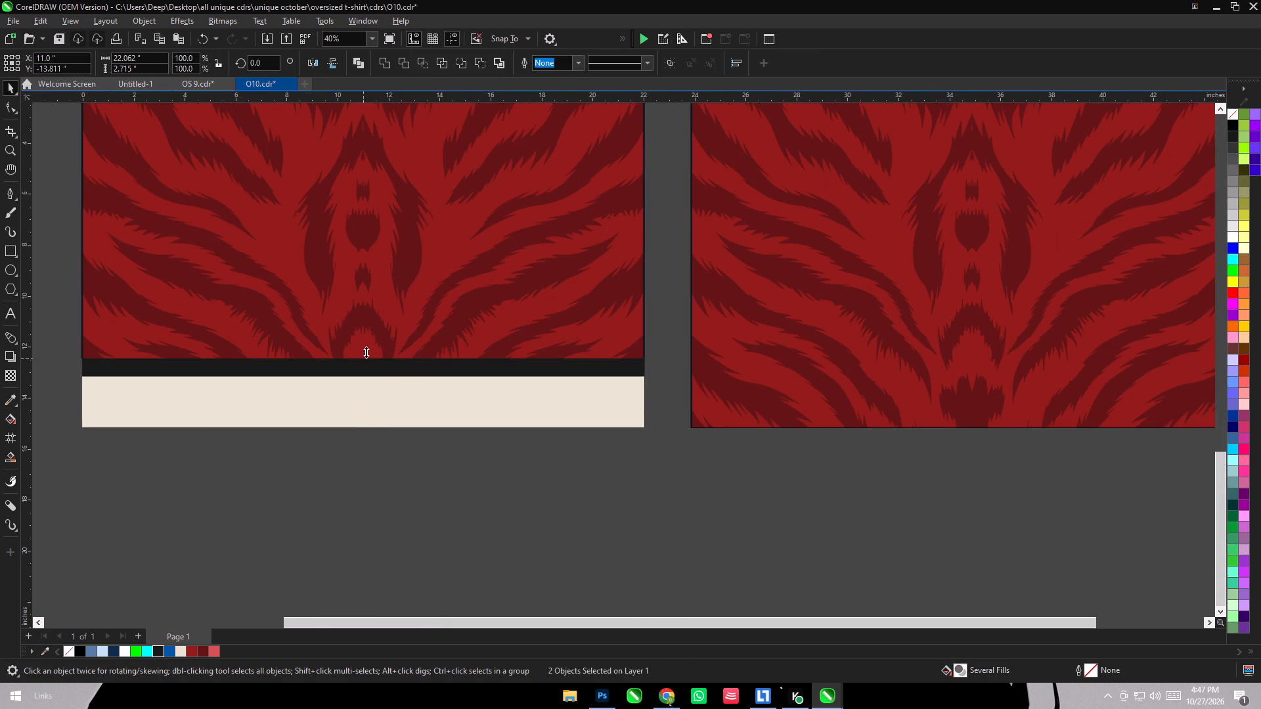
left_click_drag(366, 352, 367, 367)
left_click(413, 481)
scroll(430, 457, "down", 6)
Group the black and cream hem bands and PowerClip them inside the left tiger-stripe sleeve.
left_click_drag(203, 504, 546, 362)
key("ctrl+g")
right_click(498, 435)
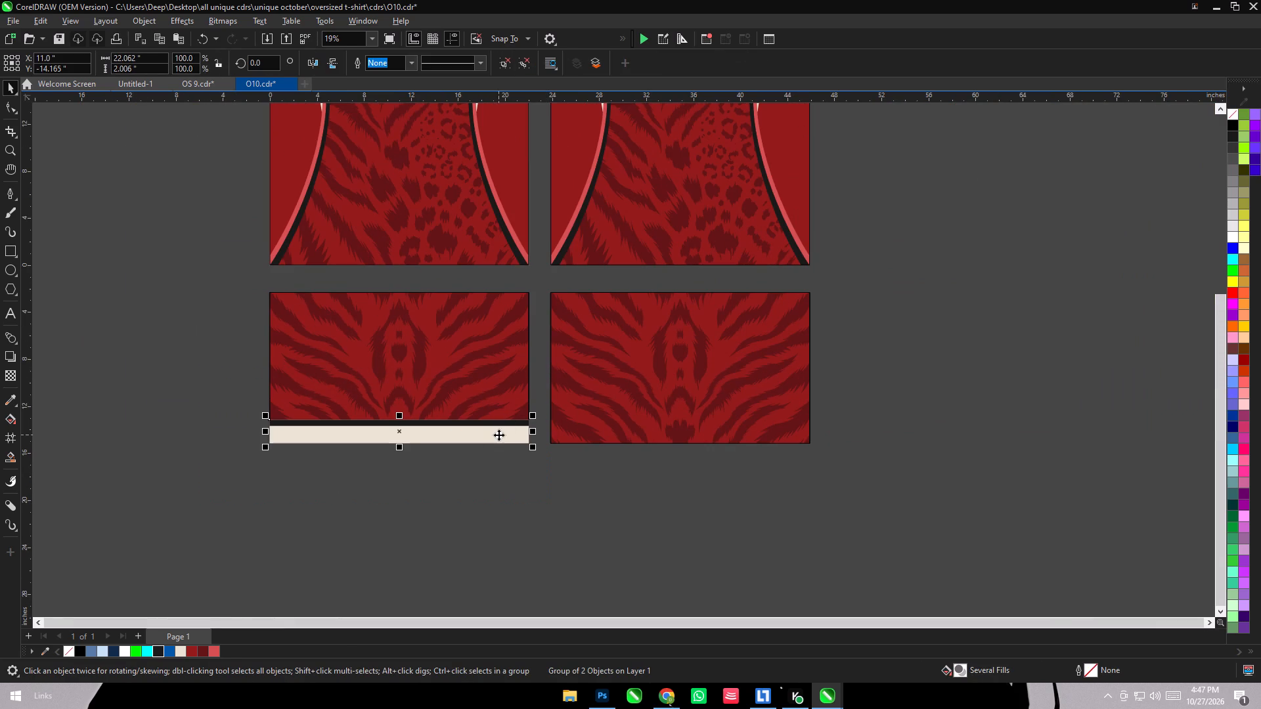
left_click(552, 205)
left_click(436, 338)
Duplicate the banded left sleeve and align the copy by centre and top over the plain right sleeve.
left_click_drag(450, 345, 322, 364)
right_click(322, 364)
left_click(615, 396, "shift")
type("ct")
left_click(623, 544)
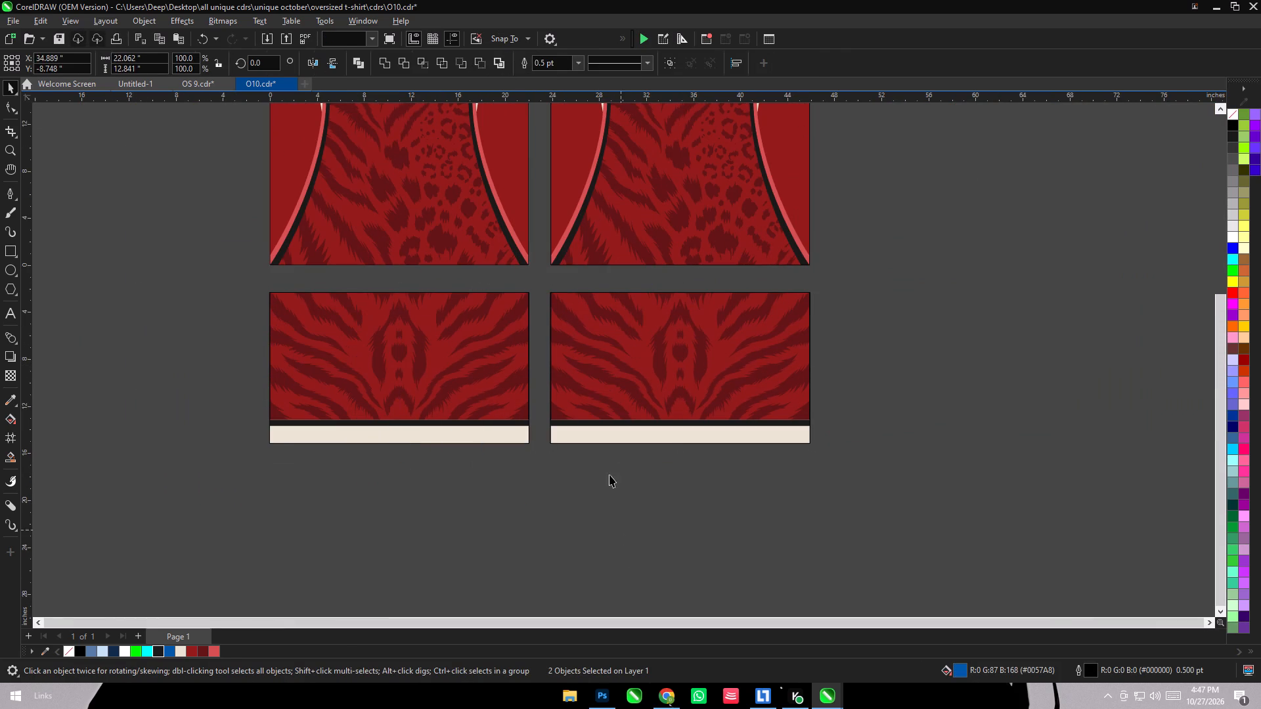
Send both banded sleeves to the back and delete the plain sleeve covering the right one.
left_click(617, 404)
left_click(446, 381, "shift")
key("shift+Page_Down")
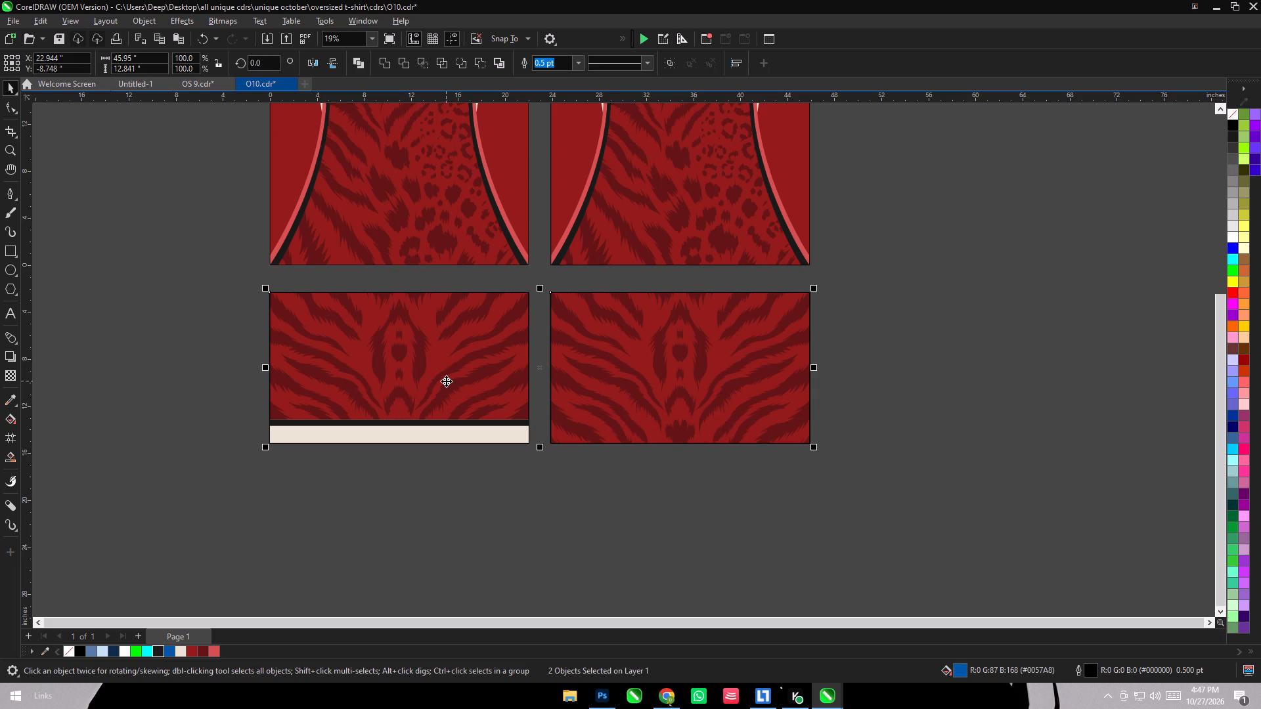
left_click(511, 505)
left_click(653, 402)
key("Delete")
scroll(489, 420, "down", 5)
left_click(640, 492)
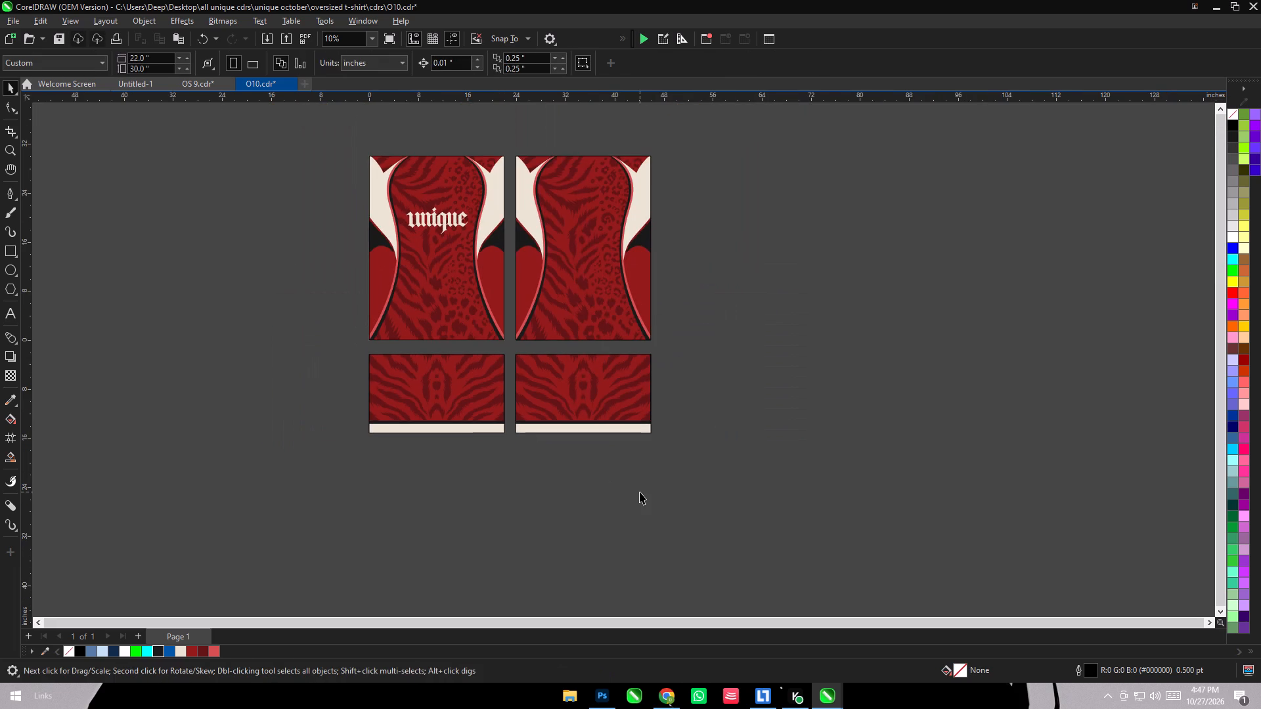
Save the O10 document with the banded sleeves.
key("ctrl+s")
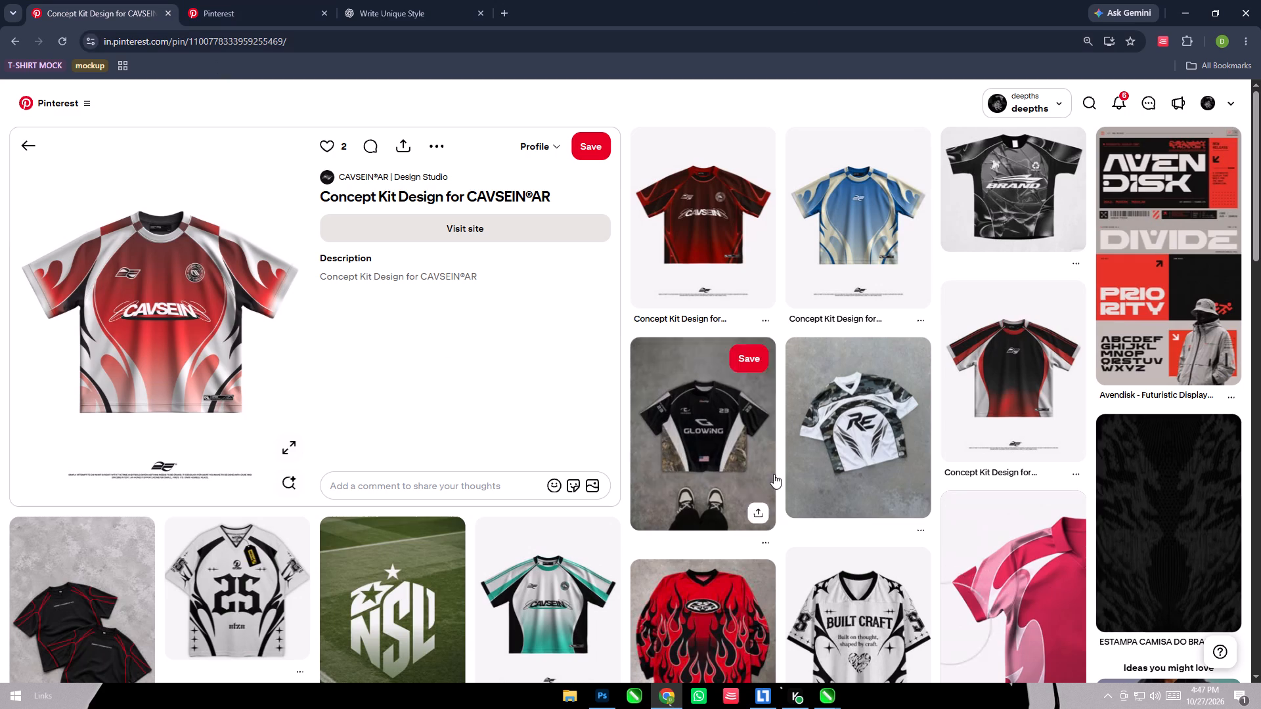
scroll(783, 263, "down", 5)
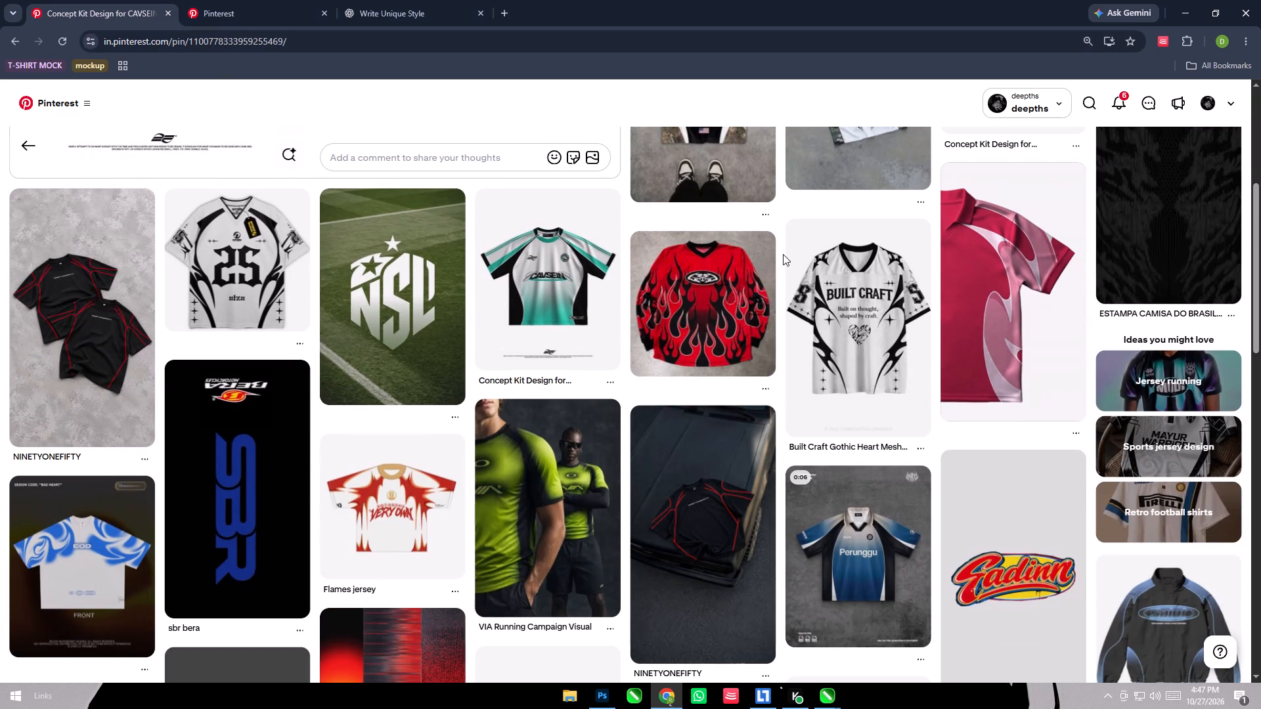
scroll(782, 254, "up", 3)
scroll(782, 254, "down", 6)
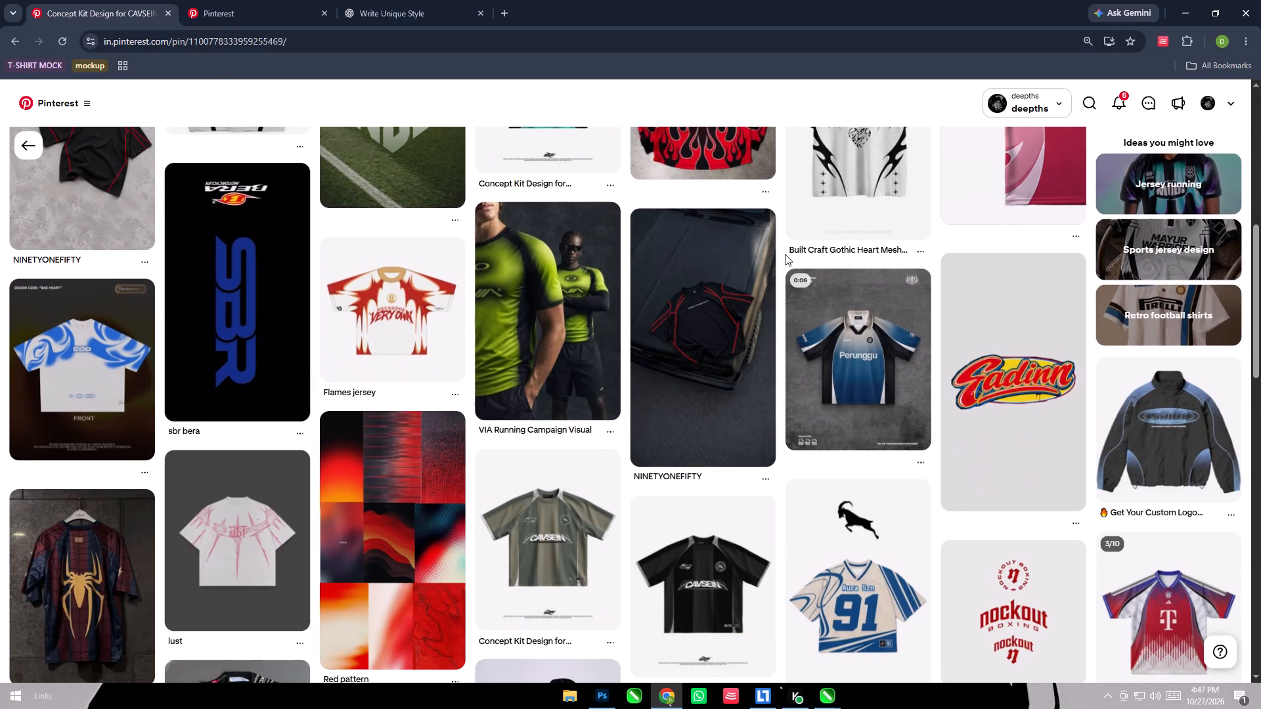
scroll(785, 254, "down", 3)
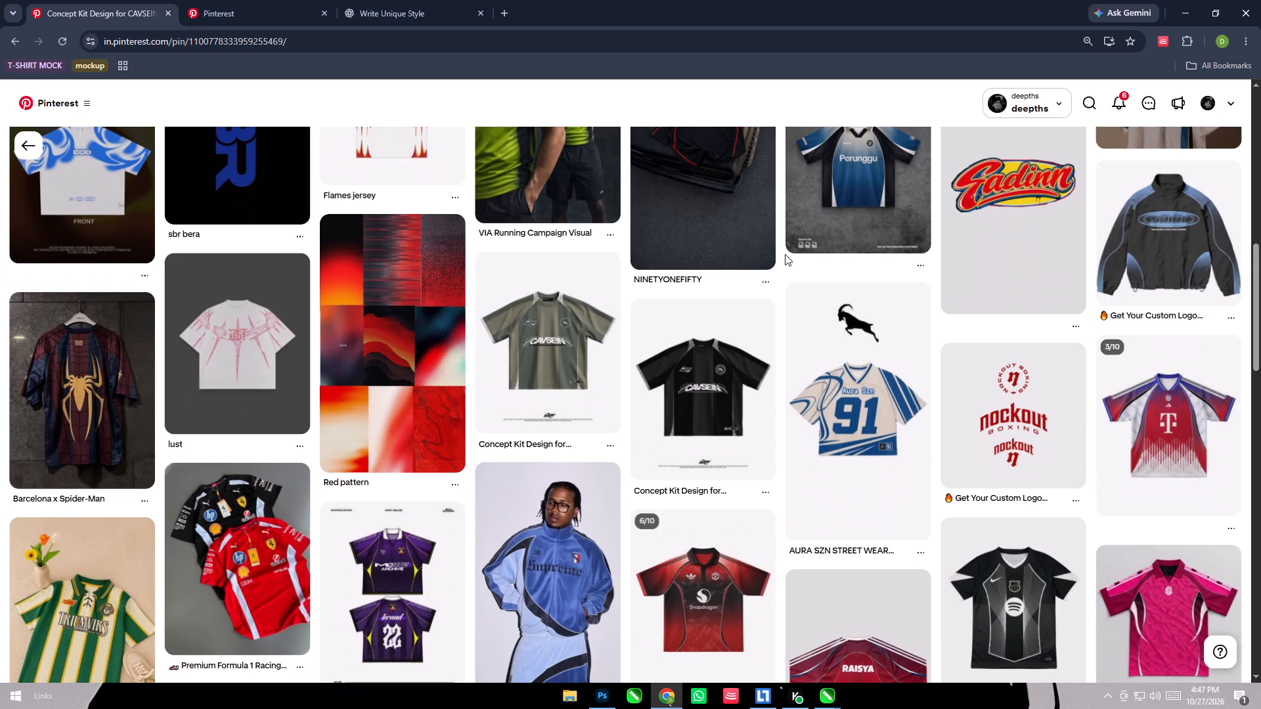
scroll(785, 254, "down", 9)
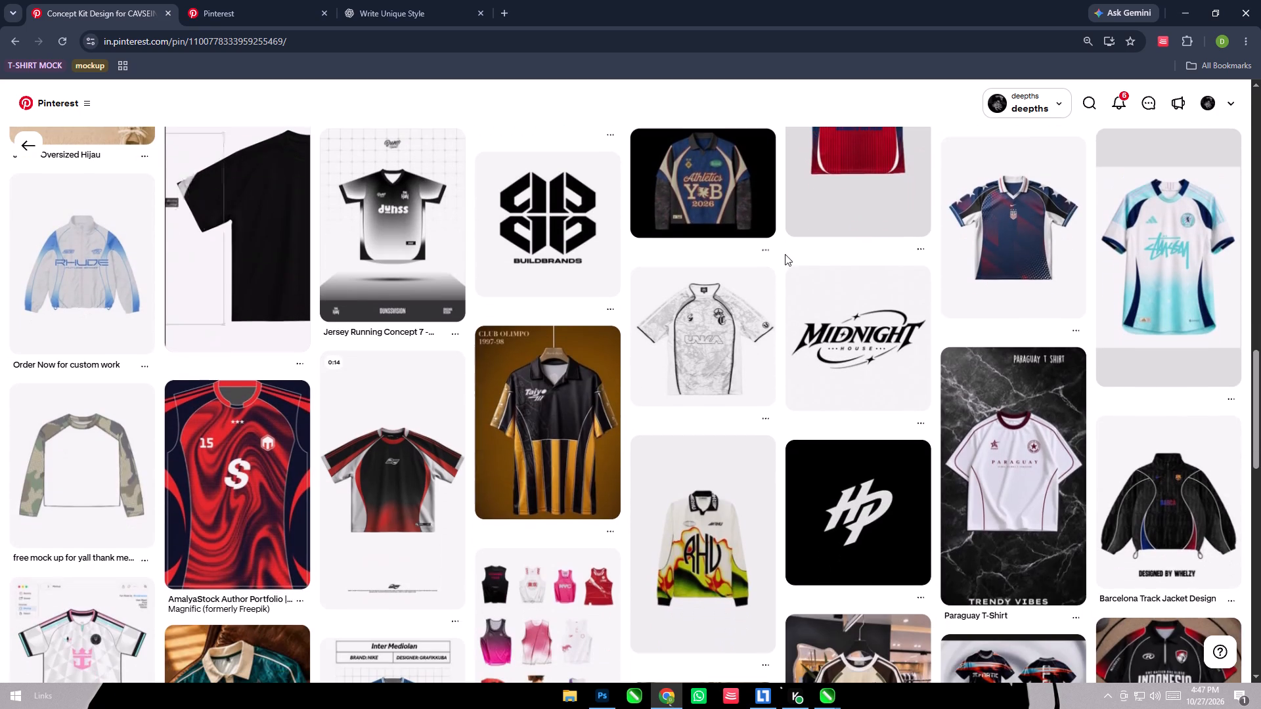
scroll(787, 254, "down", 3)
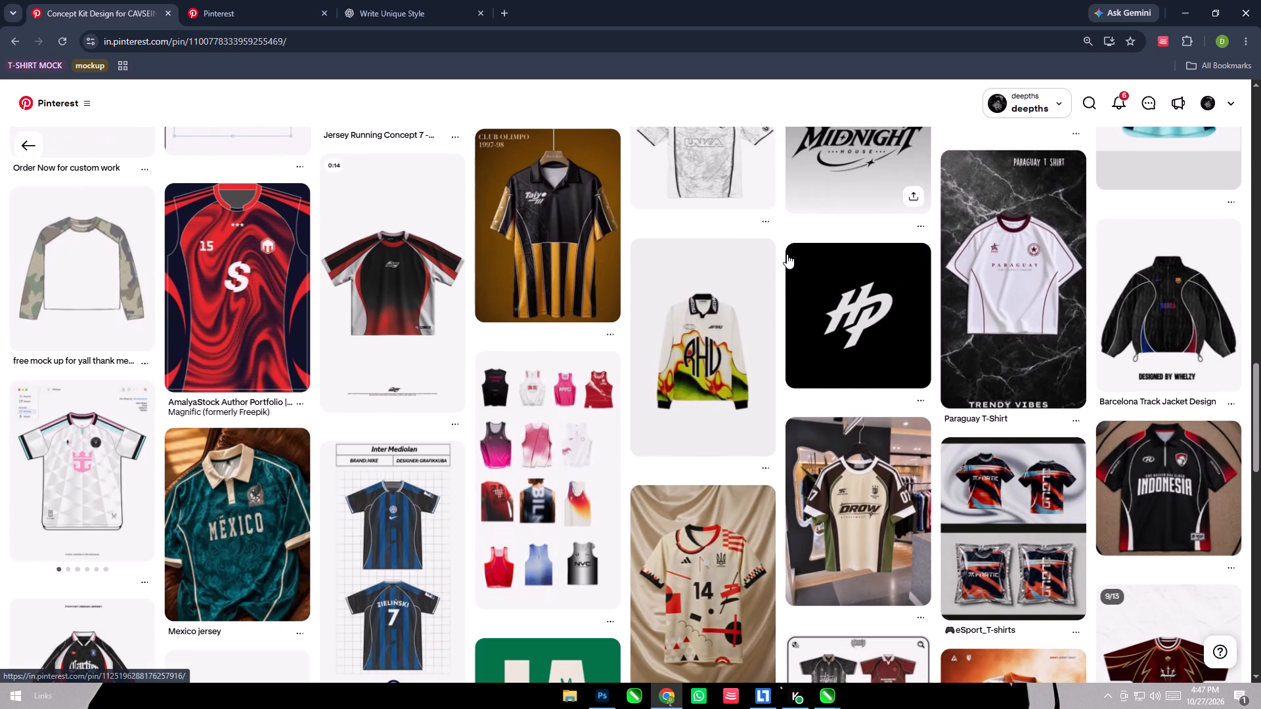
scroll(787, 254, "down", 5)
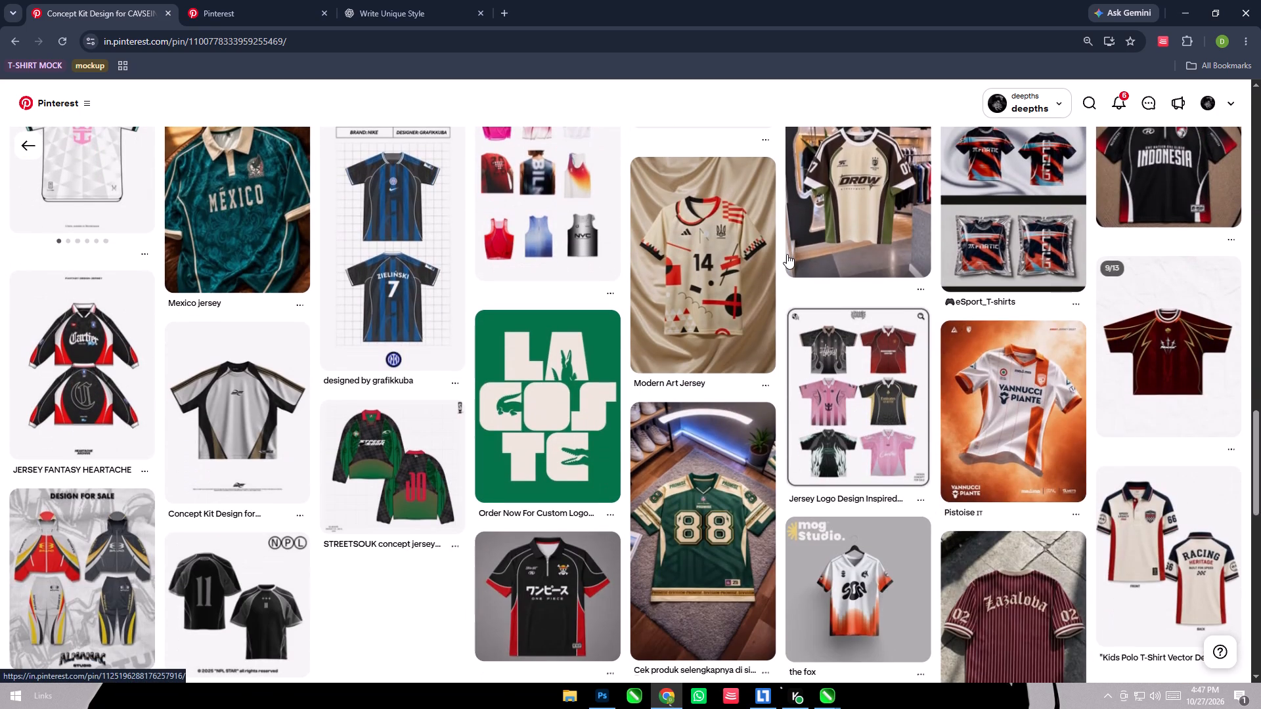
scroll(787, 254, "down", 5)
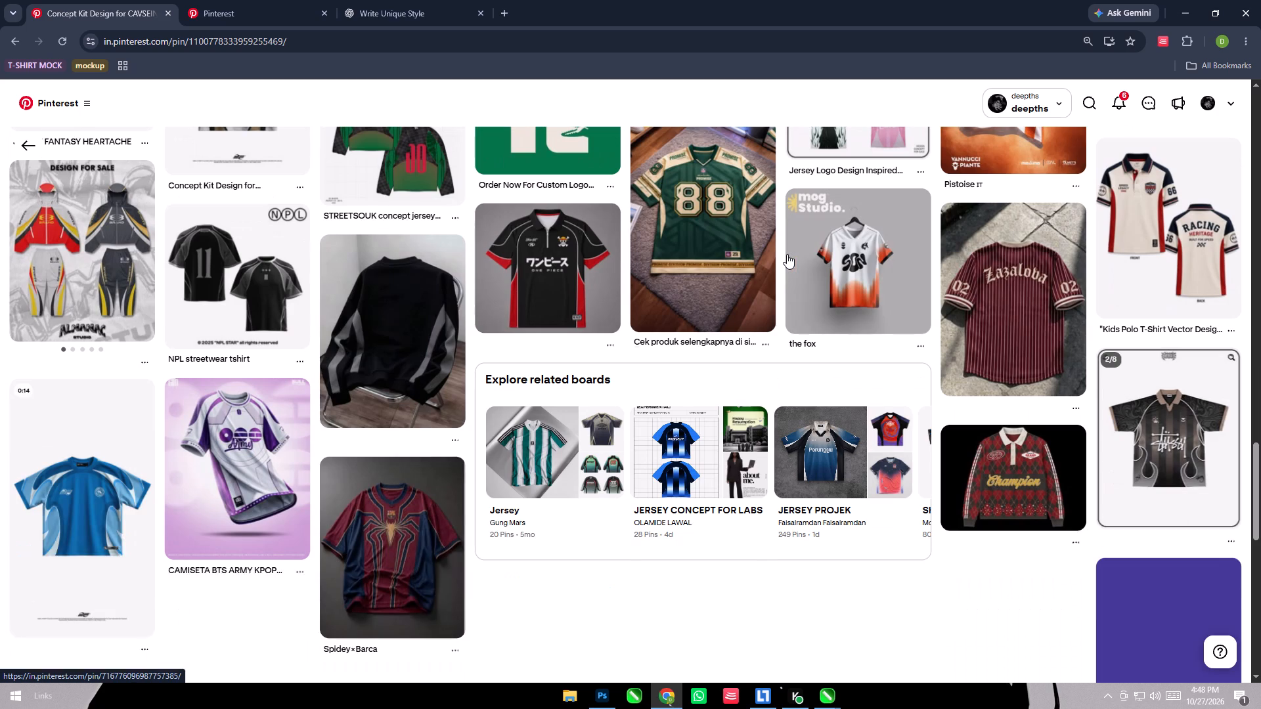
scroll(787, 254, "down", 4)
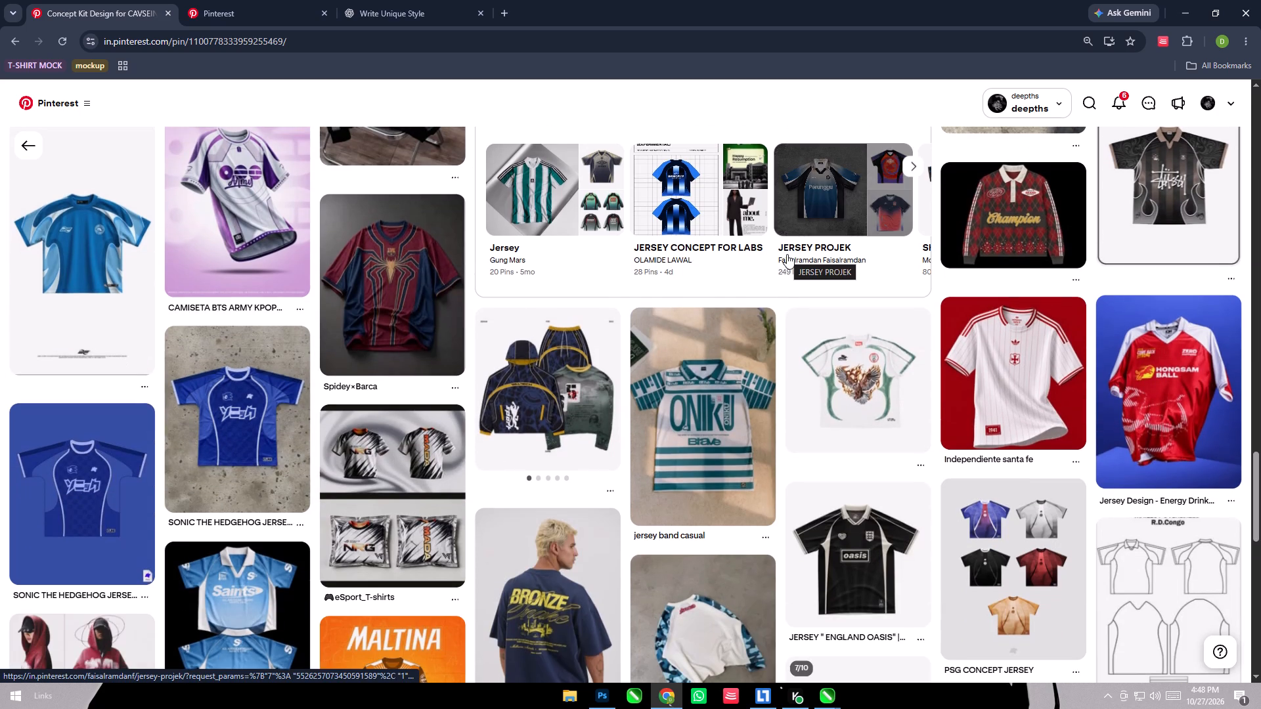
scroll(787, 254, "down", 8)
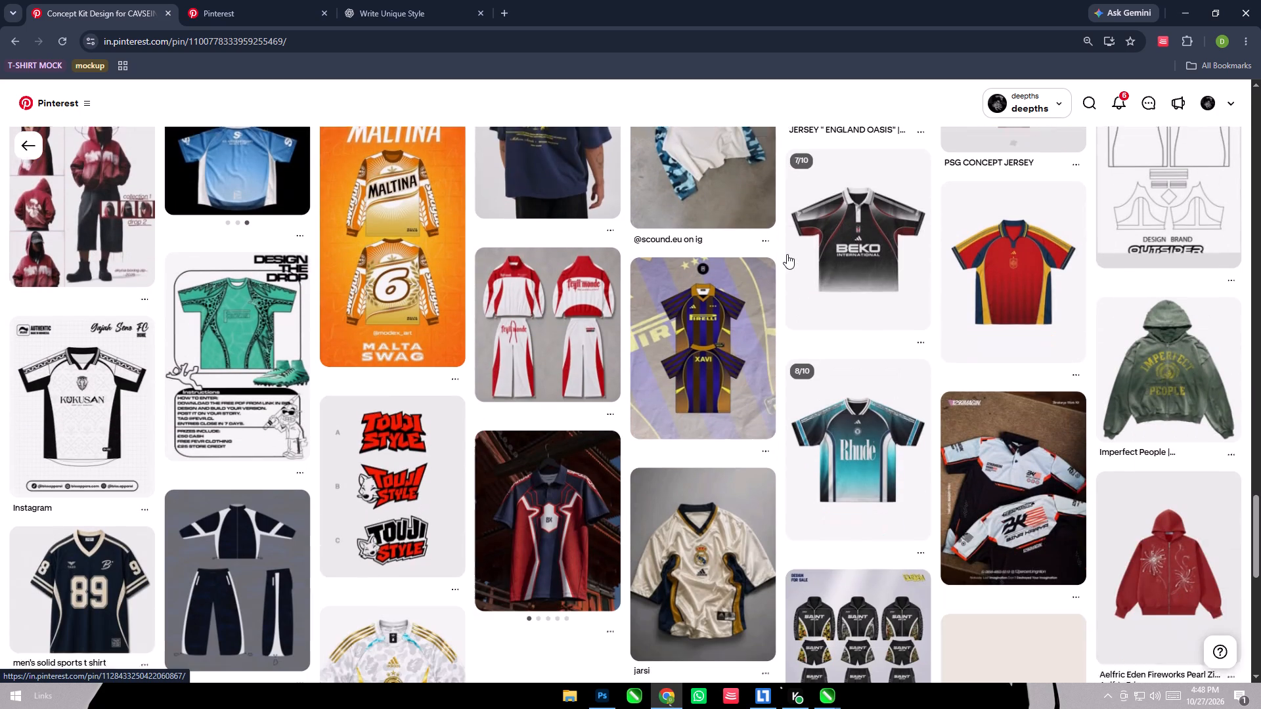
scroll(787, 254, "down", 10)
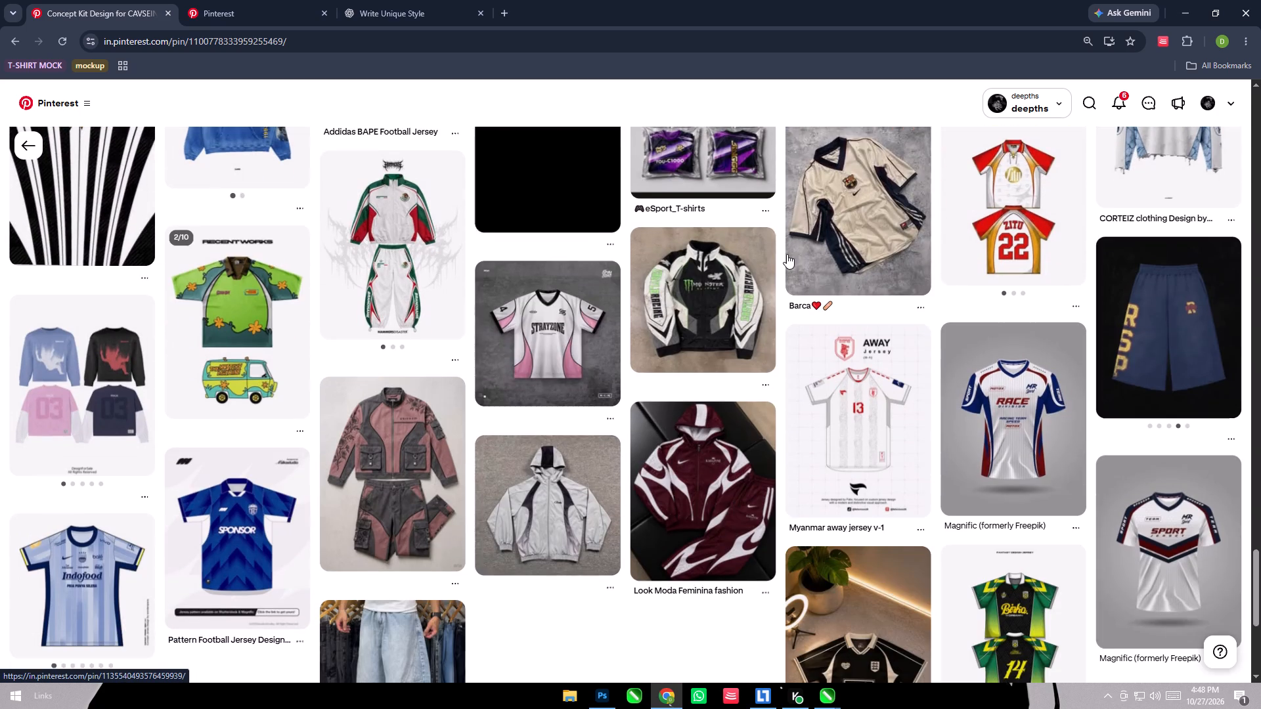
scroll(787, 254, "down", 6)
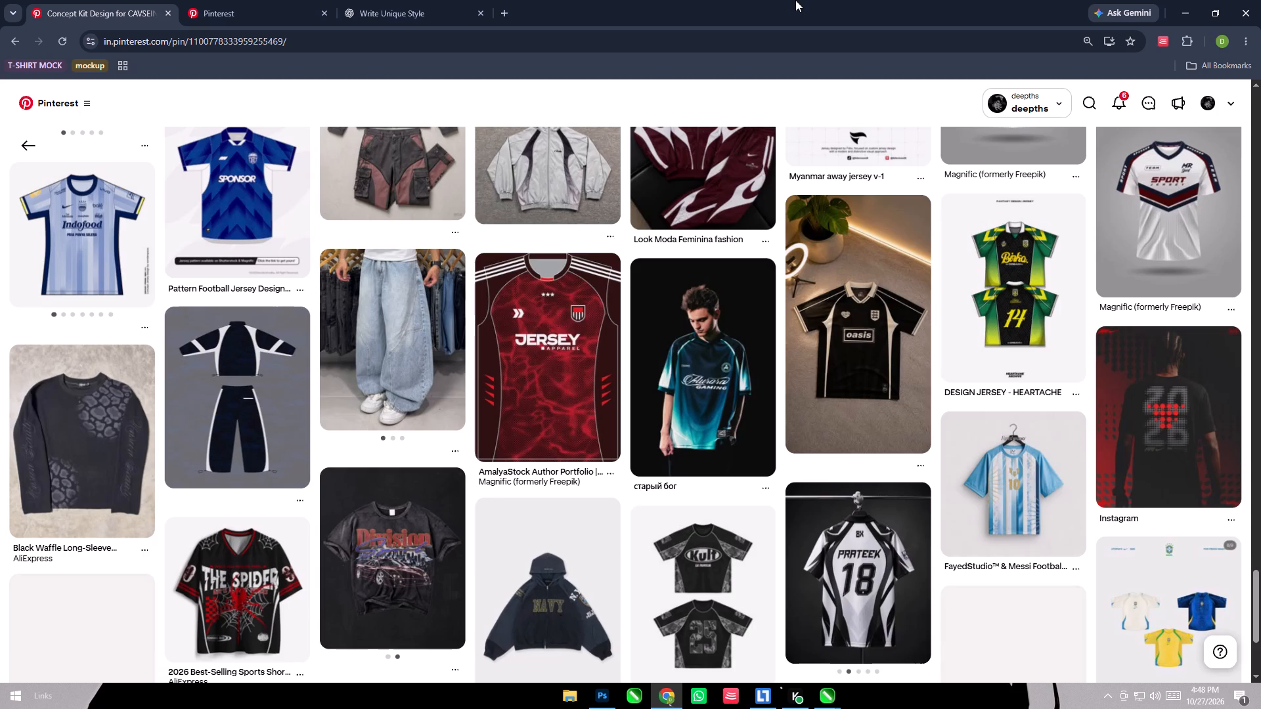
scroll(640, 440, "down", 5)
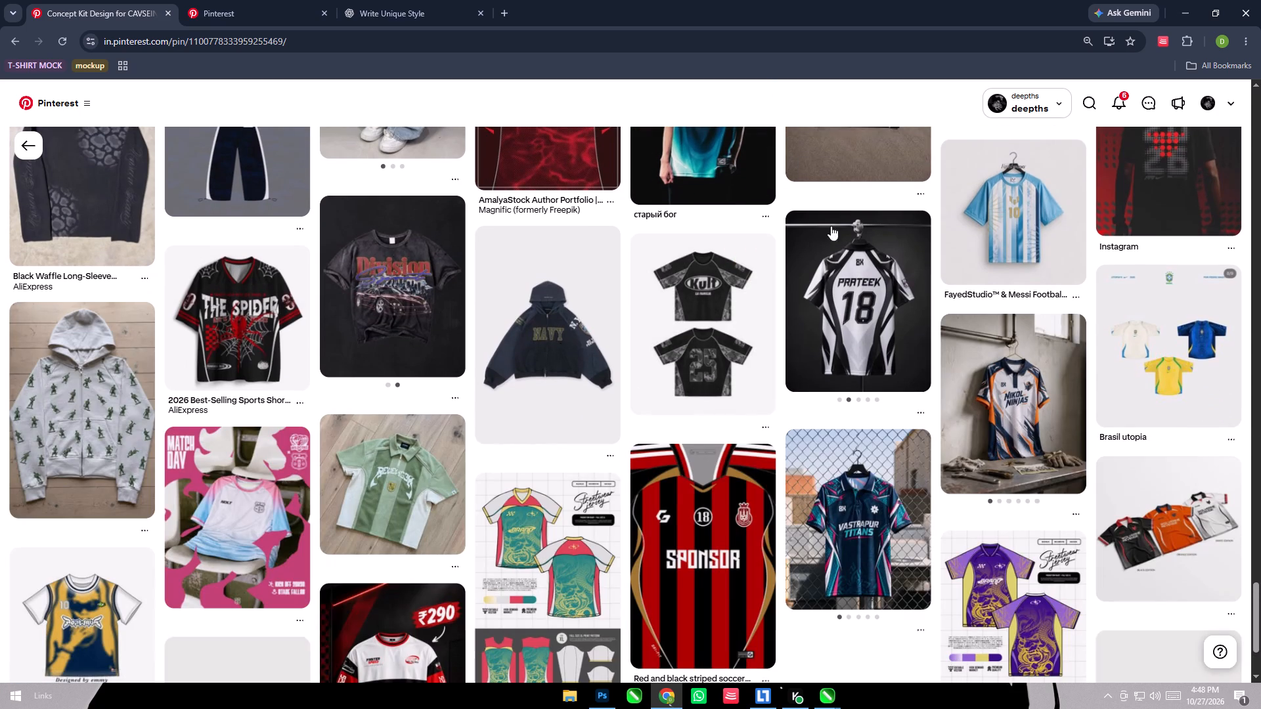
scroll(875, 542, "down", 4)
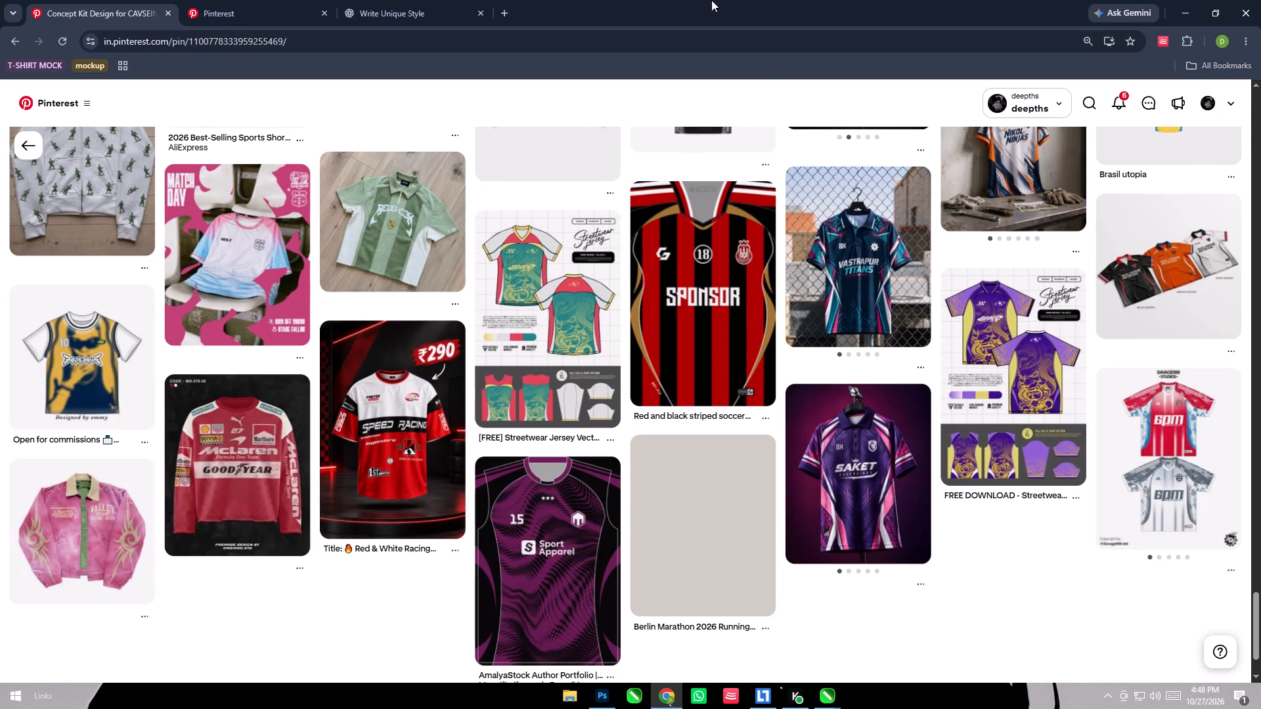
scroll(878, 274, "down", 5)
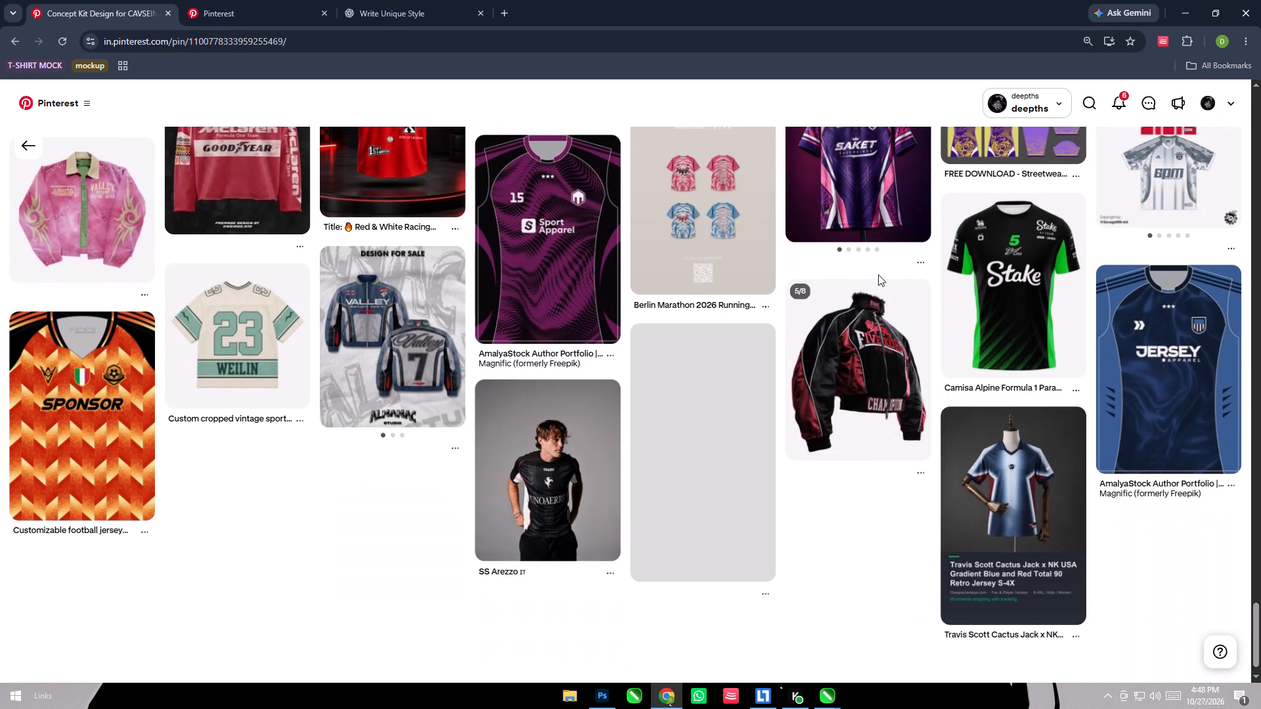
scroll(878, 274, "down", 4)
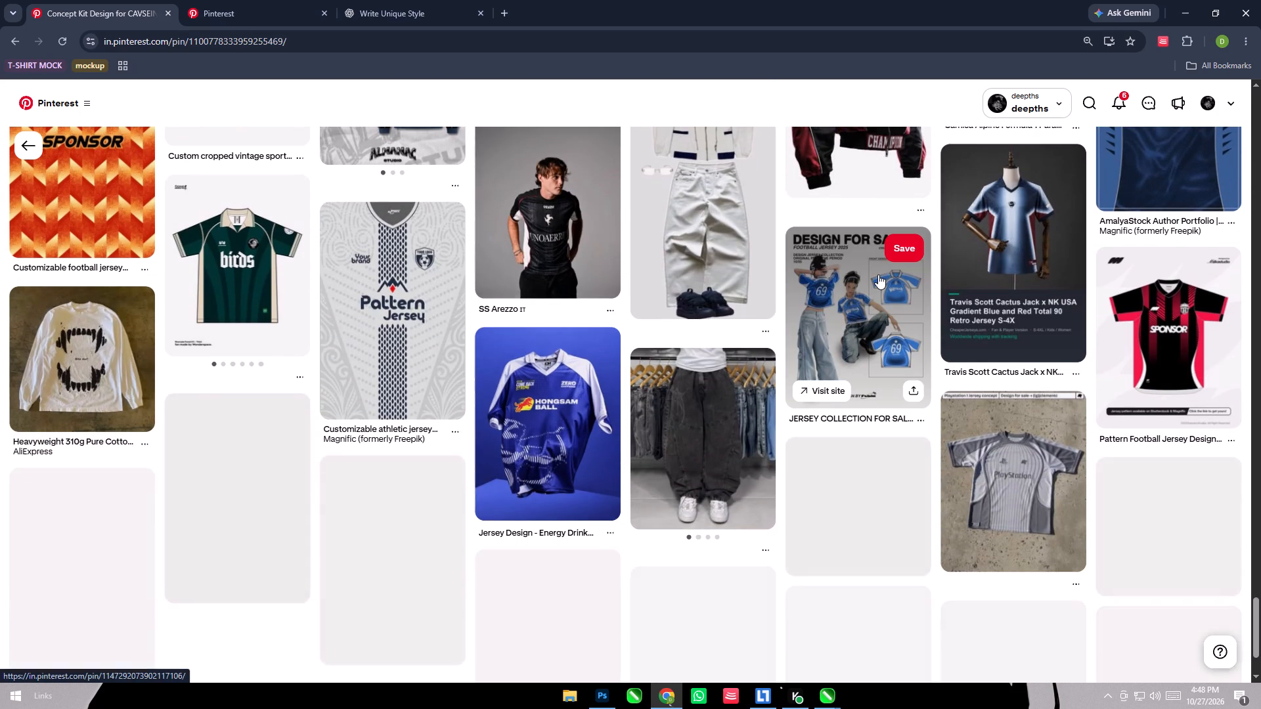
scroll(878, 274, "down", 4)
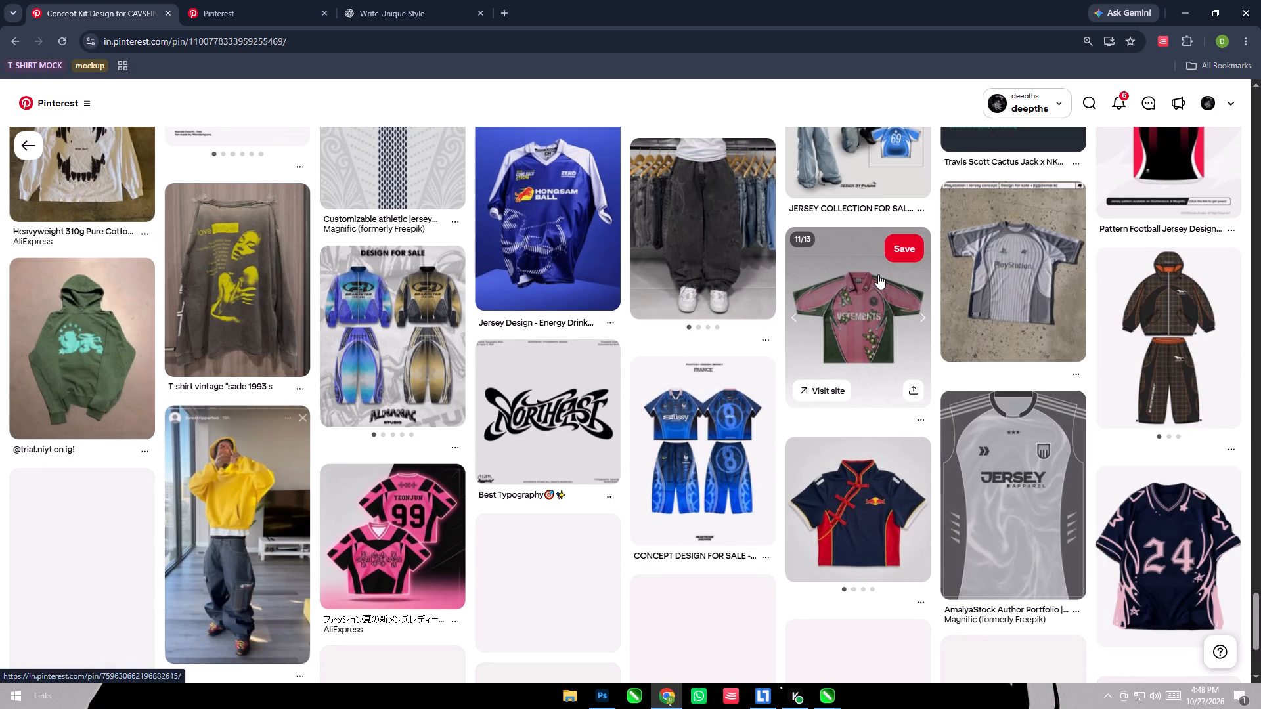
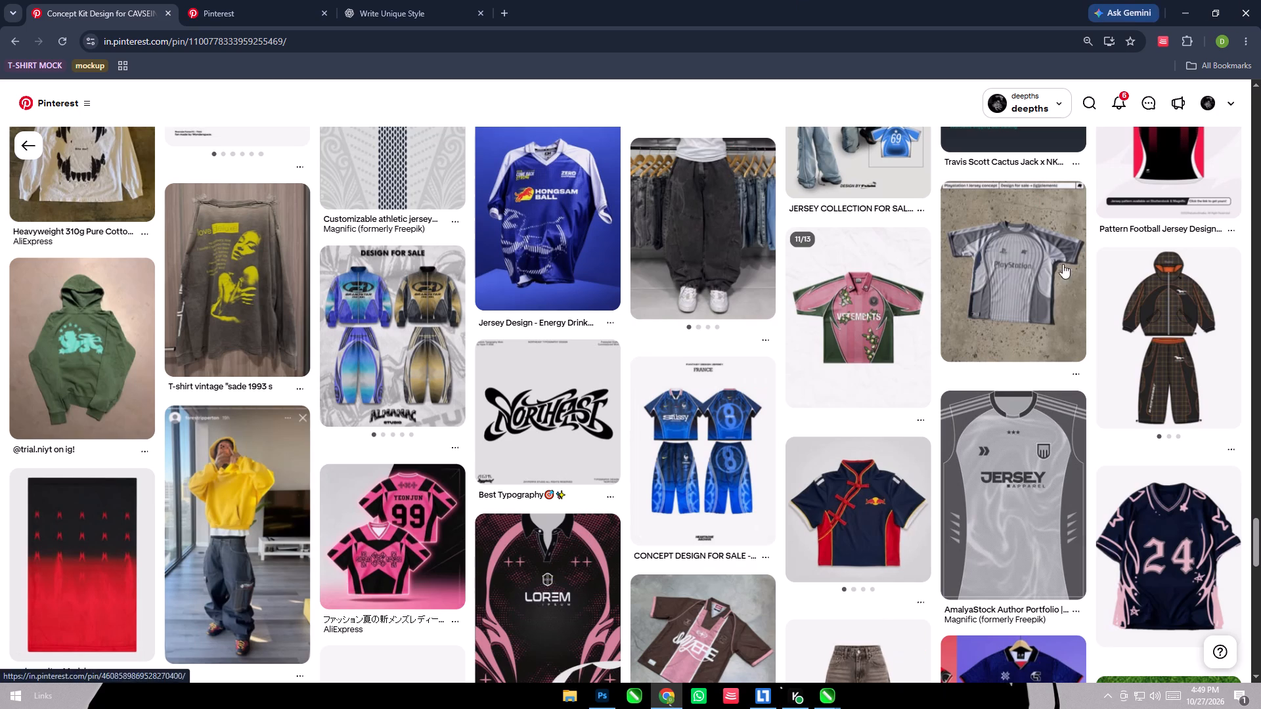
scroll(597, 483, "down", 9)
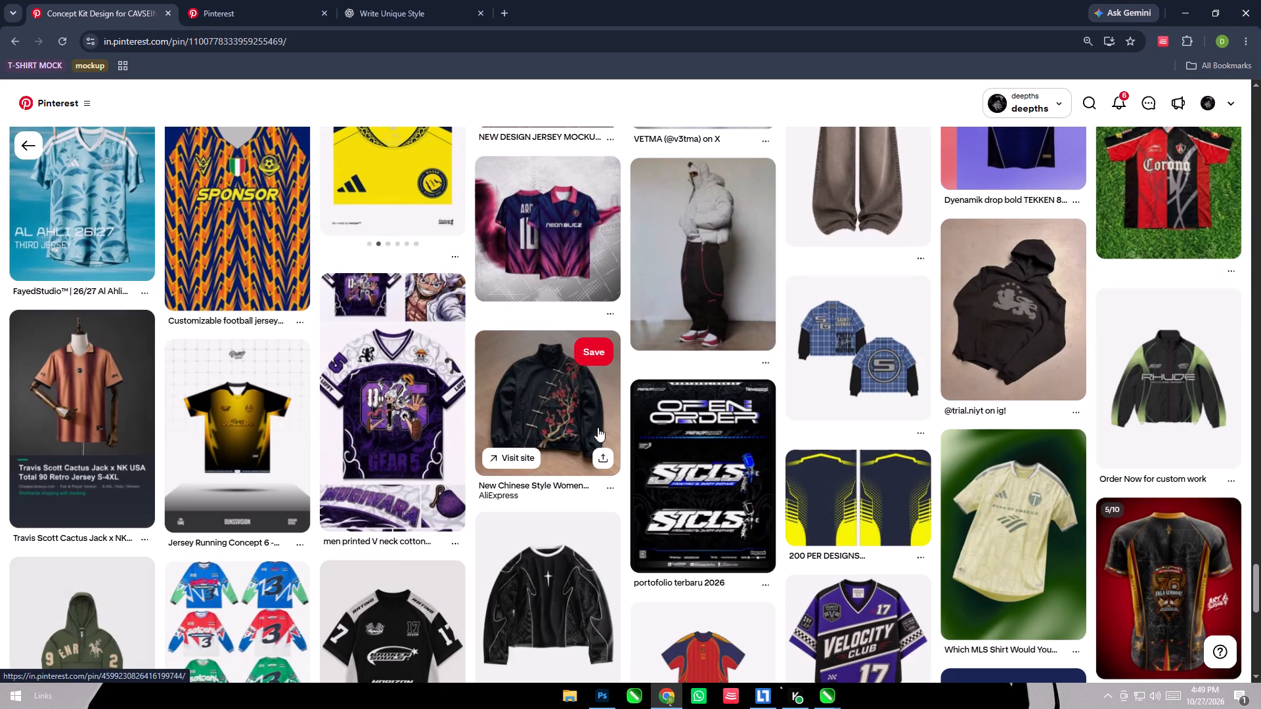
scroll(598, 427, "down", 4)
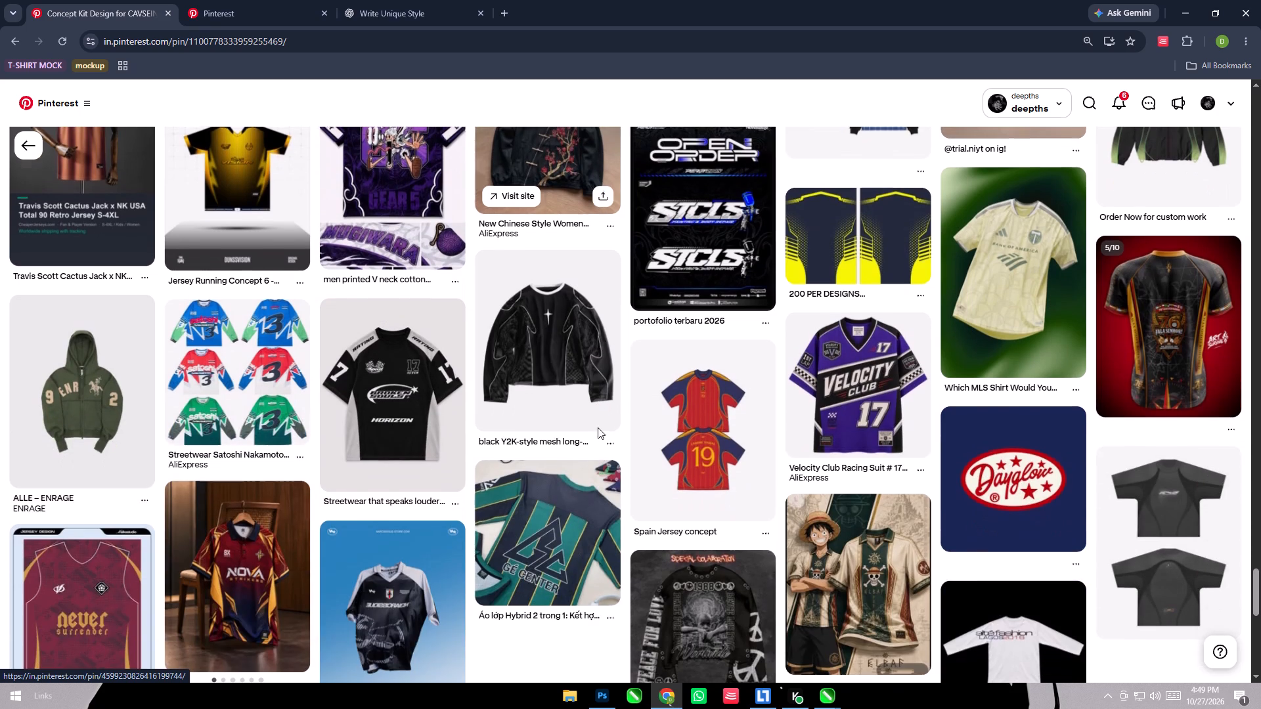
scroll(598, 427, "up", 3)
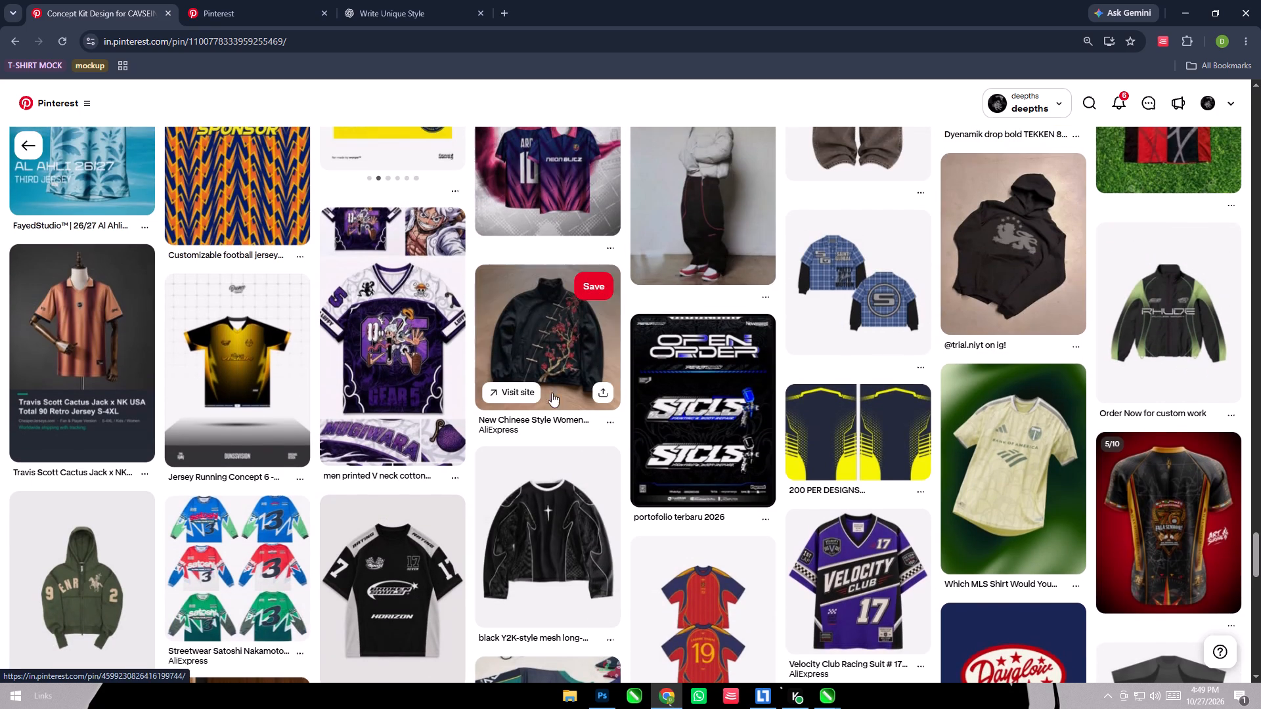
right_click(101, 271)
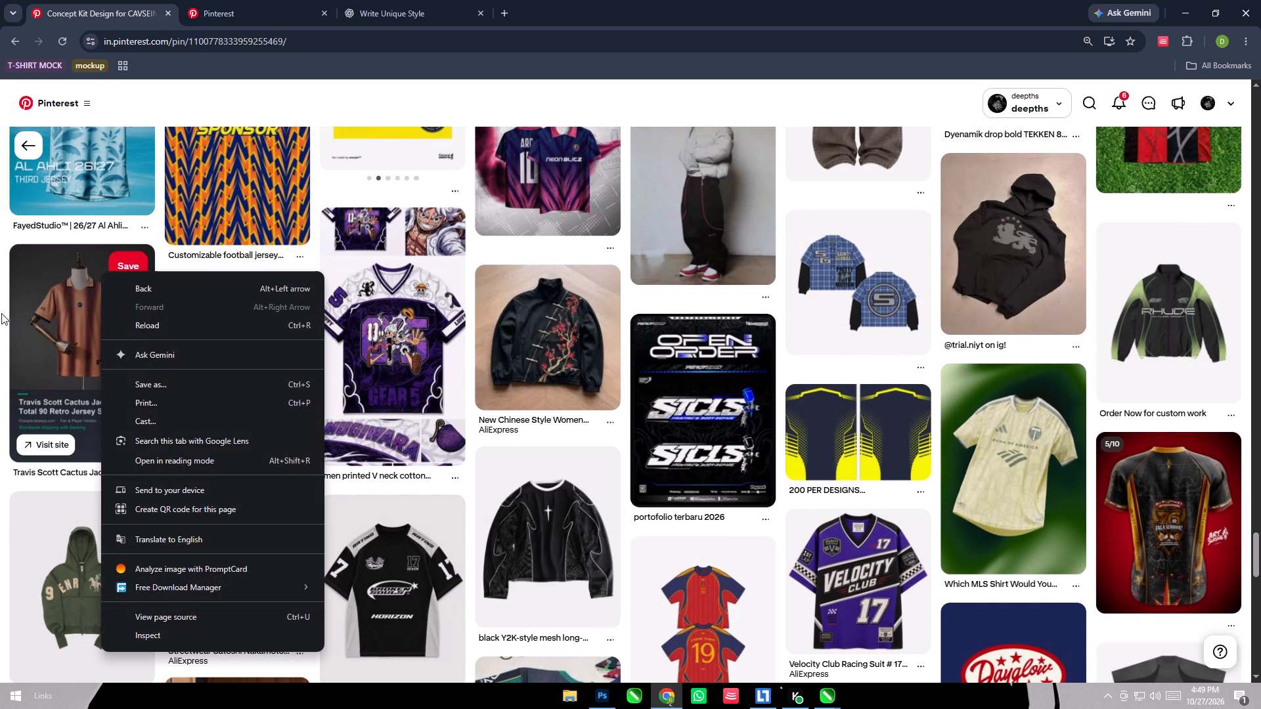
right_click(66, 301)
left_click(99, 315)
left_click(284, 0)
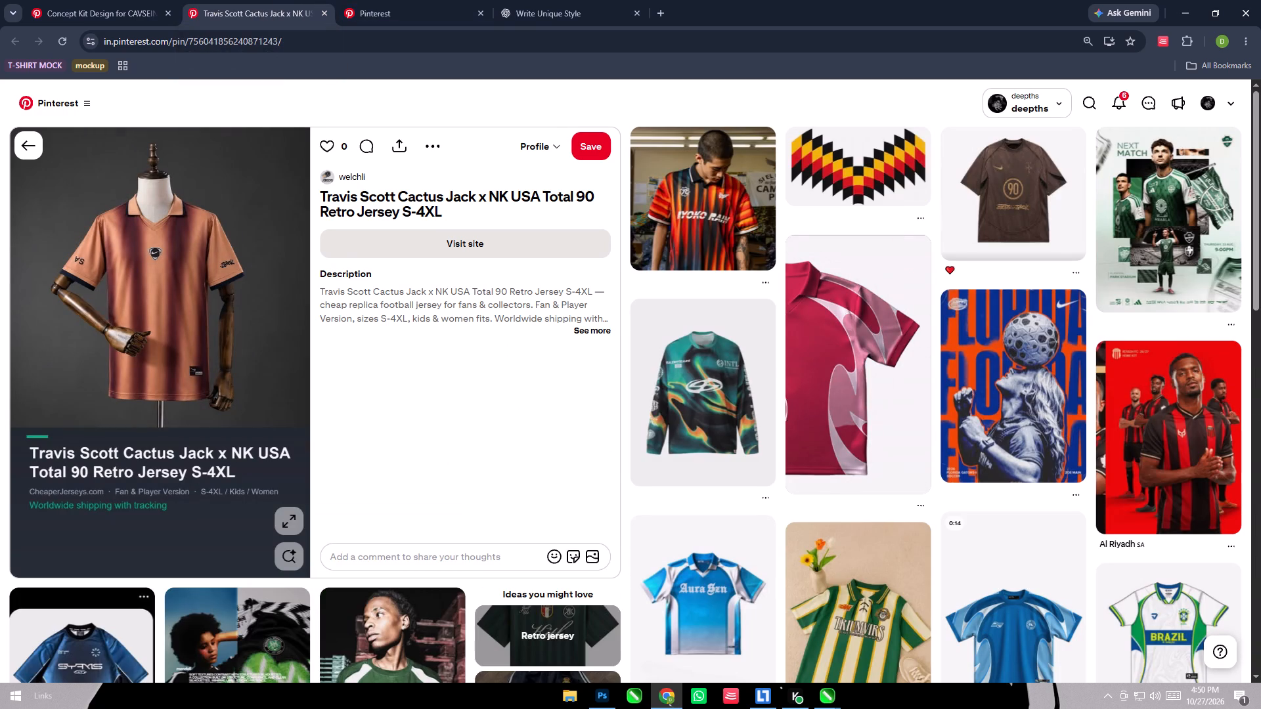
scroll(373, 316, "down", 6)
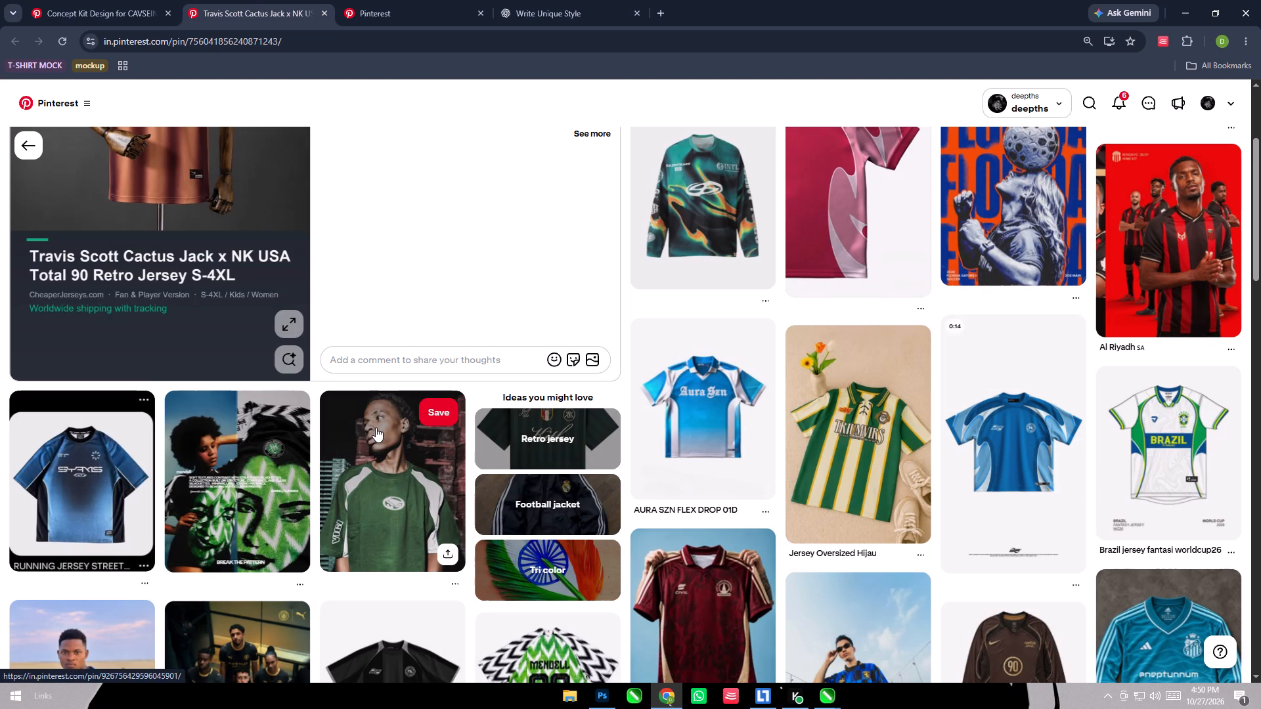
scroll(377, 425, "down", 5)
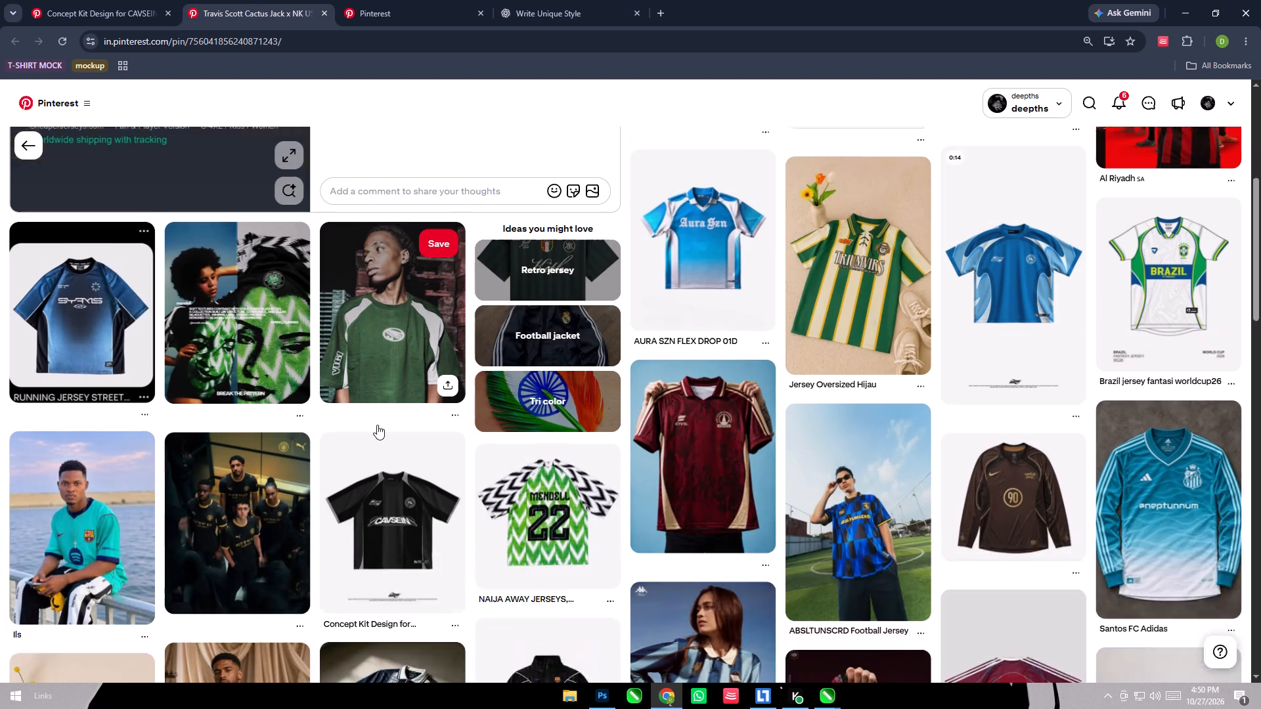
scroll(377, 425, "down", 11)
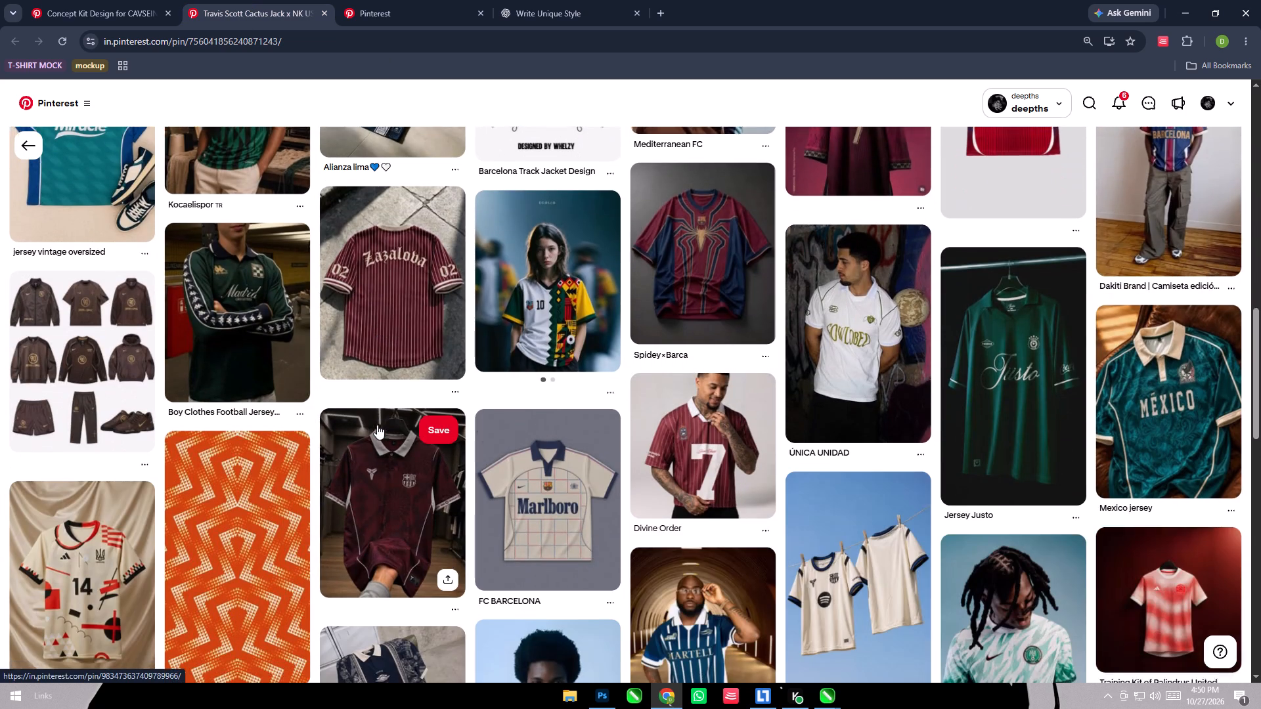
scroll(377, 425, "down", 8)
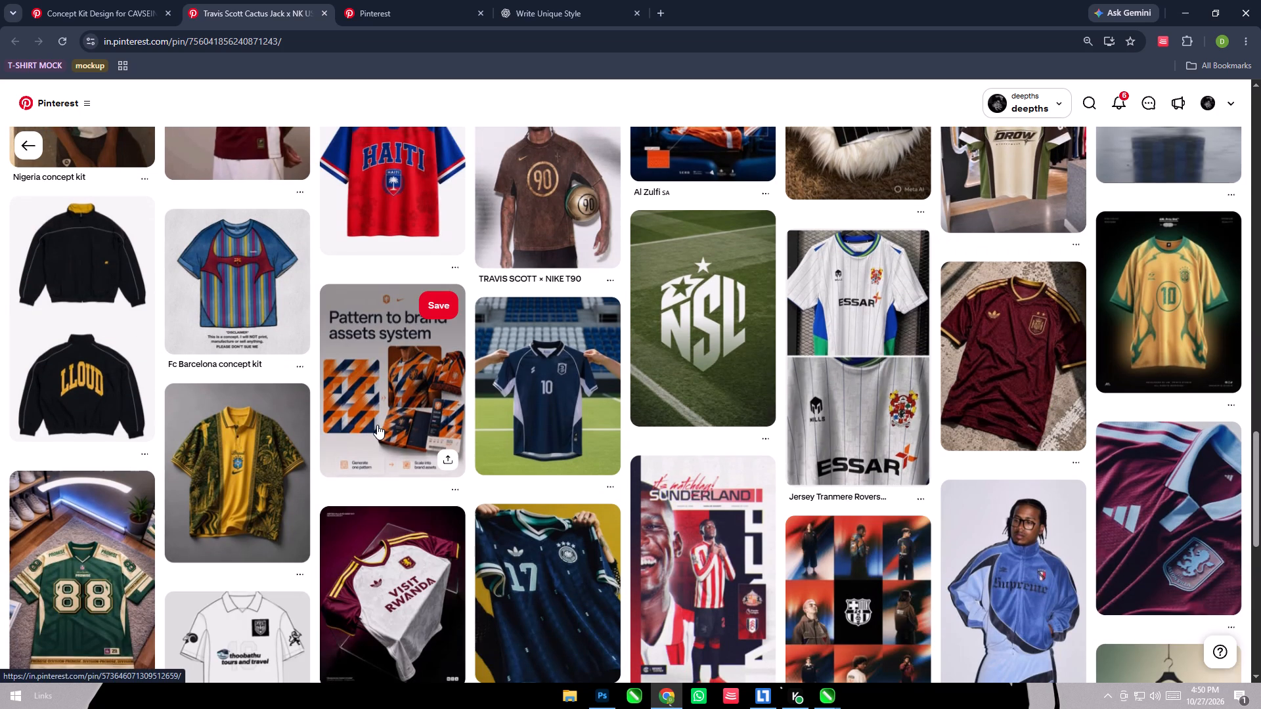
scroll(377, 425, "down", 10)
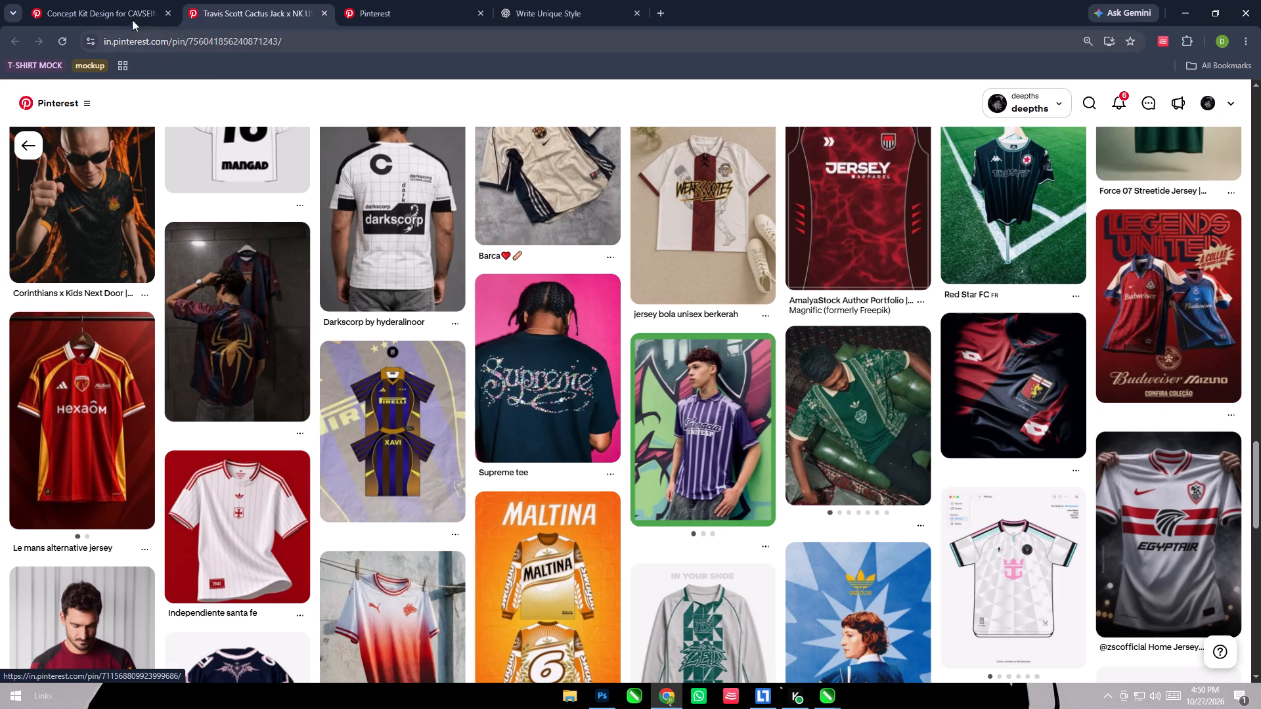
From the CAVSEIN suggestions, open the Sublimation Polo Shirt Design pin, then the related blue tiger poster pin.
left_click(99, 0)
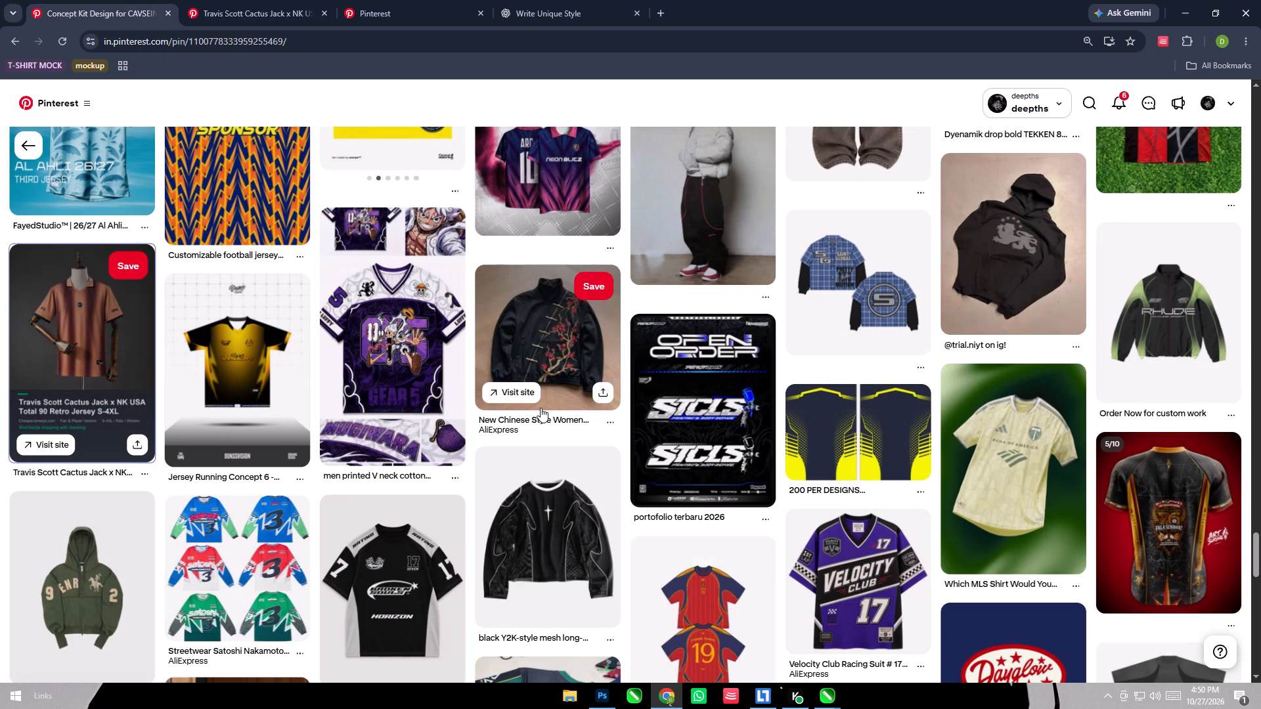
scroll(541, 408, "down", 7)
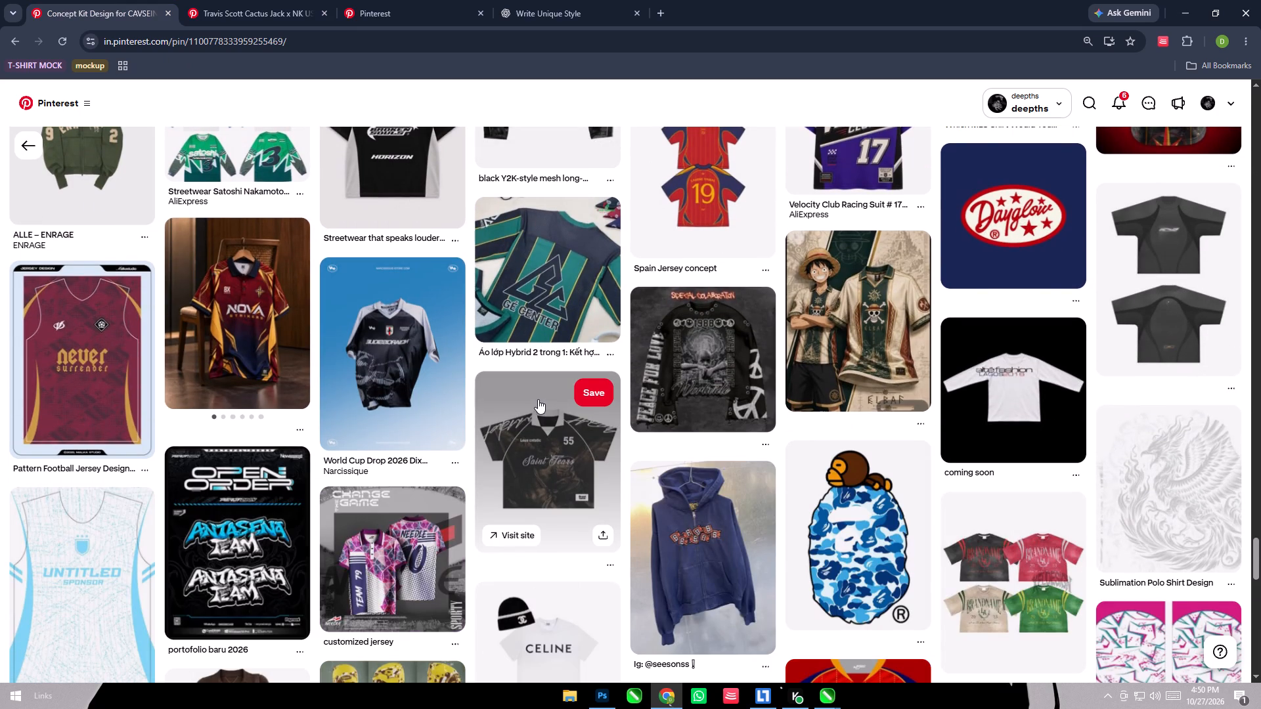
left_click(1170, 518)
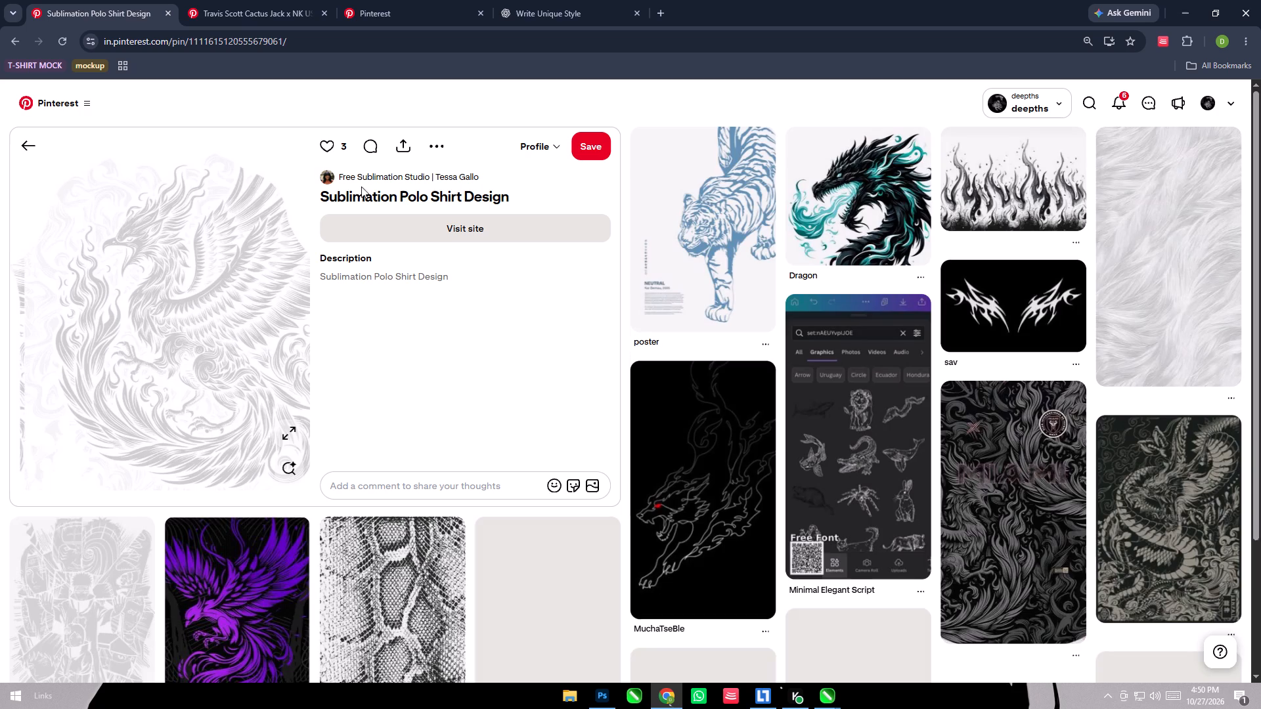
left_click(733, 248)
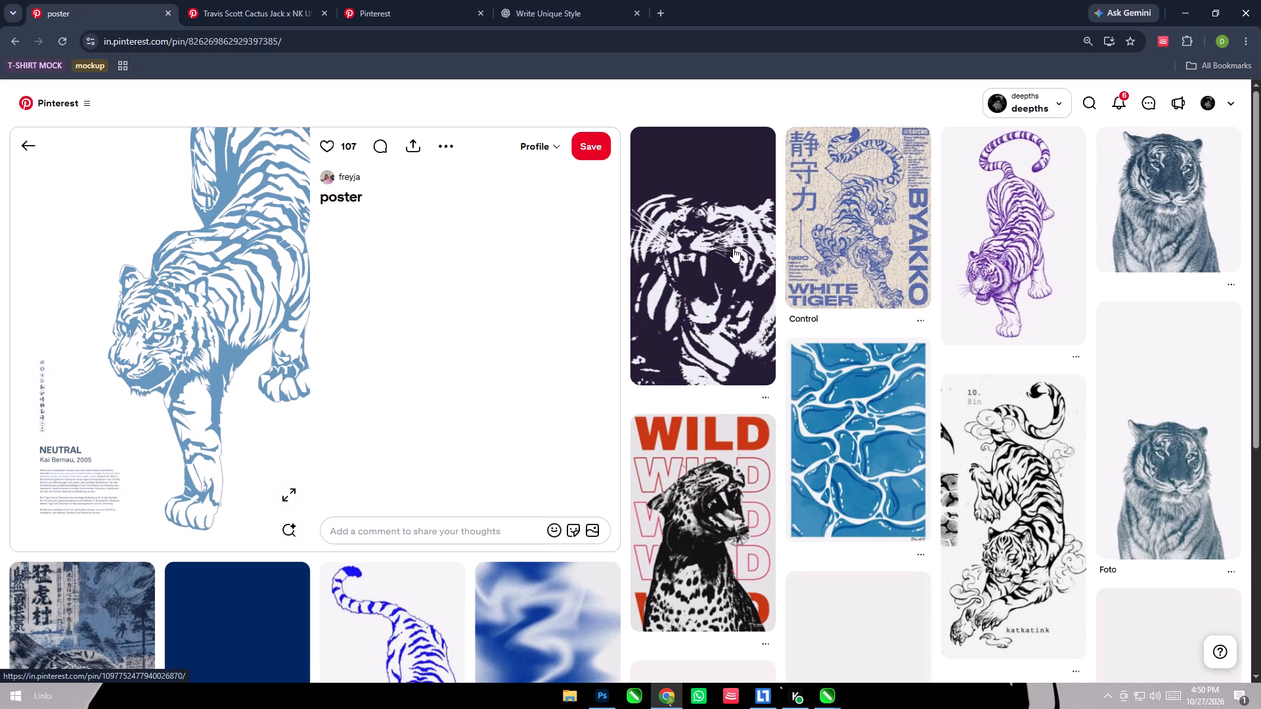
Browse the suggestions under the blue tiger poster pin for animal illustrations and patterns usable on shirts.
scroll(733, 248, "down", 3)
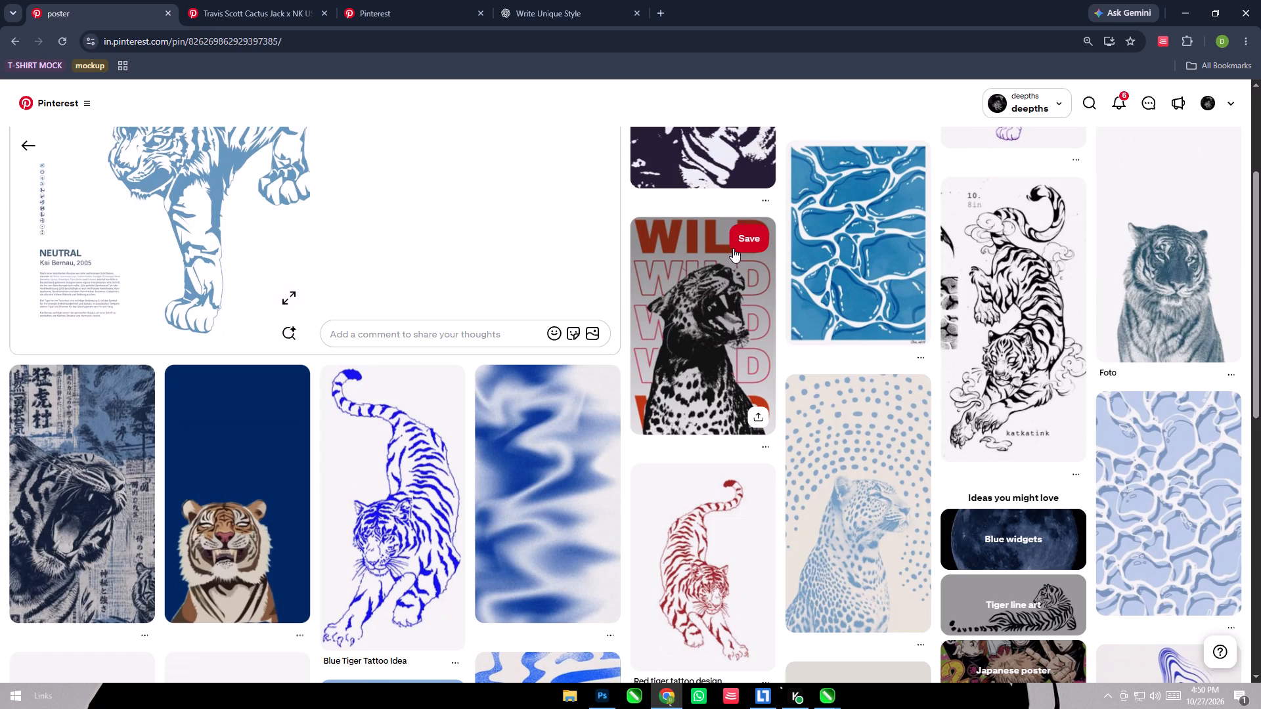
scroll(733, 248, "down", 9)
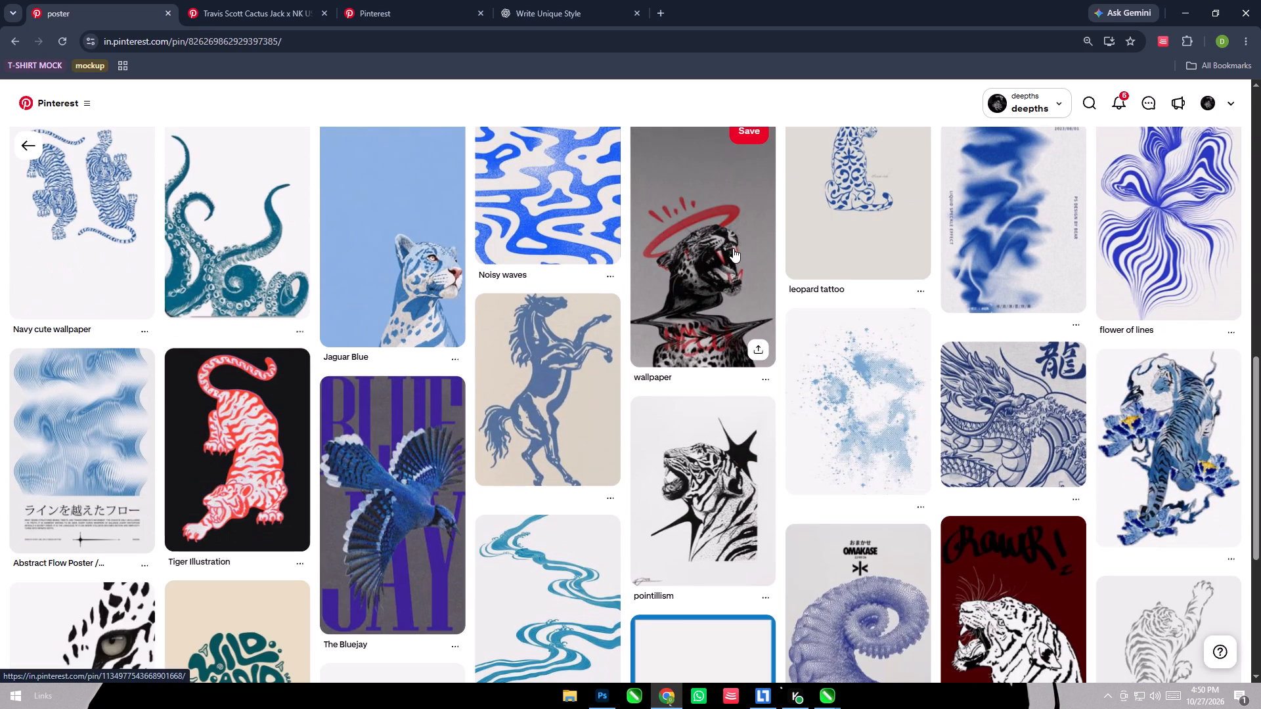
scroll(733, 248, "down", 2)
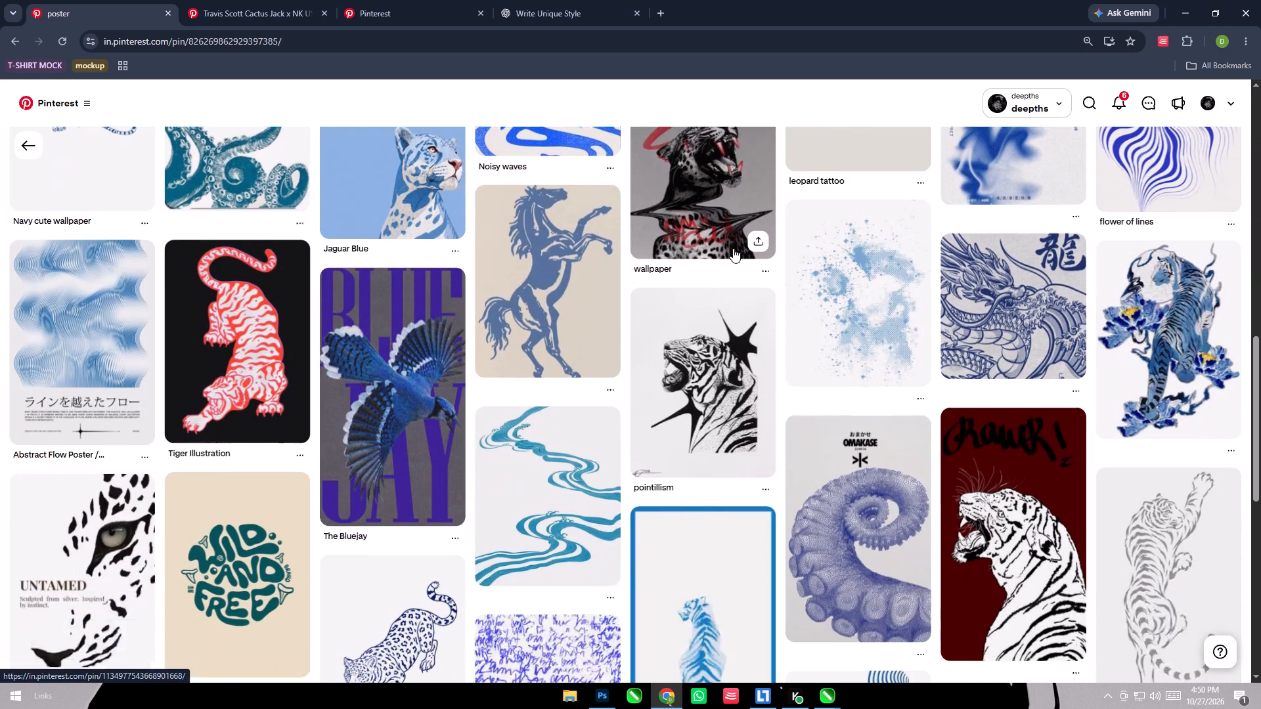
scroll(733, 248, "down", 7)
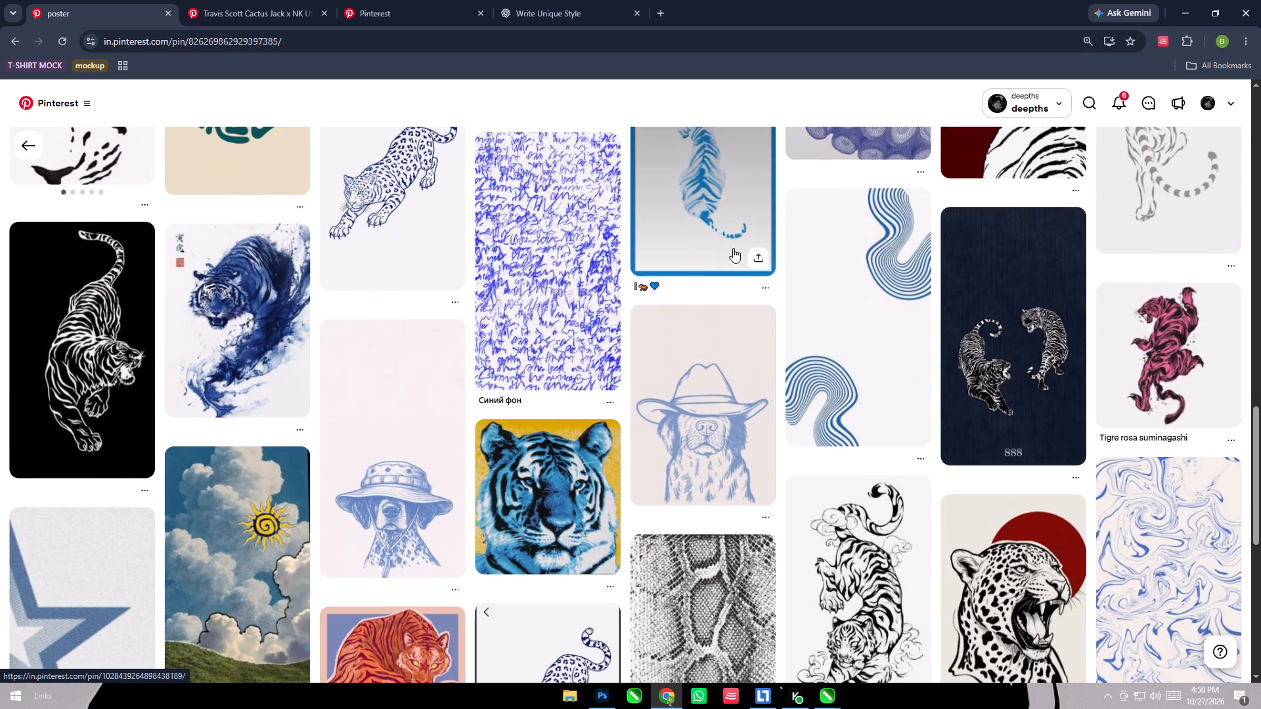
scroll(733, 248, "down", 6)
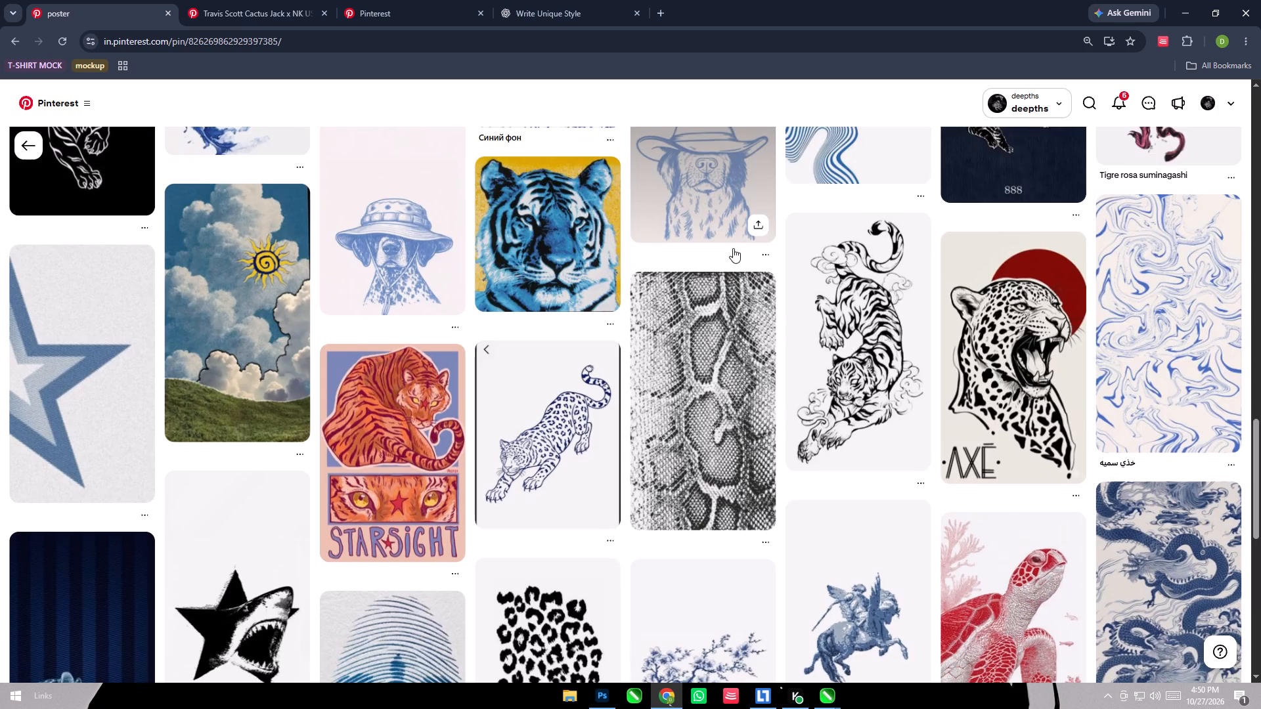
scroll(733, 248, "down", 8)
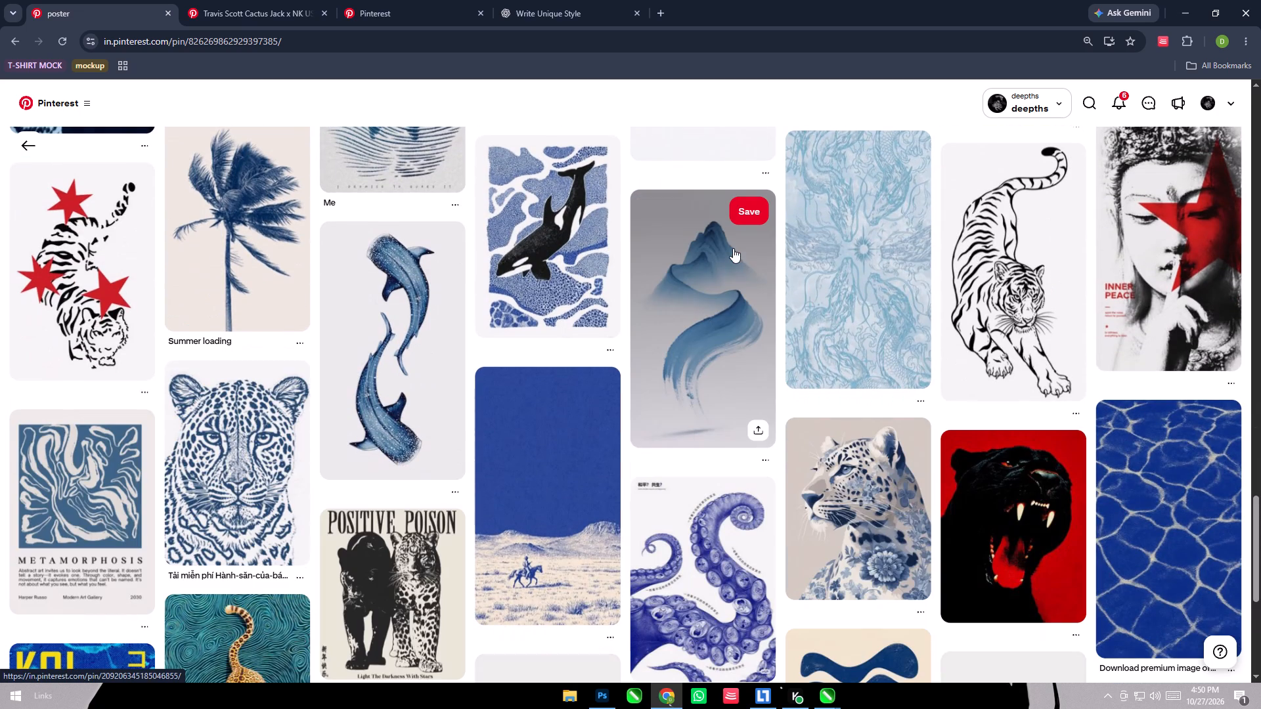
scroll(733, 248, "down", 3)
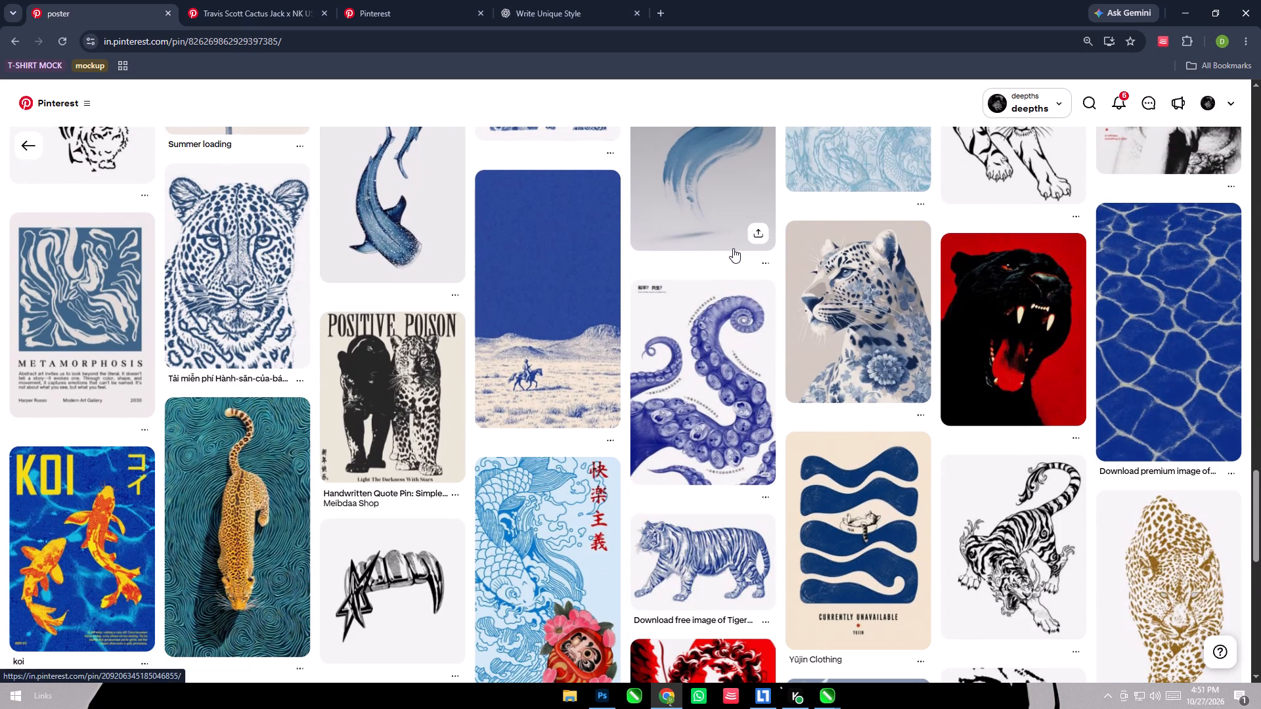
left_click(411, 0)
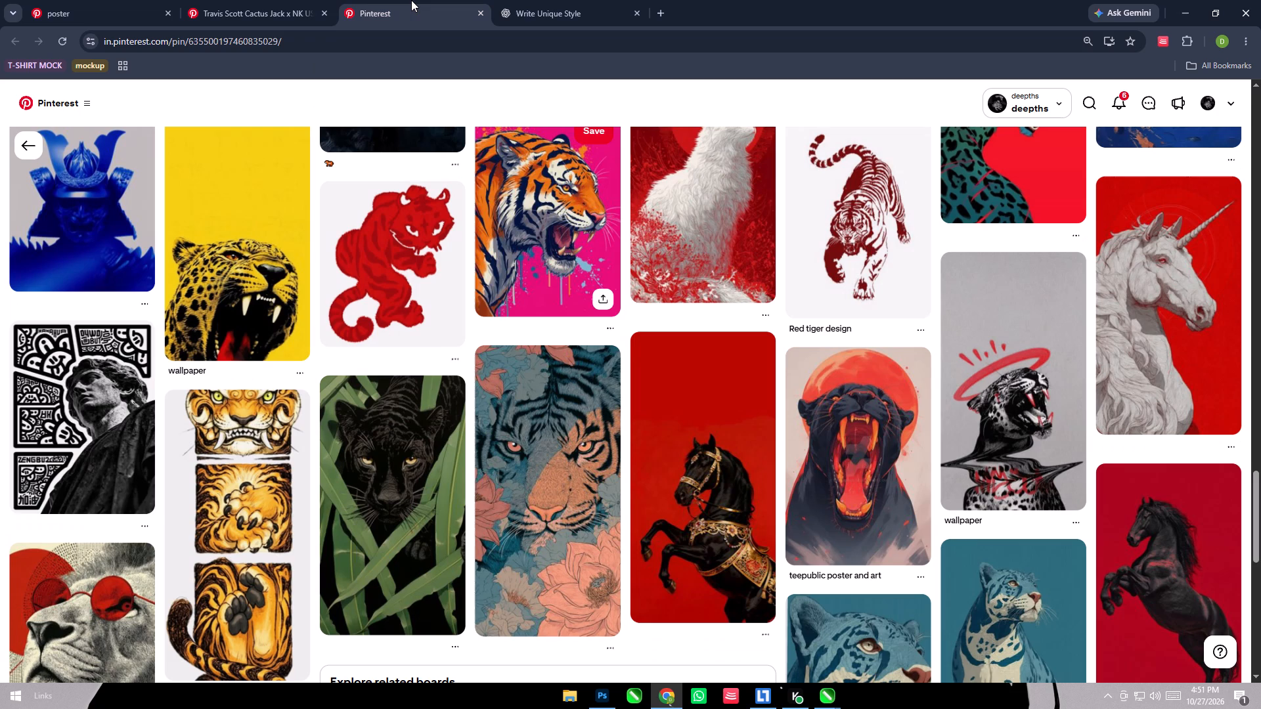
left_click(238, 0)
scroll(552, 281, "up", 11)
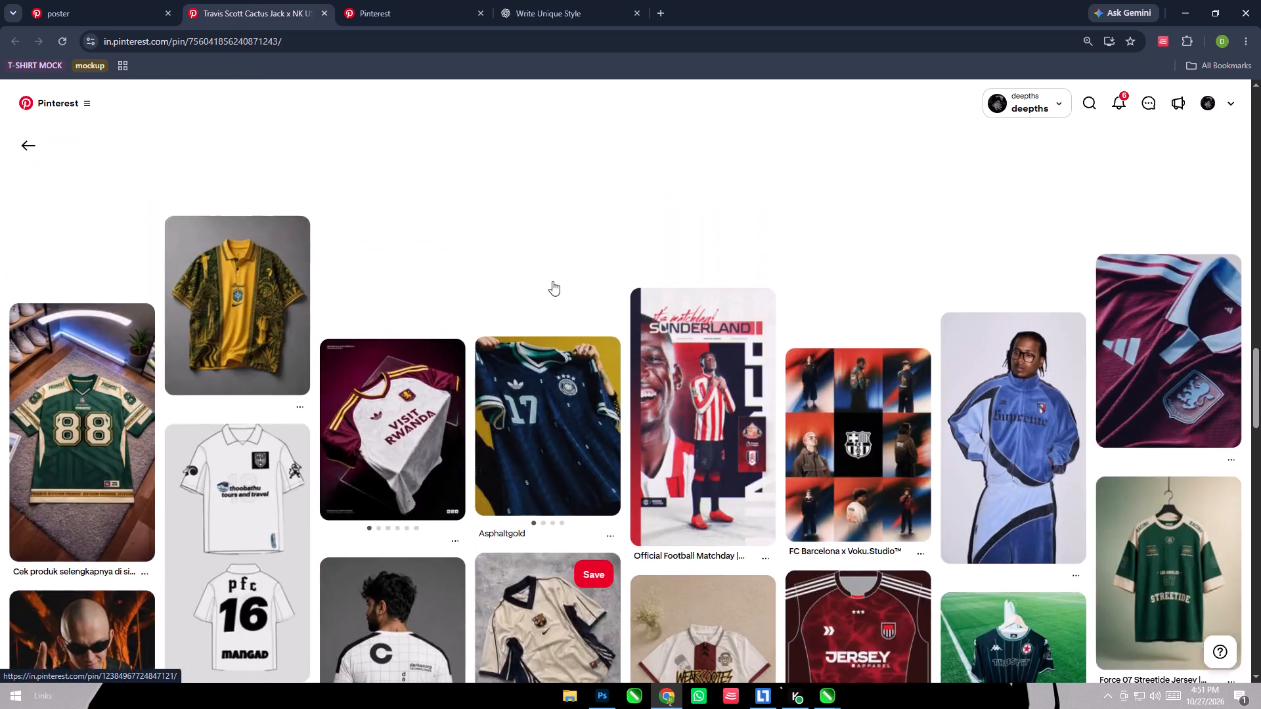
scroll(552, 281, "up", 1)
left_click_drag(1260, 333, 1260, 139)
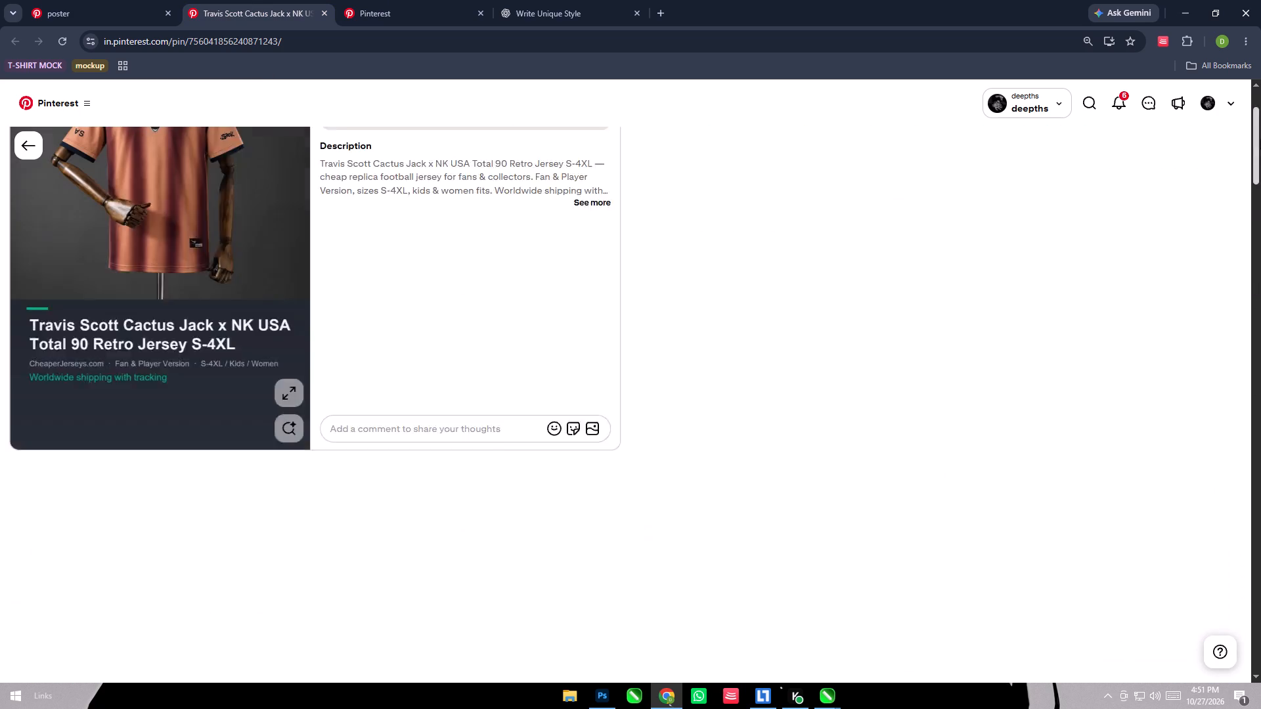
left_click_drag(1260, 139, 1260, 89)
Return to the blue tiger poster pin and browse further down its suggestions for animal illustrations and patterns usable on shirts.
left_click(117, 0)
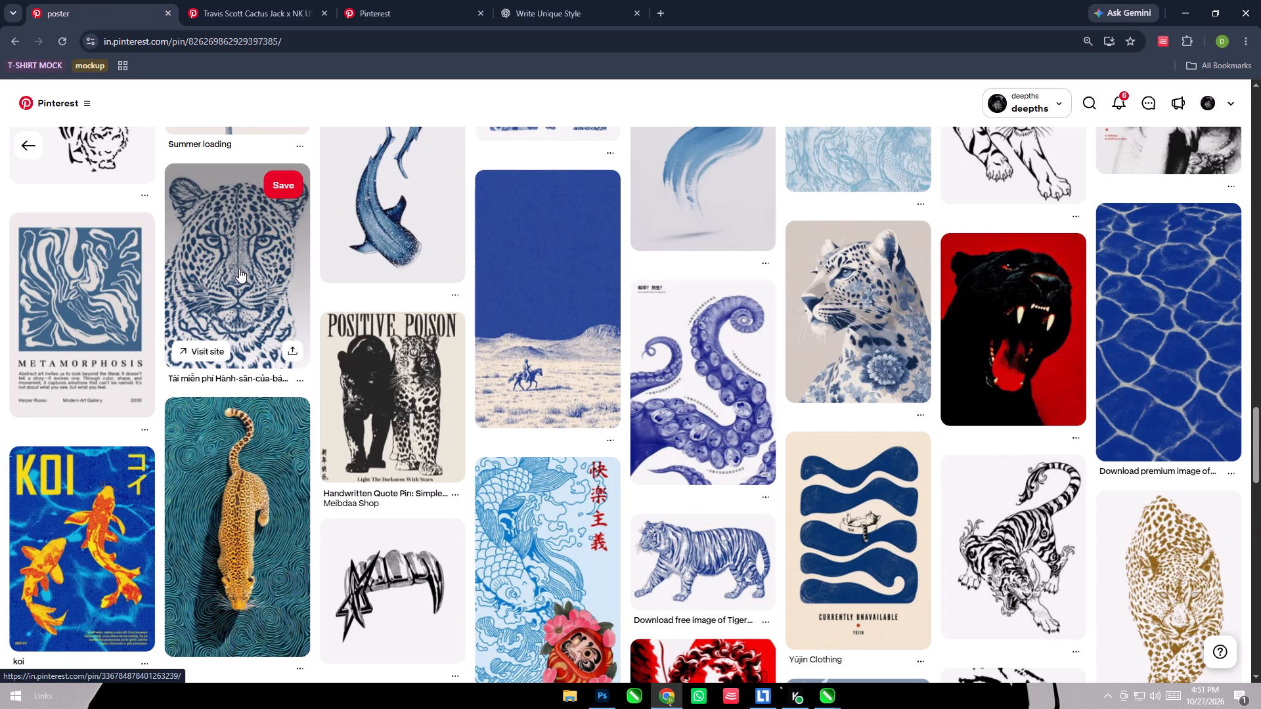
scroll(239, 269, "down", 6)
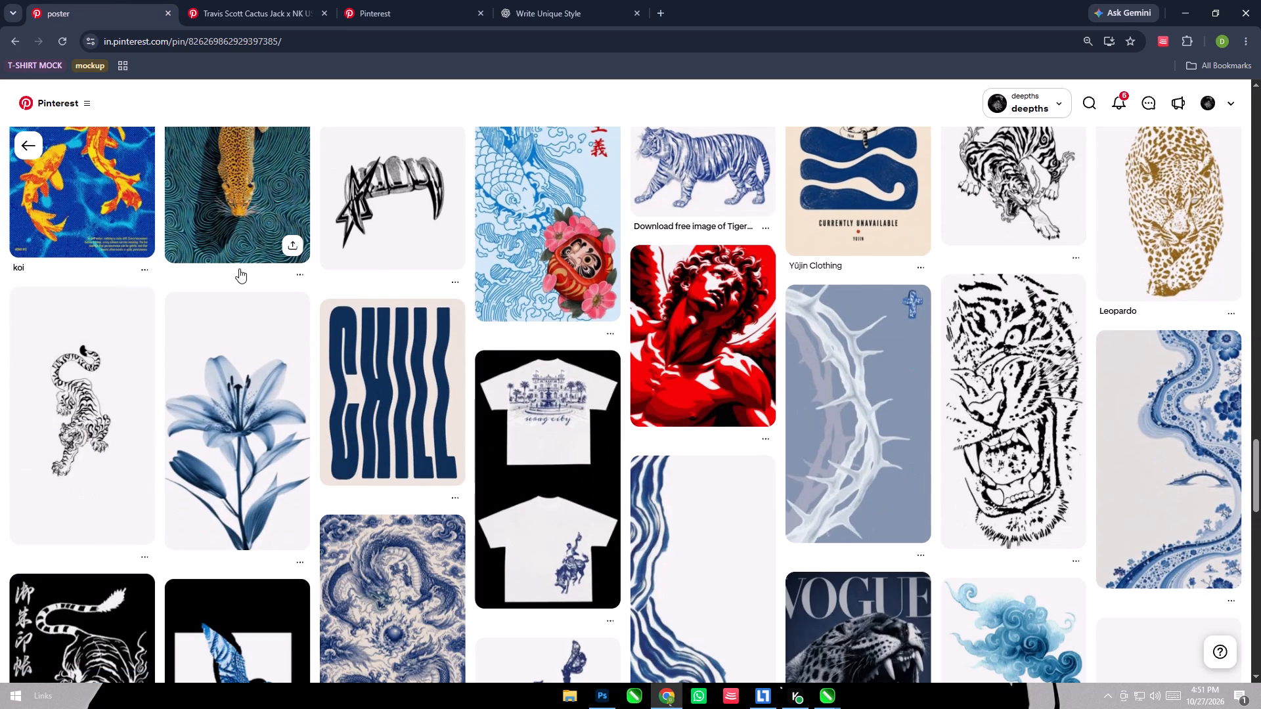
scroll(490, 475, "down", 2)
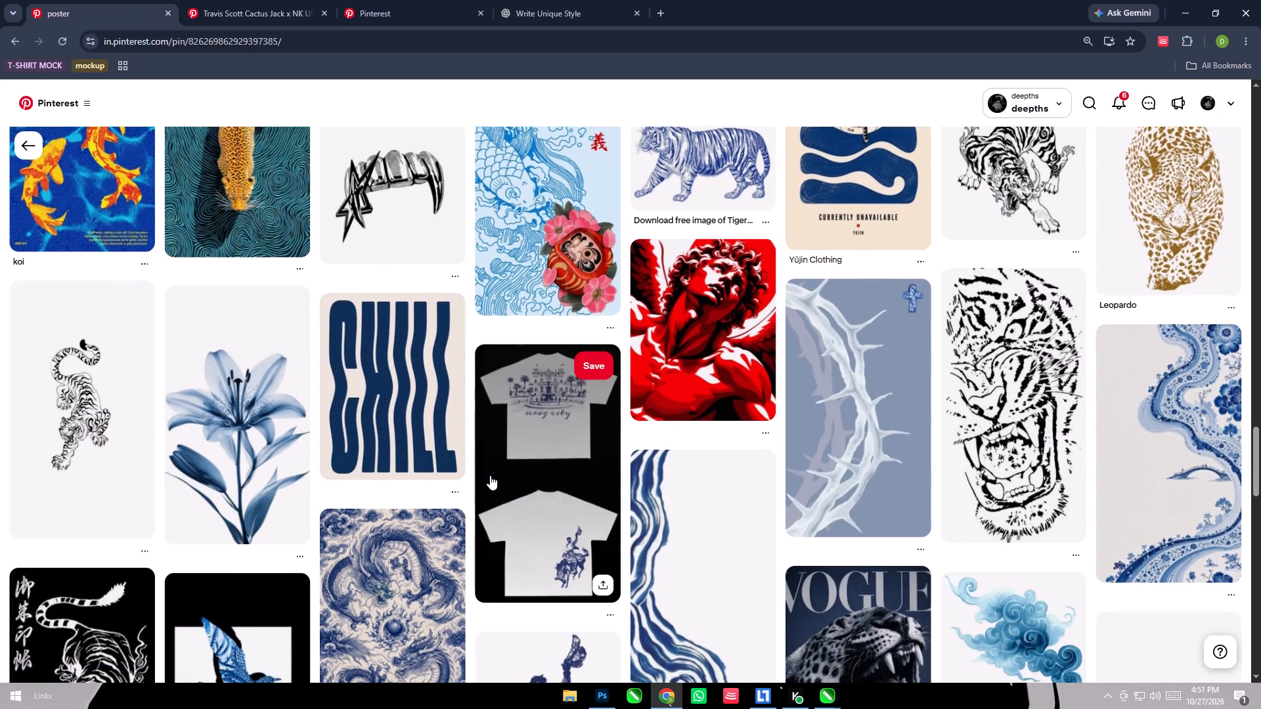
scroll(490, 475, "down", 7)
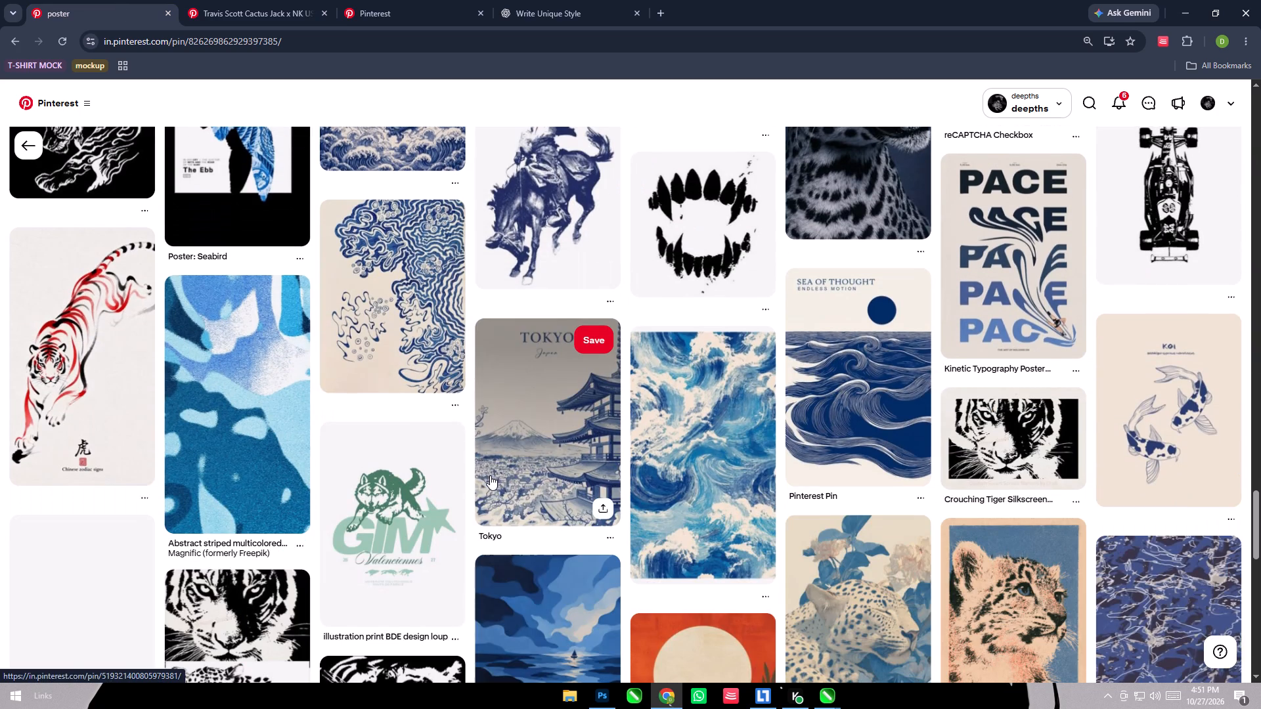
scroll(490, 475, "down", 9)
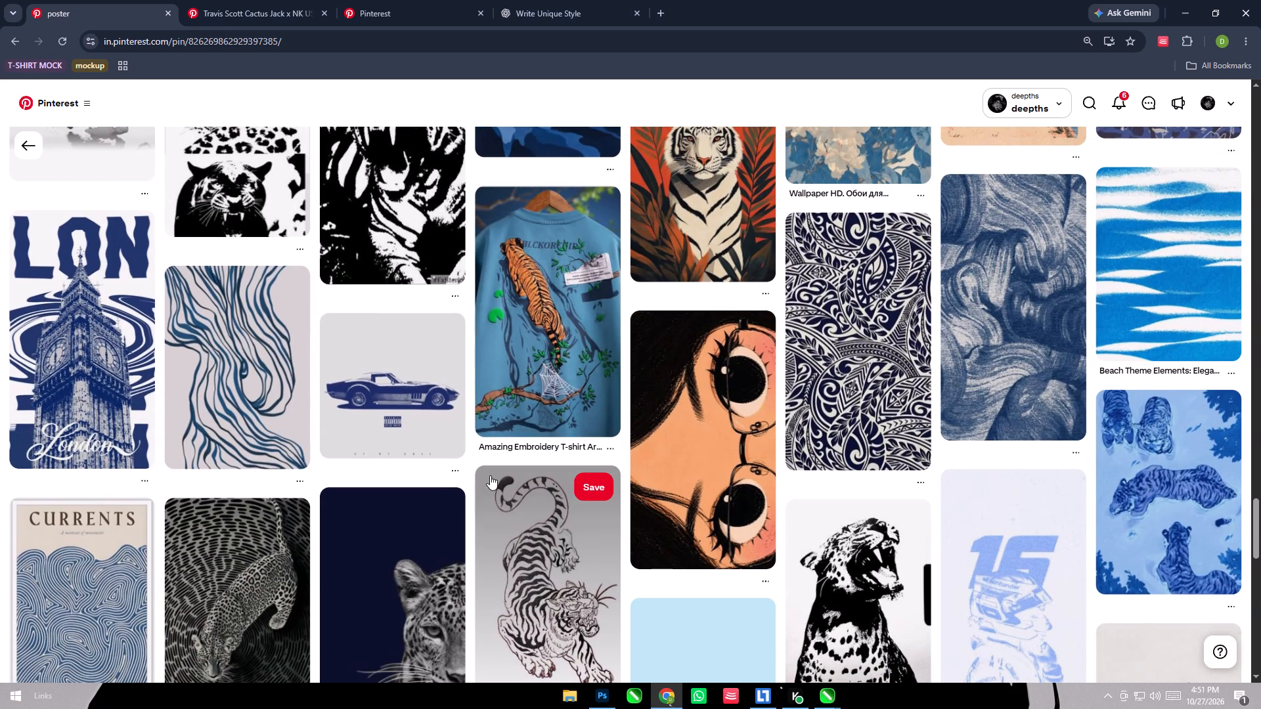
scroll(490, 475, "down", 4)
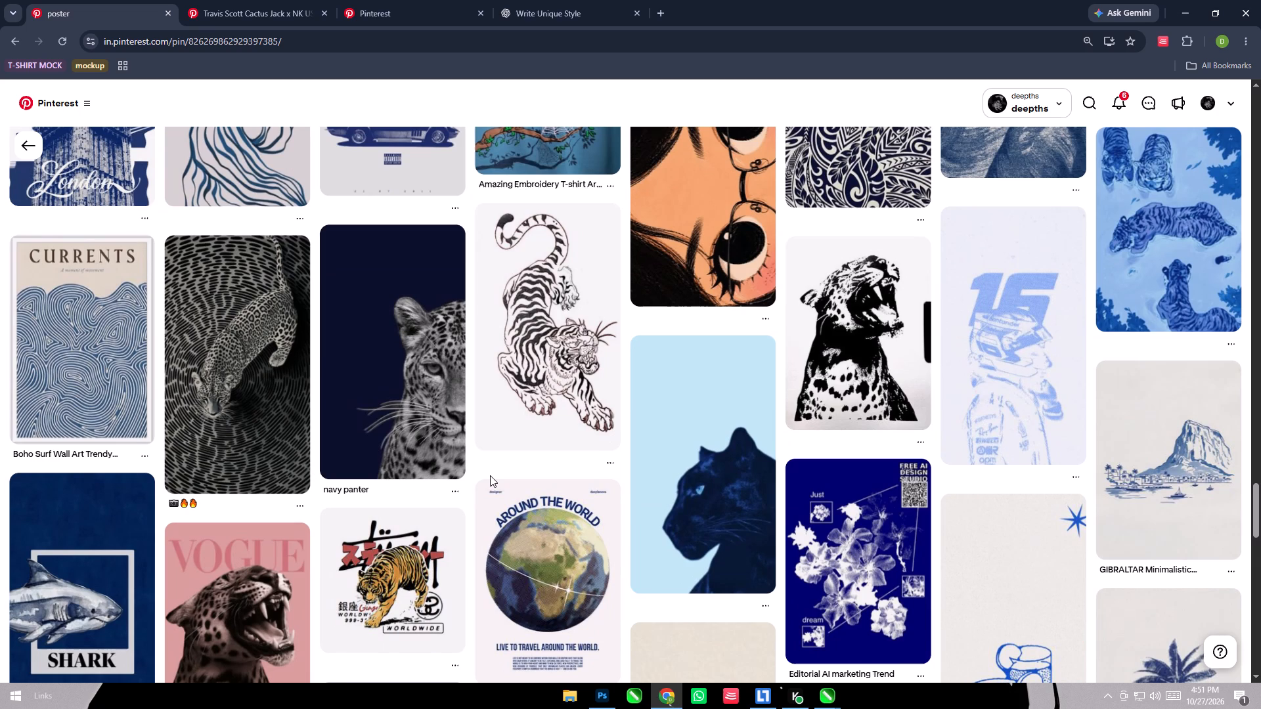
scroll(490, 475, "down", 4)
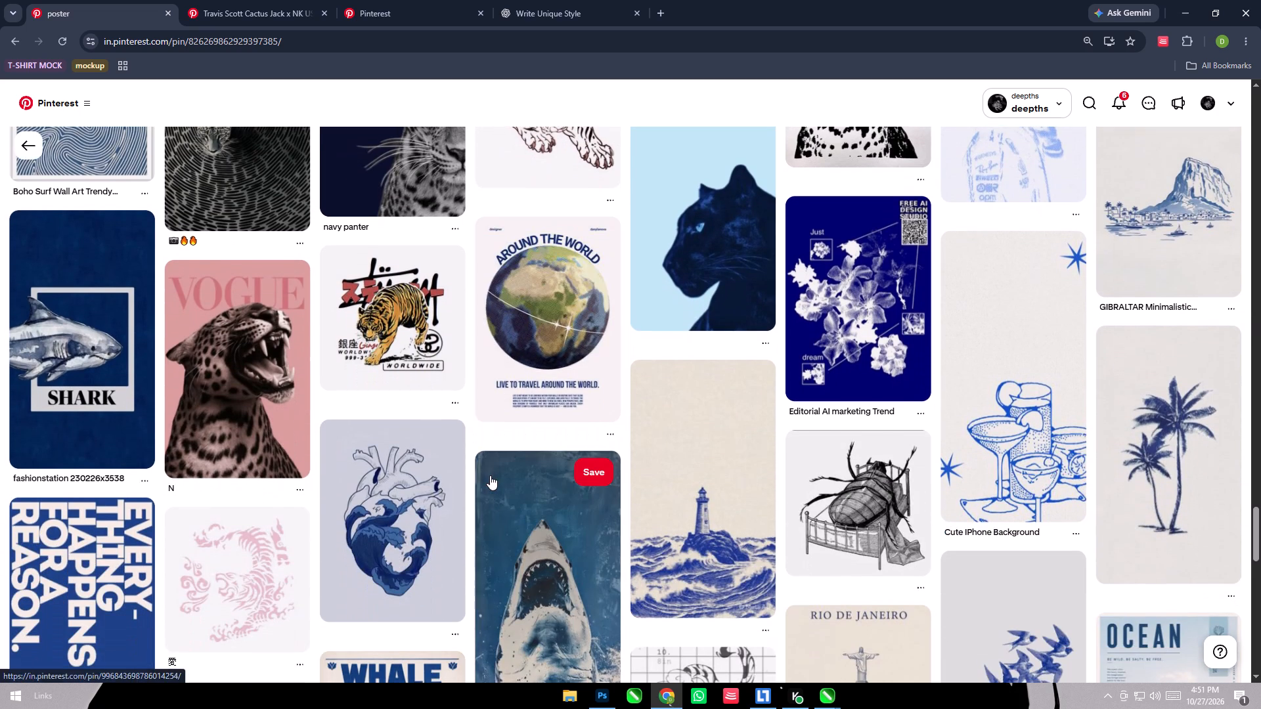
scroll(490, 475, "down", 4)
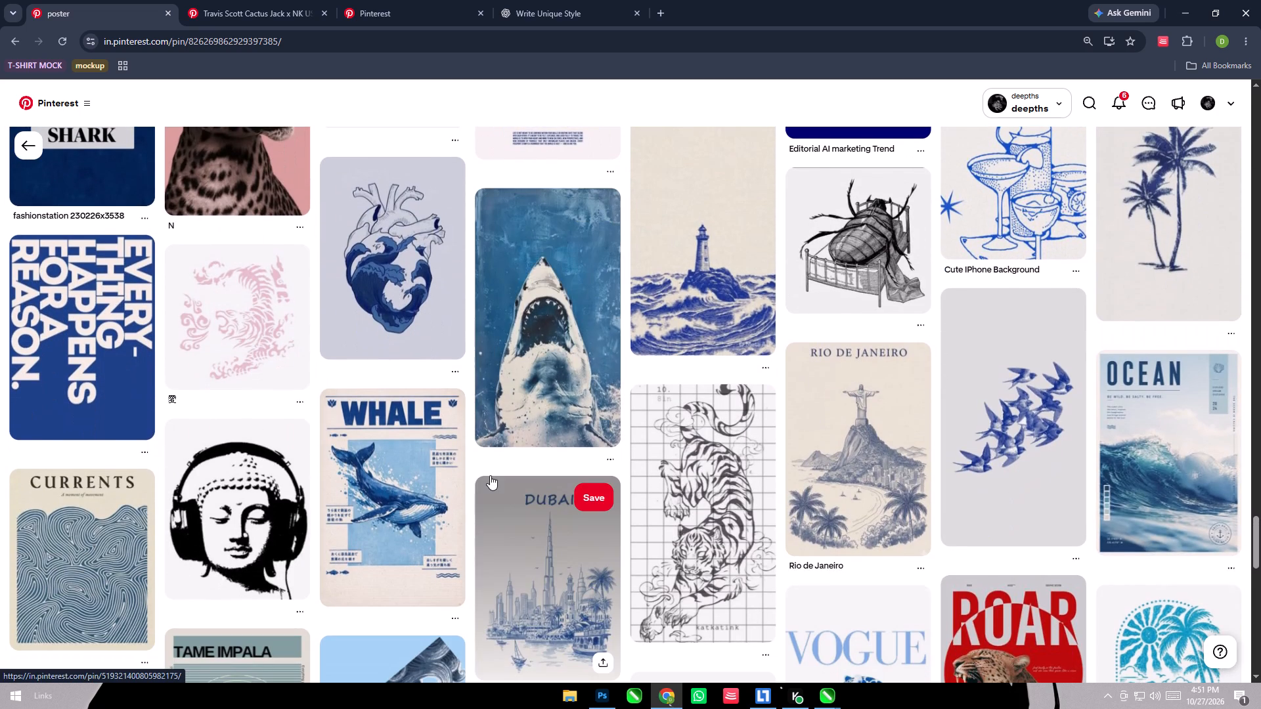
scroll(490, 475, "down", 5)
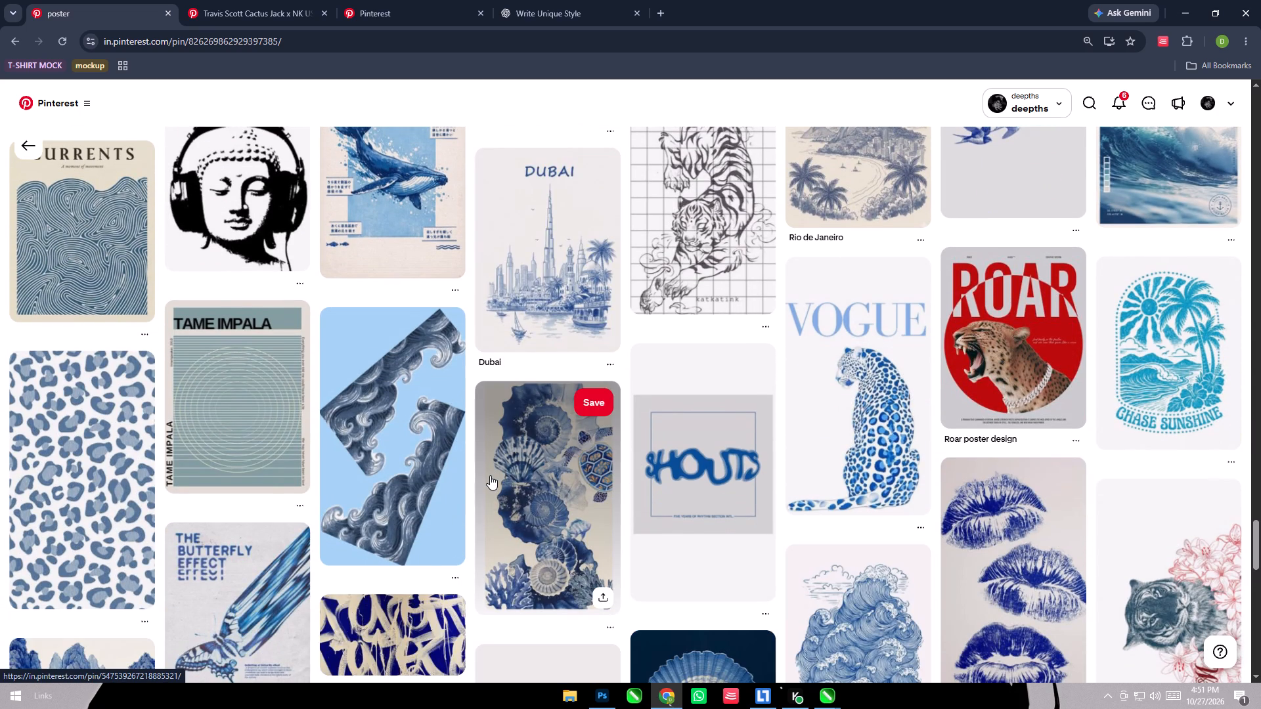
scroll(490, 475, "down", 4)
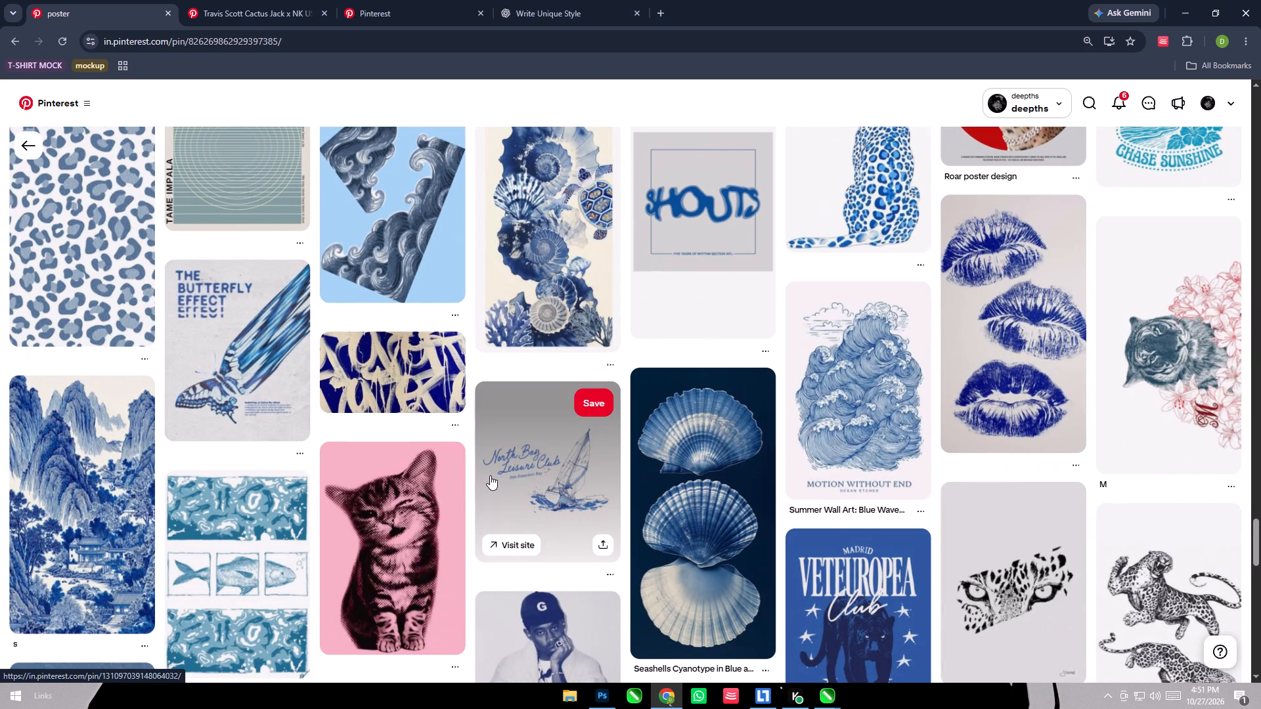
scroll(490, 475, "down", 12)
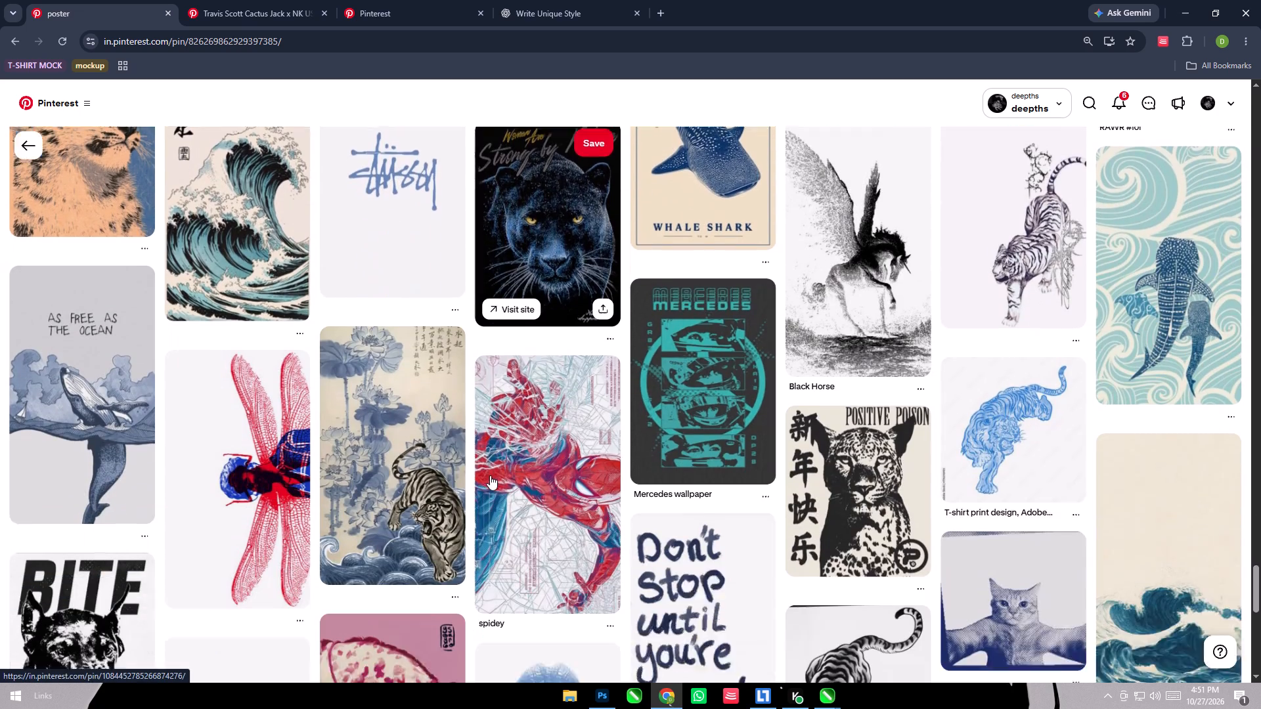
Go back to the beginning of the blue tiger poster's suggestions and review the tiger, leopard and dragon artwork again.
left_click_drag(1260, 574, 1247, 268)
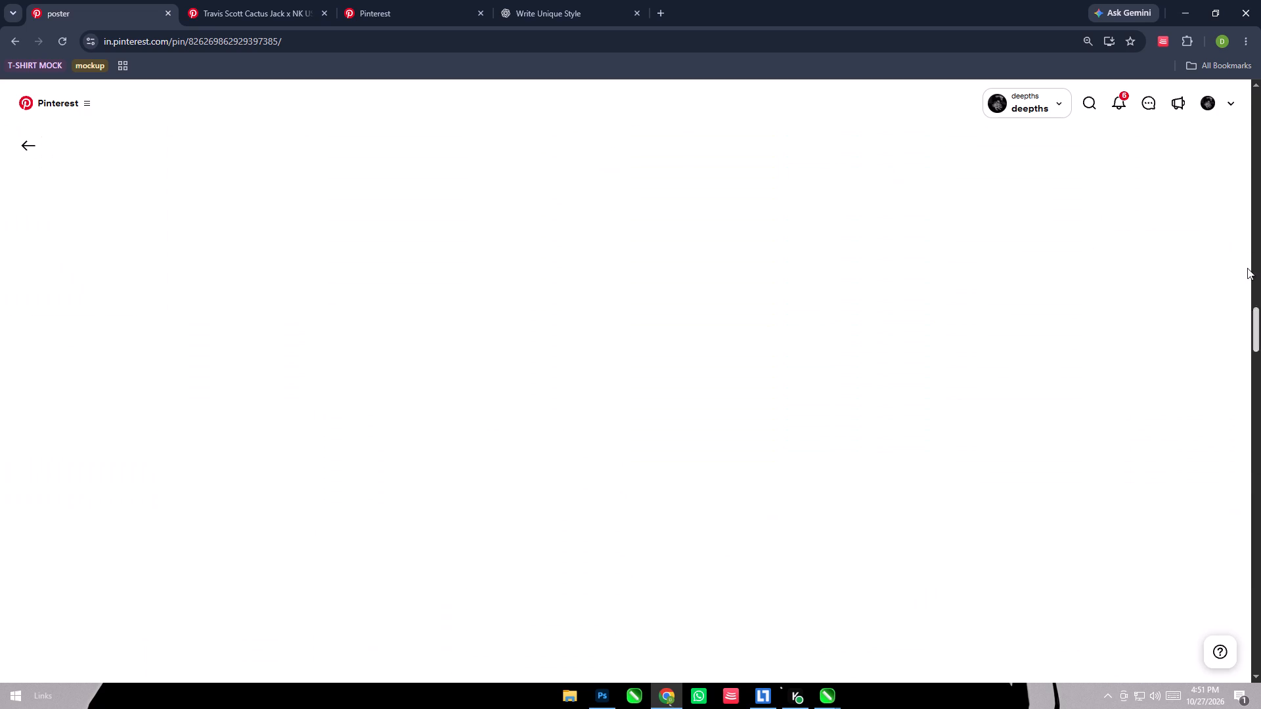
left_click_drag(1247, 268, 1240, 77)
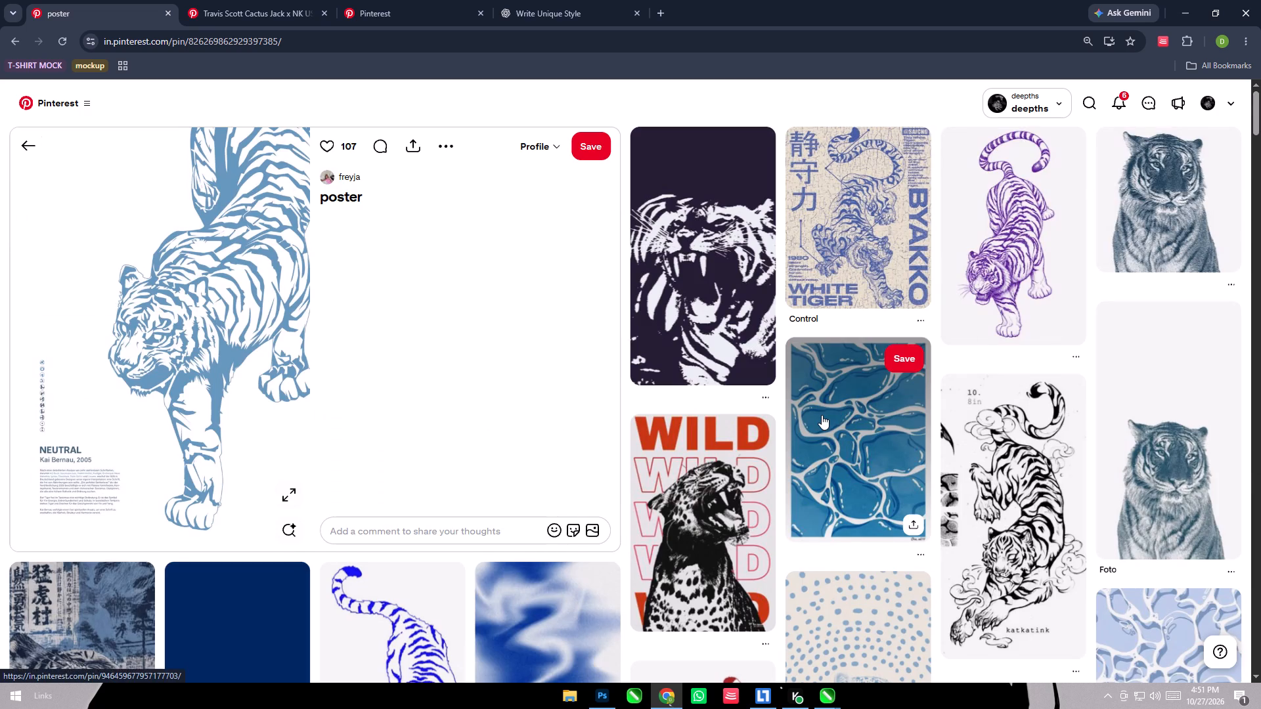
scroll(822, 415, "down", 4)
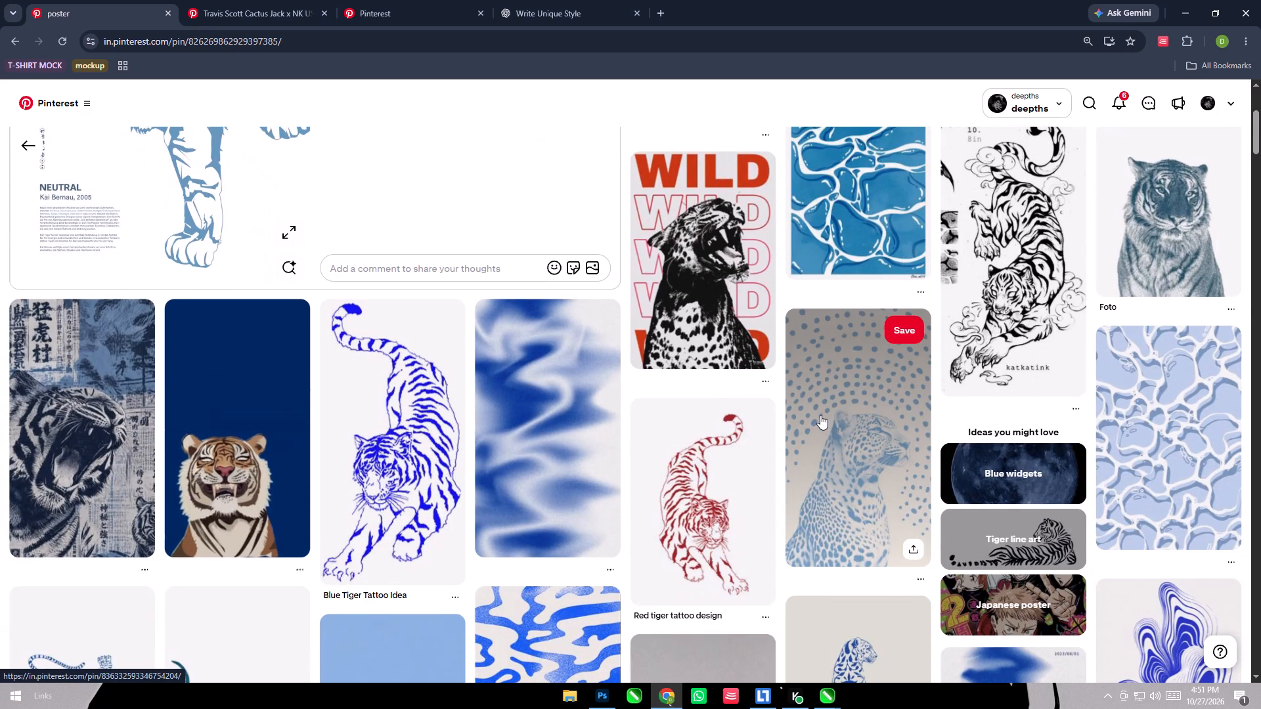
scroll(820, 415, "down", 2)
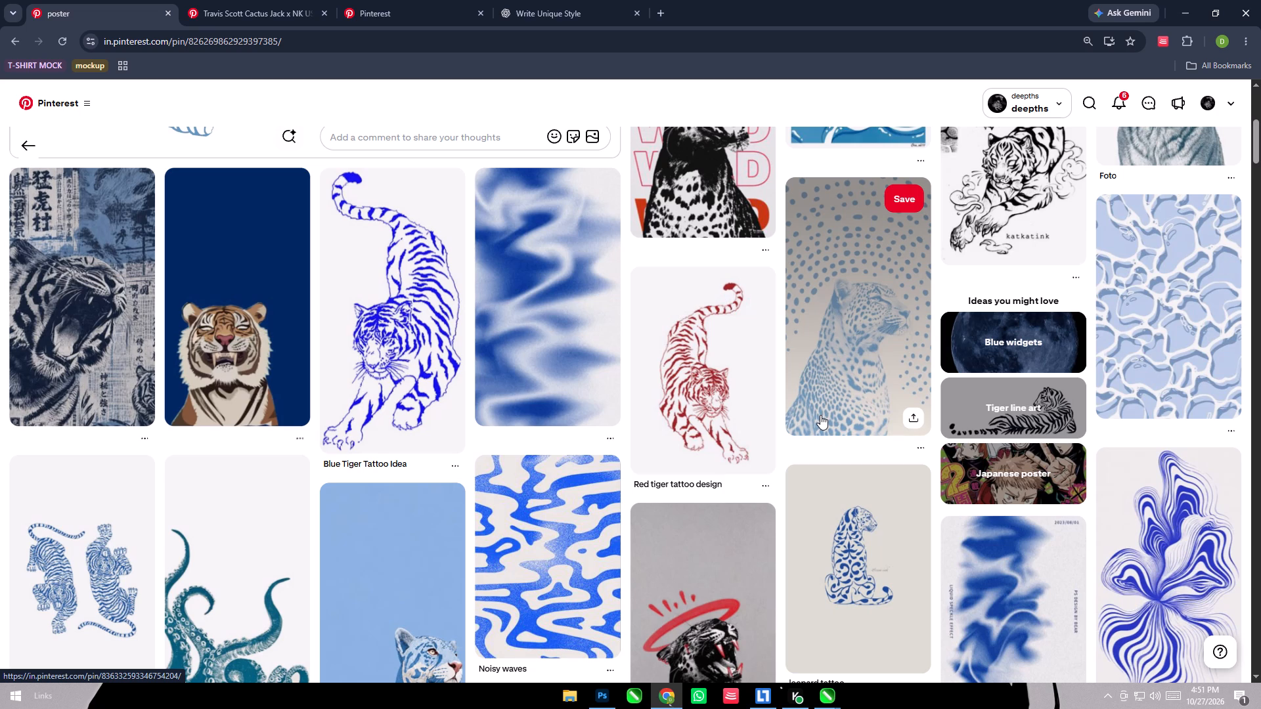
scroll(820, 415, "up", 5)
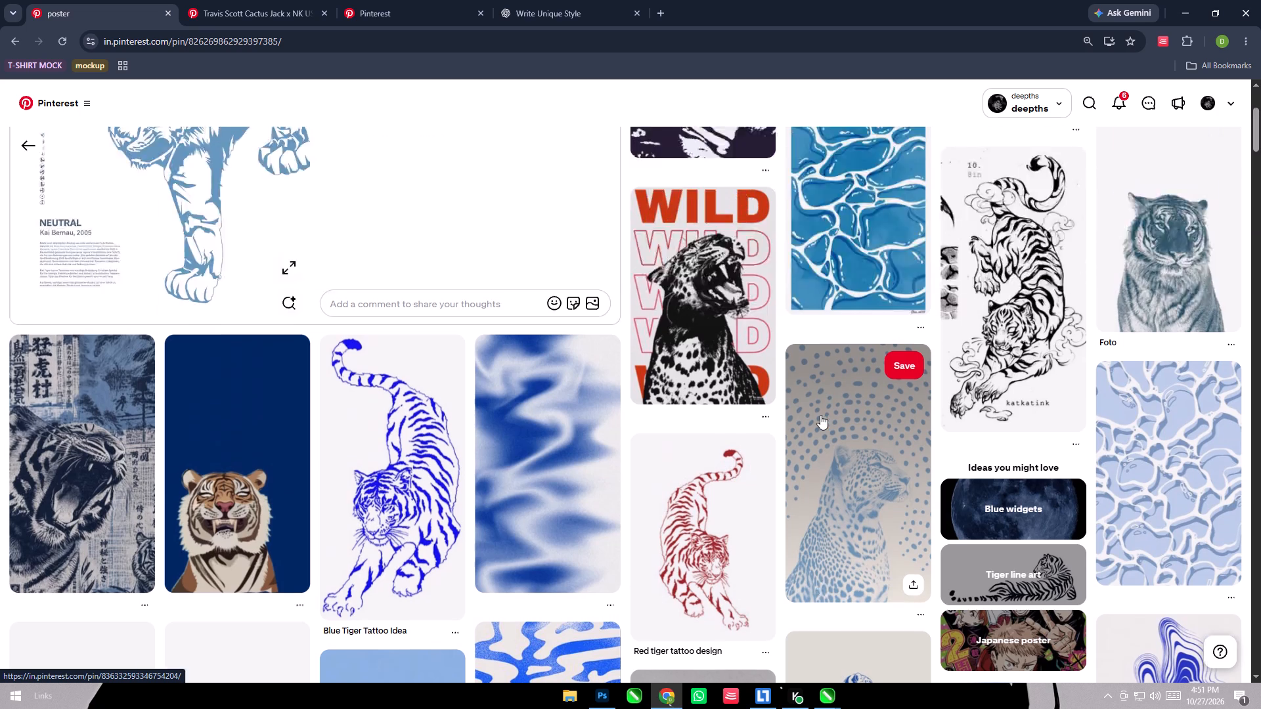
scroll(820, 415, "down", 9)
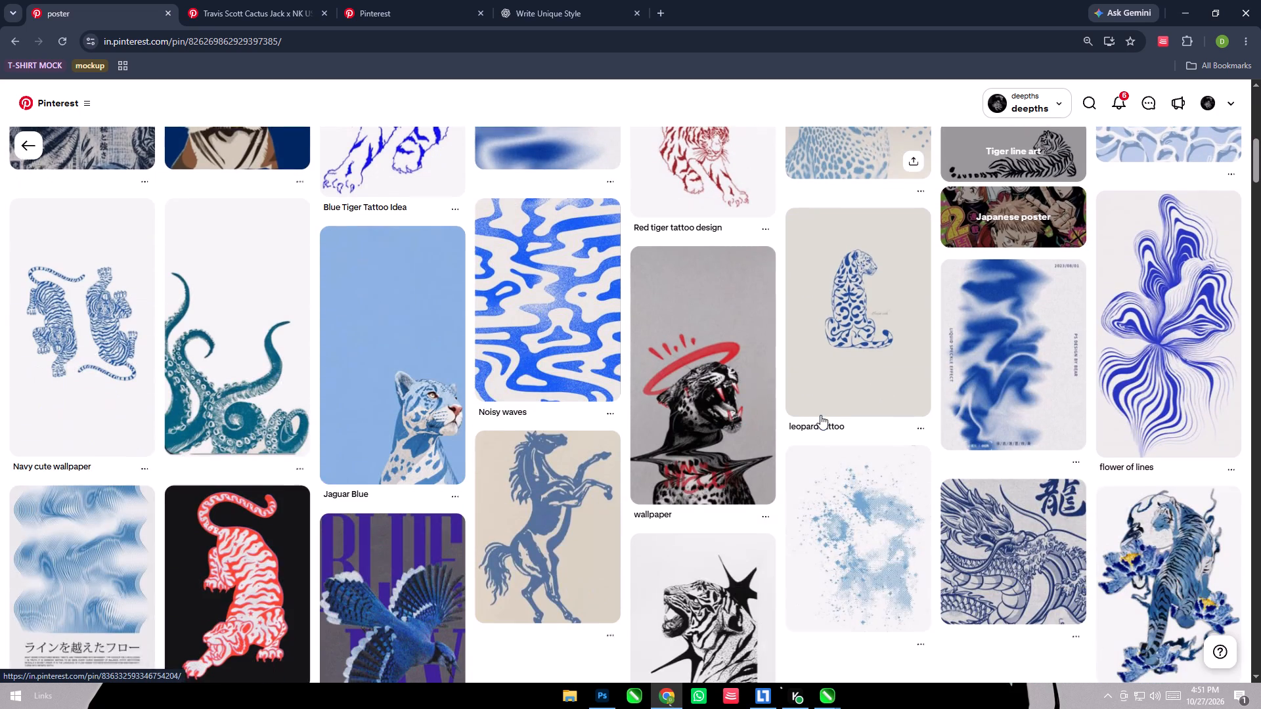
scroll(820, 415, "down", 8)
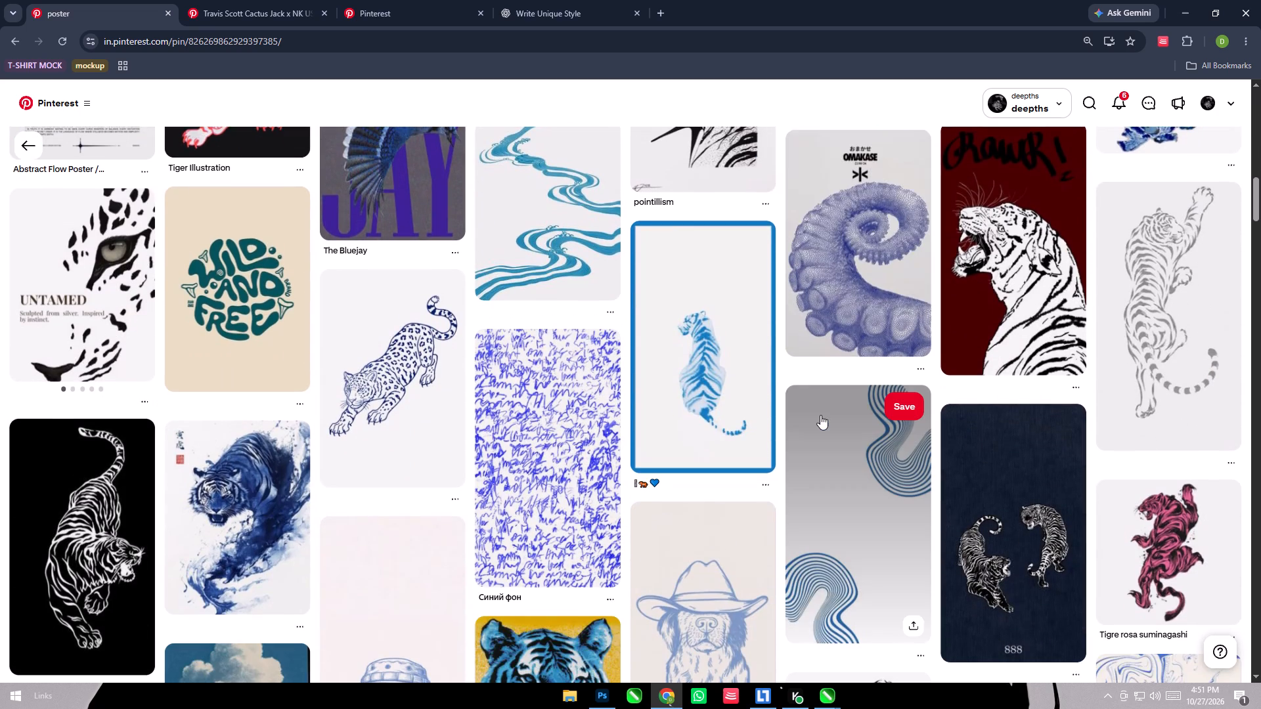
scroll(820, 415, "down", 6)
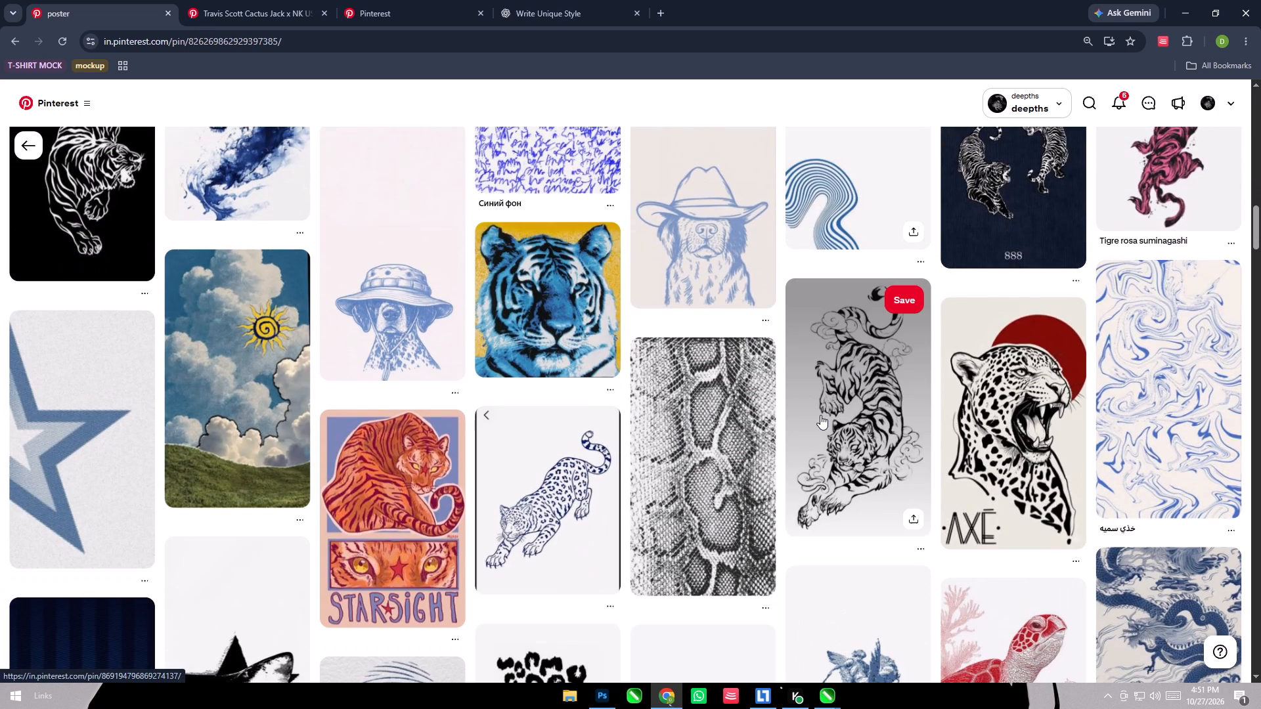
scroll(820, 415, "down", 9)
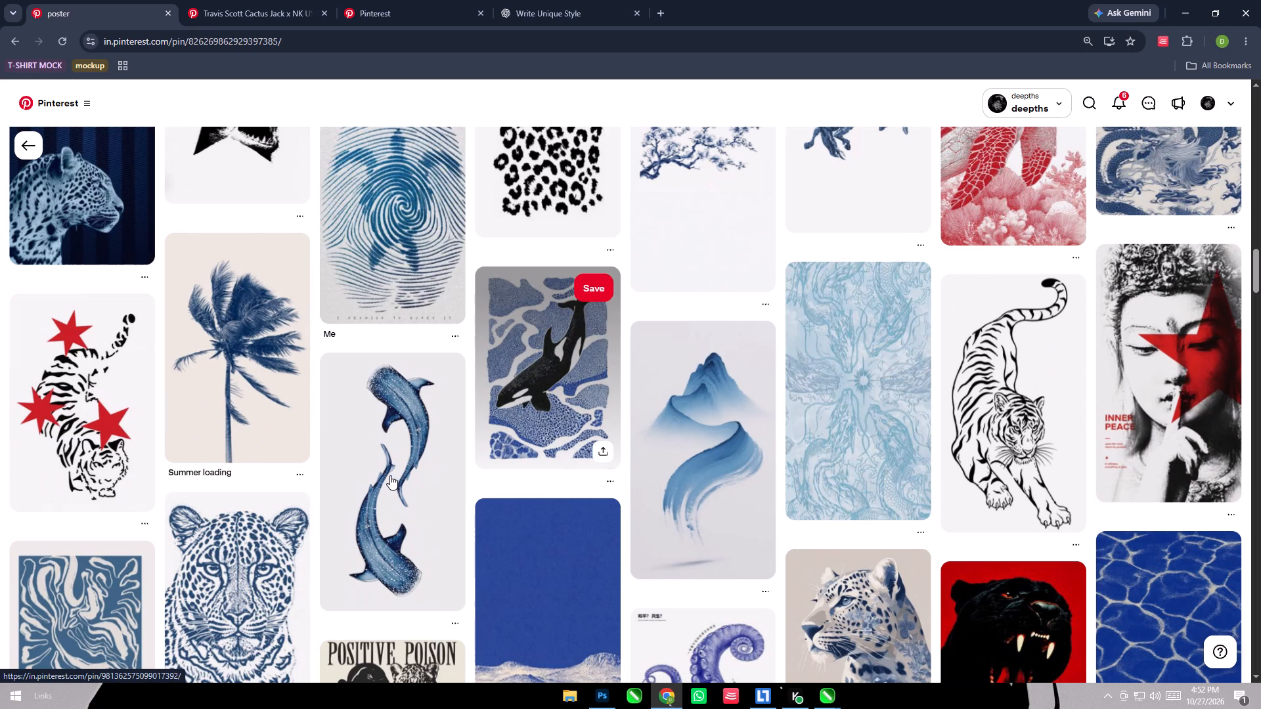
scroll(390, 475, "down", 4)
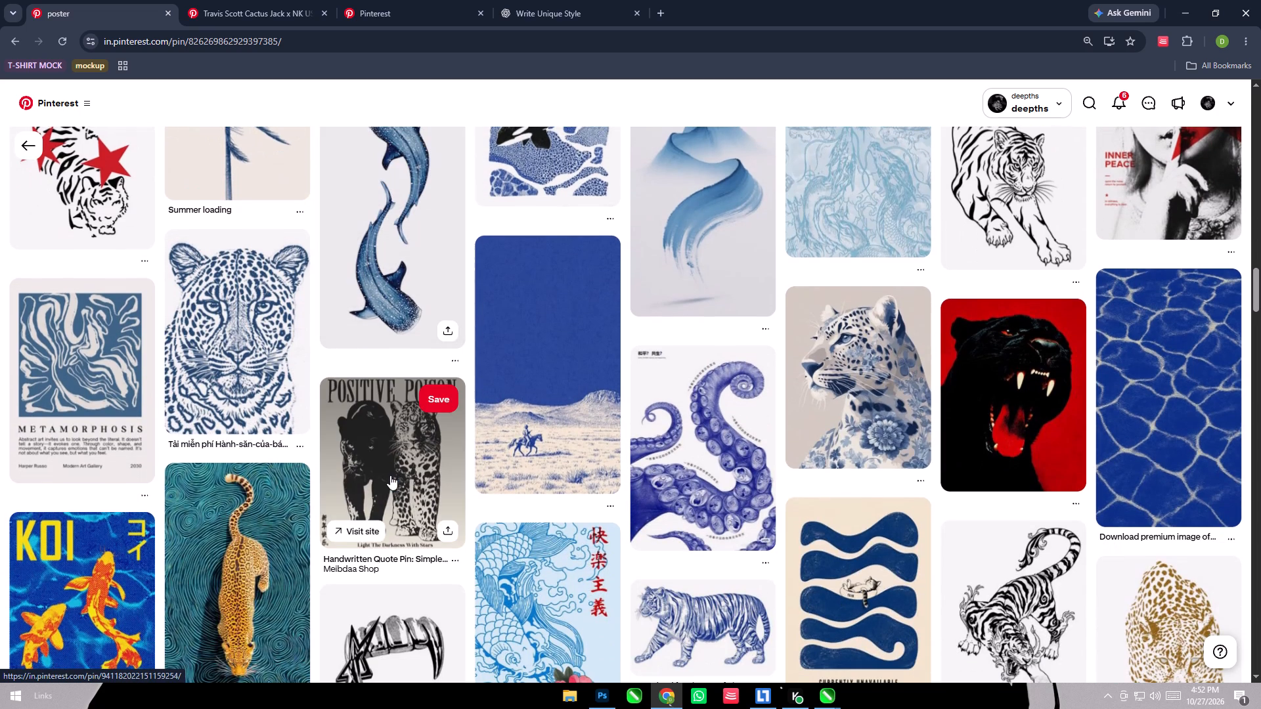
scroll(390, 475, "up", 3)
Open the light blue dragon collage pin from the blue tiger poster's suggestions.
left_click(844, 290)
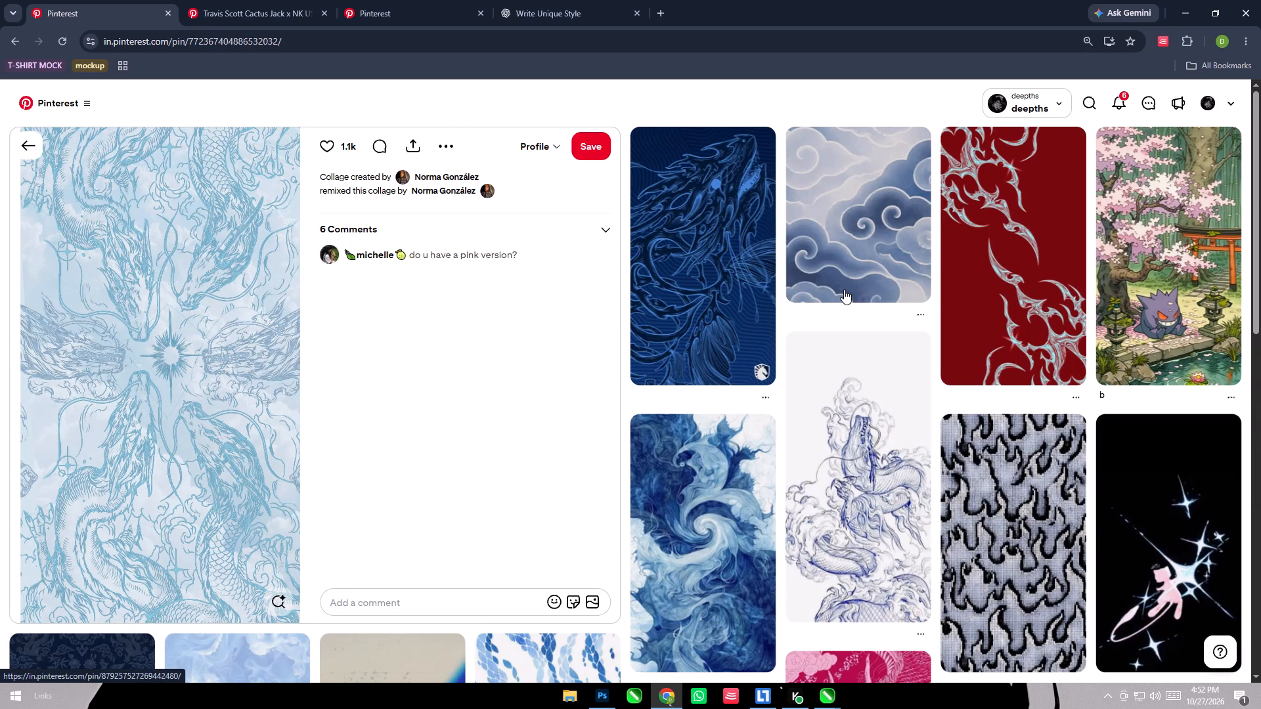
scroll(286, 400, "down", 4)
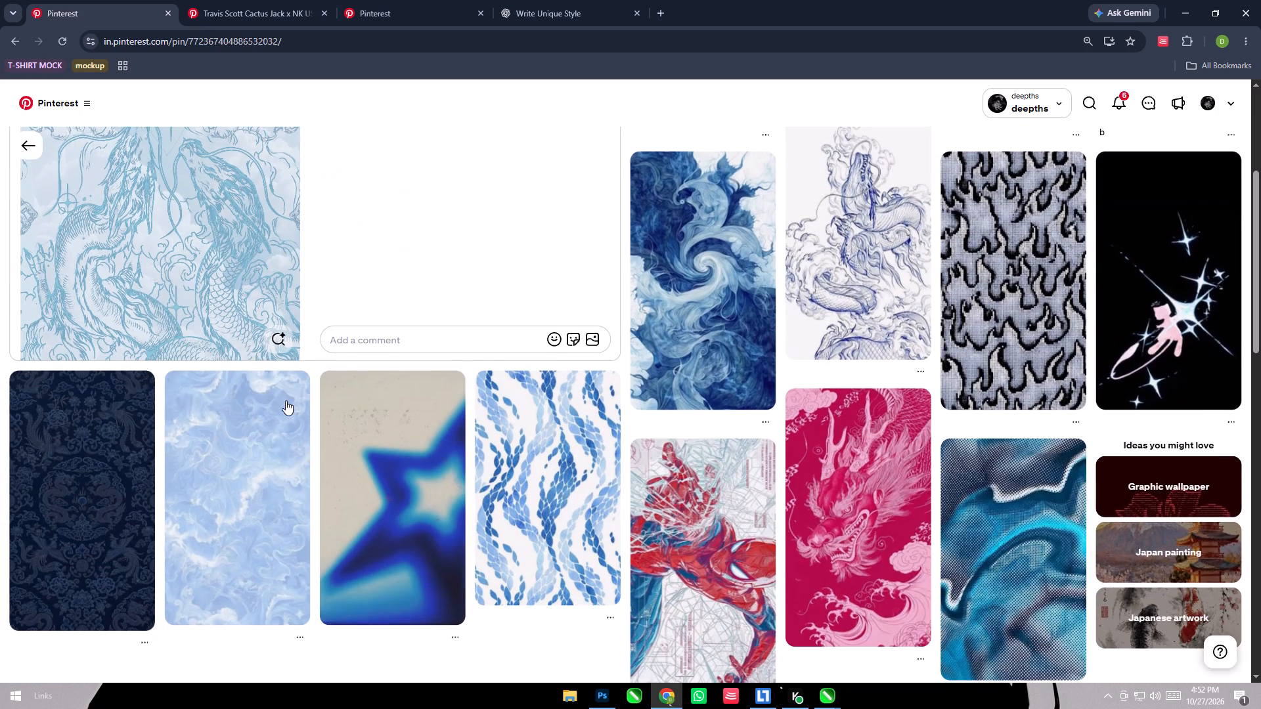
scroll(286, 400, "up", 4)
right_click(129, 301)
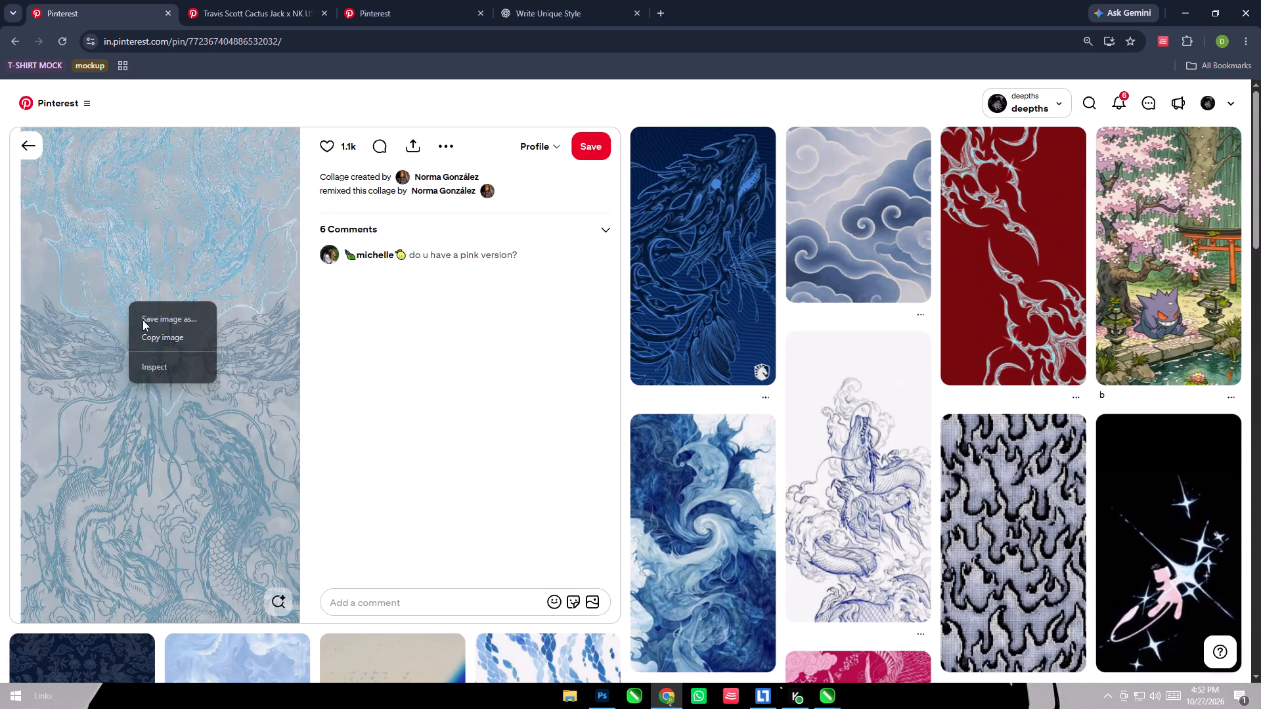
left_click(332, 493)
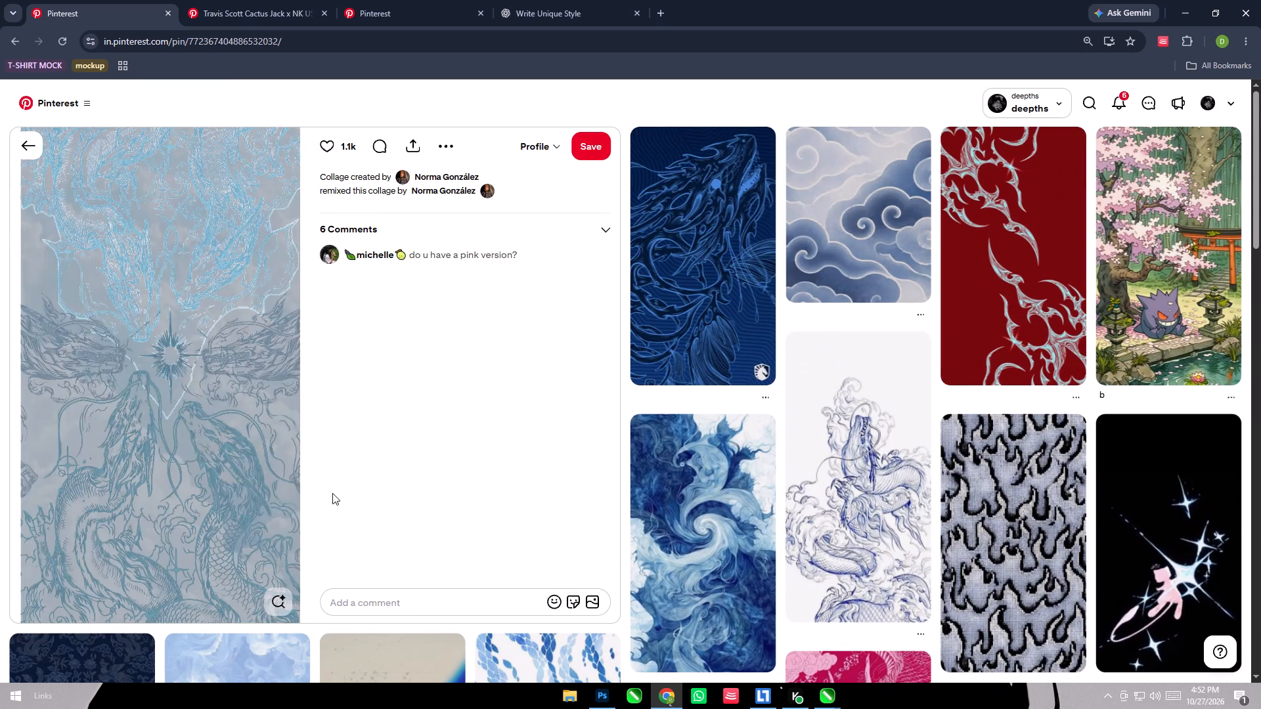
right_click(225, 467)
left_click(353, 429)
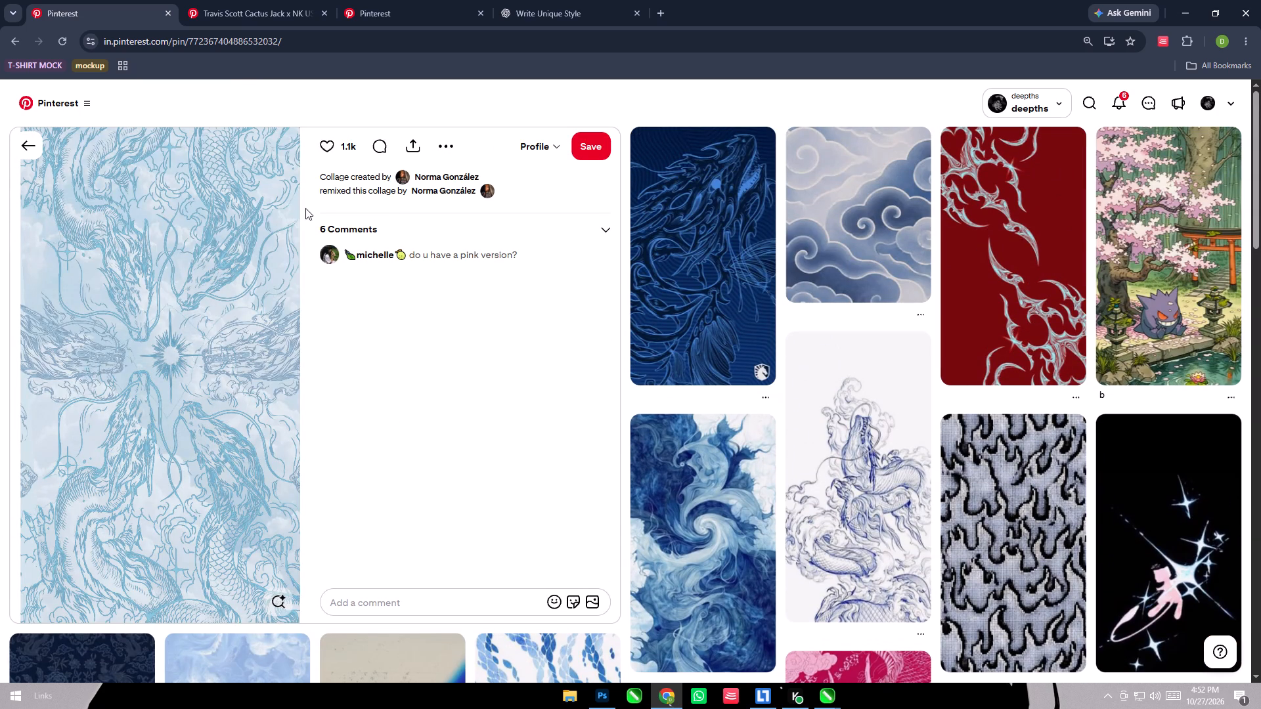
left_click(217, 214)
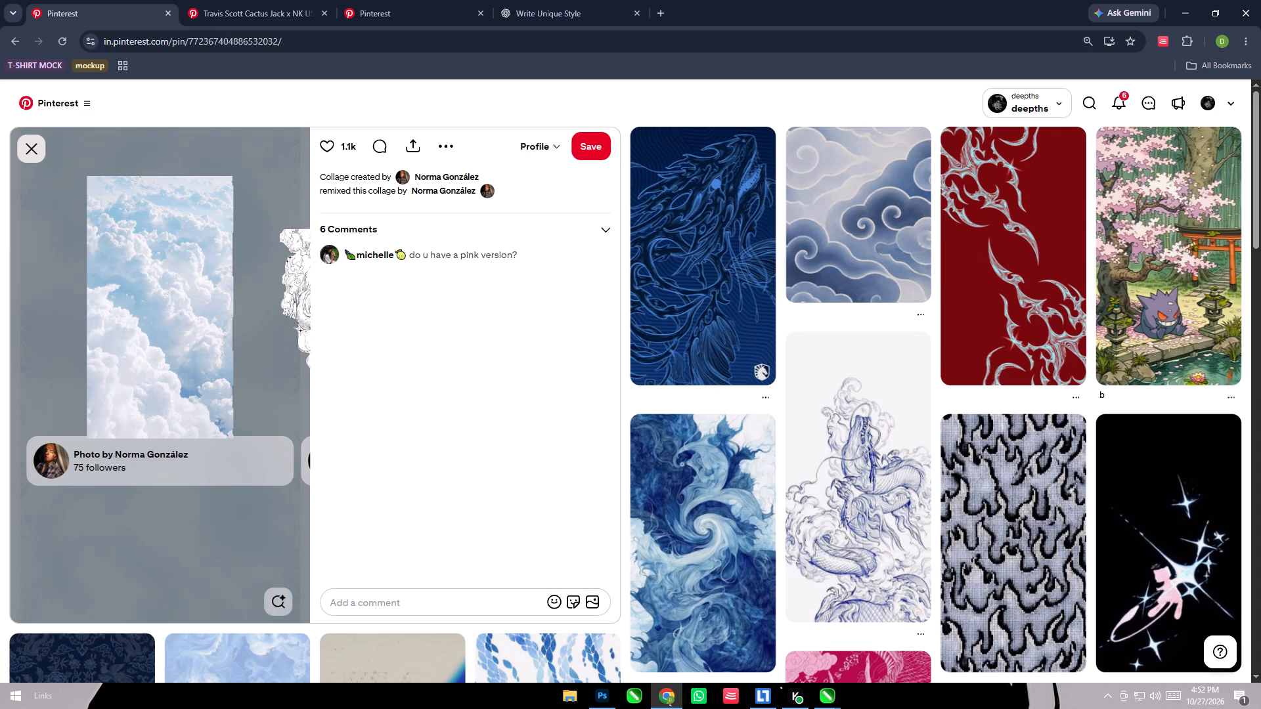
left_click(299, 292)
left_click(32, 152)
right_click(175, 371)
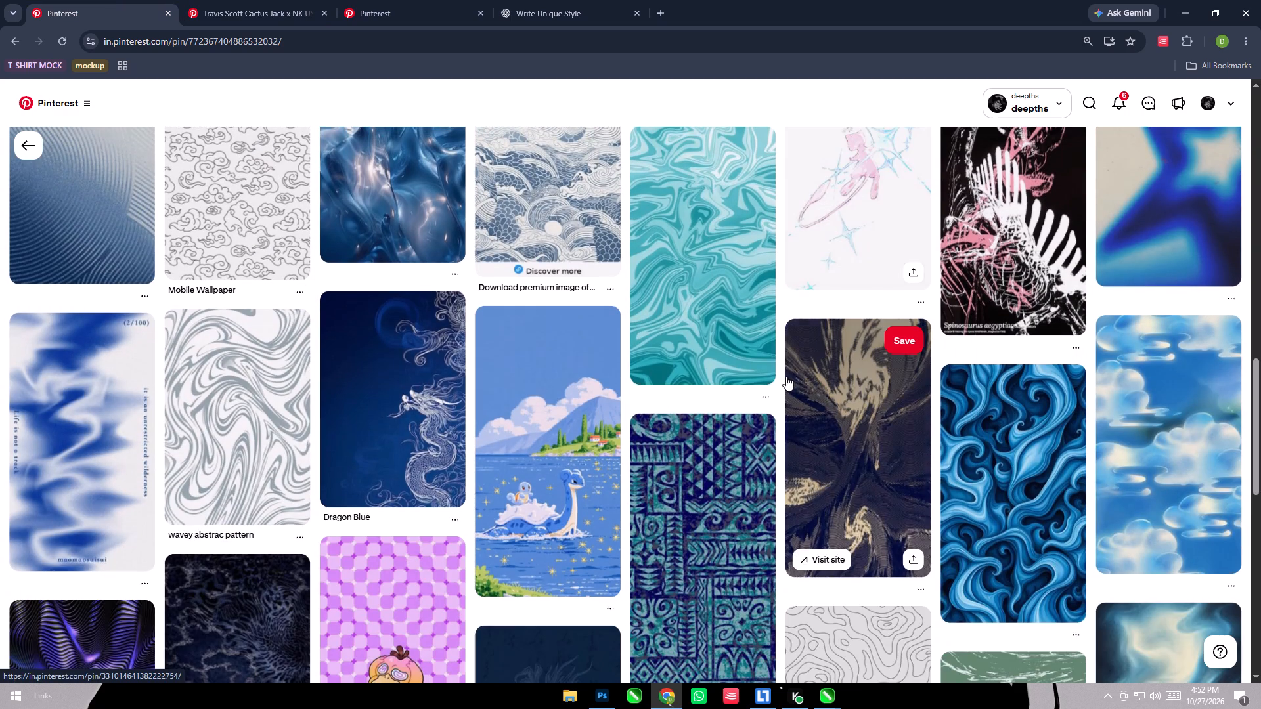
scroll(786, 376, "up", 2)
scroll(786, 376, "down", 5)
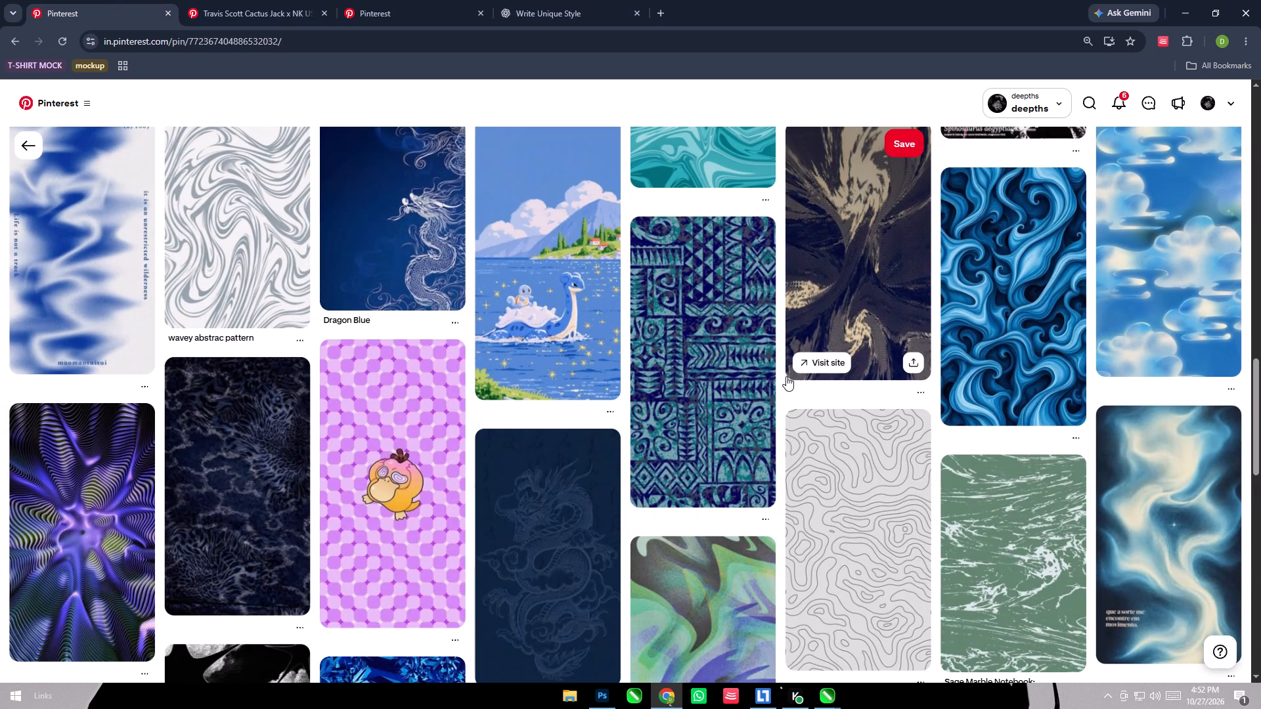
scroll(786, 376, "down", 6)
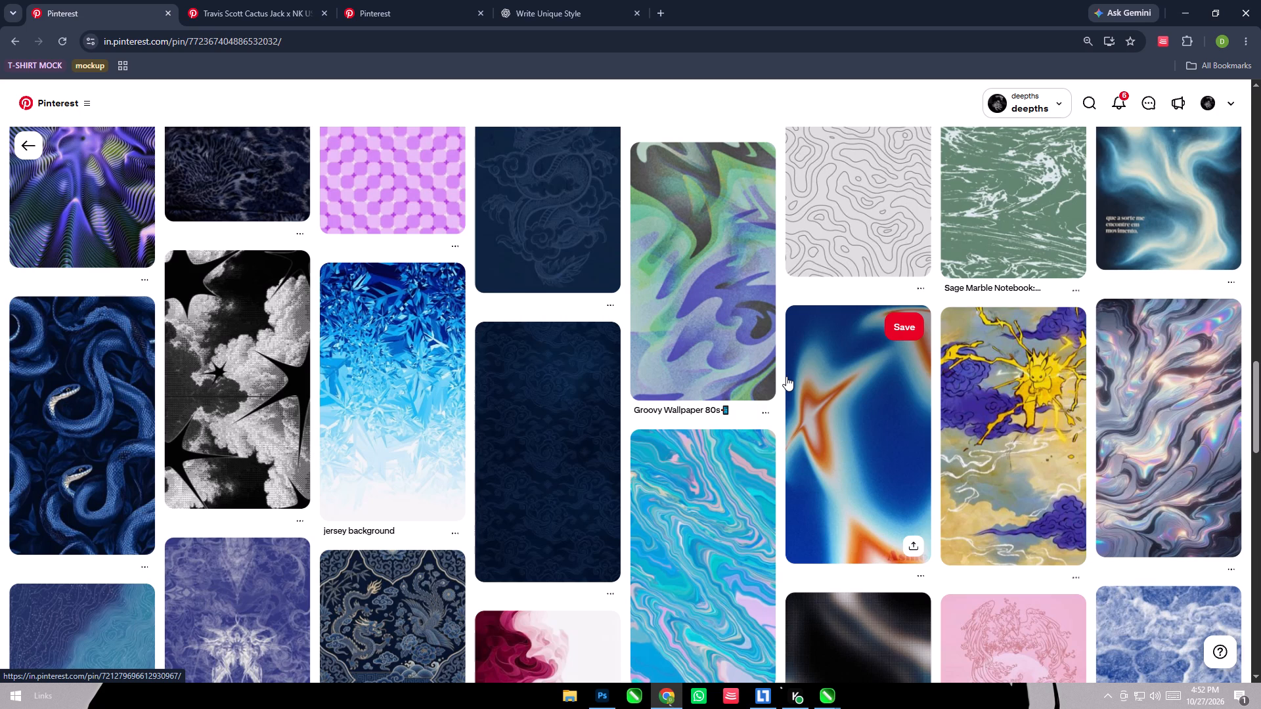
scroll(786, 376, "down", 6)
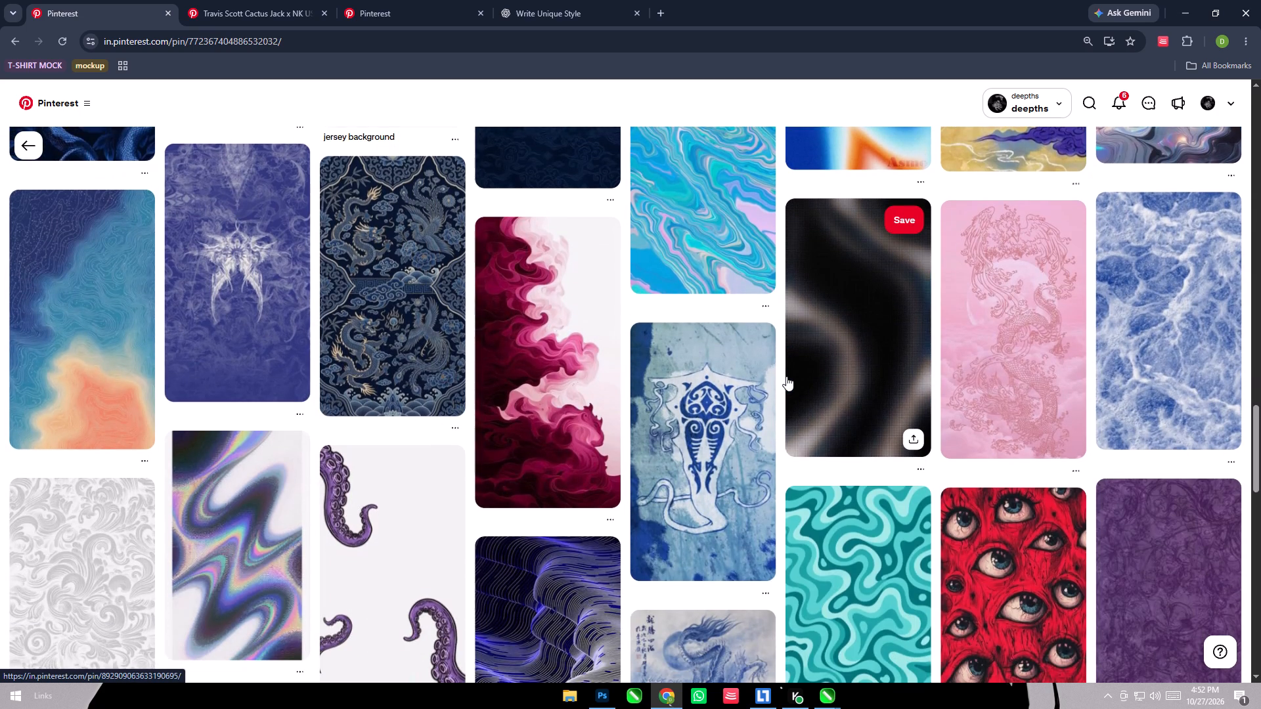
scroll(786, 376, "down", 13)
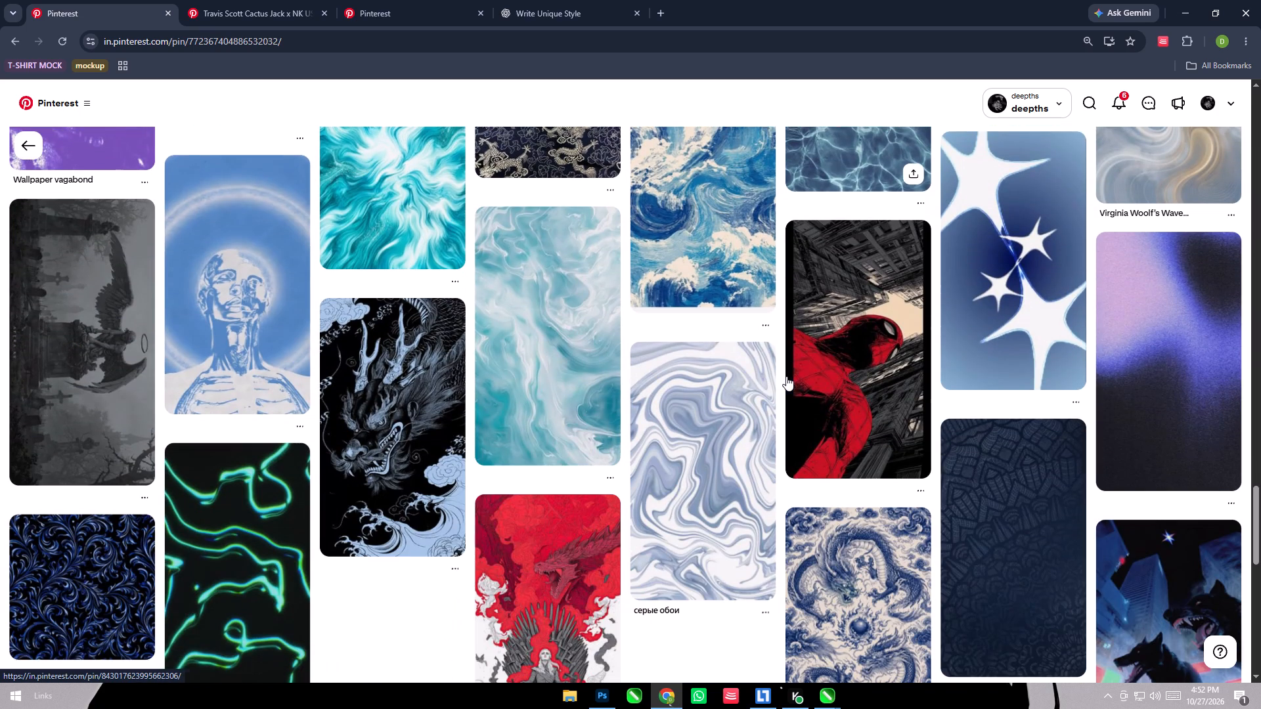
scroll(786, 376, "down", 6)
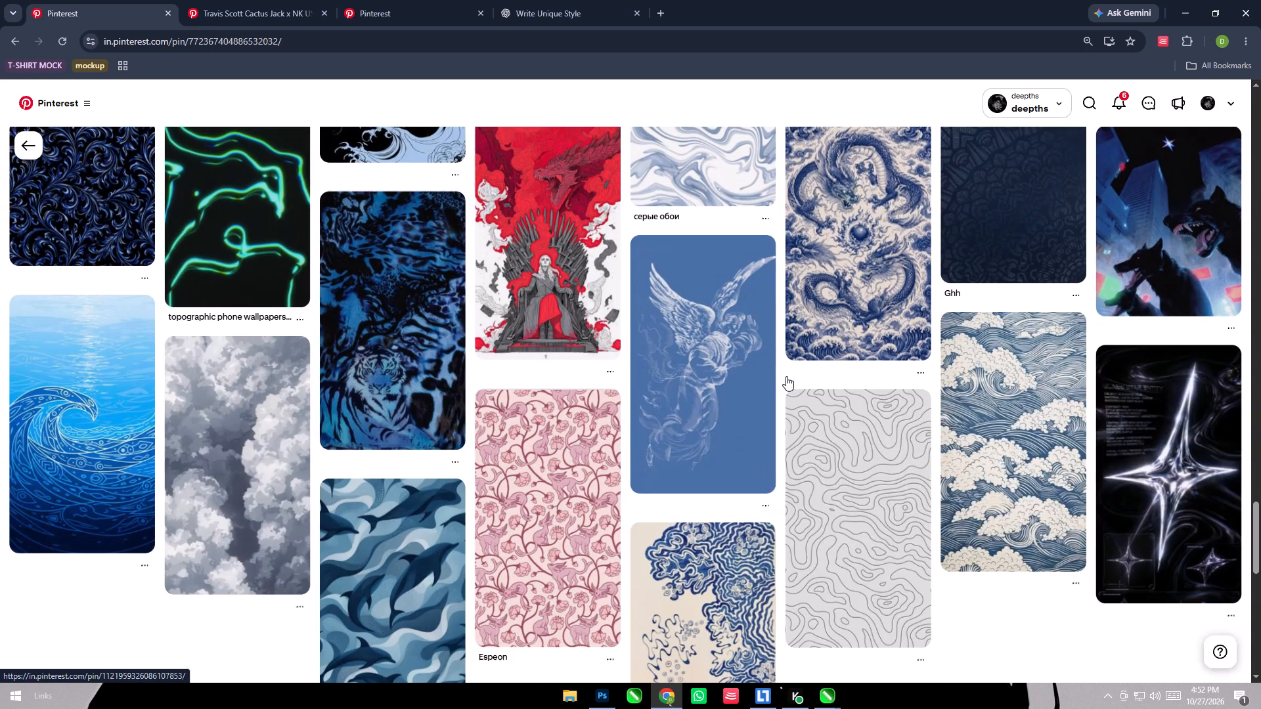
scroll(786, 376, "down", 5)
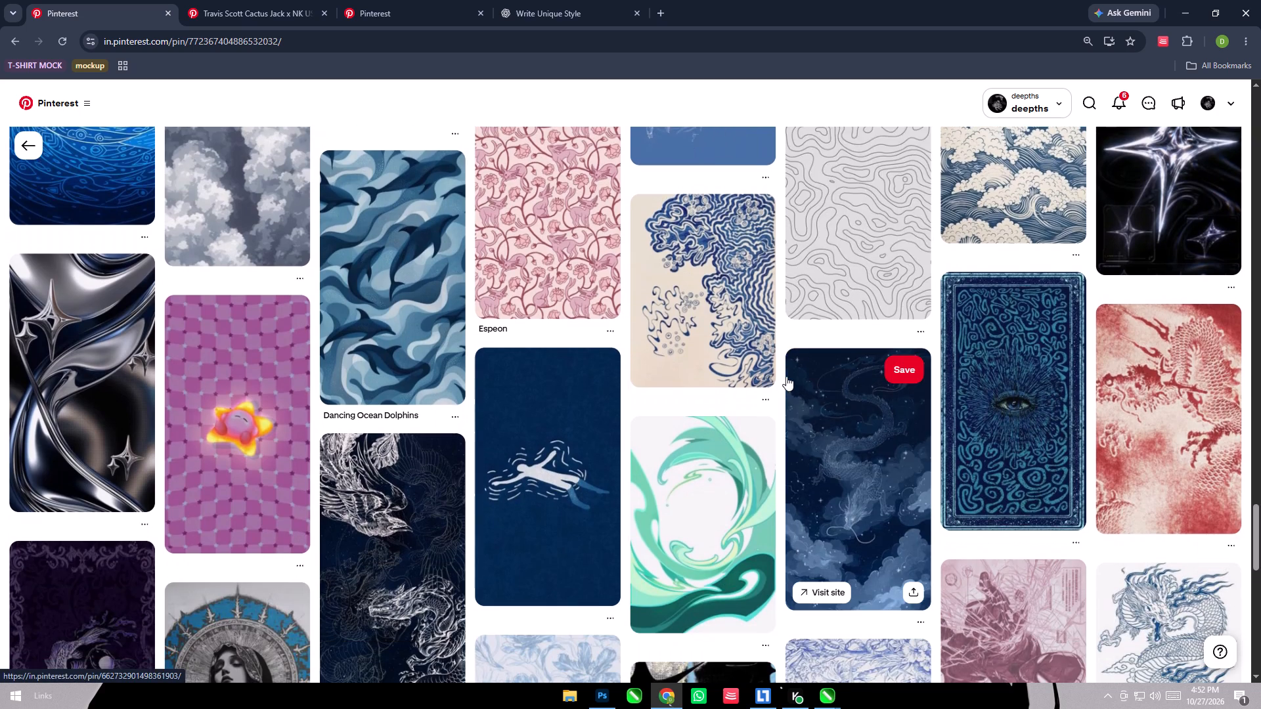
scroll(786, 376, "down", 13)
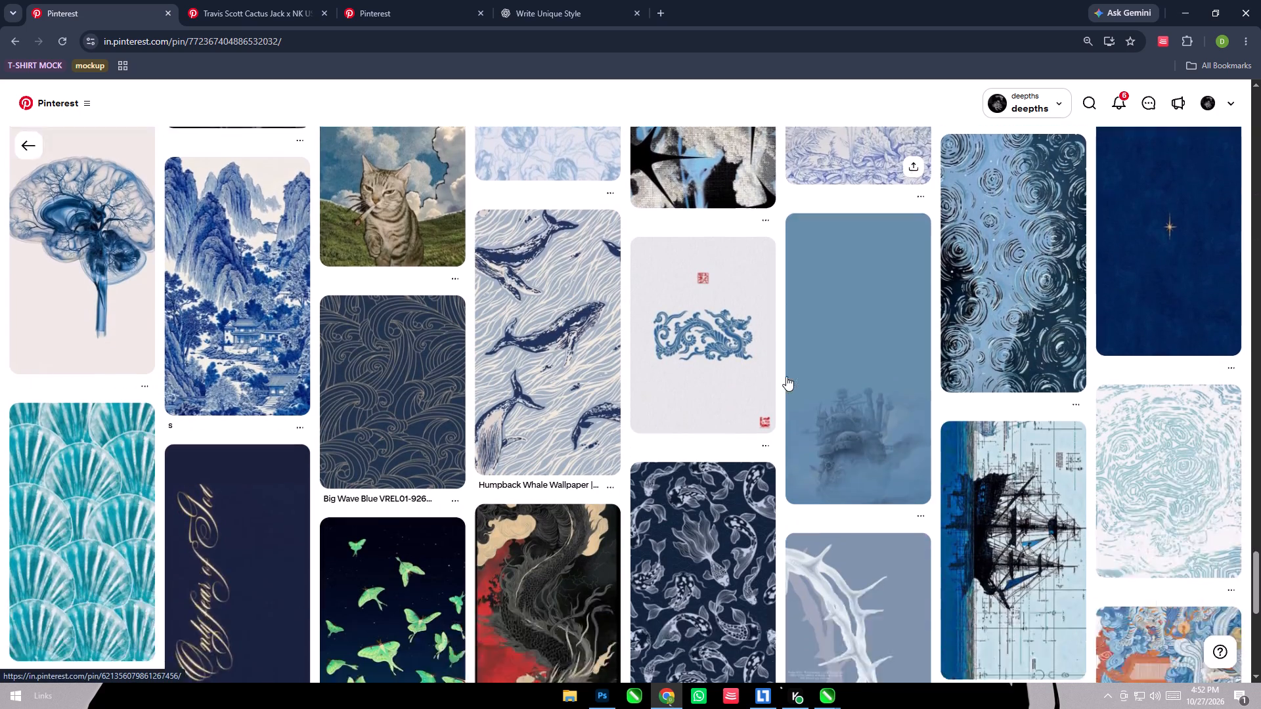
scroll(786, 376, "down", 7)
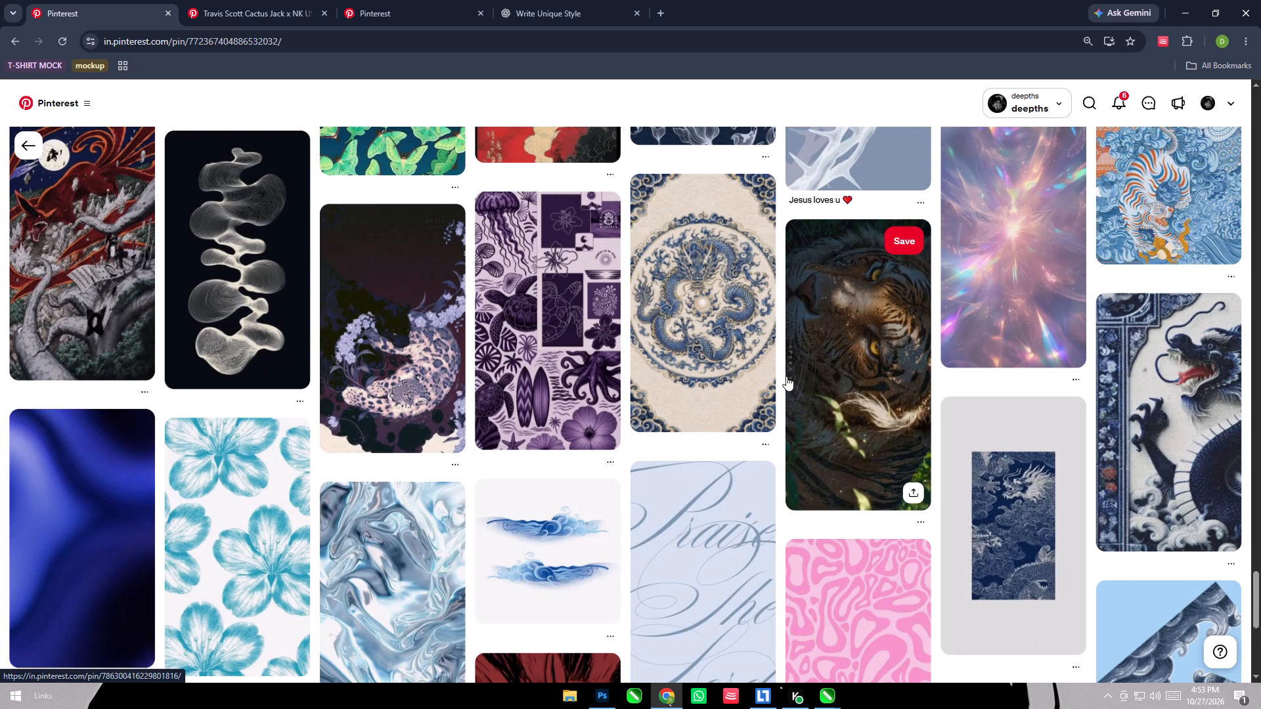
scroll(786, 376, "down", 4)
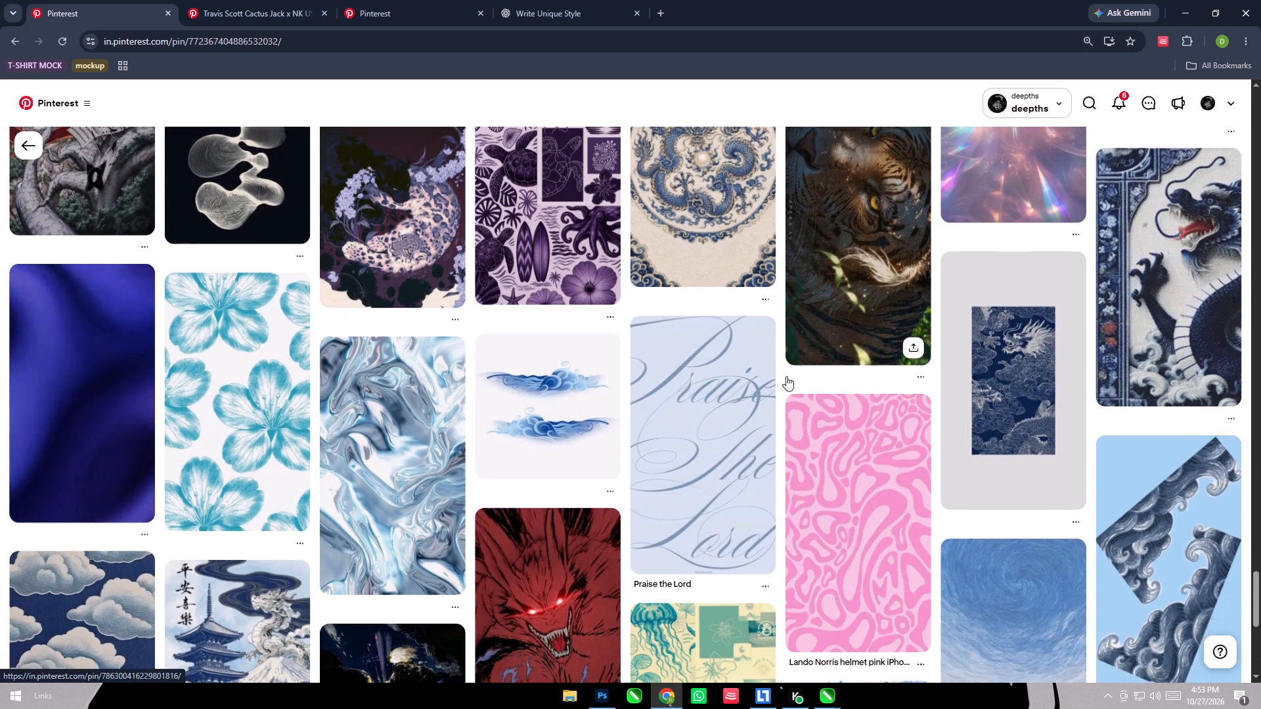
scroll(786, 376, "down", 1)
Go to the Pinterest home feed in the third browser tab and open the black HMDD jersey pin.
left_click(394, 0)
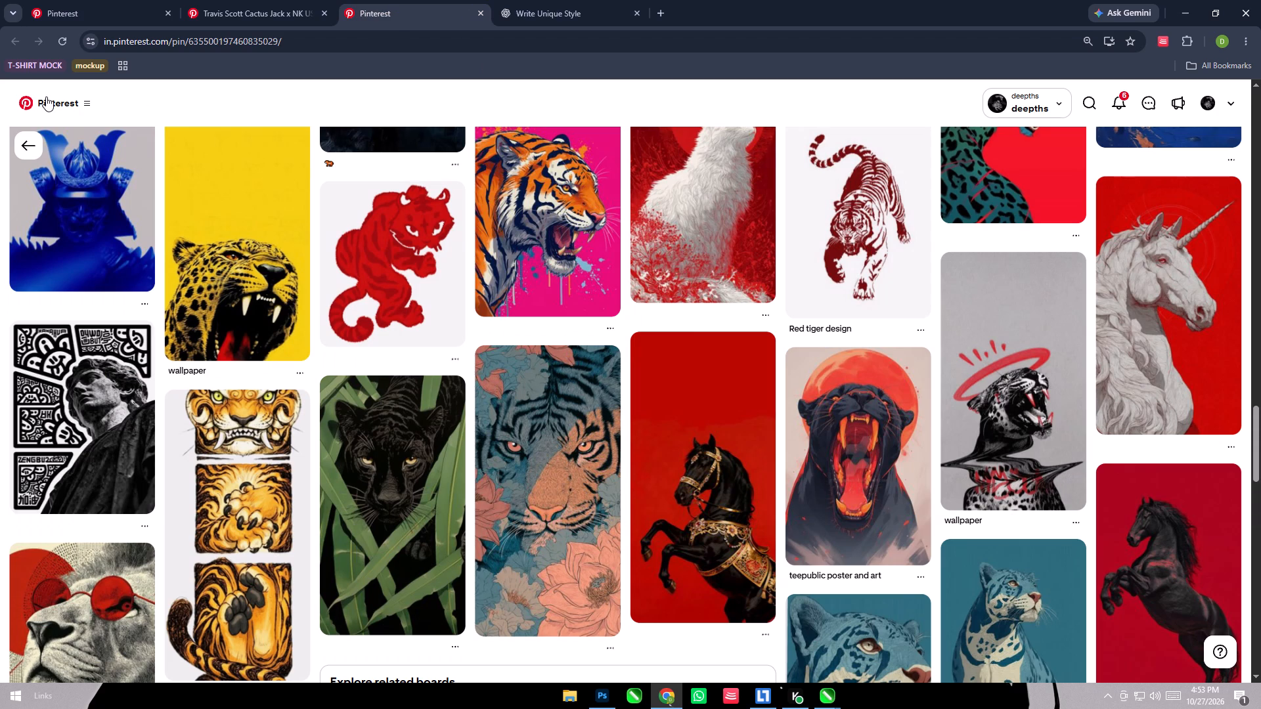
left_click(46, 97)
left_click(58, 211)
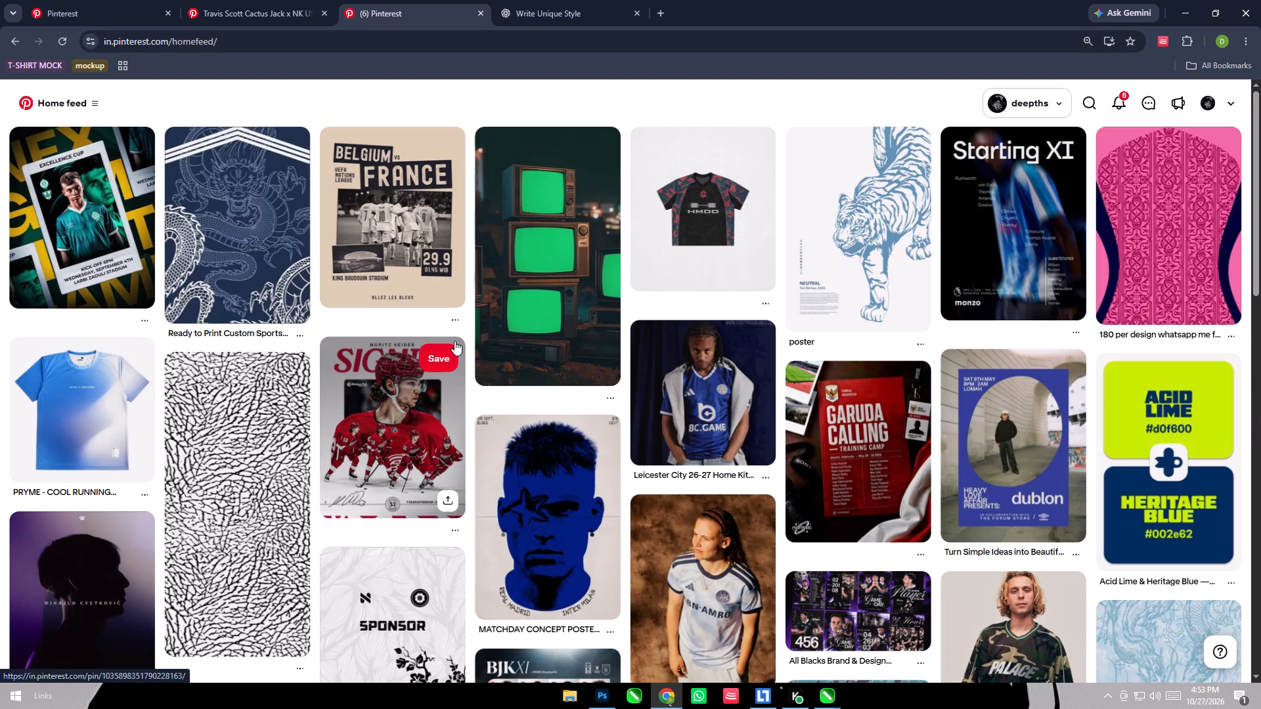
left_click(737, 212)
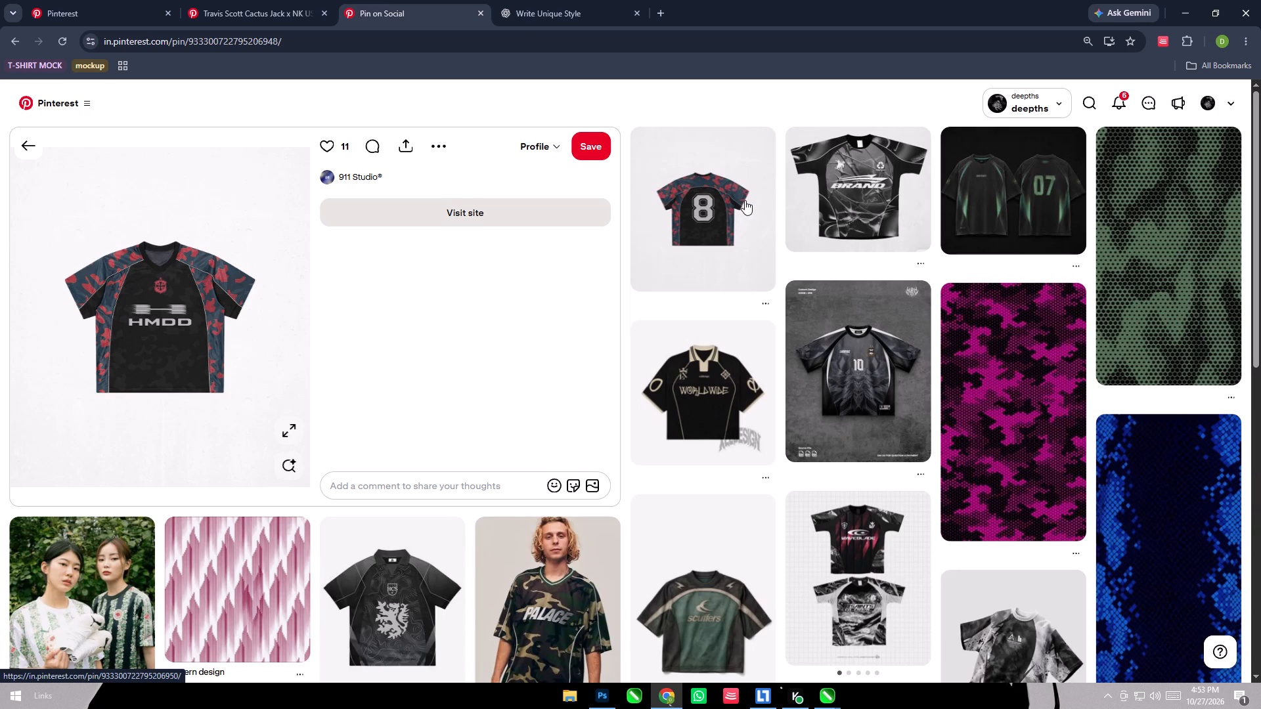
Browse the HMDD jersey pin's suggestions for jersey layouts, side panels and pattern ideas.
scroll(745, 200, "down", 3)
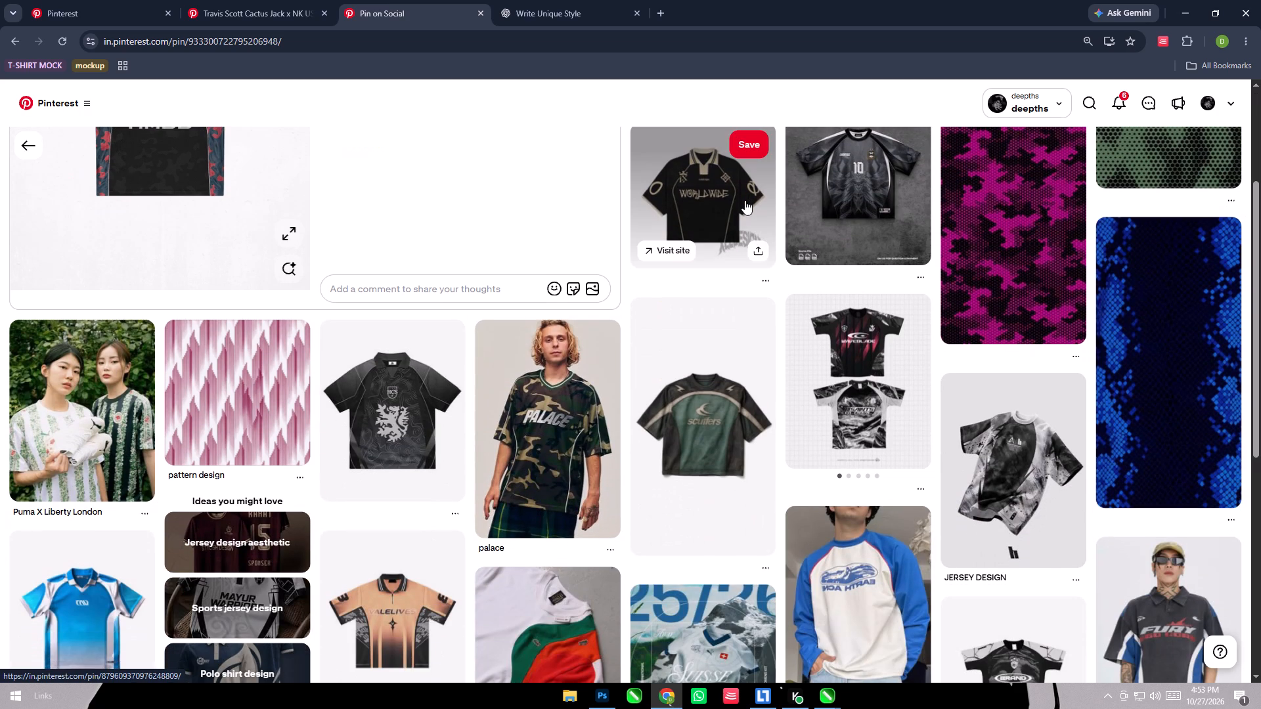
scroll(745, 200, "down", 5)
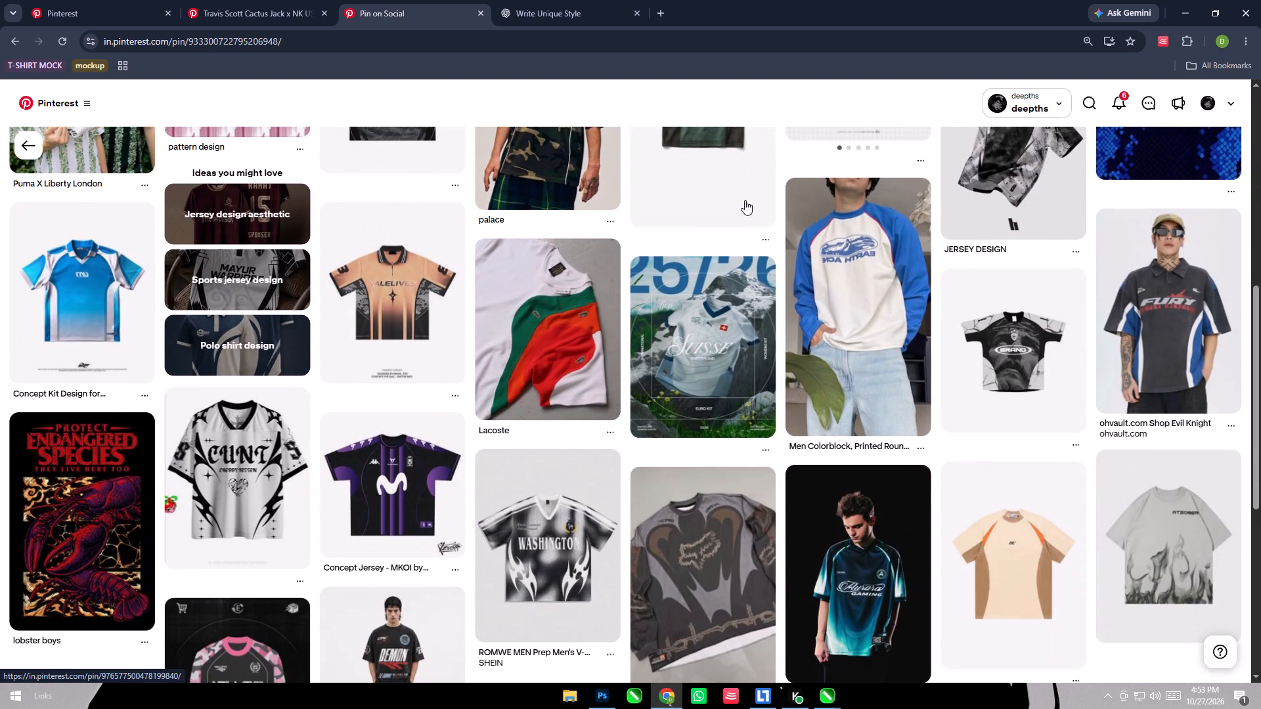
scroll(745, 200, "down", 3)
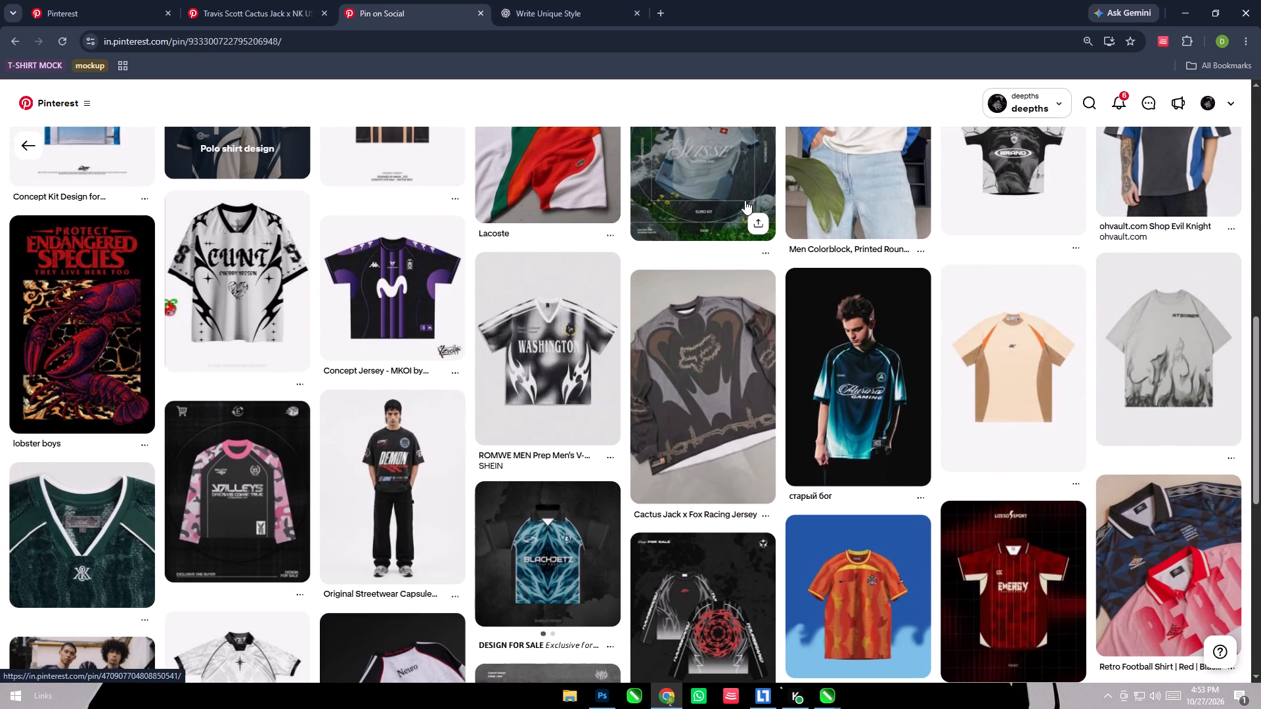
scroll(745, 200, "down", 3)
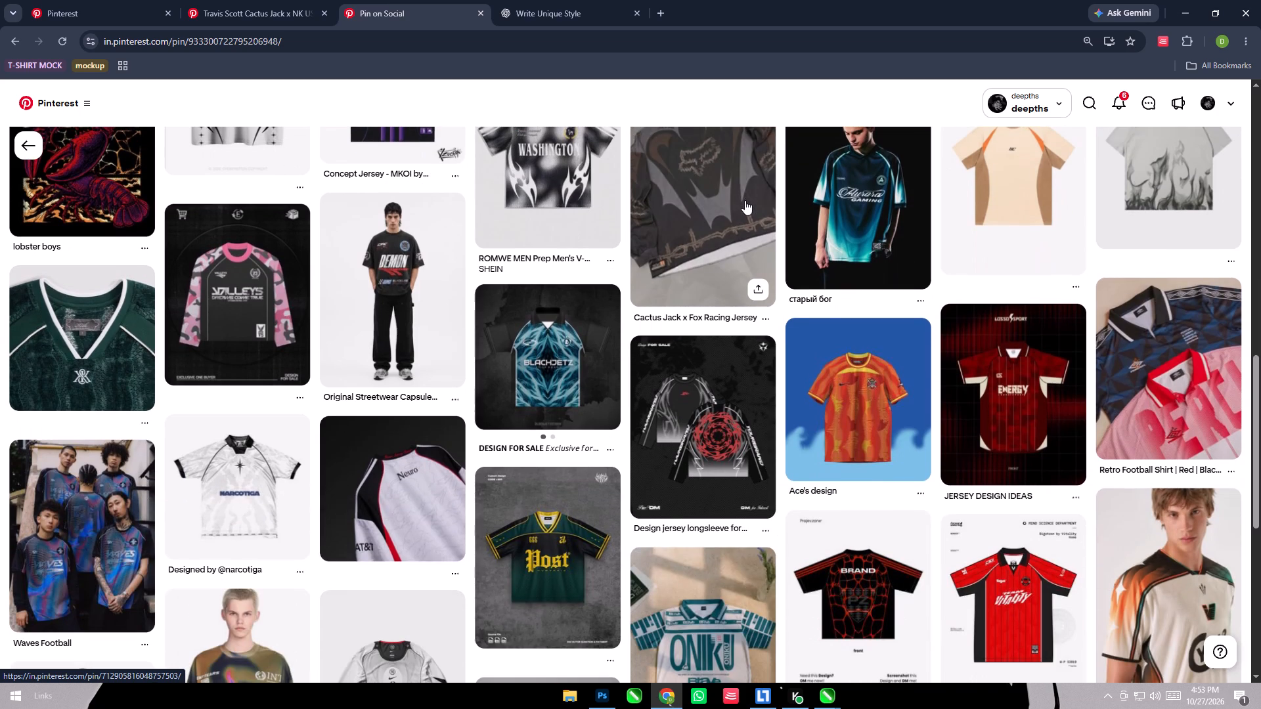
scroll(745, 200, "up", 1)
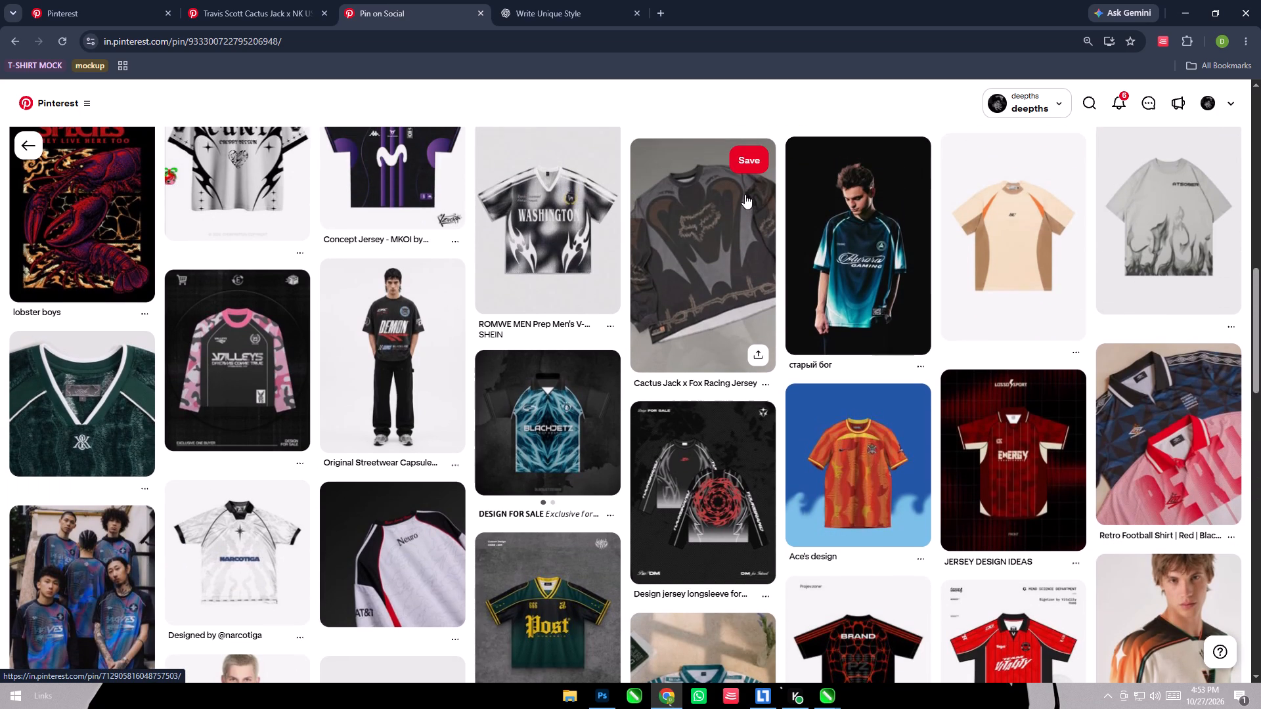
scroll(745, 194, "down", 4)
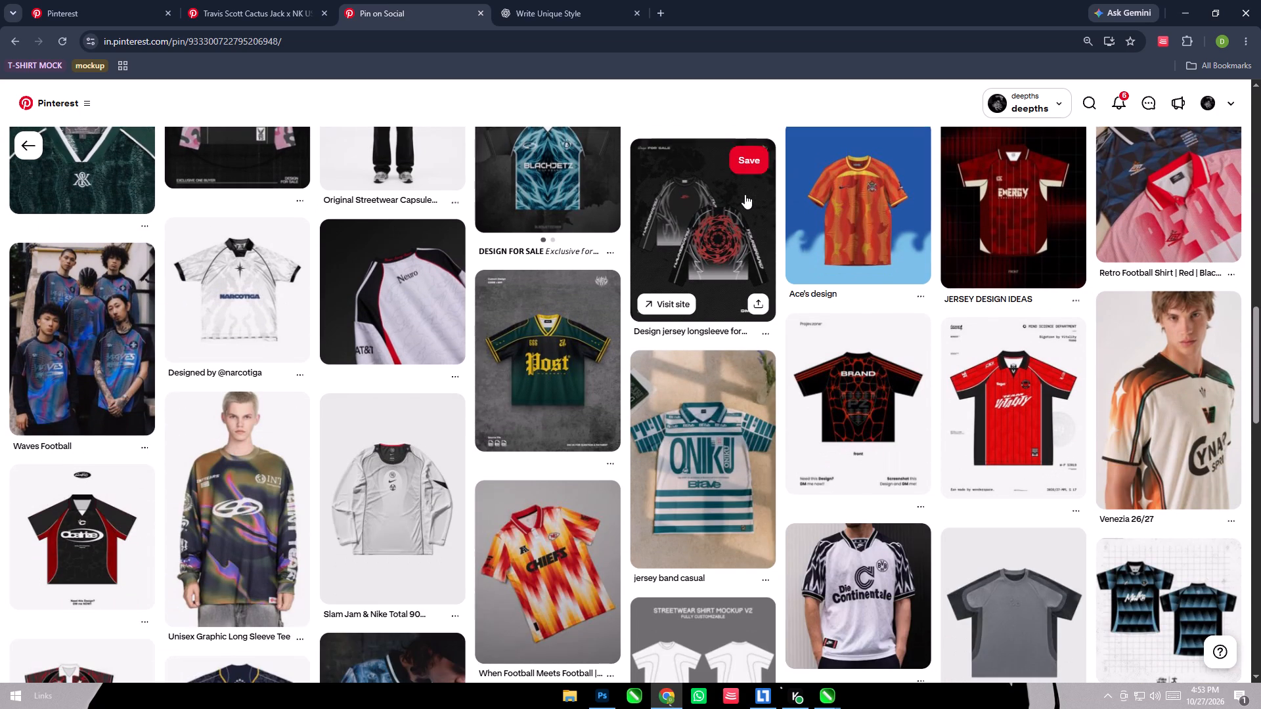
scroll(745, 194, "down", 4)
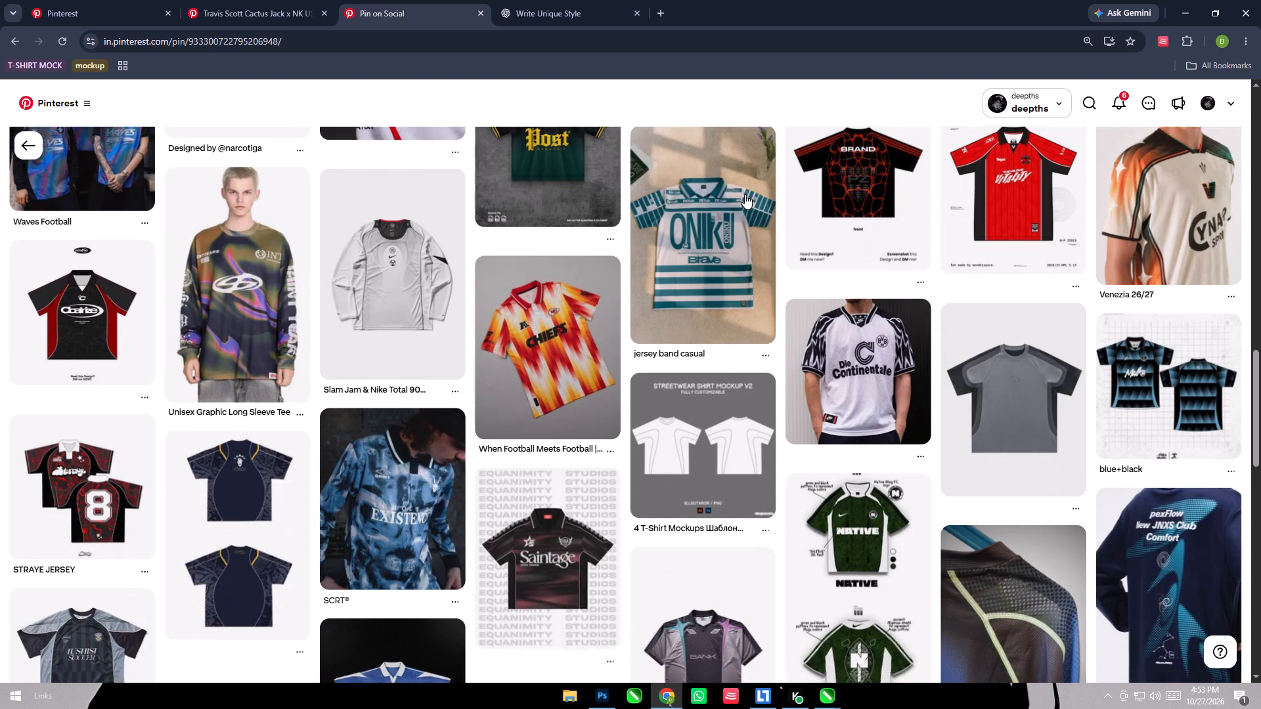
scroll(745, 194, "down", 4)
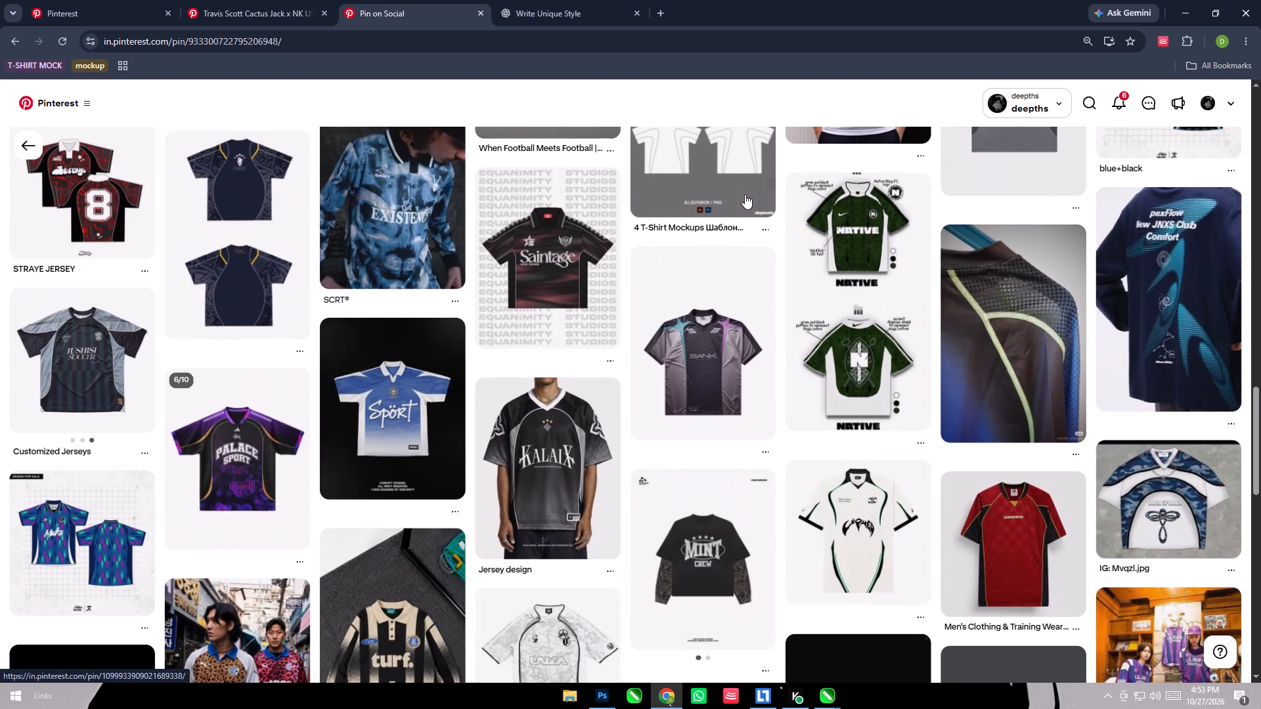
scroll(745, 194, "down", 4)
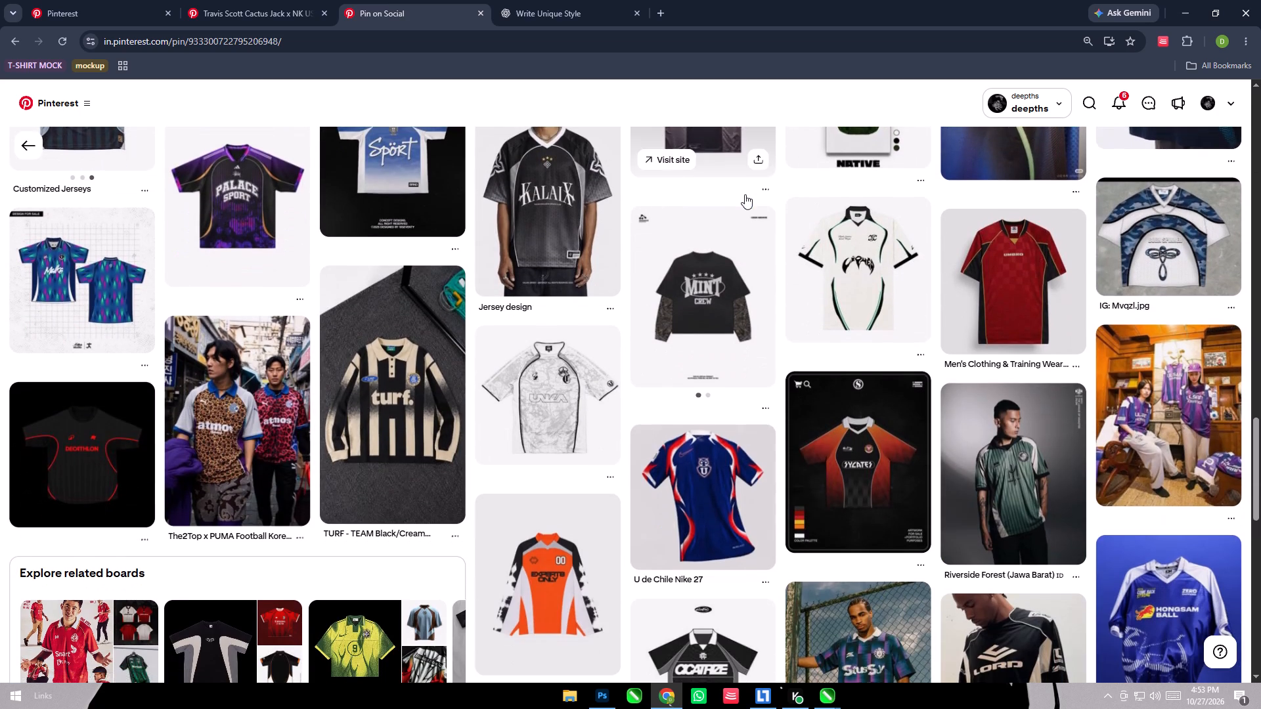
scroll(745, 194, "down", 7)
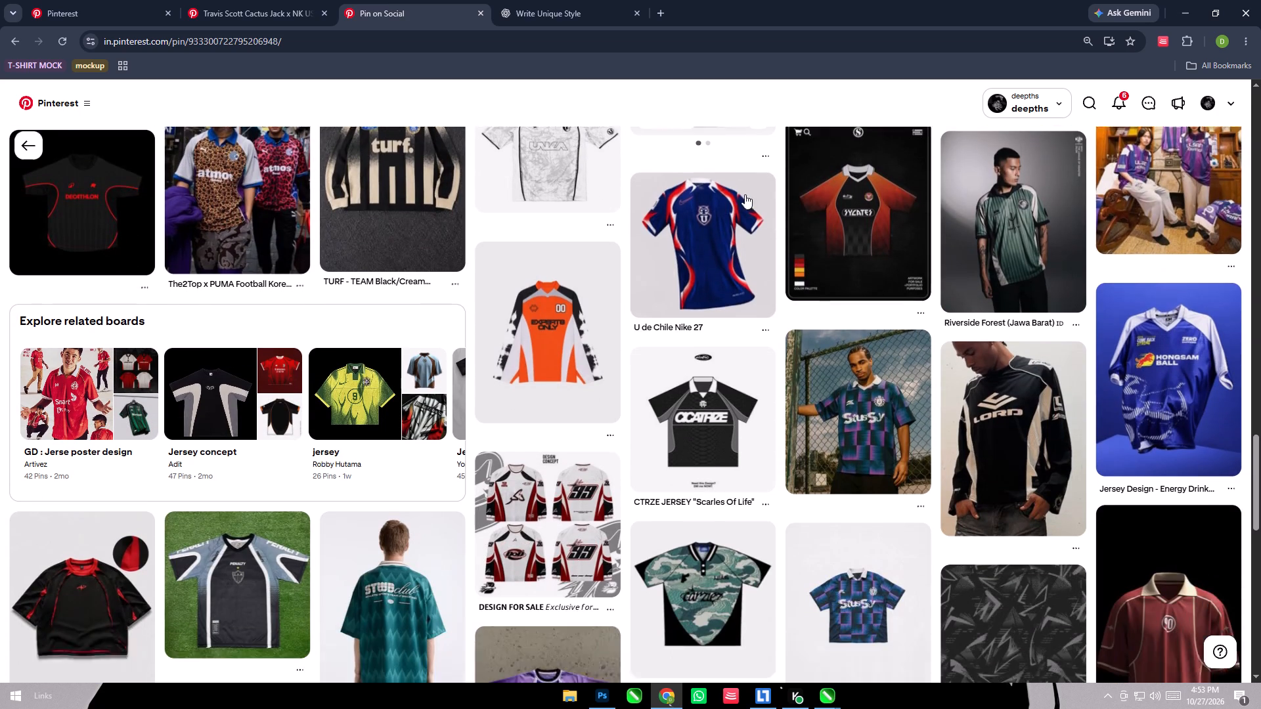
Return to the Travis Scott Cactus Jack retro jersey pin and copy its image to the clipboard.
left_click(545, 0)
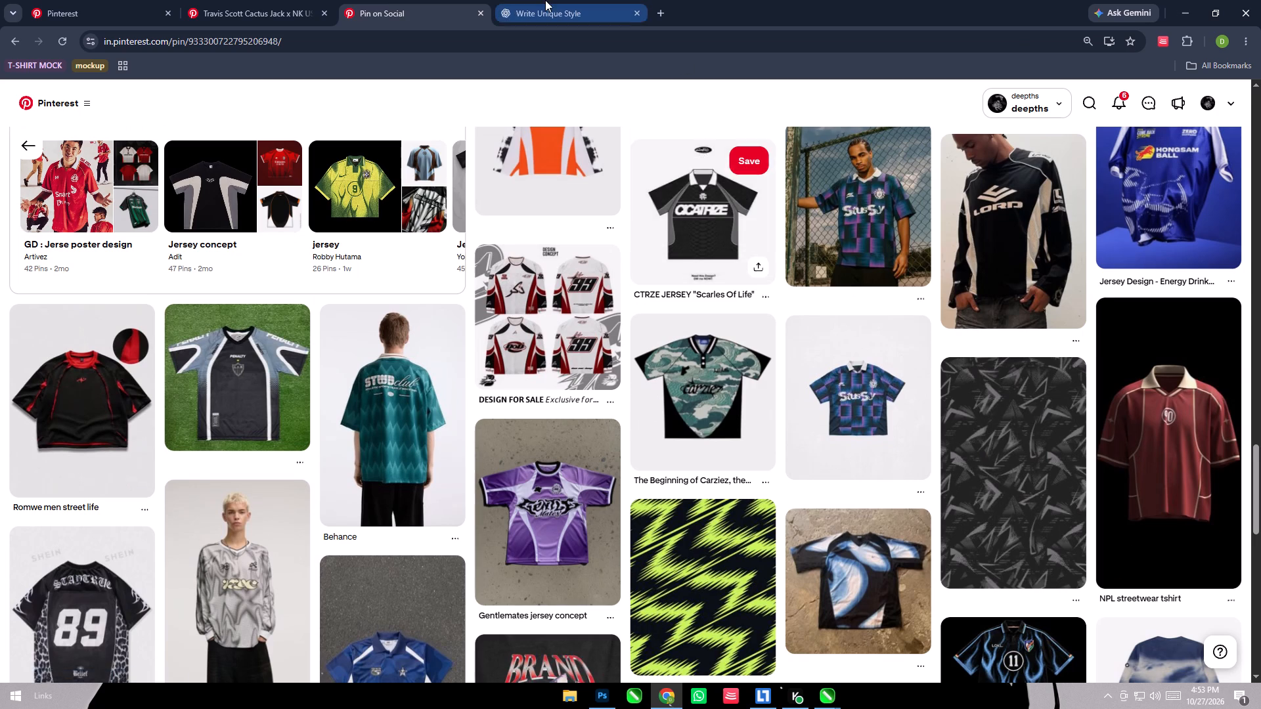
left_click(303, 0)
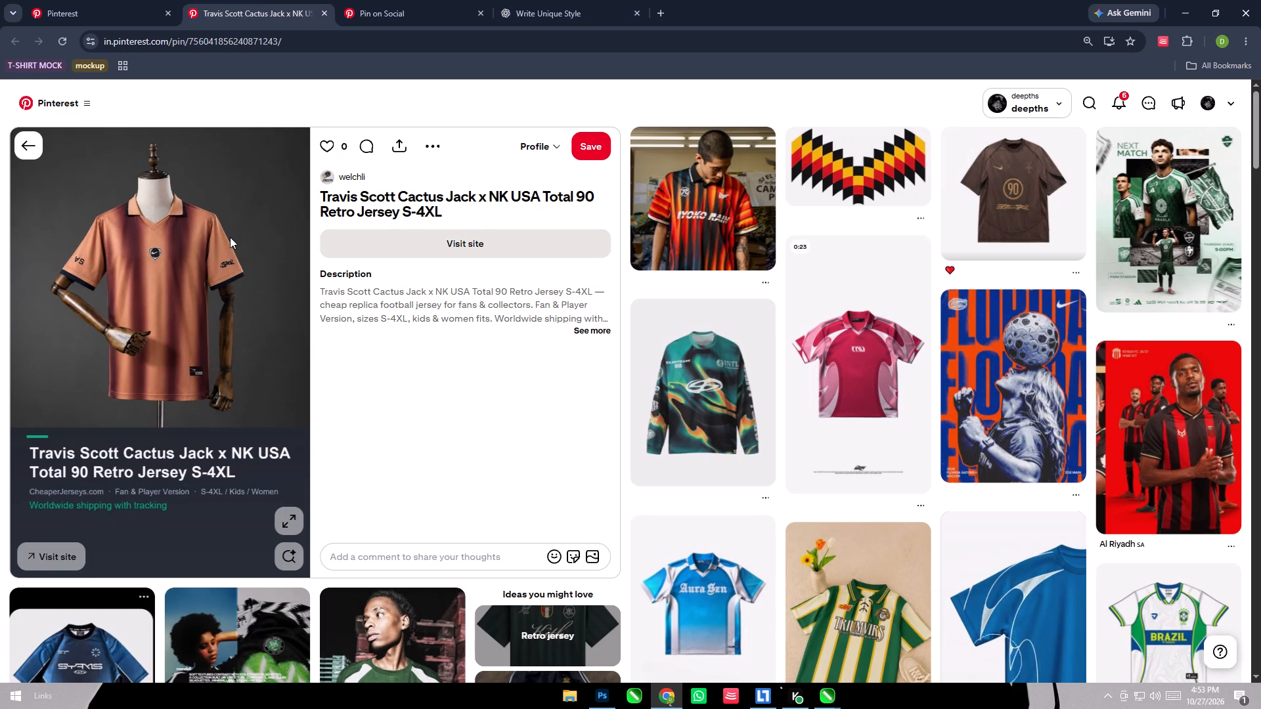
right_click(230, 237)
left_click(259, 294)
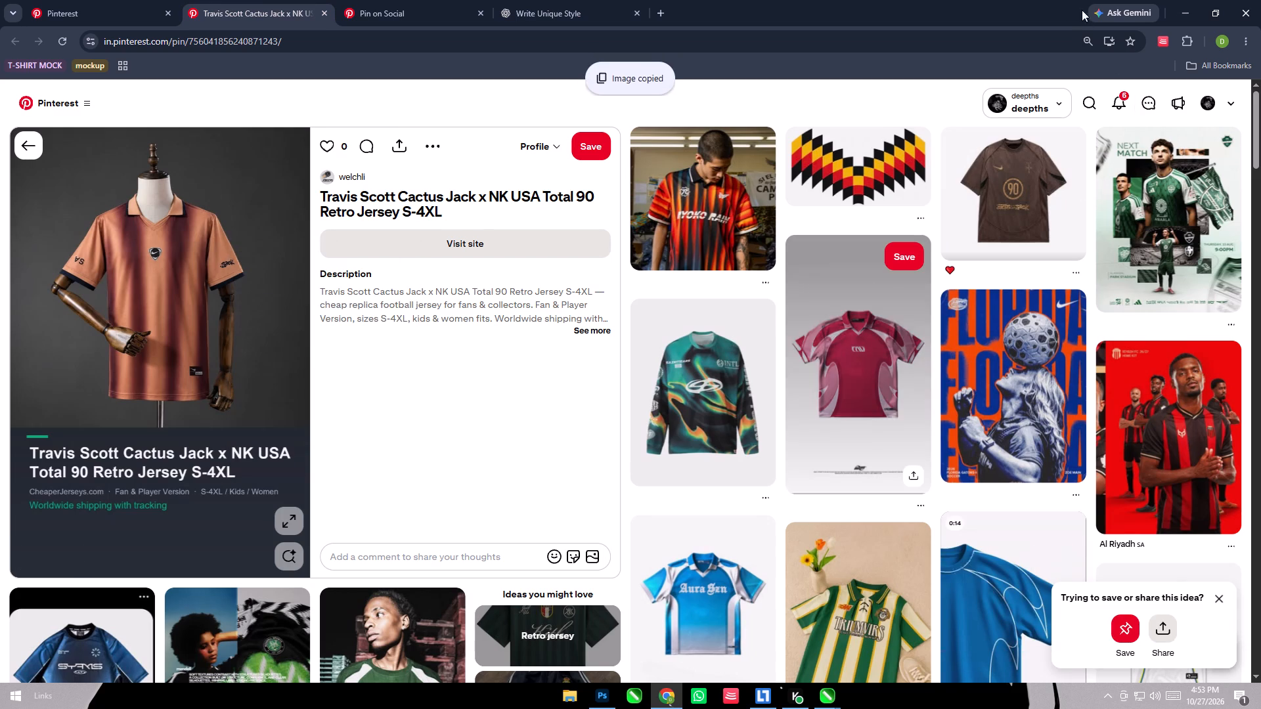
Switch to CorelDRAW, paste the Cactus Jack jersey image beside the O10 shirt pieces and enlarge it to about 25.4 by 38.1 inches.
left_click(1181, 0)
right_click(866, 331)
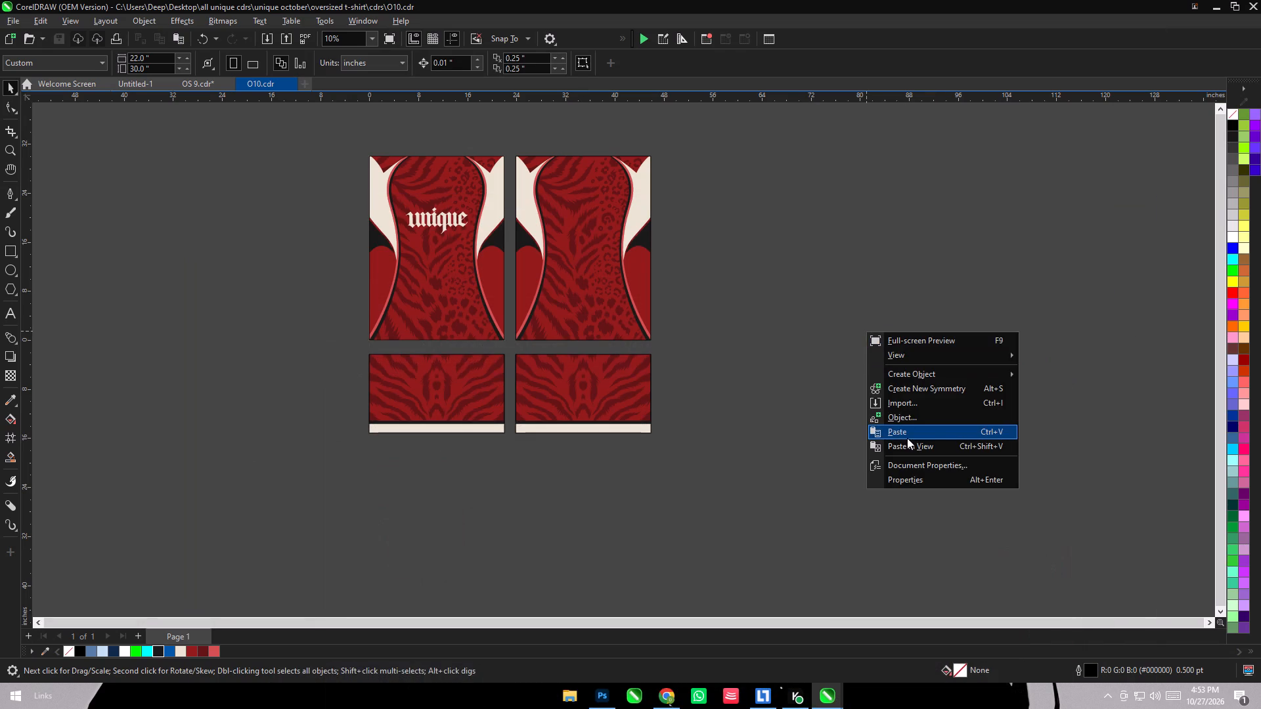
left_click(914, 451)
left_click_drag(634, 374, 994, 242)
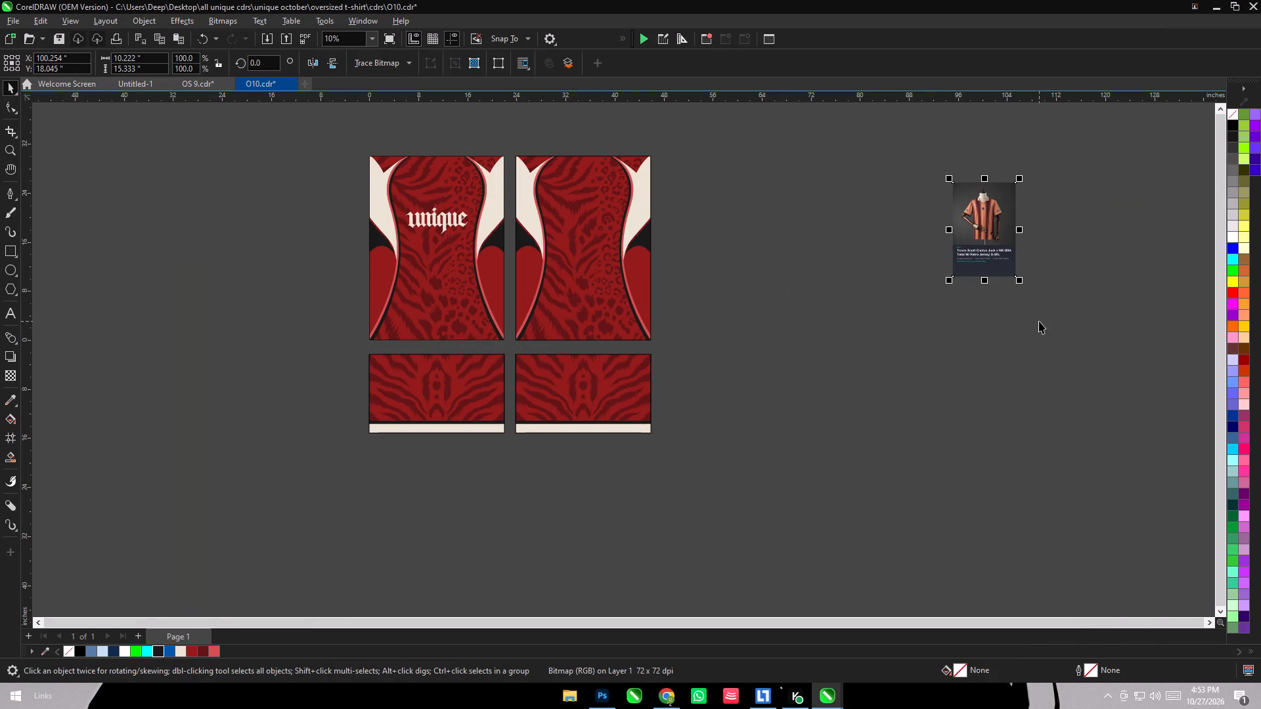
left_click_drag(1025, 283, 1165, 423)
left_click_drag(1053, 271, 959, 260)
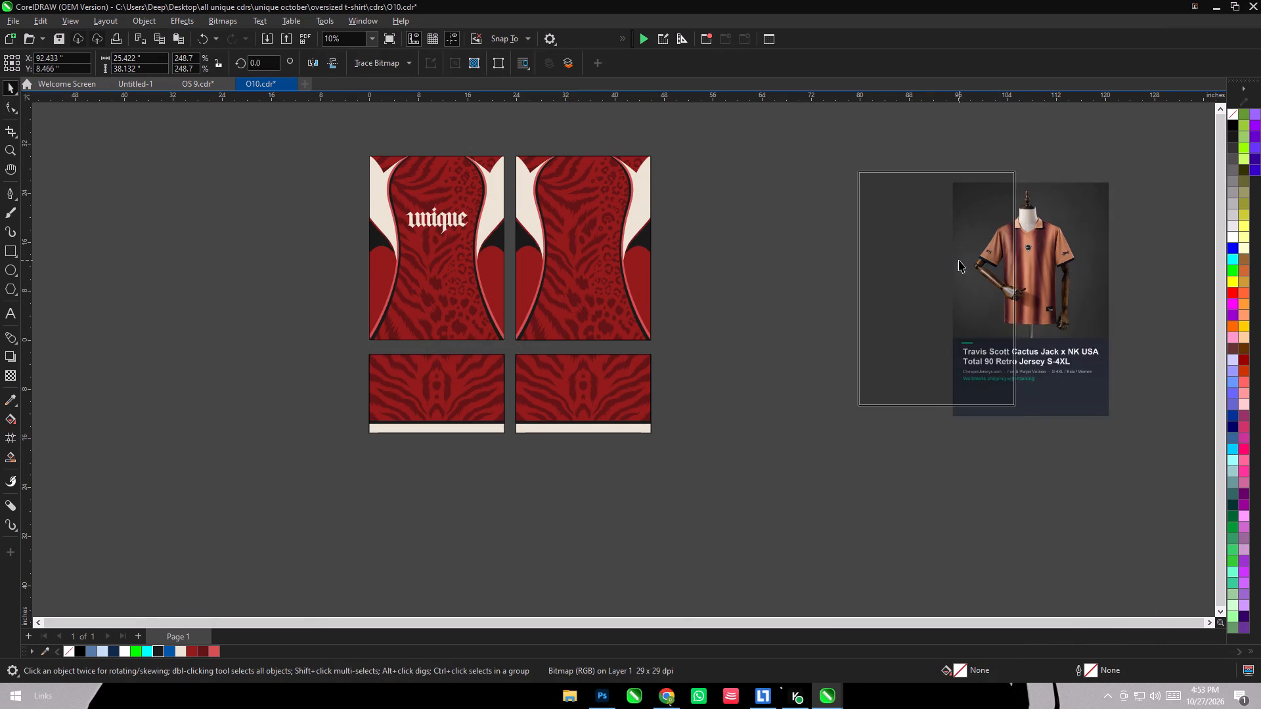
Switch to the first Pinterest tab in Chrome and browse the light-blue dragon collage pin's suggestions for dragon, tiger and wave pattern ideas.
left_click(663, 695)
left_click(140, 0)
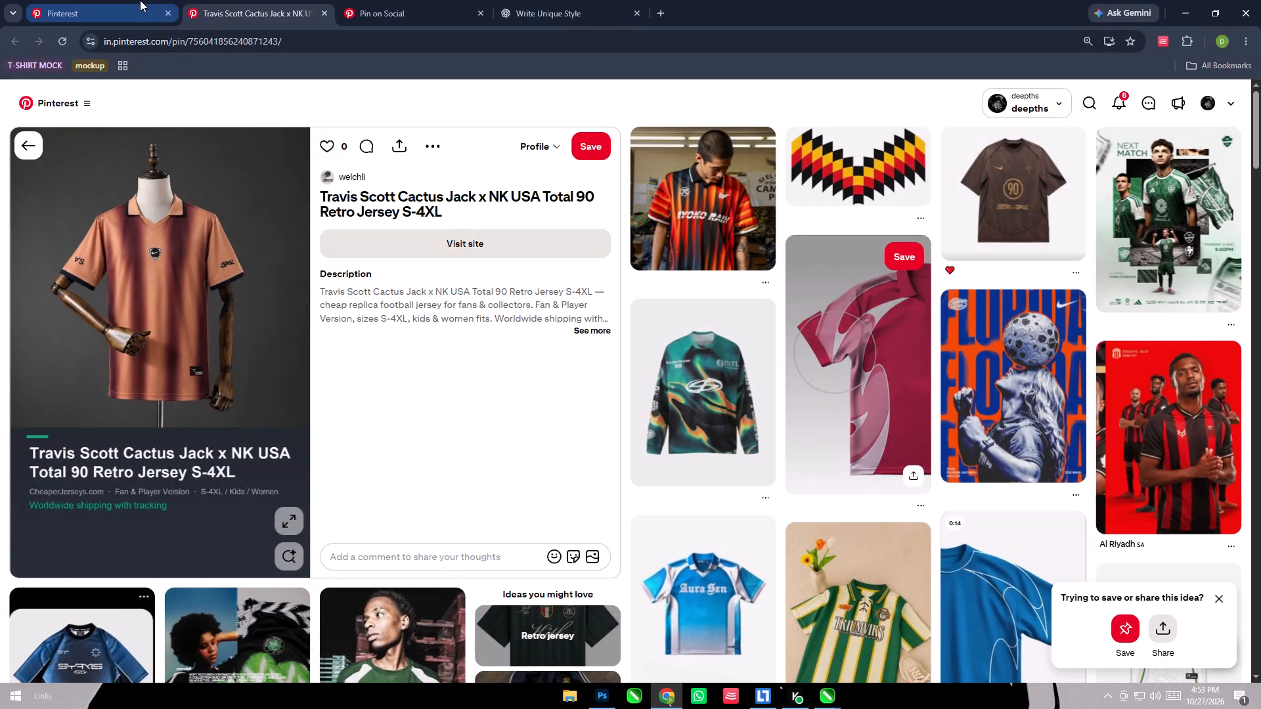
scroll(612, 221, "down", 4)
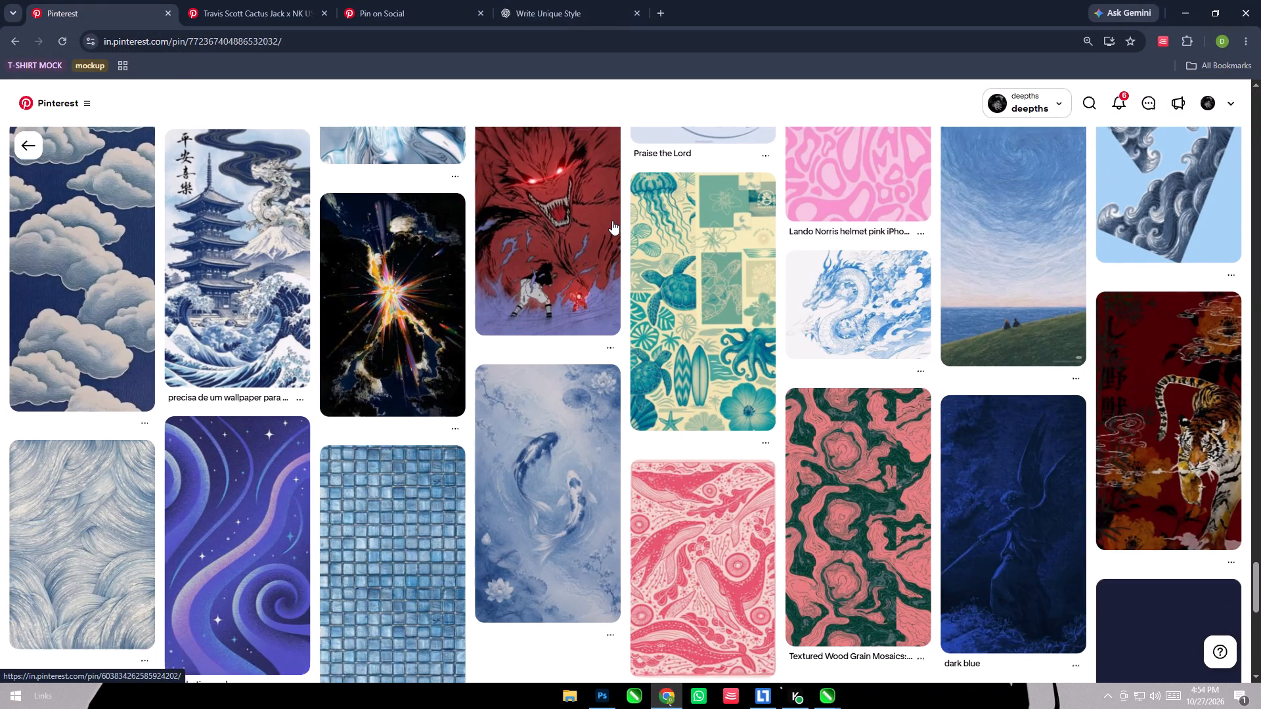
scroll(612, 221, "down", 8)
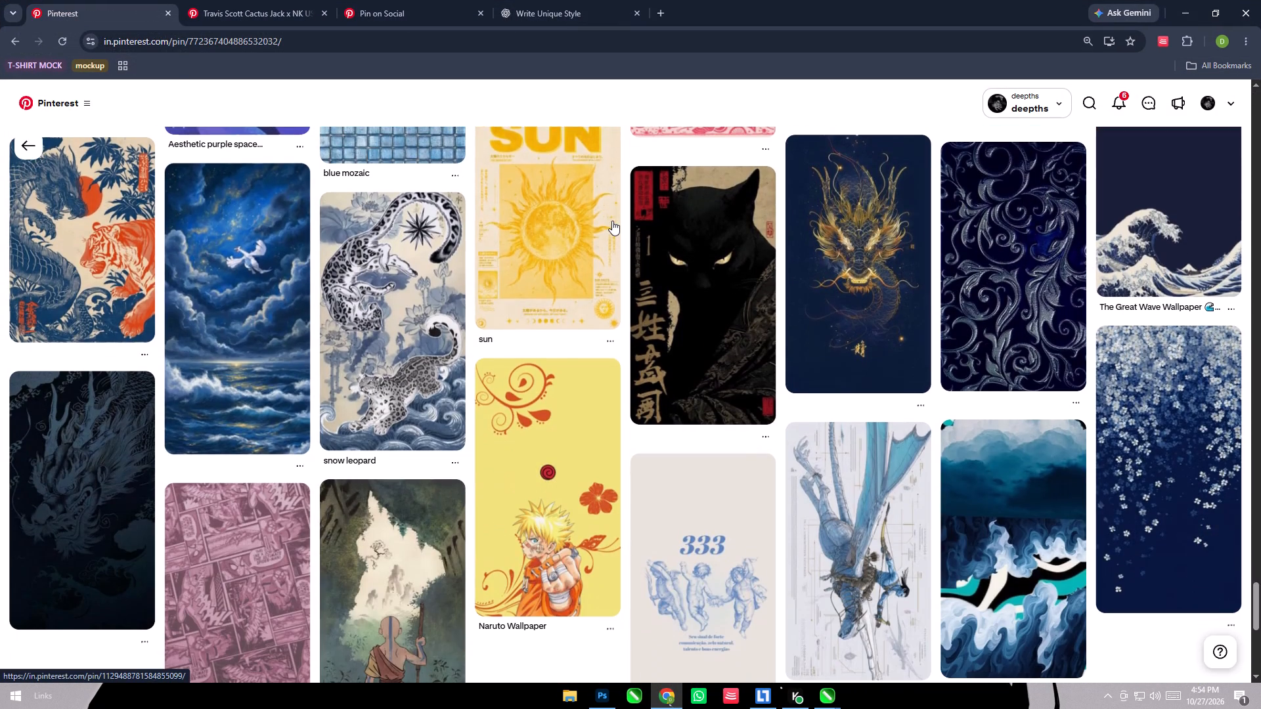
scroll(611, 213, "down", 4)
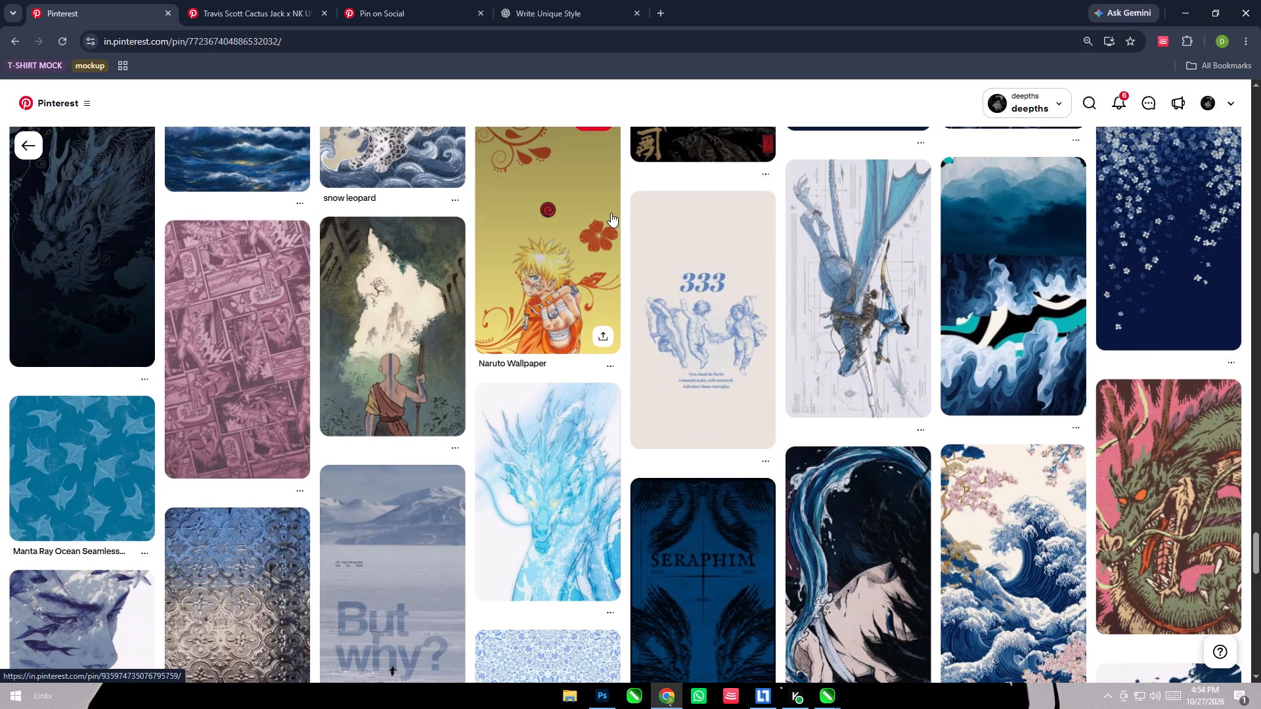
scroll(611, 213, "down", 3)
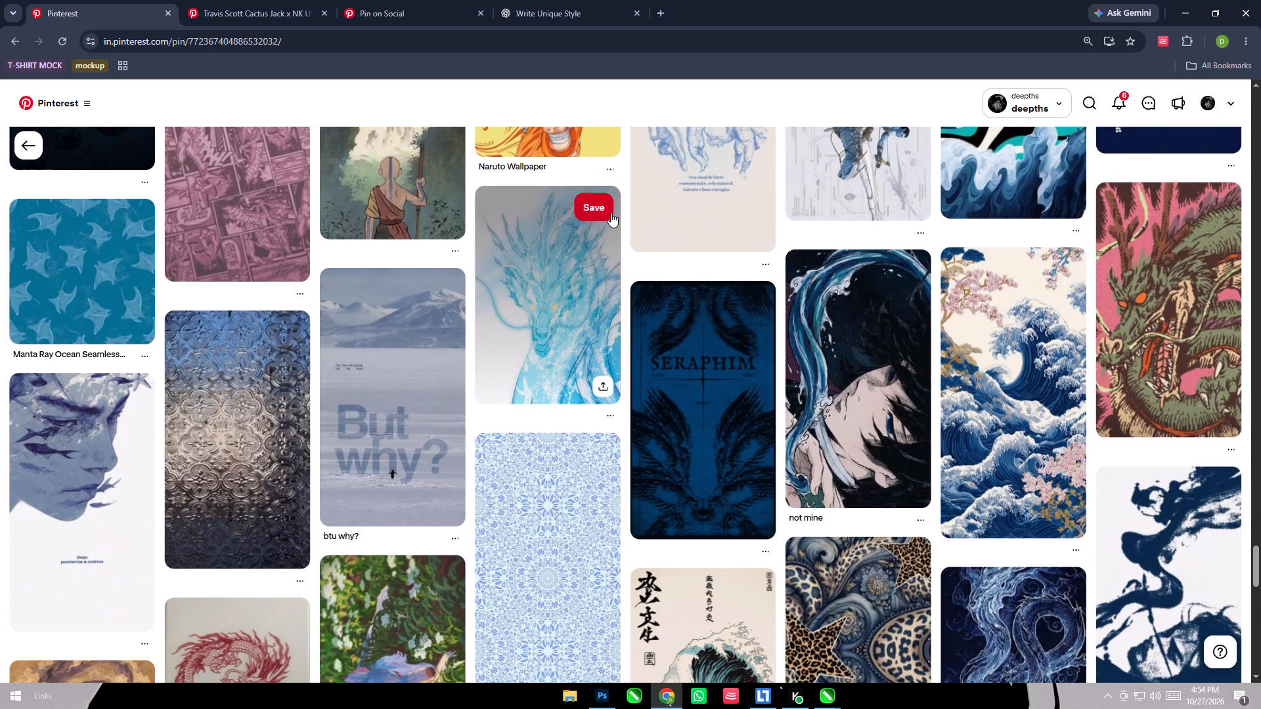
scroll(611, 213, "down", 6)
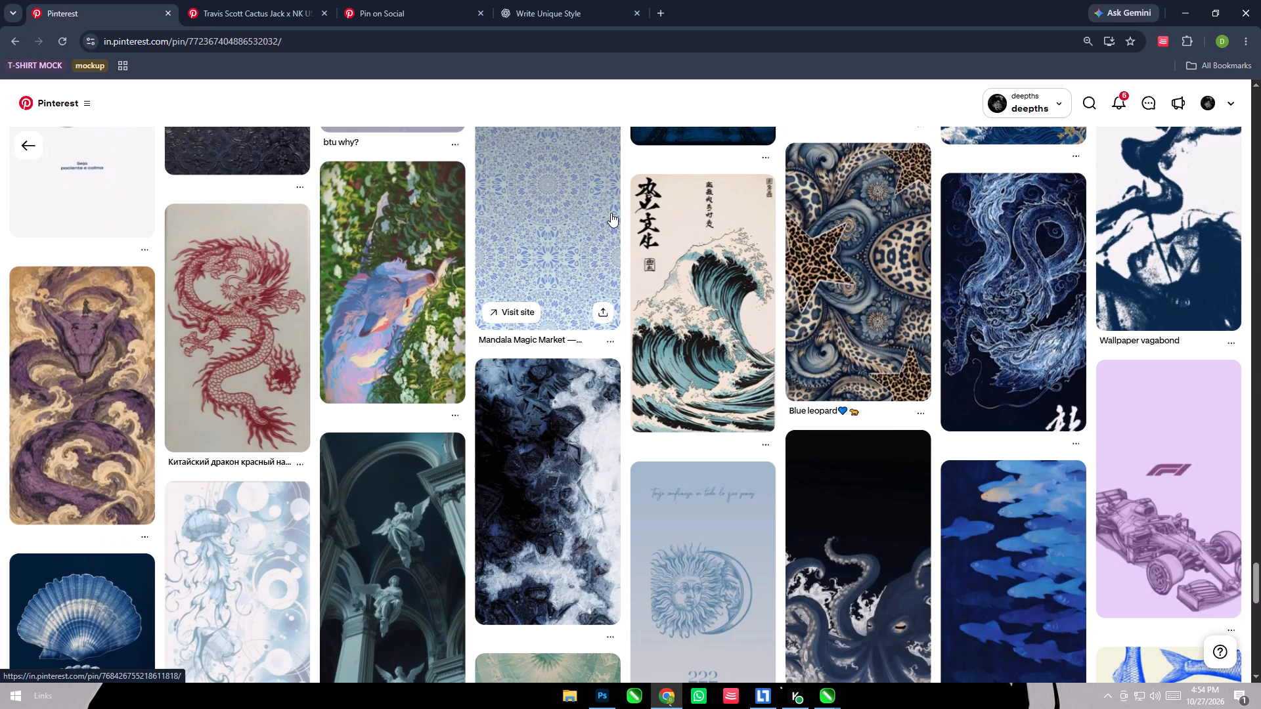
scroll(611, 213, "down", 4)
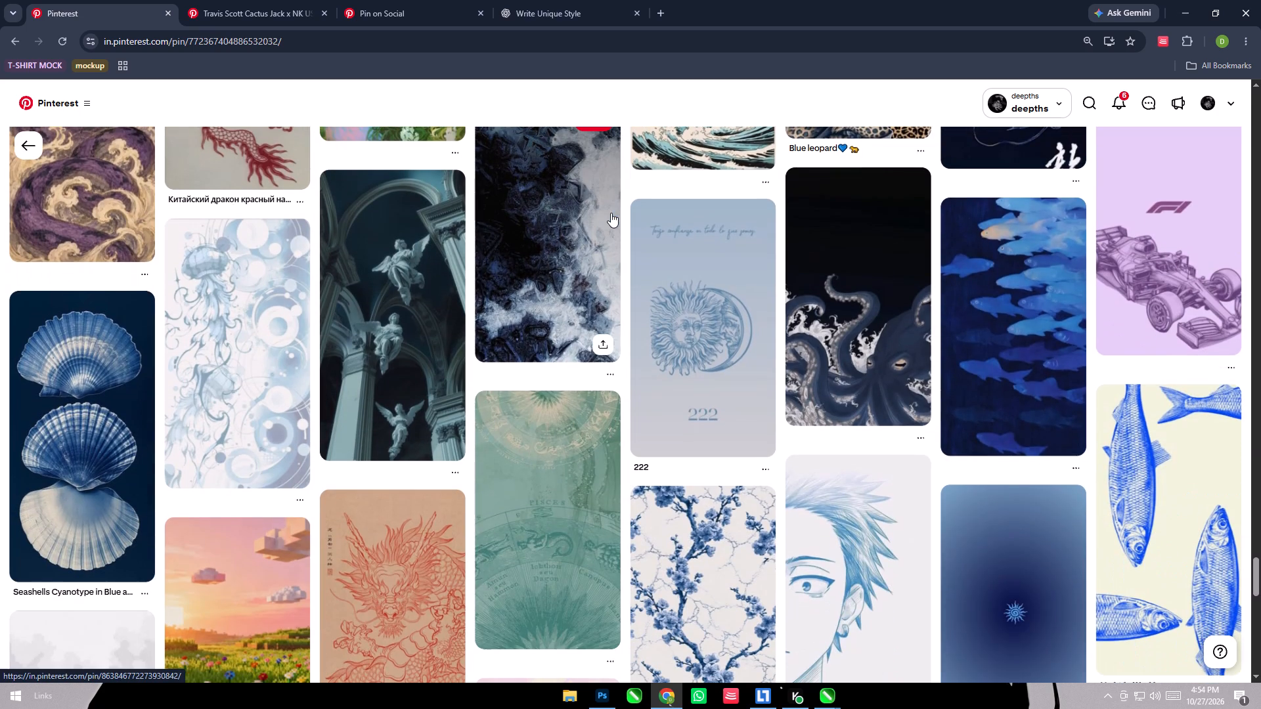
scroll(611, 213, "down", 3)
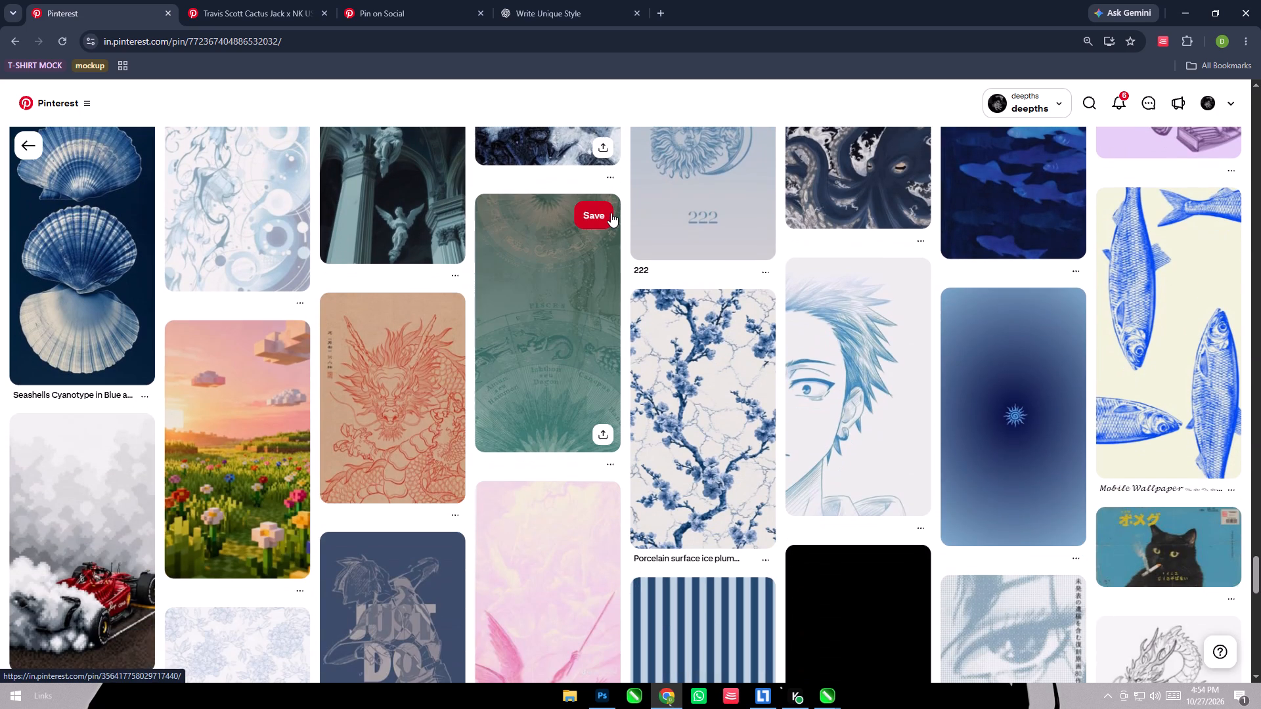
scroll(611, 213, "down", 4)
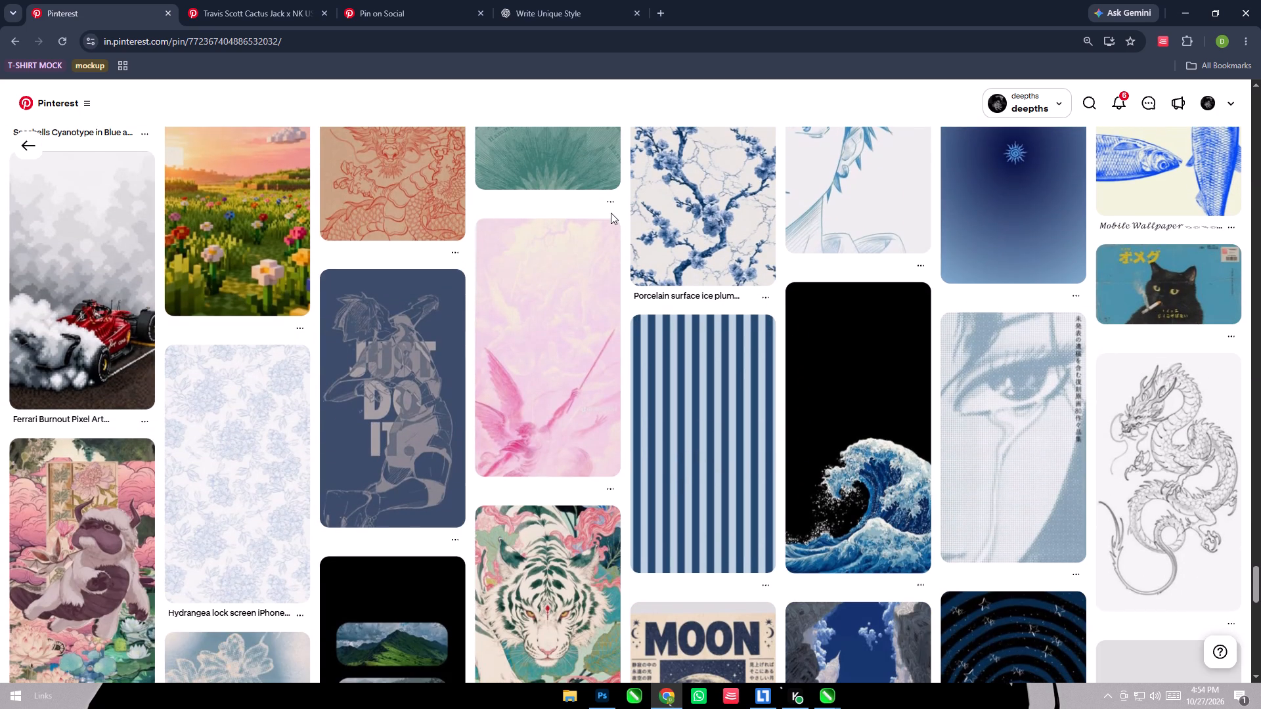
scroll(611, 213, "down", 7)
scroll(611, 213, "up", 3)
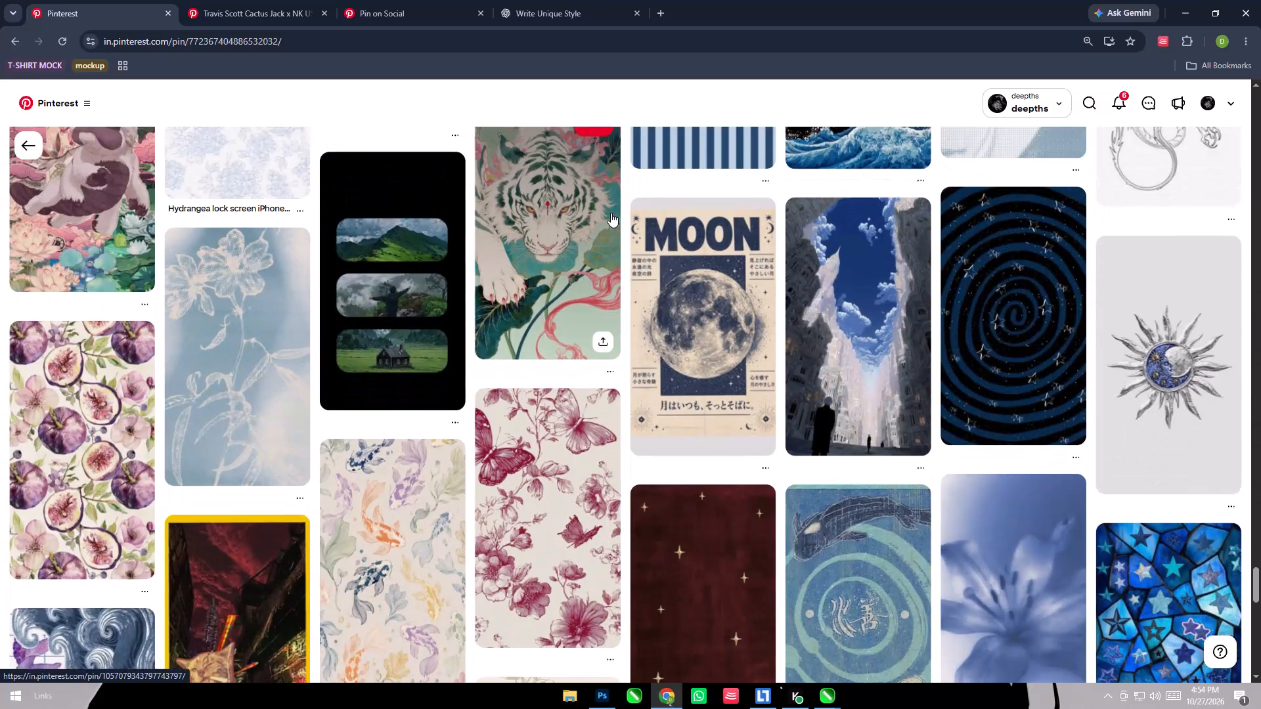
scroll(611, 213, "up", 1)
scroll(611, 213, "down", 4)
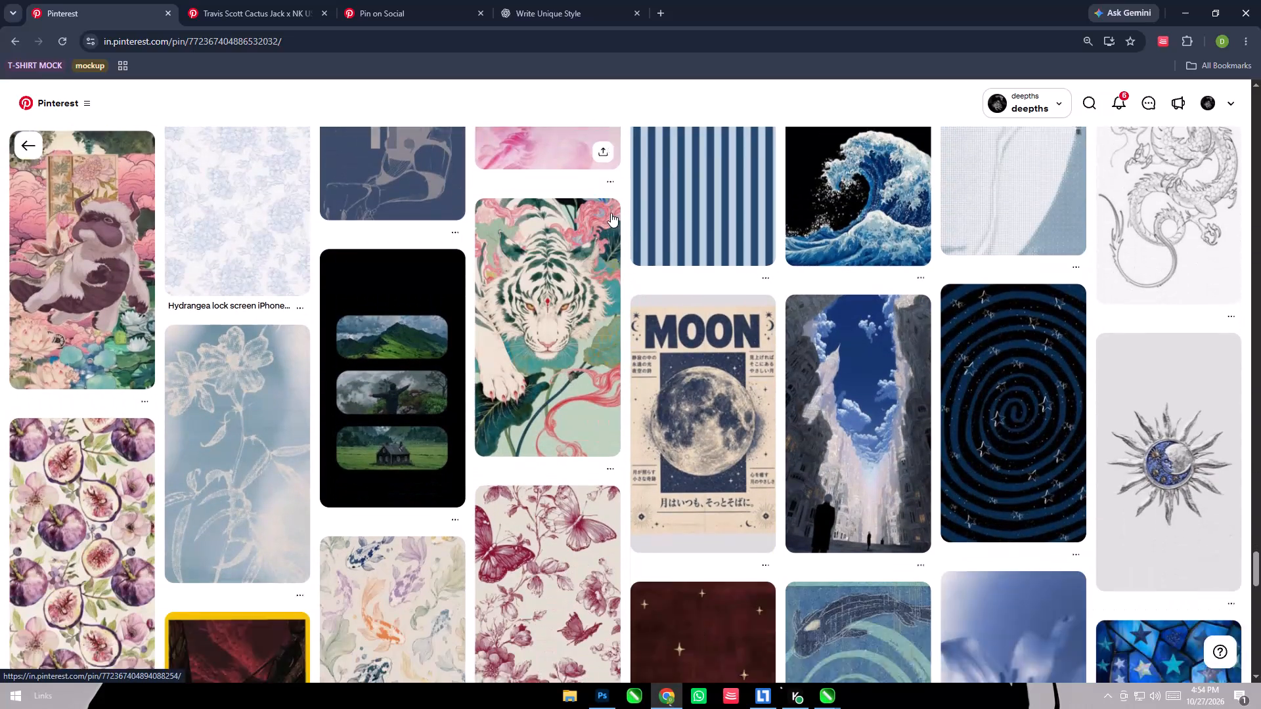
scroll(611, 213, "down", 9)
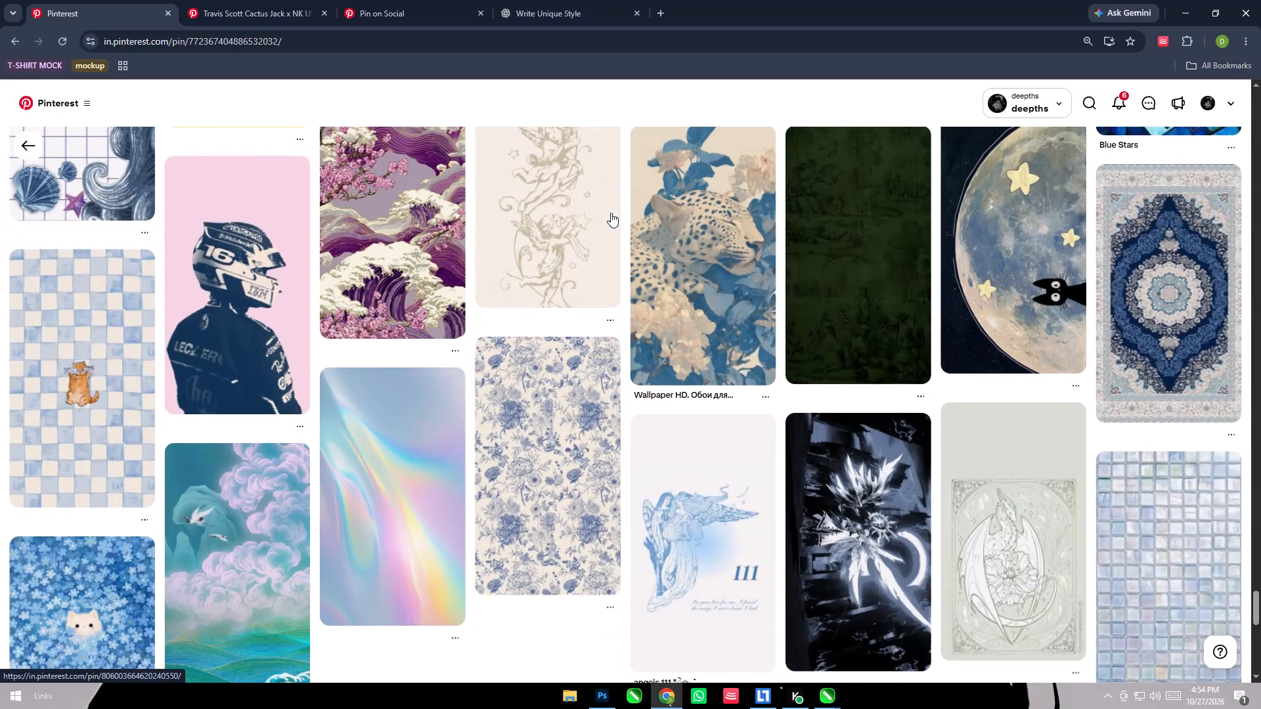
scroll(611, 213, "down", 9)
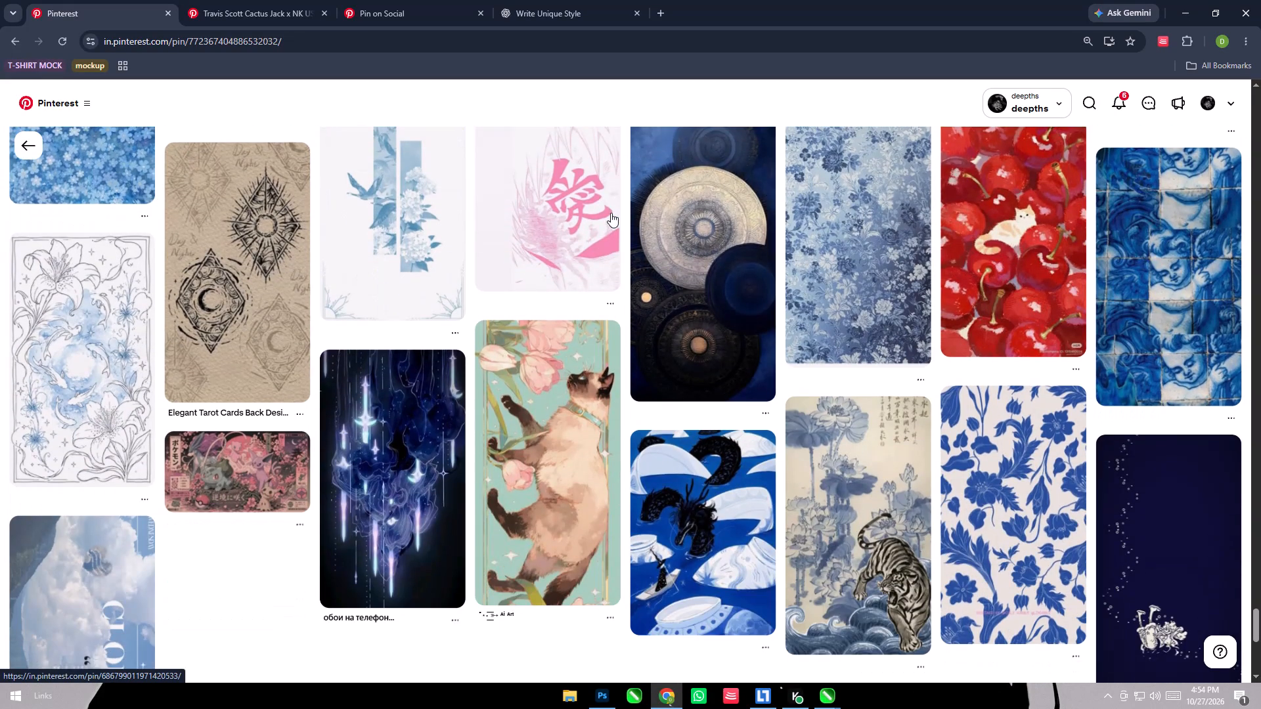
scroll(611, 213, "up", 5)
scroll(611, 213, "down", 5)
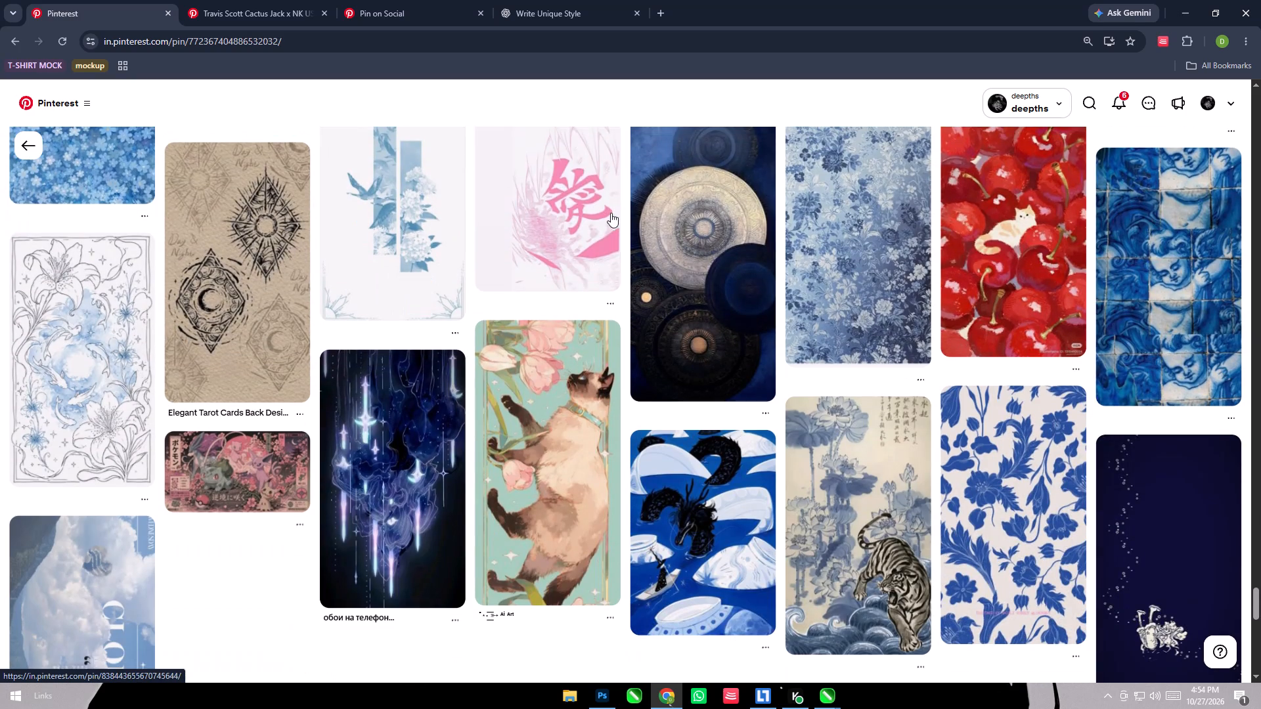
left_click_drag(1254, 590, 1260, 618)
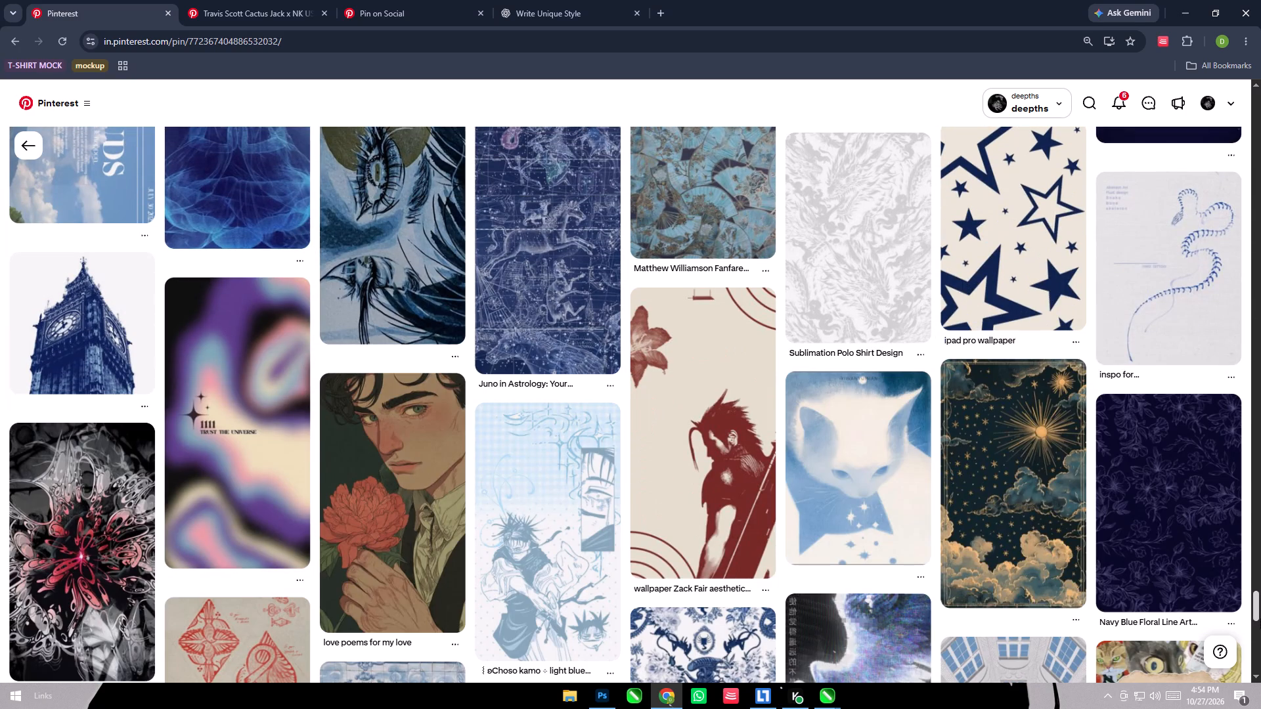
Go back from the dragon collage pin, past the tiger poster pin, to the Sublimation Polo Shirt Design phoenix pin.
left_click_drag(1260, 618, 1197, 244)
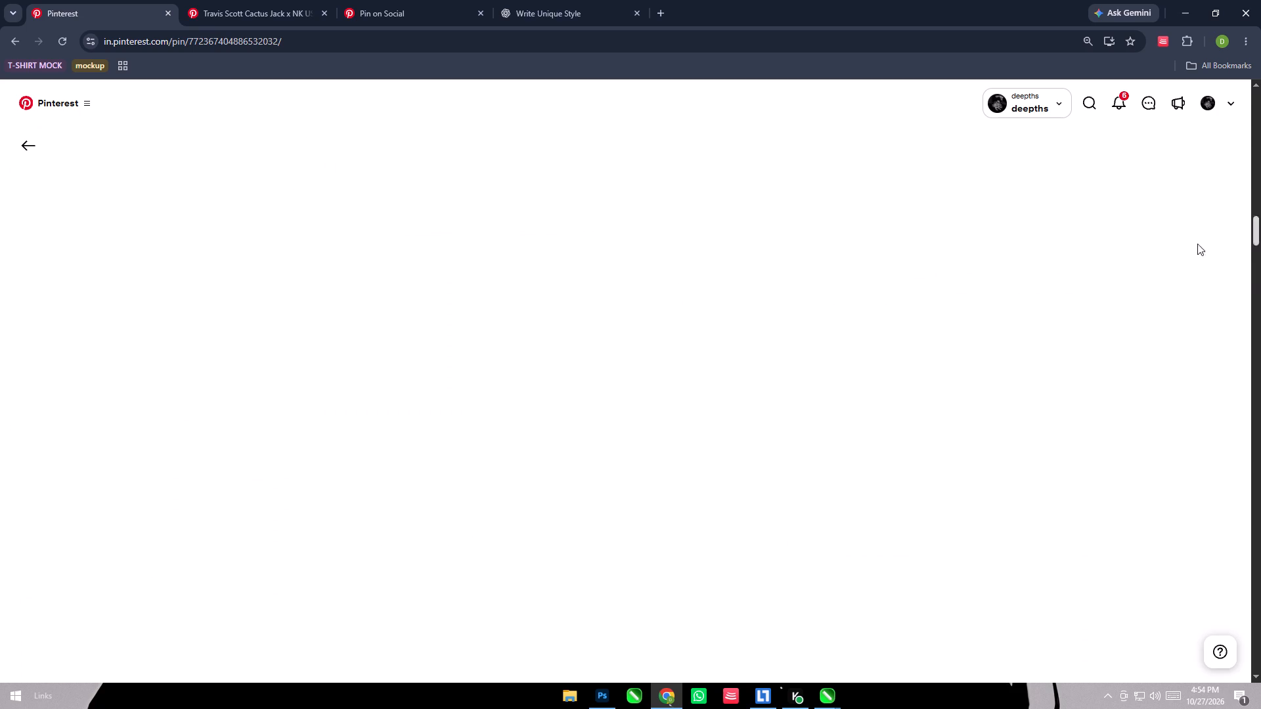
left_click_drag(1197, 244, 1184, 100)
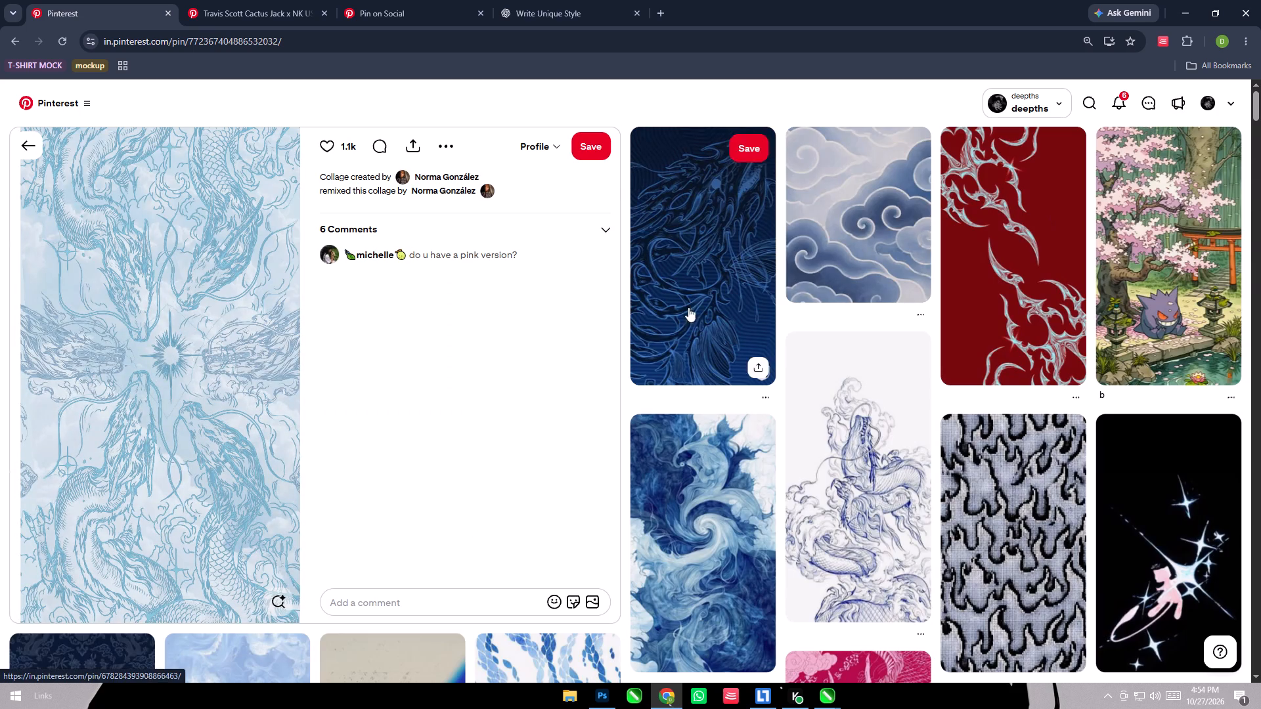
left_click(25, 148)
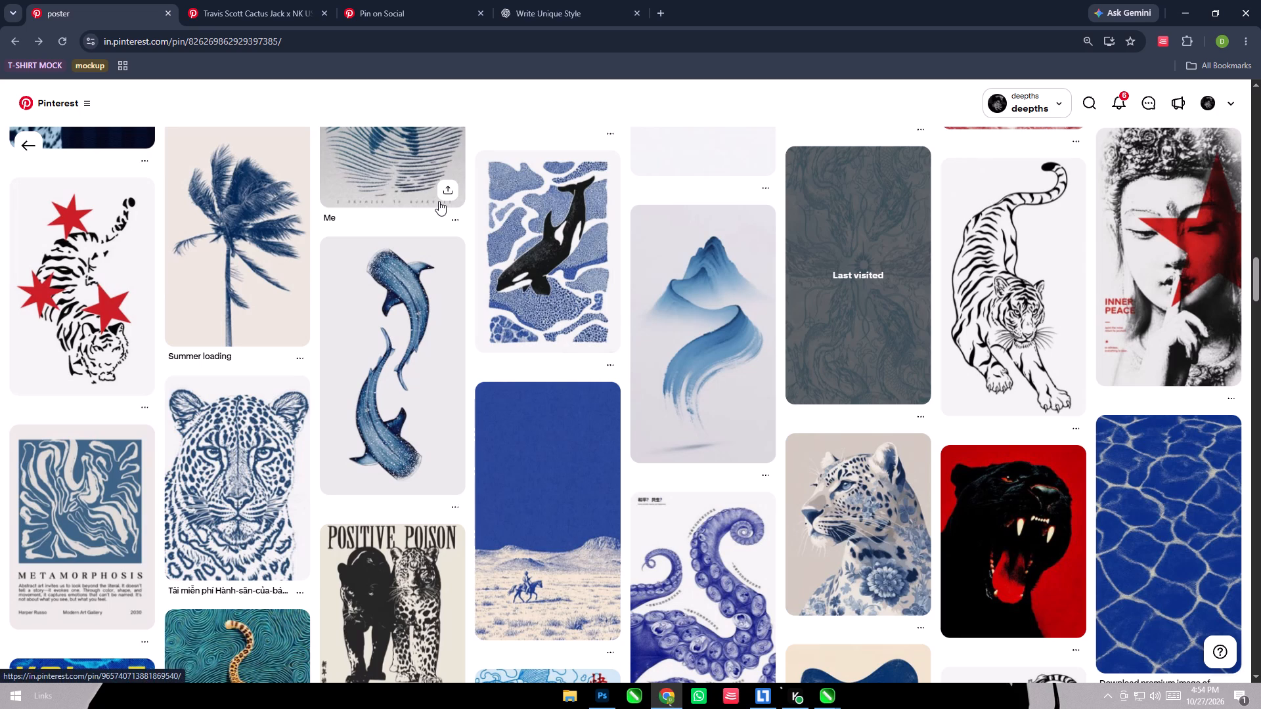
left_click(34, 156)
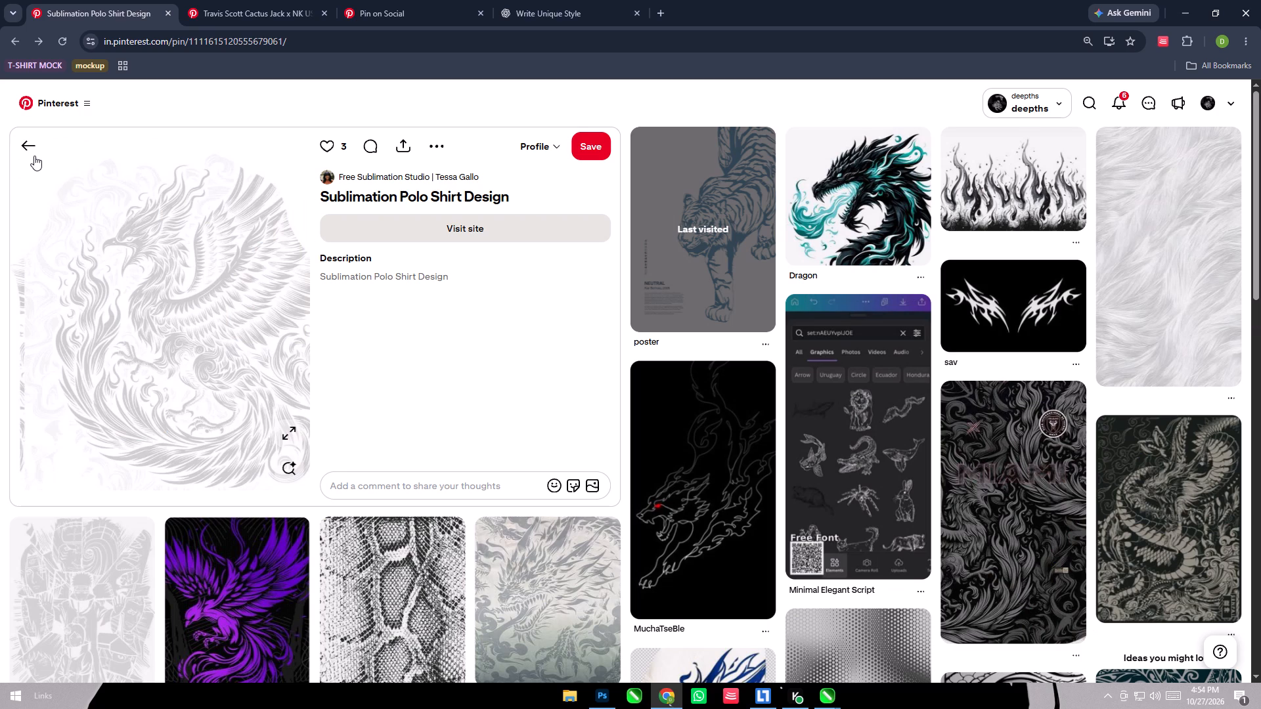
Browse the Sublimation Polo Shirt Design pin's suggestions for dragon, phoenix, tiger and sublimation pattern ideas.
scroll(286, 328, "down", 7)
scroll(291, 330, "up", 2)
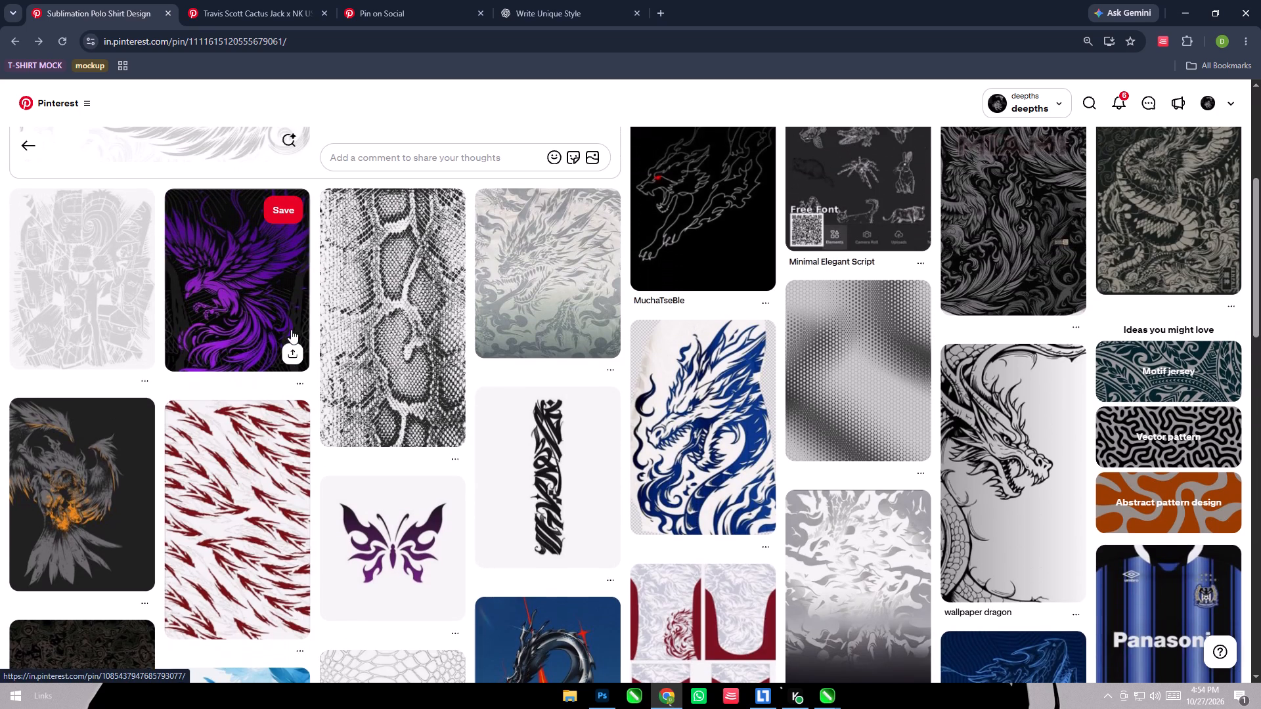
scroll(291, 330, "down", 5)
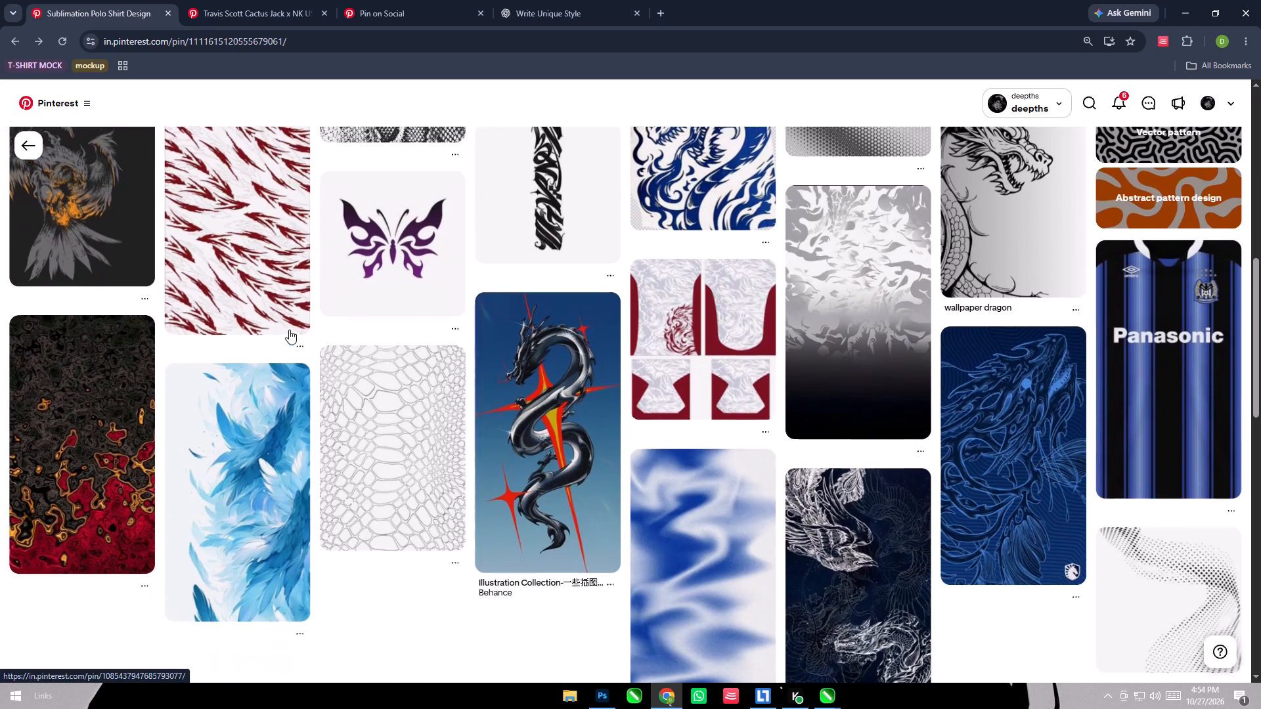
scroll(287, 330, "down", 11)
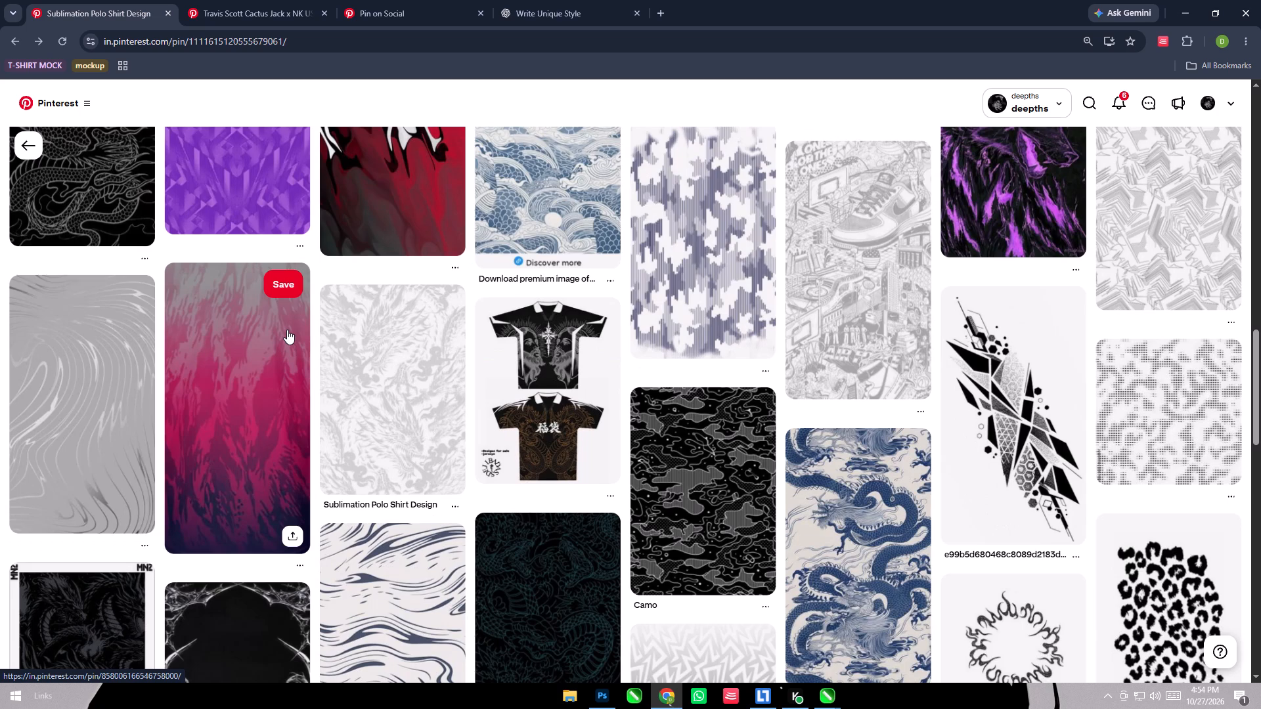
scroll(287, 330, "down", 4)
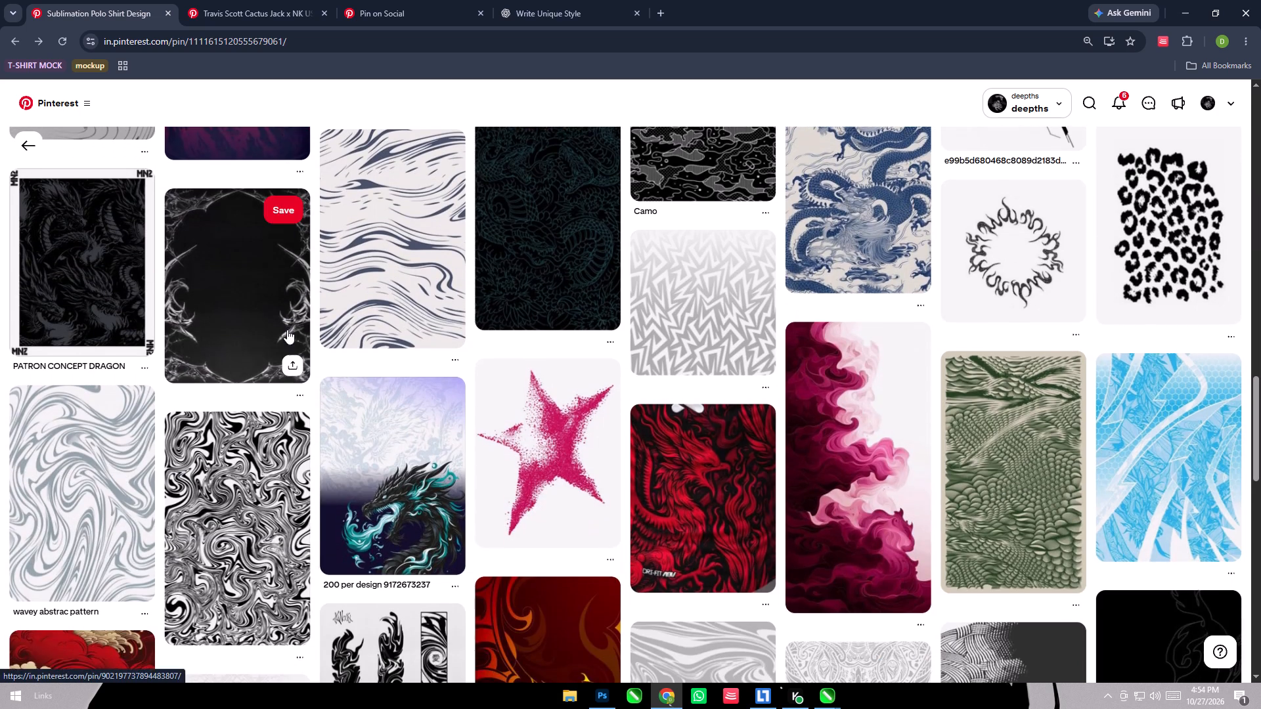
scroll(287, 330, "down", 10)
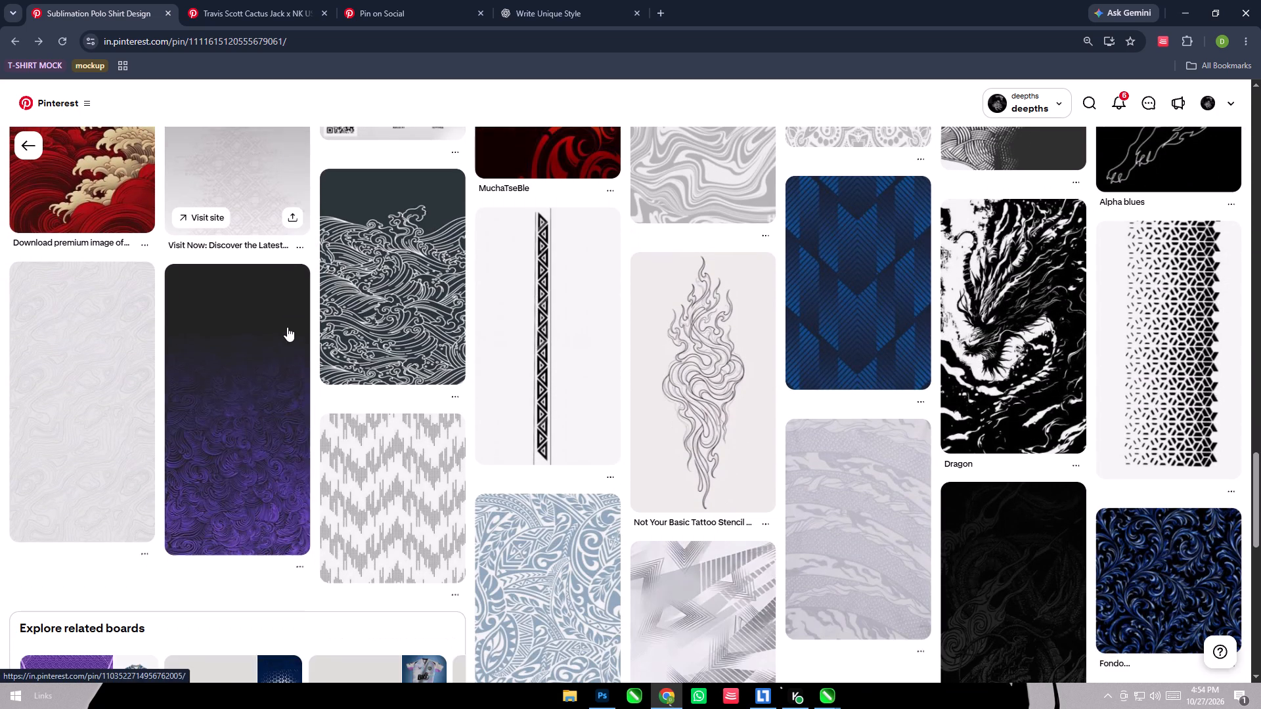
scroll(287, 327, "down", 4)
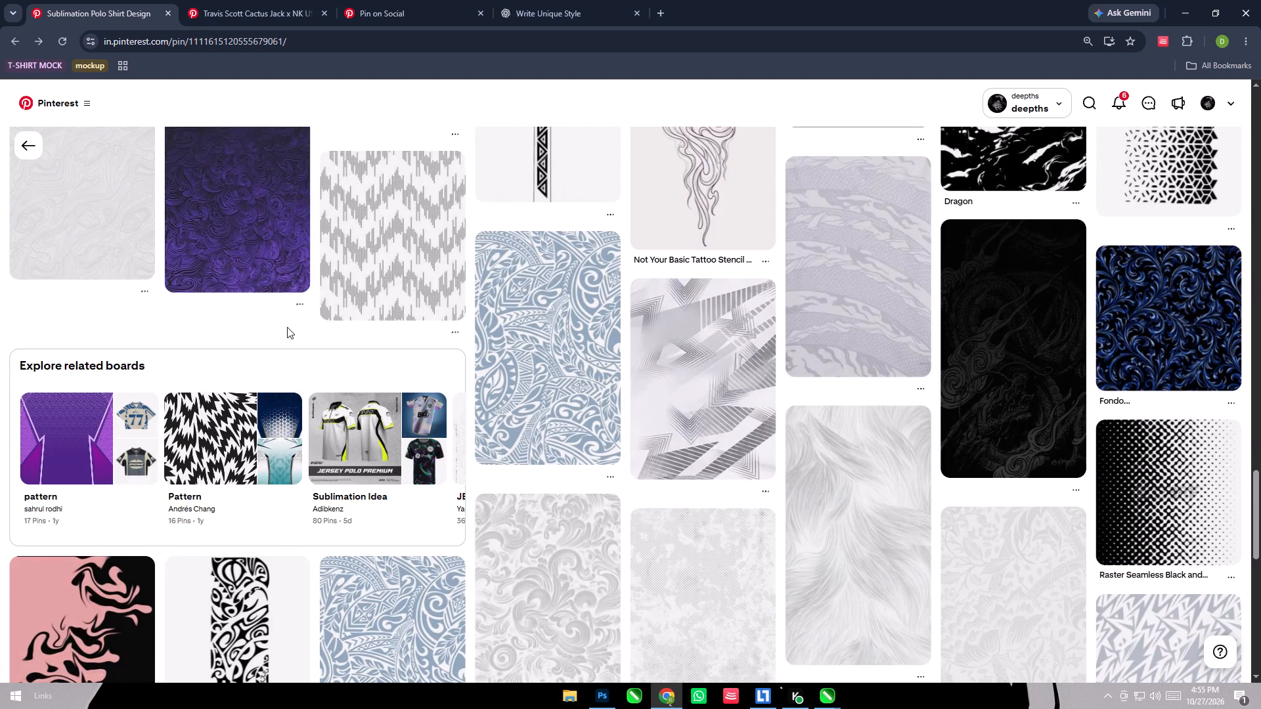
scroll(287, 327, "down", 5)
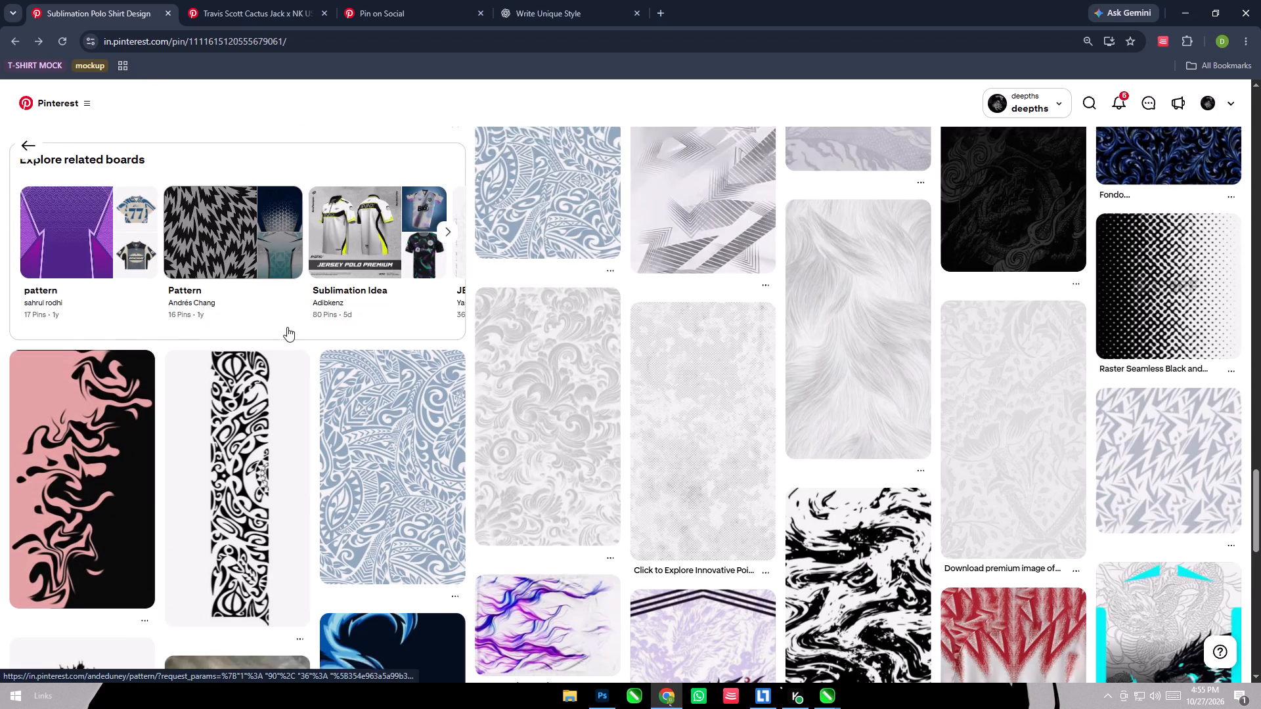
scroll(287, 327, "down", 2)
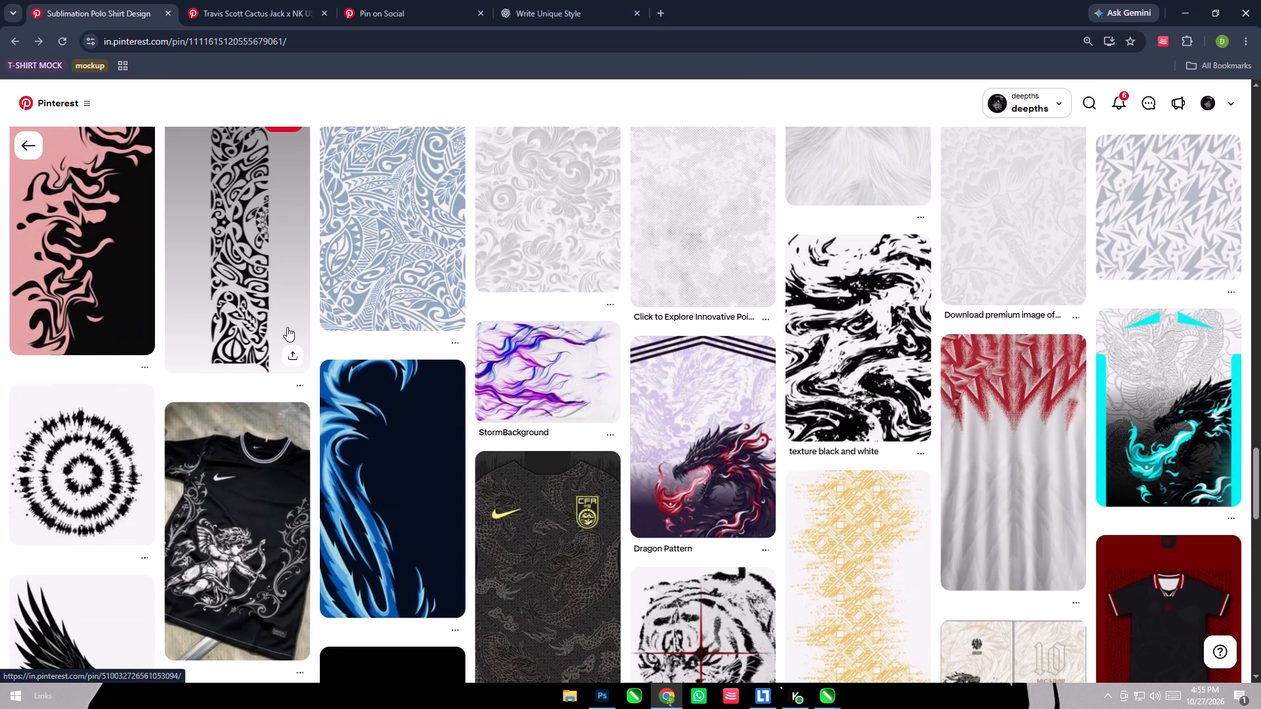
scroll(287, 327, "down", 3)
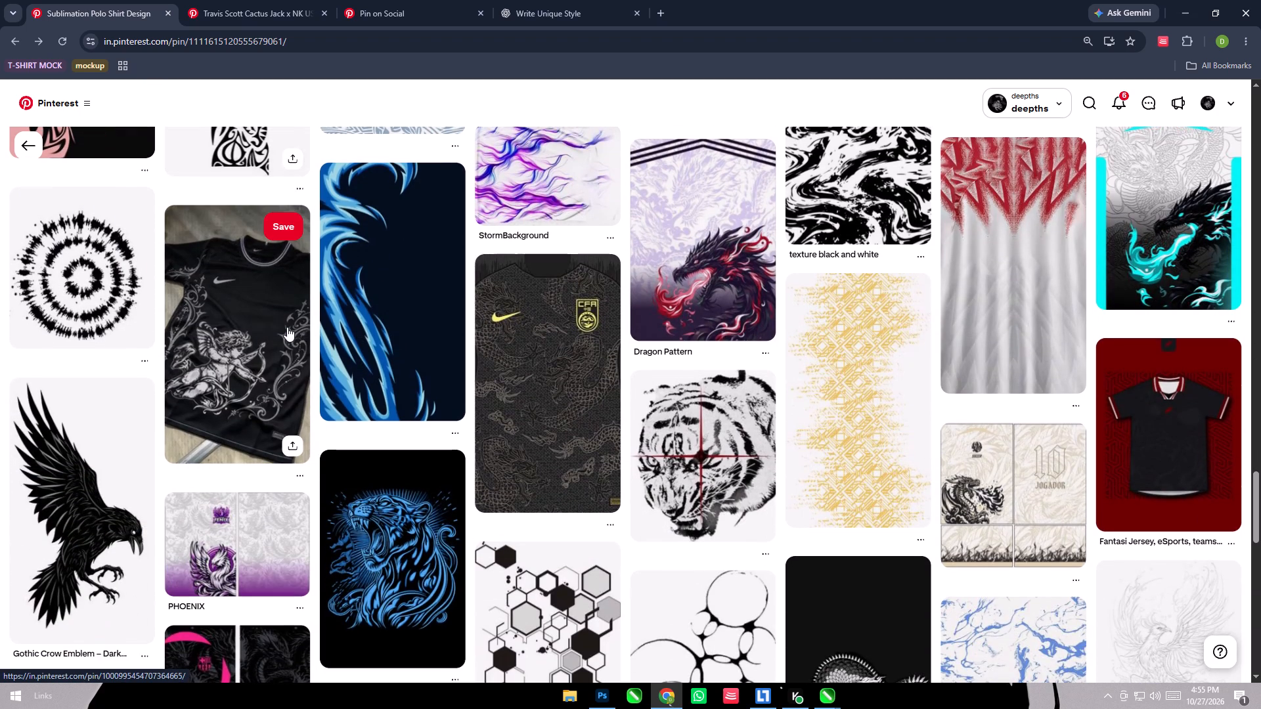
scroll(287, 327, "down", 4)
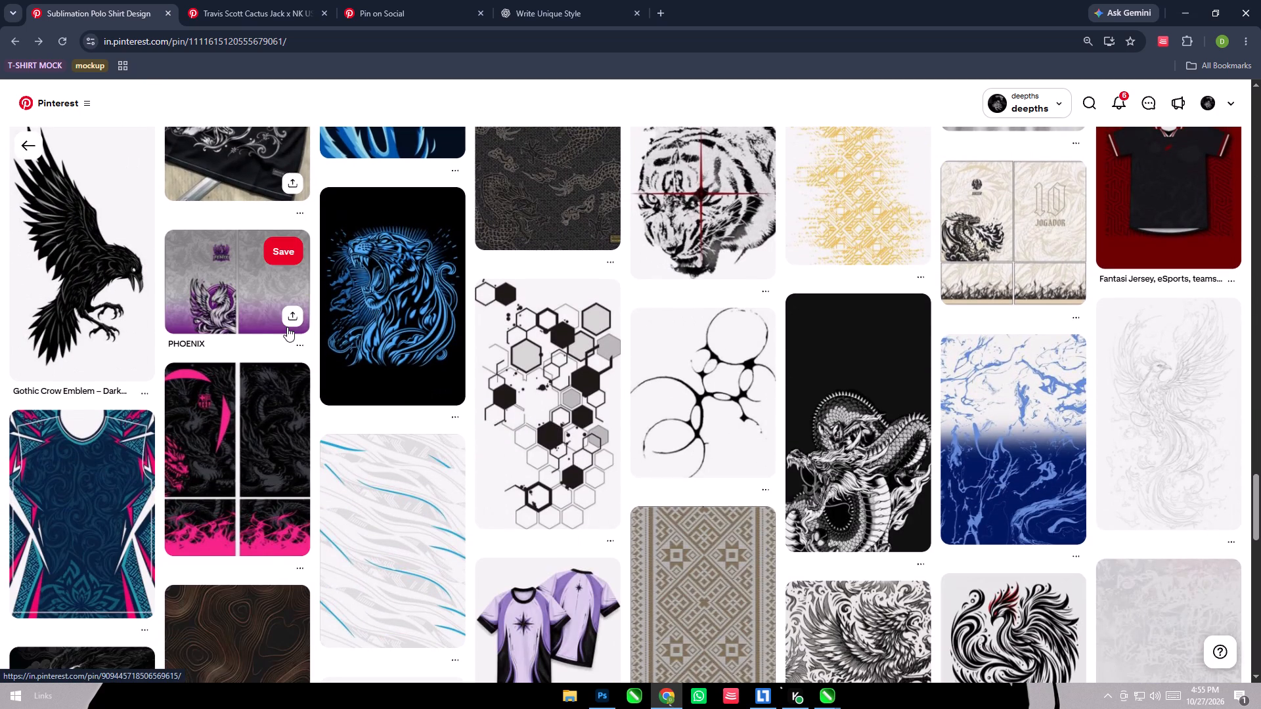
scroll(287, 327, "down", 4)
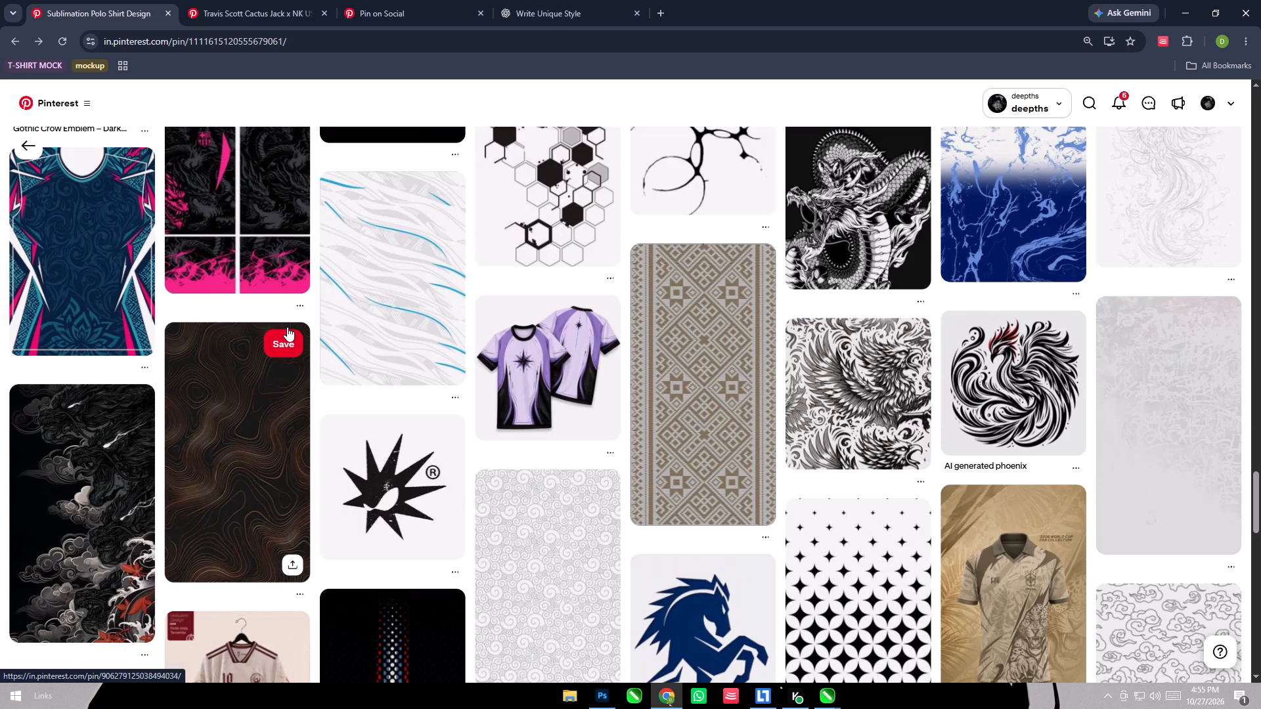
scroll(287, 327, "down", 4)
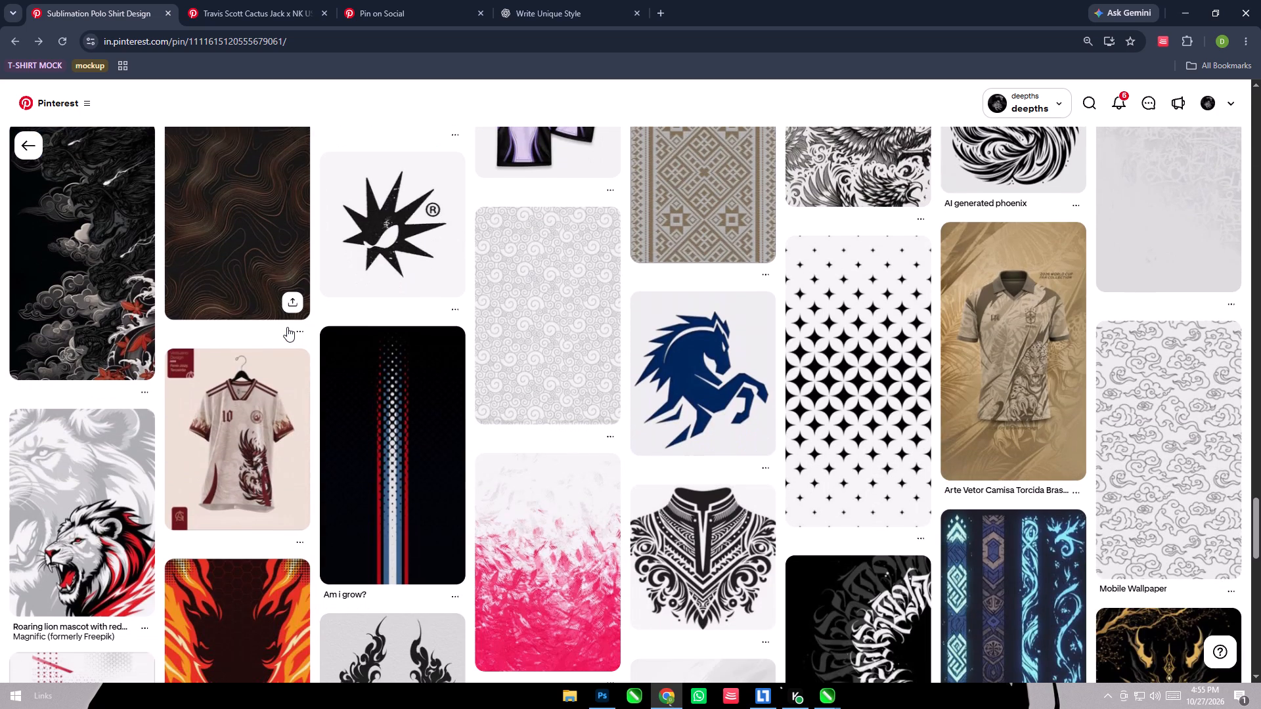
scroll(287, 327, "down", 4)
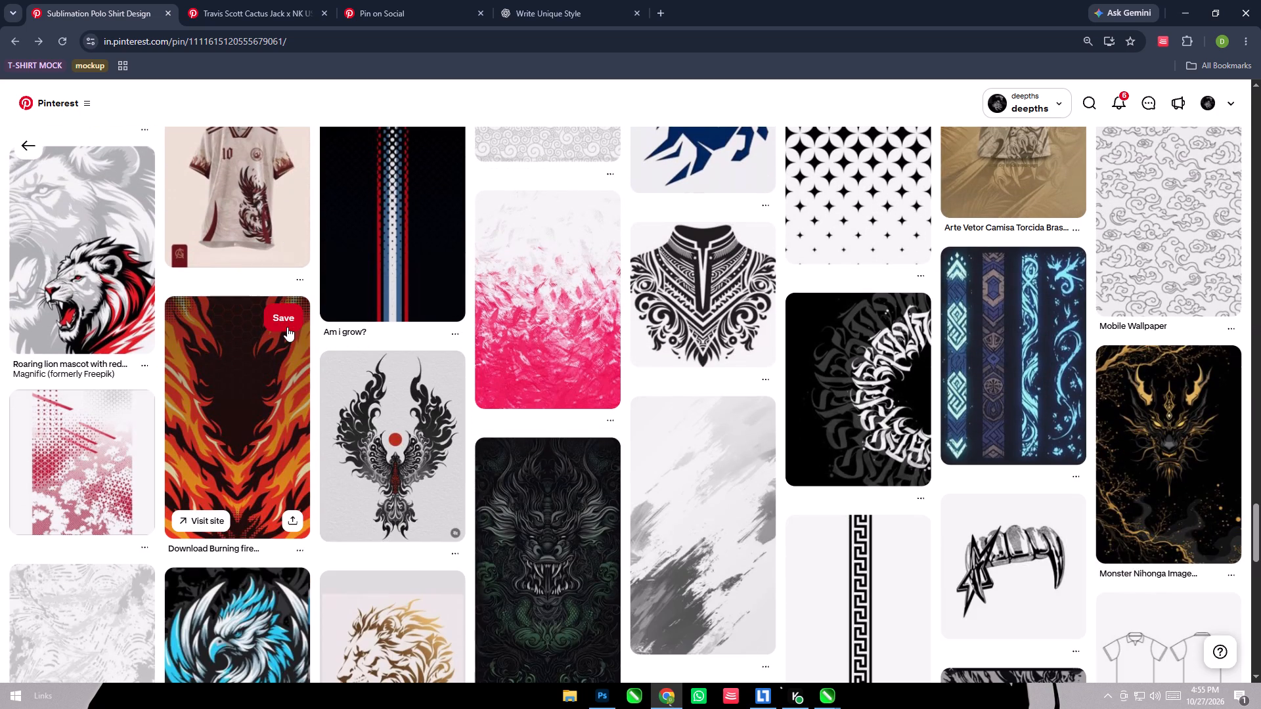
scroll(287, 327, "down", 3)
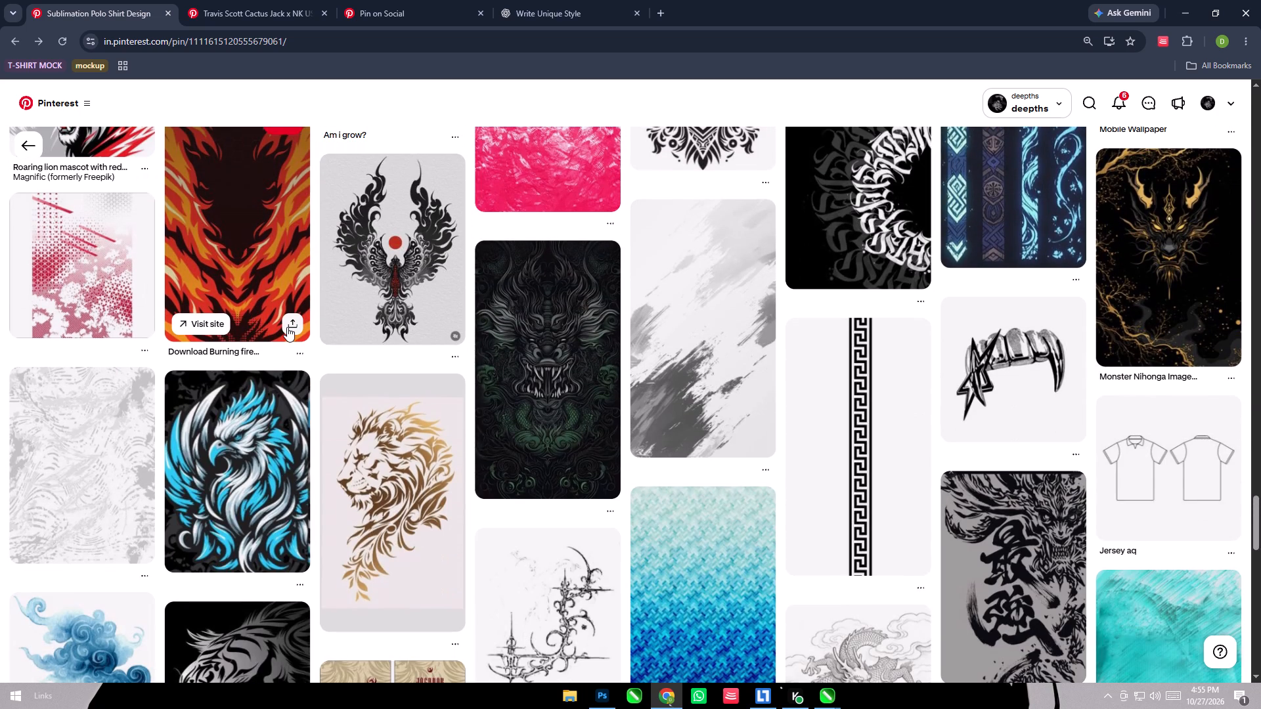
scroll(287, 327, "down", 13)
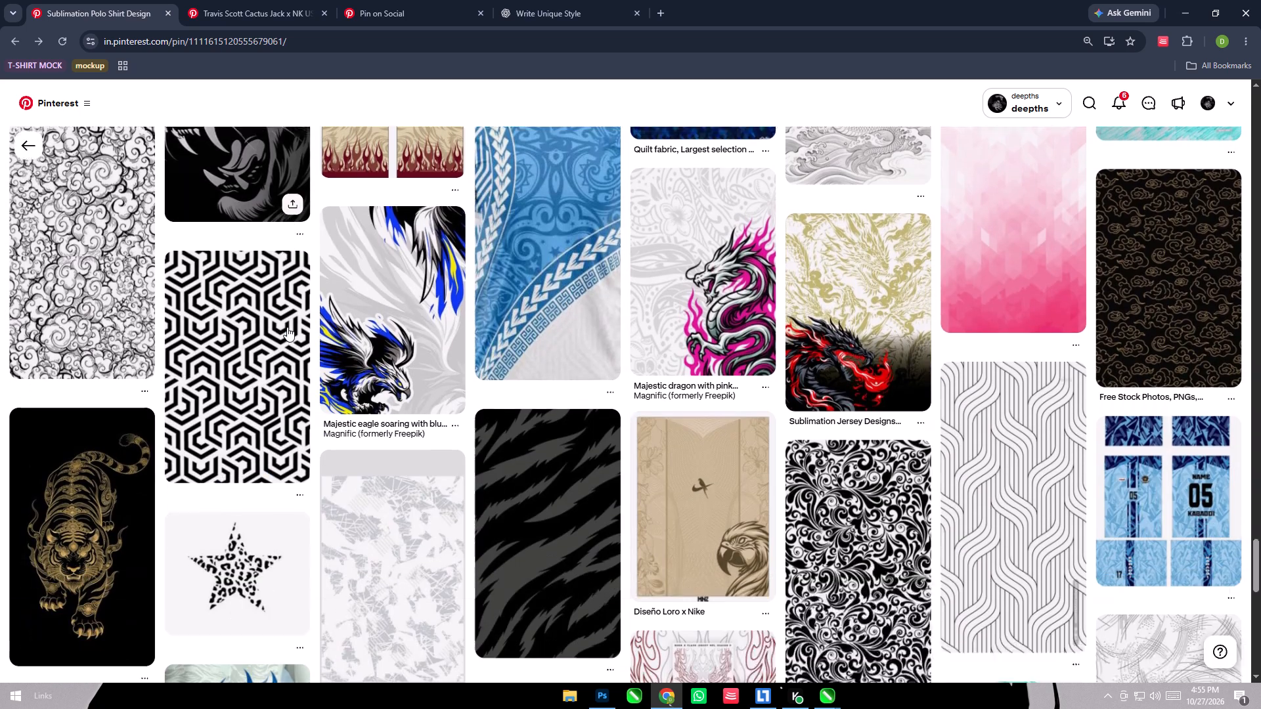
scroll(287, 327, "down", 6)
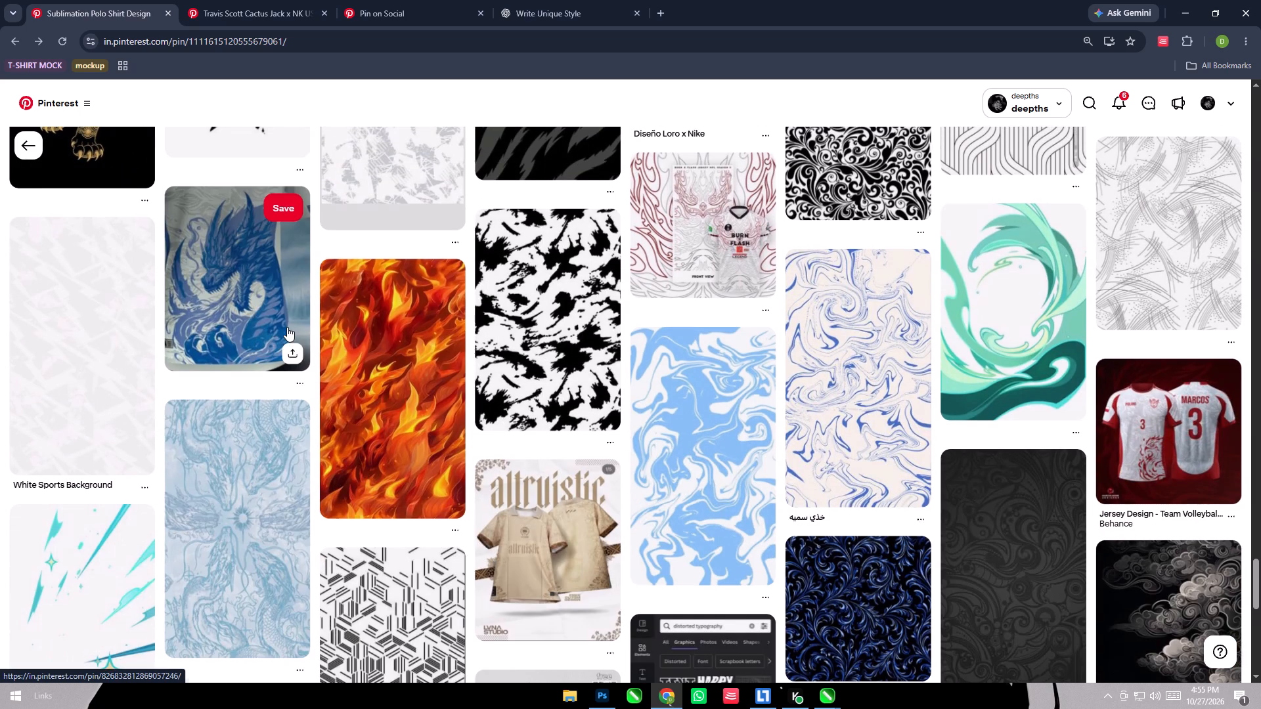
scroll(287, 327, "down", 5)
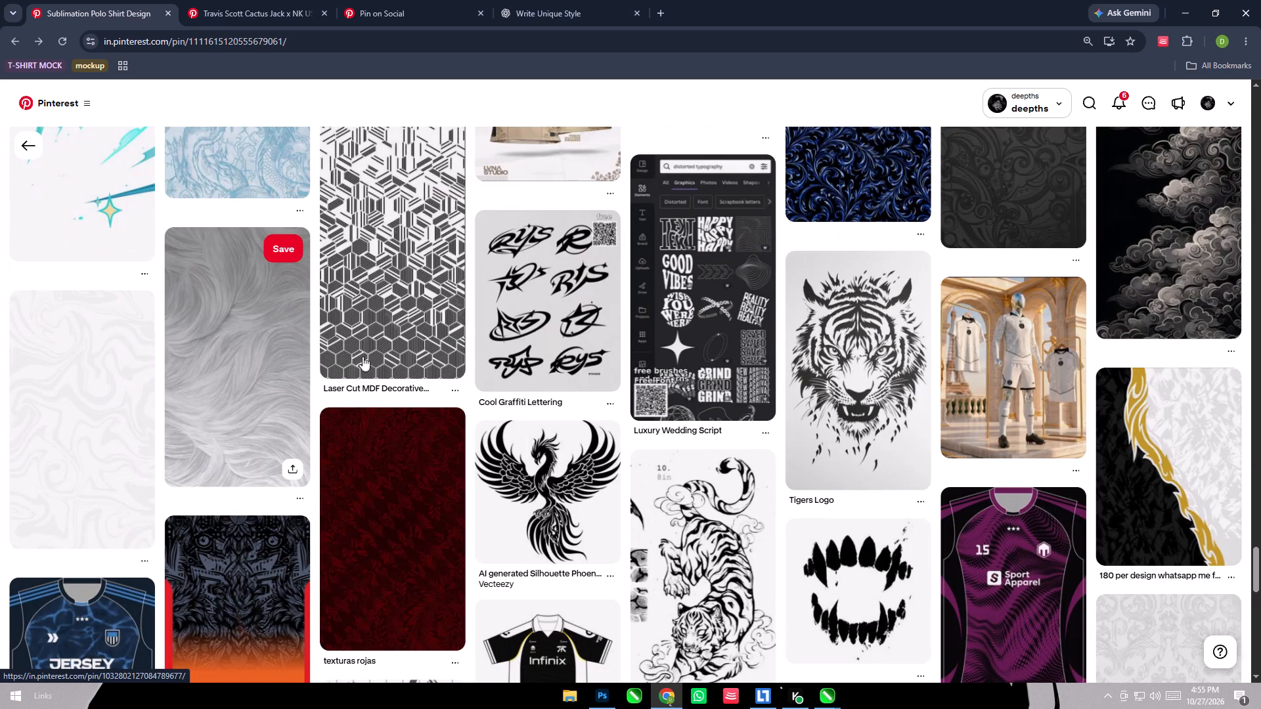
Open the Tigers Logo pin, look through its related tiger artwork, and go back to the Sublimation Polo Shirt Design pin.
left_click(860, 346)
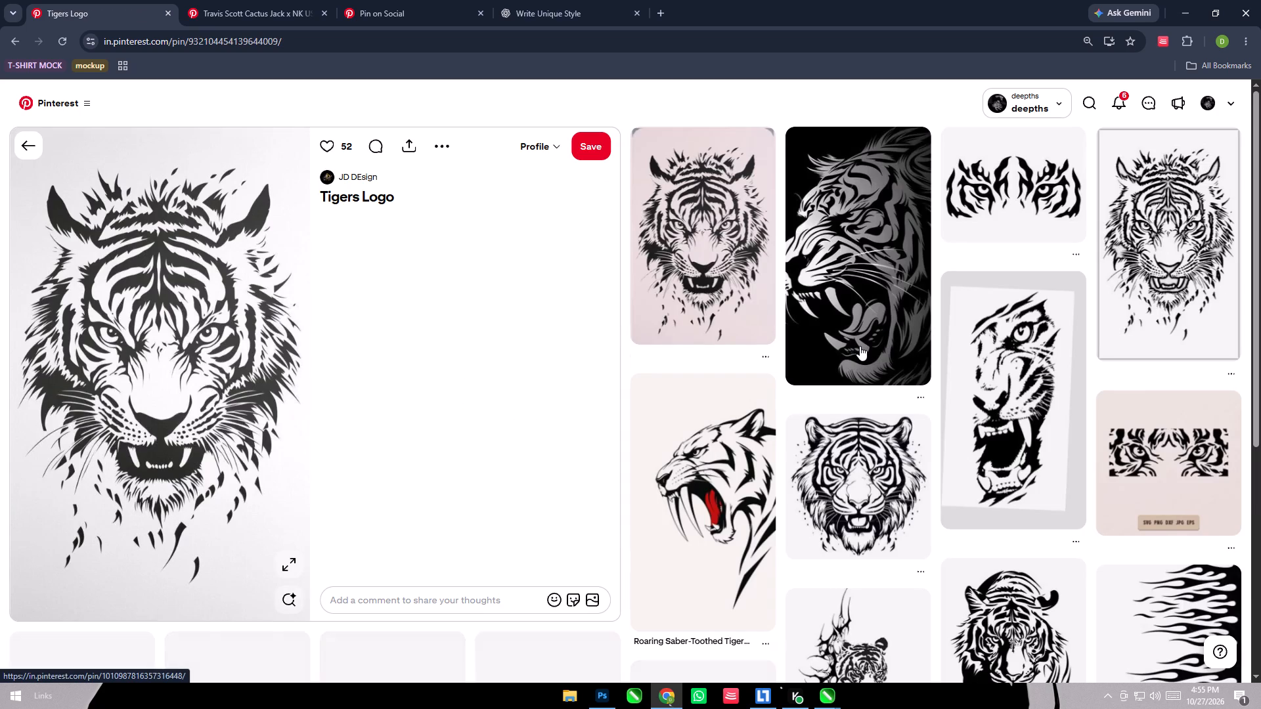
scroll(860, 346, "down", 5)
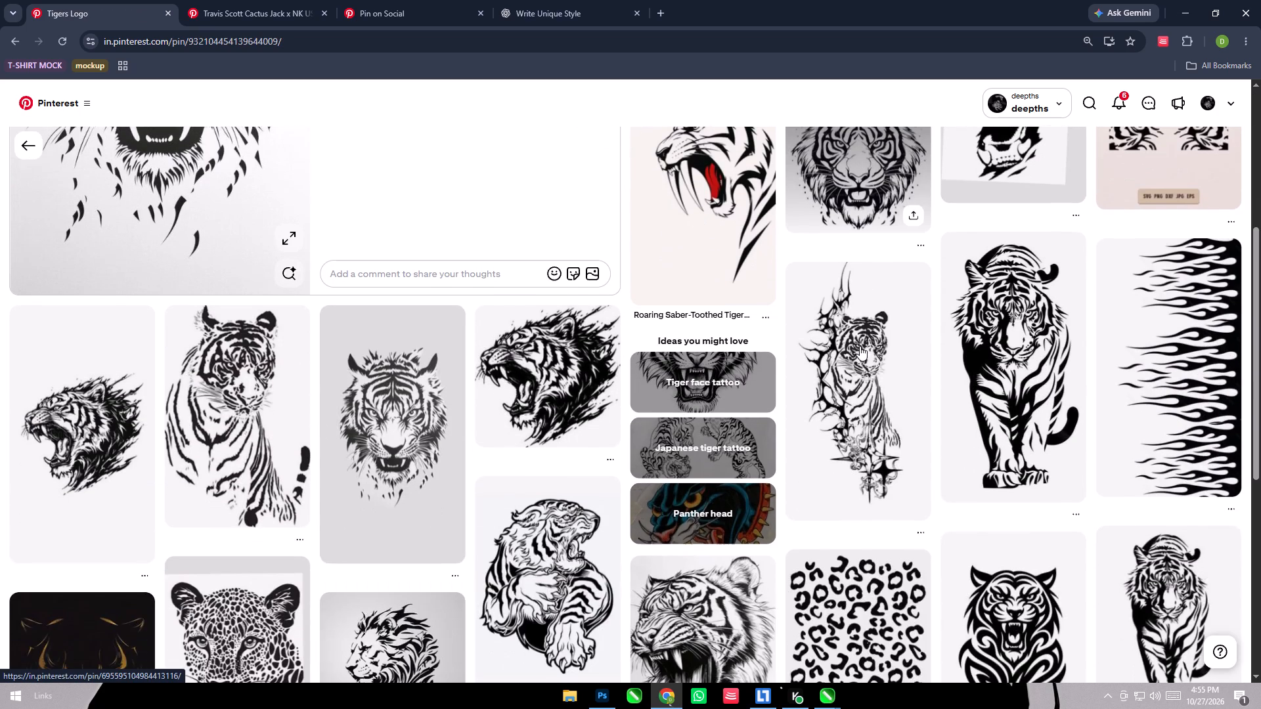
scroll(860, 346, "down", 5)
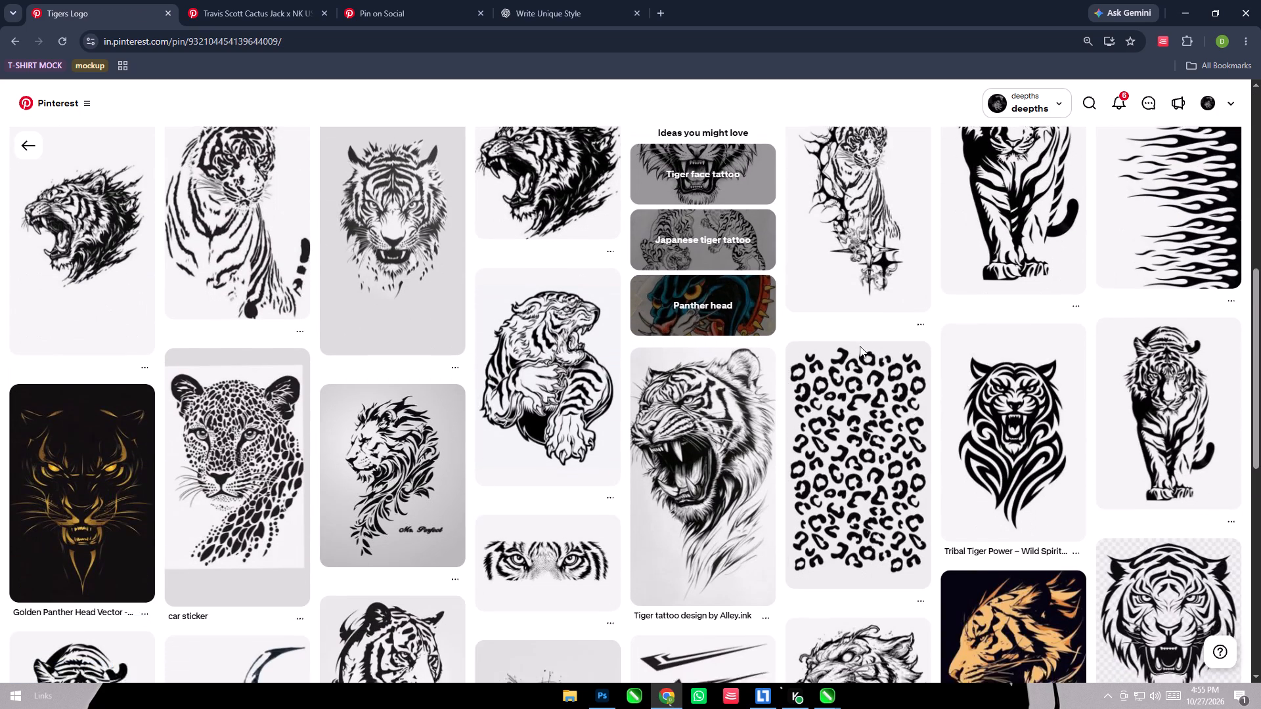
scroll(860, 346, "down", 1)
scroll(860, 346, "up", 7)
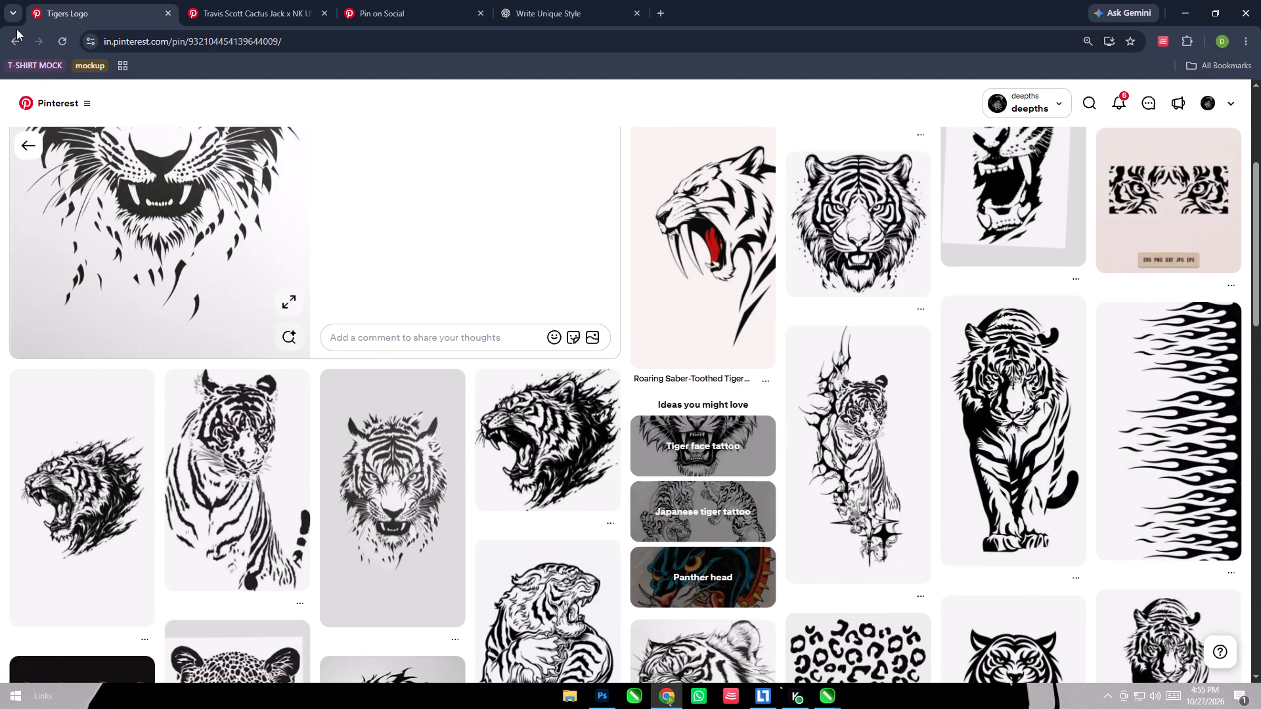
left_click(3, 34)
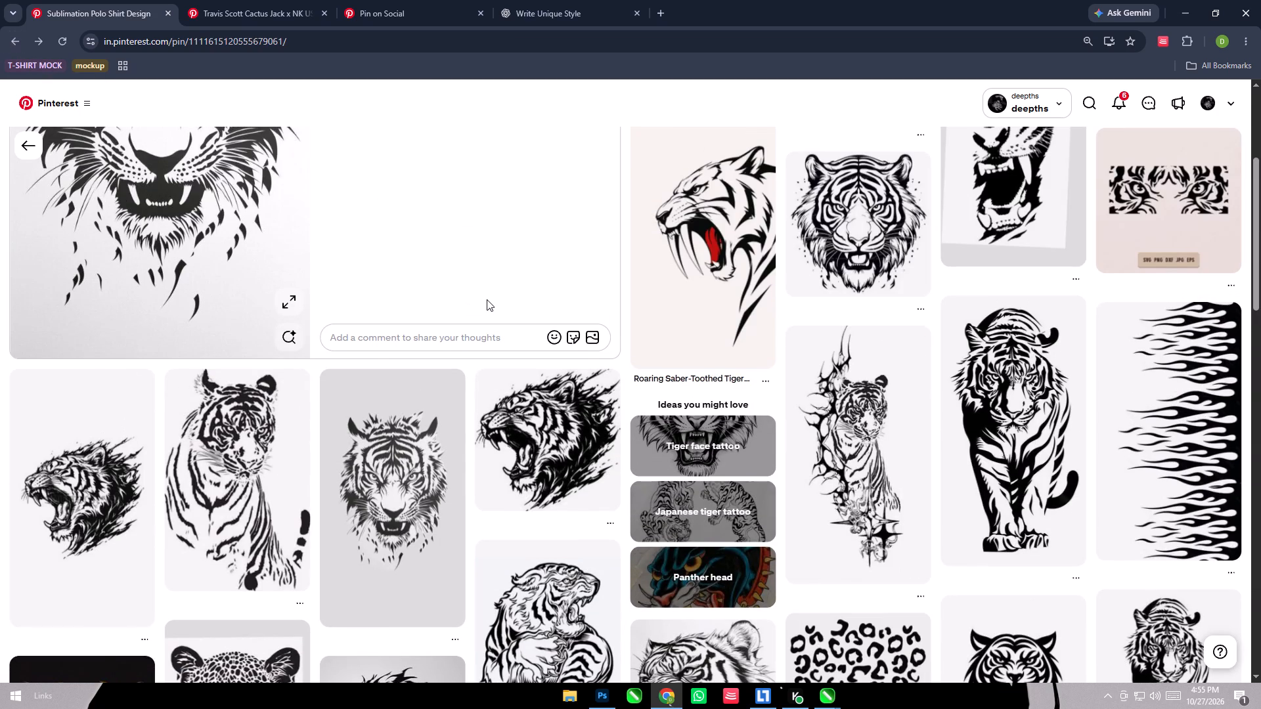
Browse further through the Sublimation Polo Shirt Design pin's suggestions for jersey layouts and dragon, phoenix, tiger and ornamental pattern ideas.
scroll(298, 320, "down", 2)
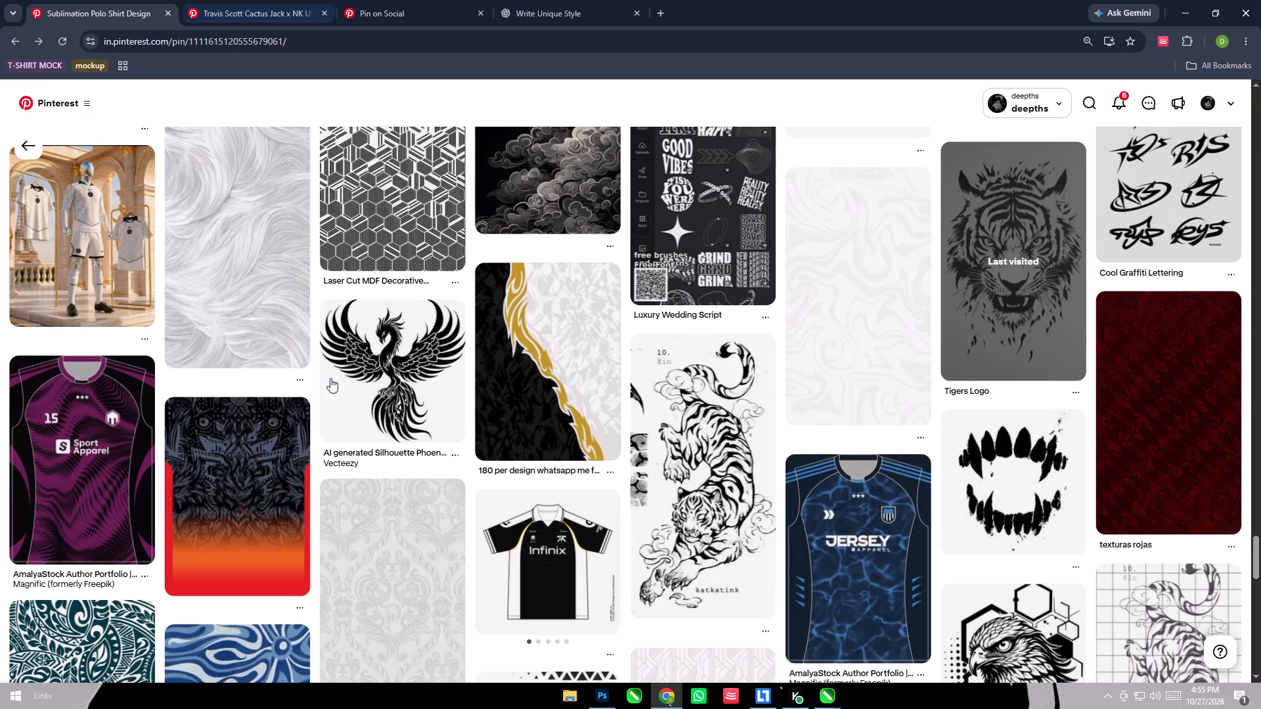
scroll(330, 378, "down", 4)
scroll(361, 284, "down", 3)
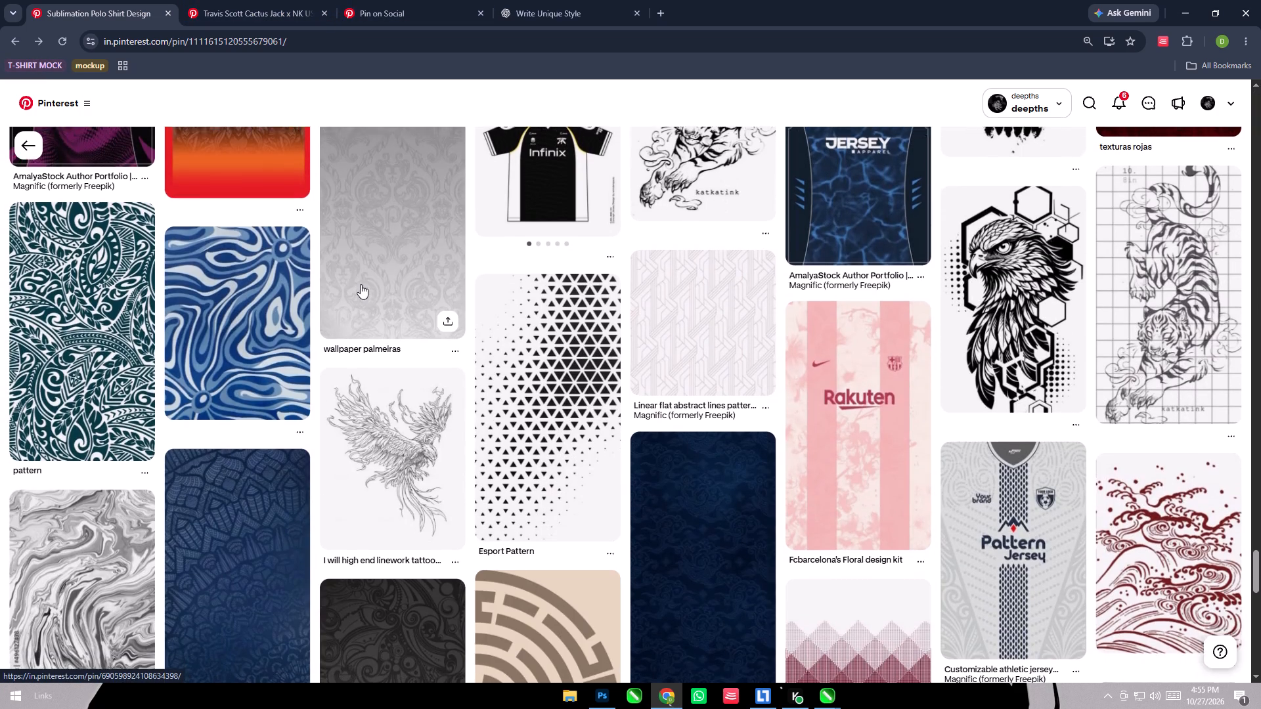
scroll(361, 284, "down", 6)
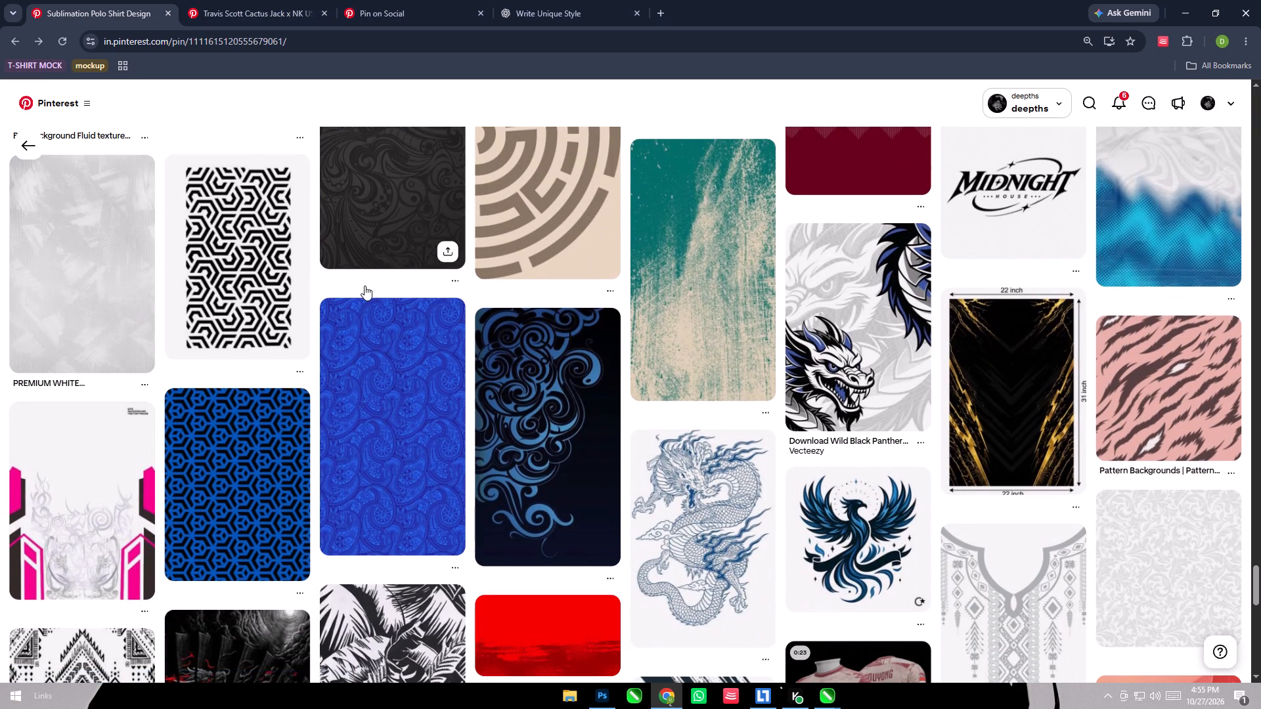
scroll(368, 286, "down", 7)
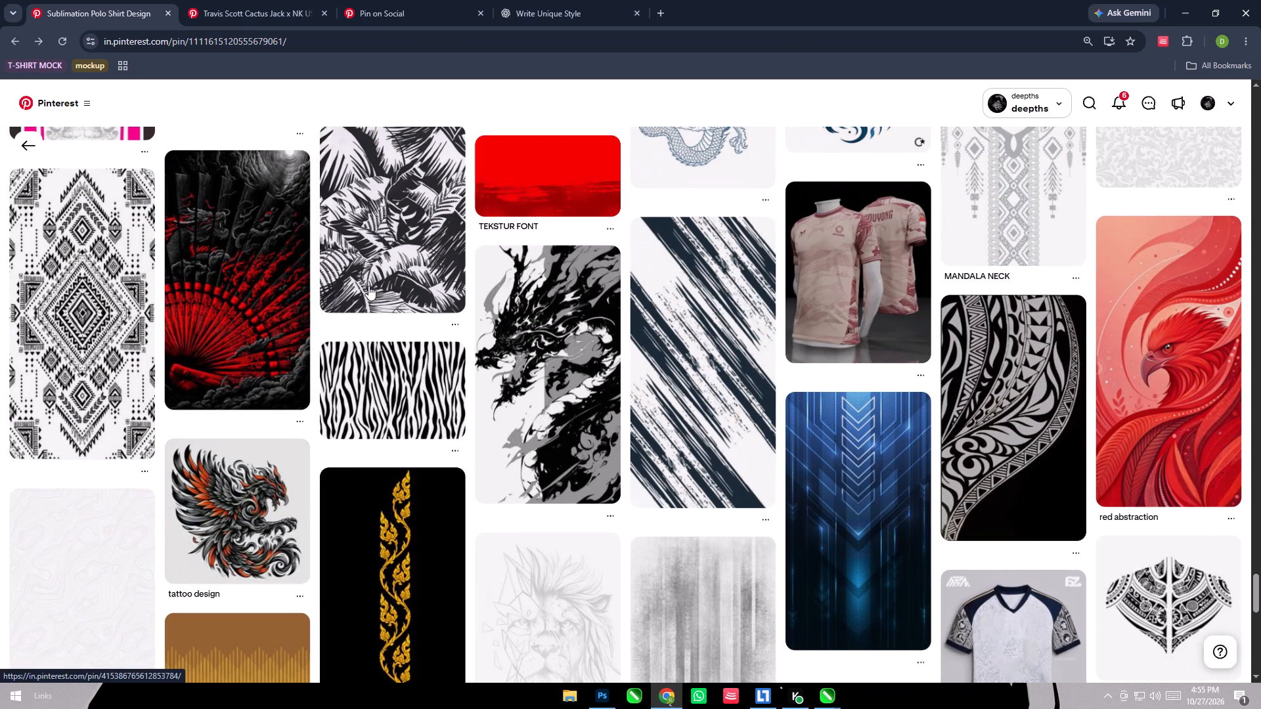
scroll(368, 286, "down", 5)
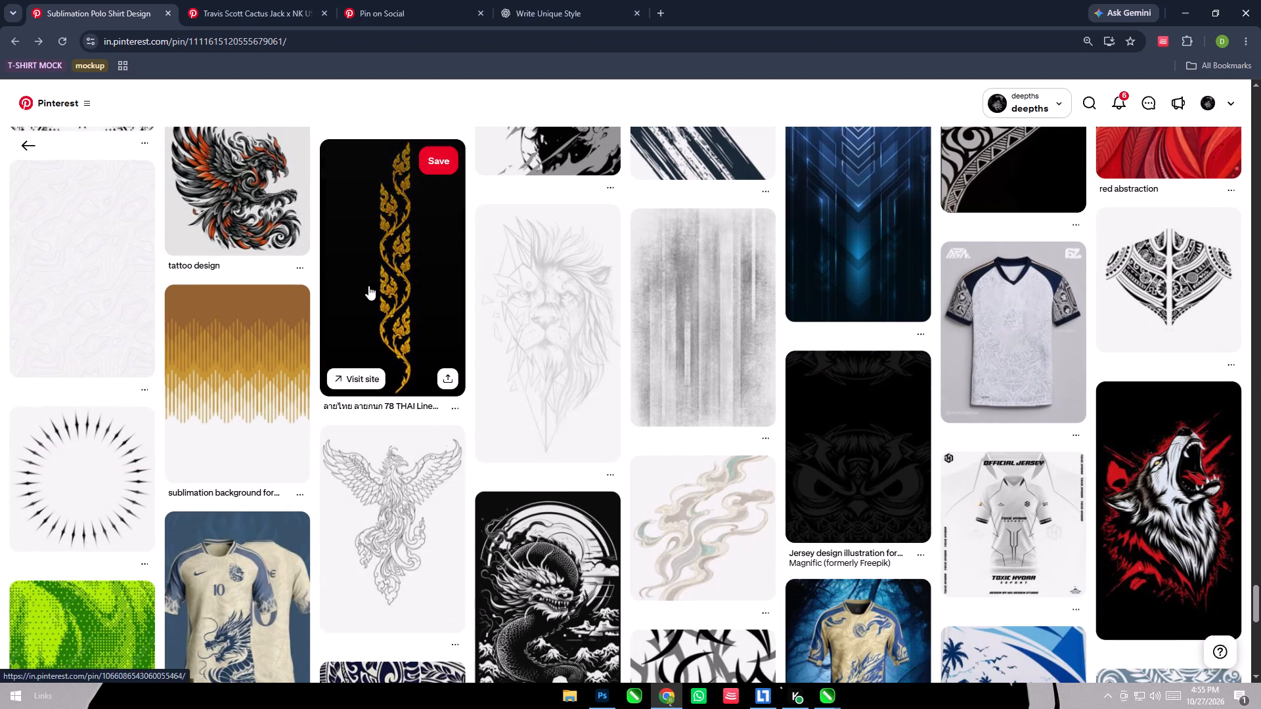
scroll(368, 286, "down", 5)
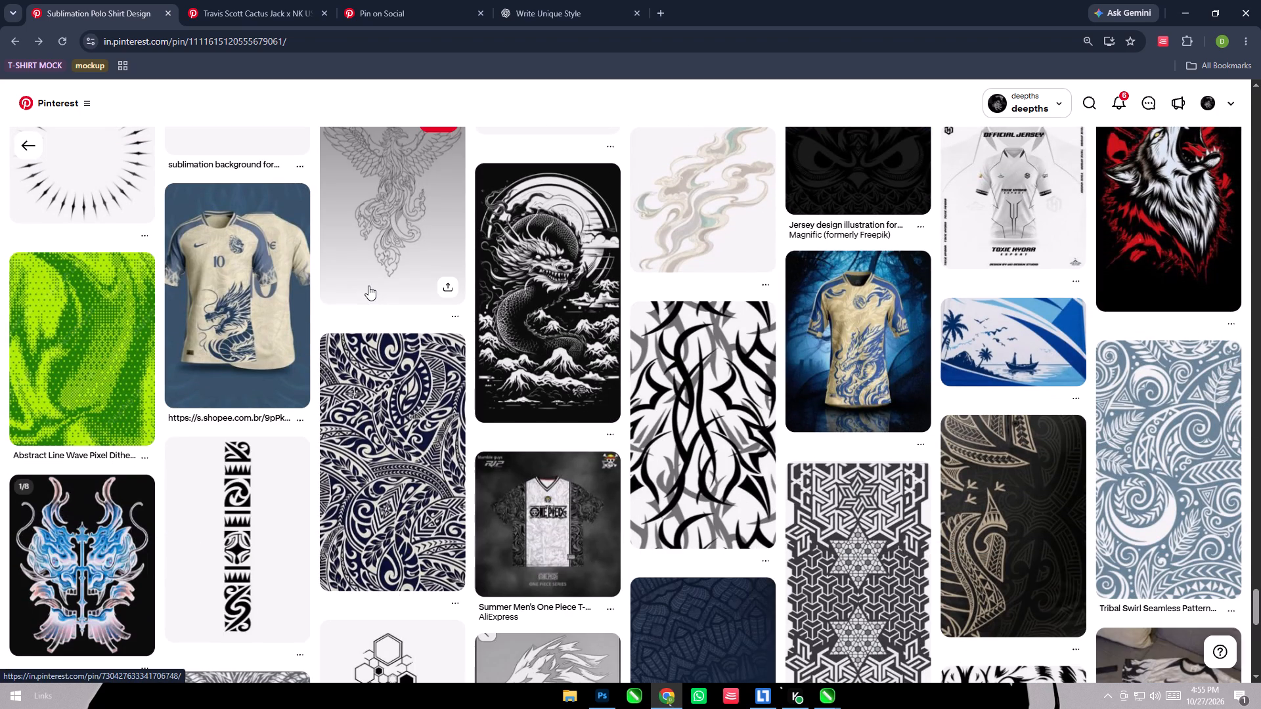
scroll(368, 286, "down", 6)
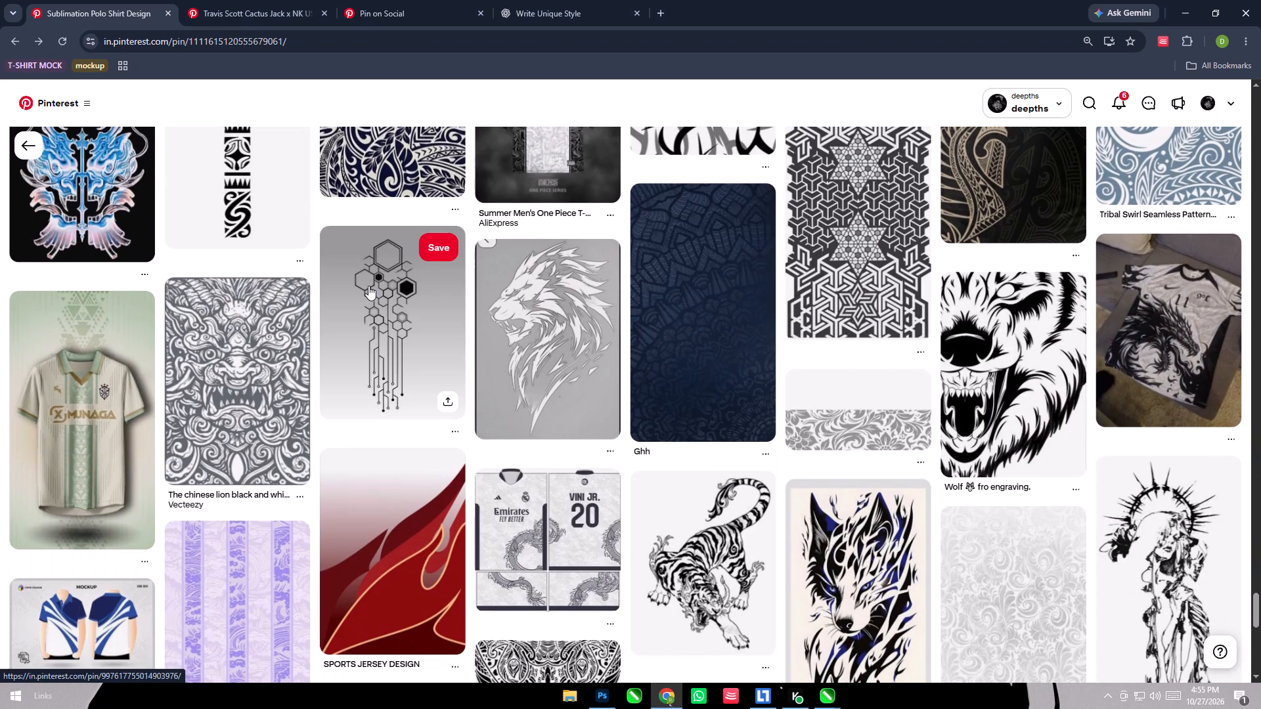
scroll(368, 286, "down", 4)
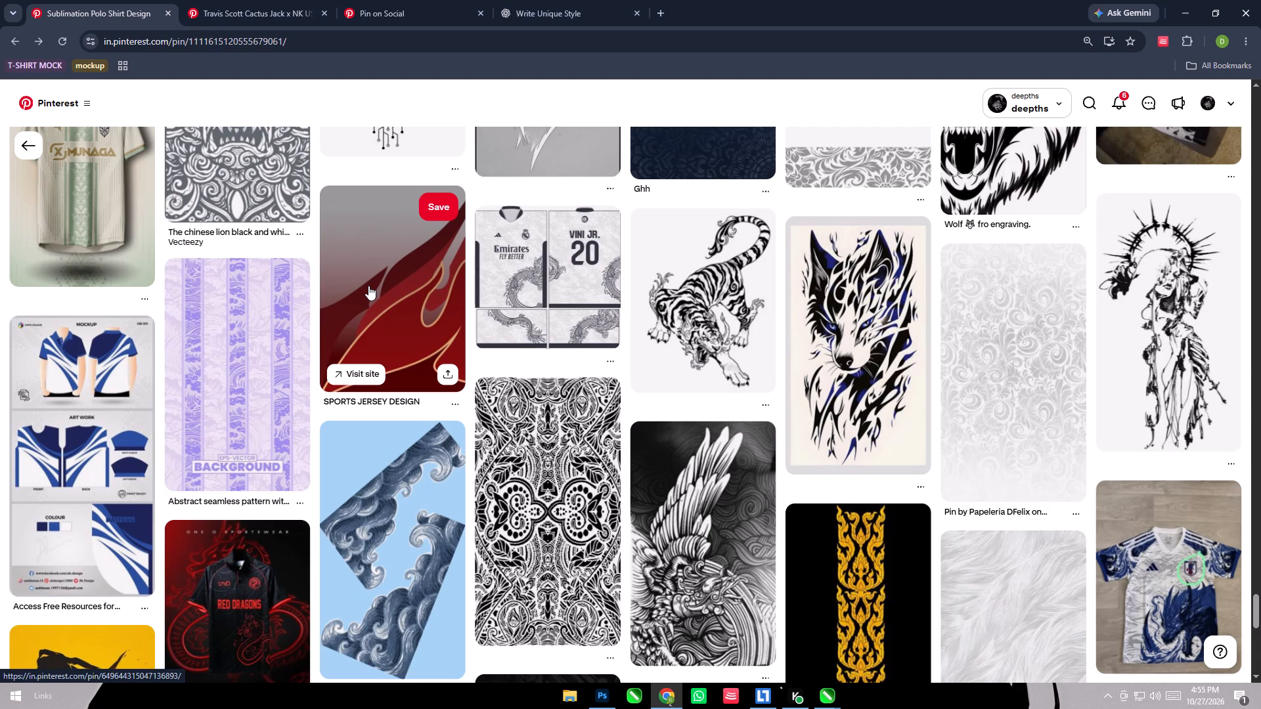
scroll(368, 286, "down", 4)
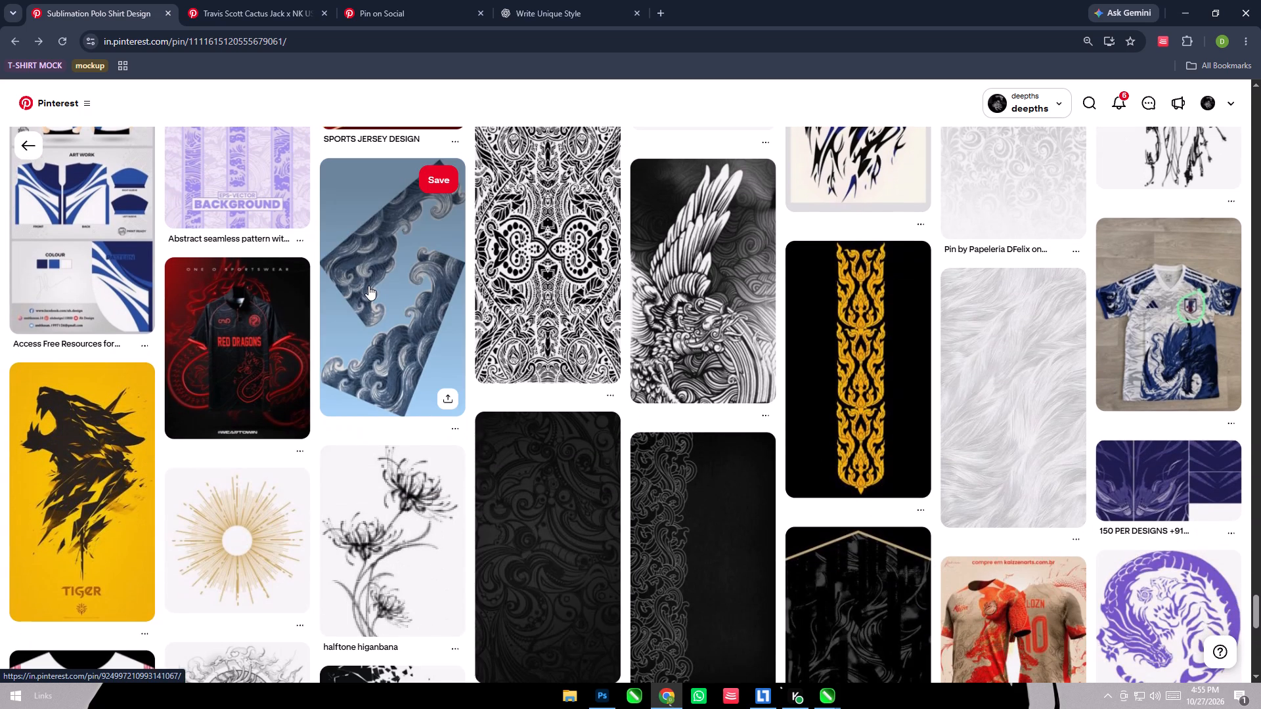
scroll(368, 286, "down", 7)
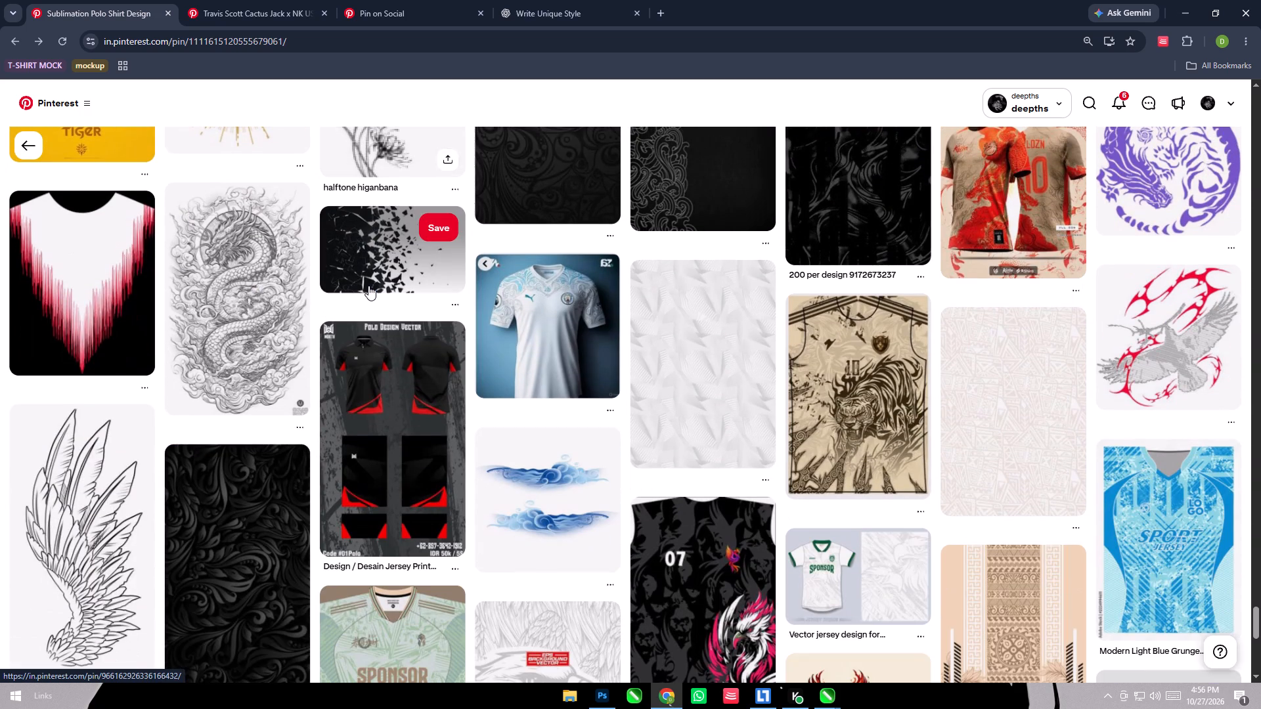
scroll(368, 286, "down", 5)
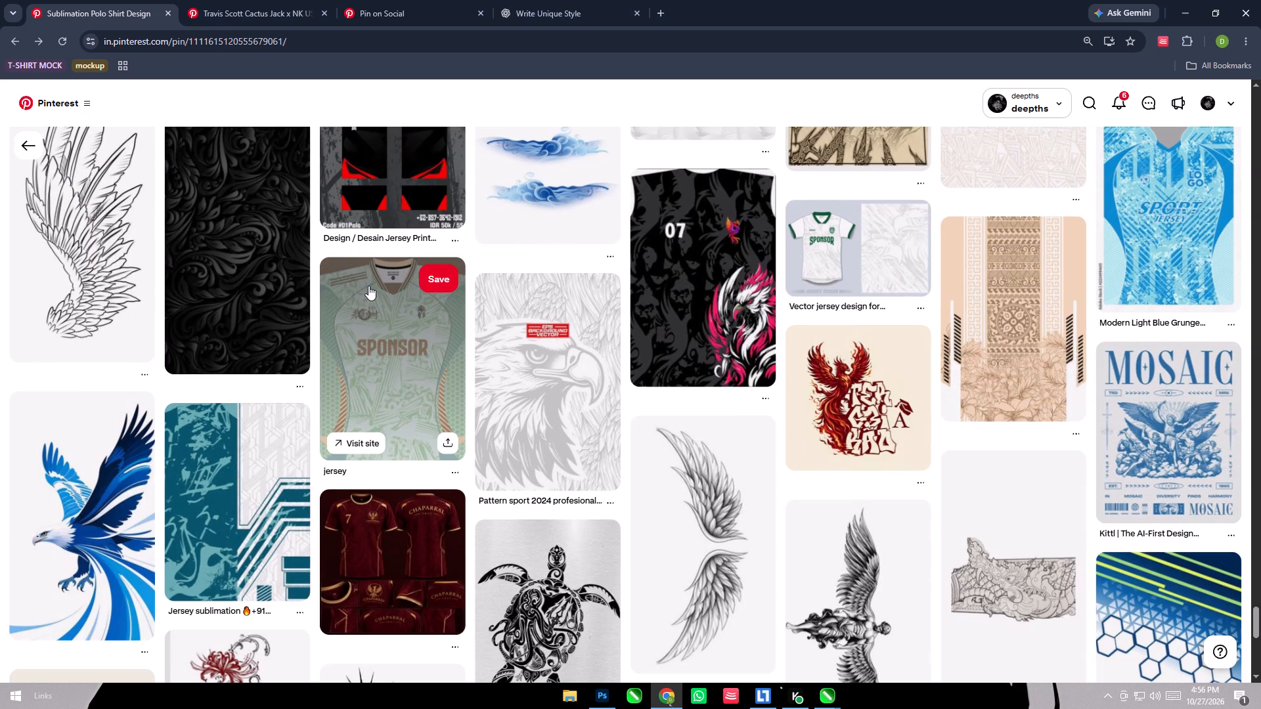
scroll(368, 286, "down", 4)
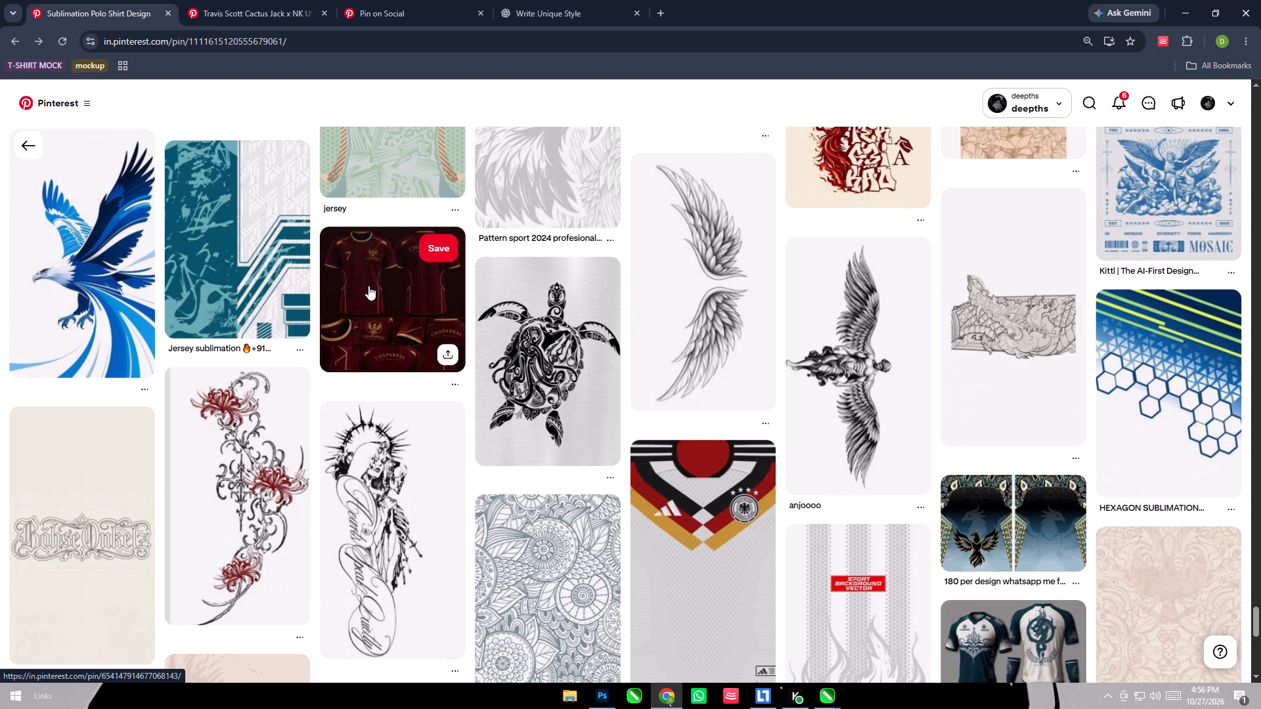
scroll(368, 286, "down", 3)
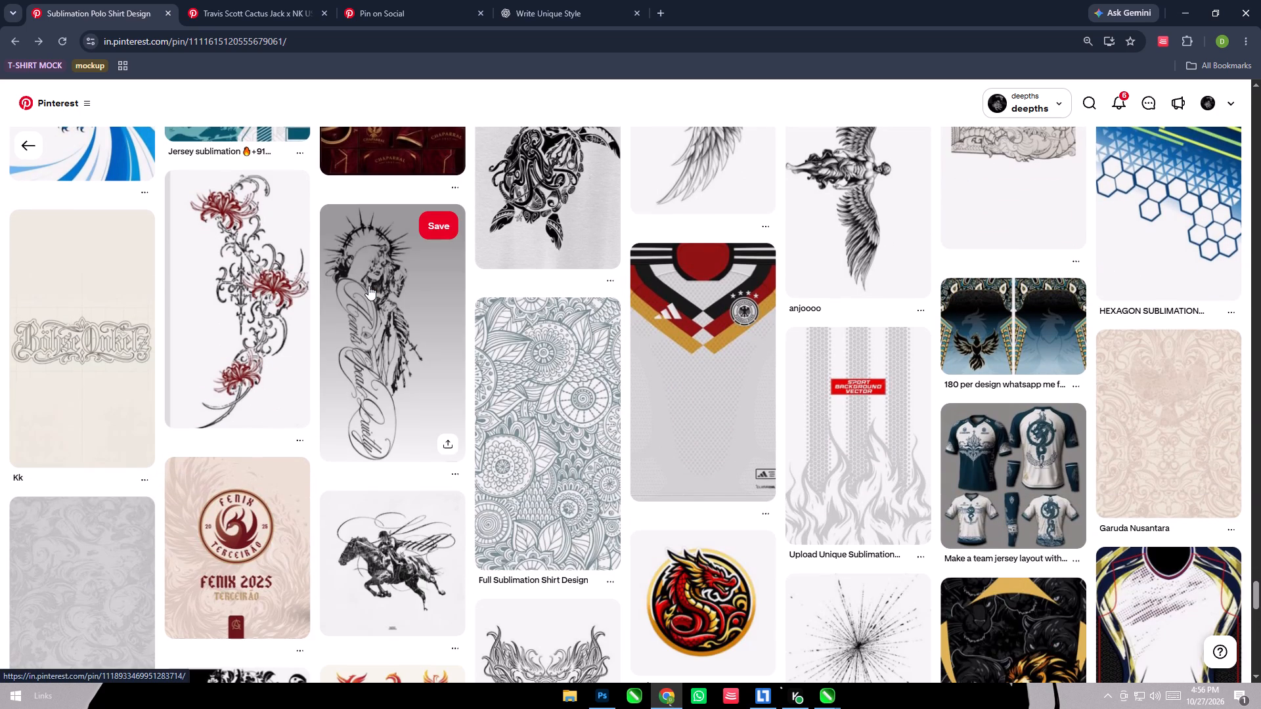
scroll(368, 286, "down", 7)
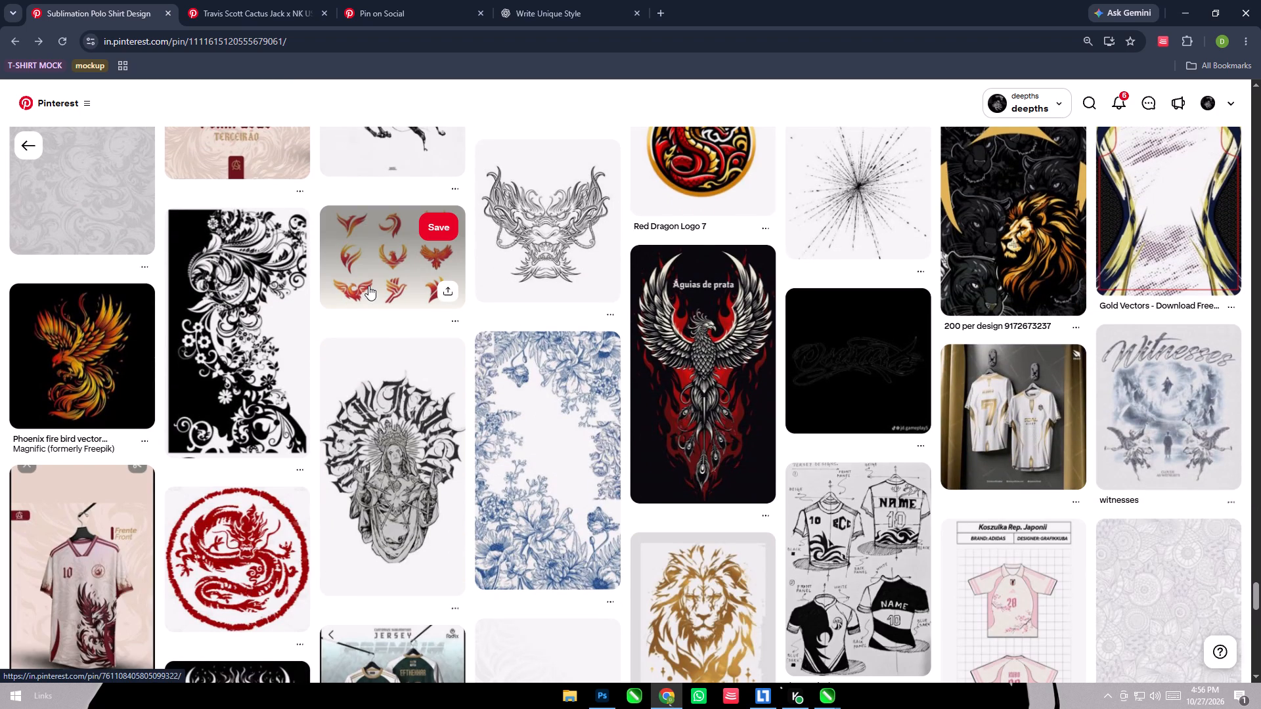
scroll(368, 286, "down", 4)
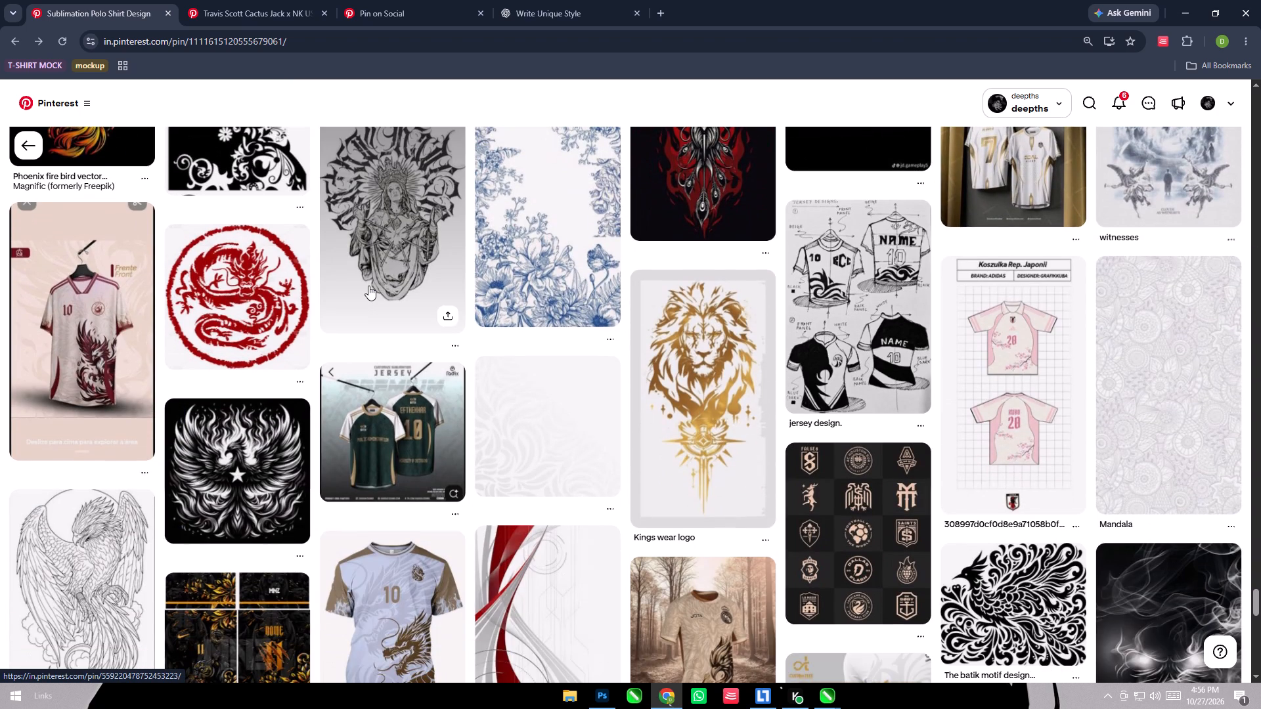
scroll(368, 286, "down", 8)
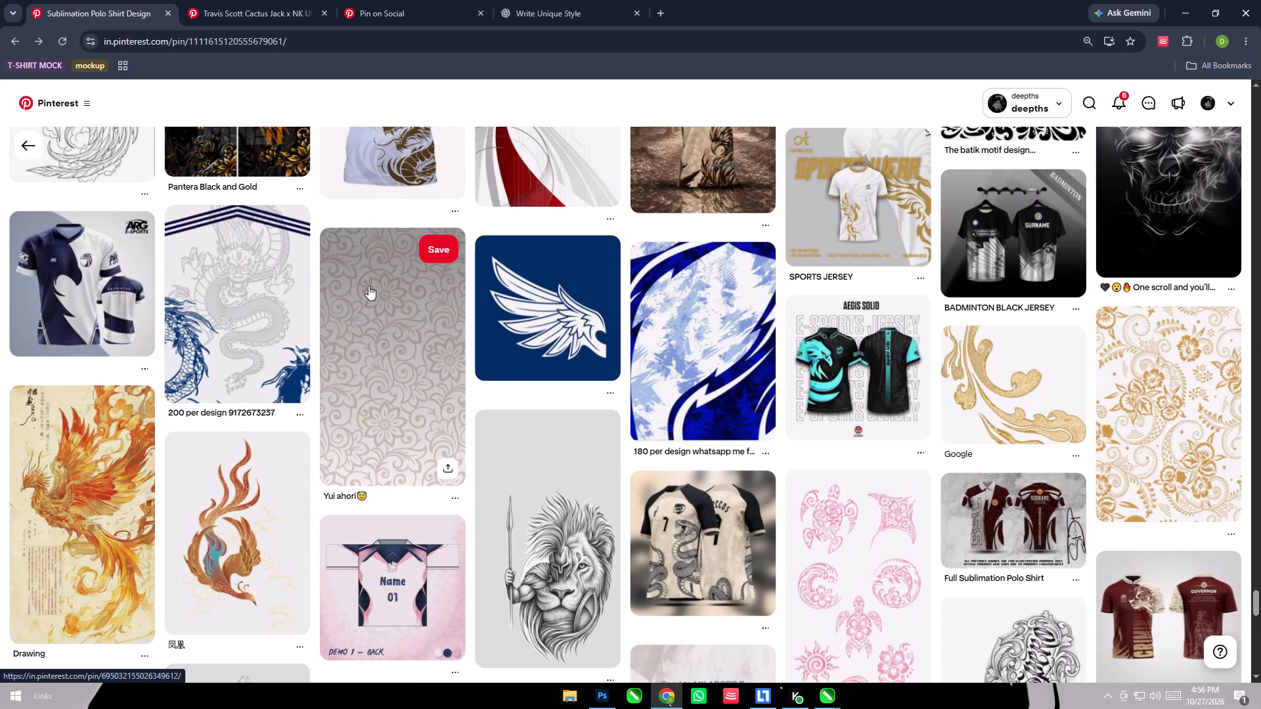
scroll(368, 286, "down", 2)
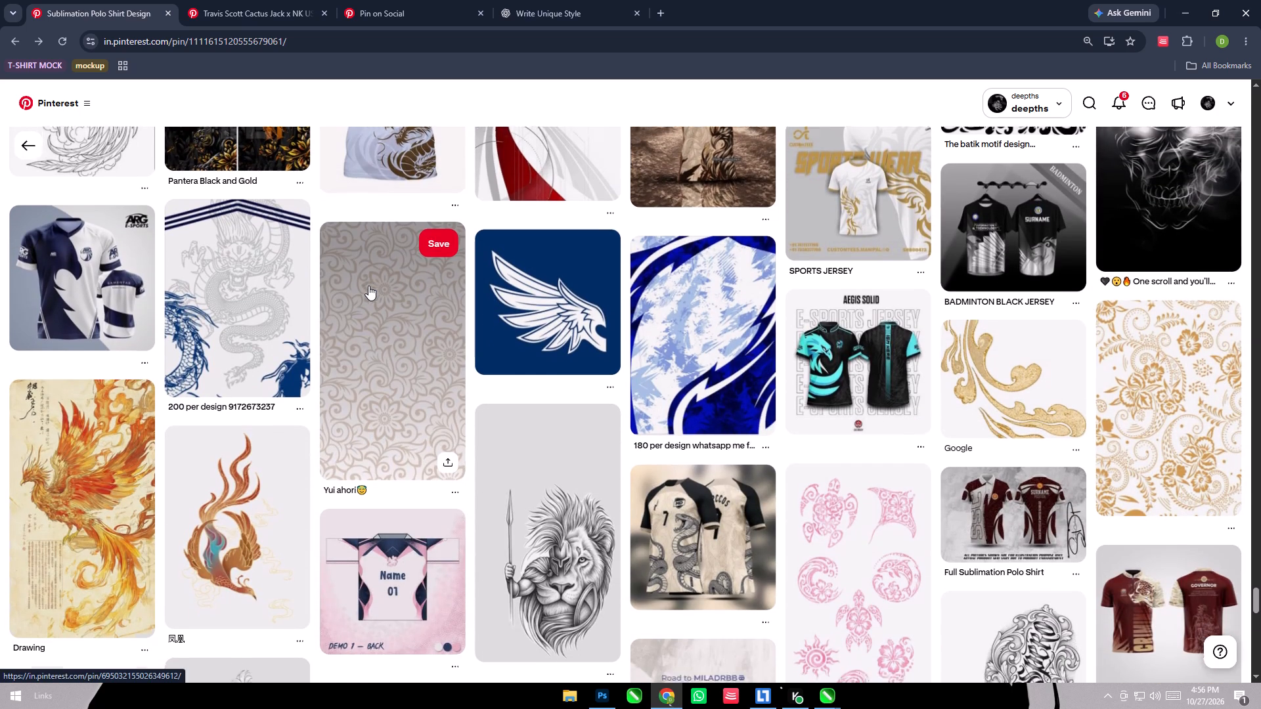
scroll(368, 286, "down", 1)
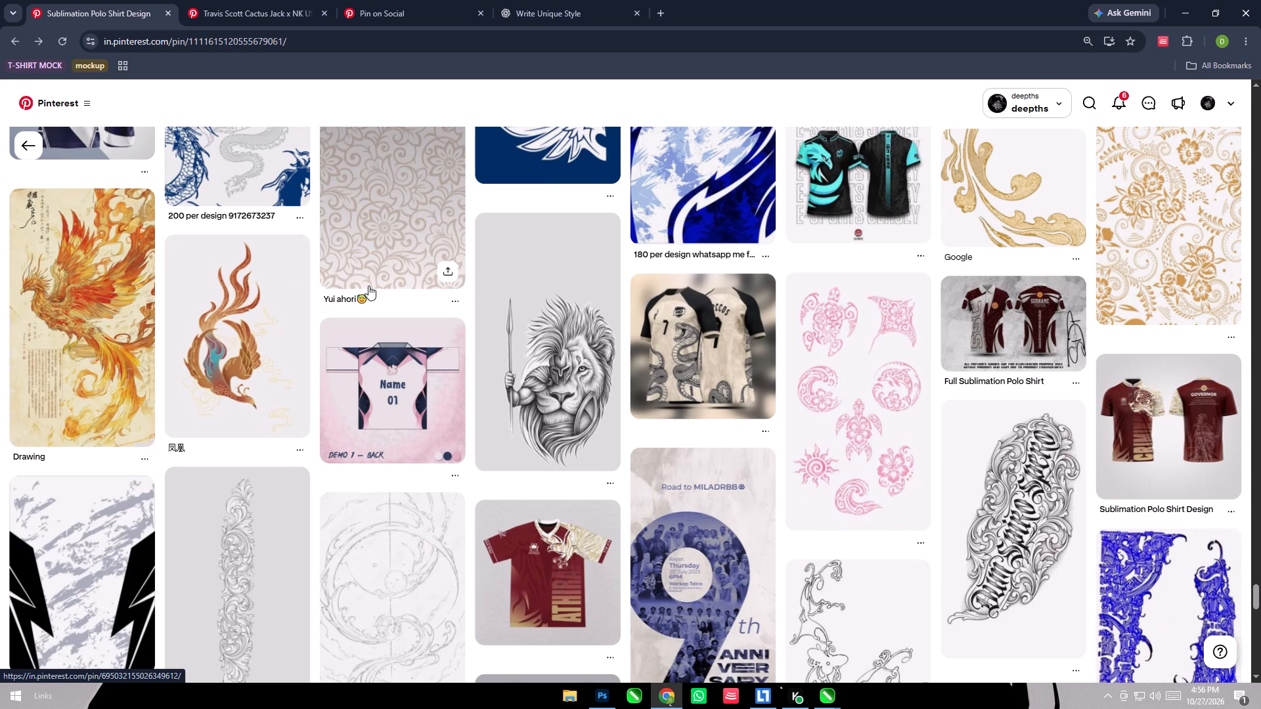
scroll(368, 286, "down", 3)
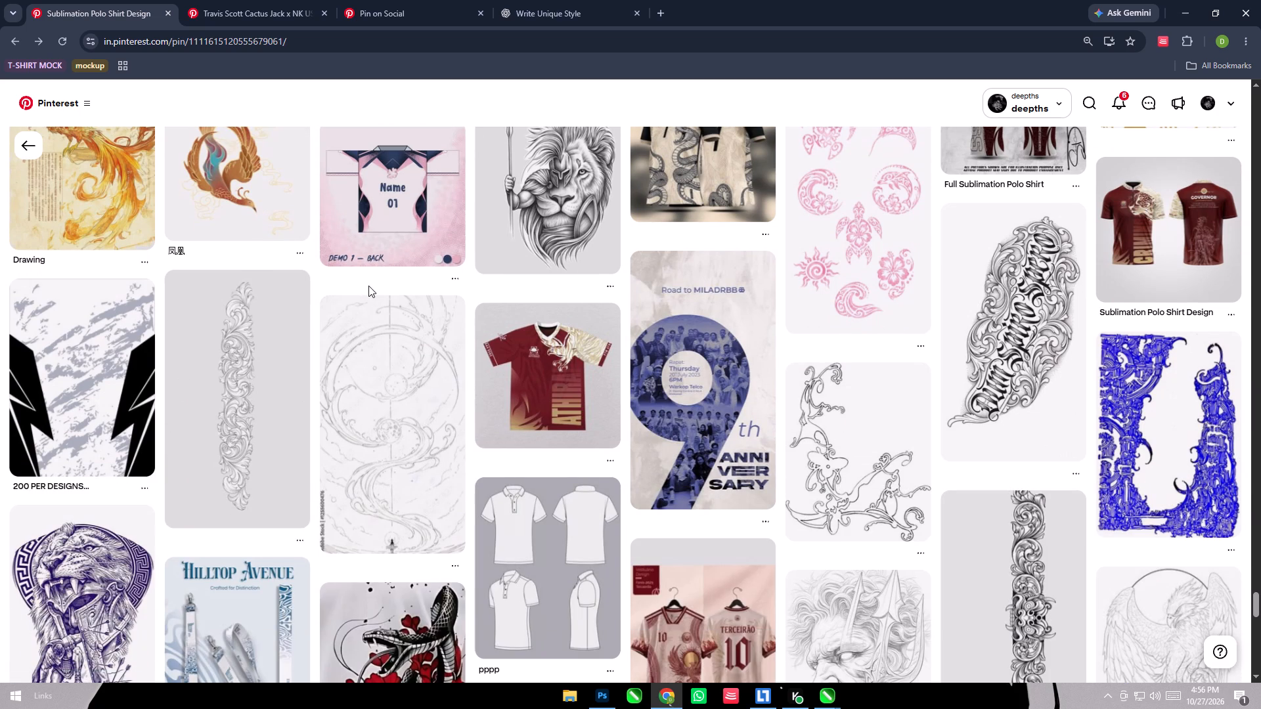
scroll(368, 286, "down", 4)
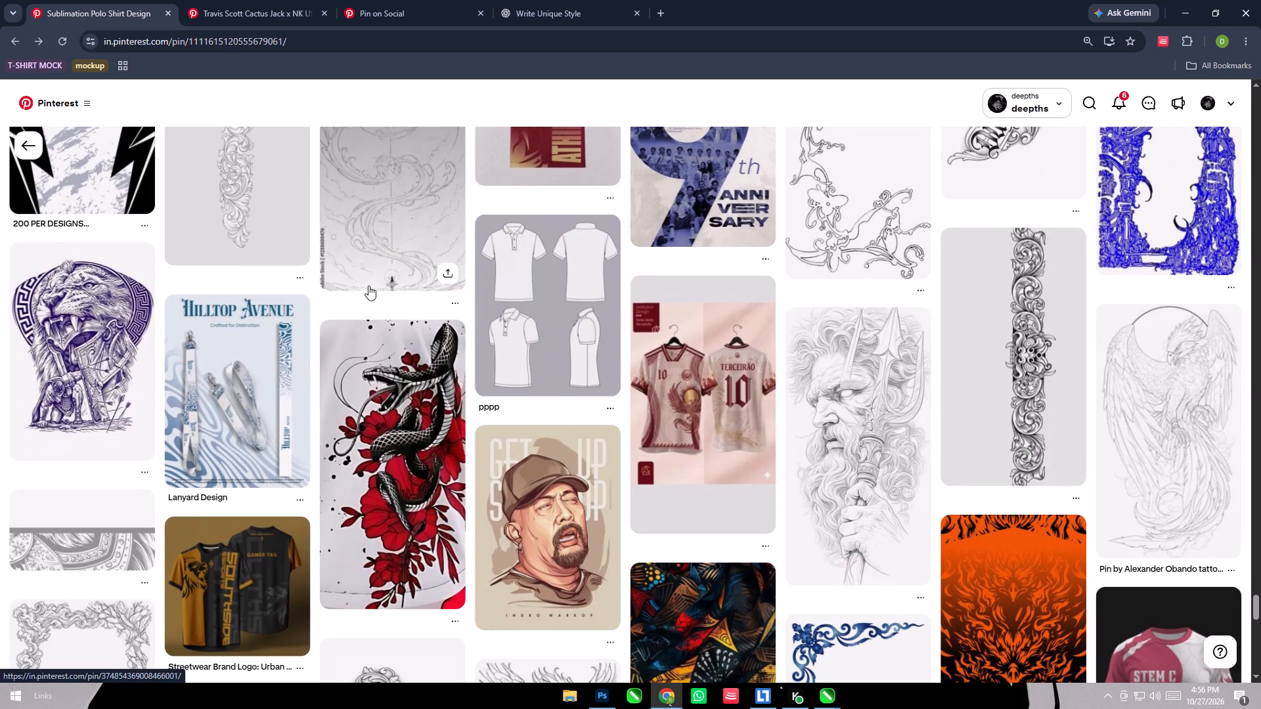
scroll(368, 286, "down", 4)
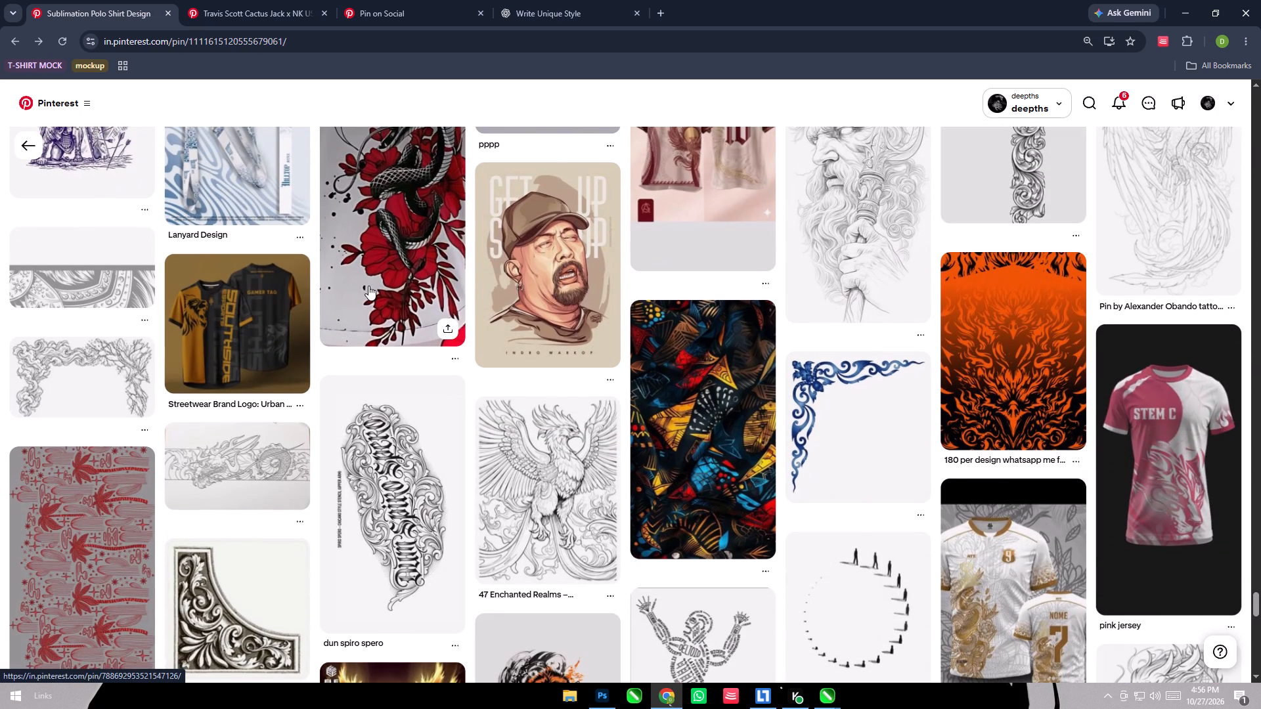
Switch to CorelDRAW and move the Travis Scott jersey reference image farther from the red shirt pieces, leaving working space between them.
left_click(1186, 0)
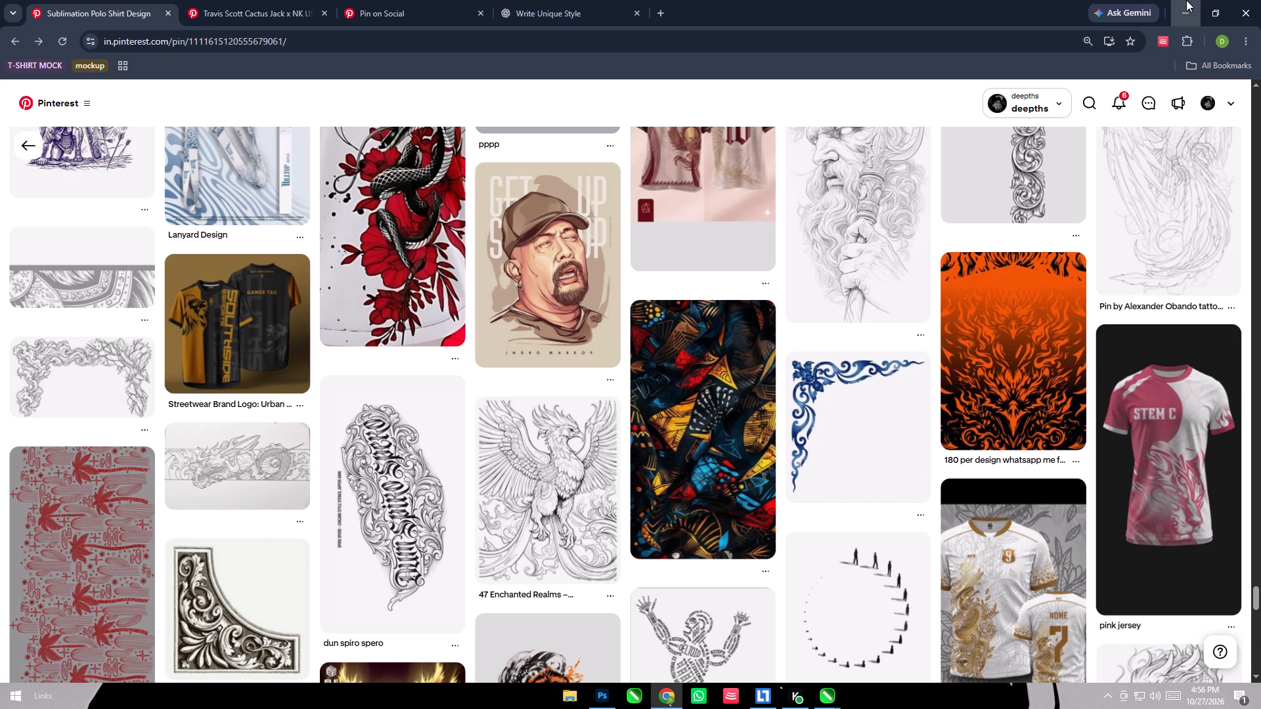
scroll(225, 240, "down", 4)
scroll(697, 264, "up", 5)
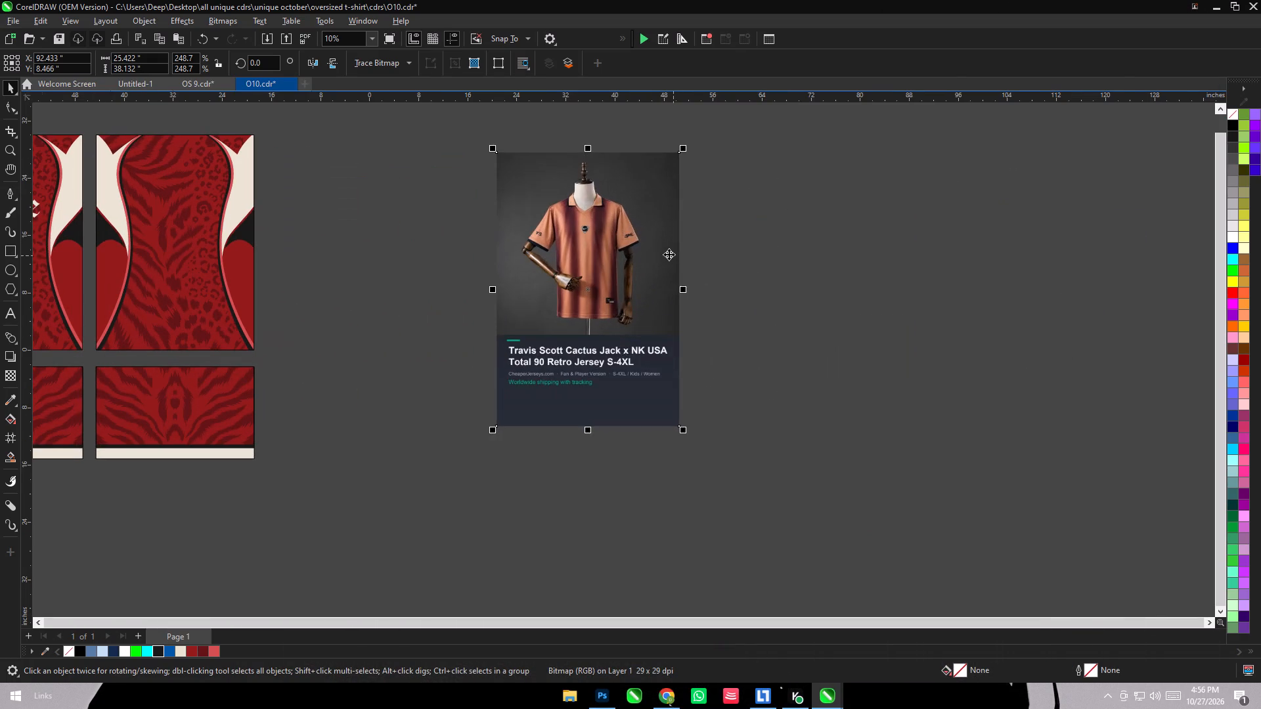
left_click_drag(640, 235, 916, 220)
left_click(710, 341)
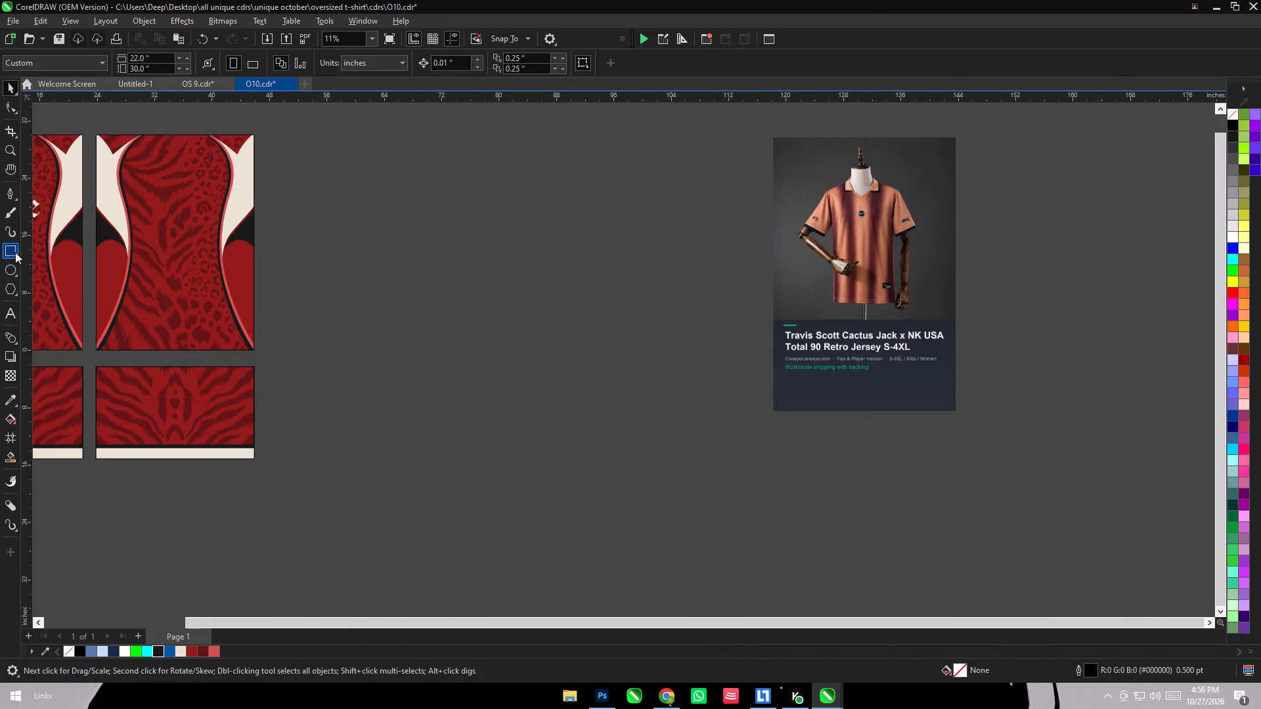
Create a page-sized 22 x 30 inch rectangle and place it between the red shirt pieces and the jersey reference.
double_click(15, 252)
left_click(11, 83)
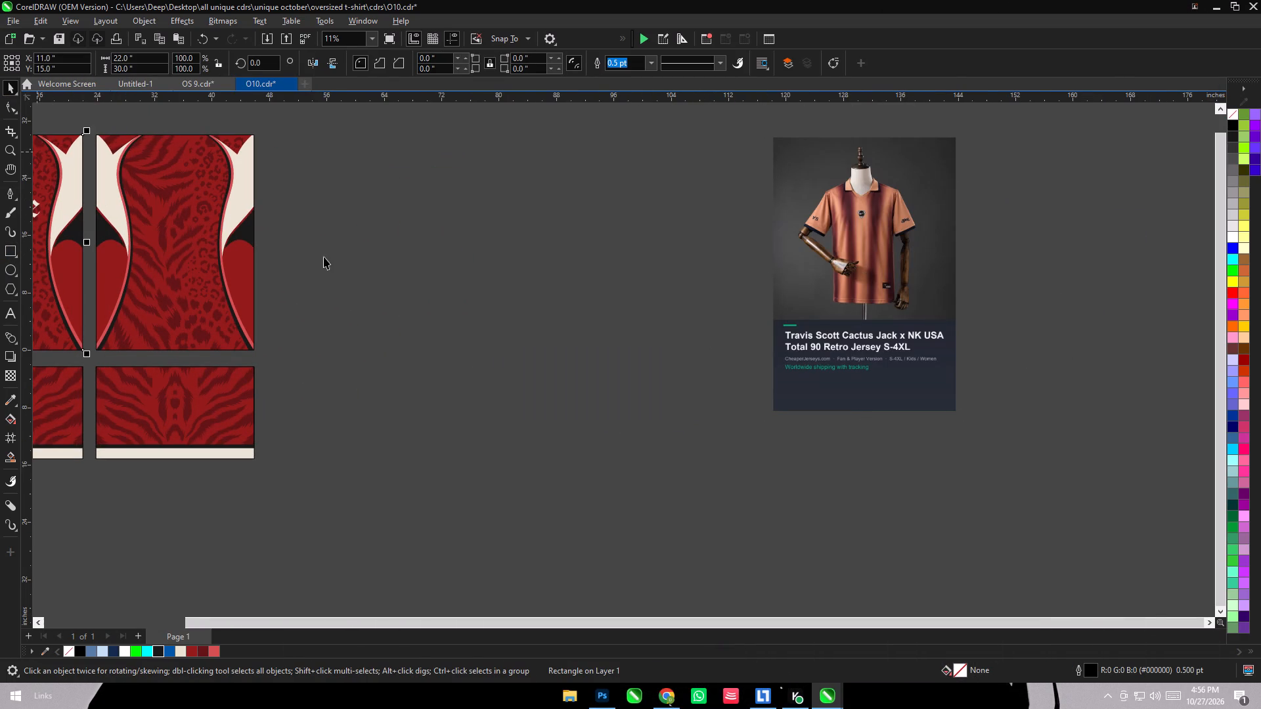
scroll(344, 263, "down", 3)
left_click_drag(118, 246, 414, 250)
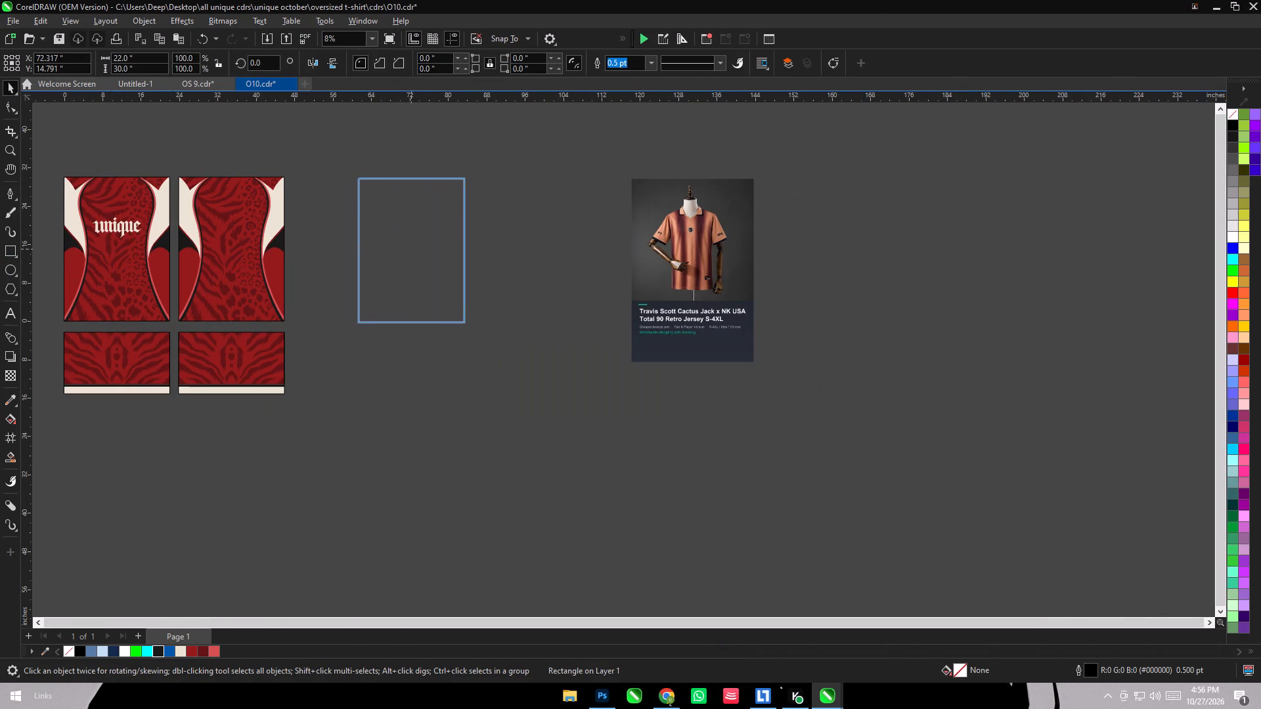
left_click_drag(414, 250, 420, 250)
Sample the dark maroon stripe and the light peach-orange fabric of the reference jersey into the document palette.
scroll(740, 228, "up", 7)
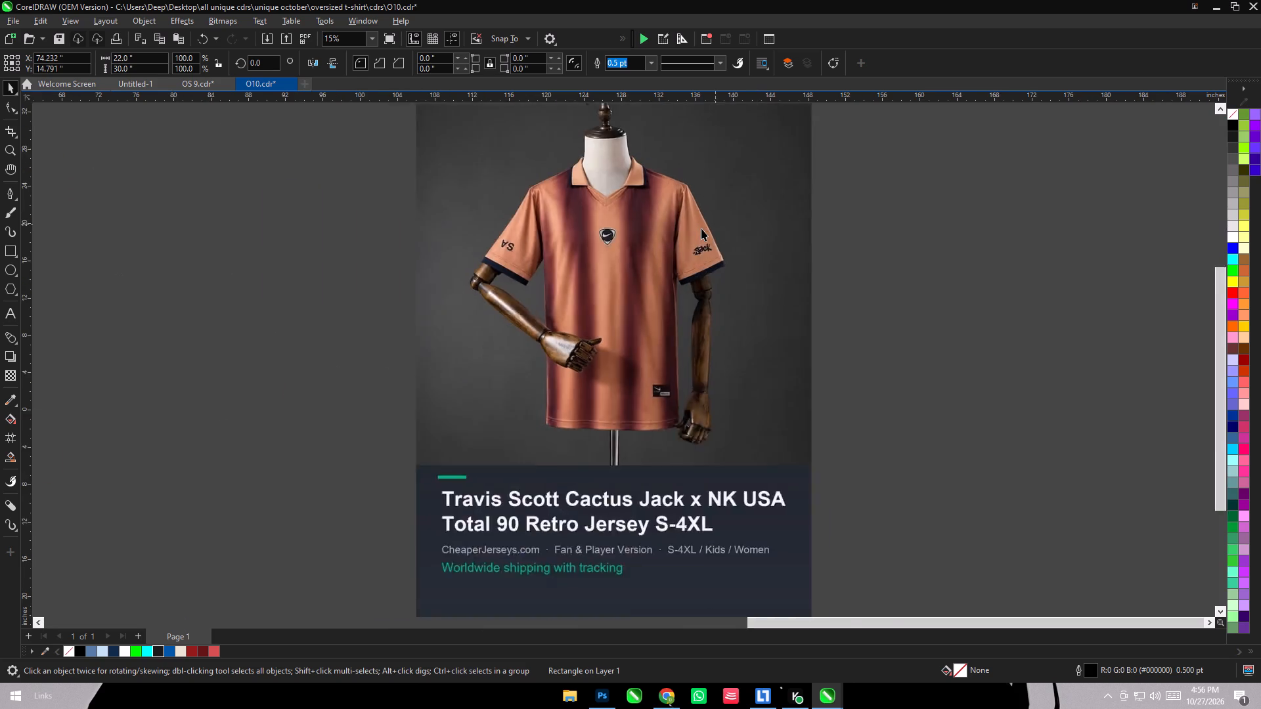
scroll(701, 228, "up", 6)
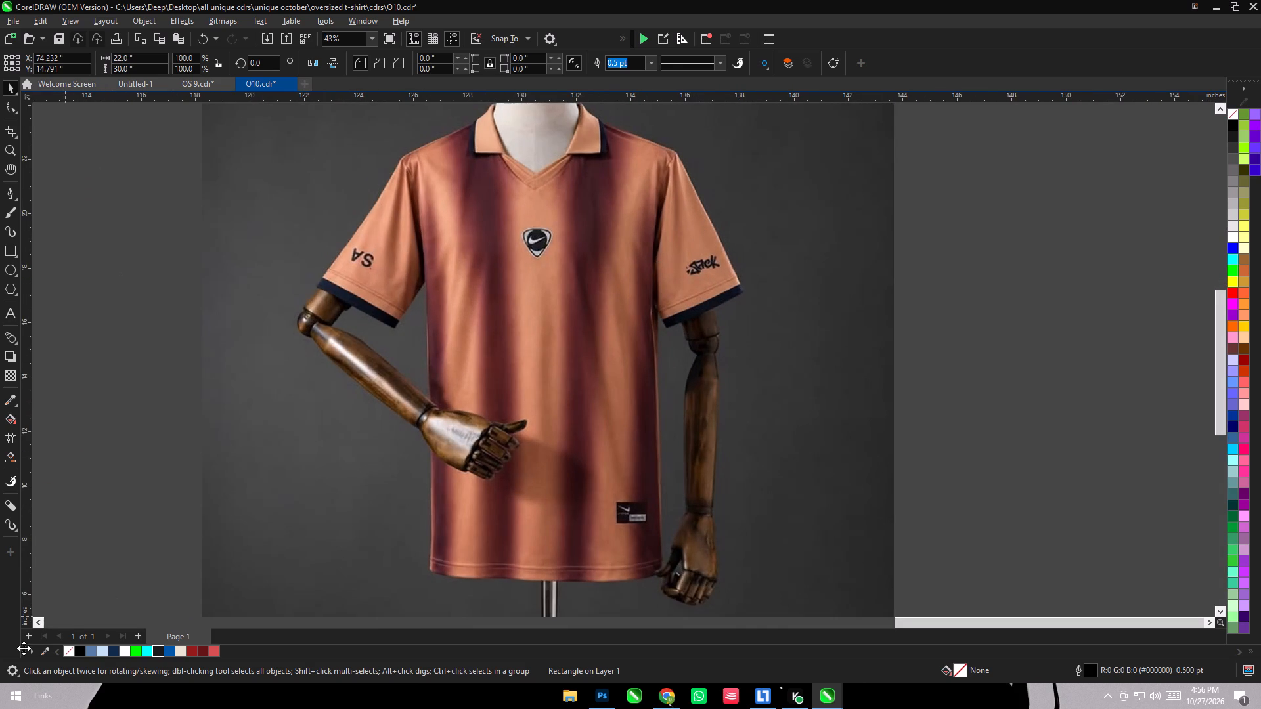
left_click(56, 651)
left_click(44, 652)
left_click(483, 181)
left_click(46, 650)
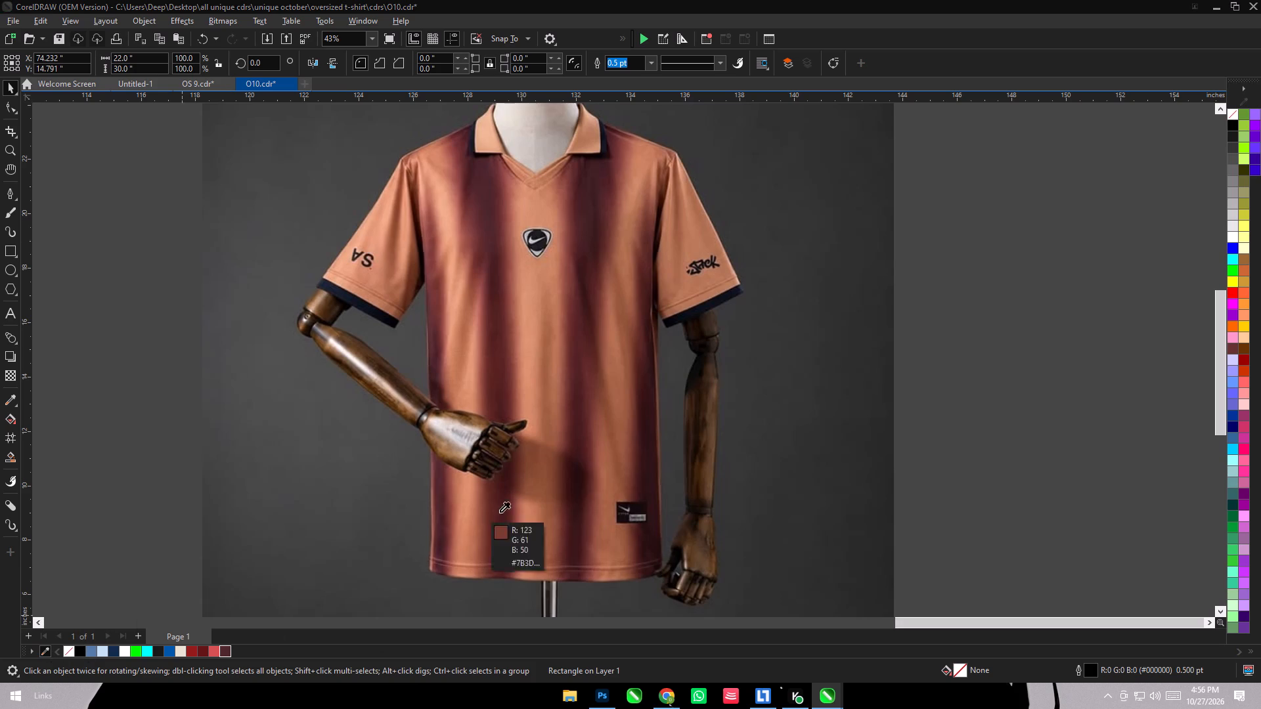
left_click(532, 331)
Fill the new 22 x 30 inch rectangle with the sampled peach-orange, #D9906F, and deselect it.
scroll(1015, 220, "down", 6)
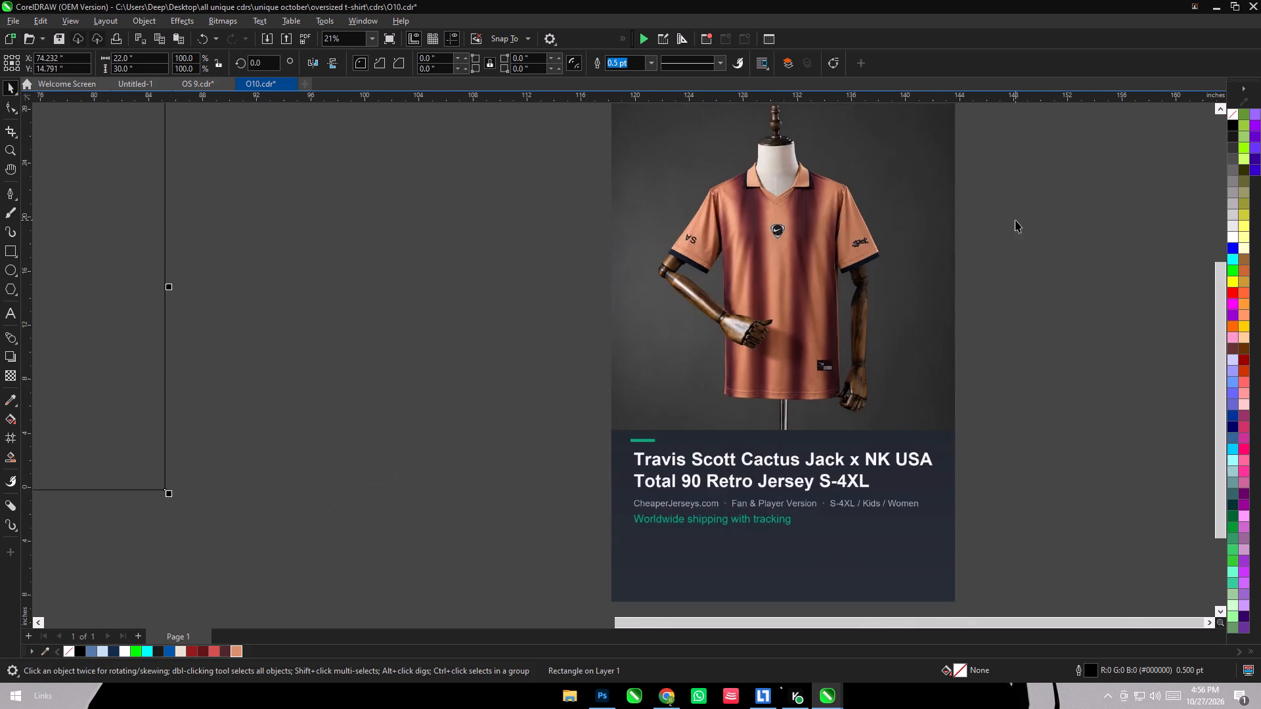
left_click(134, 450)
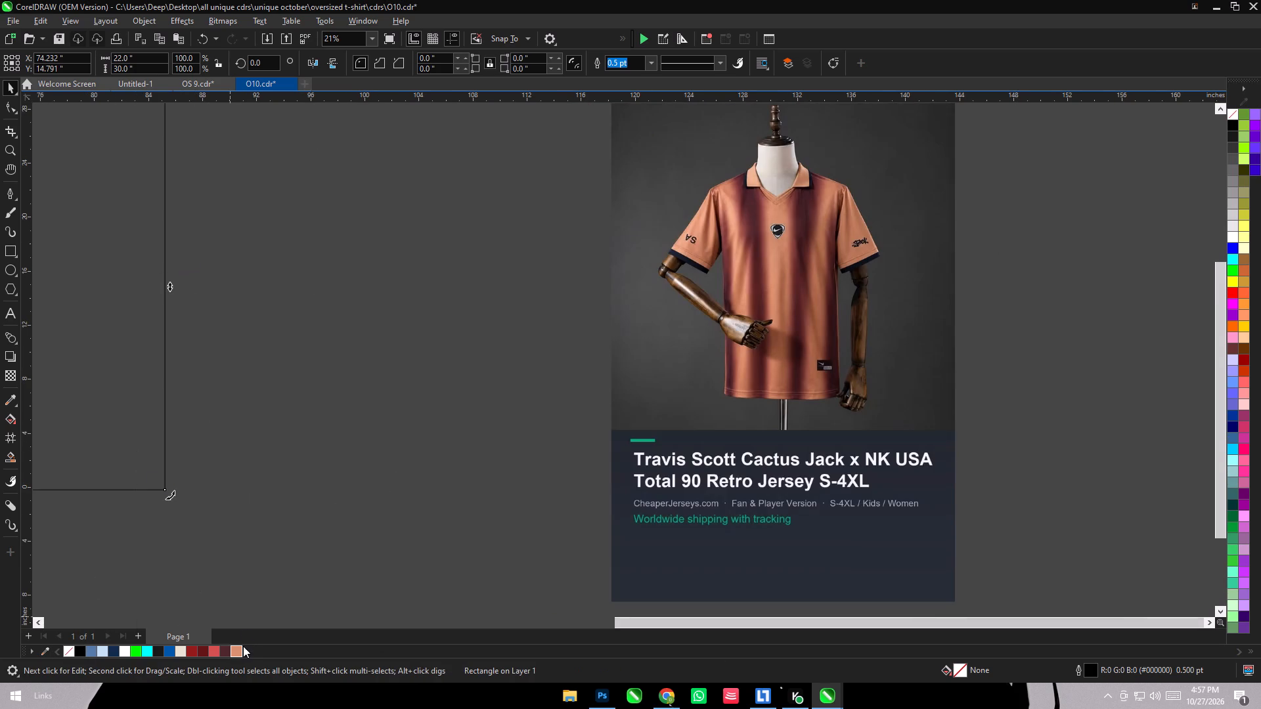
left_click(241, 650)
scroll(793, 413, "down", 5)
scroll(595, 392, "up", 2)
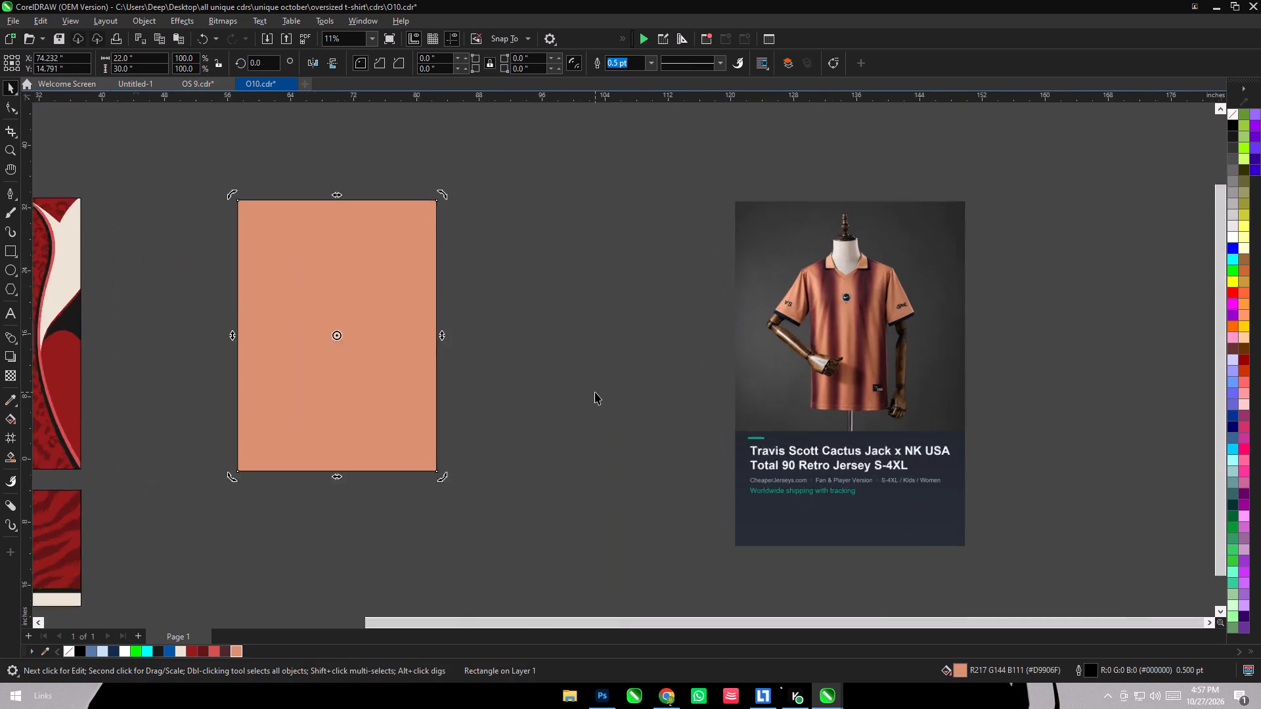
scroll(595, 392, "up", 1)
left_click(533, 374)
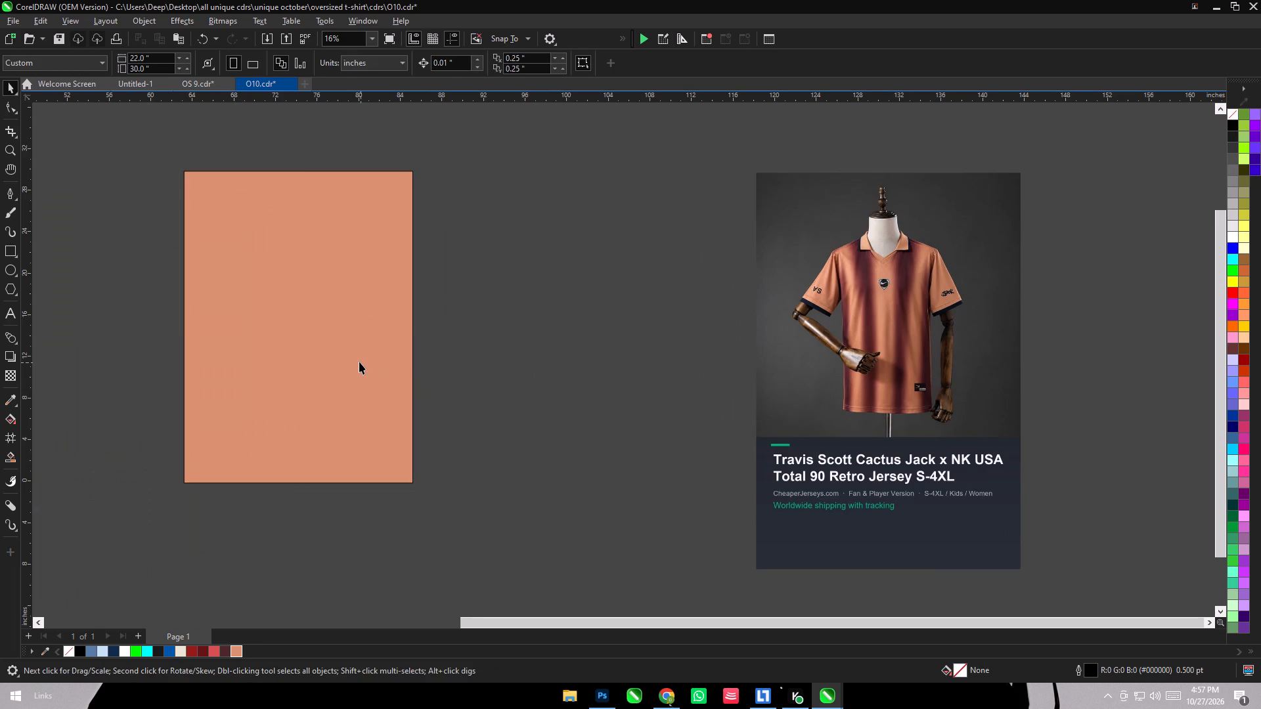
Create a full-height strip copy of the peach rectangle, about 2.96 inches wide, flush with its left edge.
left_click(359, 362)
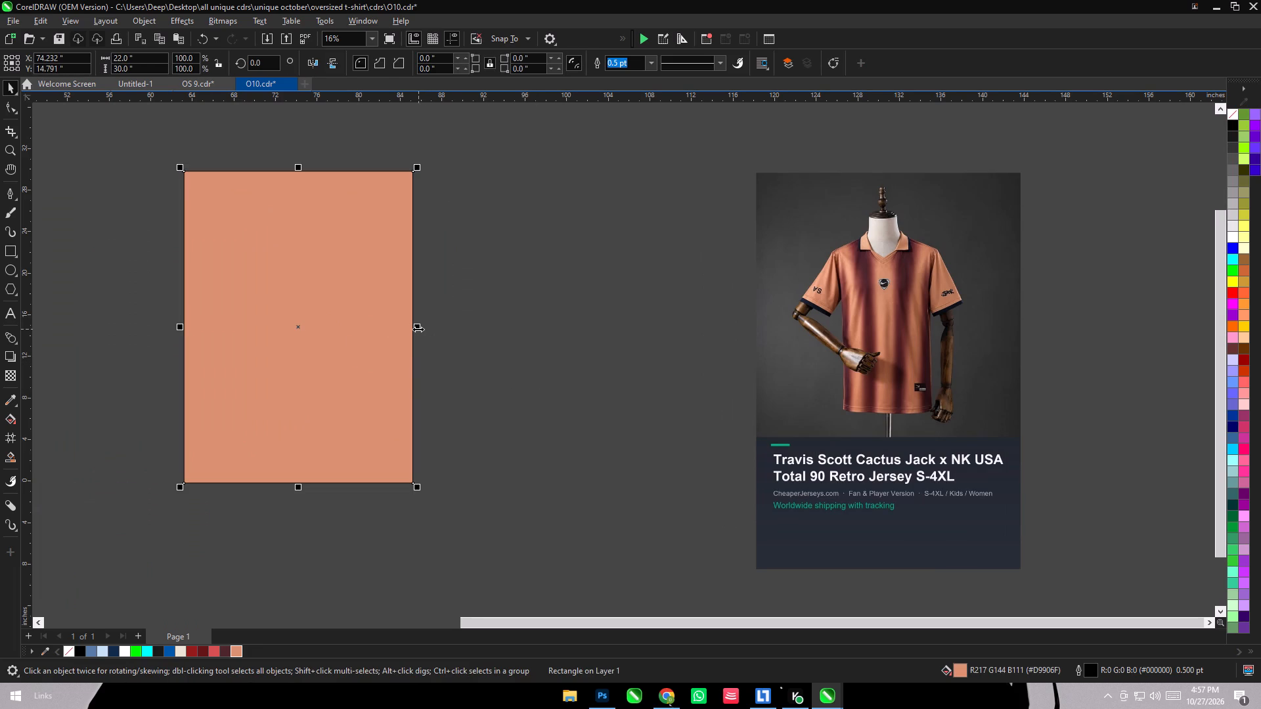
left_click_drag(418, 329, 221, 345)
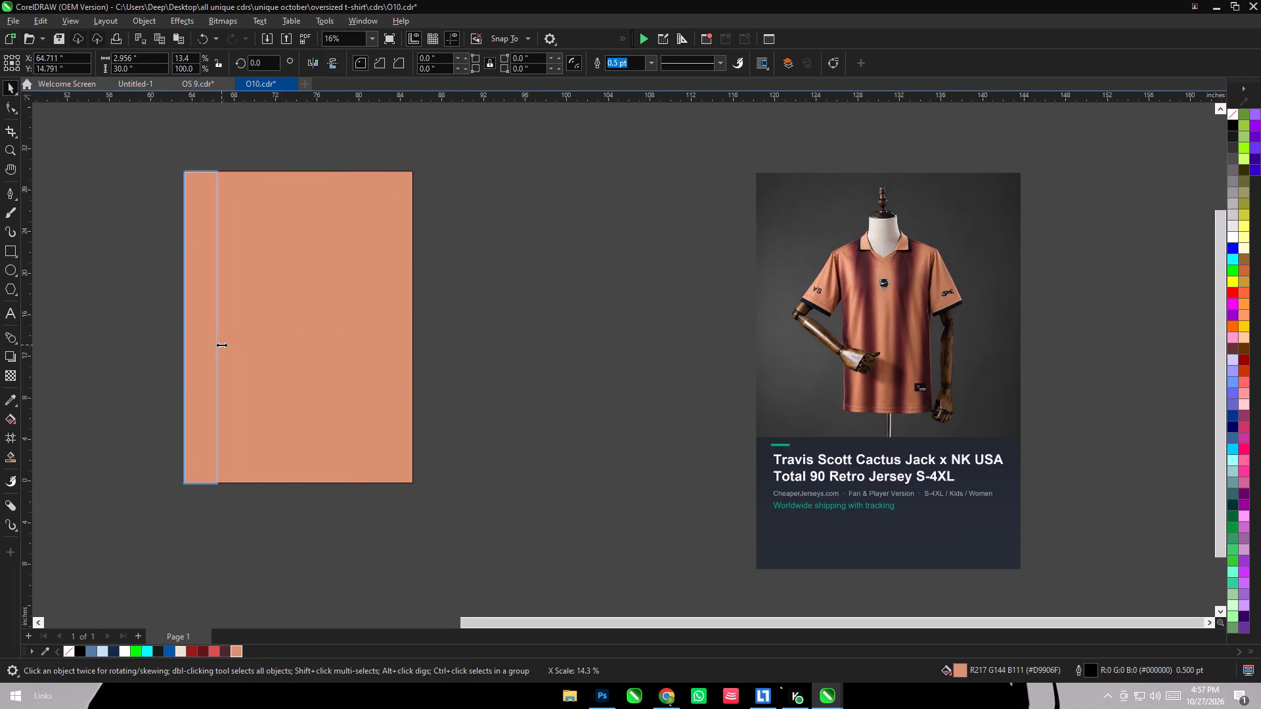
left_click_drag(221, 345, 219, 345)
right_click(219, 345)
Mirror-copy the strip against its right edge and repeat the duplication until seven adjoining strips run across the peach rectangle.
scroll(185, 322, "up", 3)
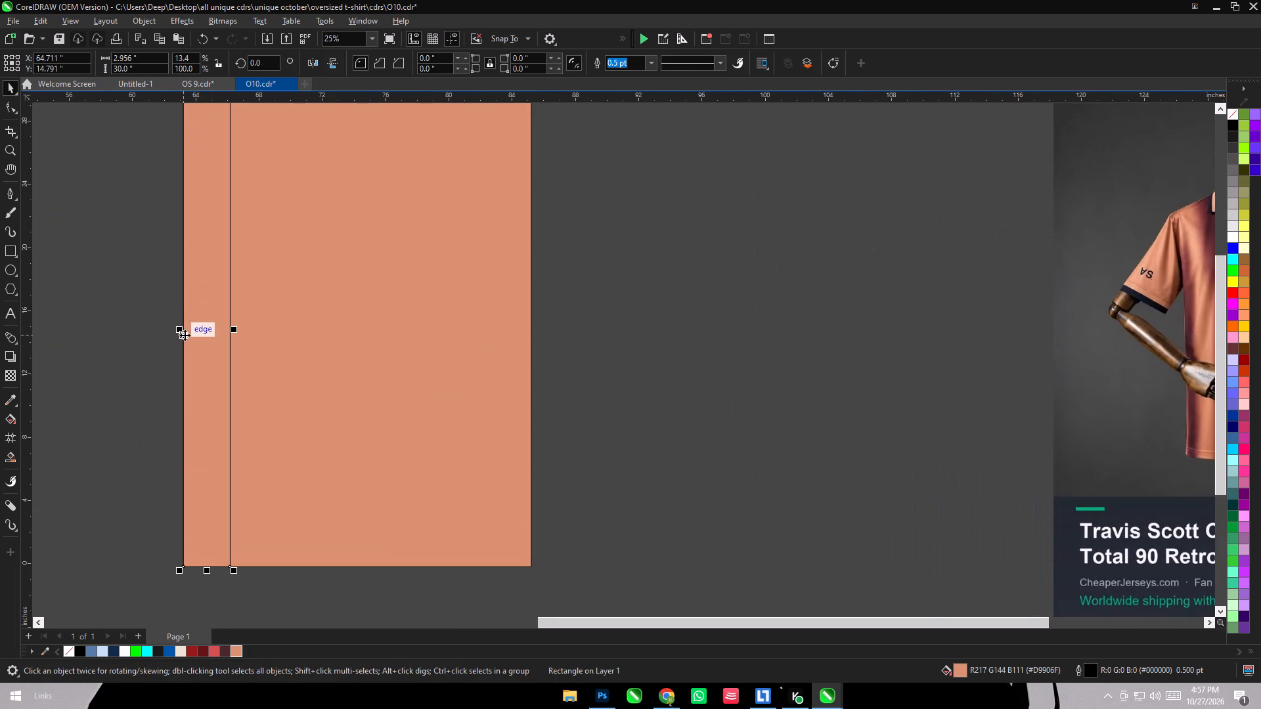
left_click_drag(178, 328, 254, 333, "ctrl+alt")
right_click(254, 333, "ctrl+alt")
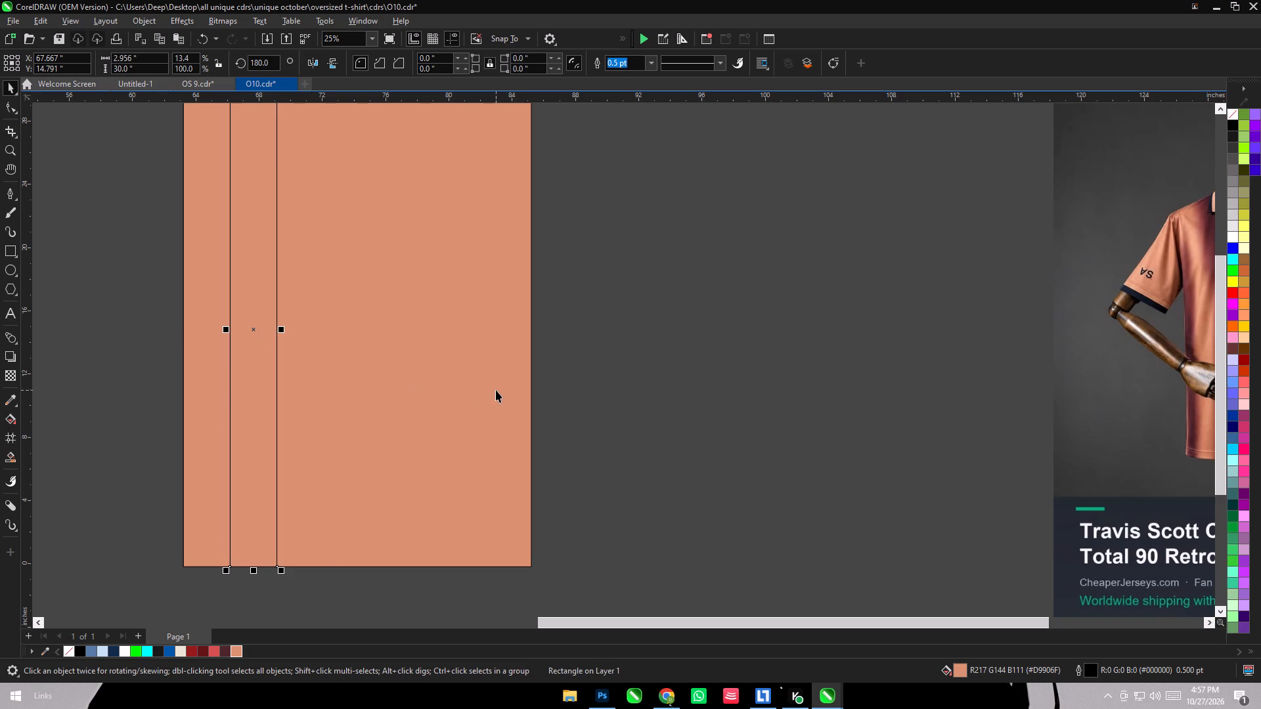
key("ctrl+r")
key("ctrl+r")
key("ctrl+r")
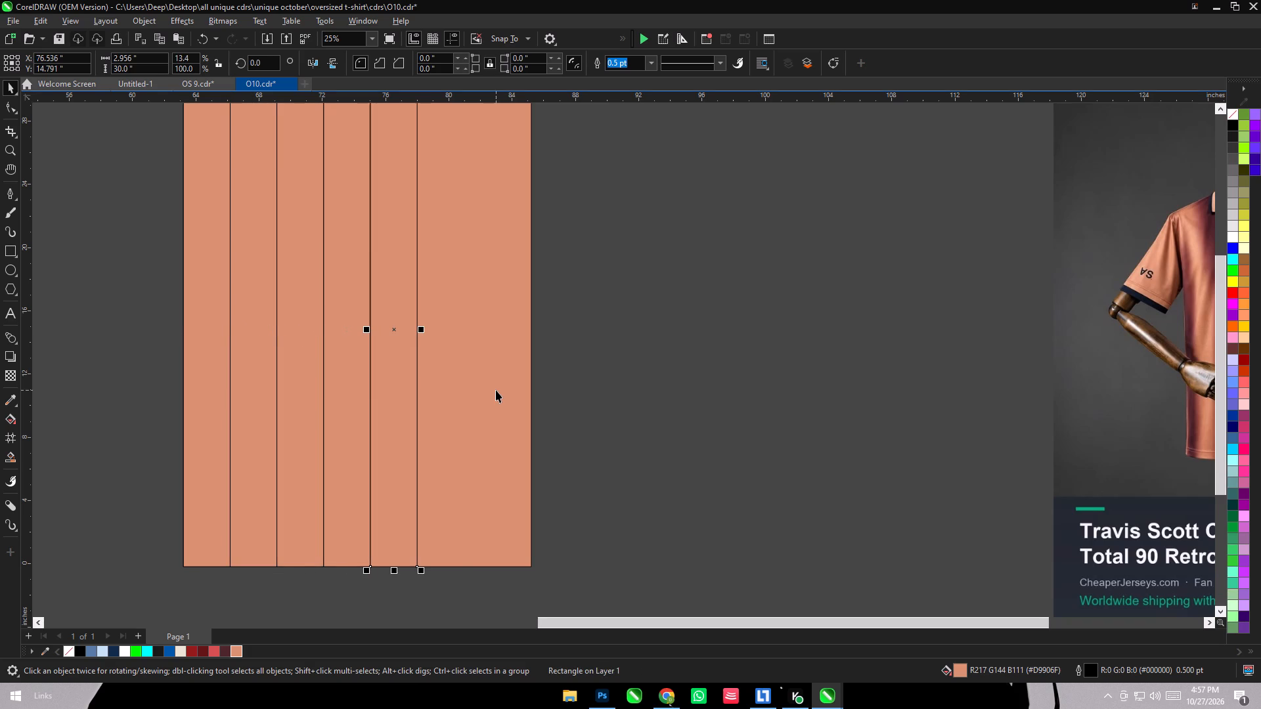
key("ctrl+r")
key("ctrl+r")
Group the seven strips, move the group off the rectangle toward the jersey reference, and resize it to 22 x 30 inches.
scroll(498, 378, "down", 3)
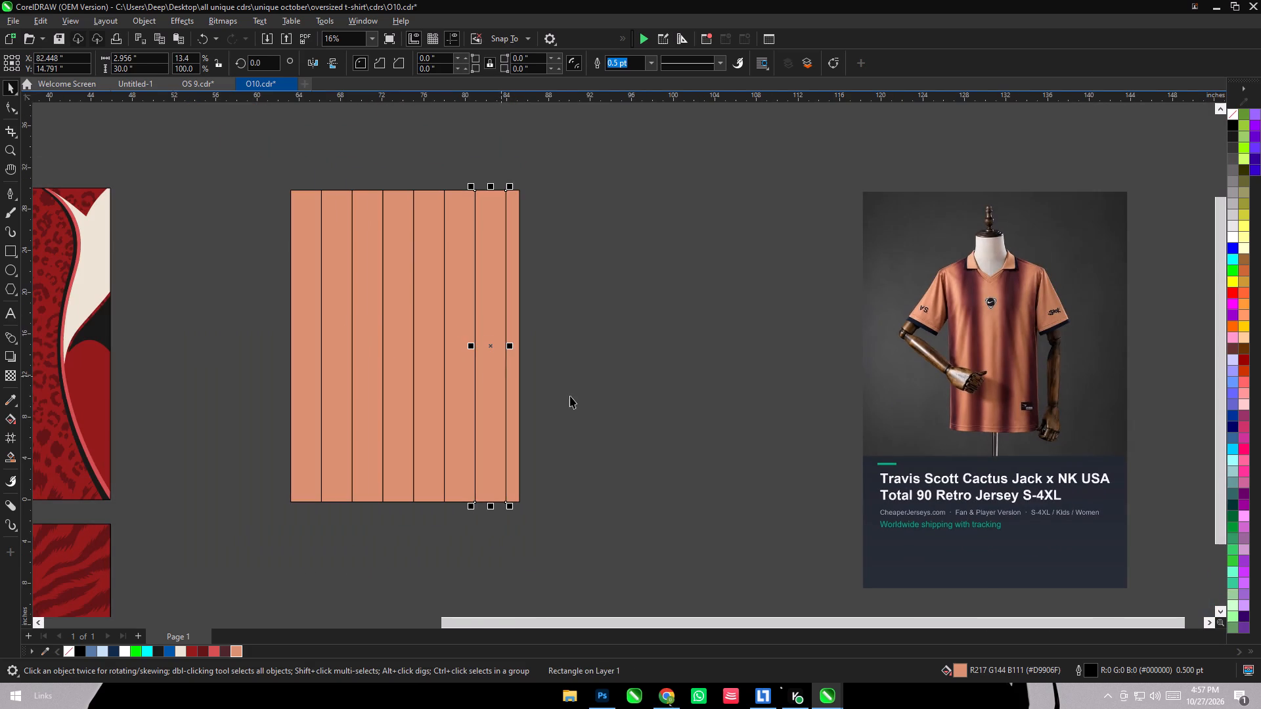
left_click(570, 396)
left_click_drag(253, 135, 513, 568)
key("ctrl+g")
scroll(500, 335, "up", 3)
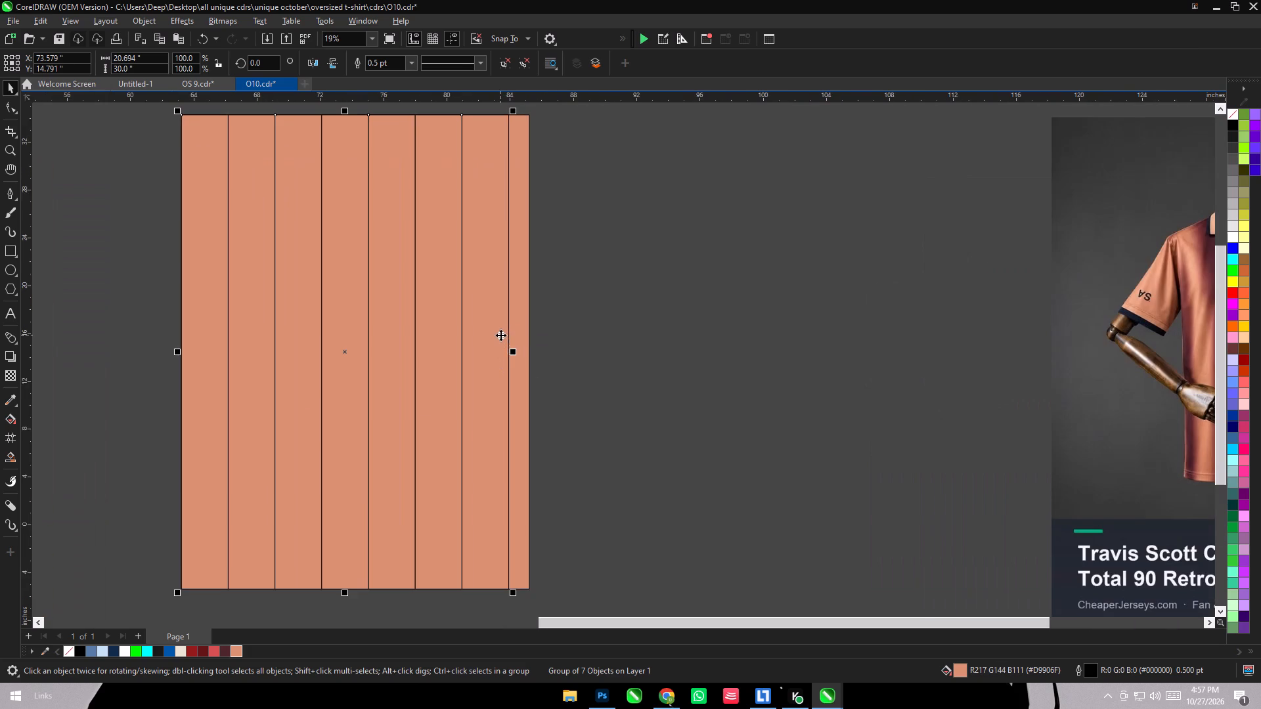
left_click_drag(376, 339, 795, 336)
scroll(535, 316, "down", 3)
key("ctrl+4")
Move the jersey reference image farther from the strip group to widen the gap, and deselect it.
scroll(495, 313, "down", 4, "ctrl")
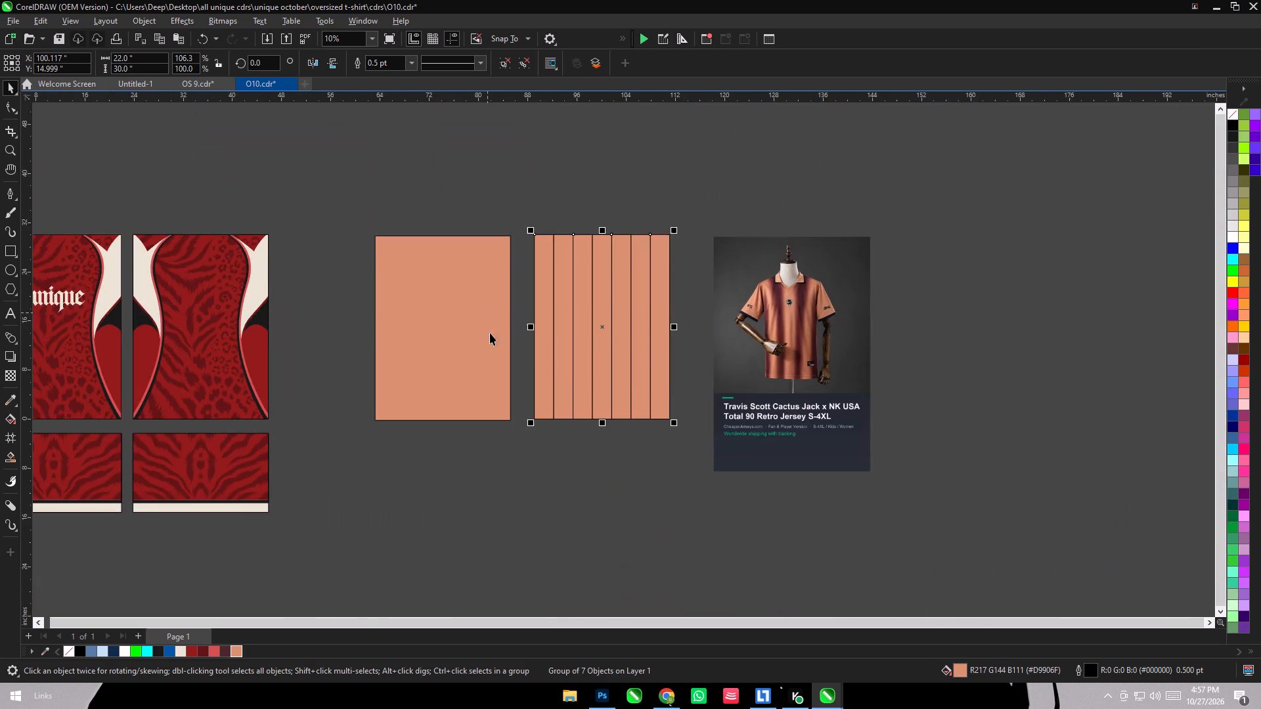
scroll(832, 385, "up", 3)
left_click_drag(748, 354, 819, 342)
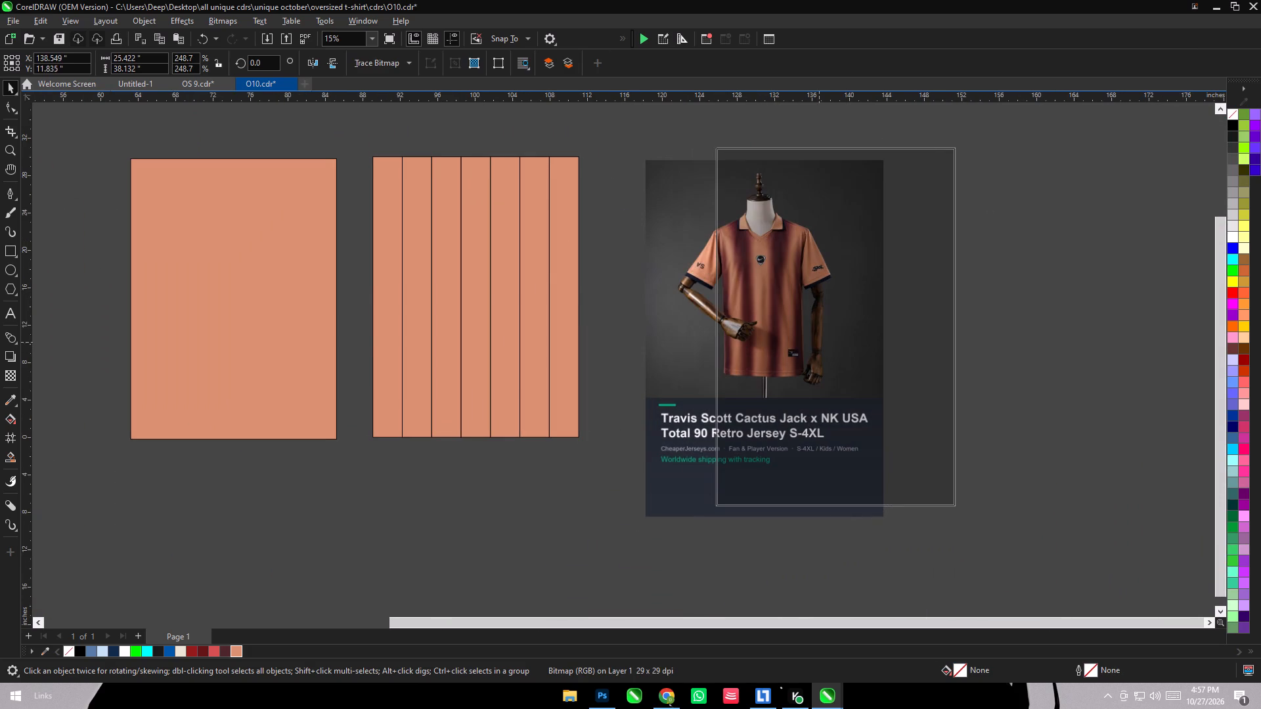
left_click_drag(819, 342, 810, 341)
left_click(619, 504)
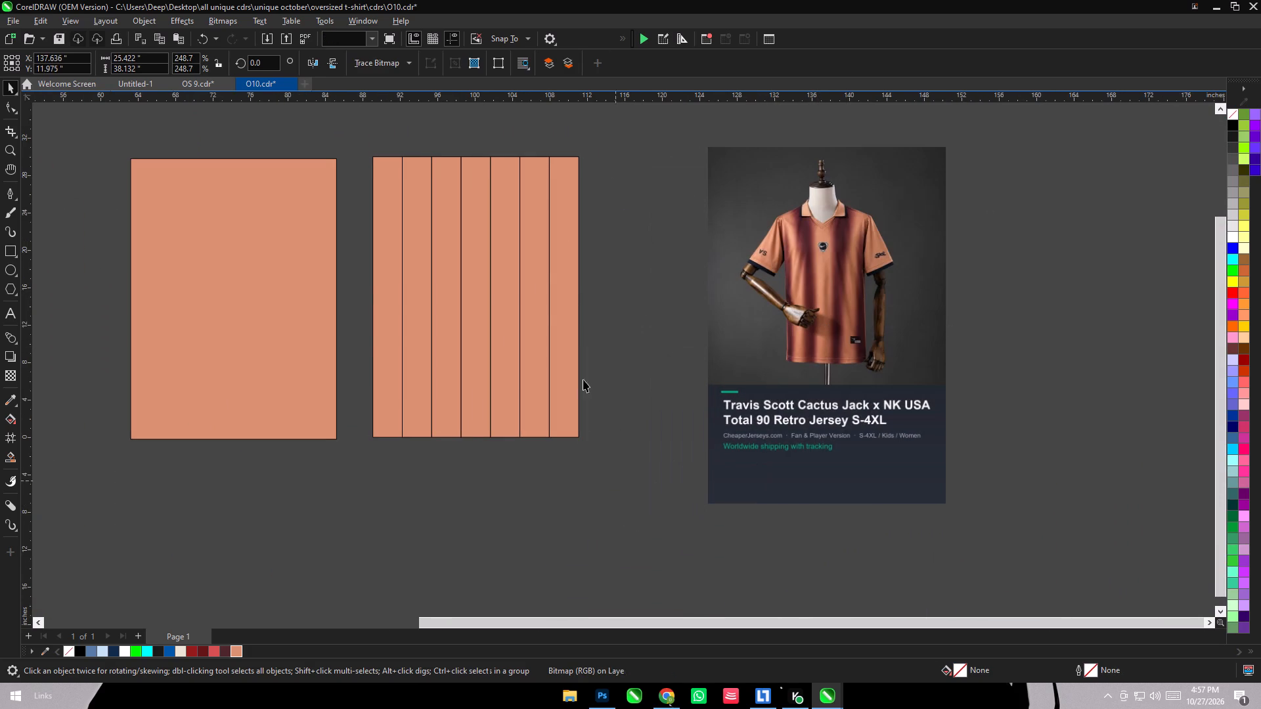
Ungroup the seven strips and delete all of them except the leftmost one.
left_click(552, 301)
key("ctrl+u")
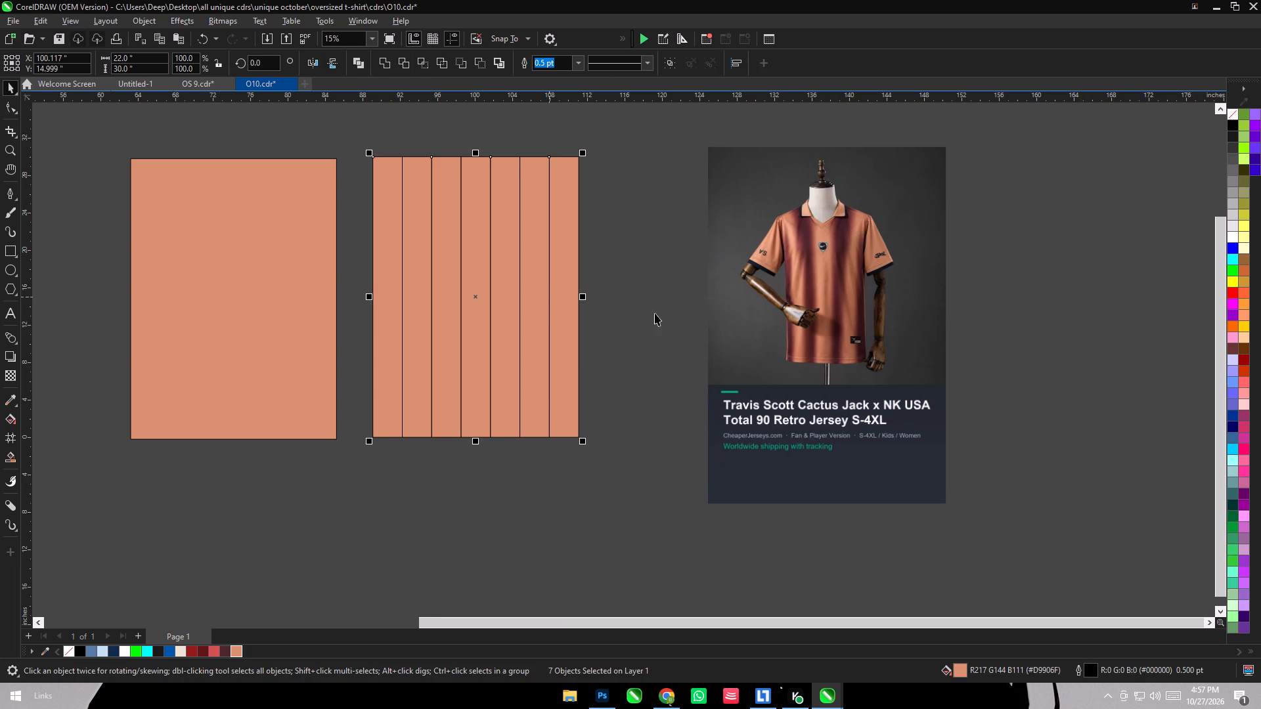
left_click(490, 496)
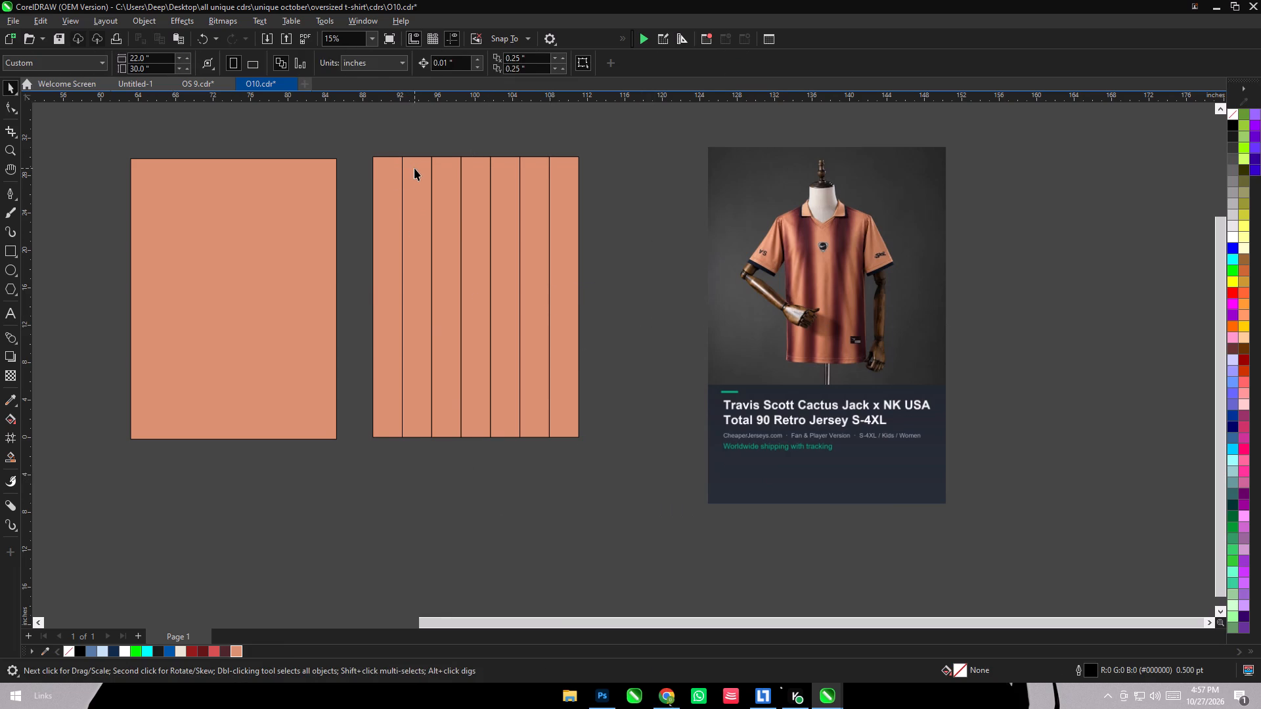
key("Delete")
left_click_drag(420, 143, 803, 498)
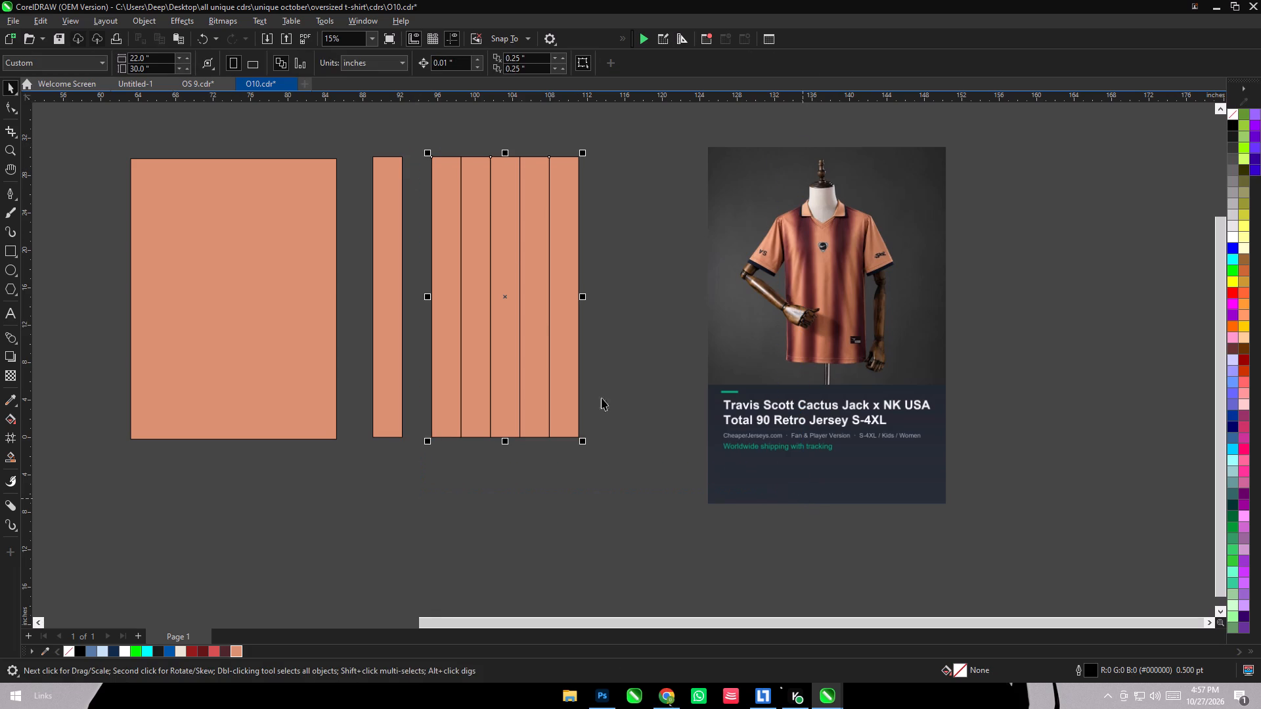
key("Delete")
Place a copy of the remaining 3.143-inch strip just beside the jersey reference, leaving the original next to the peach rectangle.
left_click(393, 186)
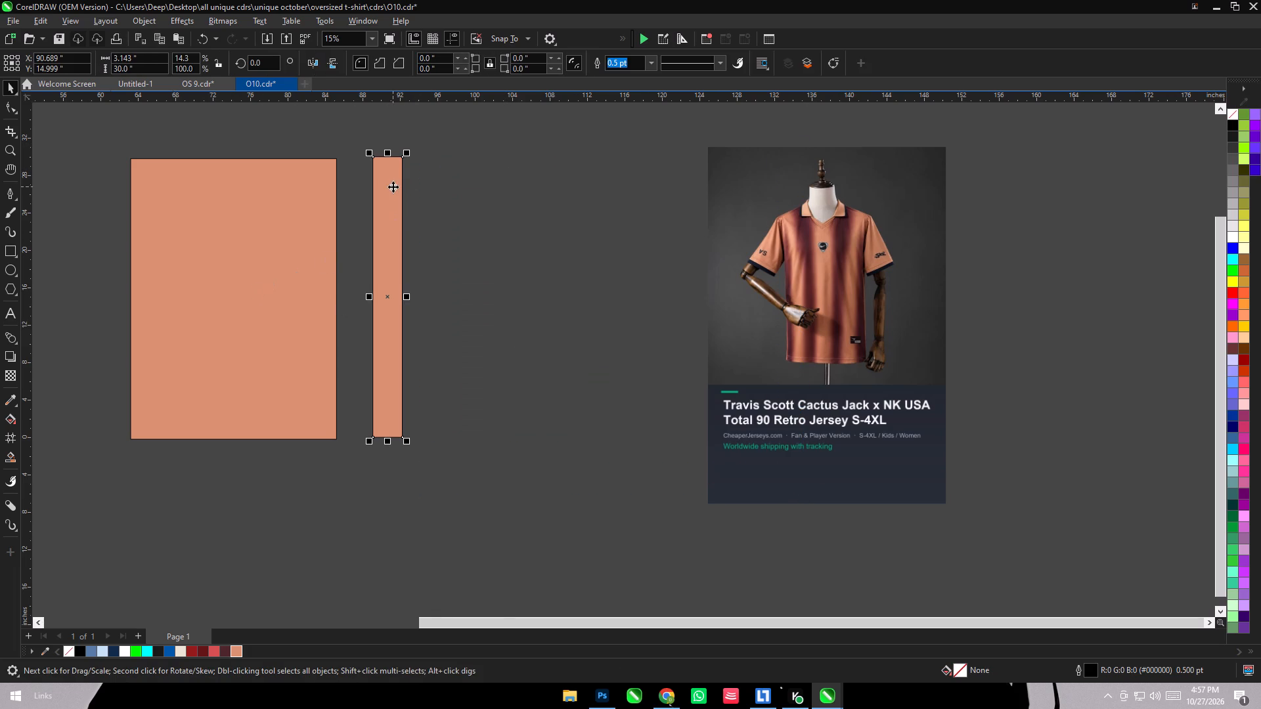
scroll(391, 213, "up", 1)
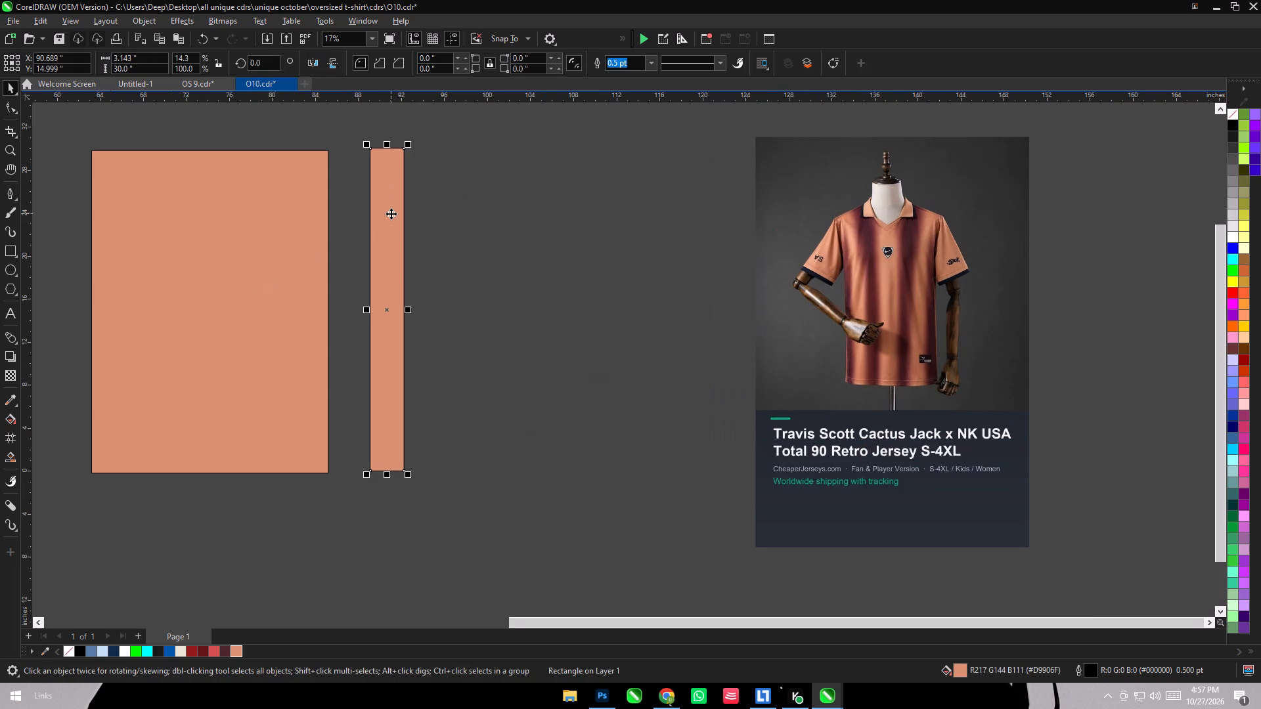
left_click_drag(391, 213, 681, 207)
right_click(681, 207)
Halve the width of the strip beside the peach rectangle to 1.571 inches, keeping its 30-inch height.
left_click(384, 190)
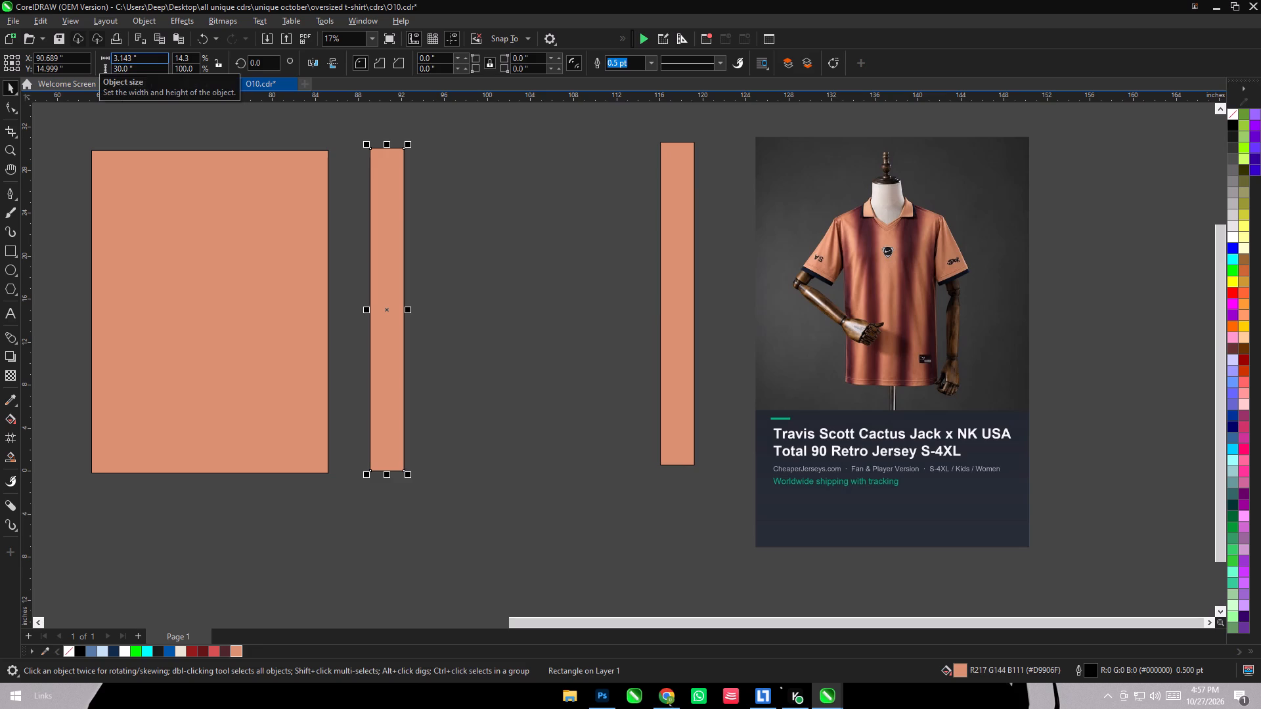
left_click_drag(157, 60, 99, 65)
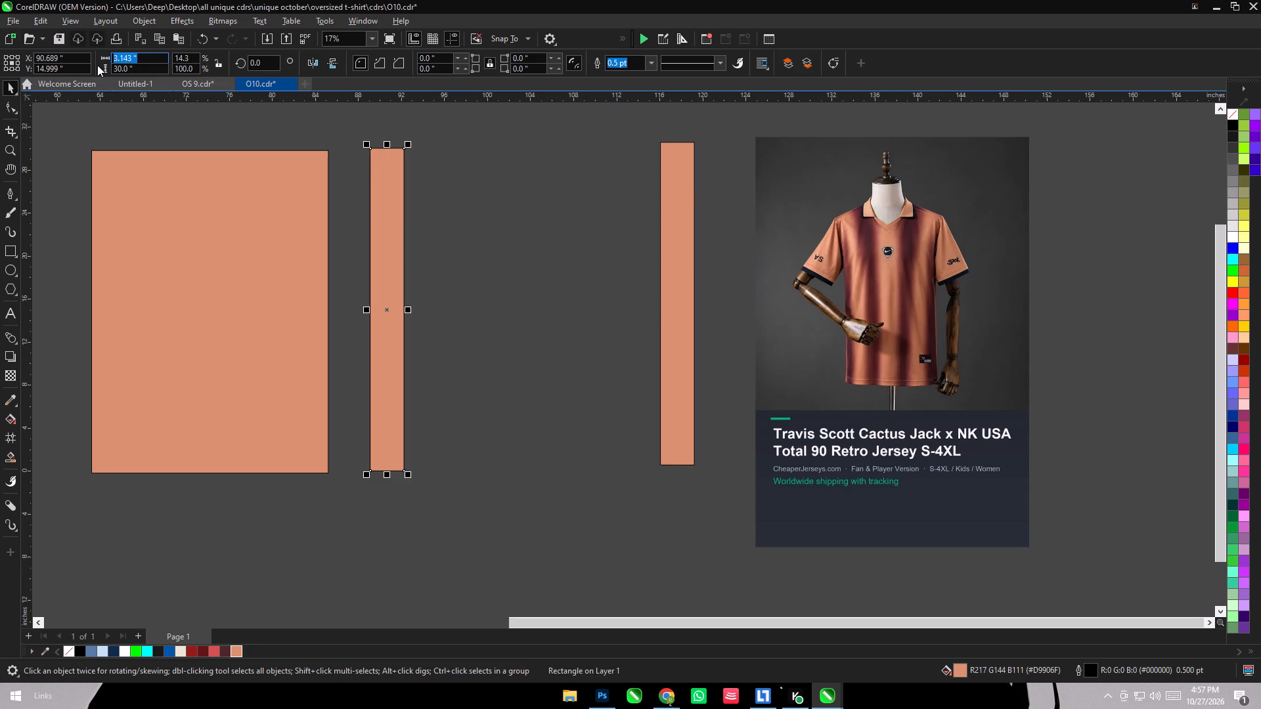
left_click(157, 54)
type("/2")
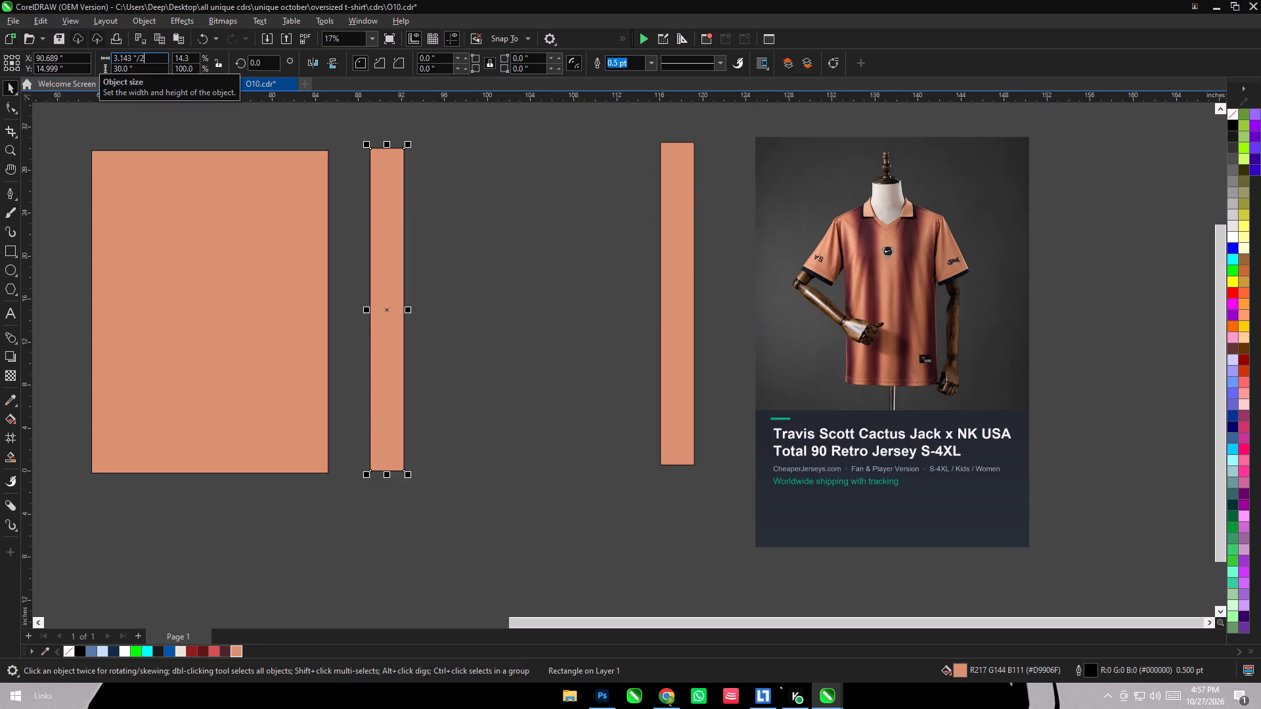
key("Return")
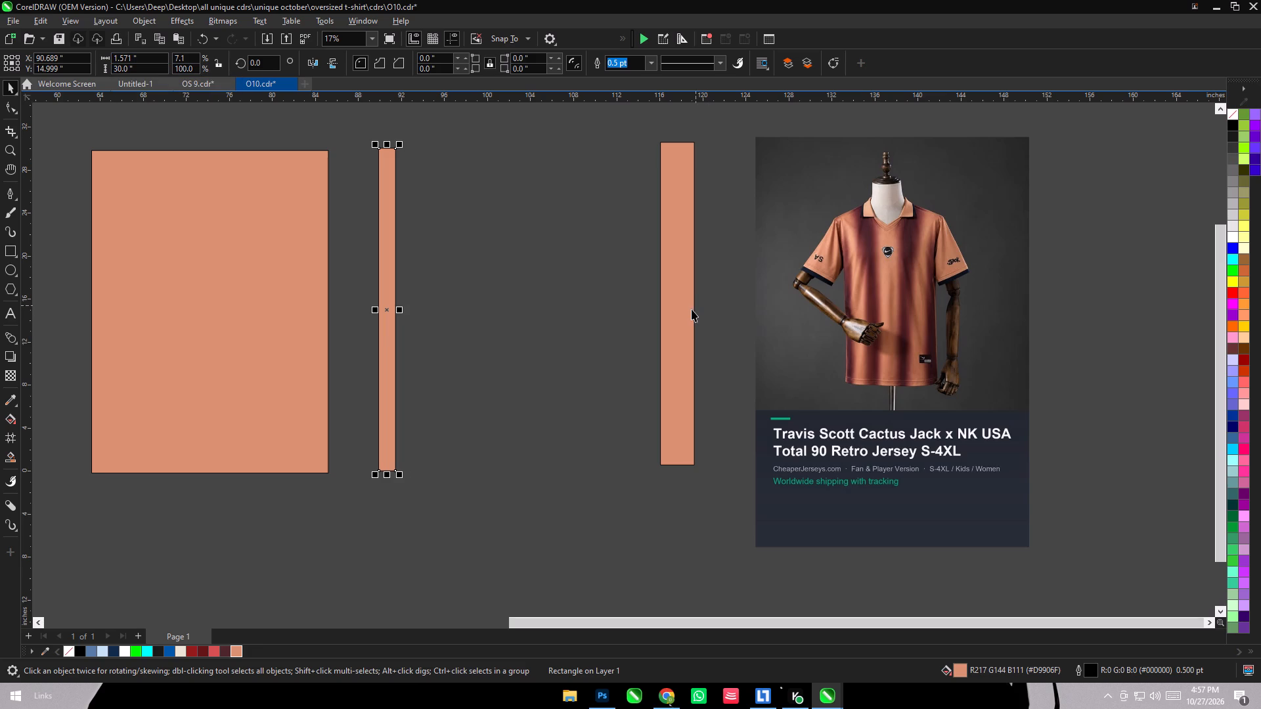
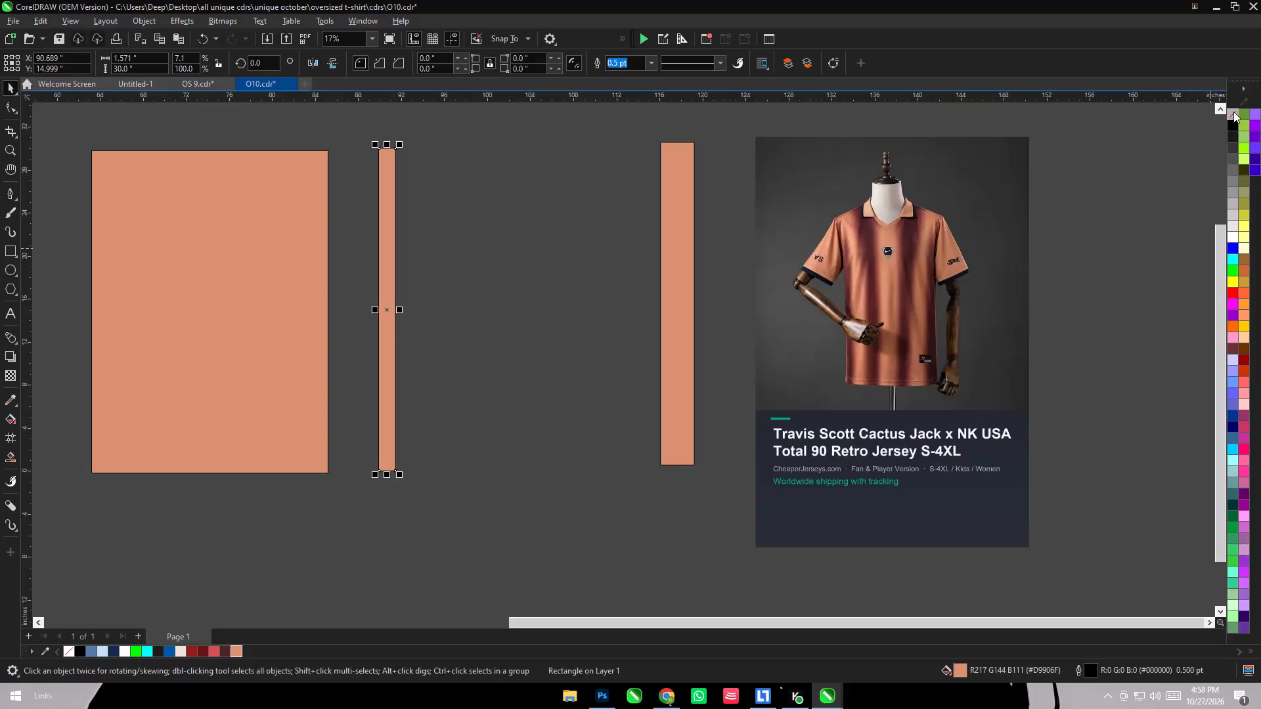
Remove the outline of the 1.571-inch strip beside the peach rectangle and fill it with maroon #4E252B.
right_click(1233, 112)
scroll(317, 300, "up", 2)
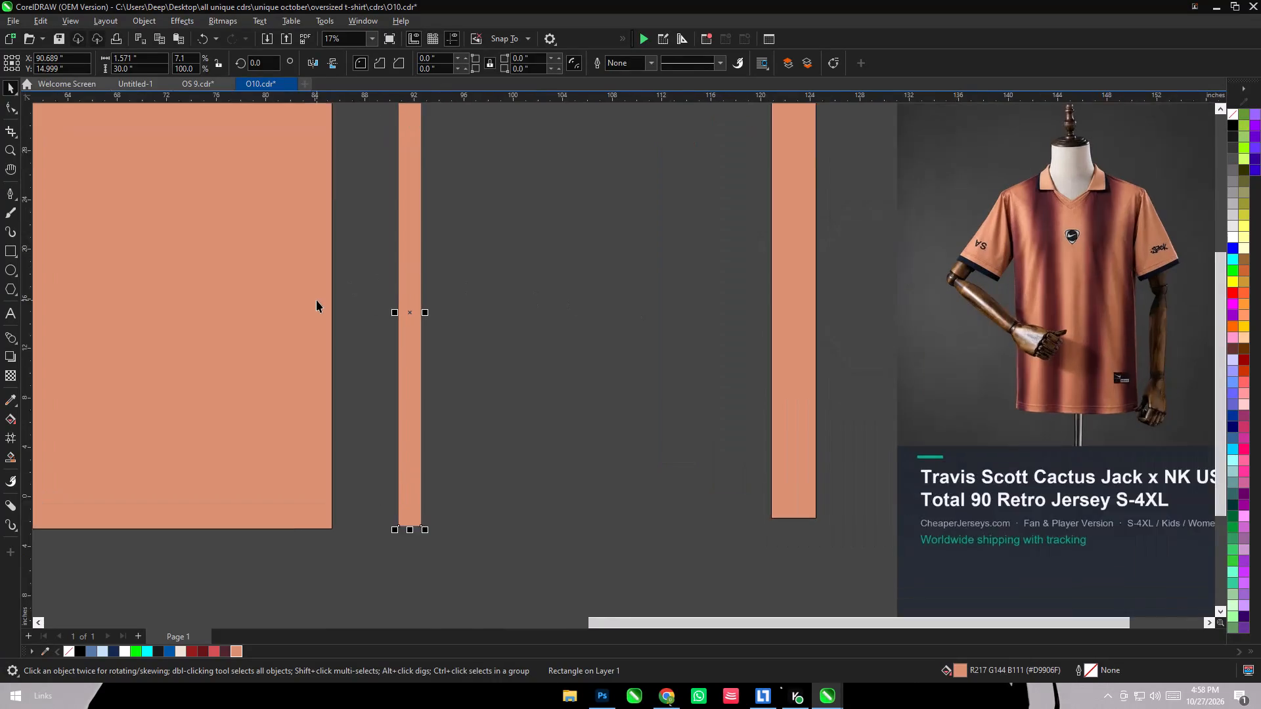
scroll(317, 300, "up", 1)
left_click(222, 655)
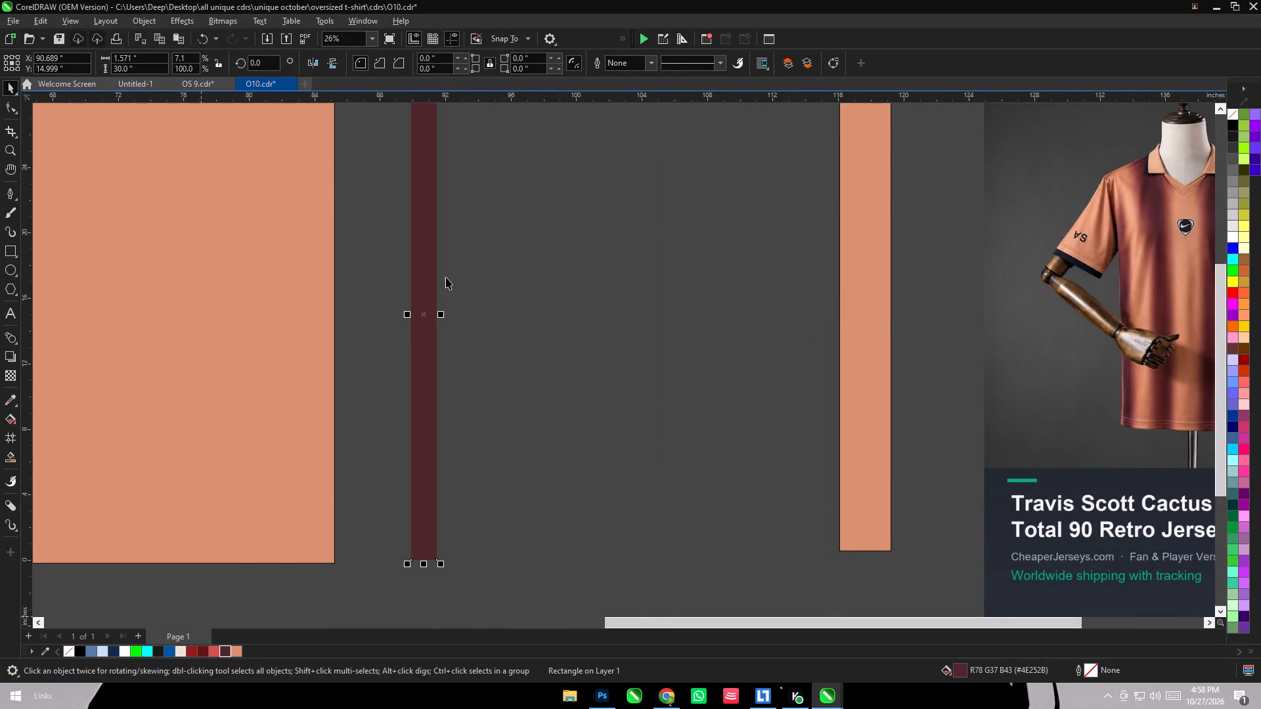
Darken the narrow strip's uniform fill to #421E23.
scroll(412, 339, "up", 4)
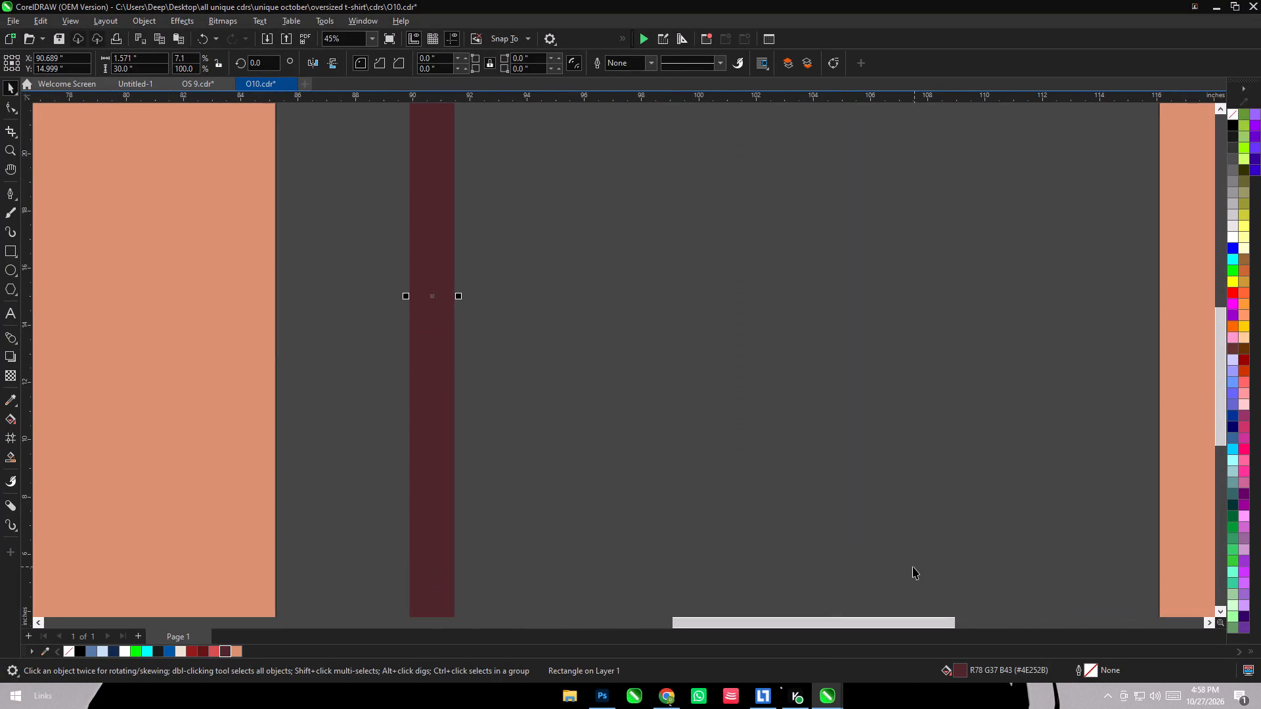
double_click(963, 666)
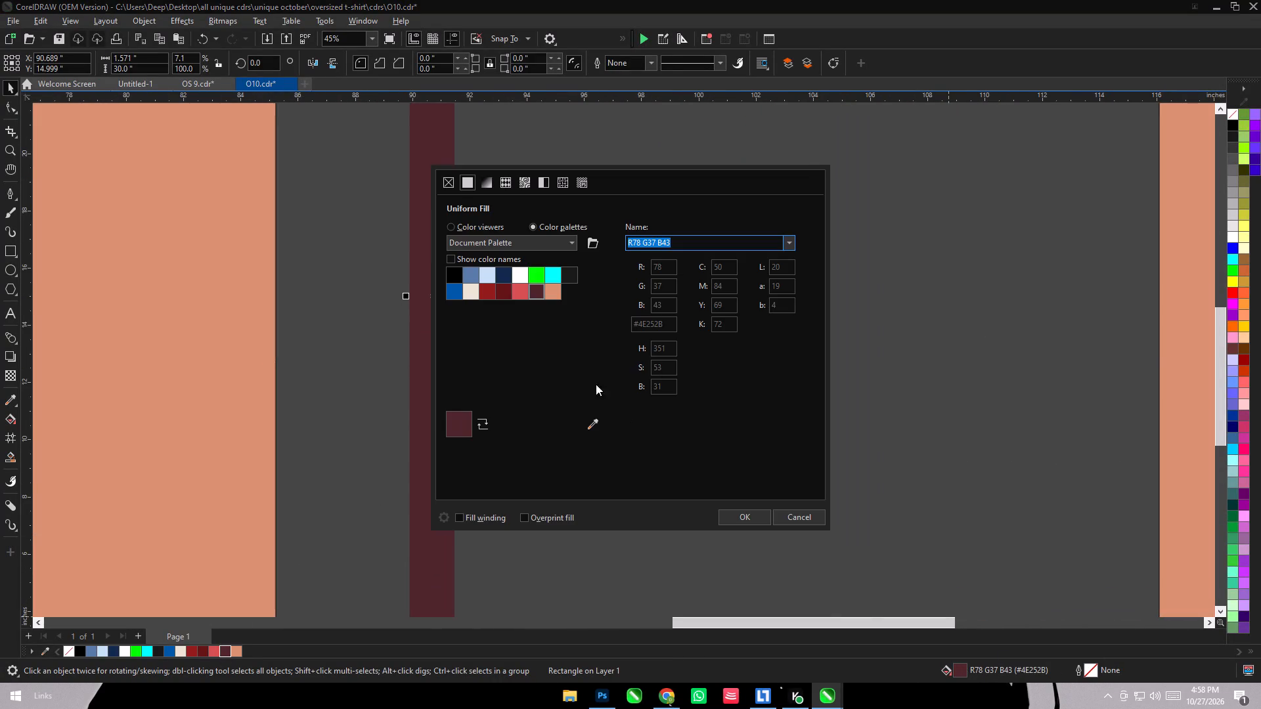
left_click(458, 224)
left_click_drag(528, 356, 531, 363)
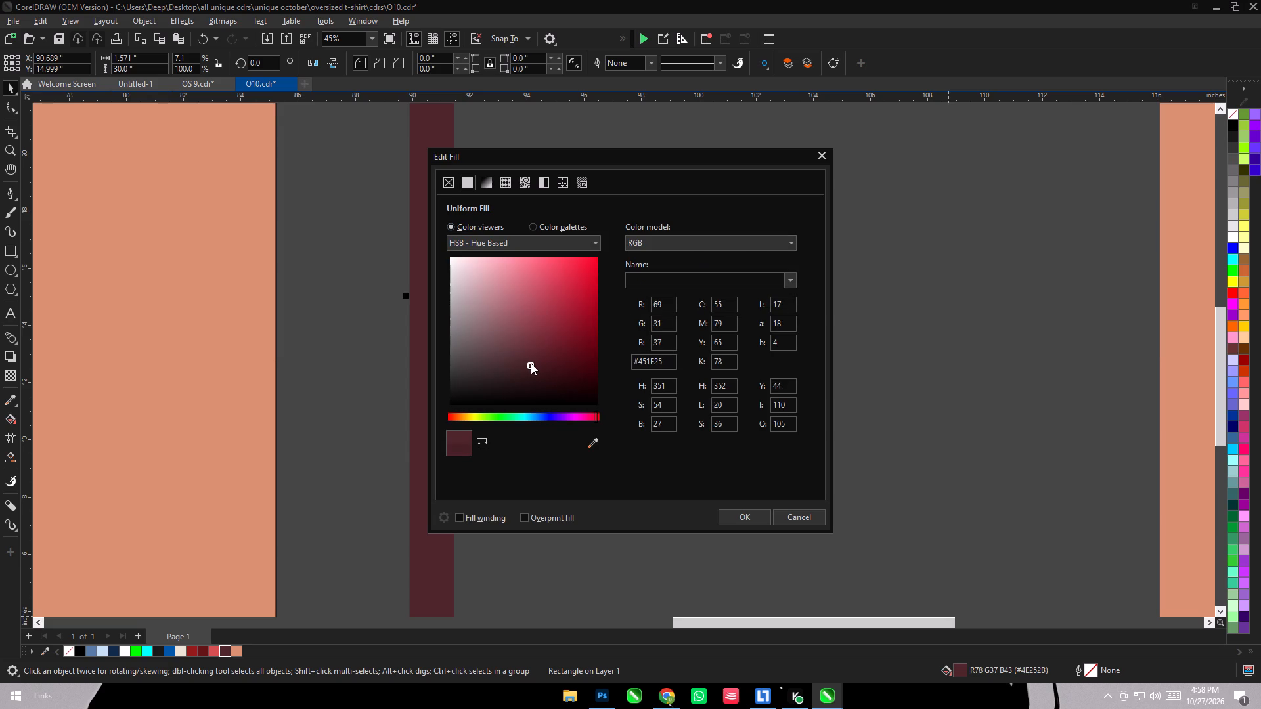
left_click_drag(531, 363, 531, 364)
left_click(742, 517)
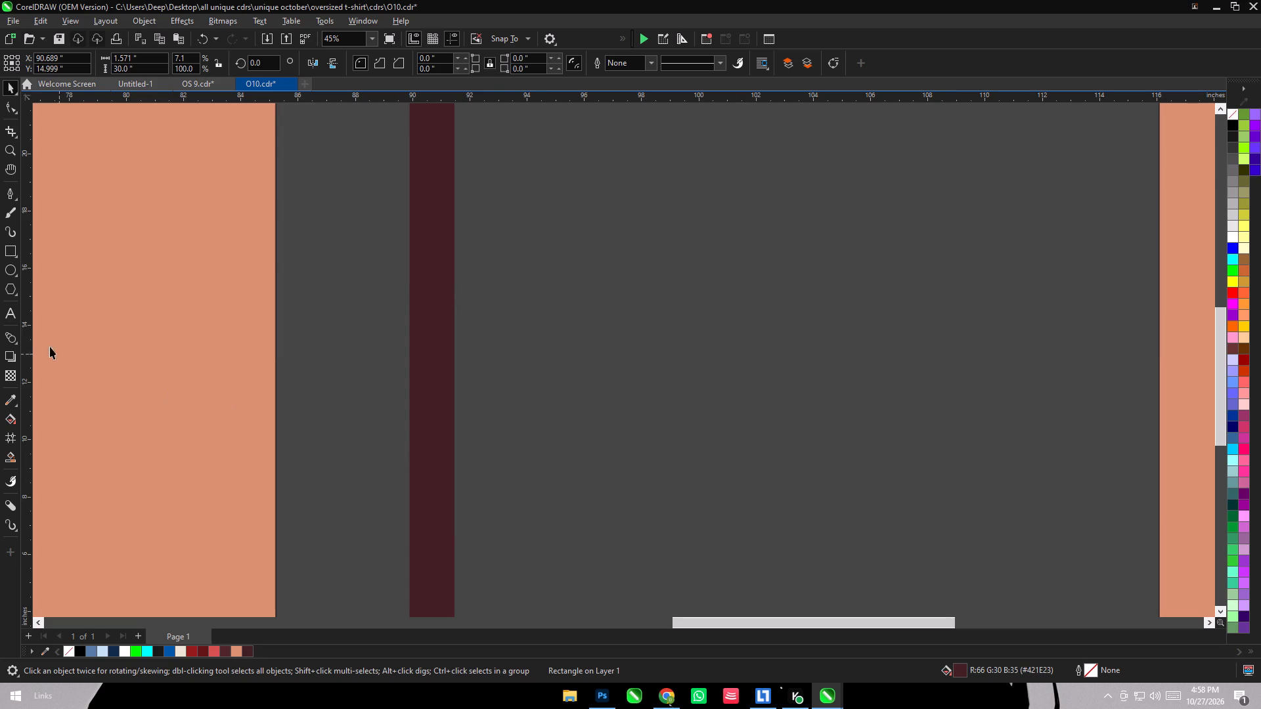
Apply a horizontal linear transparency to the maroon strip, from opaque at its left edge to 100% just inside its right edge.
left_click(11, 374)
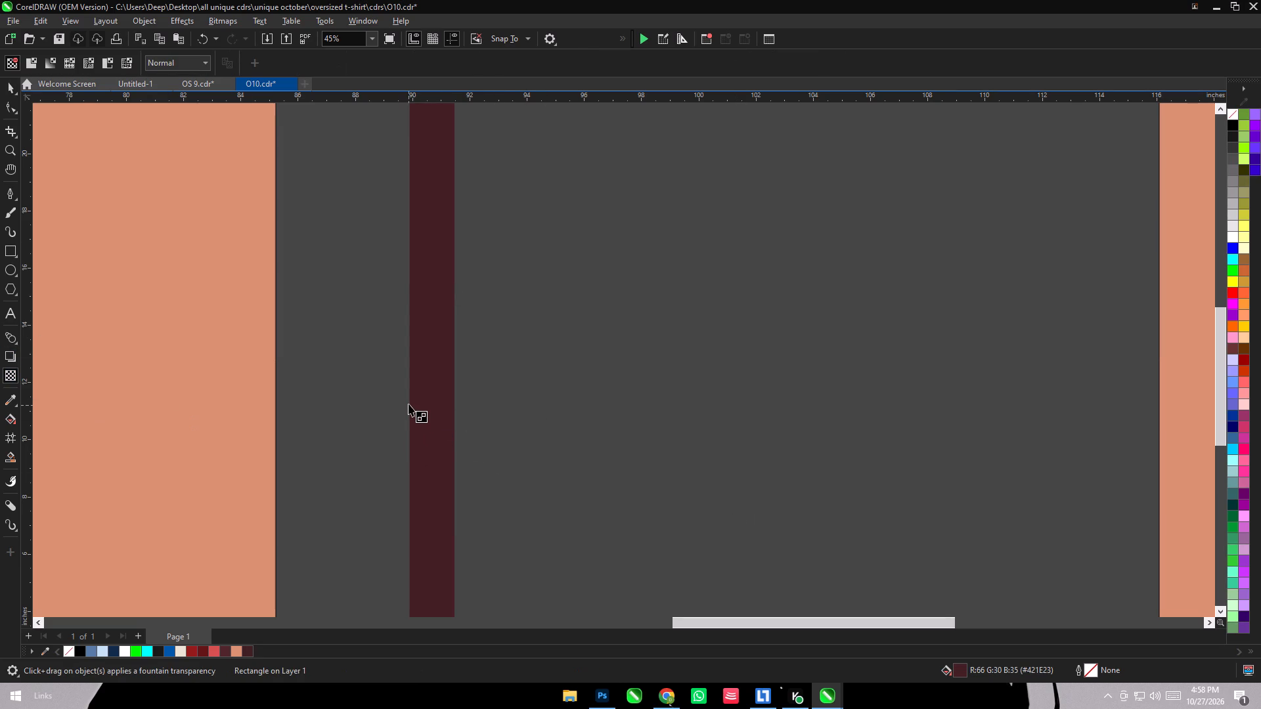
left_click_drag(409, 404, 461, 404)
left_click_drag(461, 404, 456, 404)
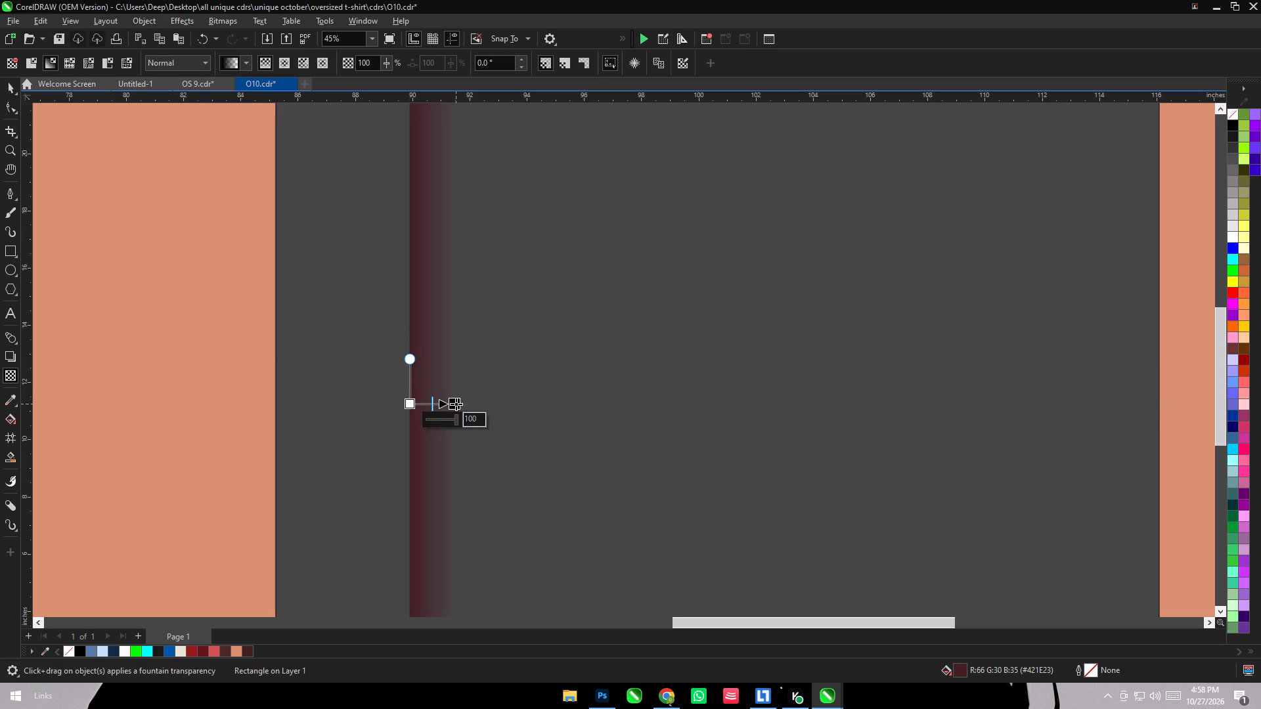
scroll(456, 404, "up", 13)
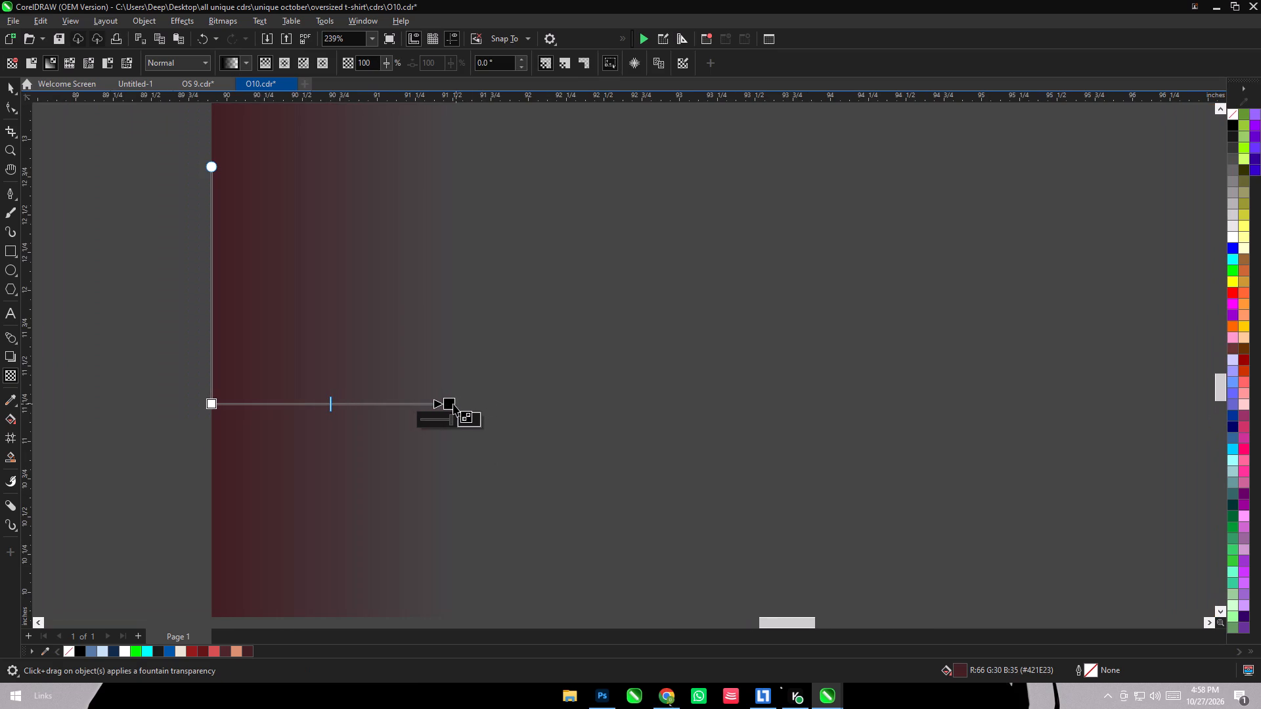
left_click_drag(450, 404, 422, 404)
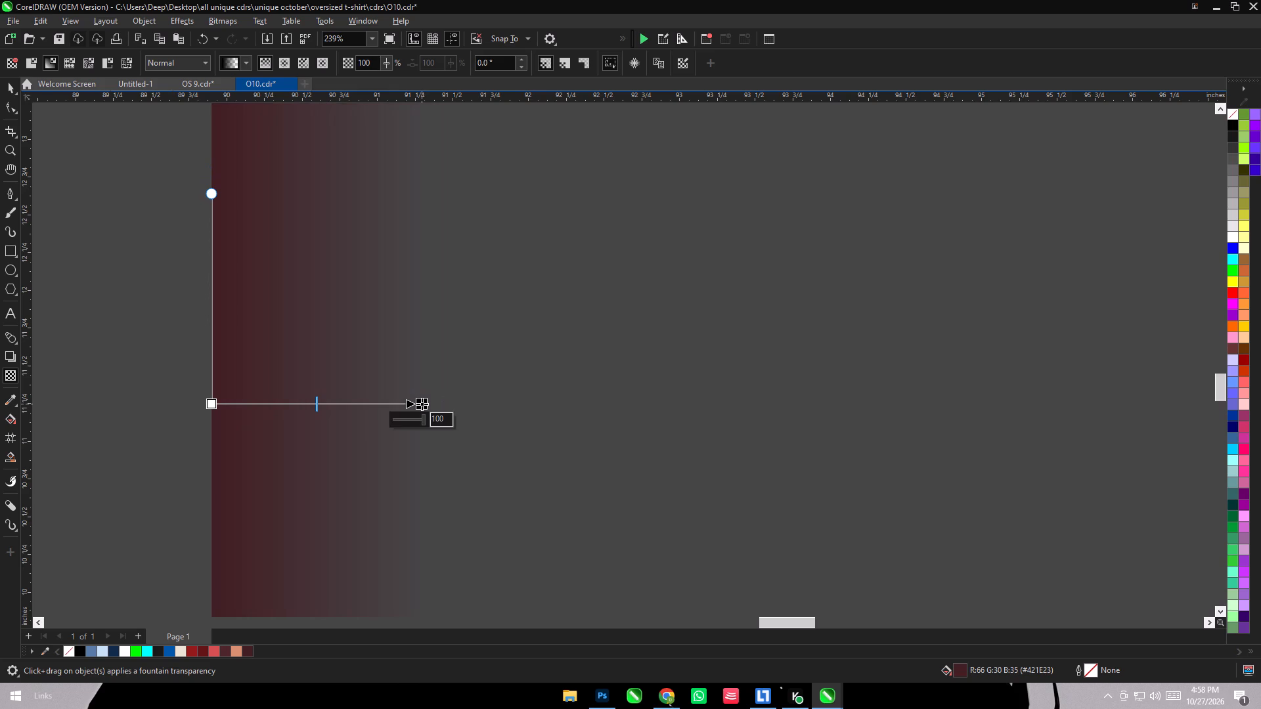
scroll(608, 394, "down", 6)
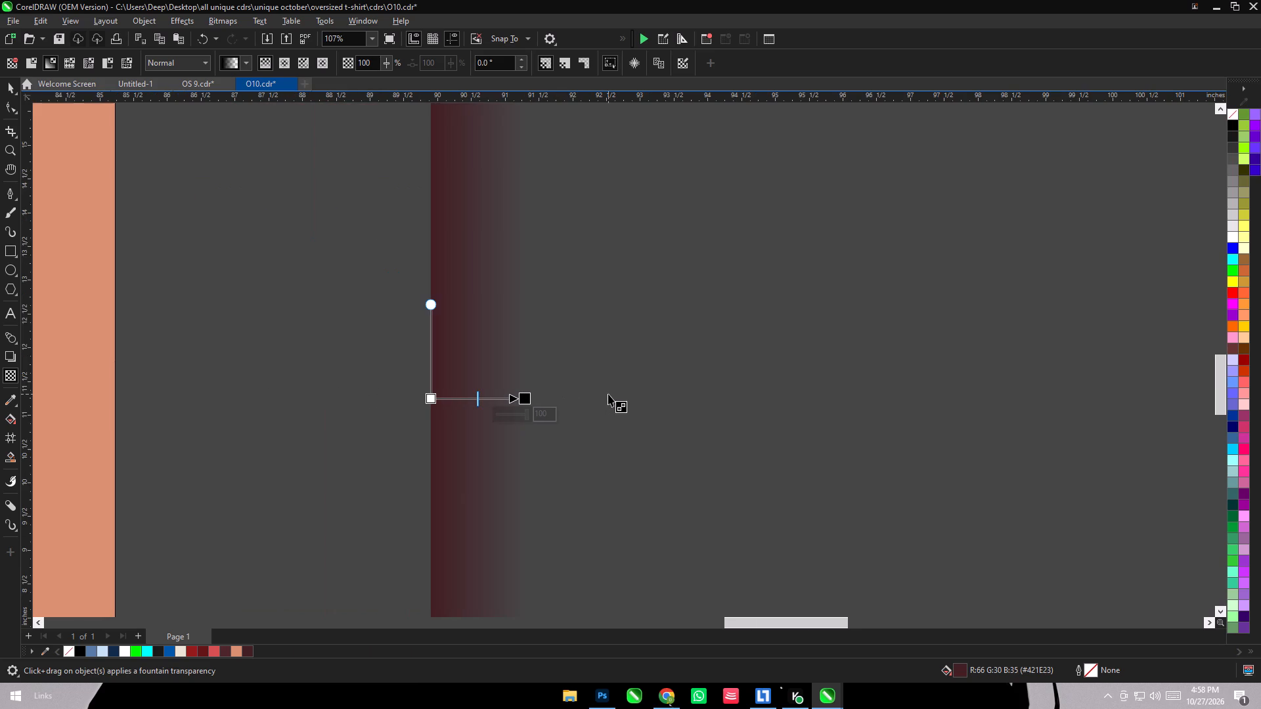
left_click(8, 83)
Create a mirrored copy of the faded strip against its opaque left edge, so the maroon fades outward both ways.
scroll(713, 421, "down", 3)
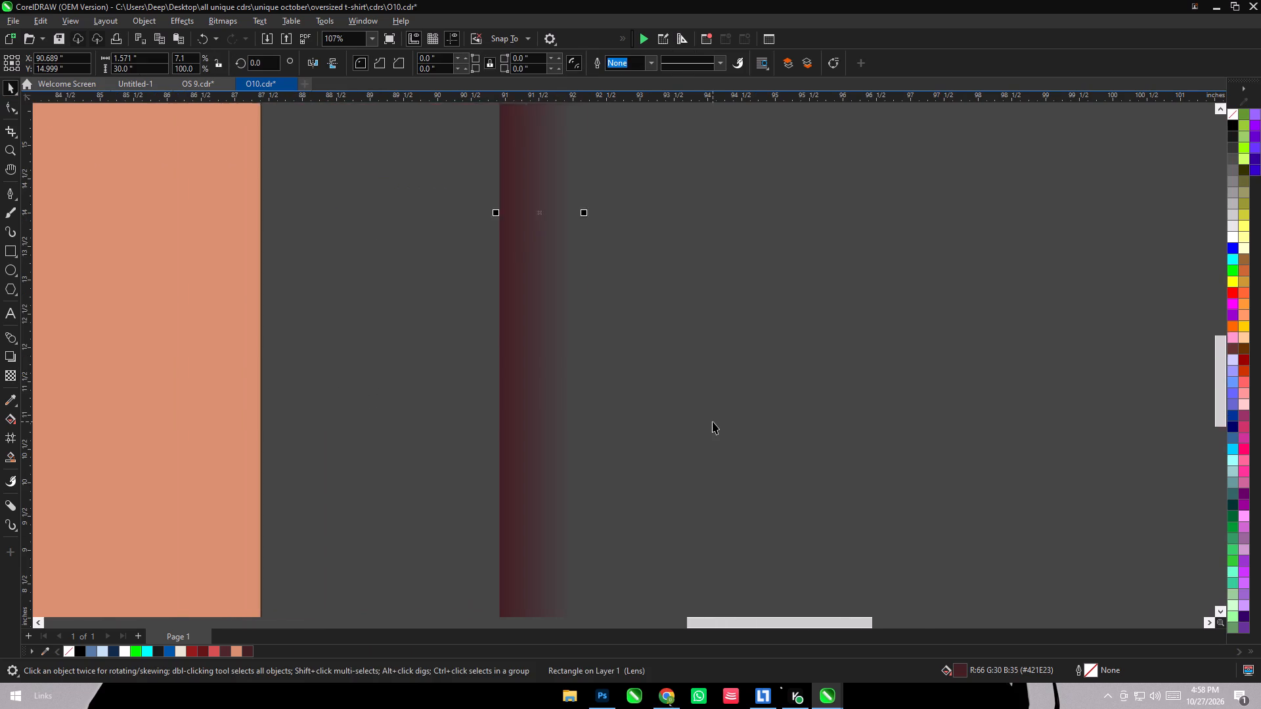
scroll(713, 421, "down", 10)
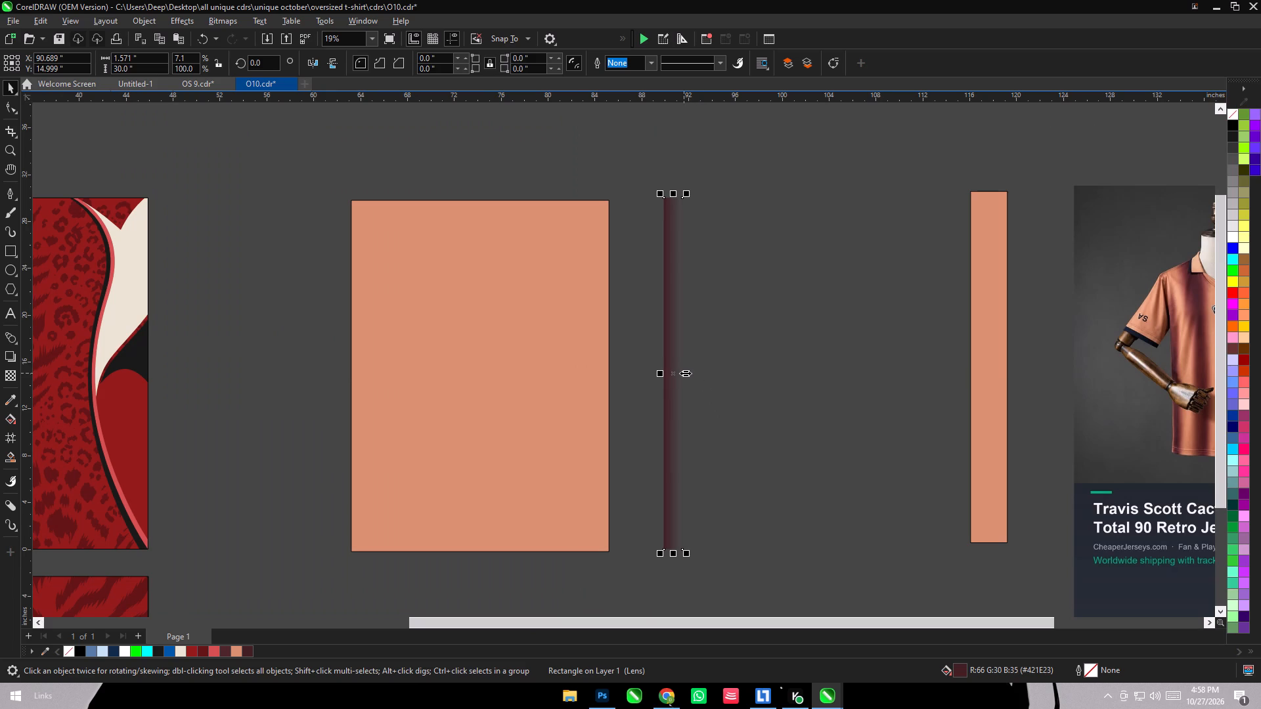
left_click_drag(685, 373, 655, 377, "ctrl+alt")
right_click(655, 377, "ctrl+alt")
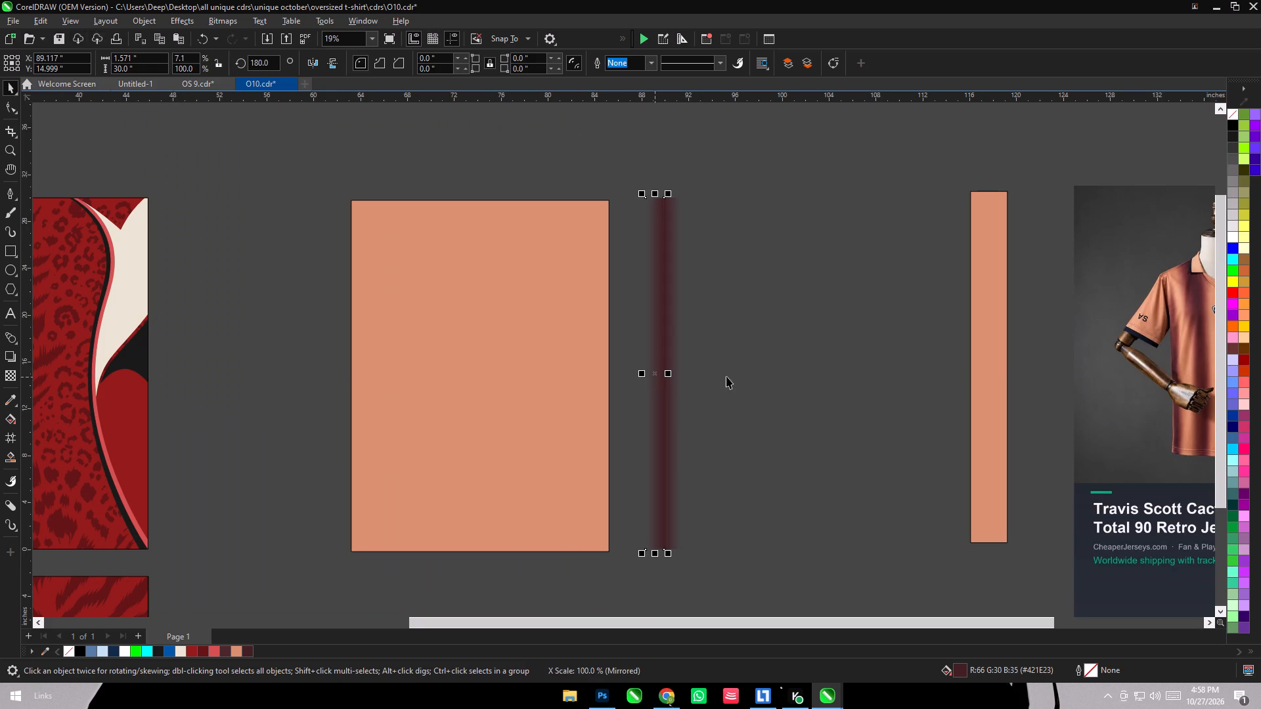
left_click(726, 376)
Group the two mirrored maroon halves into one stripe.
left_click_drag(621, 175, 766, 572)
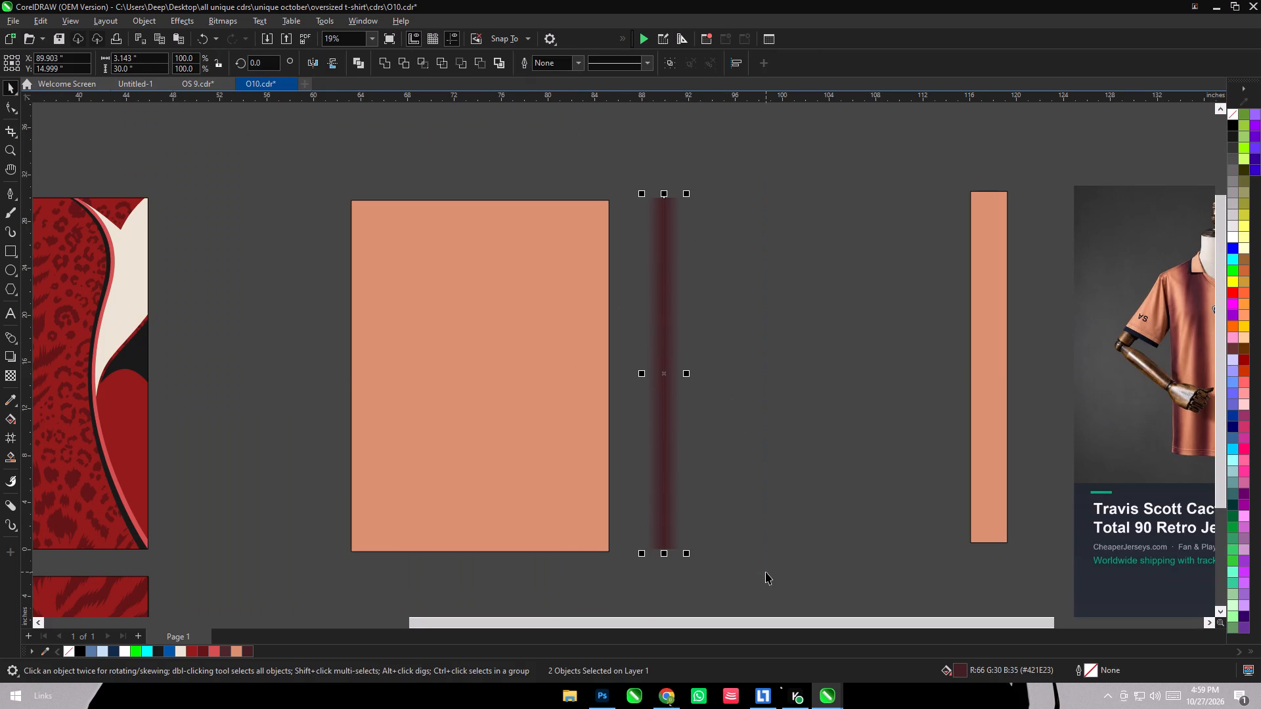
key("ctrl+g")
Align the maroon stripe group to the horizontal centre and bottom edge of the large peach rectangle.
scroll(531, 439, "down", 2)
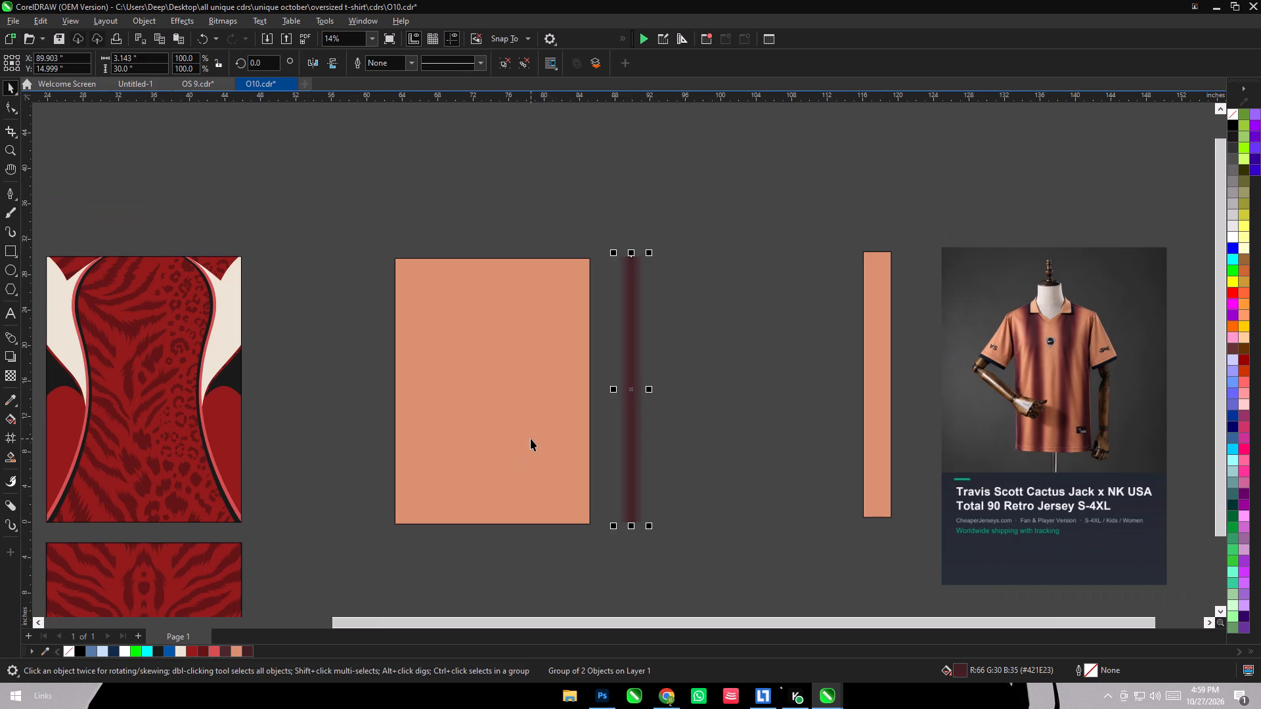
left_click(426, 370, "shift")
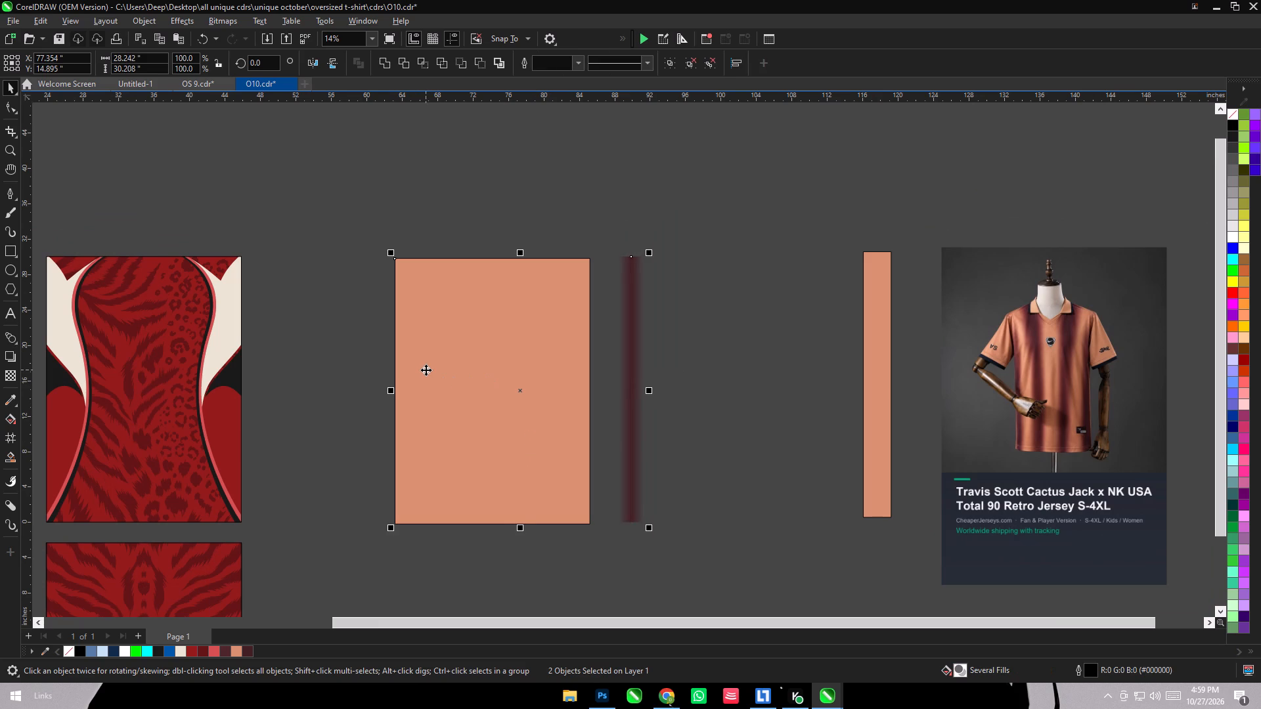
key("c")
key("b")
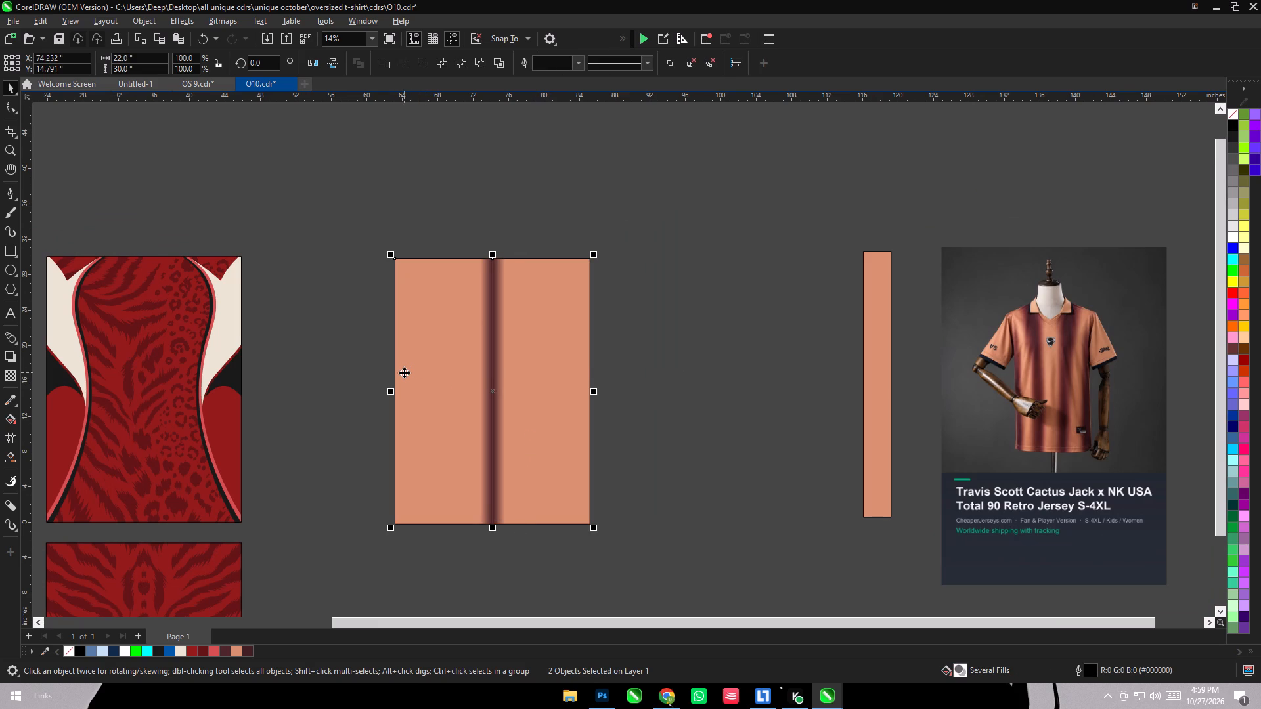
left_click(711, 460)
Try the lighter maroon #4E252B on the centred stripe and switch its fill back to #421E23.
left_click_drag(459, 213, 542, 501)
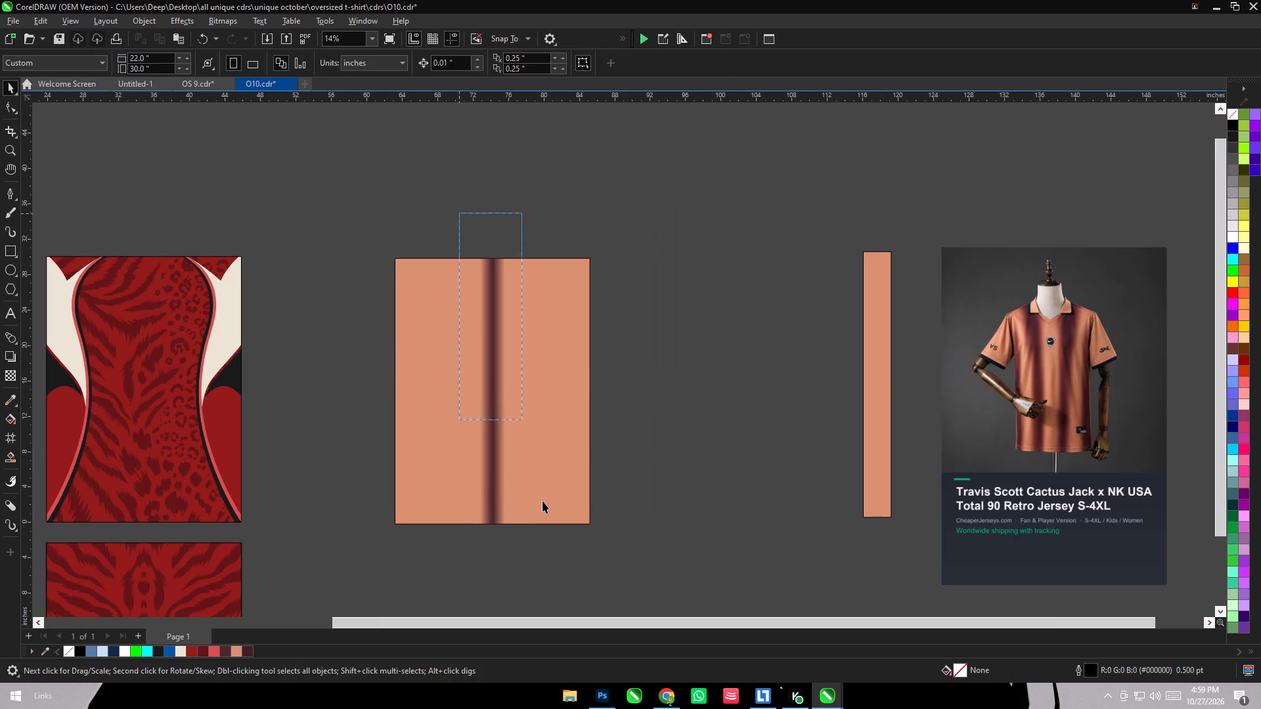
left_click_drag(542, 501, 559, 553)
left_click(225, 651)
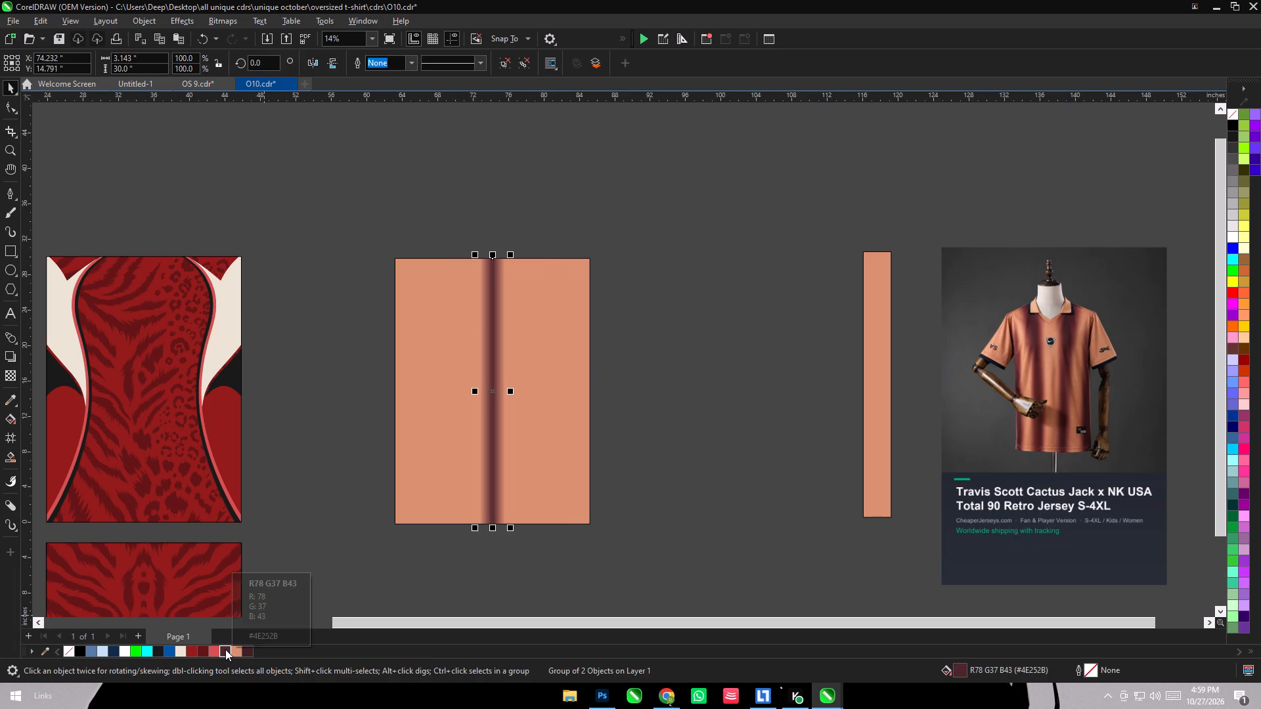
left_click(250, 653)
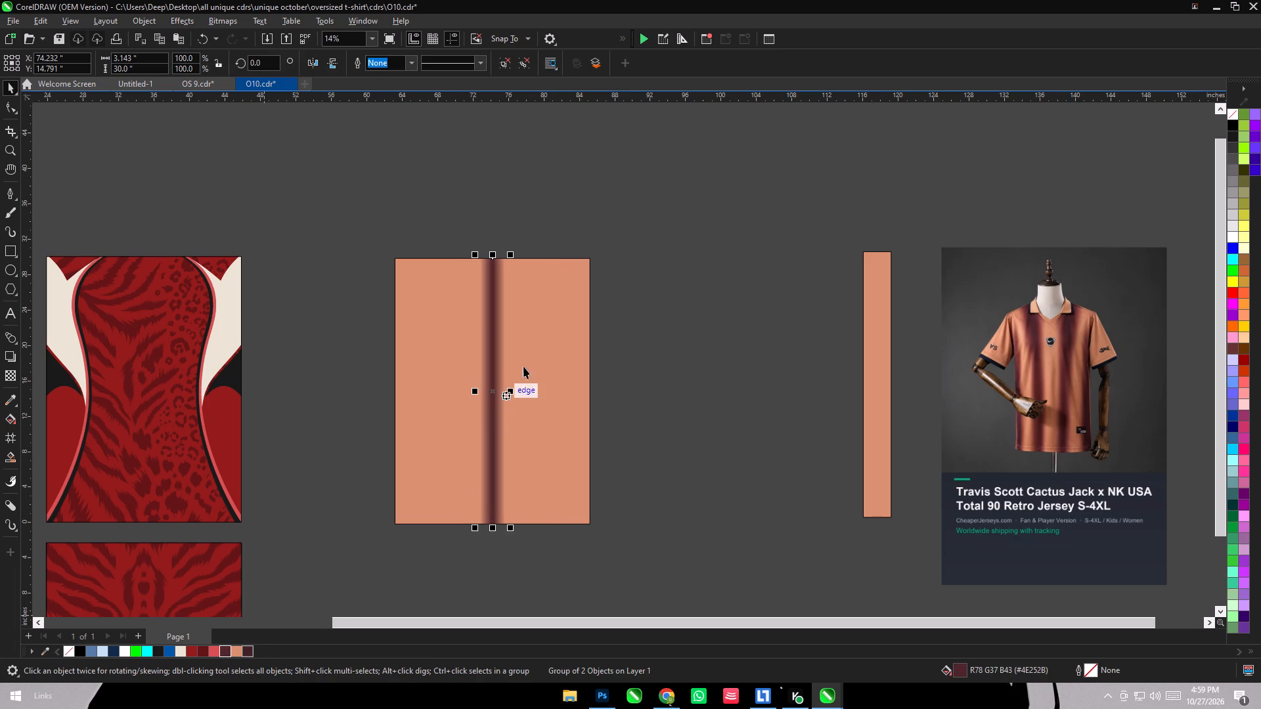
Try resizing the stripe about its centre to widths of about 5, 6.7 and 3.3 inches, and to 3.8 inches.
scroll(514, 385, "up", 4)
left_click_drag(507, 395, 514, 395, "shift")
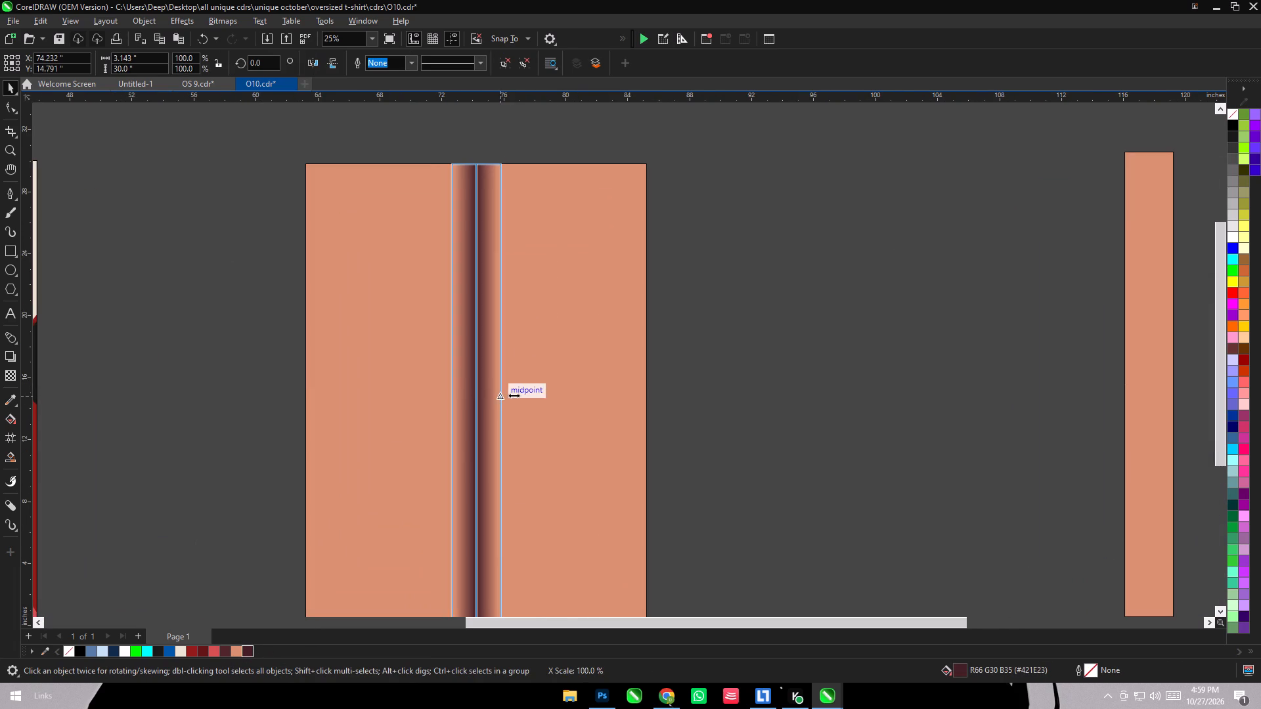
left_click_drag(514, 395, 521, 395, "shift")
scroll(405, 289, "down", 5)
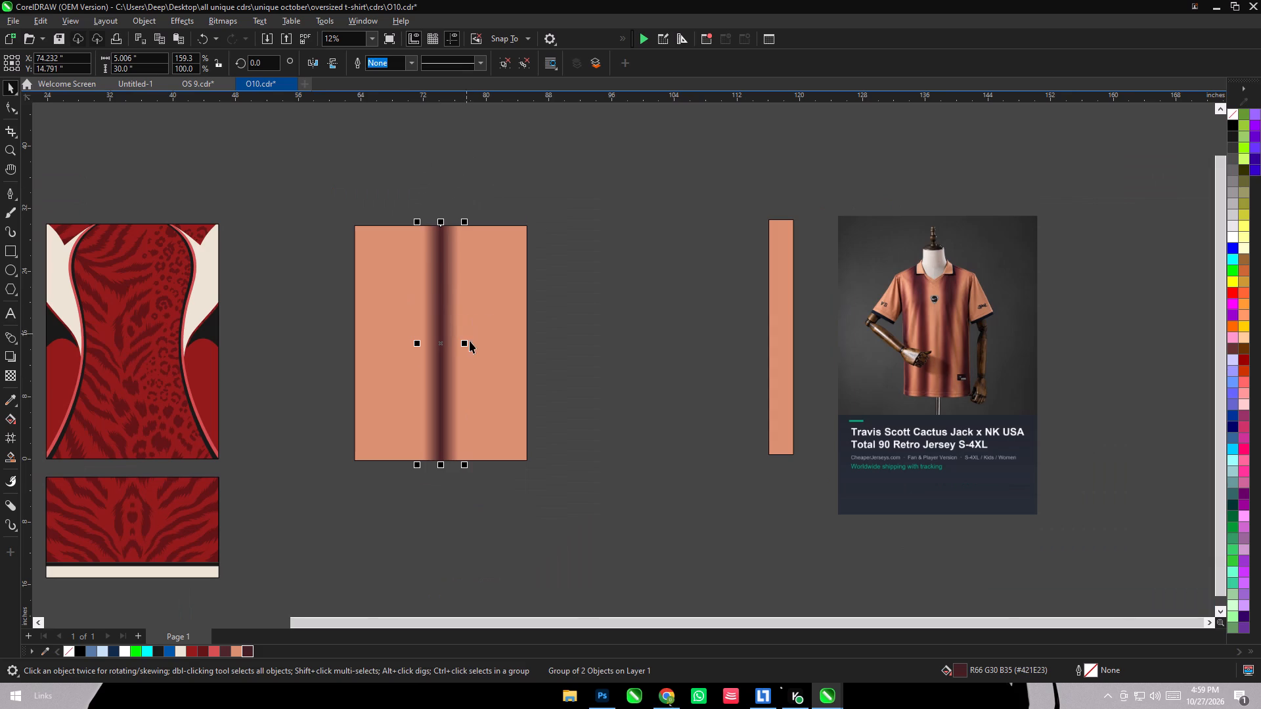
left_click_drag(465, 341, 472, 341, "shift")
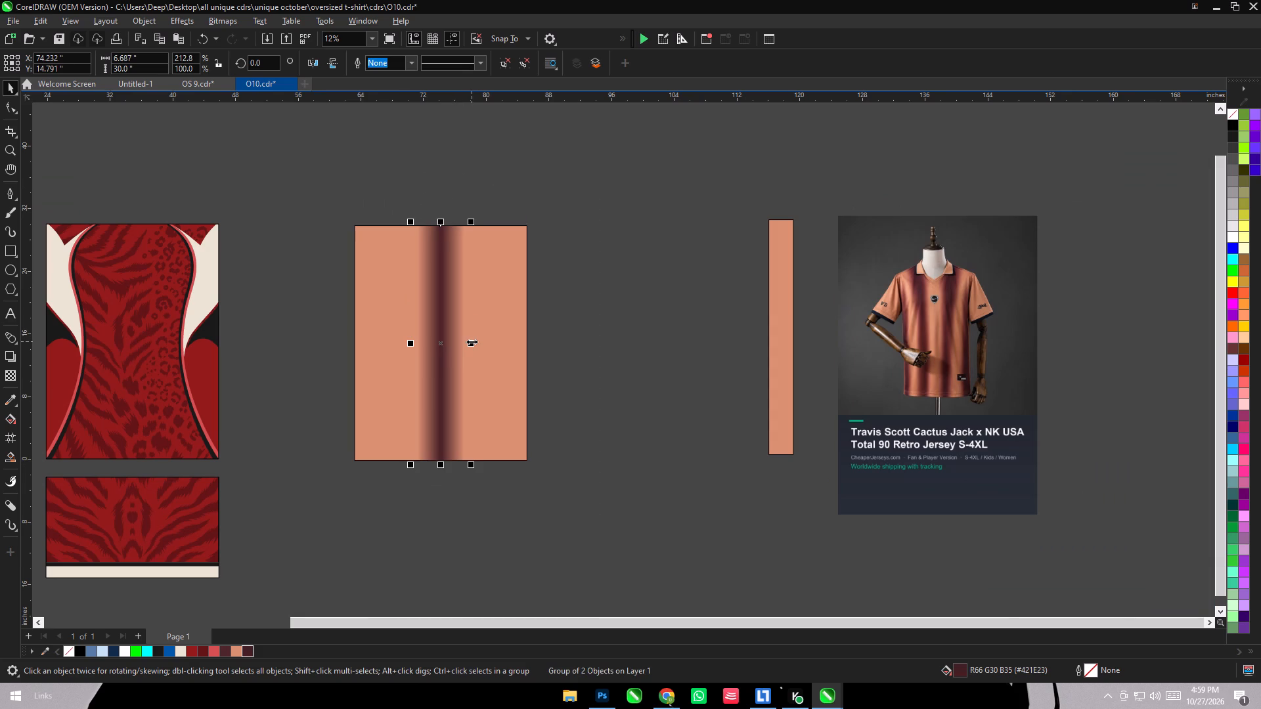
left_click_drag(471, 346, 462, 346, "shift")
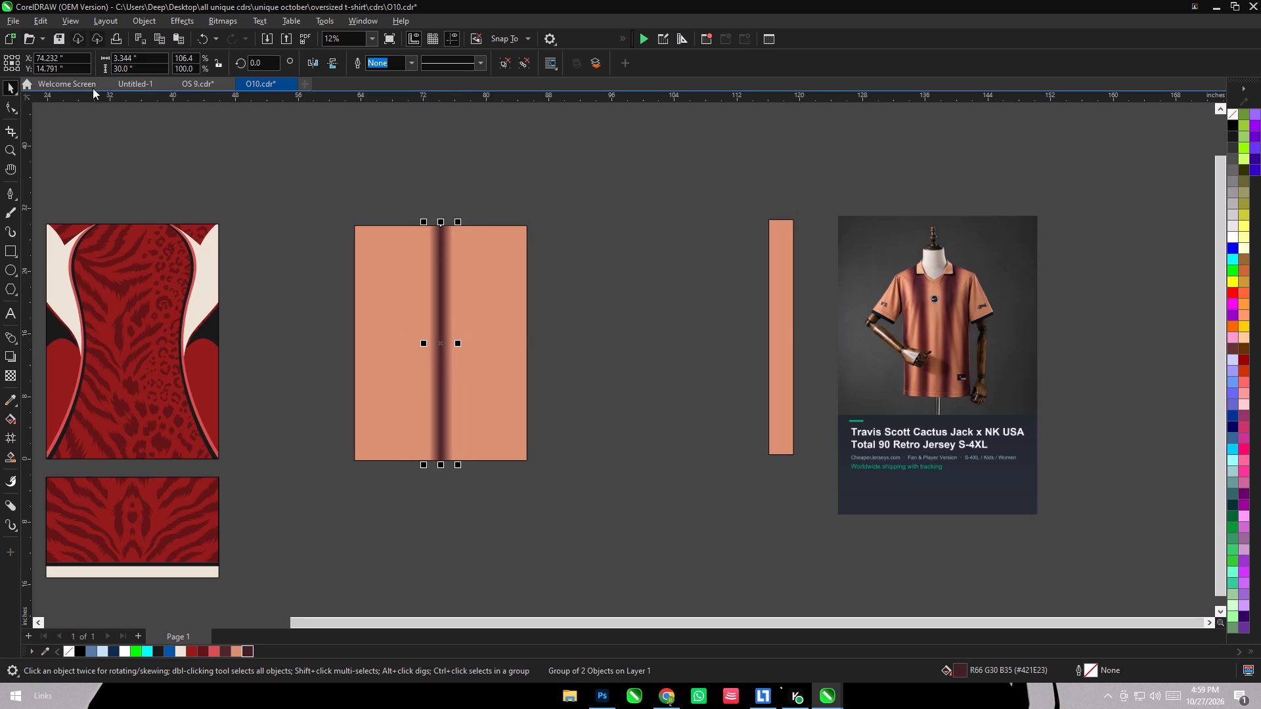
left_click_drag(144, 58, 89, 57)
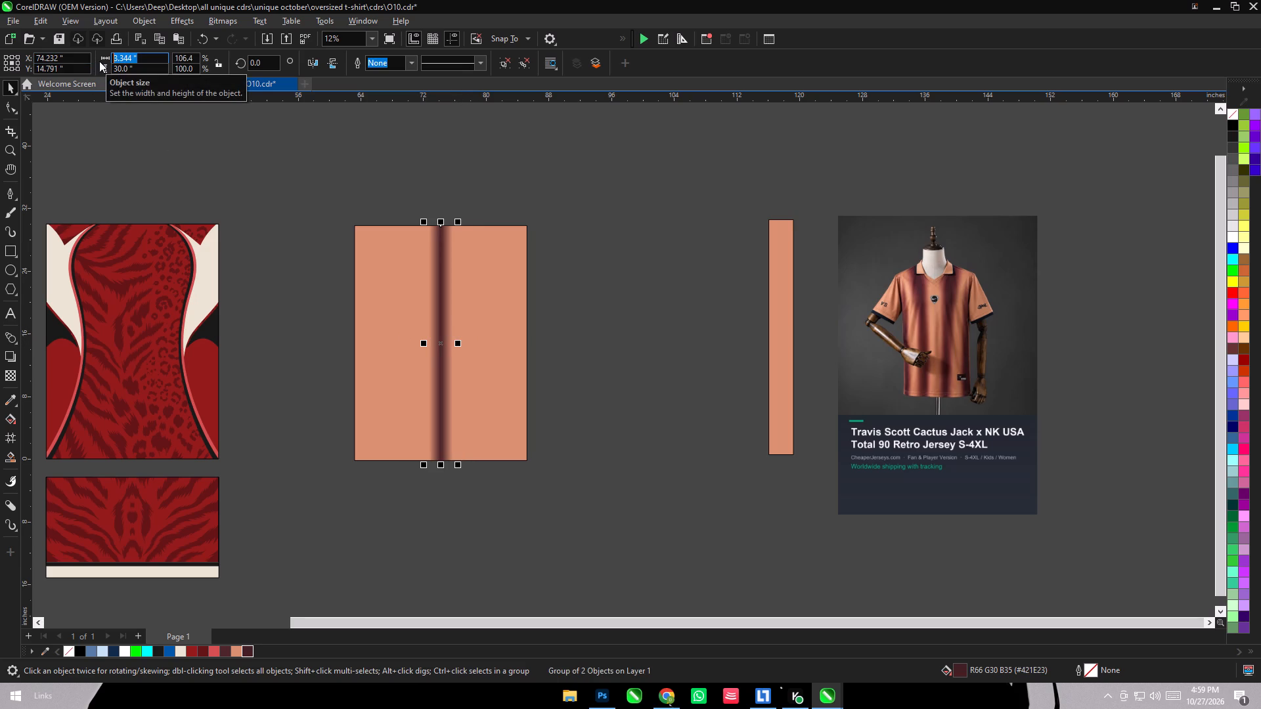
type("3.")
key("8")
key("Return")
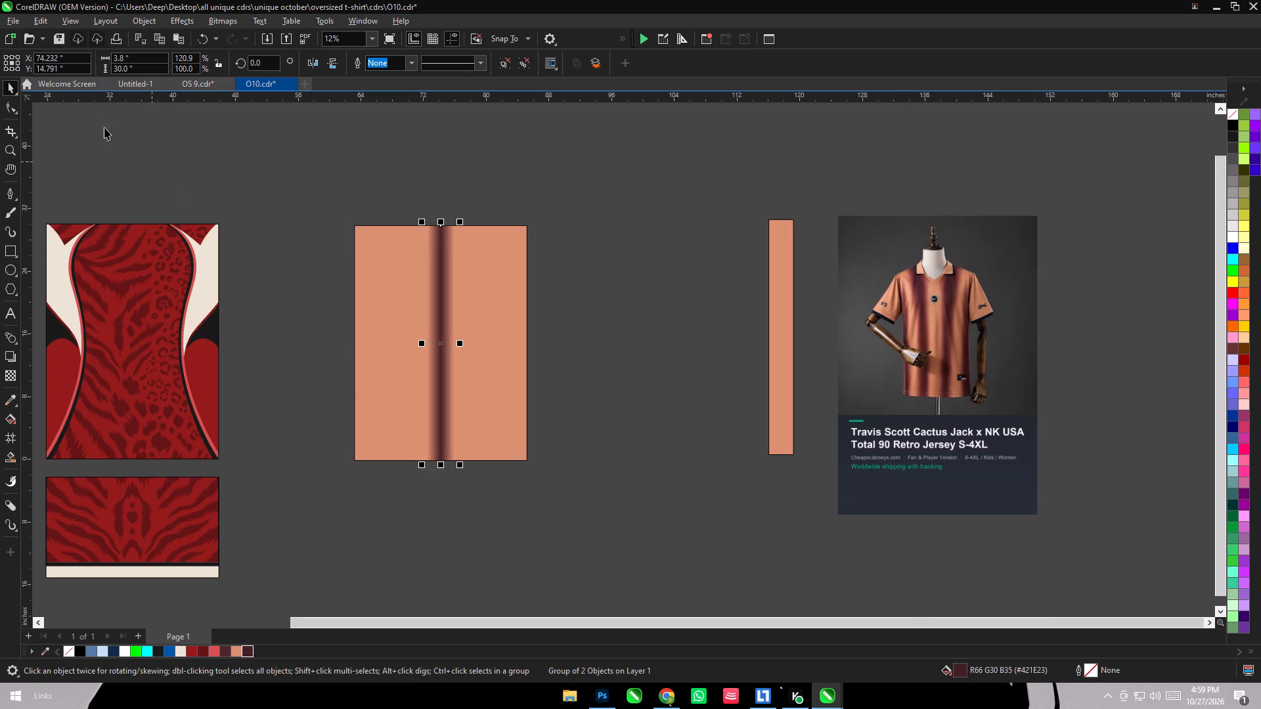
Set the maroon stripe's width to 4 inches, keeping its 30-inch height.
left_click_drag(141, 58, 99, 56)
key("4")
key("Return")
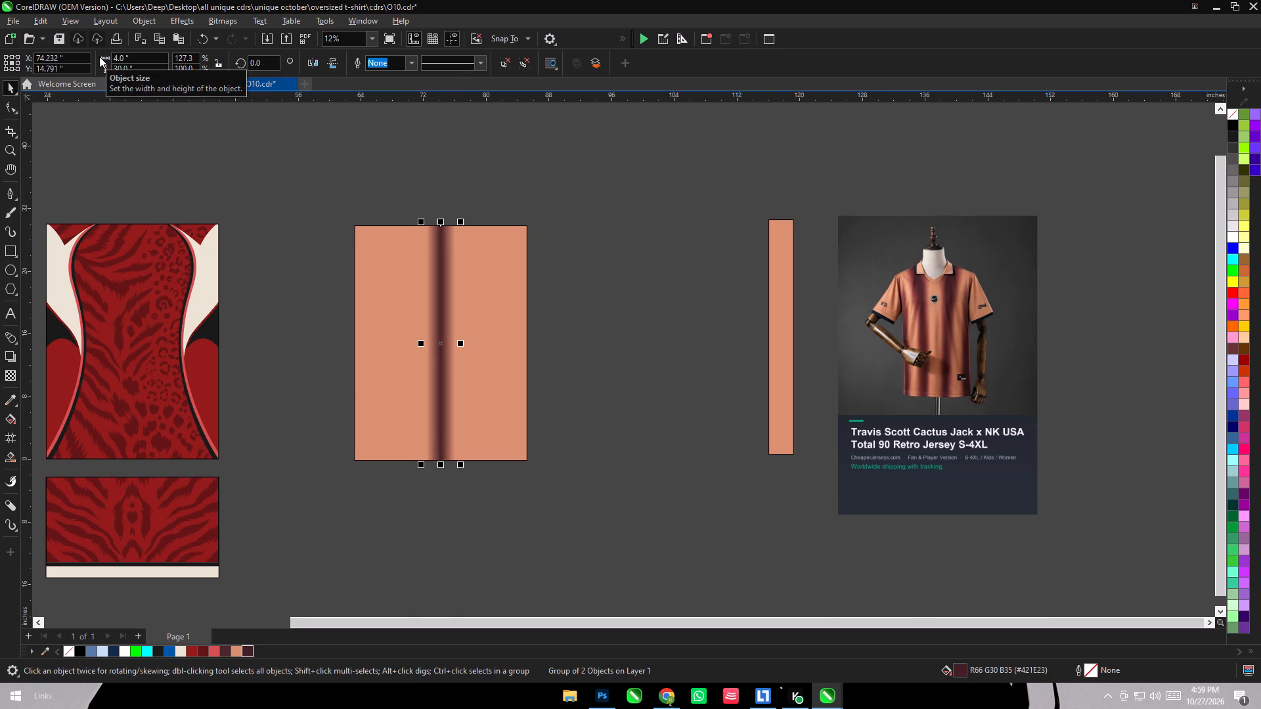
Darken the stripe group's uniform fill to the deep maroon #361418.
double_click(964, 666)
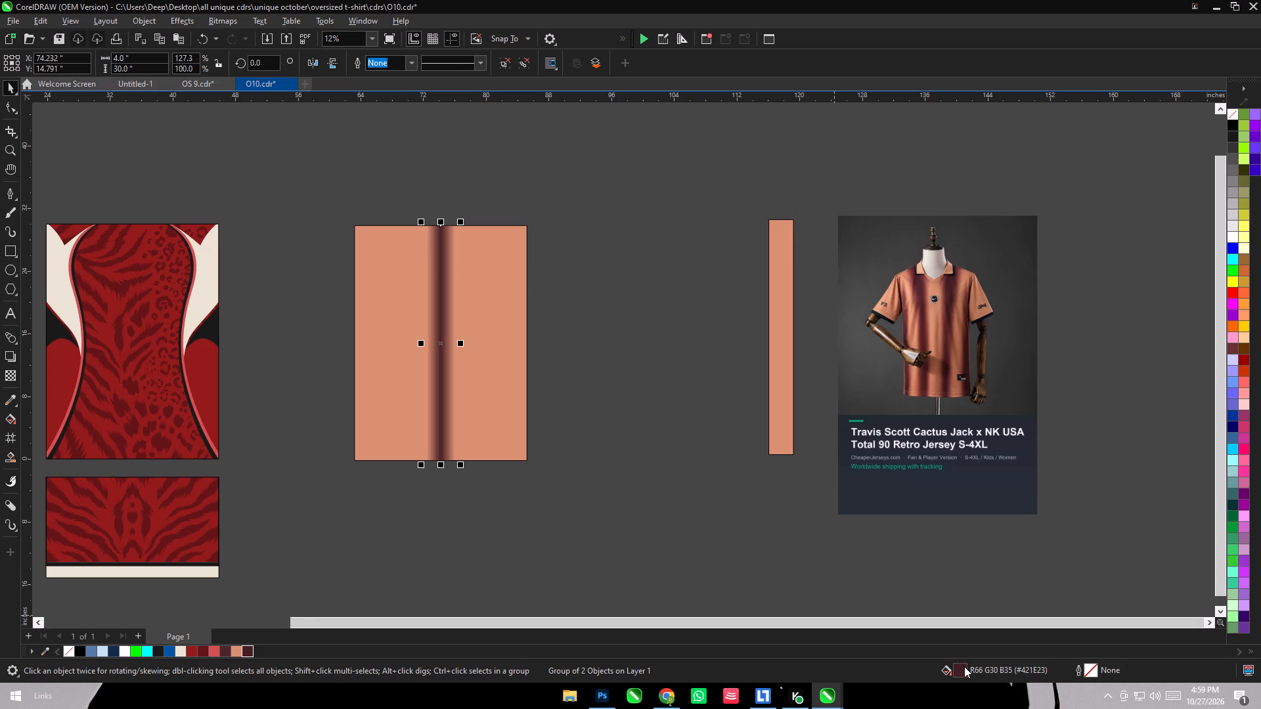
left_click_drag(560, 160, 736, 141)
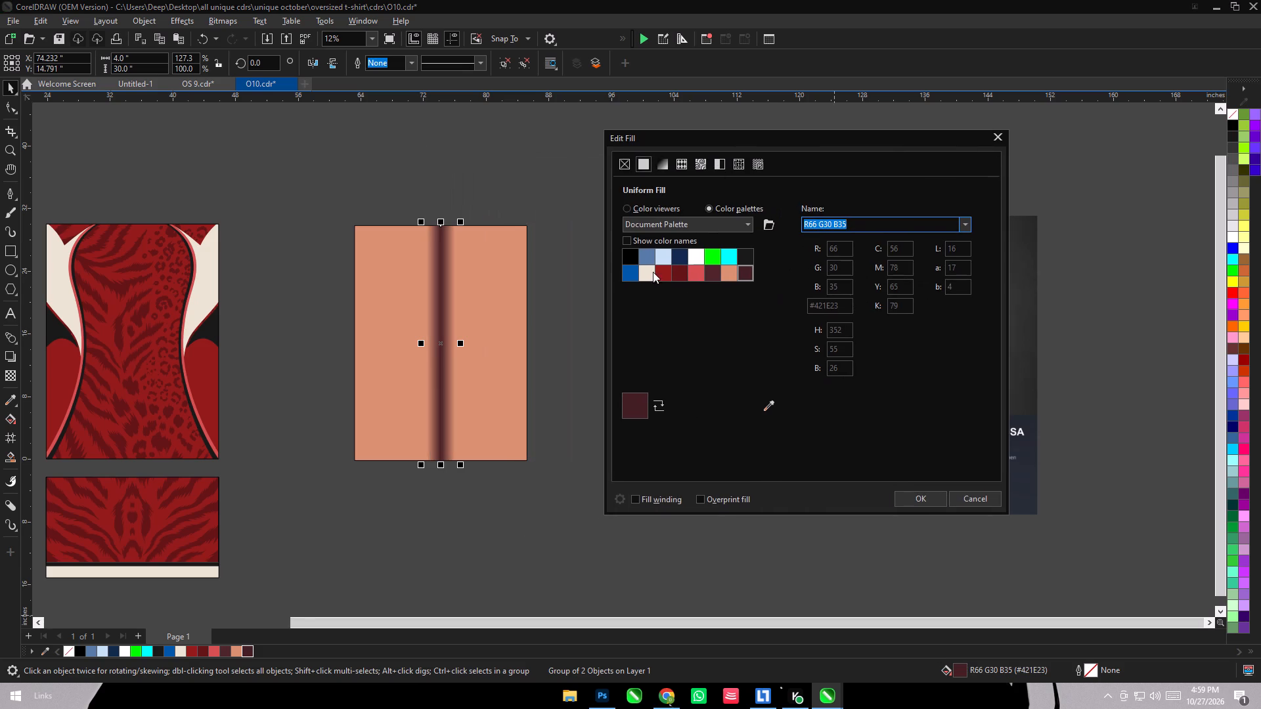
left_click(629, 207)
left_click_drag(708, 349, 712, 349)
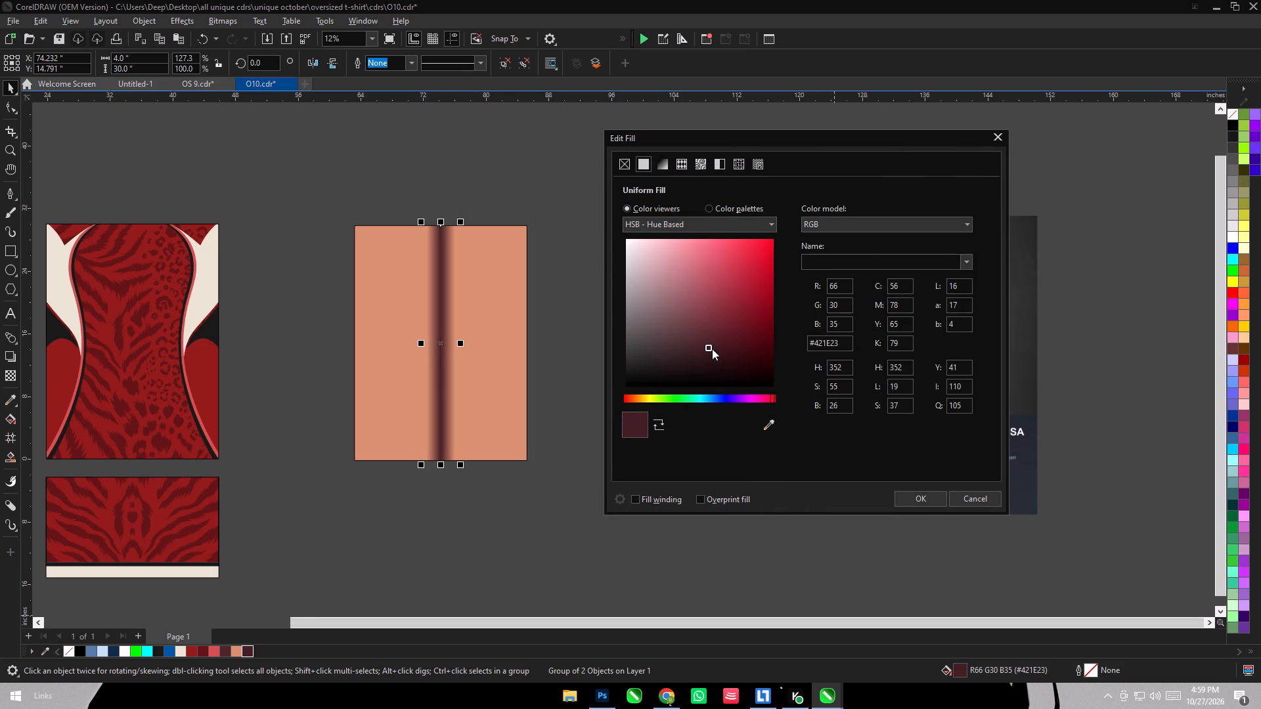
left_click_drag(712, 349, 720, 356)
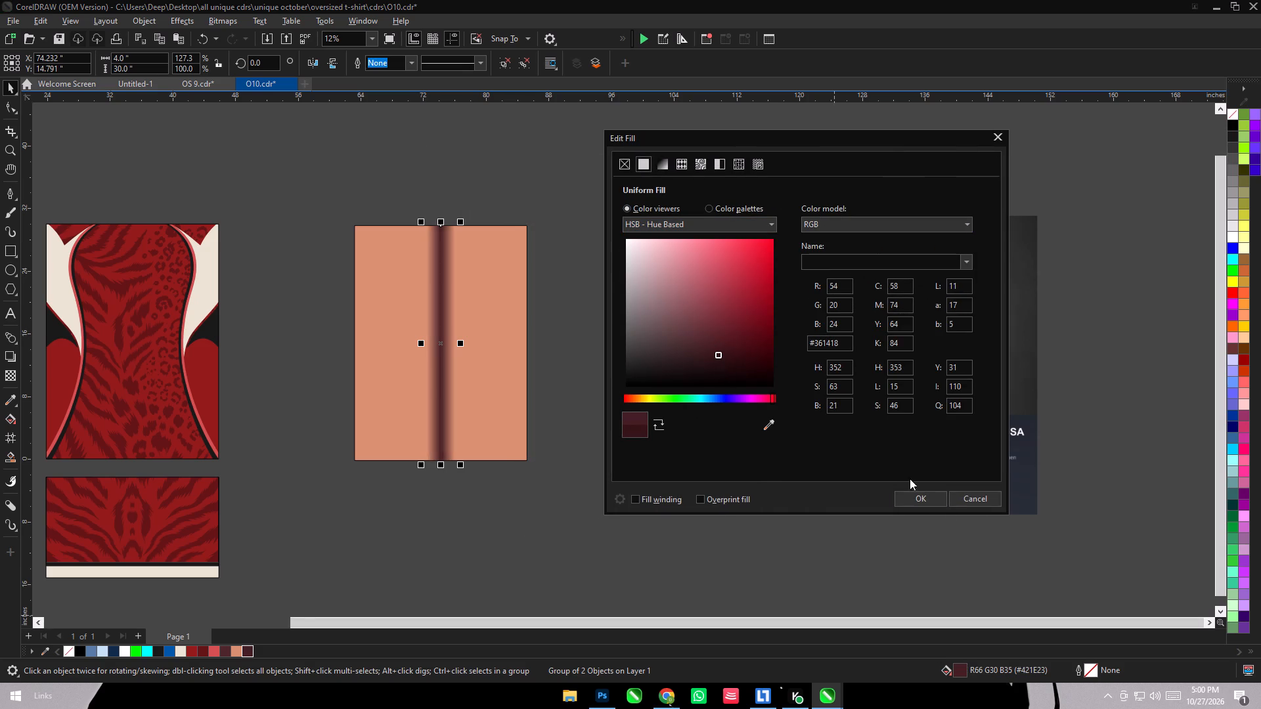
left_click(928, 502)
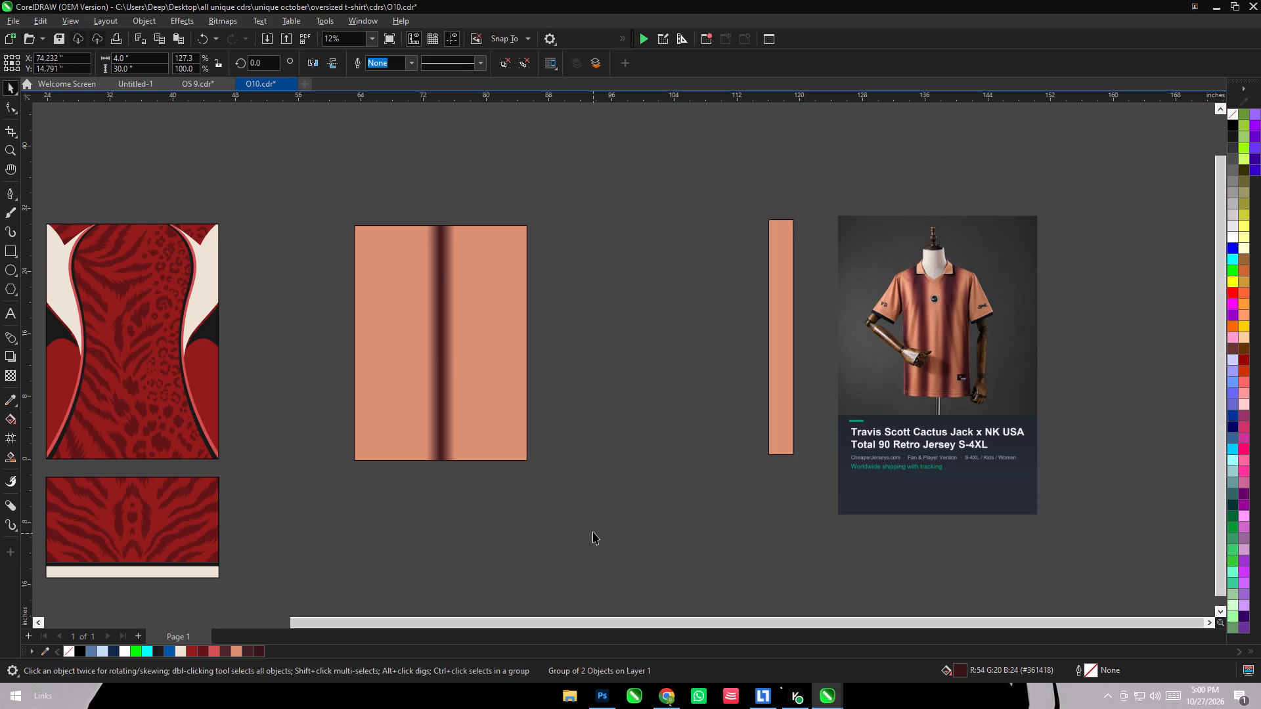
Make mirrored copies of the centred maroon stripe at 4-inch spacing, one to its right and two to its left.
left_click(438, 326)
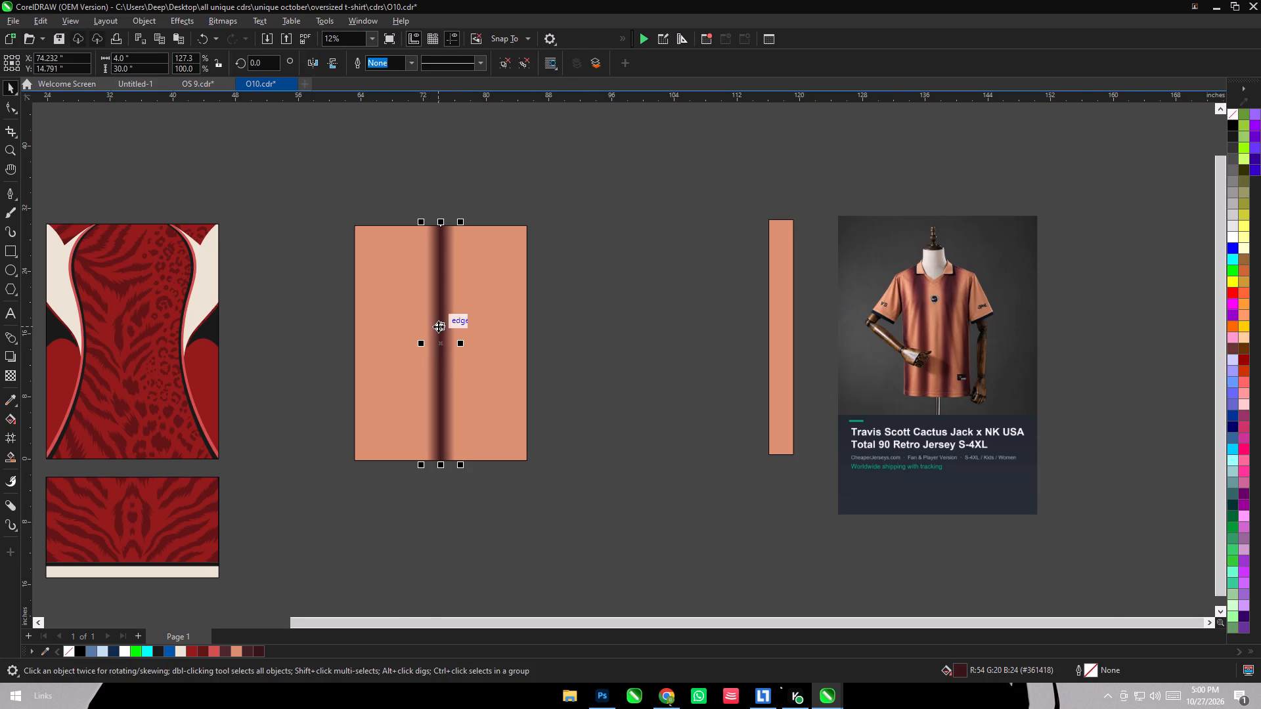
scroll(438, 326, "up", 3)
left_click_drag(414, 353, 491, 359, "ctrl+alt")
right_click(491, 359, "ctrl+alt")
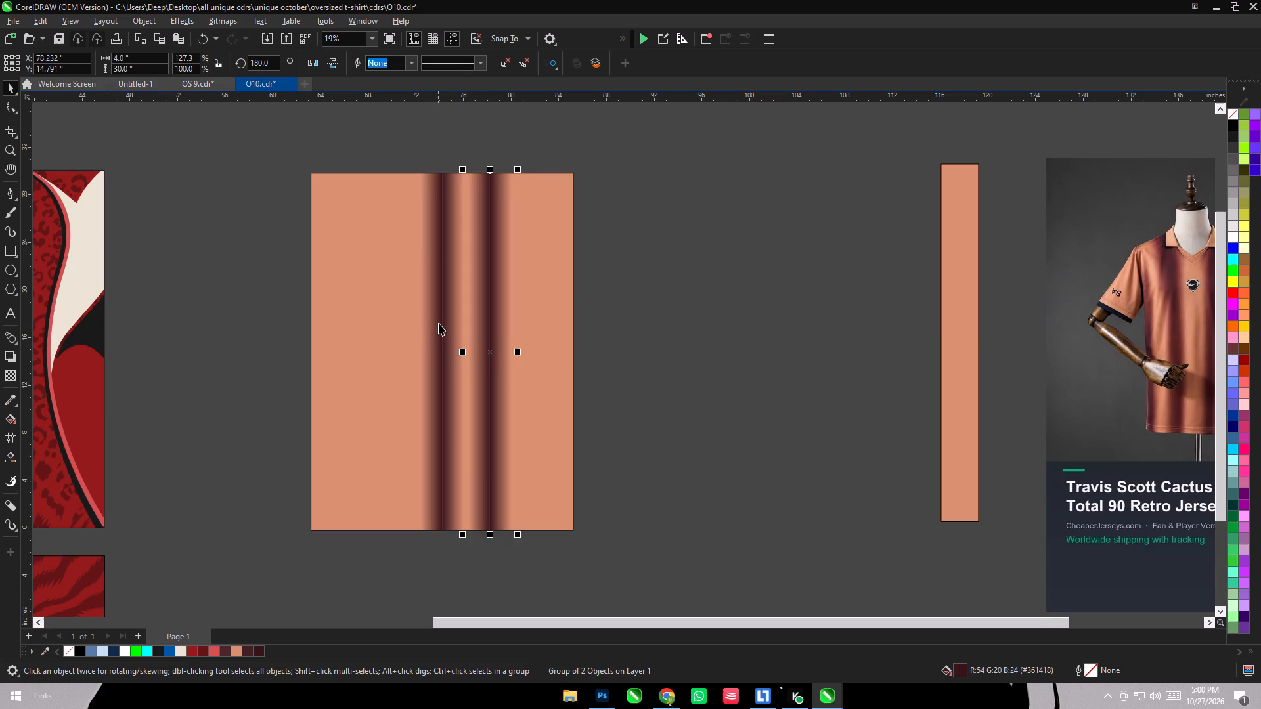
left_click(439, 323)
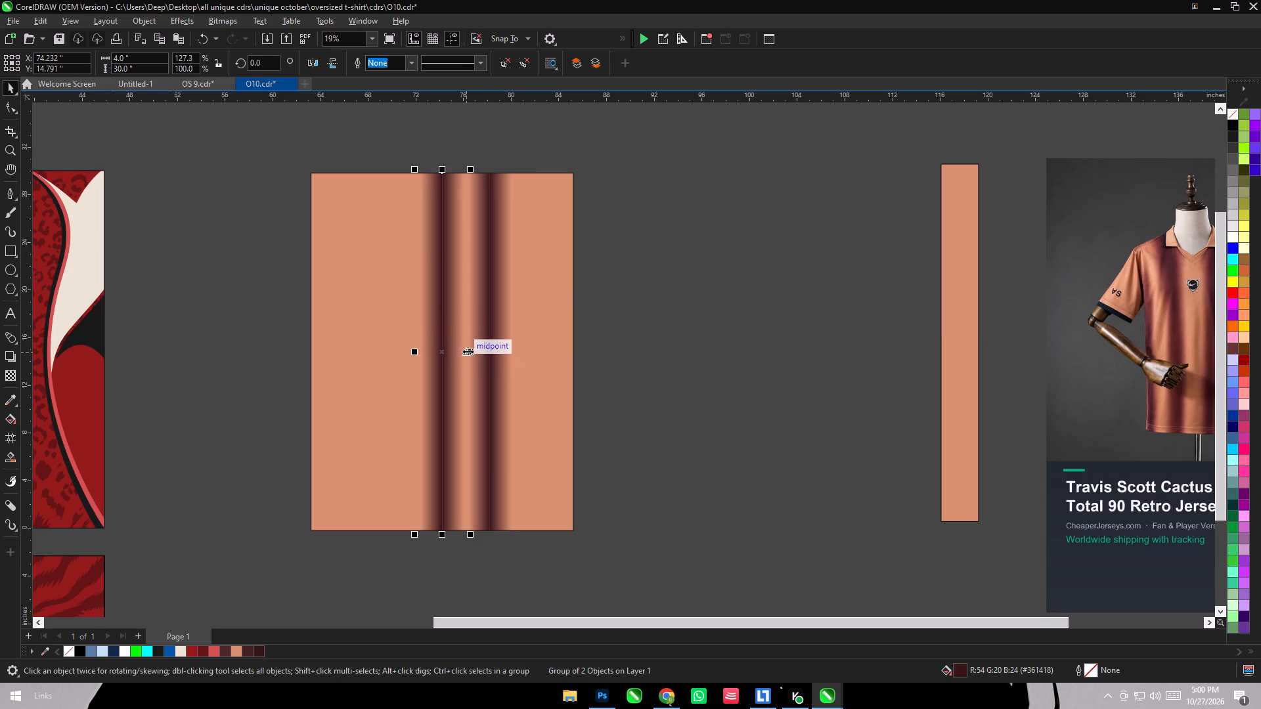
left_click_drag(468, 351, 408, 356, "ctrl+alt")
right_click(408, 356, "ctrl+alt")
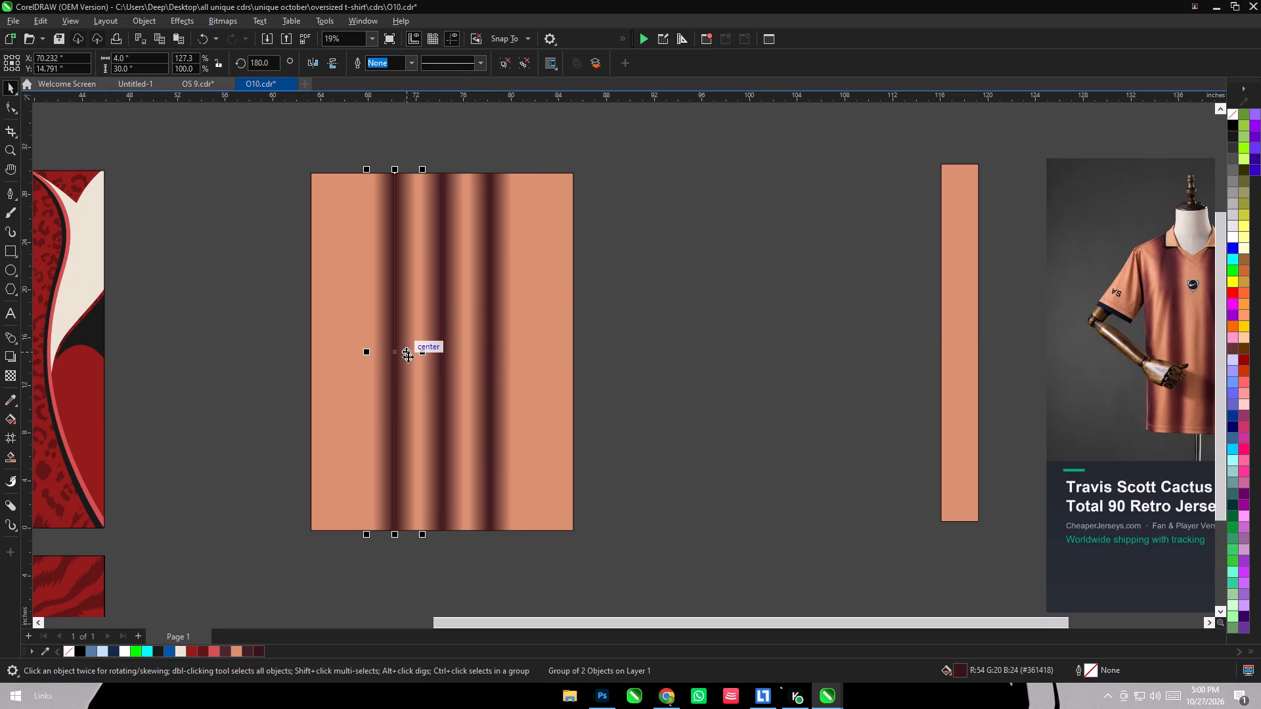
key("ctrl+r")
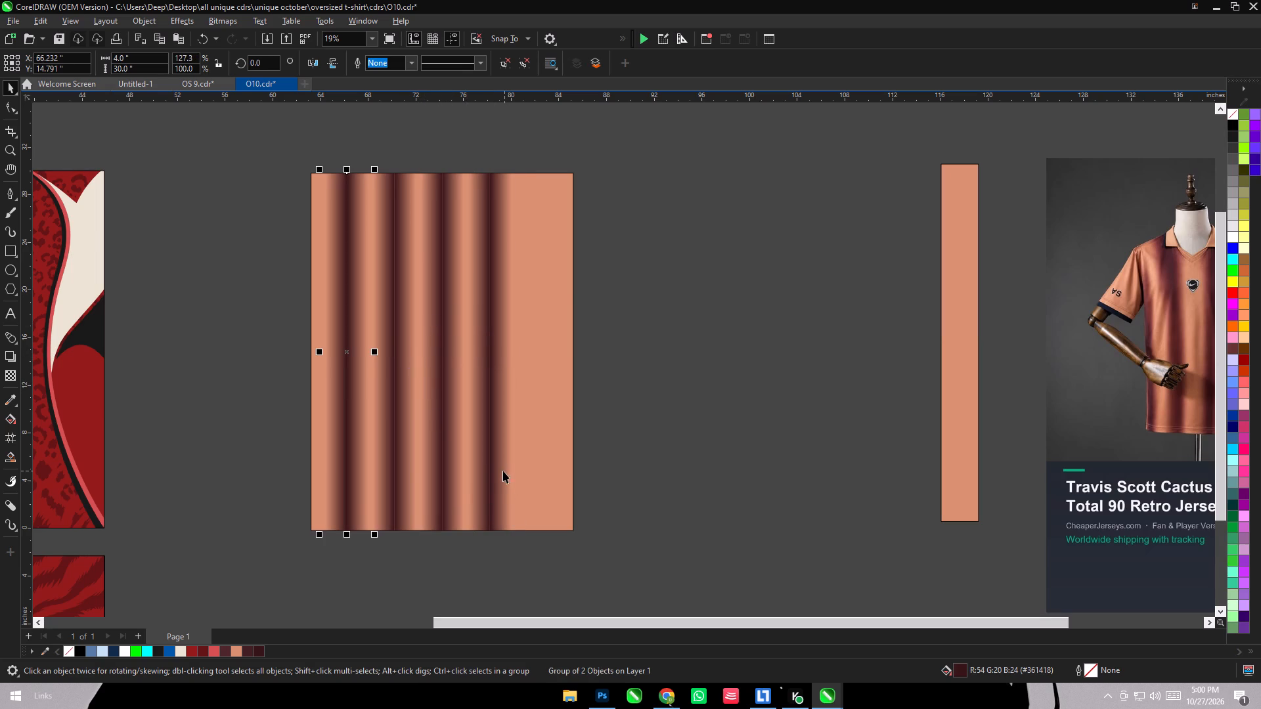
left_click(503, 470, "ctrl")
left_click(612, 556)
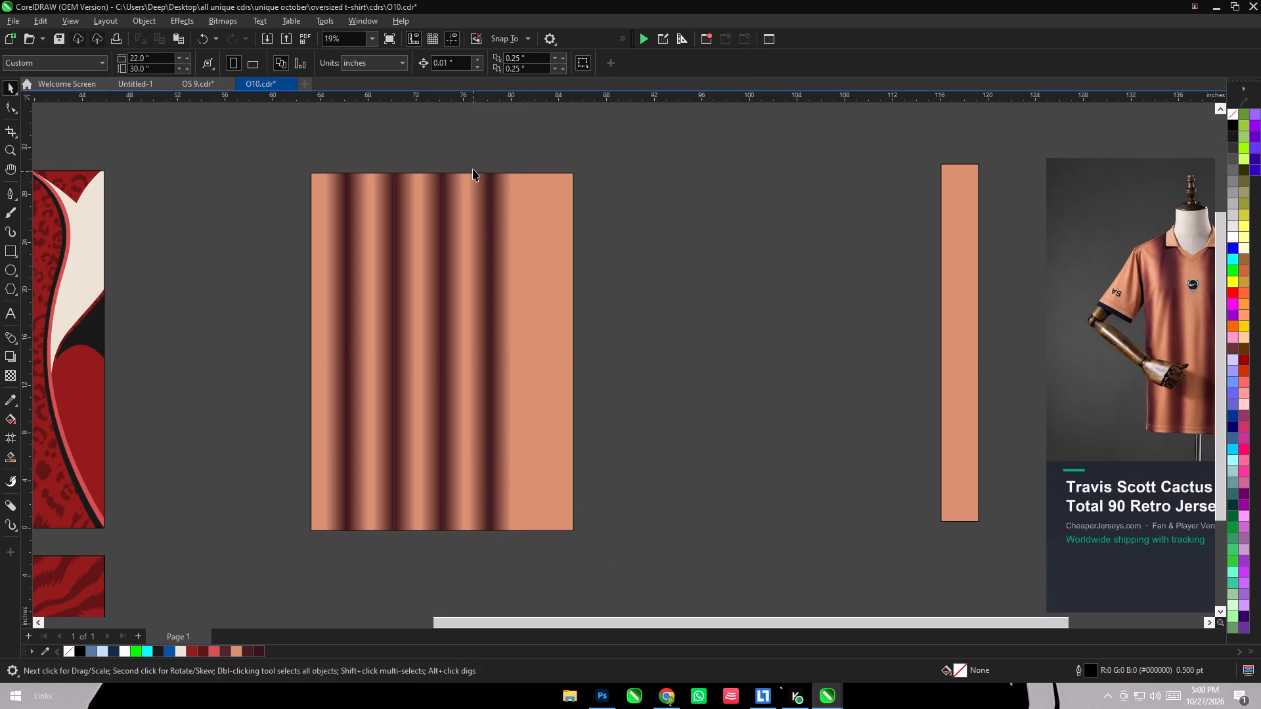
Mirror a copy of the rightmost stripe to its right, making a fifth stripe across the peach panel.
left_click(478, 202)
left_click_drag(462, 349, 495, 348, "ctrl+alt")
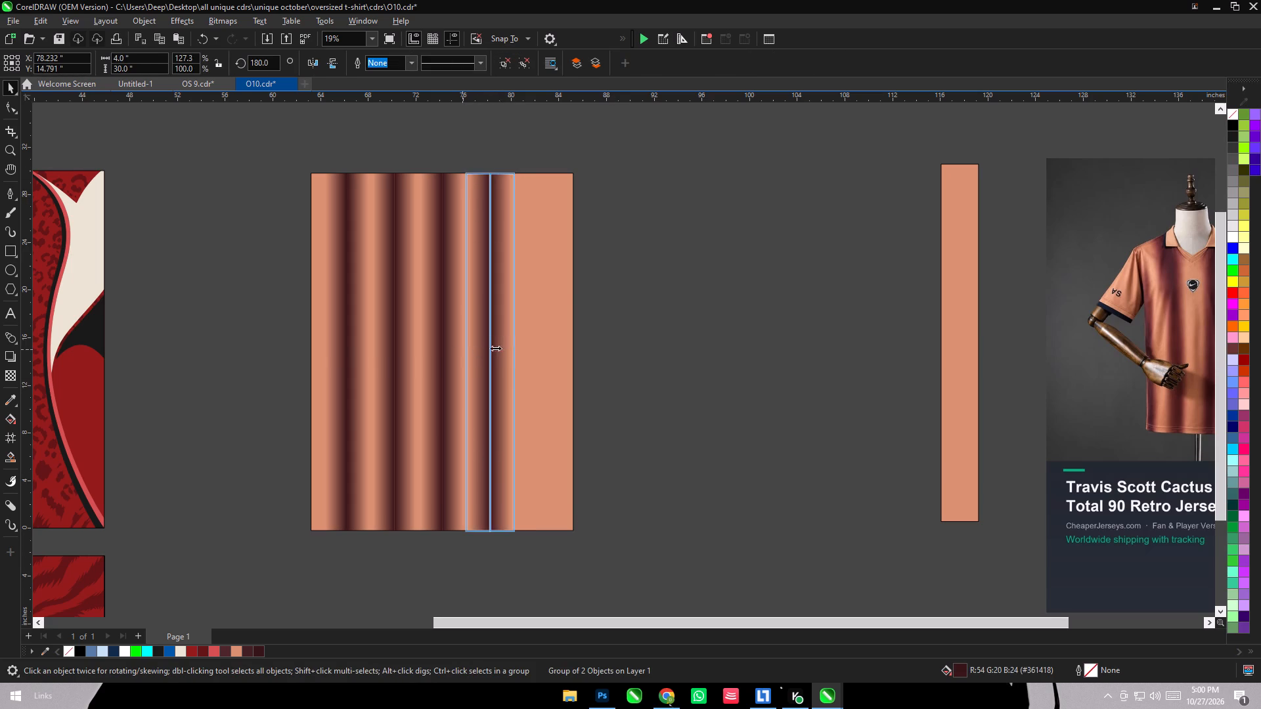
left_click_drag(495, 348, 527, 348, "ctrl+alt")
right_click(527, 348, "ctrl+alt")
left_click(683, 357)
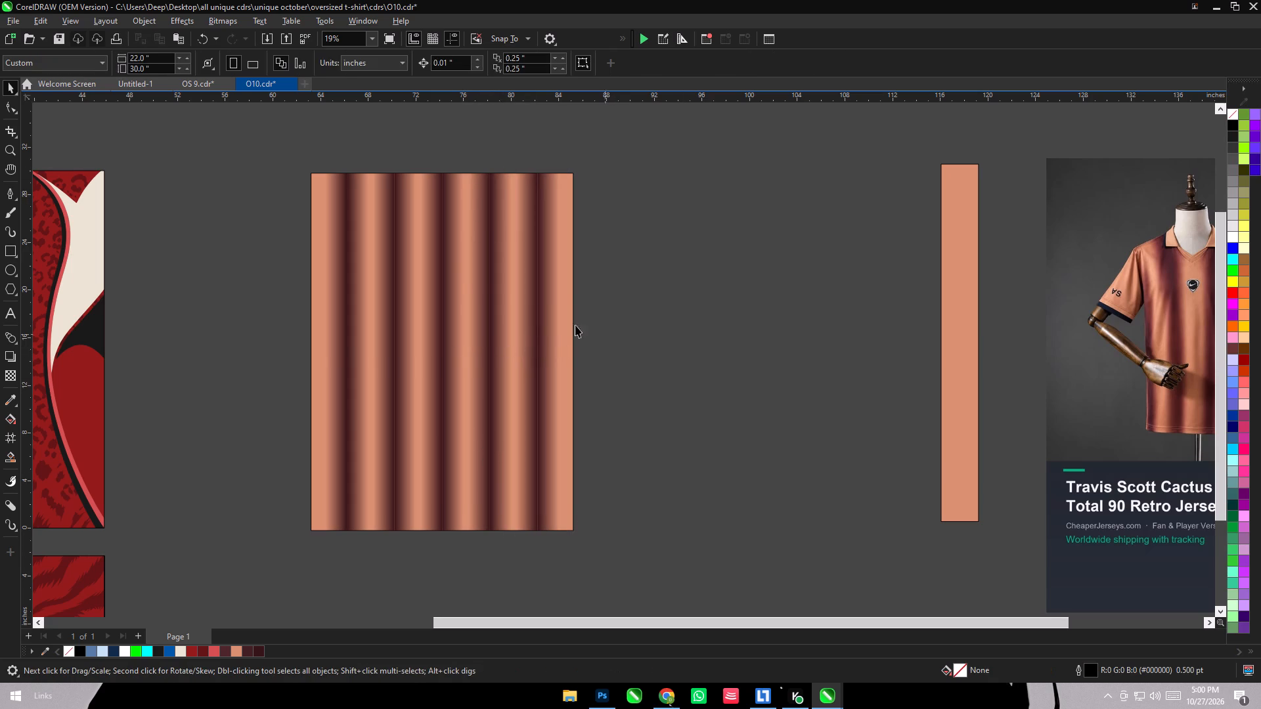
Delete the middle stripe from the peach panel.
left_click(443, 241)
key("Delete")
Move the two inner stripes toward the panel's centre, to X about 77.3 and 71.7 inches, and align their vertical centres.
scroll(407, 391, "down", 4)
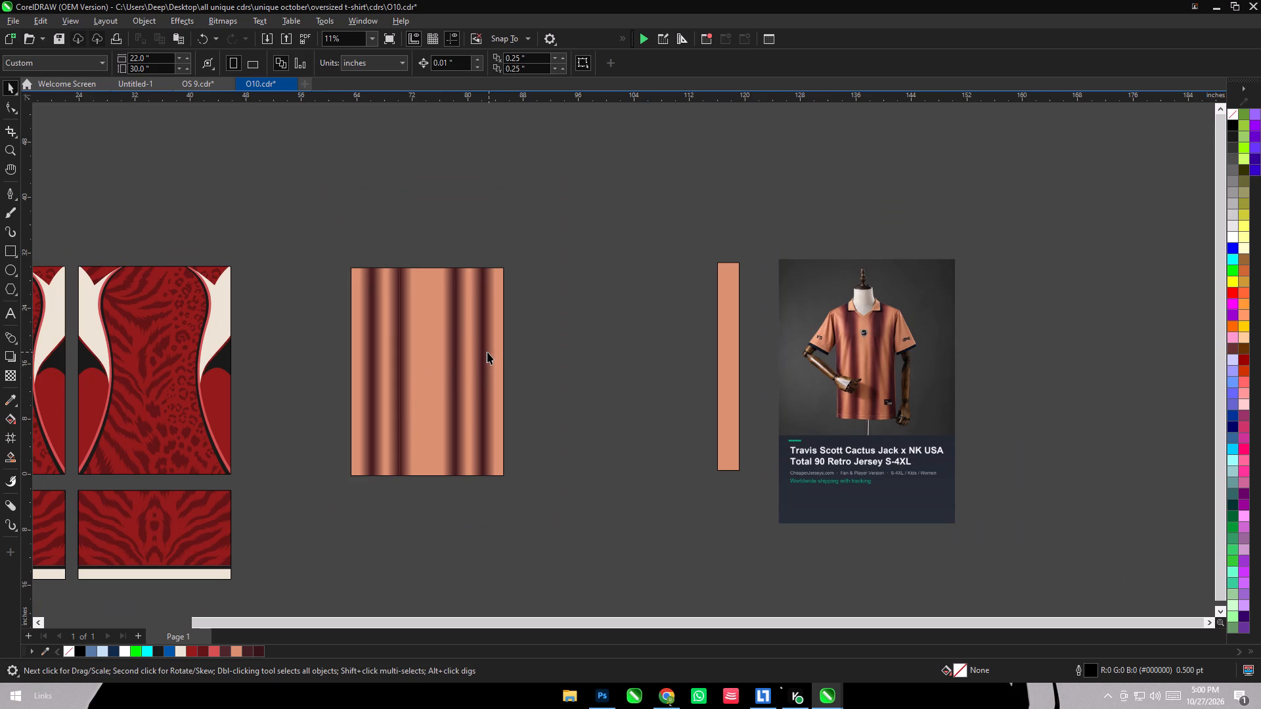
scroll(457, 345, "up", 4)
left_click(457, 345)
scroll(457, 345, "up", 4)
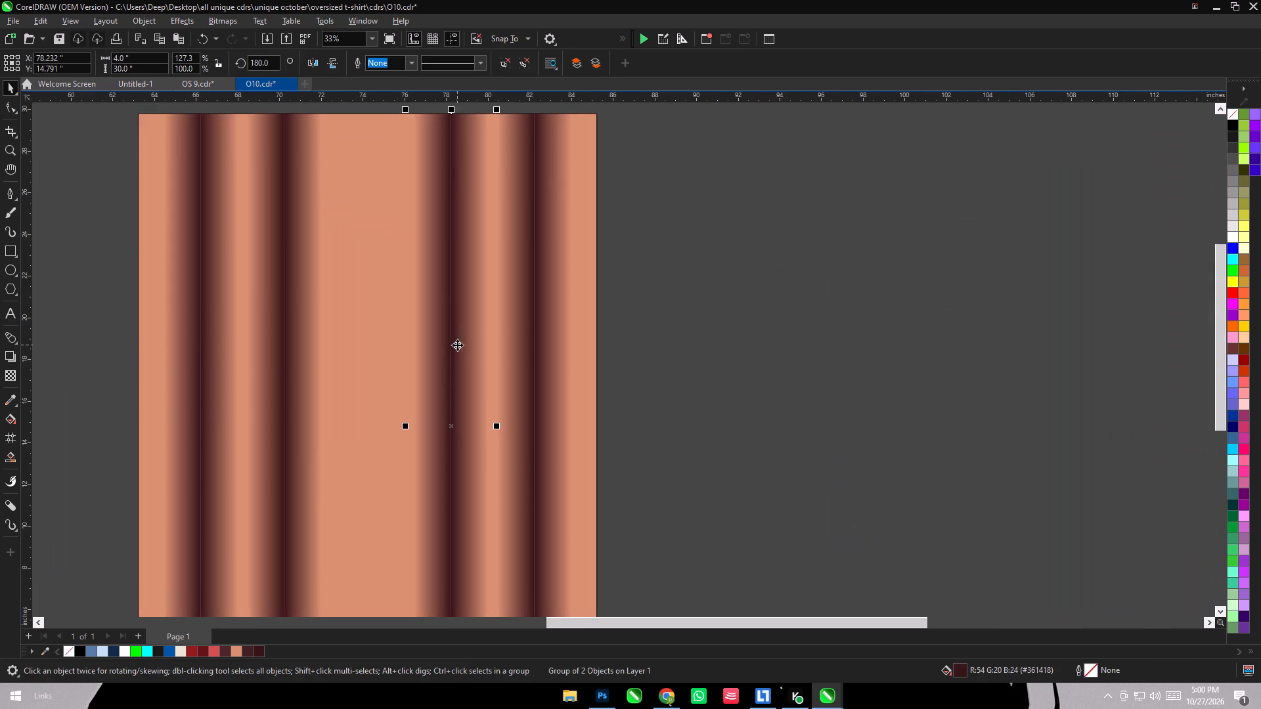
left_click_drag(457, 345, 438, 345)
left_click_drag(298, 363, 303, 363)
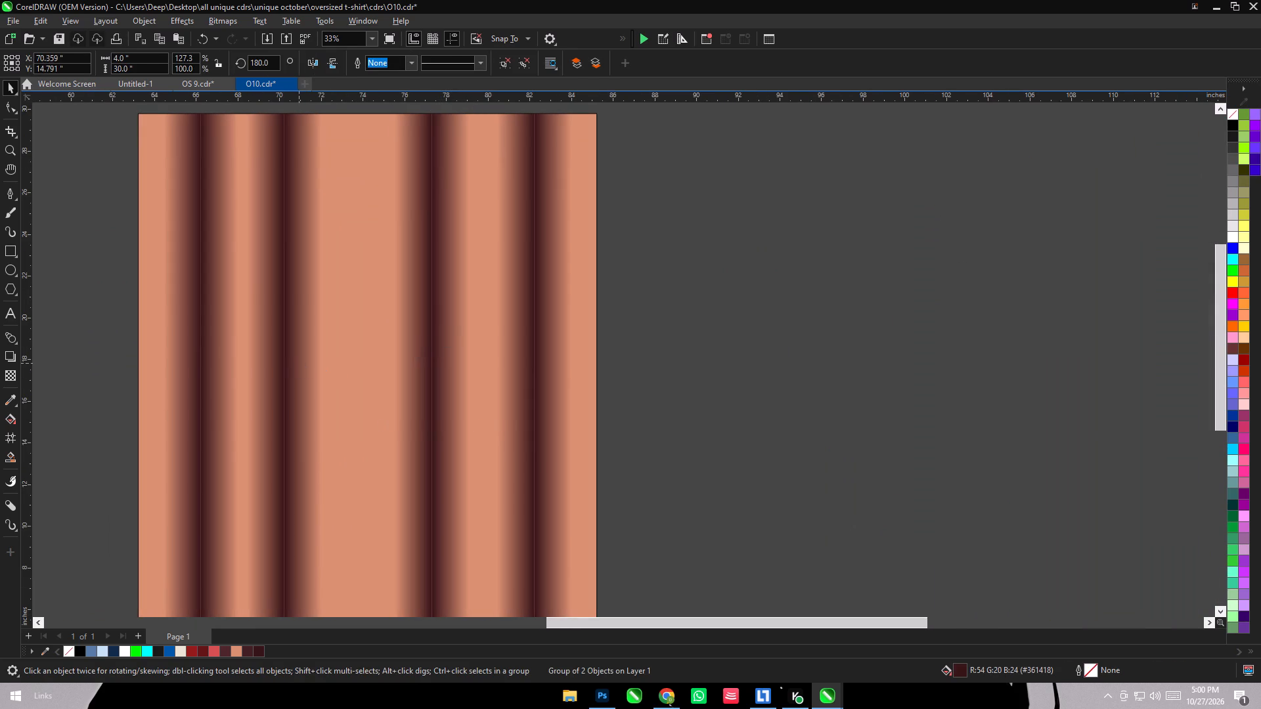
left_click_drag(303, 363, 314, 363)
scroll(443, 358, "down", 6)
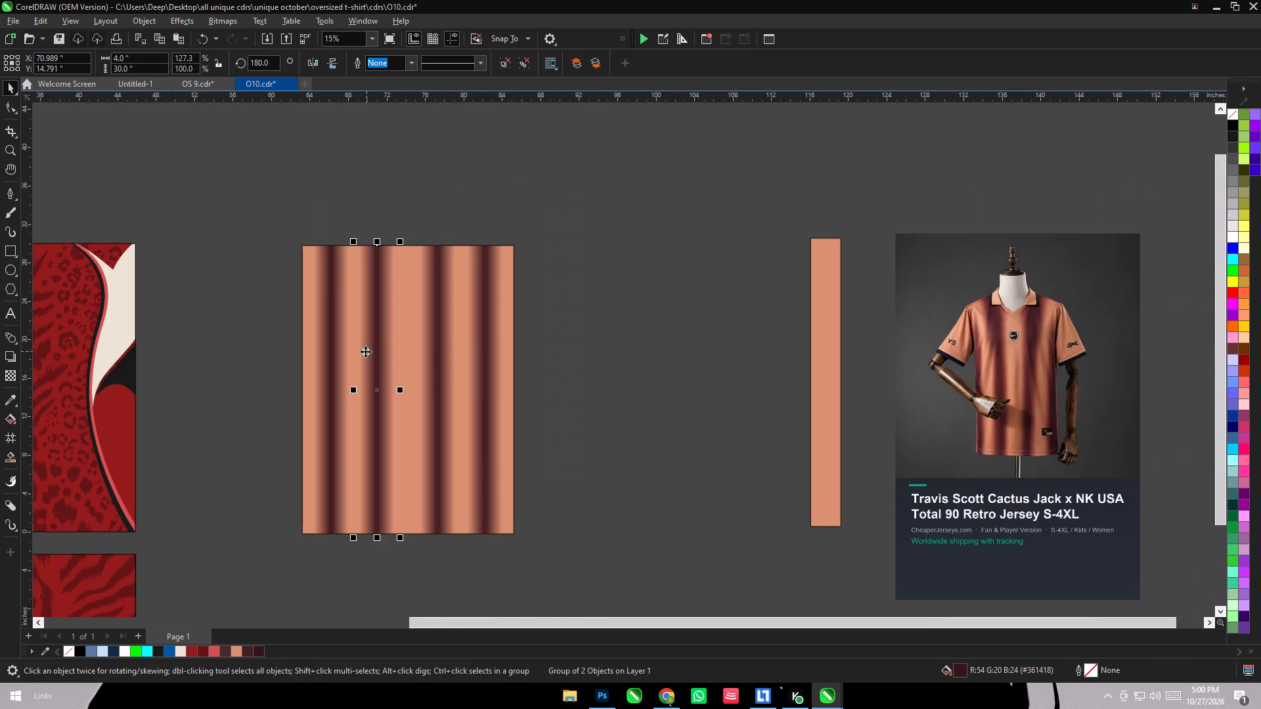
left_click_drag(378, 351, 384, 351)
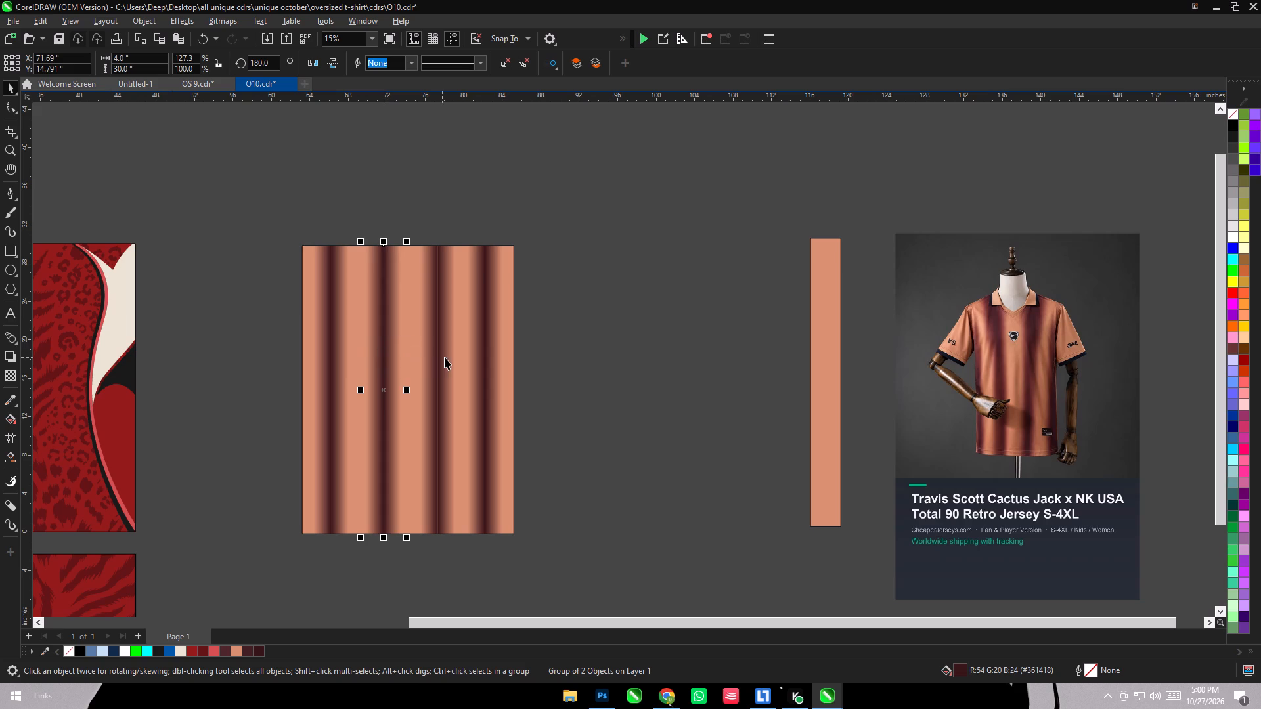
left_click(442, 357, "shift")
key("e")
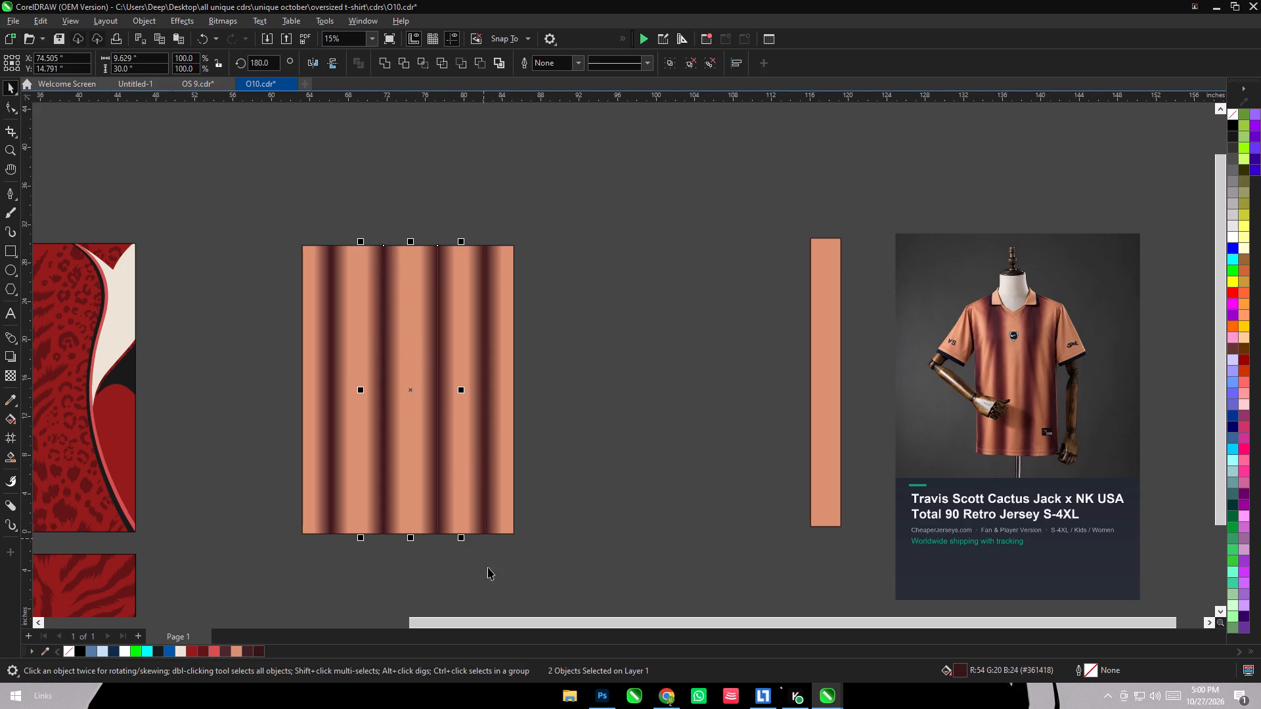
left_click(489, 574)
Widen the leftmost stripe outward to about 4.5 inches and repeat the same widening on the rightmost stripe.
scroll(416, 362, "up", 17)
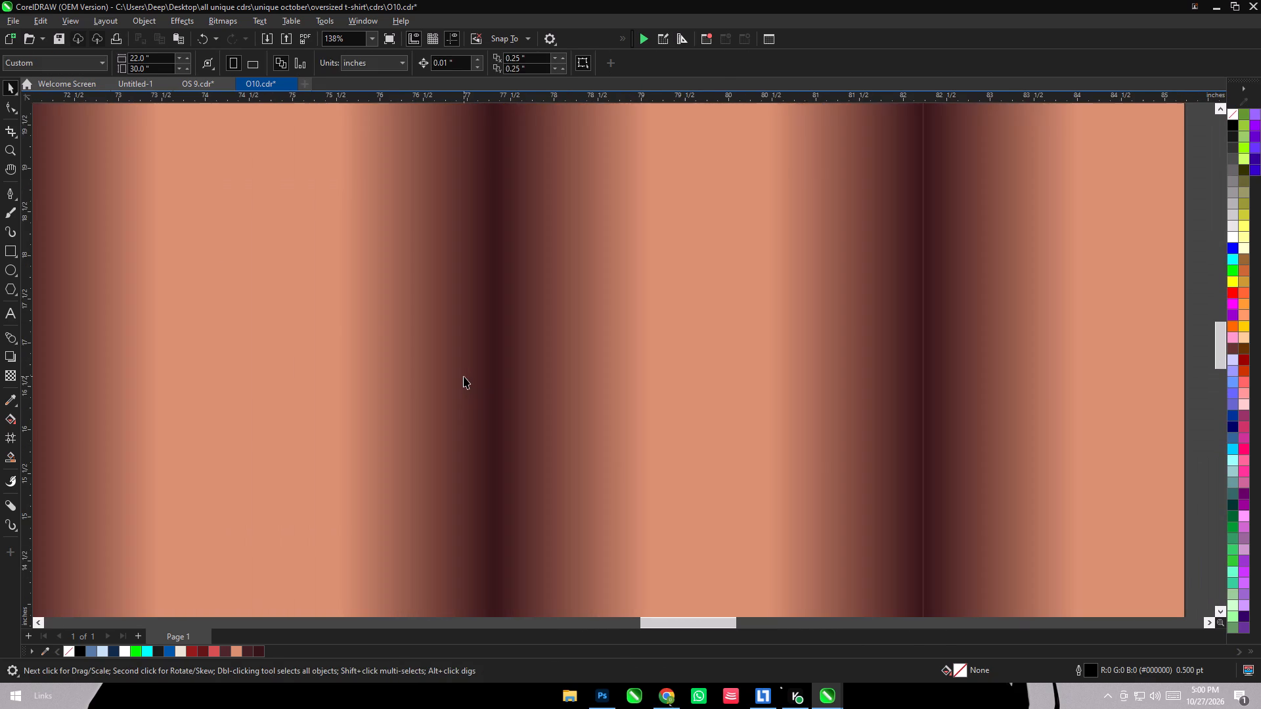
scroll(464, 376, "down", 20)
scroll(464, 376, "down", 2)
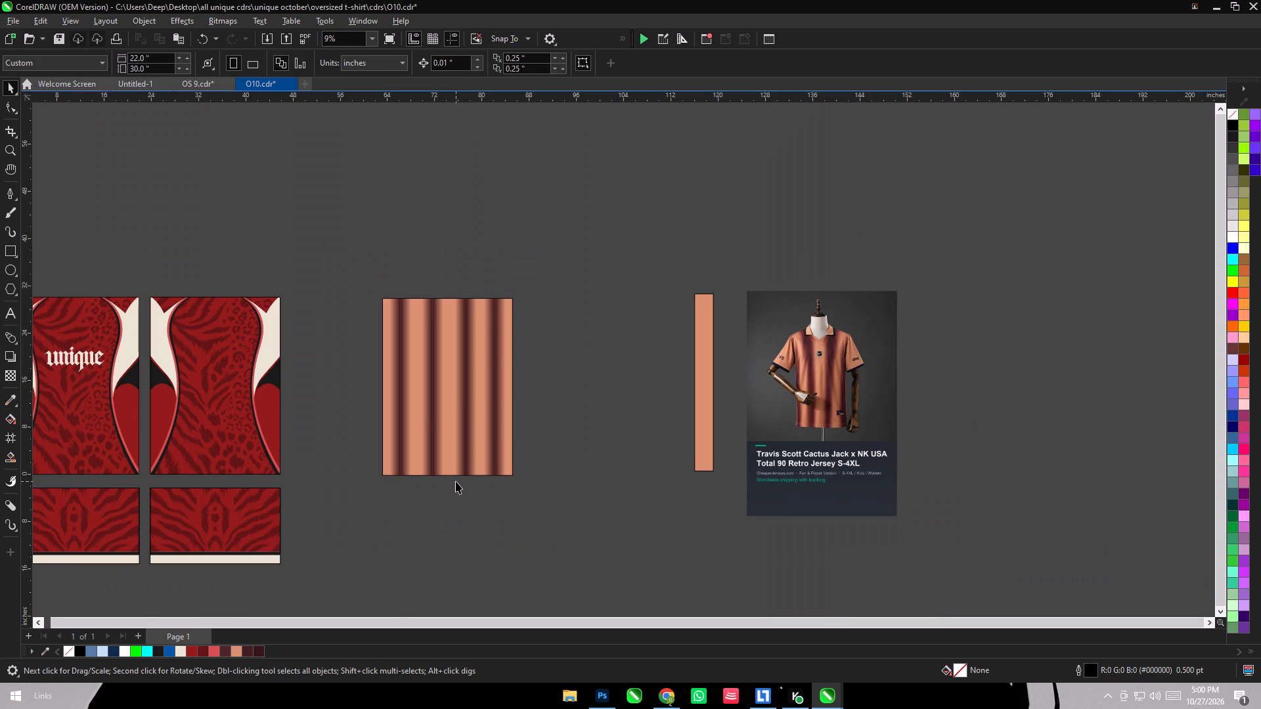
left_click_drag(385, 244, 476, 458)
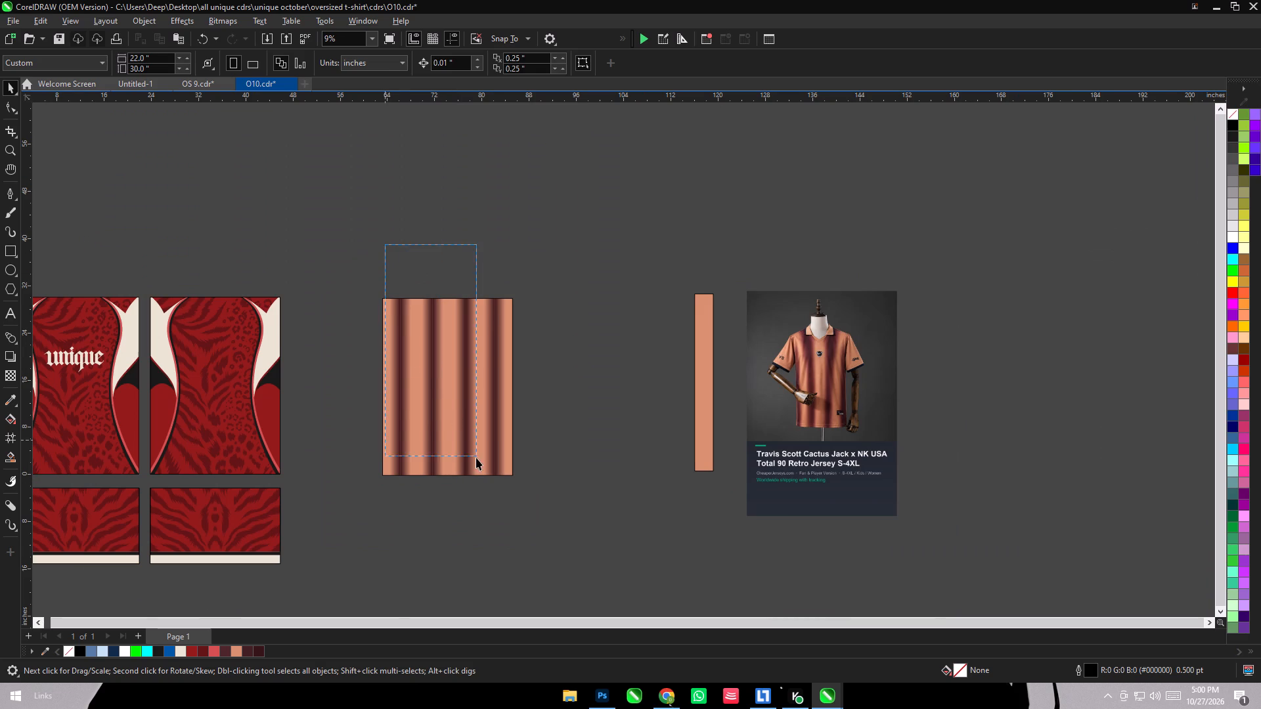
left_click_drag(476, 458, 381, 309)
left_click(382, 271)
left_click(389, 304)
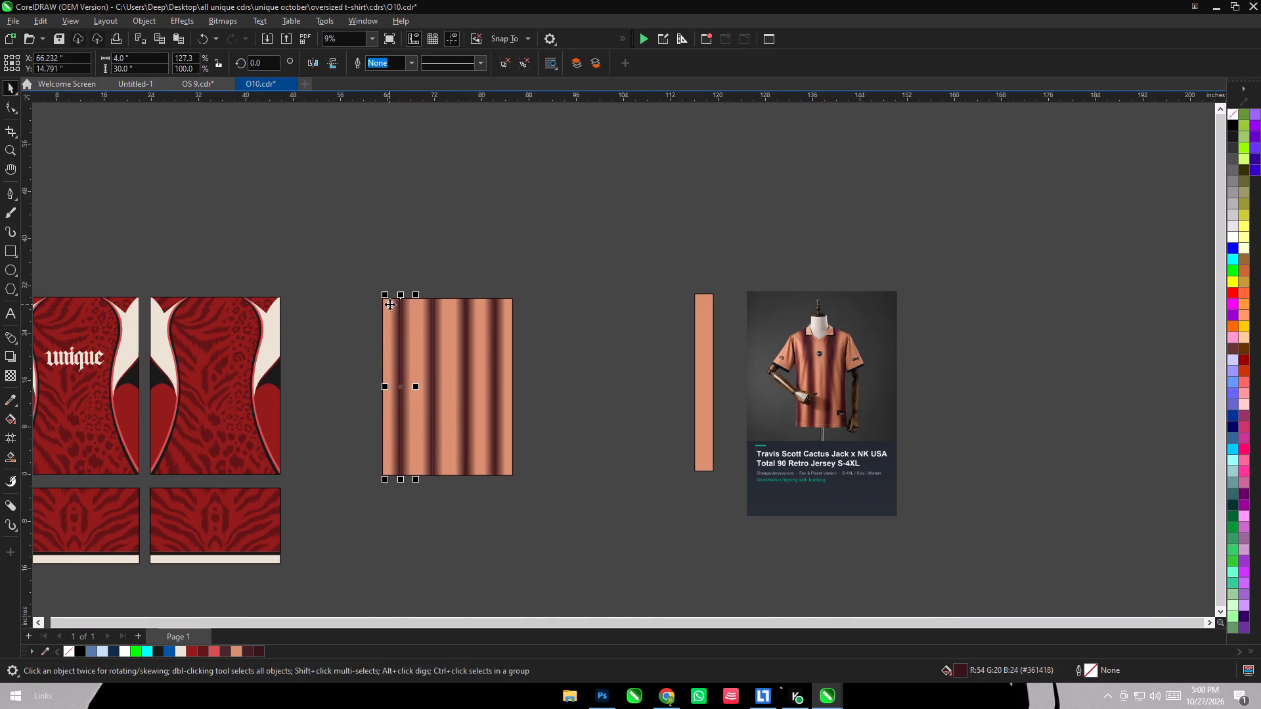
scroll(389, 304, "up", 7)
left_click_drag(381, 487, 373, 487)
scroll(368, 368, "down", 5)
left_click(519, 441)
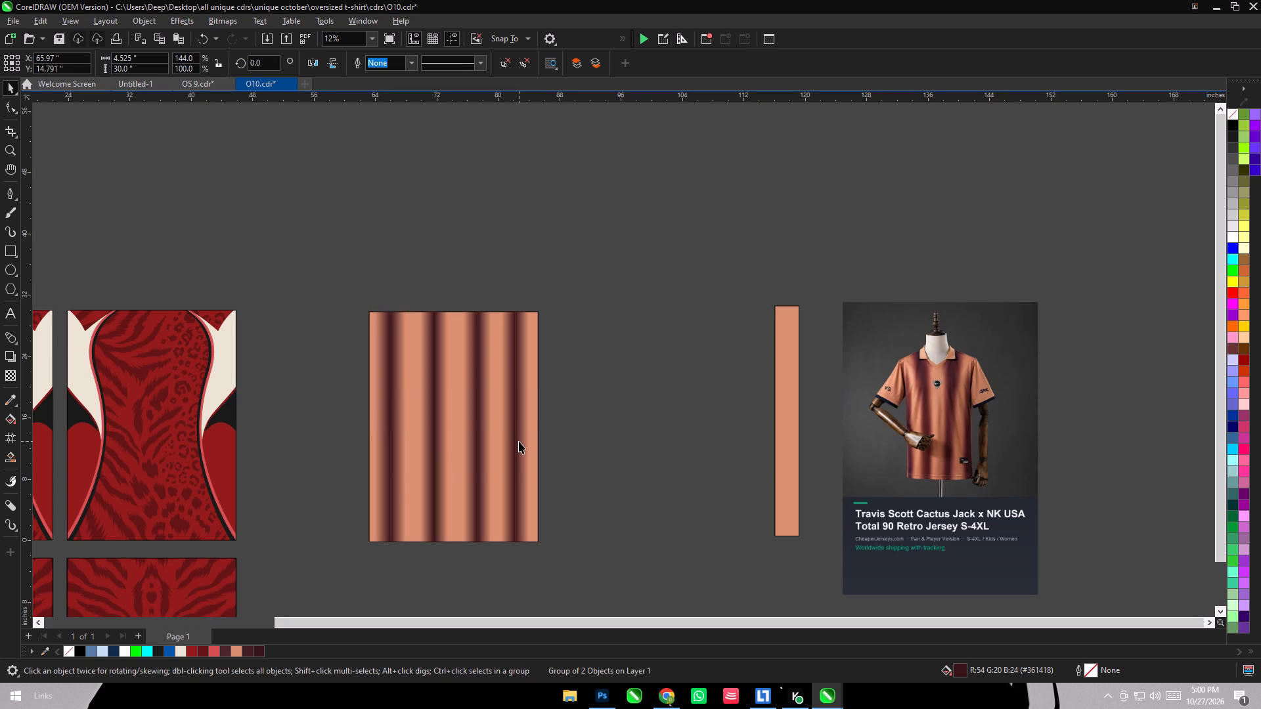
key("ctrl+r")
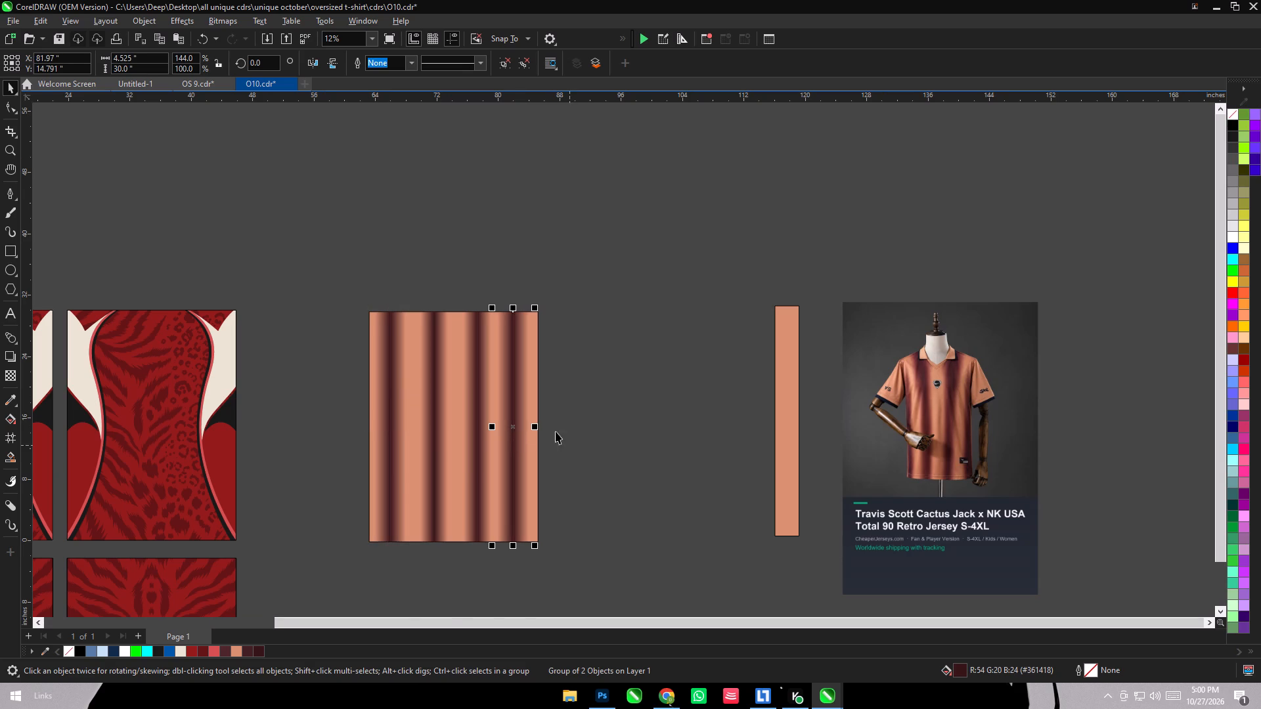
Align the rightmost stripe flush with the right edge of the peach panel.
scroll(554, 419, "up", 3)
left_click(527, 351, "shift")
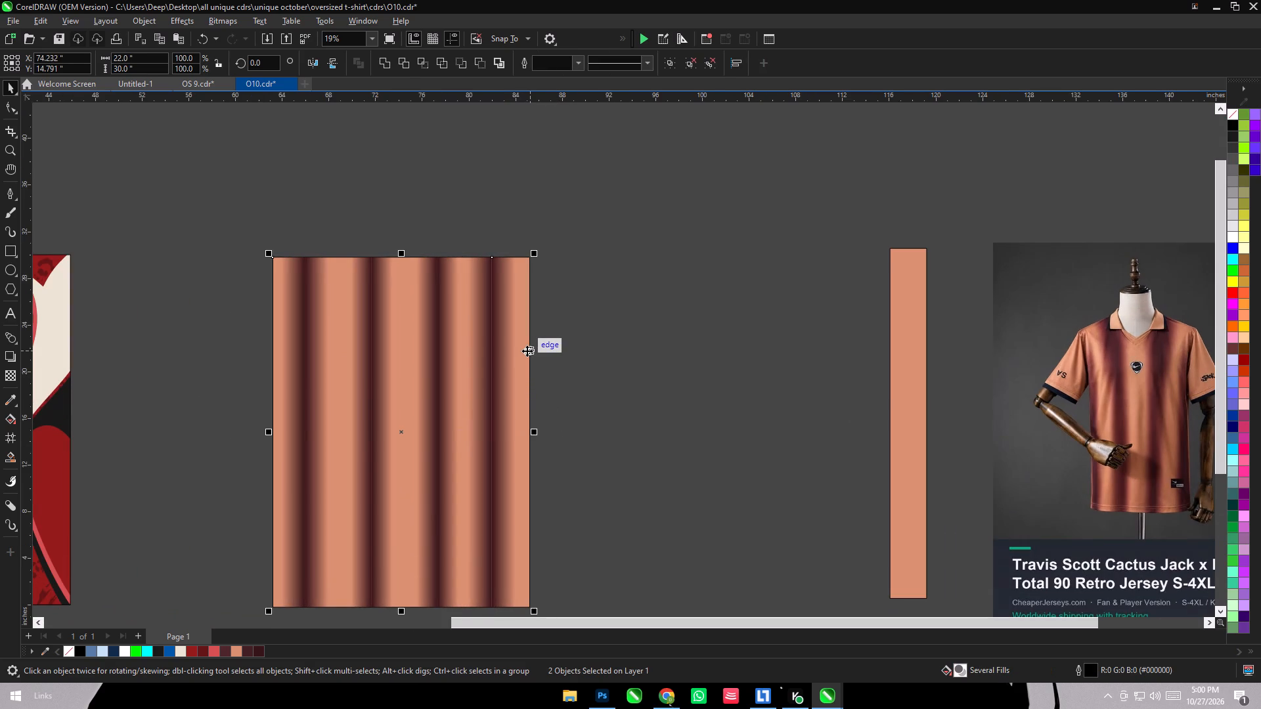
key("l")
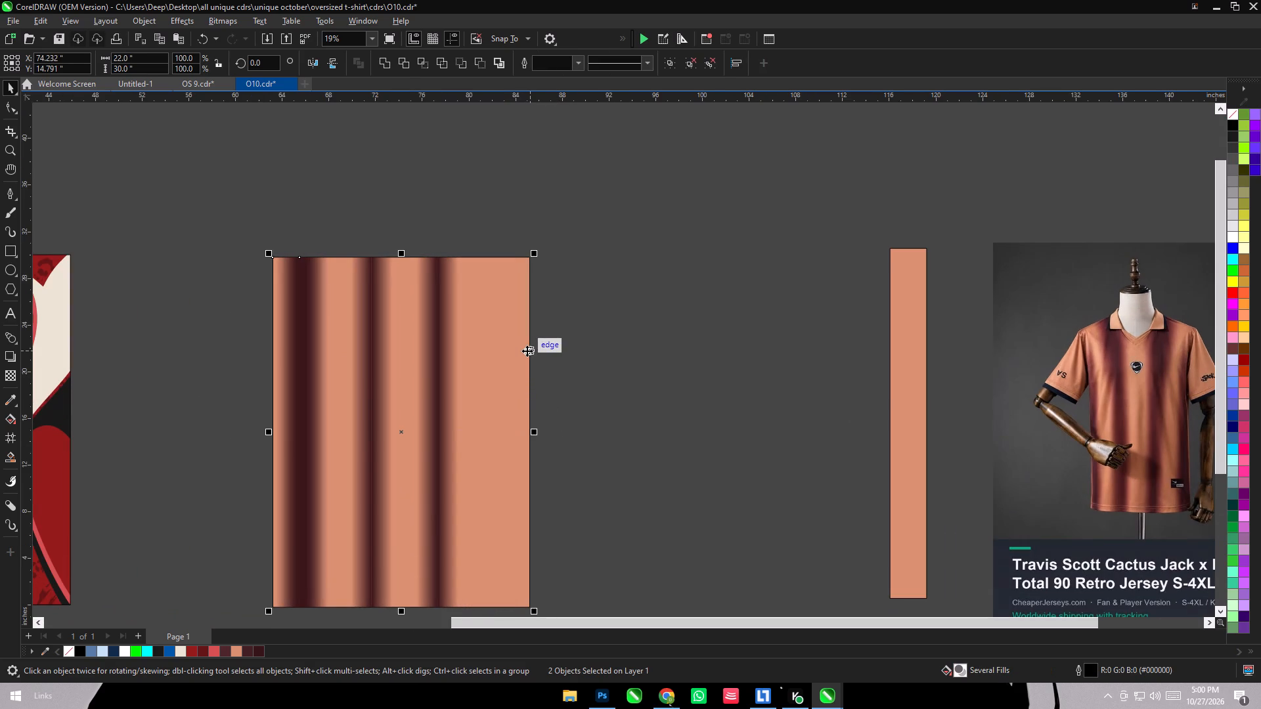
key("r")
left_click(659, 360)
Duplicate each of the two left stripes and stack every copy exactly over its original, aligned by centre and top.
scroll(524, 220, "down", 4)
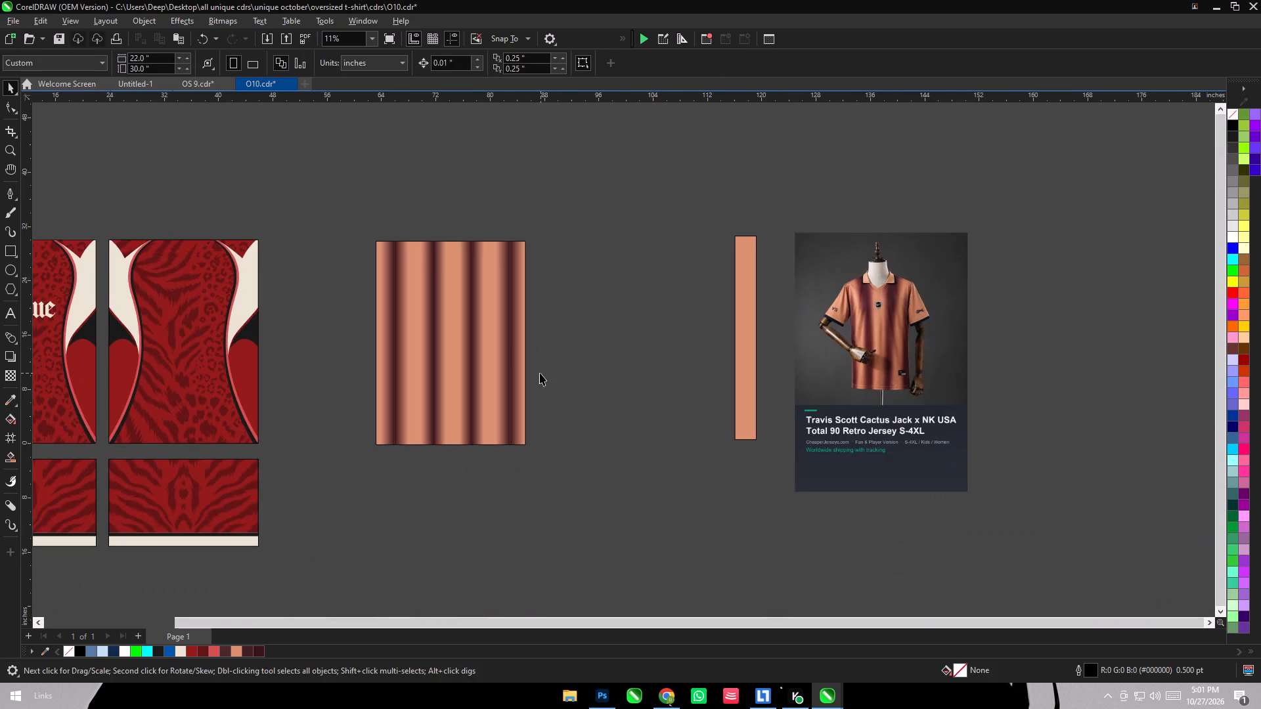
scroll(525, 353, "up", 3)
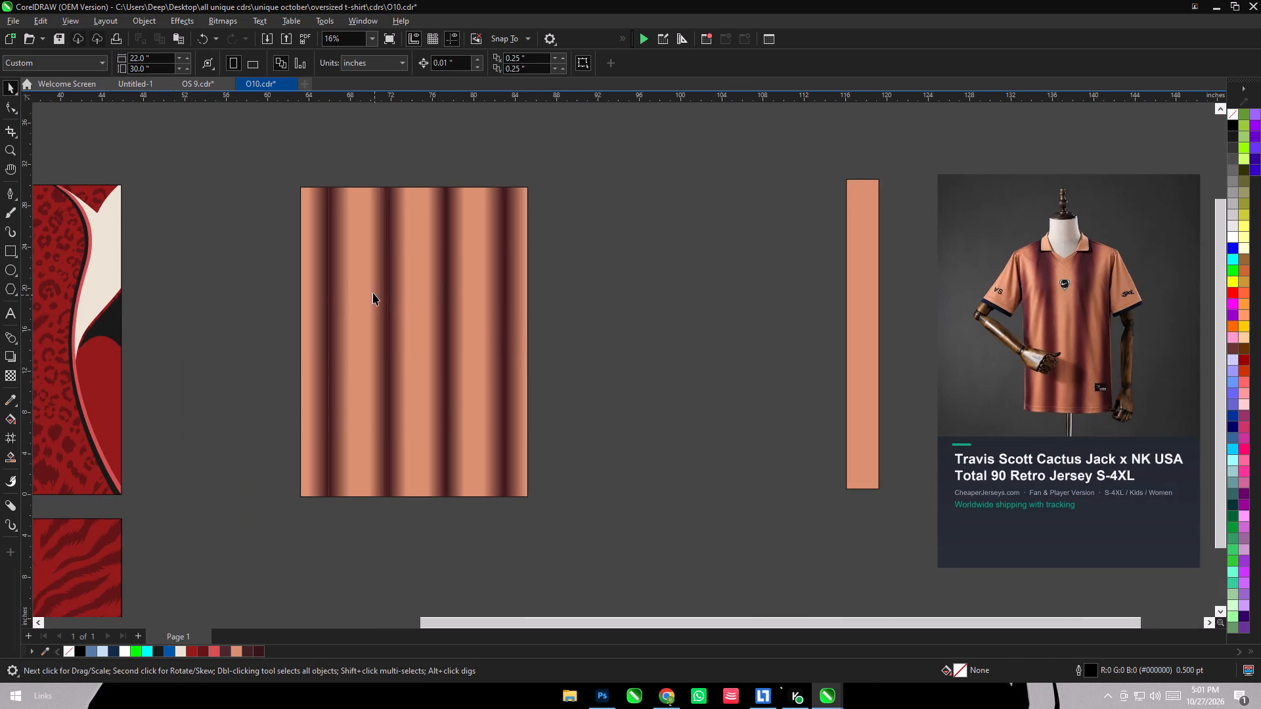
left_click_drag(335, 287, 254, 295)
right_click(254, 295)
left_click(341, 317, "shift")
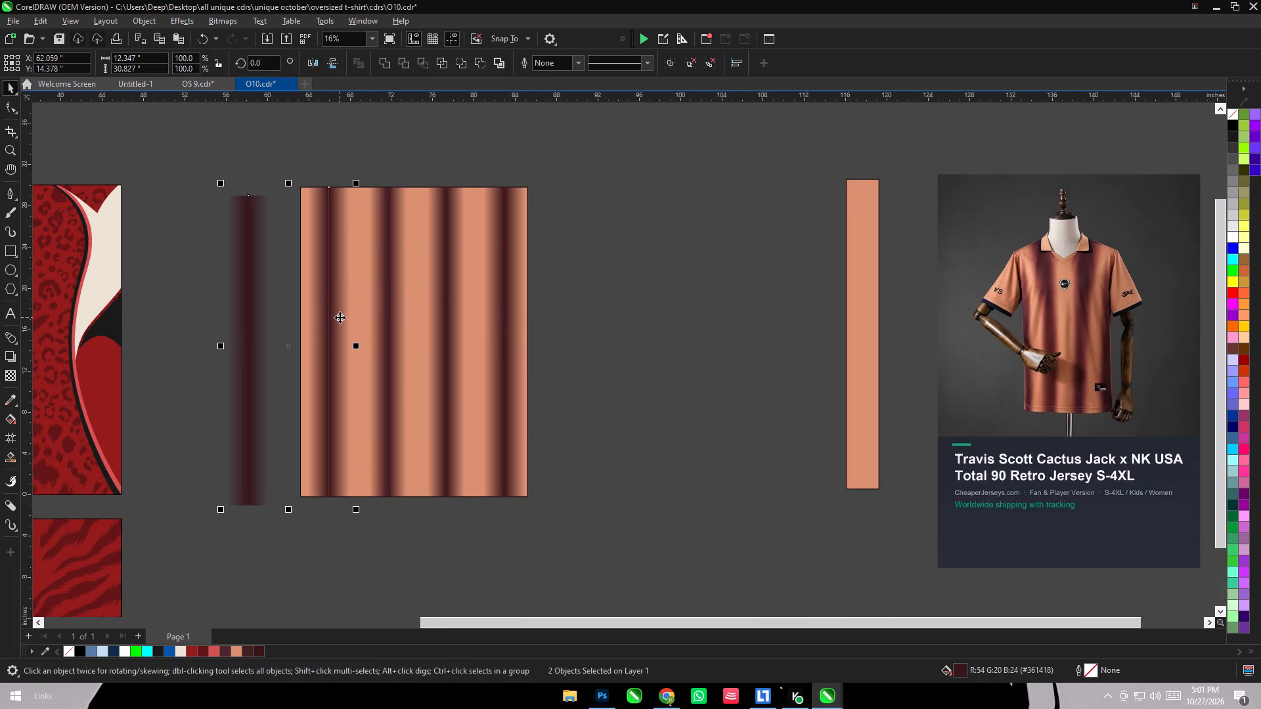
key("c")
key("t")
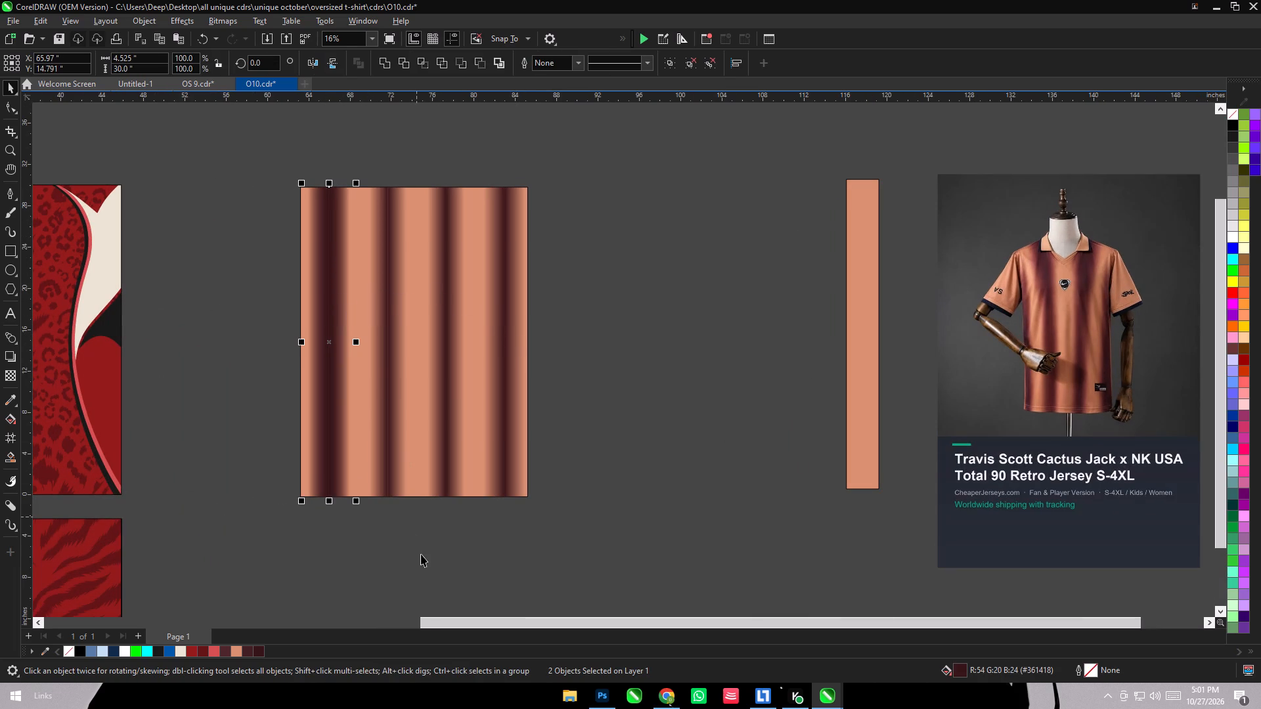
left_click_drag(387, 329, 696, 351)
right_click(696, 351)
left_click(387, 337, "shift")
type("ct")
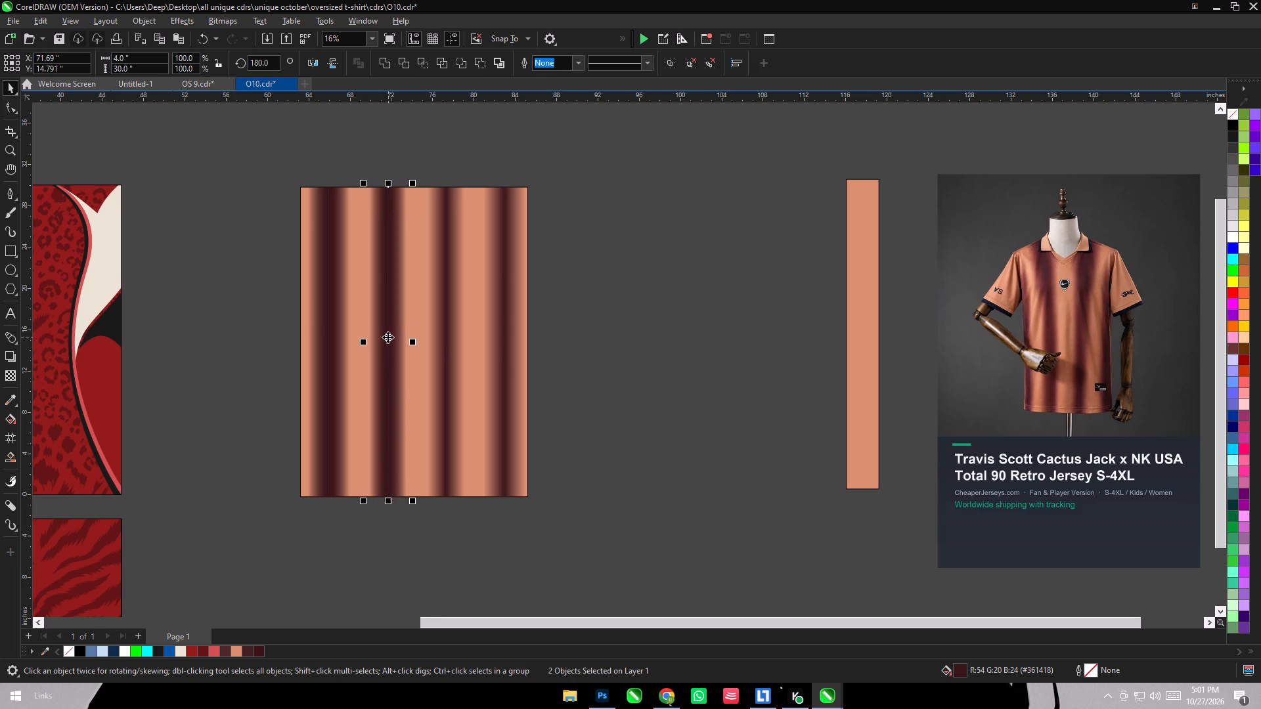
Duplicate each of the two right stripes and stack every copy exactly over its original, aligned by centre and top.
left_click(450, 552)
left_click_drag(441, 358, 690, 365)
right_click(690, 365)
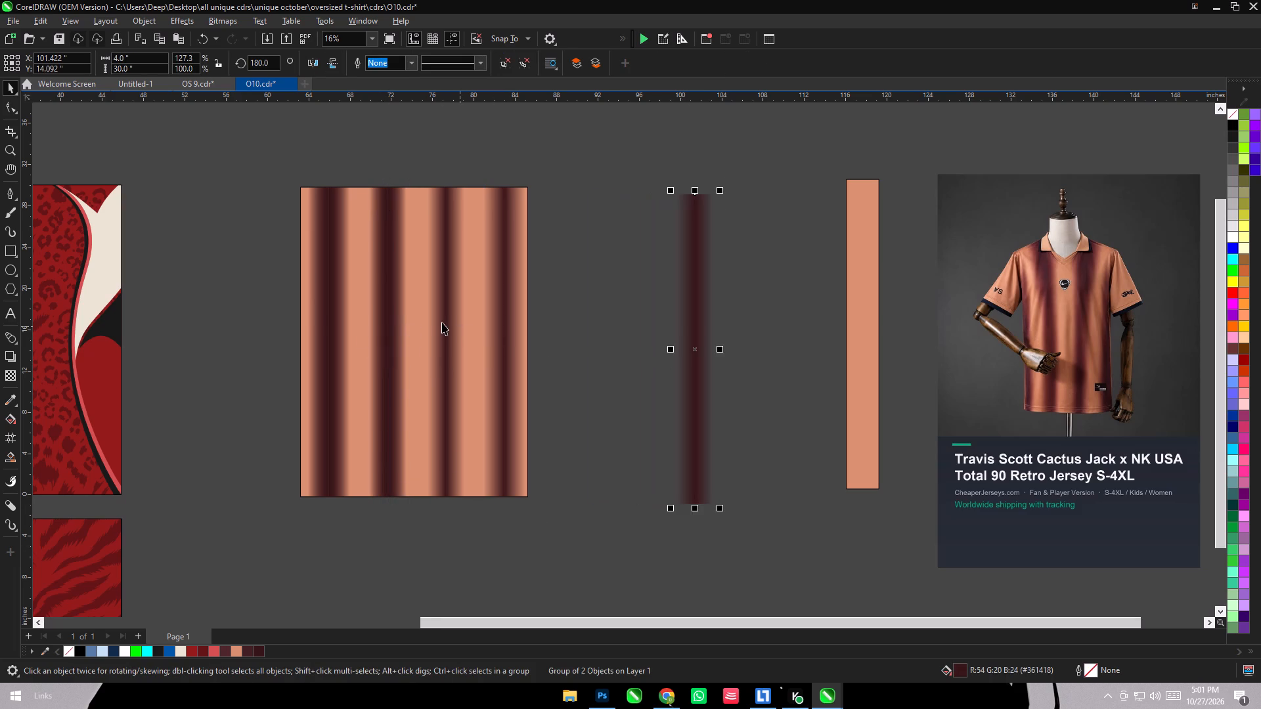
left_click(442, 322, "shift")
type("ct")
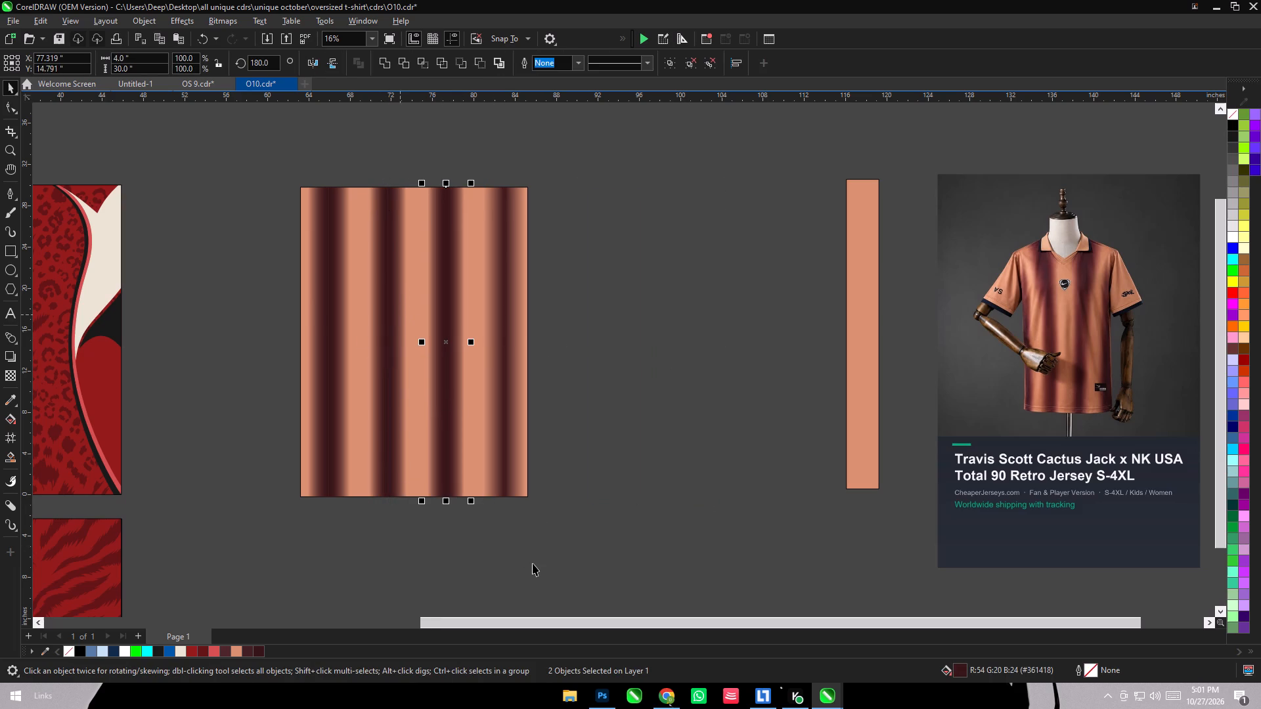
left_click(533, 564)
left_click_drag(506, 319, 655, 333)
right_click(655, 333)
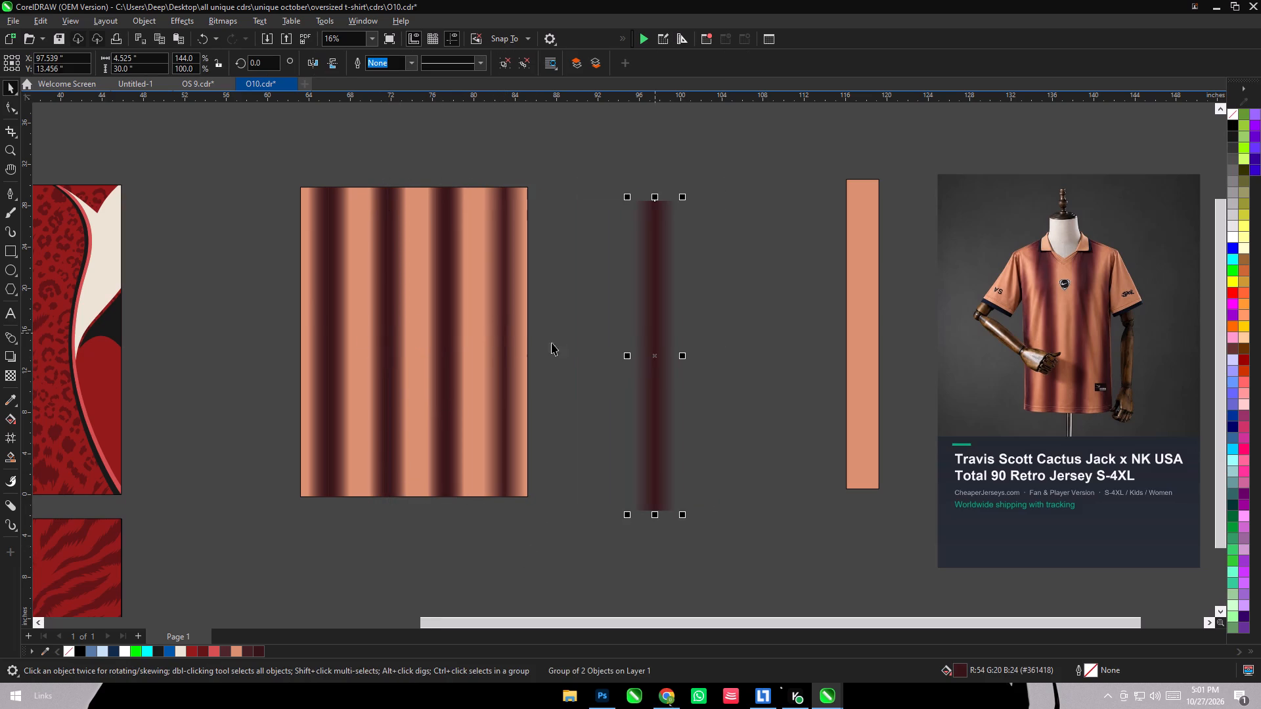
left_click(508, 334, "shift")
type("ct")
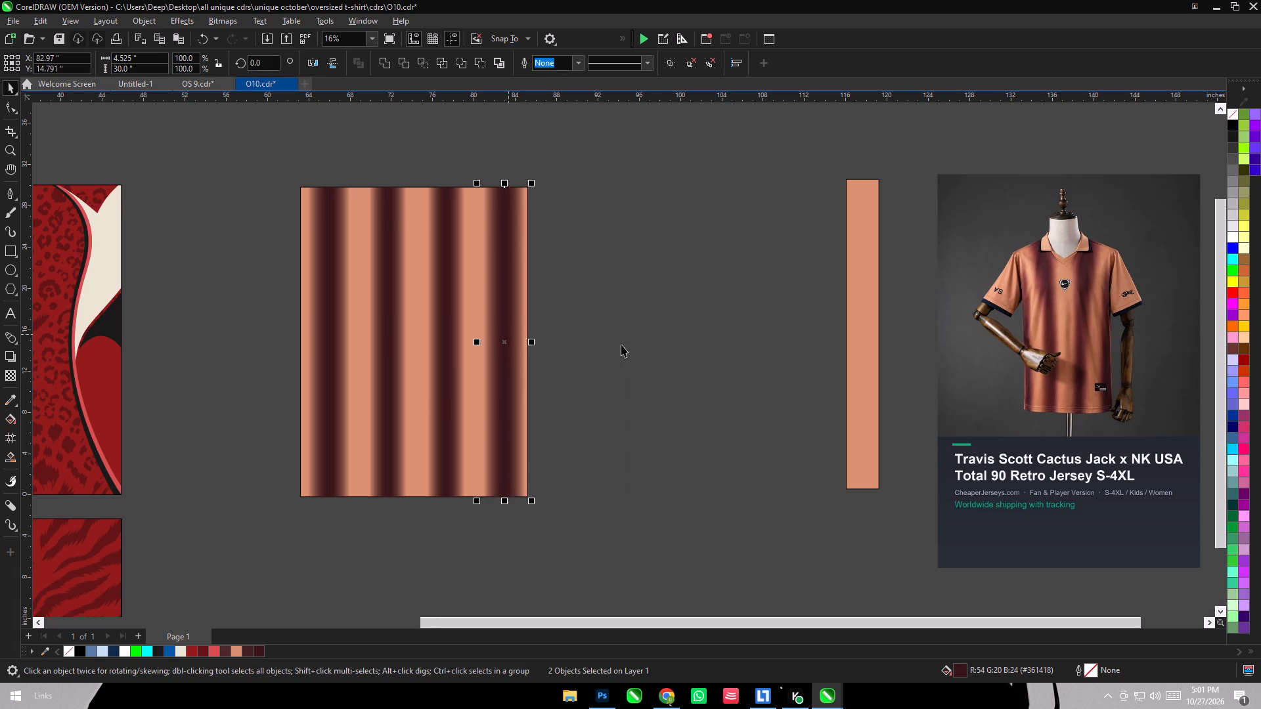
left_click(621, 345)
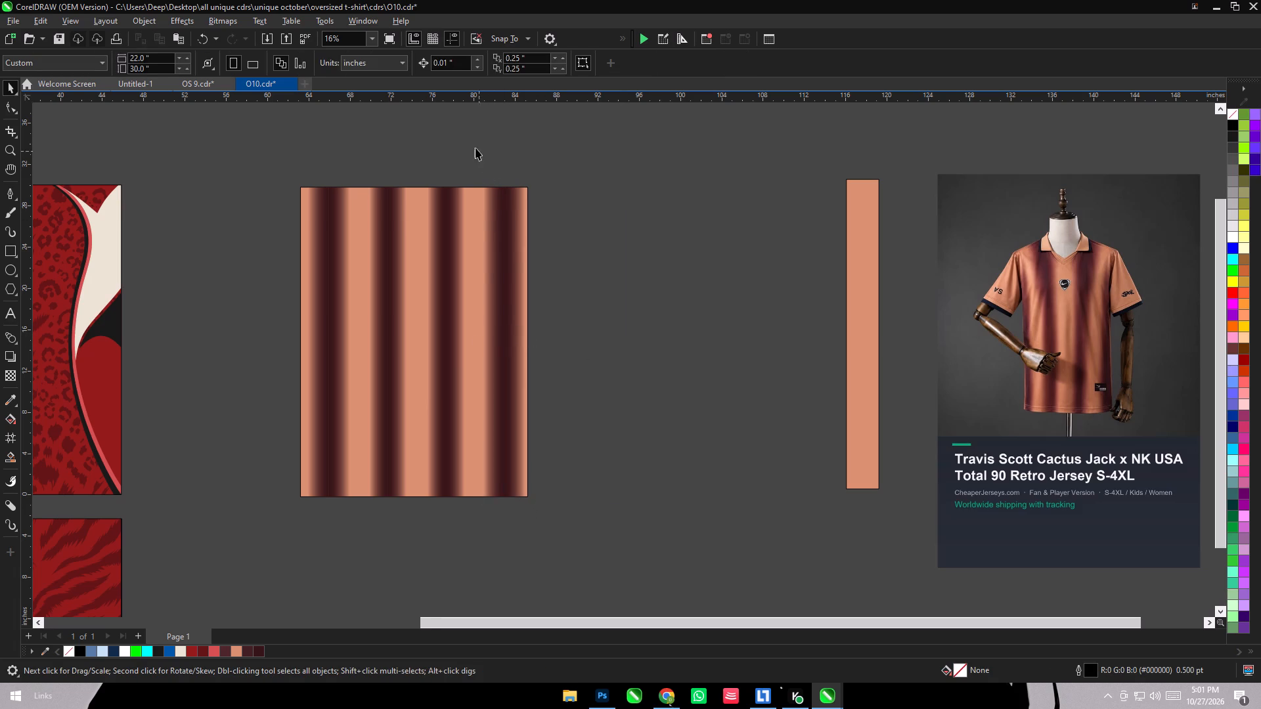
Group the two stacked rightmost stripes and move them right over the panel's edge, to X about 84.1 inches.
left_click_drag(474, 144, 623, 546)
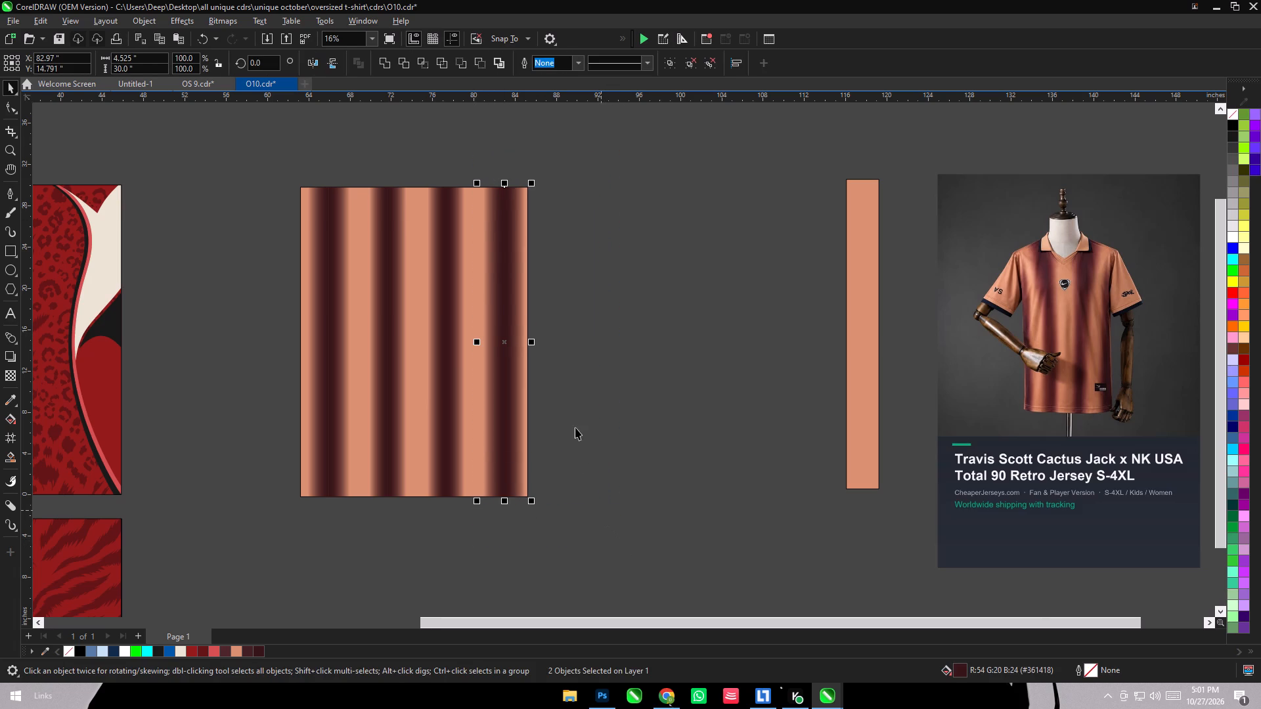
key("ctrl+g")
scroll(530, 328, "up", 6)
left_click_drag(472, 317, 486, 315)
scroll(608, 337, "down", 5)
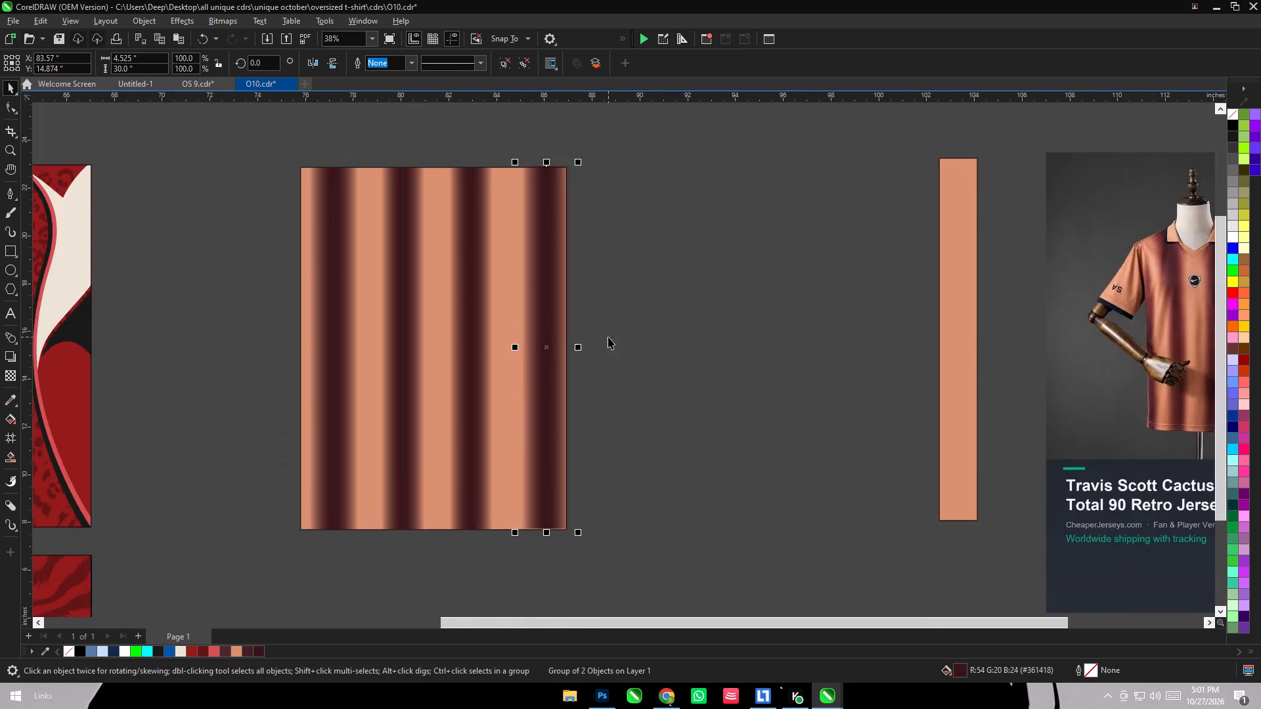
scroll(521, 343, "up", 4)
left_click_drag(553, 343, 562, 342)
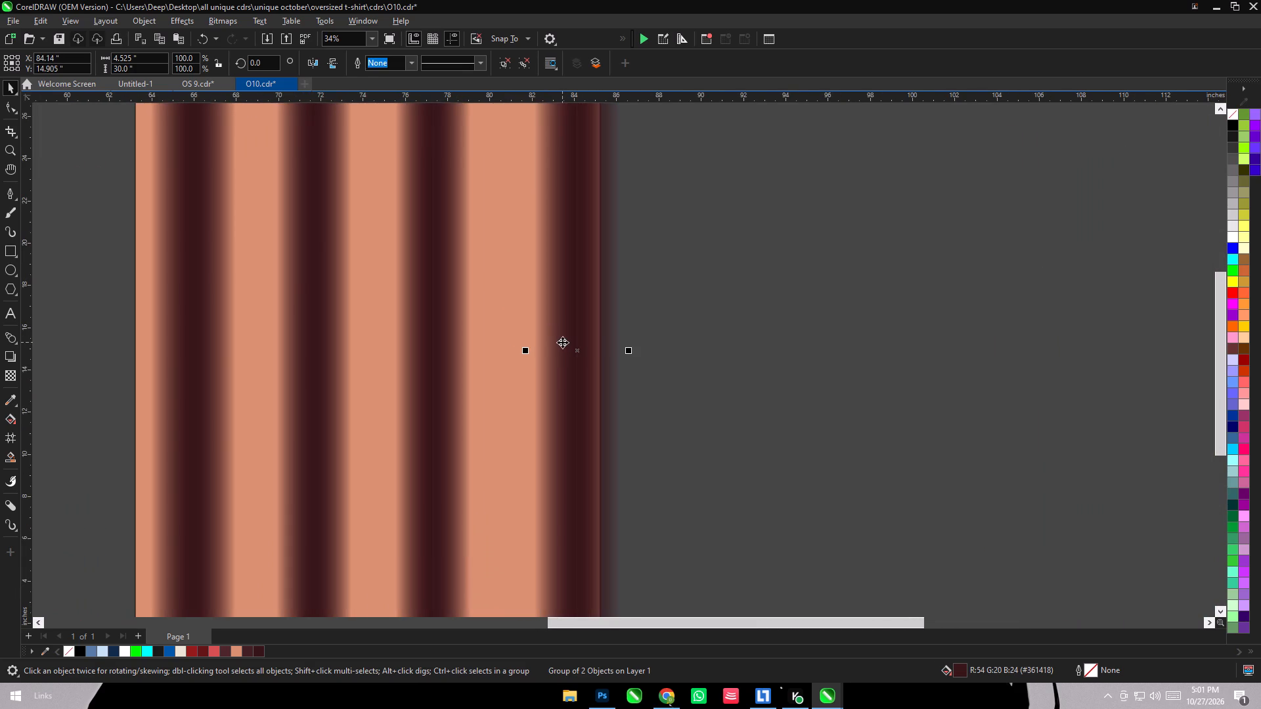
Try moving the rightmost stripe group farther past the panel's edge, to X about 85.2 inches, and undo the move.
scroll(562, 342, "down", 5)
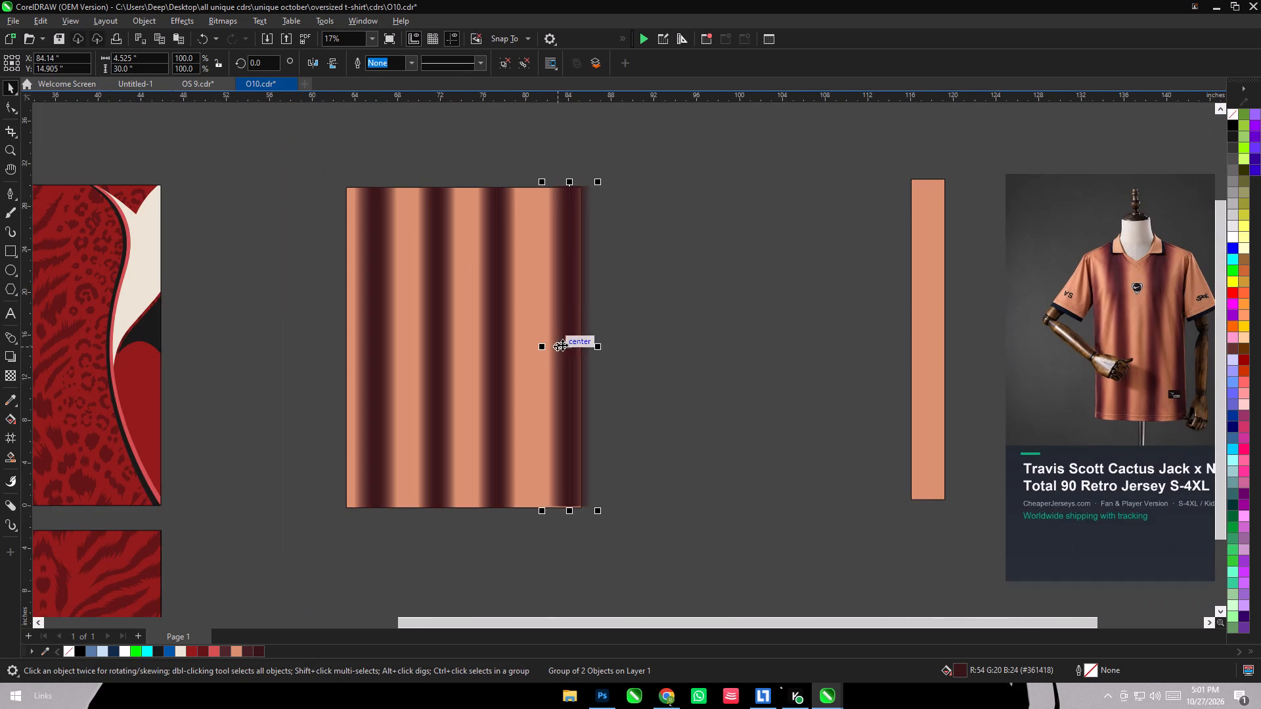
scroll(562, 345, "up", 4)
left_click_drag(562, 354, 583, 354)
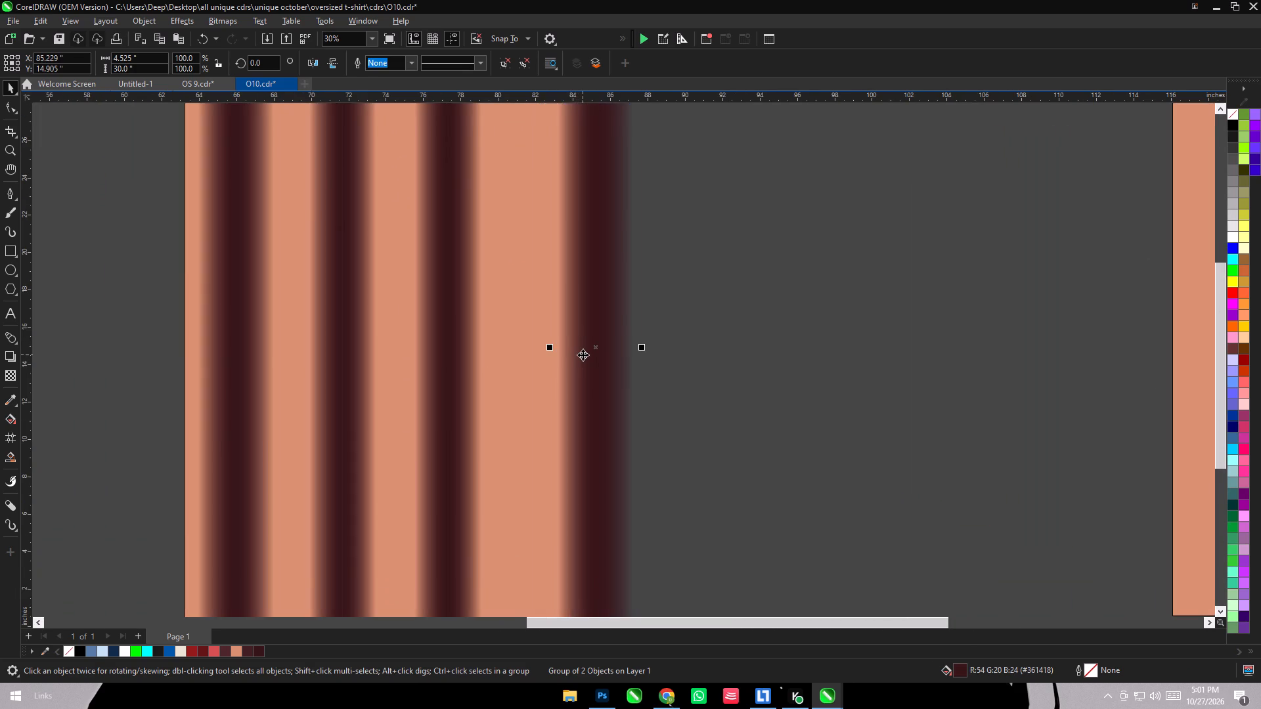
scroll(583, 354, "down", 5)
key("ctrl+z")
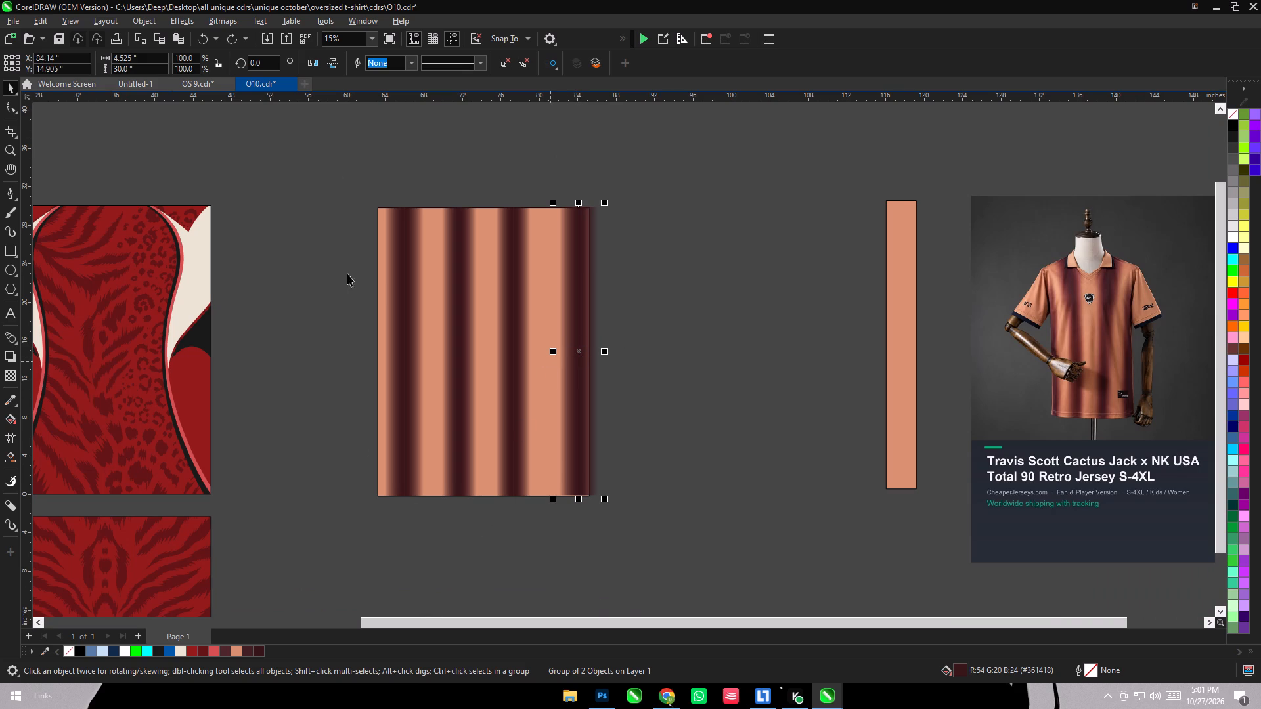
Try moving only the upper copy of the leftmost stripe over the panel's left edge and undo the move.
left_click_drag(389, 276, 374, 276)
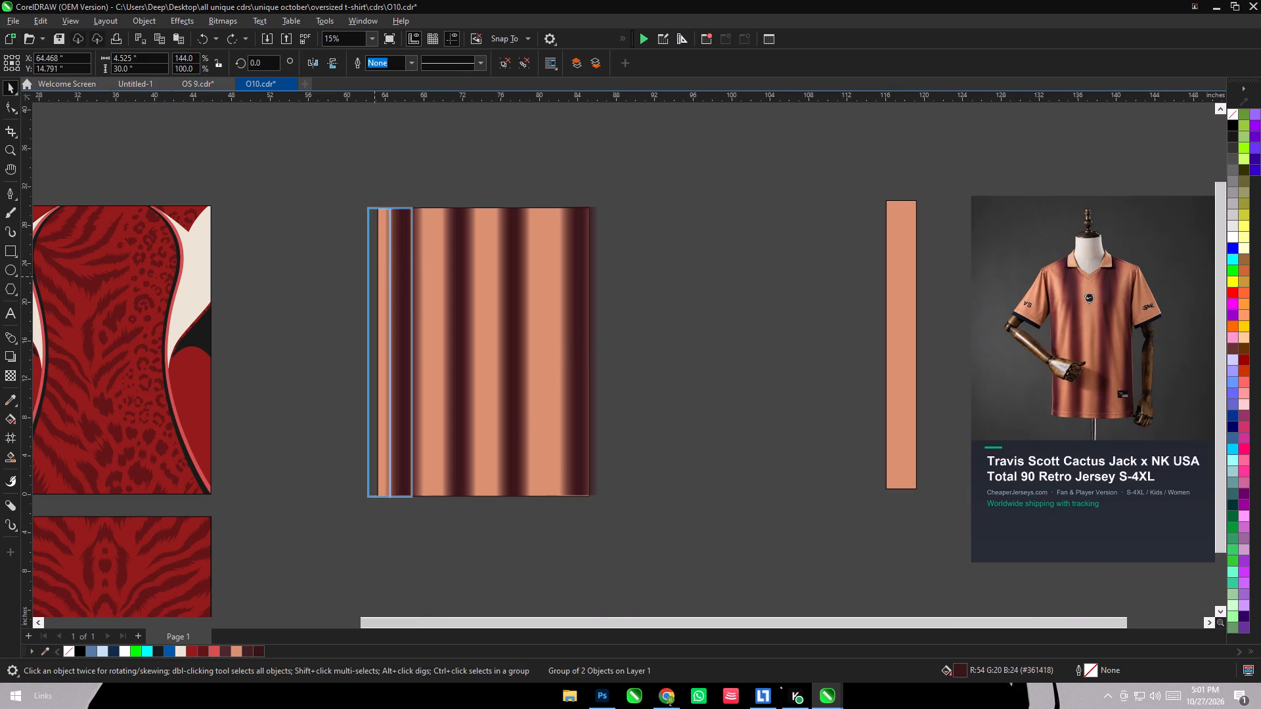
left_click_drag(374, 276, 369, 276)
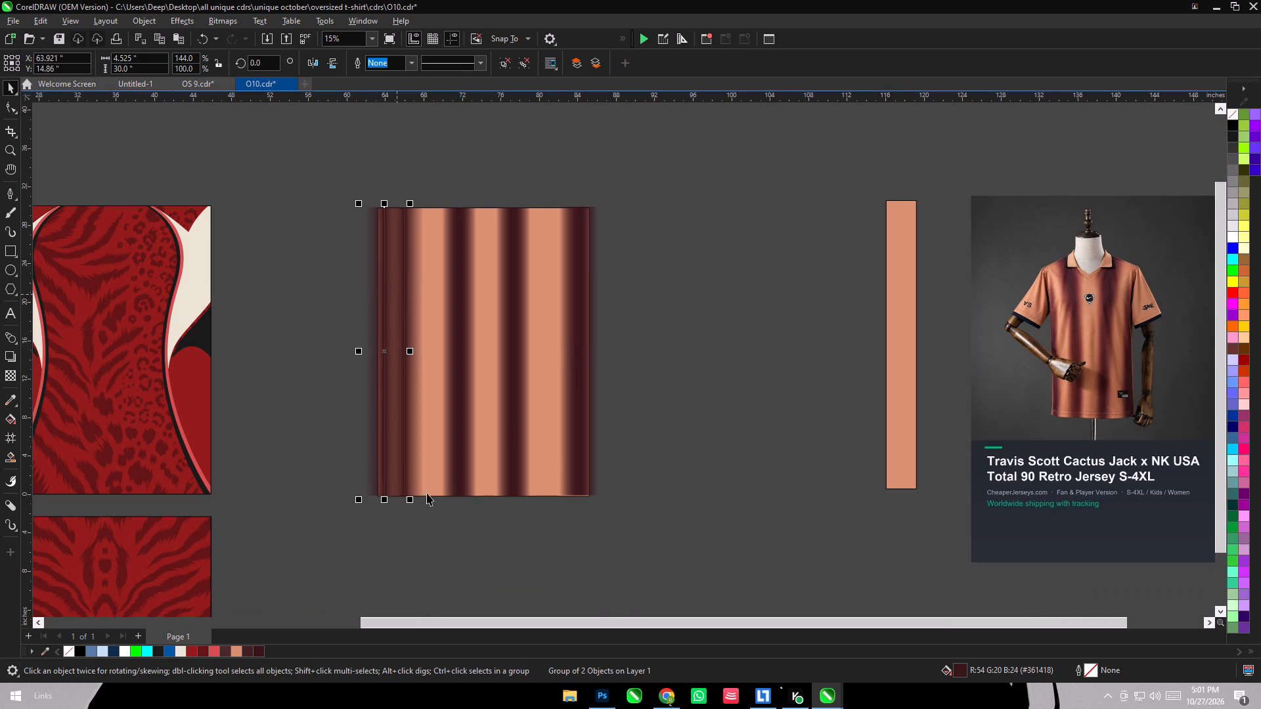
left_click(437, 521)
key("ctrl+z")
Group the two stacked leftmost stripes and move them left over the panel's edge, to X about 64 inches.
left_click_drag(341, 173, 442, 542)
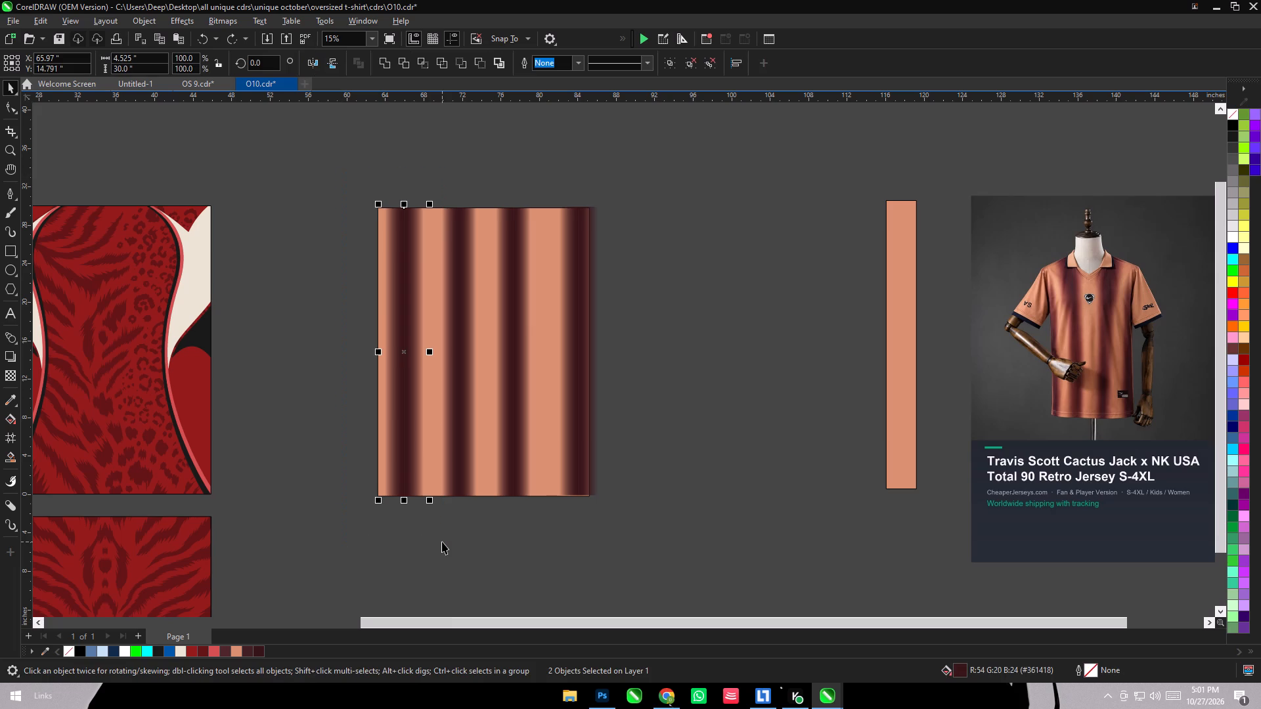
key("ctrl+g")
scroll(351, 382, "up", 6)
left_click_drag(444, 404, 435, 404)
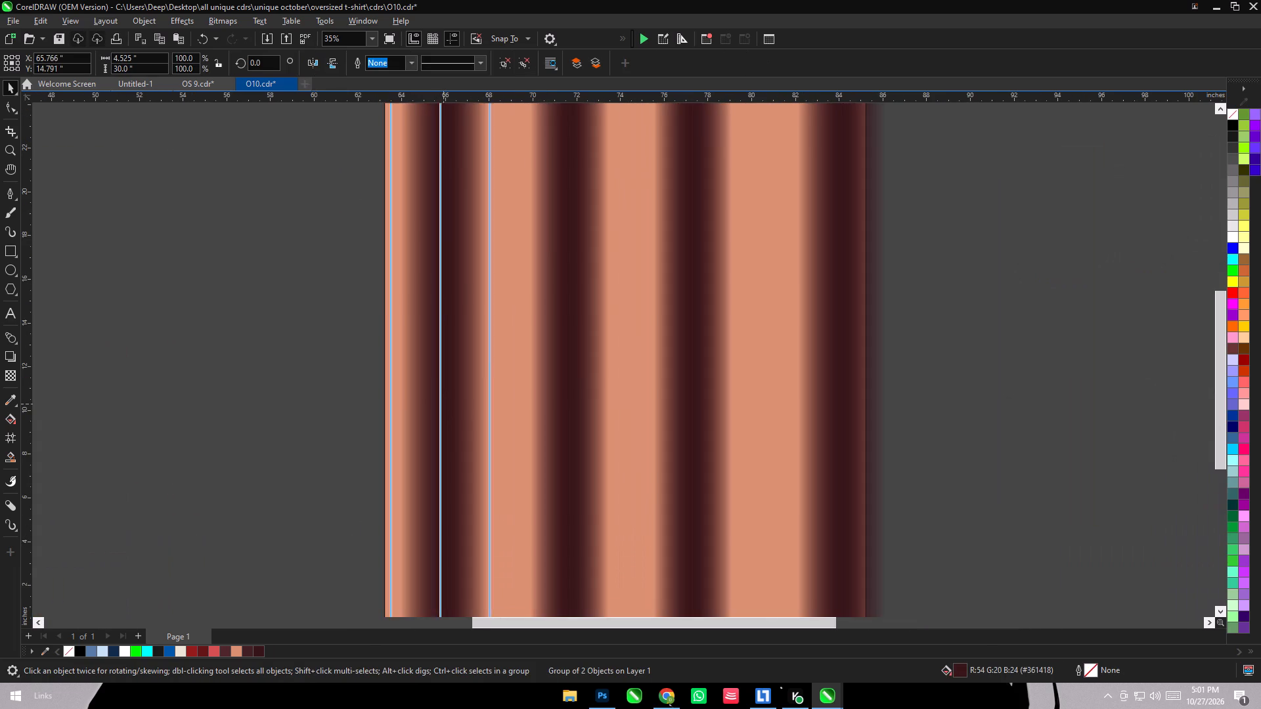
left_click_drag(435, 404, 402, 406)
Align the leftmost stripe group vertically by centre with the rightmost stripe group.
scroll(402, 406, "down", 9)
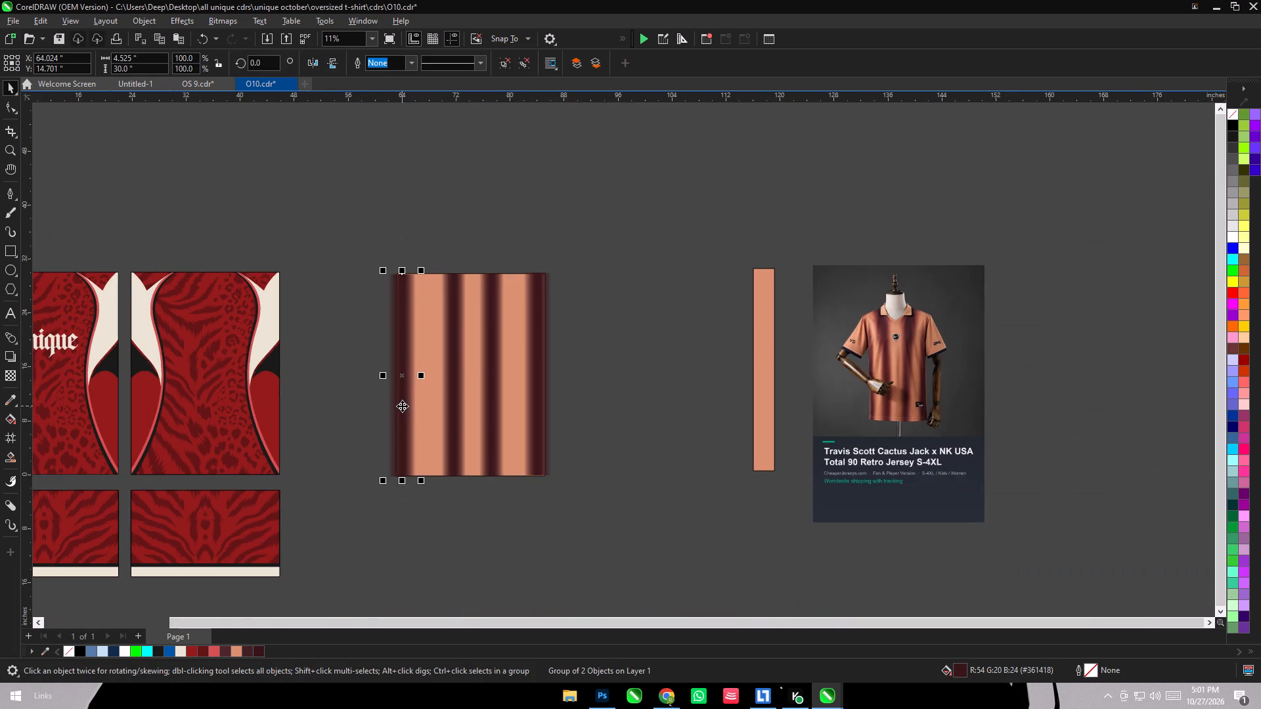
left_click(535, 299, "shift")
key("e")
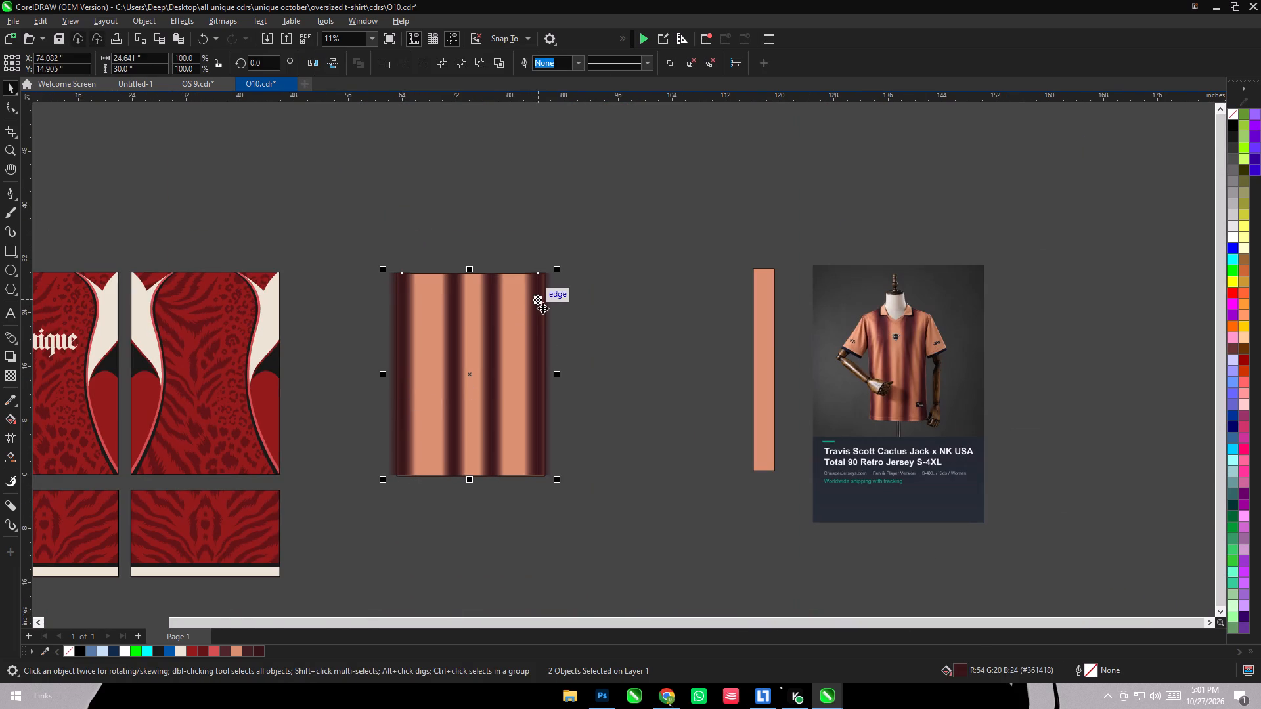
left_click(650, 390)
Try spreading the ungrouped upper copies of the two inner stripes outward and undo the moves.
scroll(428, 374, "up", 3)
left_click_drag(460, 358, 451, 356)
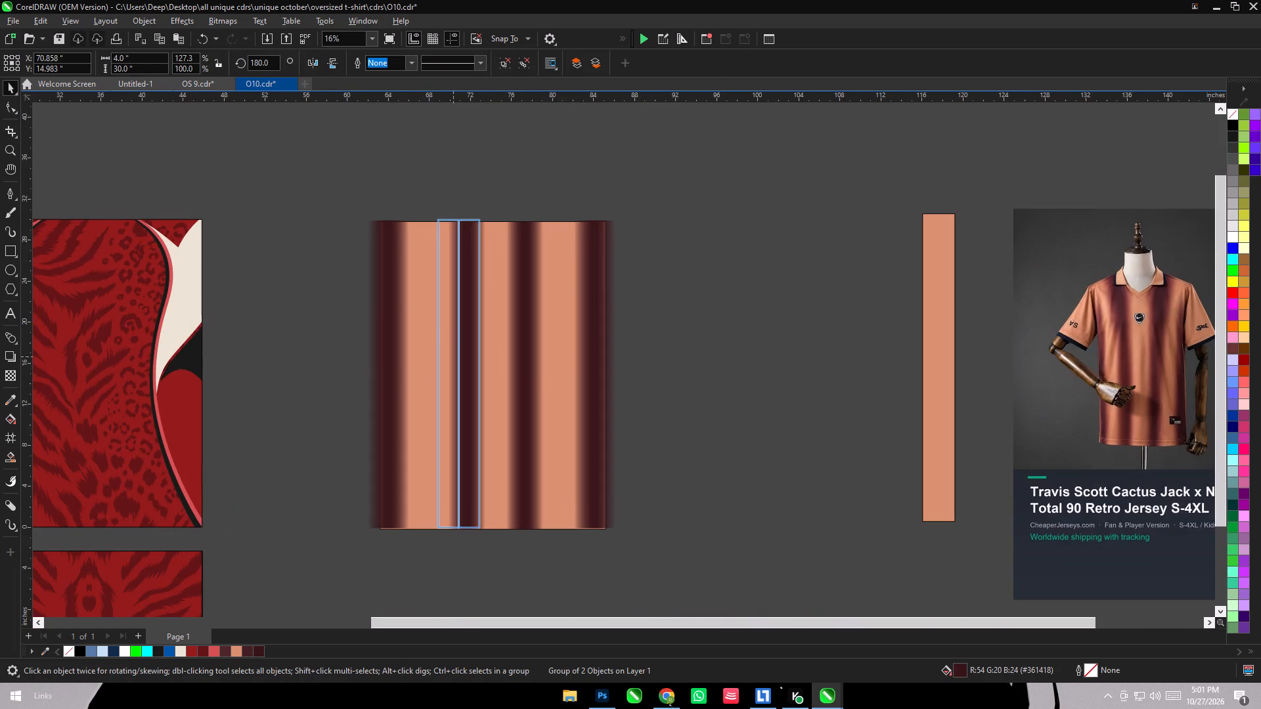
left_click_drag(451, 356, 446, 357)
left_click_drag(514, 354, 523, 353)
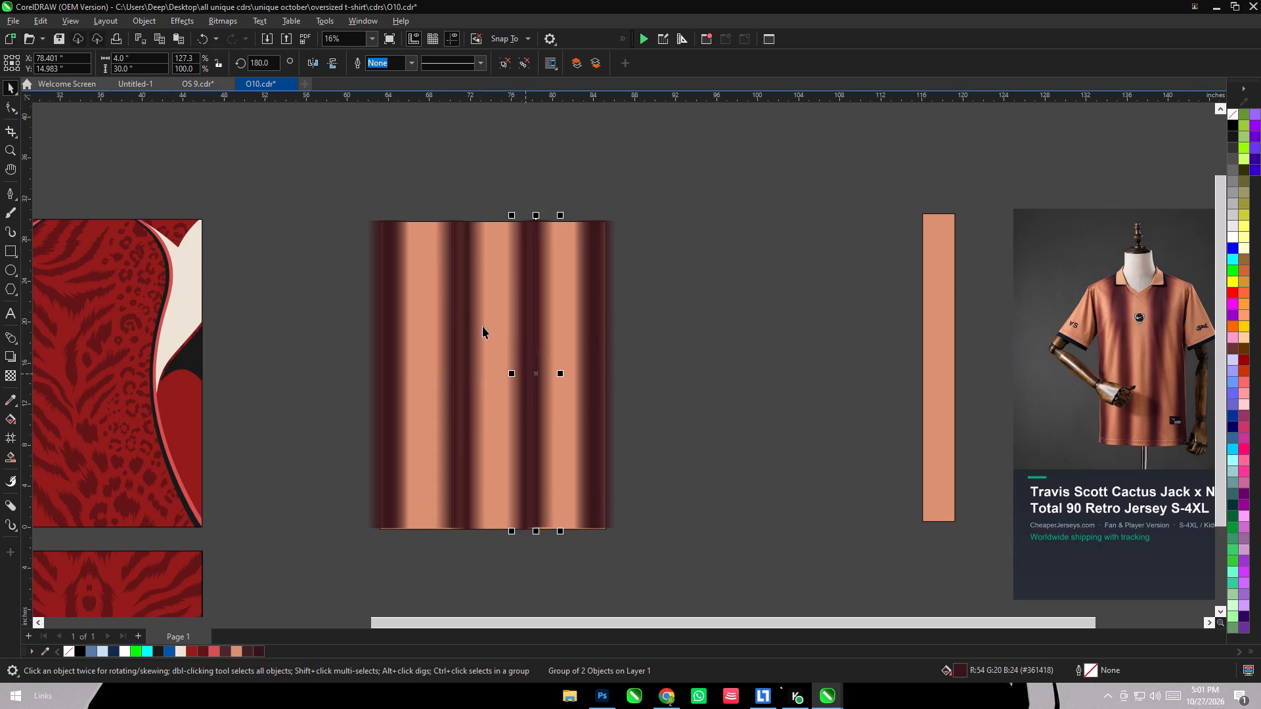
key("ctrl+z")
Centre-align and group the two stacked copies of the second stripe, and group the stacked copies of the third stripe.
left_click_drag(419, 152, 490, 590, "ctrl")
key("c")
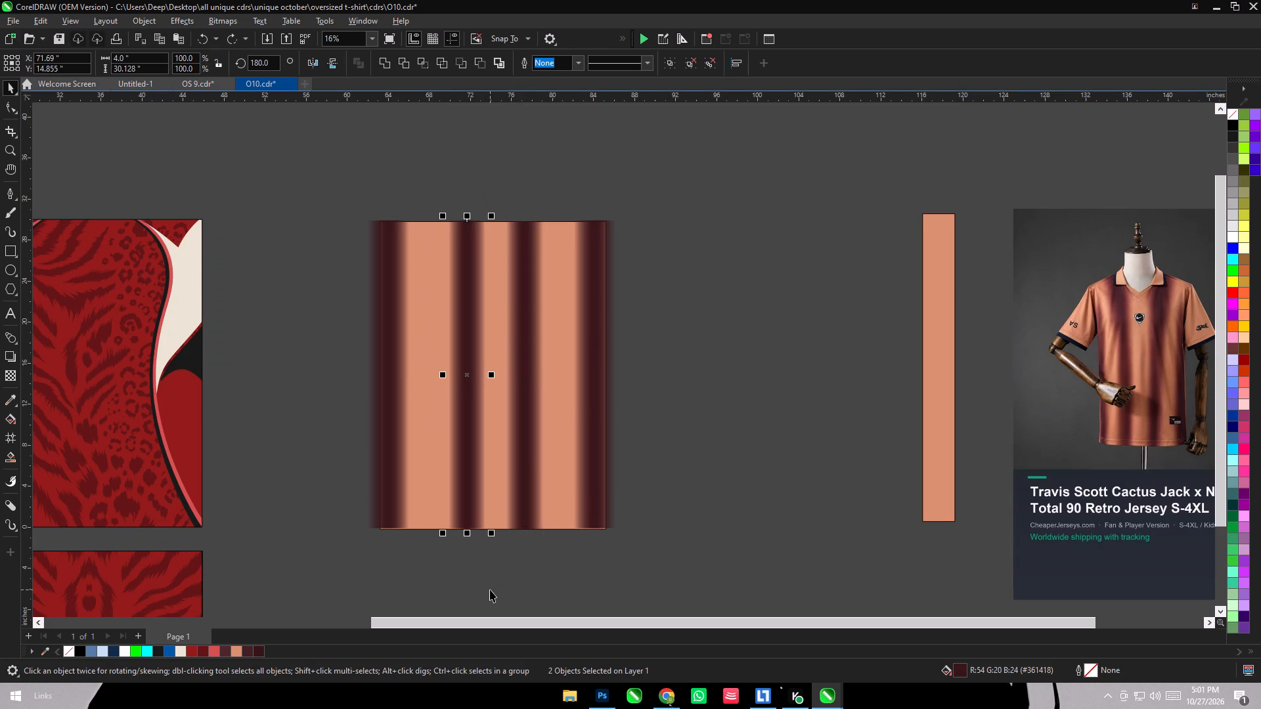
key("ctrl+g")
left_click_drag(489, 172, 552, 569)
key("ctrl+g")
Move the second stripe group slightly left and the third stripe group right to X about 77.9 inches.
left_click_drag(477, 464, 472, 464)
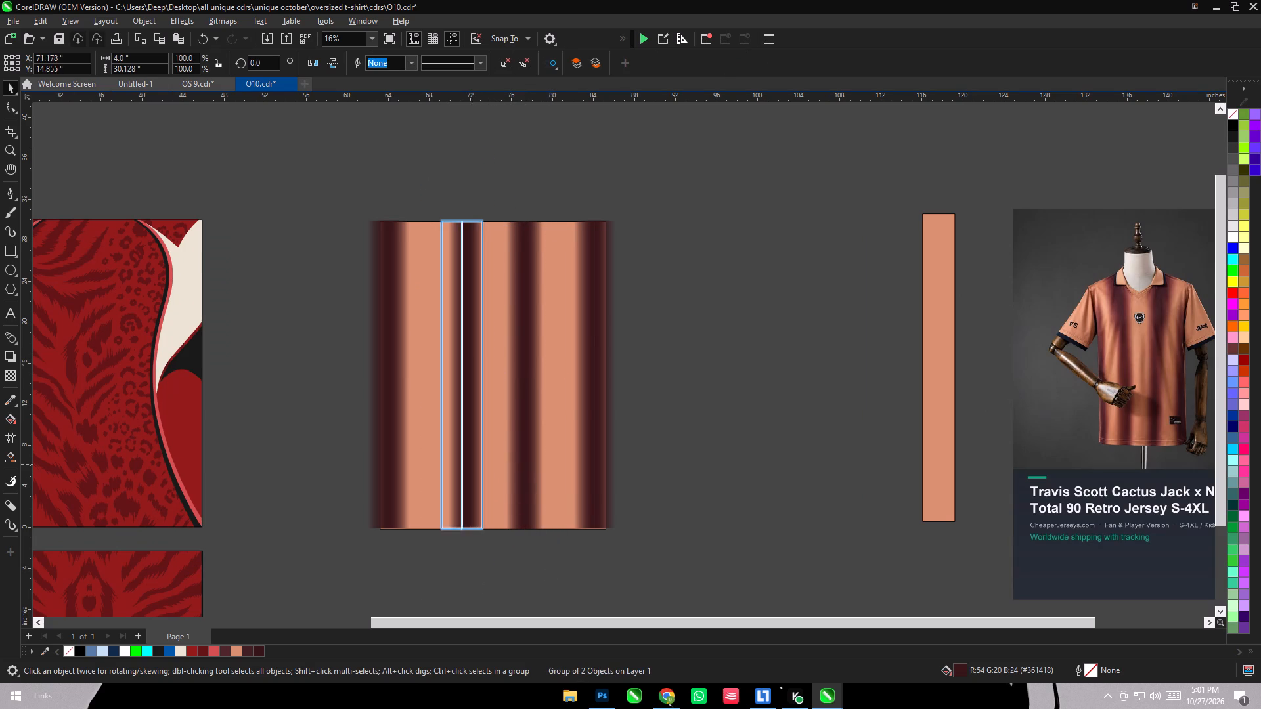
left_click_drag(472, 464, 466, 463)
left_click_drag(531, 407, 537, 407)
Align the two inner stripes to each other by vertical centre and group them.
left_click_drag(422, 127, 553, 585)
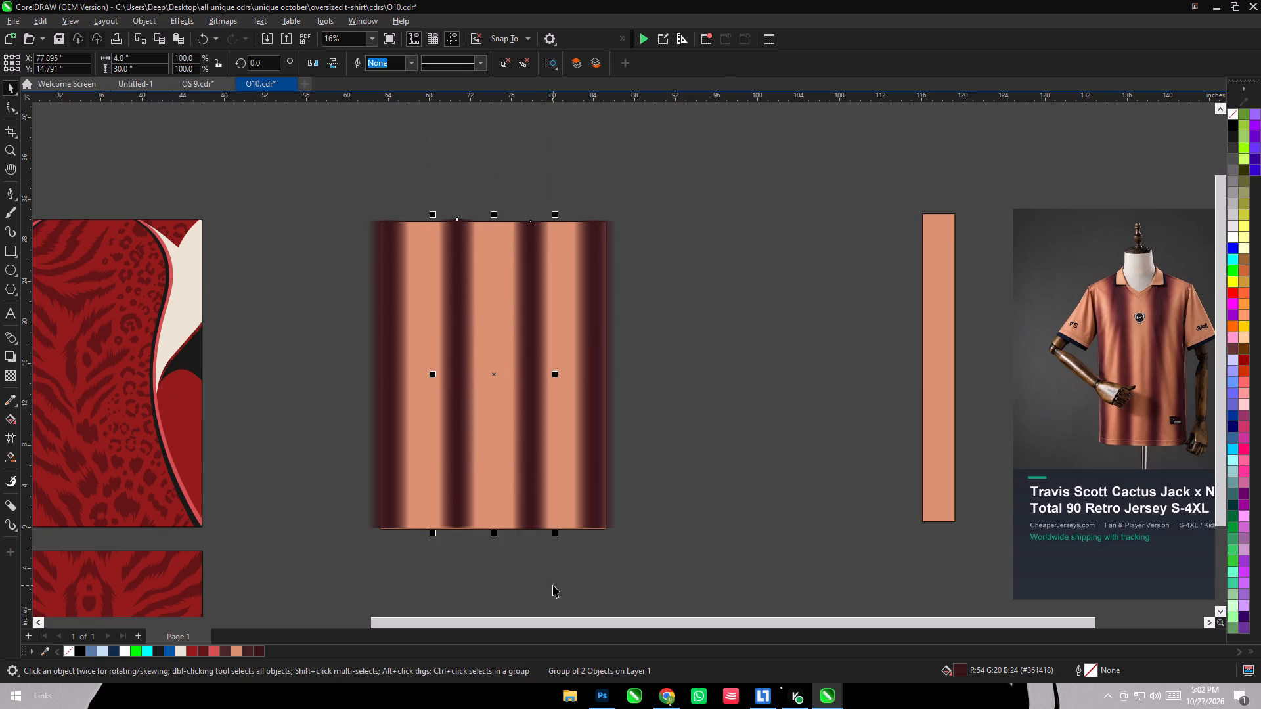
key("e")
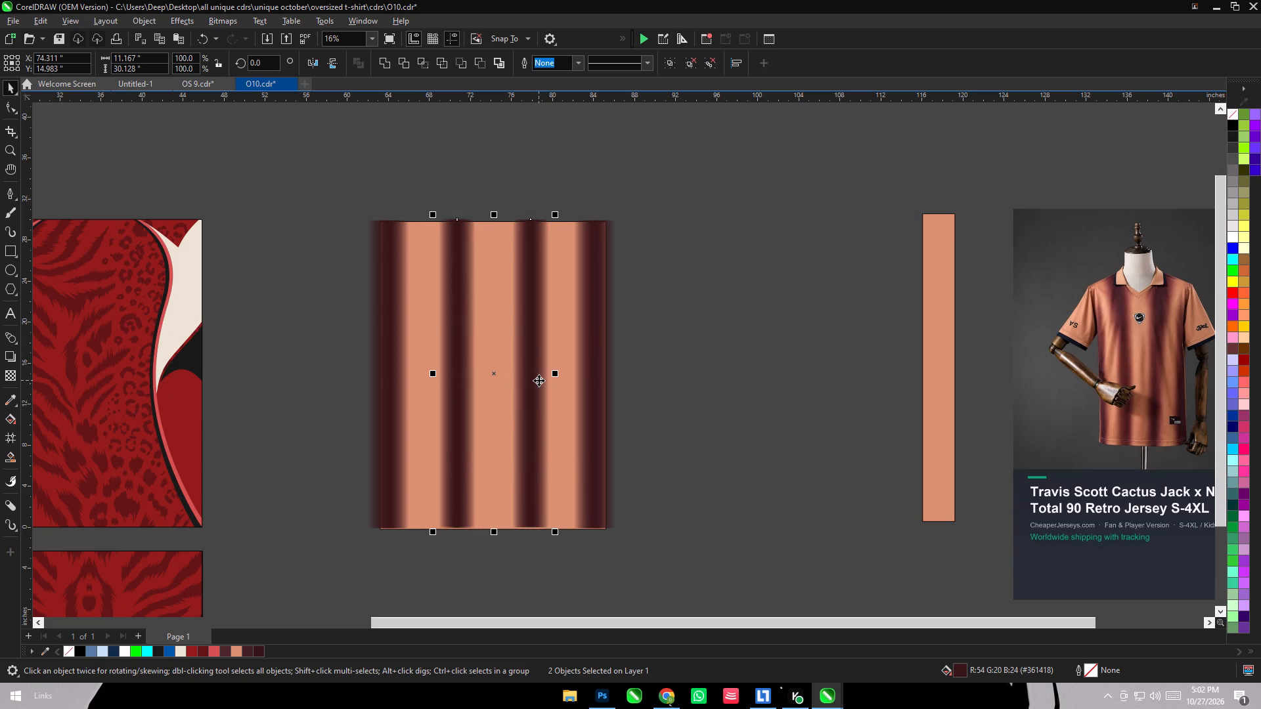
key("ctrl+g")
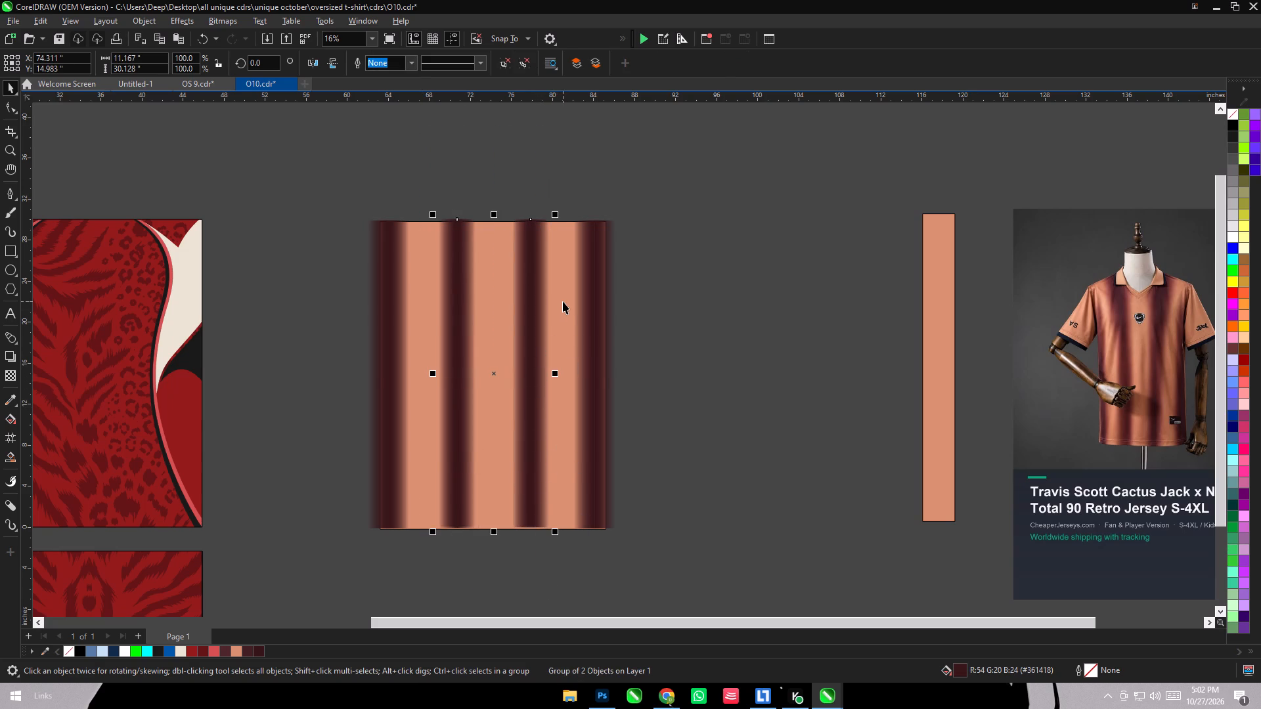
Centre the grouped inner stripes horizontally and vertically on the peach panel.
left_click(563, 301, "shift")
key("c")
left_click(669, 354)
left_click(525, 297)
left_click(558, 279, "shift")
key("e")
left_click(728, 302)
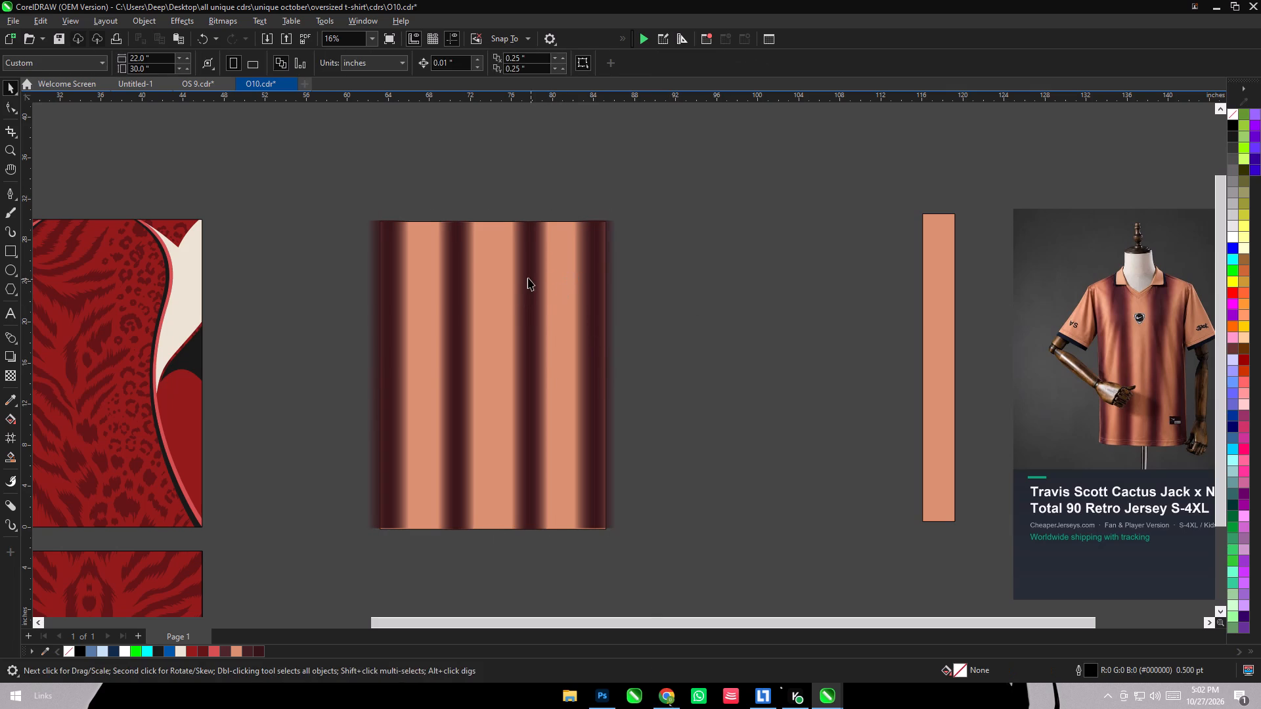
PowerClip the grouped inner stripes inside the peach panel.
left_click(528, 278)
right_click(527, 278)
left_click(592, 450)
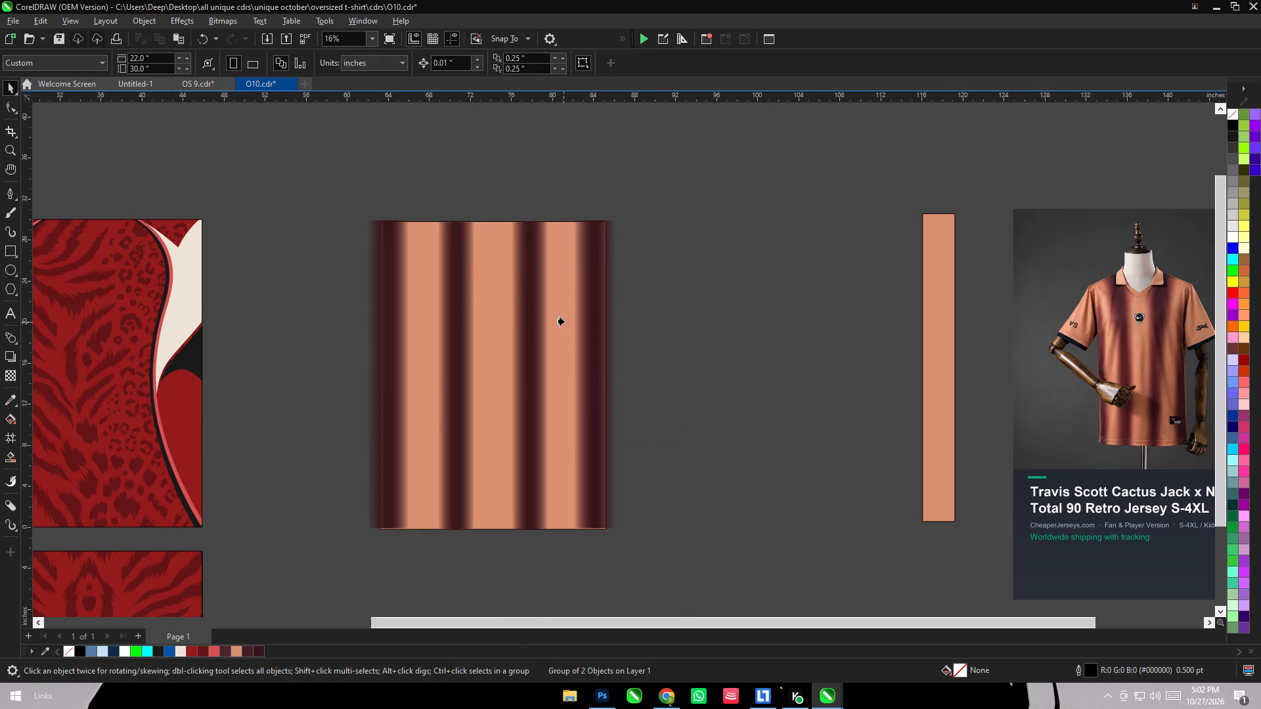
left_click(564, 321)
left_click(667, 390)
PowerClip the leftmost and rightmost stripe groups together inside the peach panel.
left_click(596, 323)
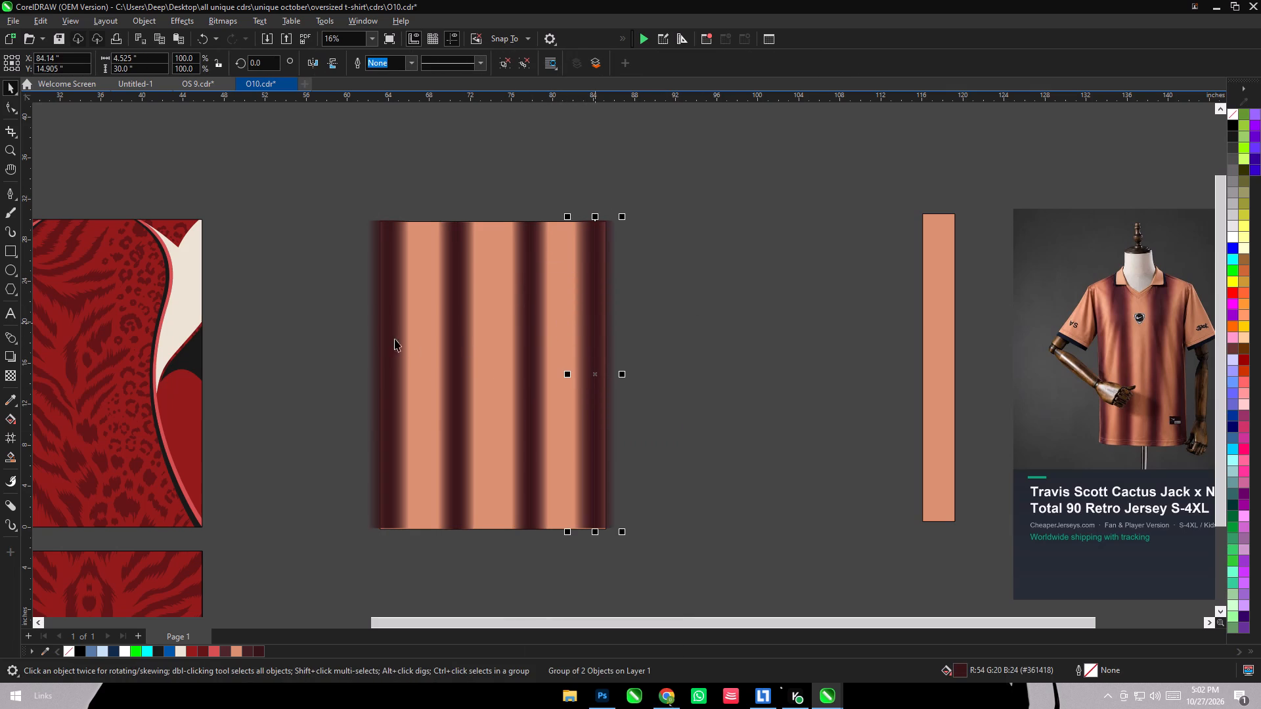
left_click(389, 329, "shift")
right_click(389, 329)
left_click(460, 486)
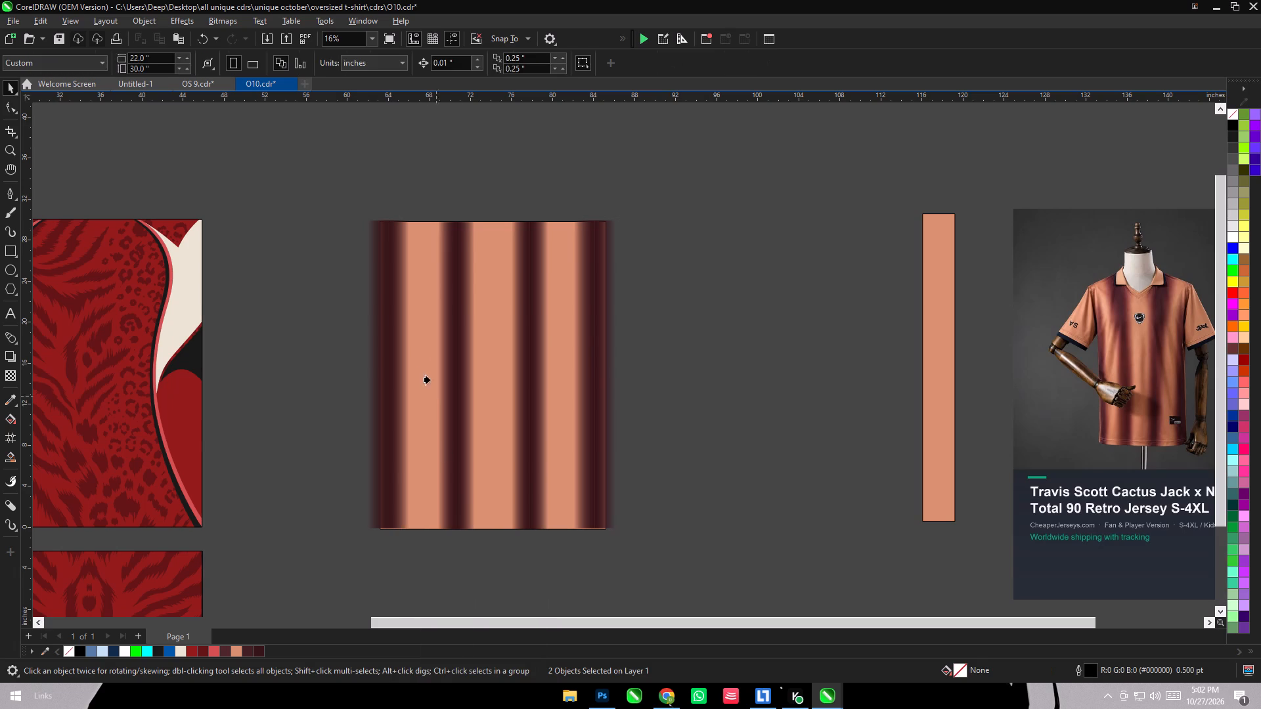
left_click(418, 334)
left_click(692, 398)
Move the striped panel left toward the O10 pieces, to X about 69 inches.
scroll(467, 318, "down", 4)
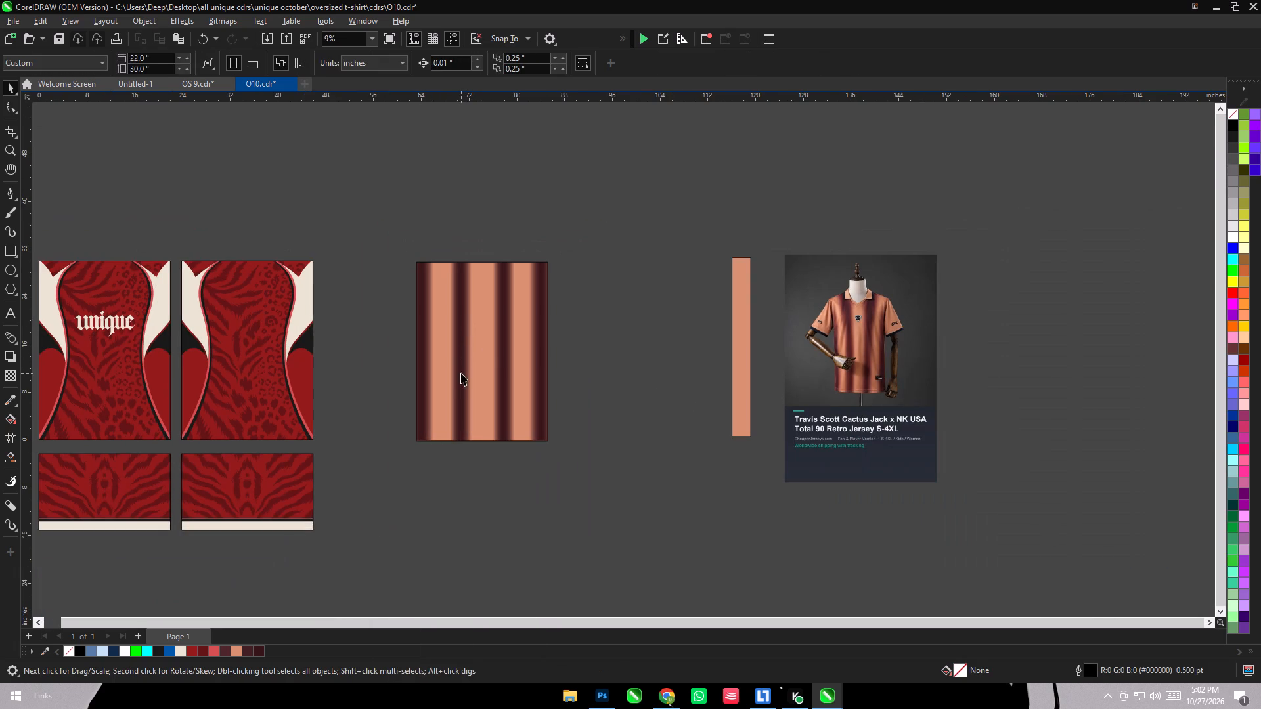
scroll(507, 358, "up", 3)
left_click_drag(531, 325, 533, 326)
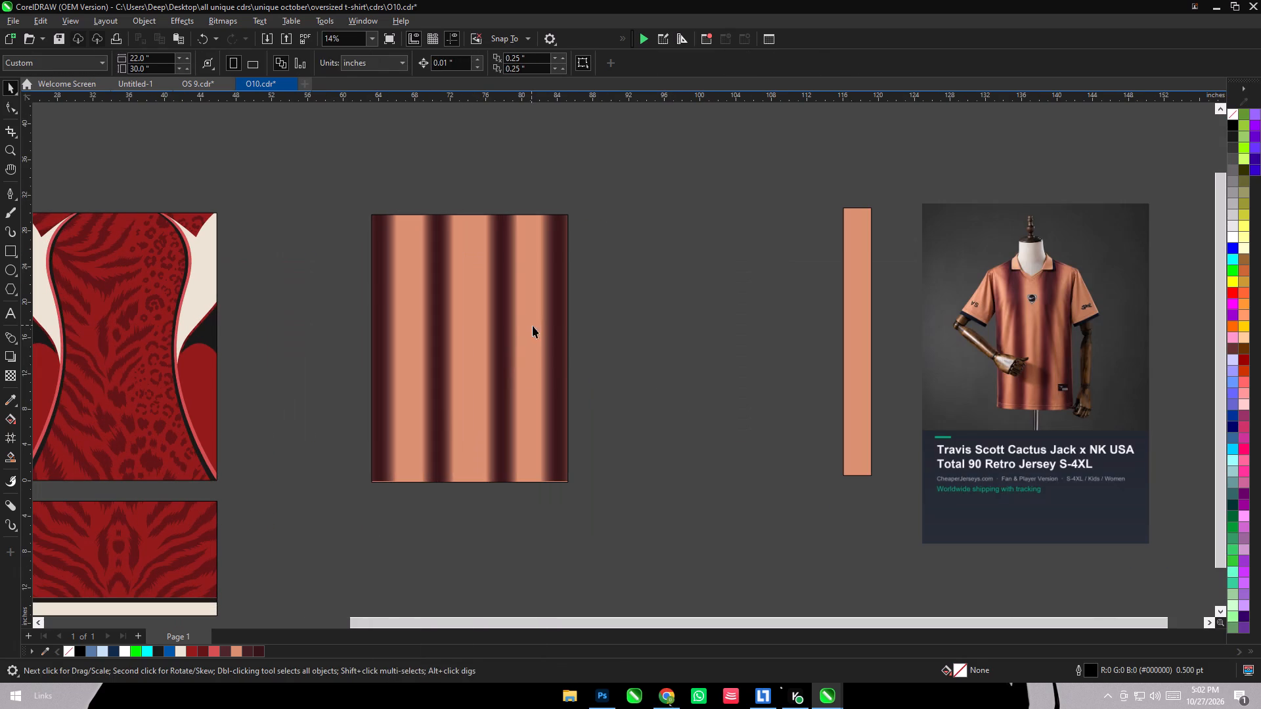
left_click_drag(533, 326, 485, 324)
Edit the panel's PowerClip contents and stretch all stripes past its bottom edge, to about 107.6% height.
left_click(67, 112)
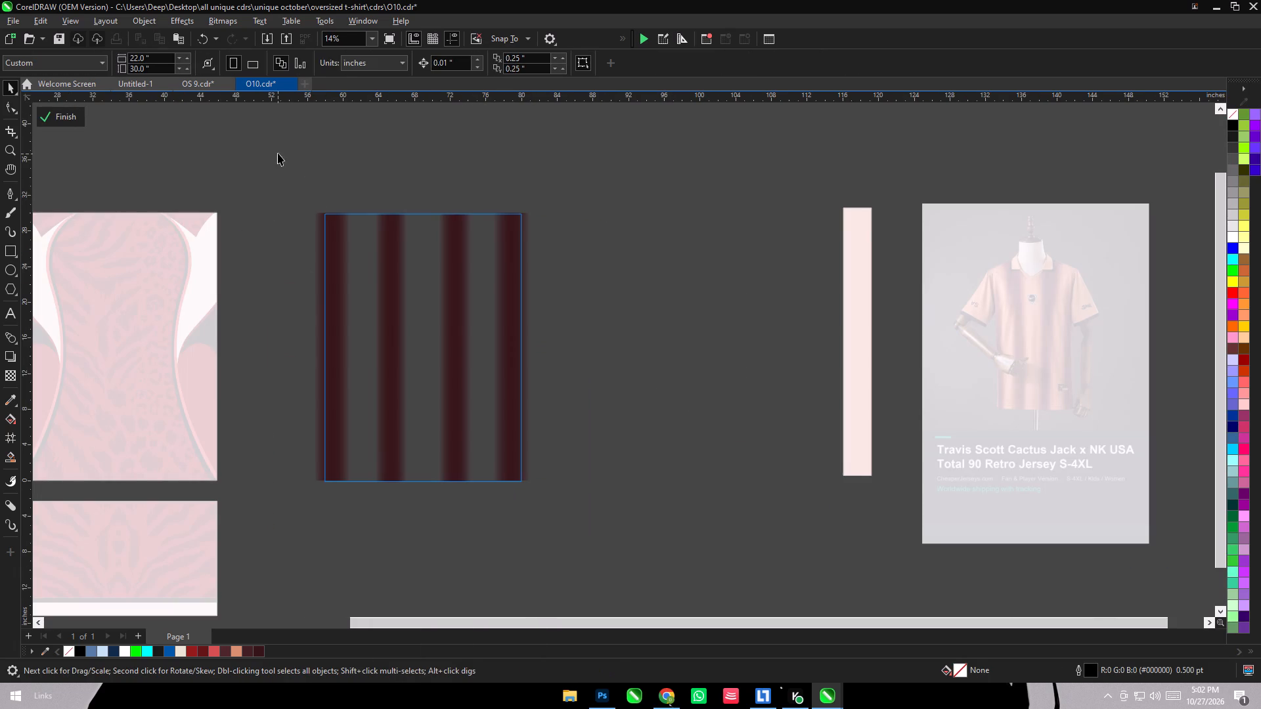
left_click_drag(278, 153, 658, 585)
left_click_drag(422, 488, 425, 499, "shift")
left_click(574, 500)
left_click(56, 110)
left_click(643, 259)
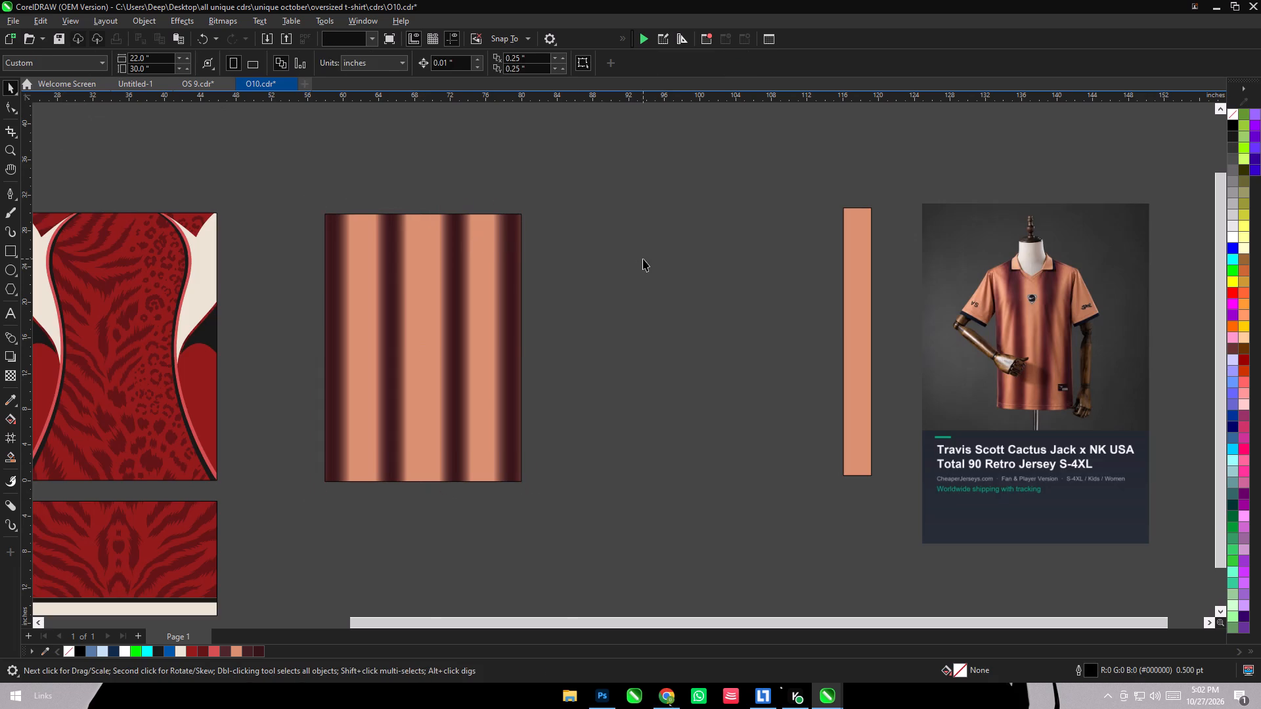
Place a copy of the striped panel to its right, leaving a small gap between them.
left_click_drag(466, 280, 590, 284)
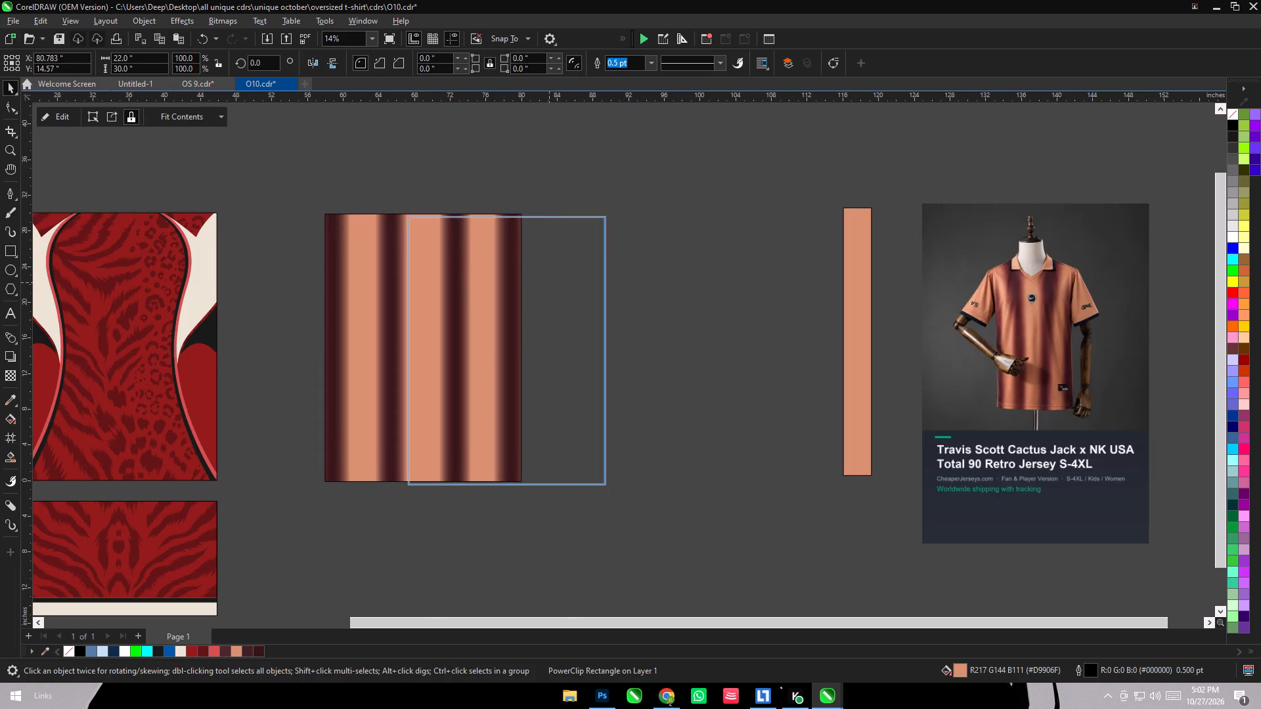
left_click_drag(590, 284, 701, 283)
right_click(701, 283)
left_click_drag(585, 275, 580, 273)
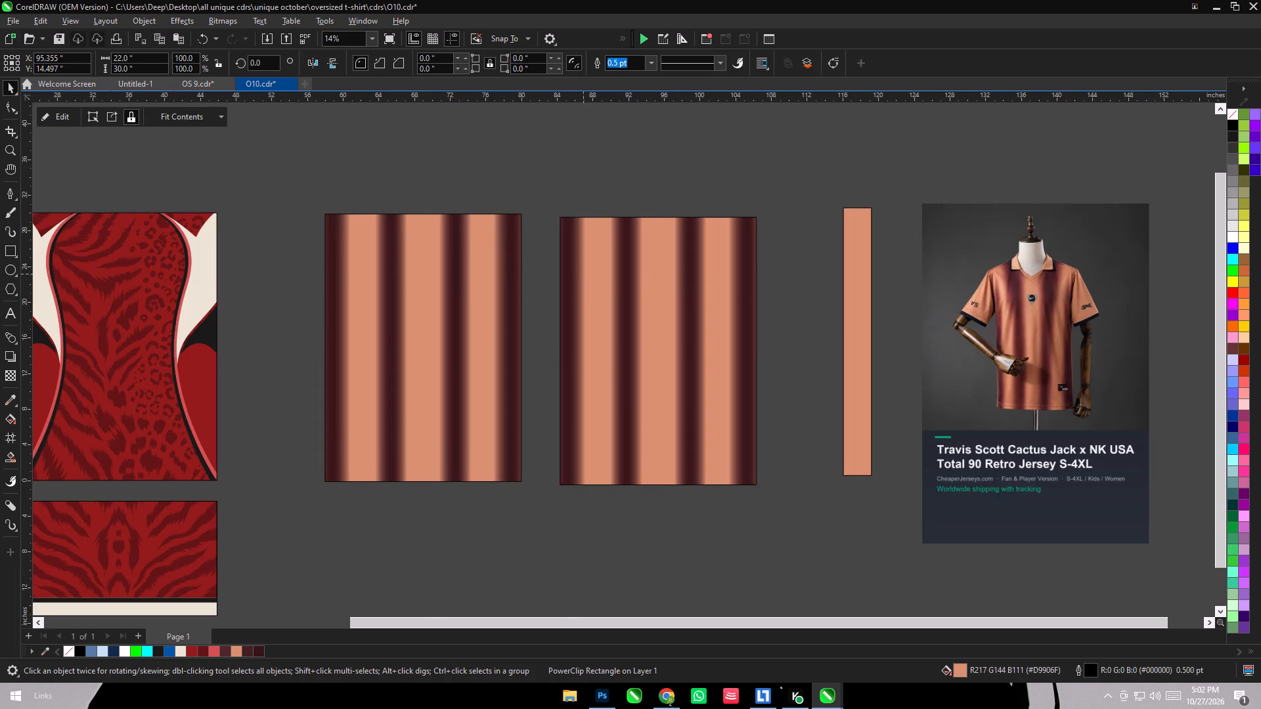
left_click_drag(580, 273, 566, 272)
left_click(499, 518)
In the original panel's PowerClip, move the rightmost stripe group slightly right, to X about 79.2 inches.
left_click(493, 383)
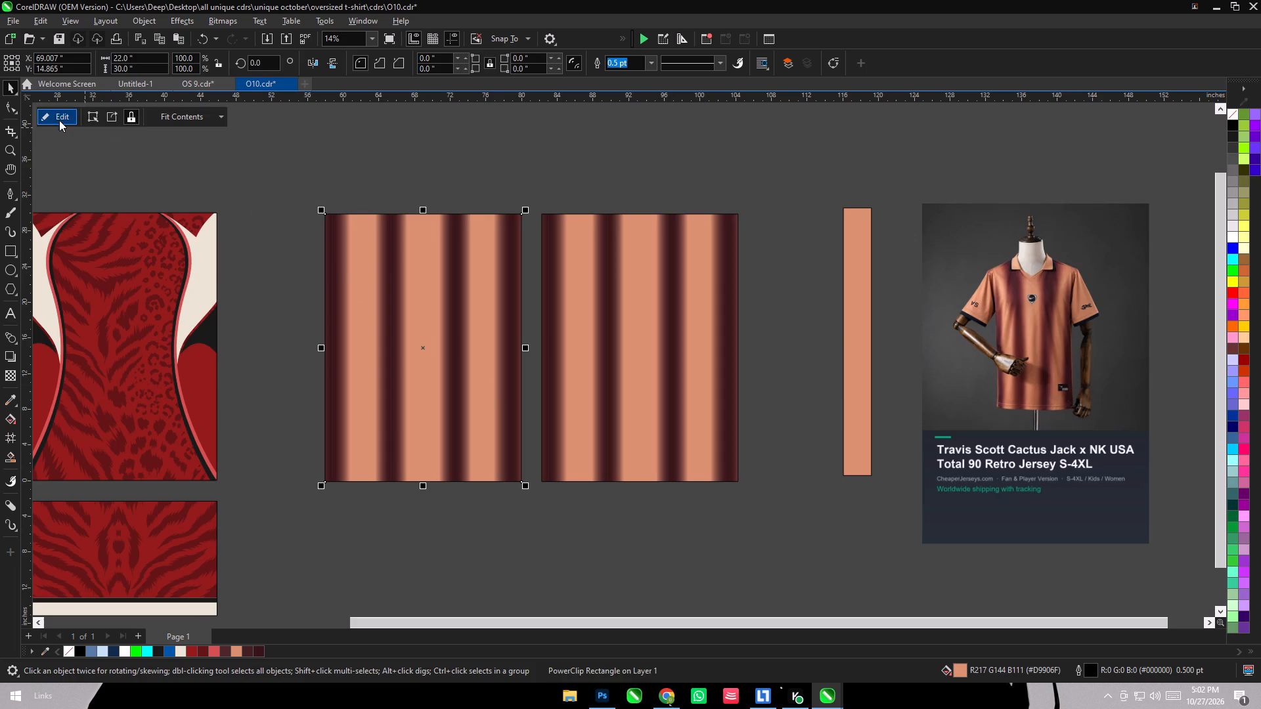
left_click(55, 116)
left_click_drag(474, 160, 596, 563)
scroll(498, 374, "up", 8)
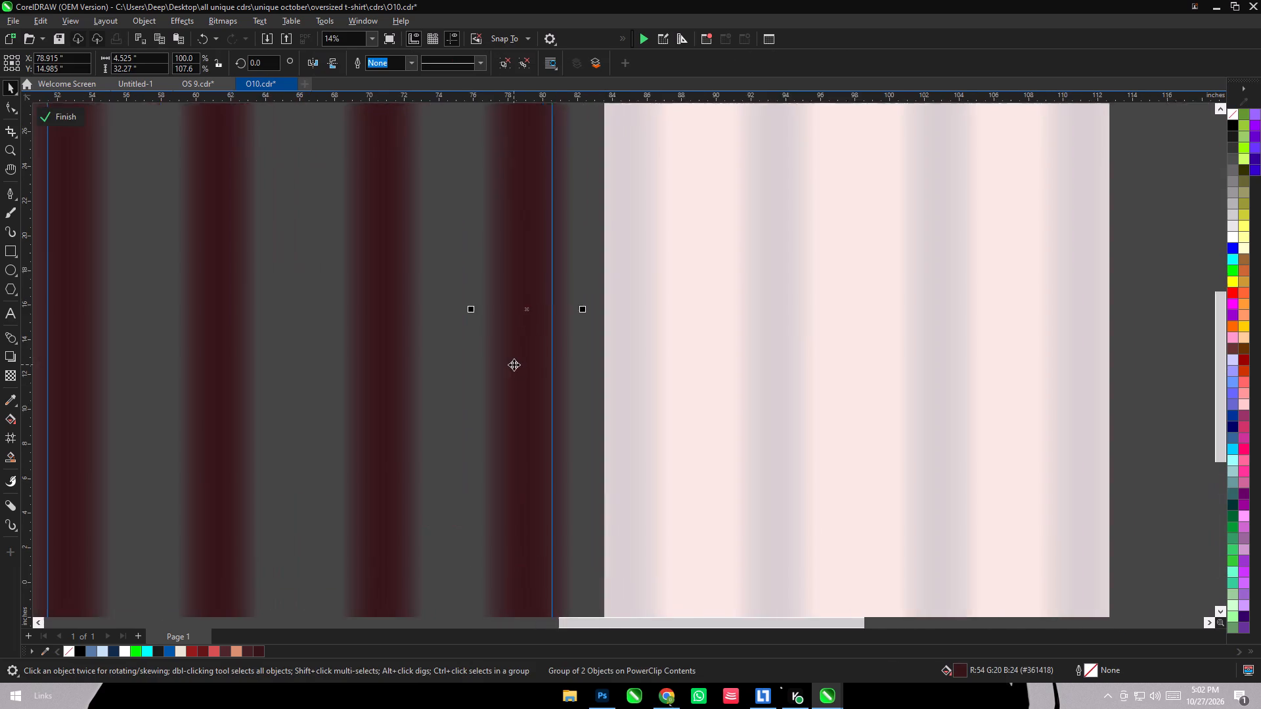
scroll(516, 369, "up", 3)
left_click_drag(520, 369, 531, 368)
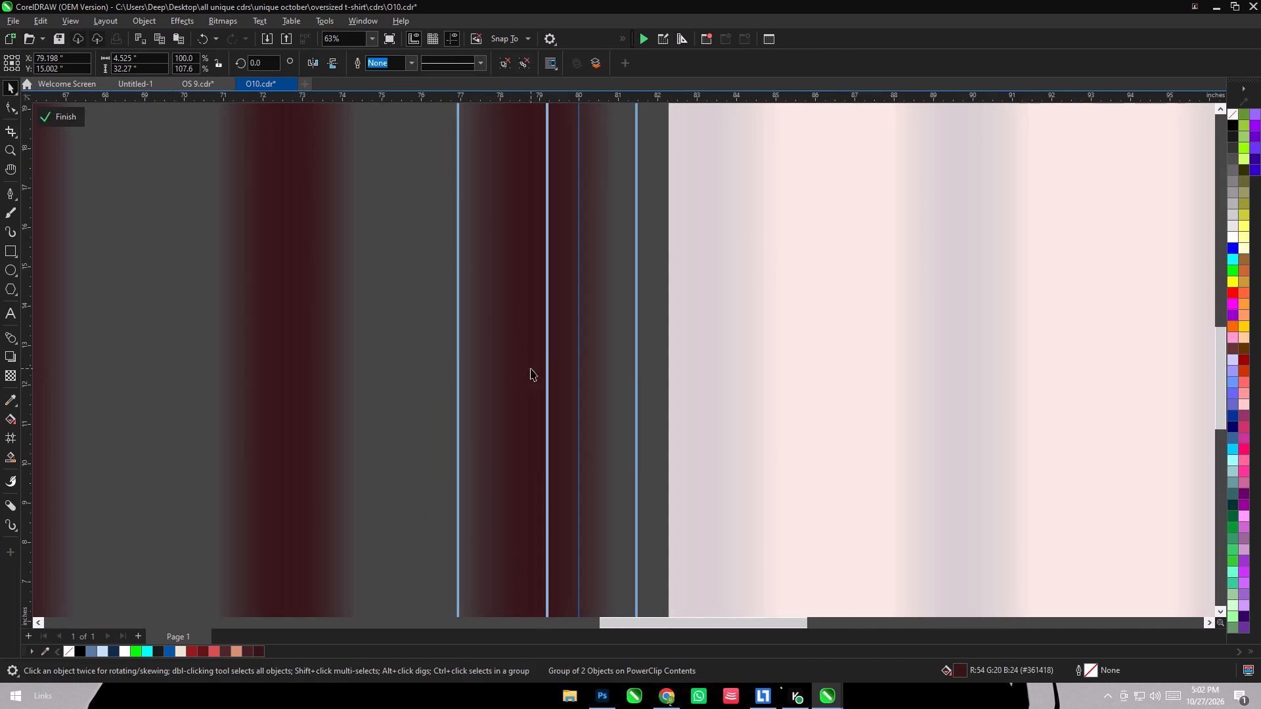
left_click(61, 121)
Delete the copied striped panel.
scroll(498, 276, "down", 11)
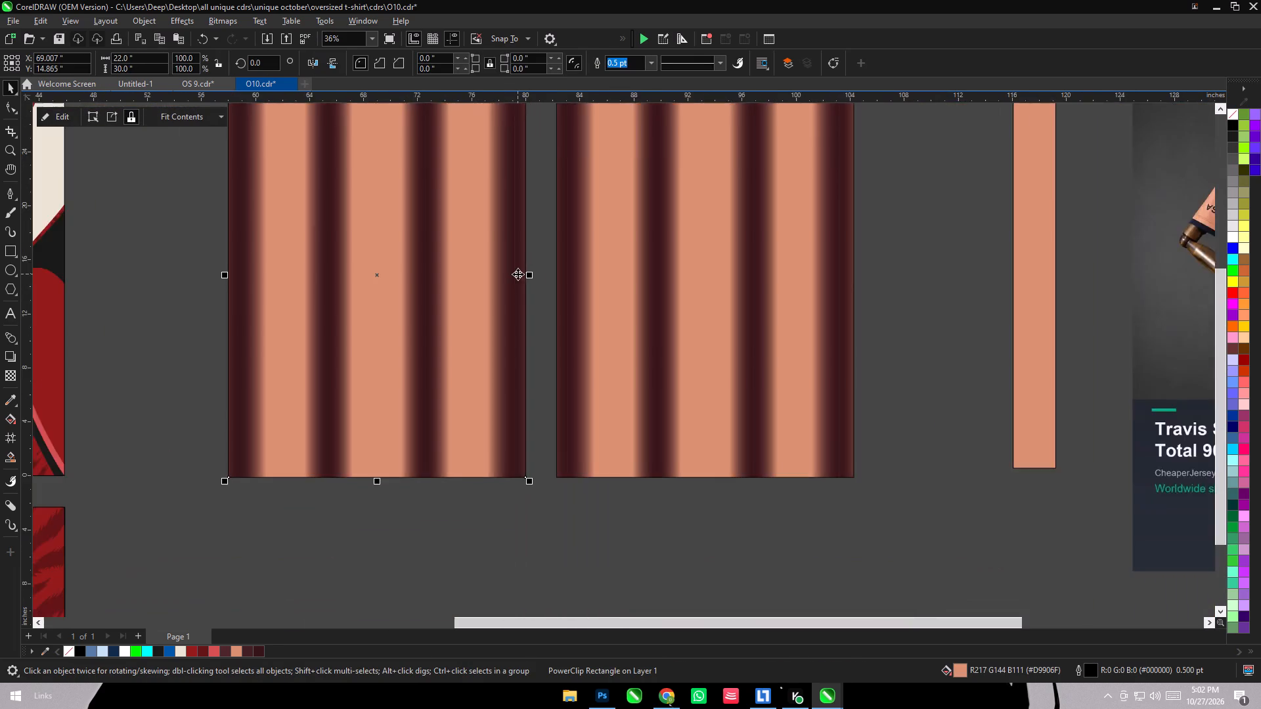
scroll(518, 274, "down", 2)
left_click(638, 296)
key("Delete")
Duplicate the corrected striped panel, align the copy to the original by centre and top, and move it beside the original's right edge.
left_click_drag(466, 295, 688, 306)
right_click(688, 306)
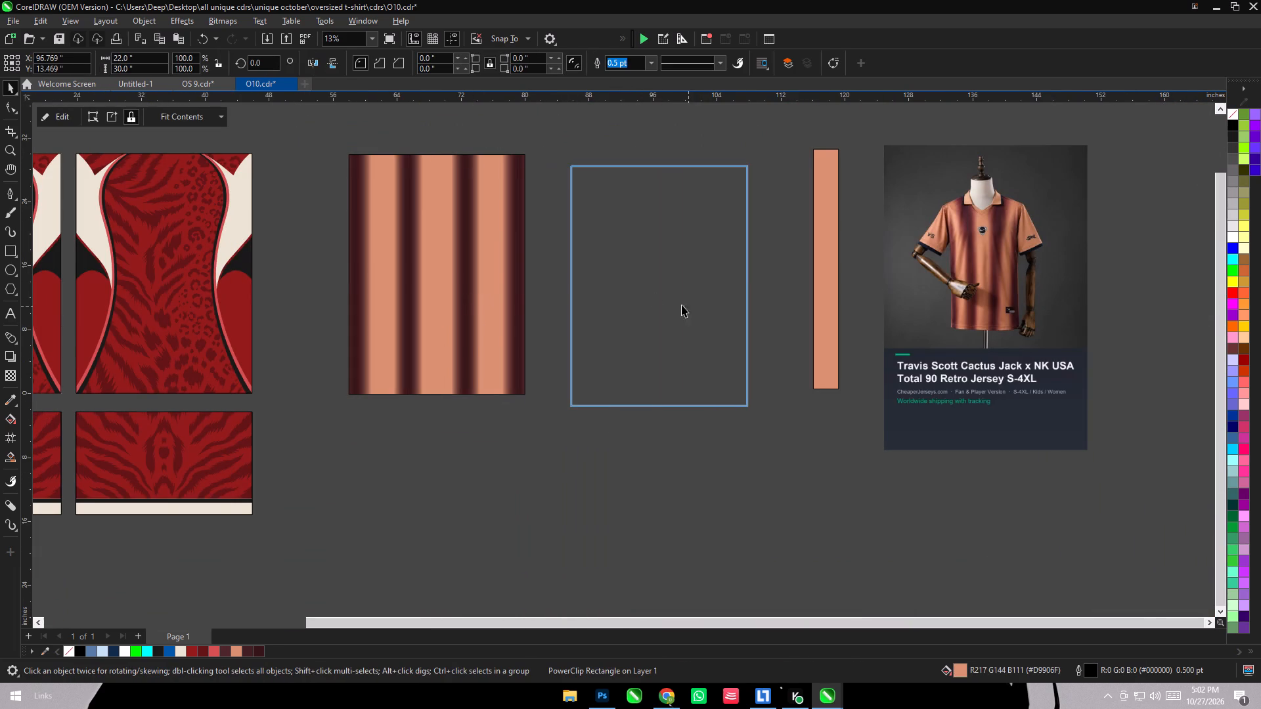
left_click(470, 290, "shift")
type("ct")
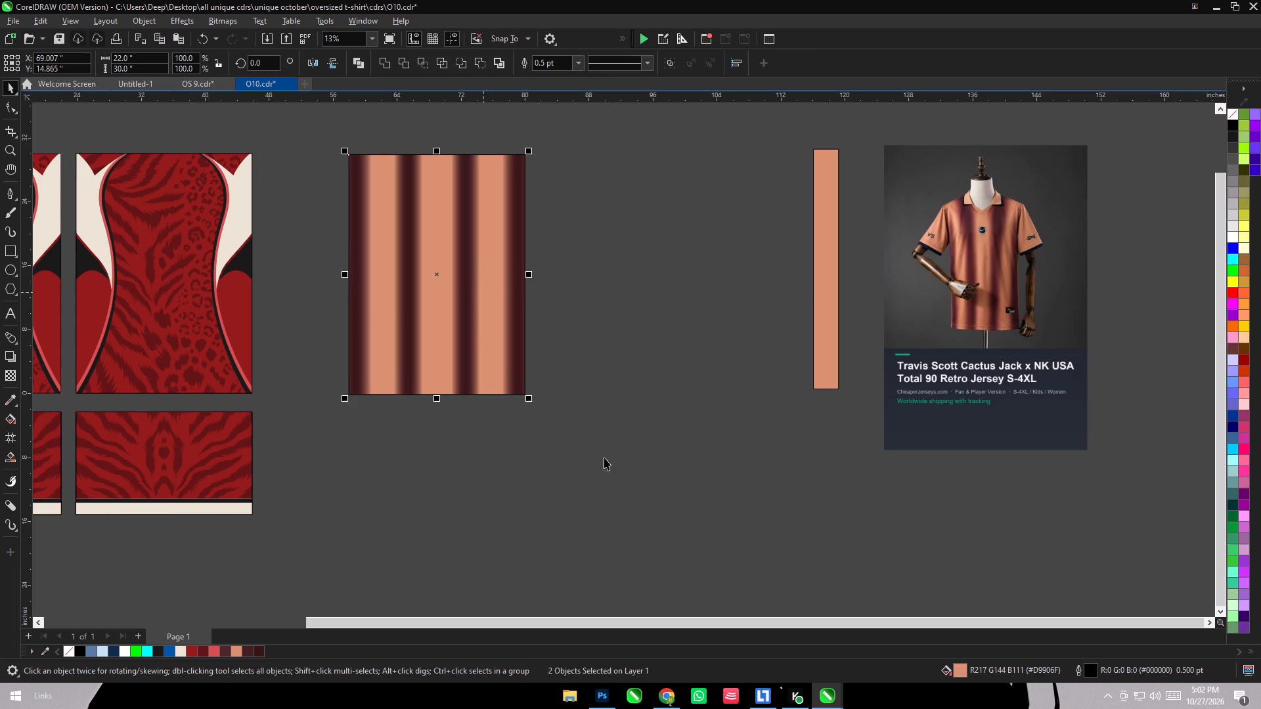
left_click(606, 458)
left_click_drag(471, 313, 665, 314)
Change the original striped panel's background fill to a slightly deeper peach, #D68762.
left_click(483, 291)
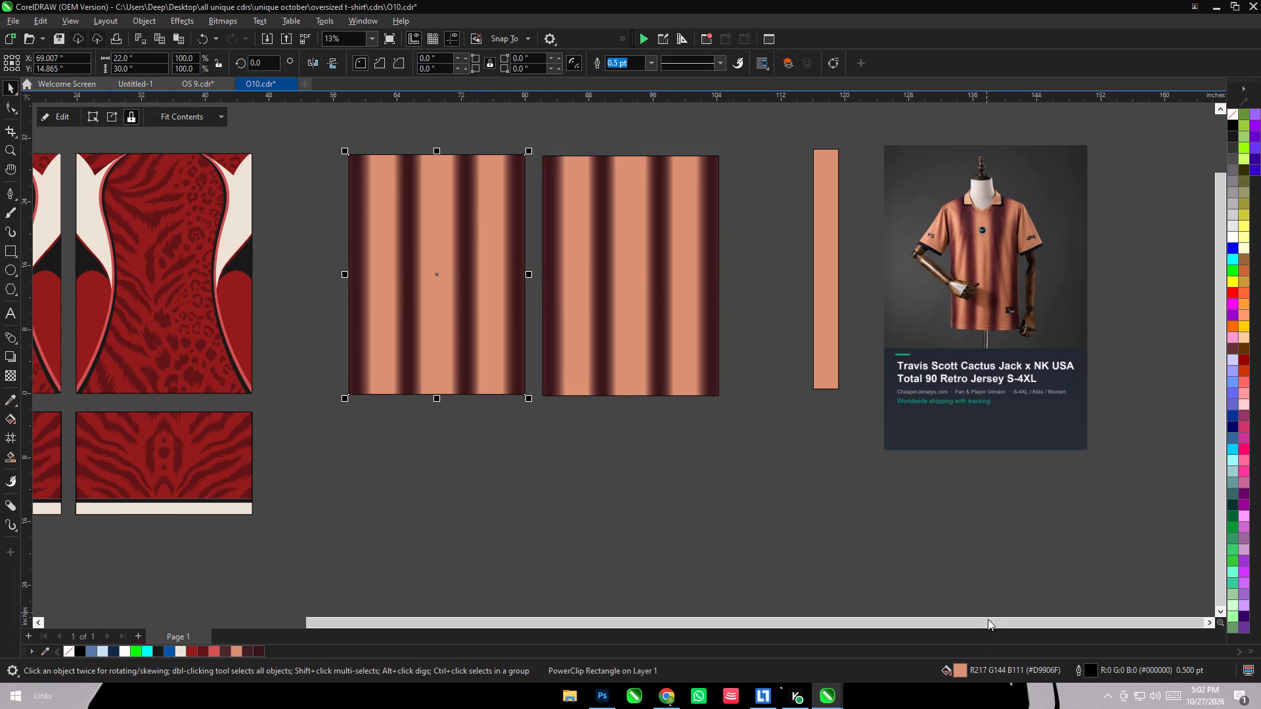
left_click(968, 661)
double_click(956, 668)
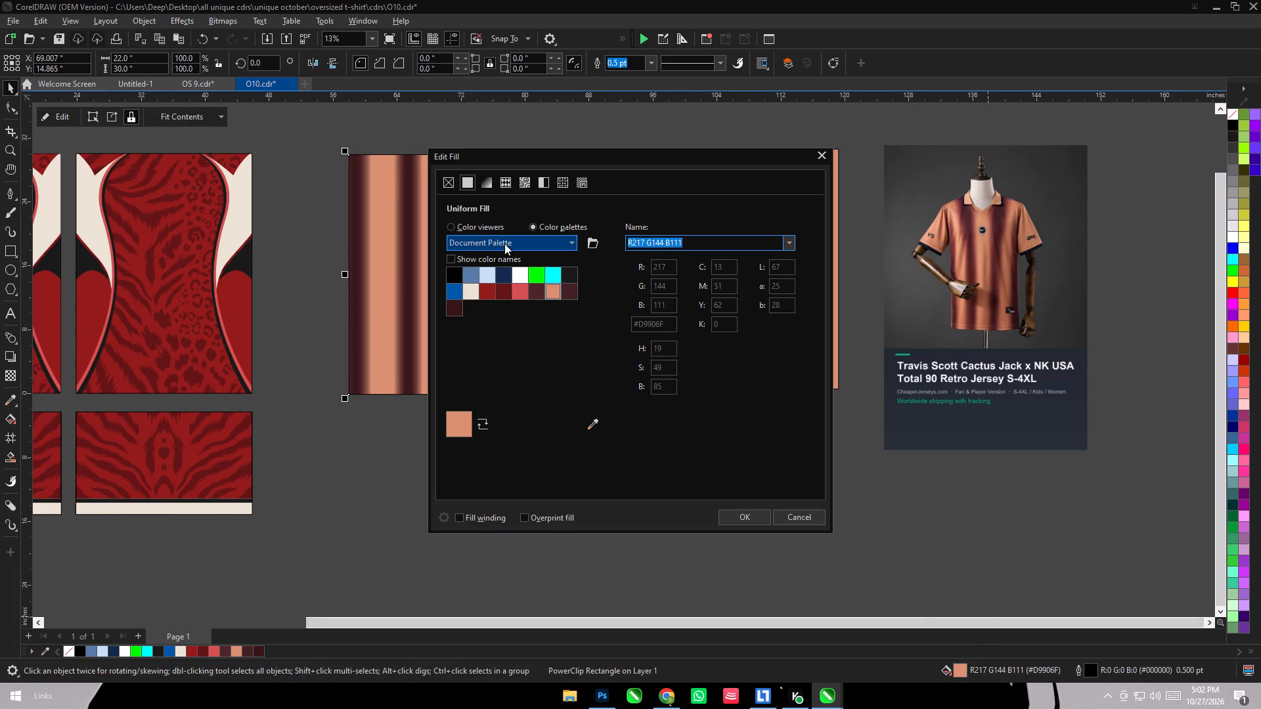
left_click(497, 226)
left_click_drag(523, 276, 527, 278)
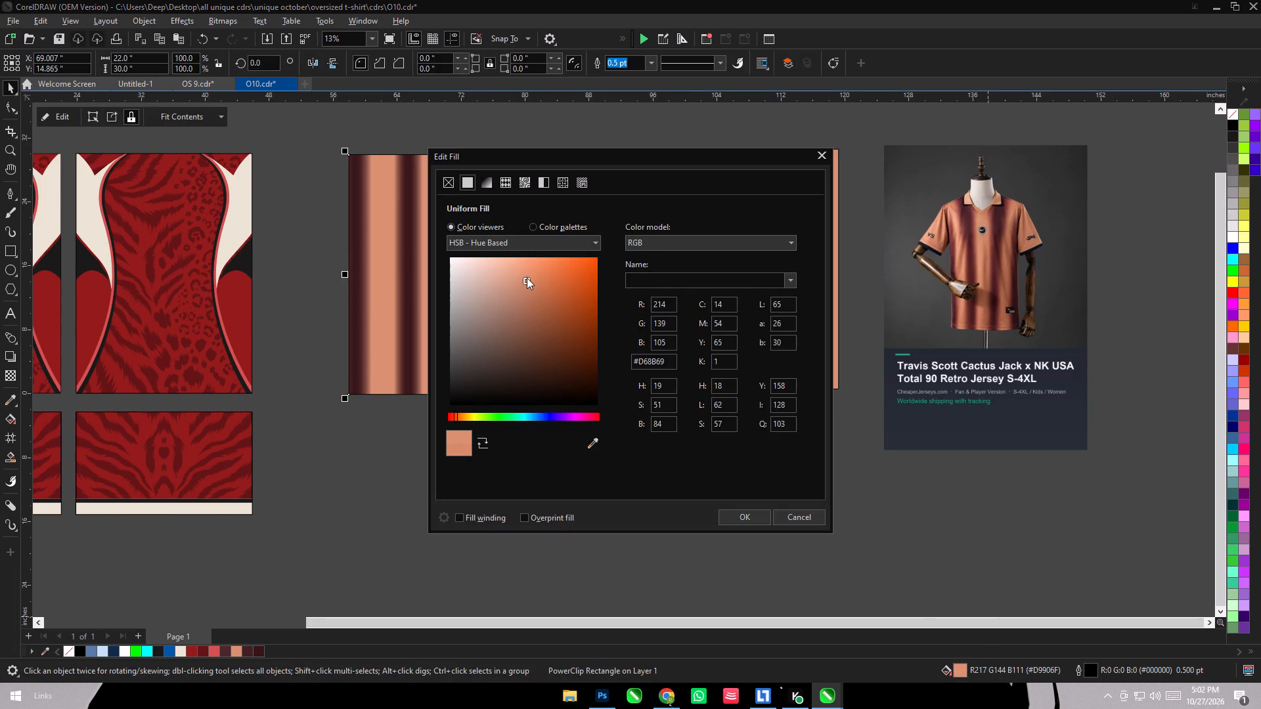
left_click_drag(527, 278, 531, 278)
left_click(731, 519)
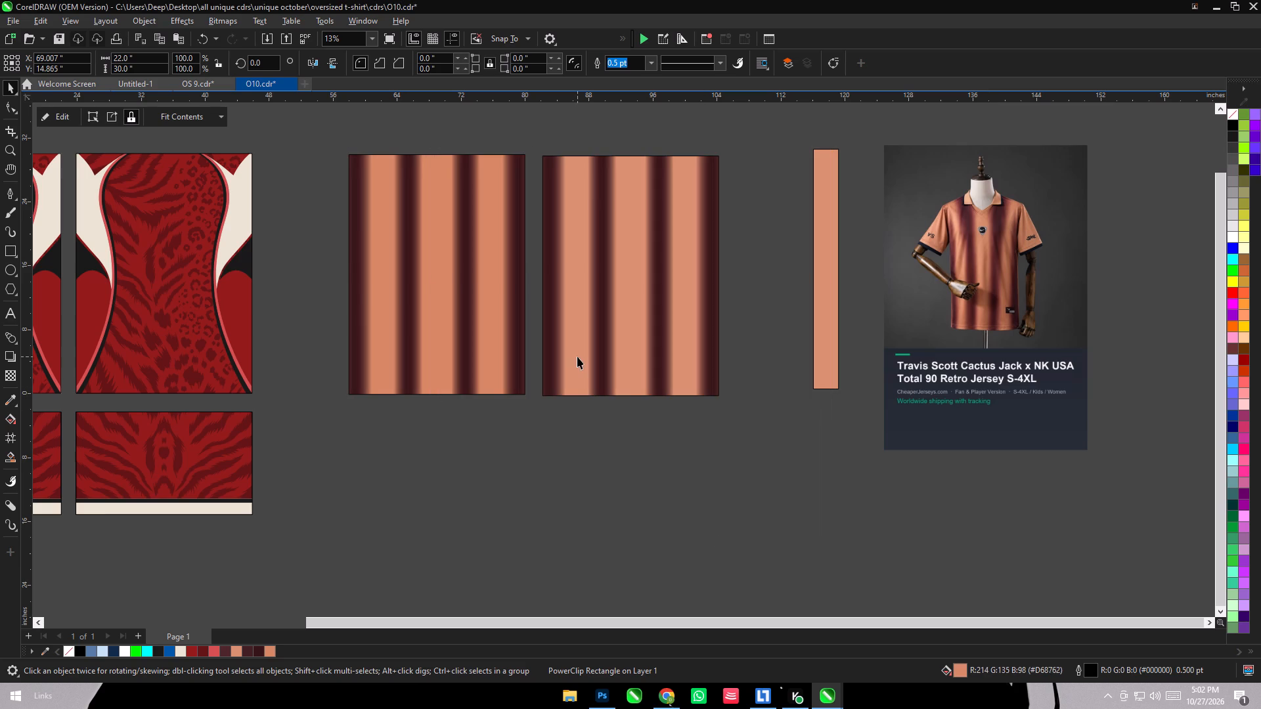
Apply the #D68762 peach from the document palette to the copied striped panel's background.
left_click(577, 356)
left_click(270, 656)
left_click(429, 557)
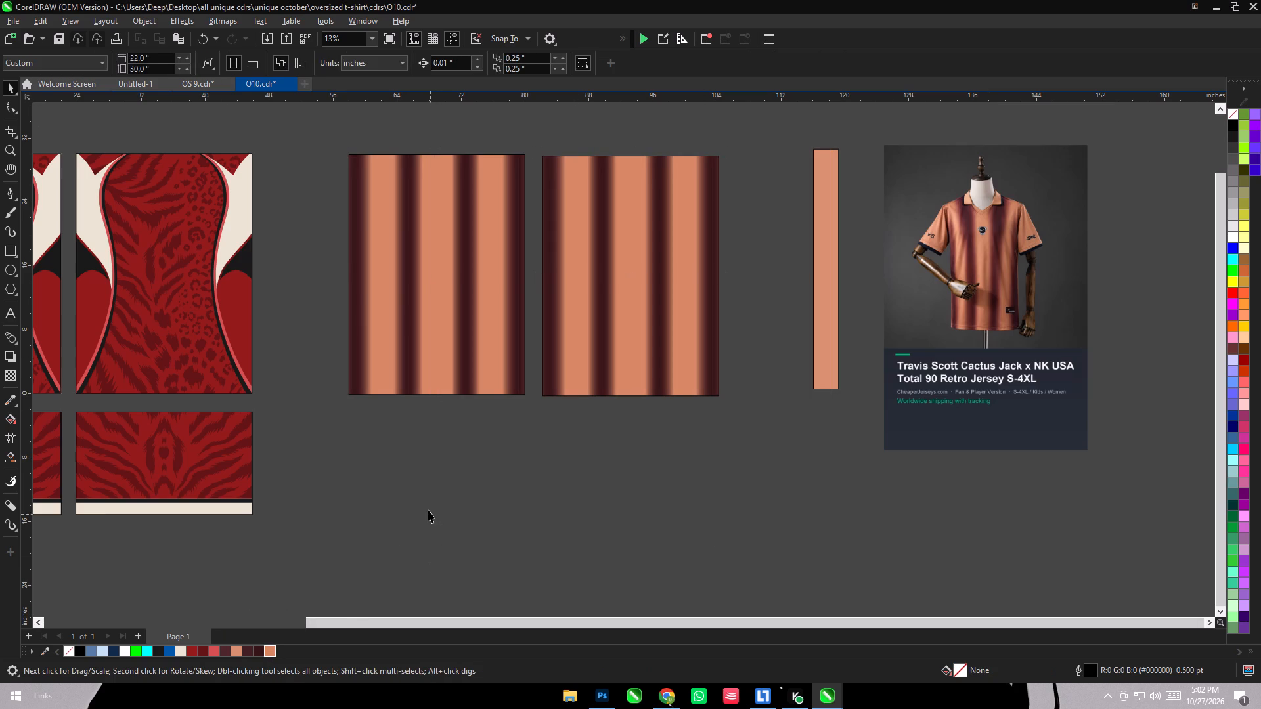
Save the O10 drawing.
left_click(651, 498)
key("ctrl+s")
Switch to Chrome and examine the related Pinterest pins below the sublimation polo shirt pin for jersey artwork ideas.
left_click(678, 695)
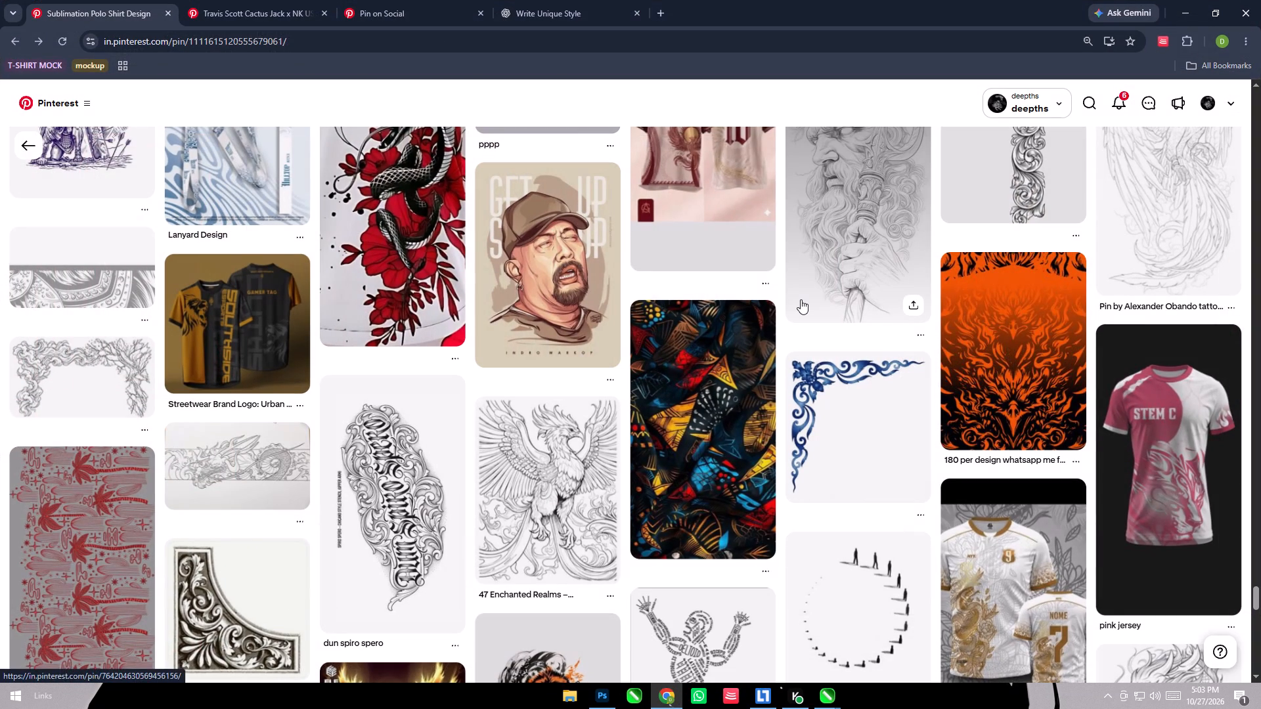
scroll(801, 299, "down", 9)
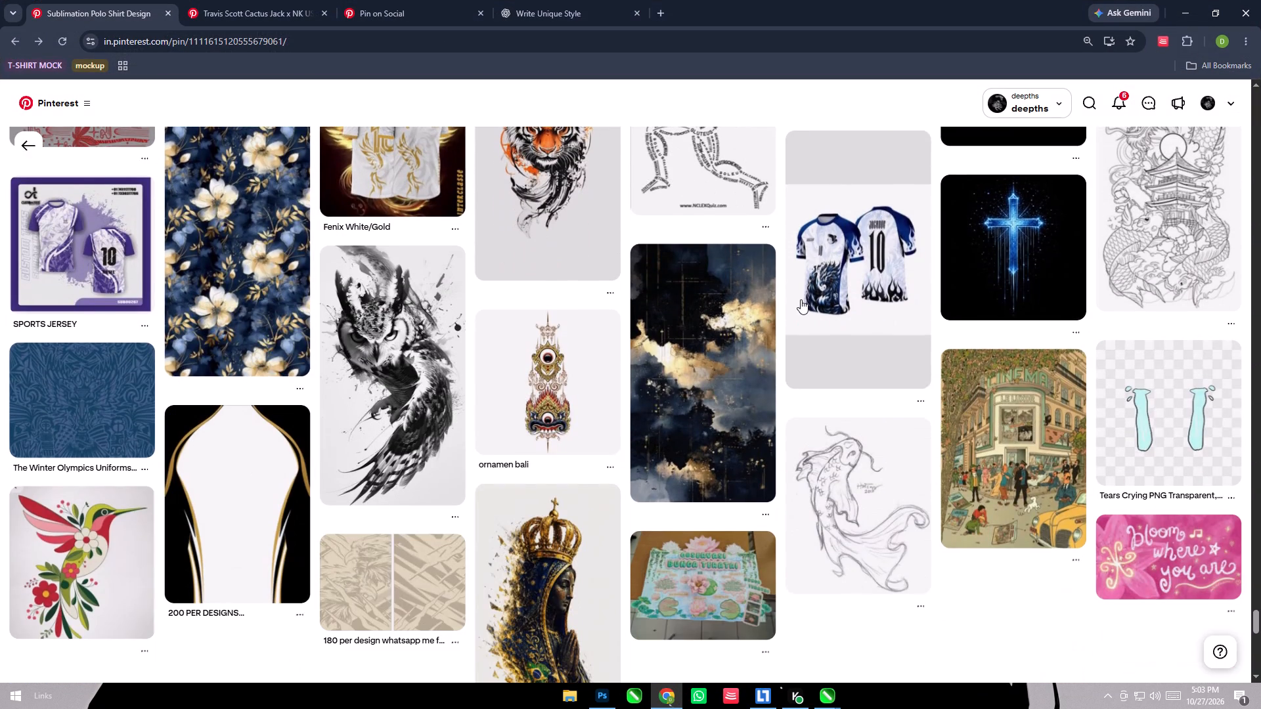
scroll(801, 299, "down", 10)
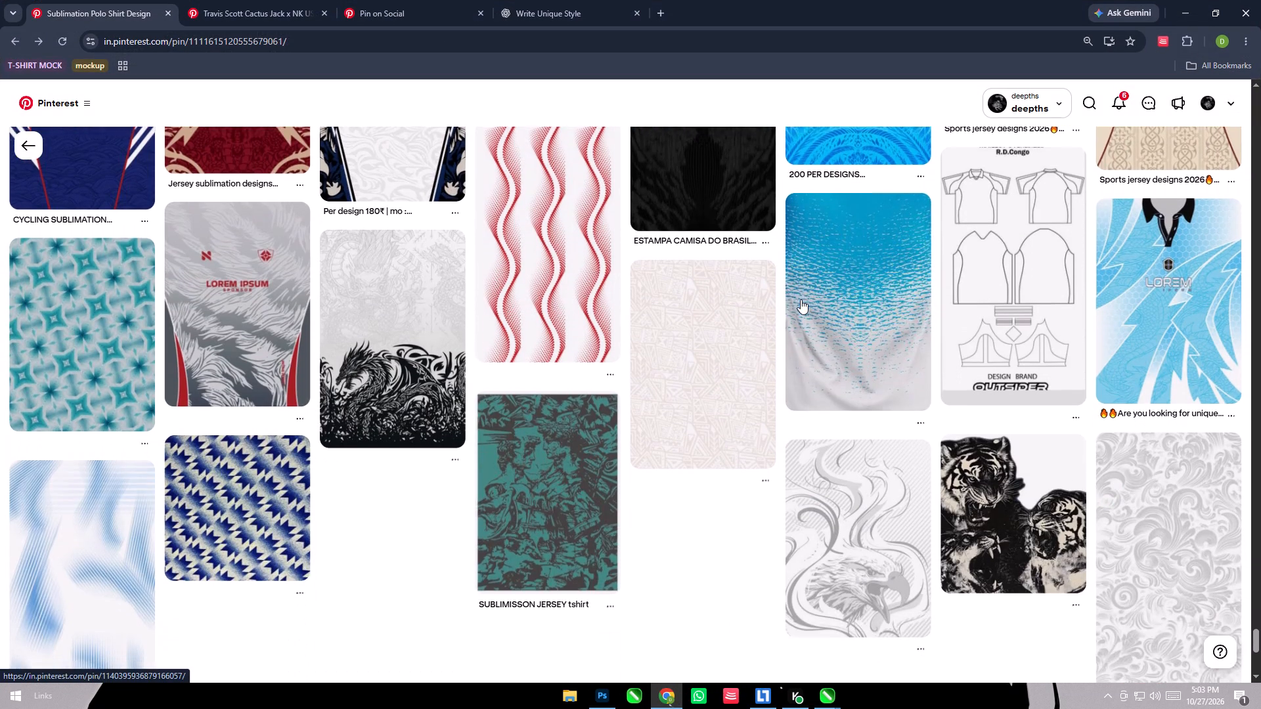
scroll(801, 299, "down", 2)
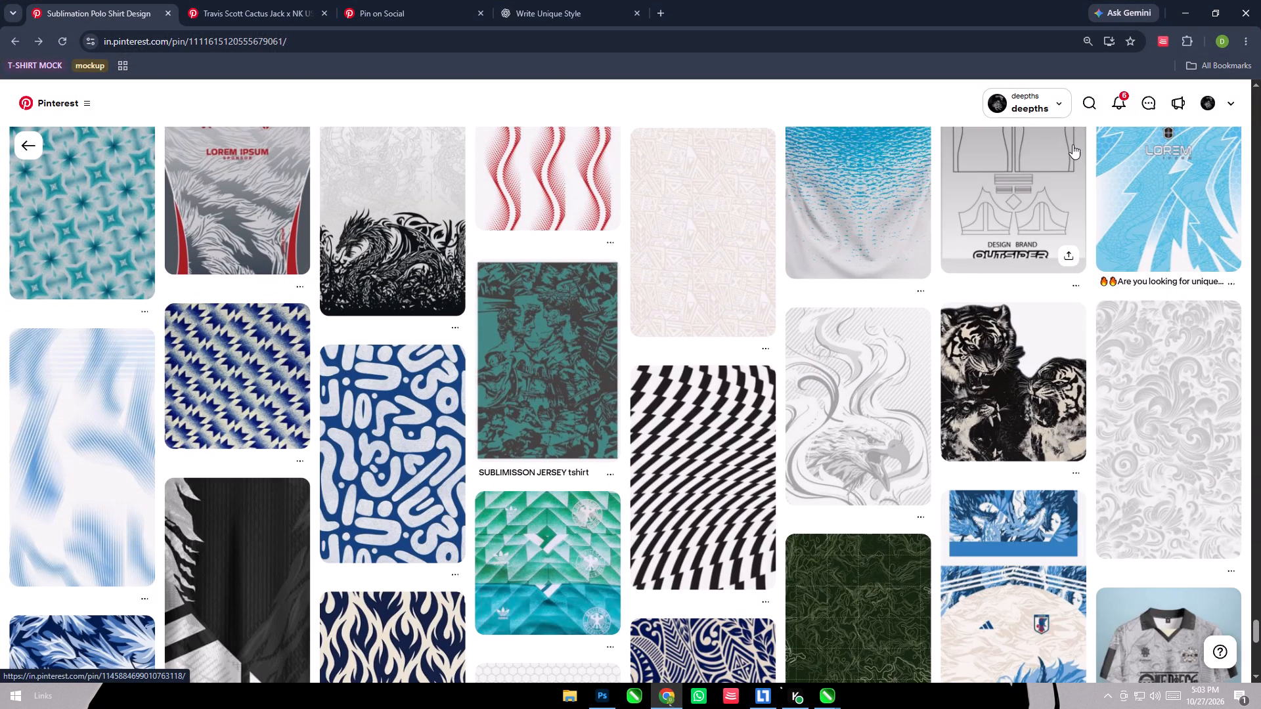
scroll(690, 293, "down", 3)
scroll(678, 238, "down", 4)
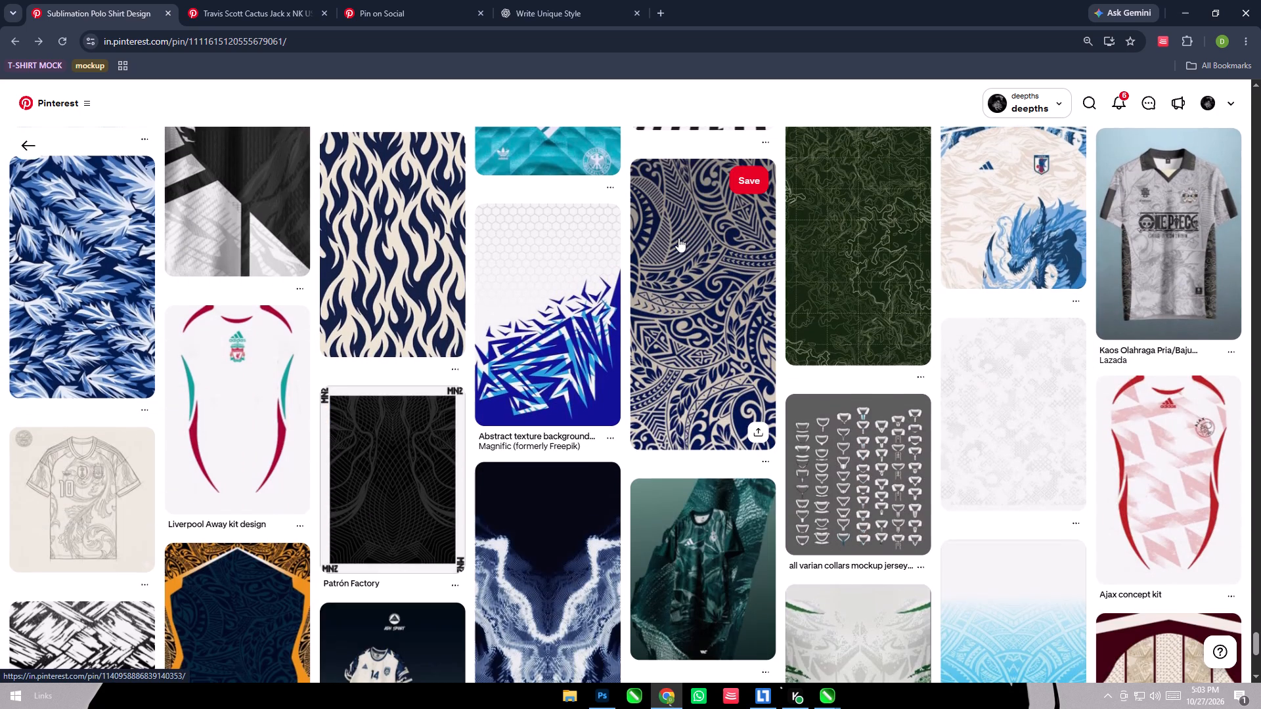
scroll(678, 238, "down", 7)
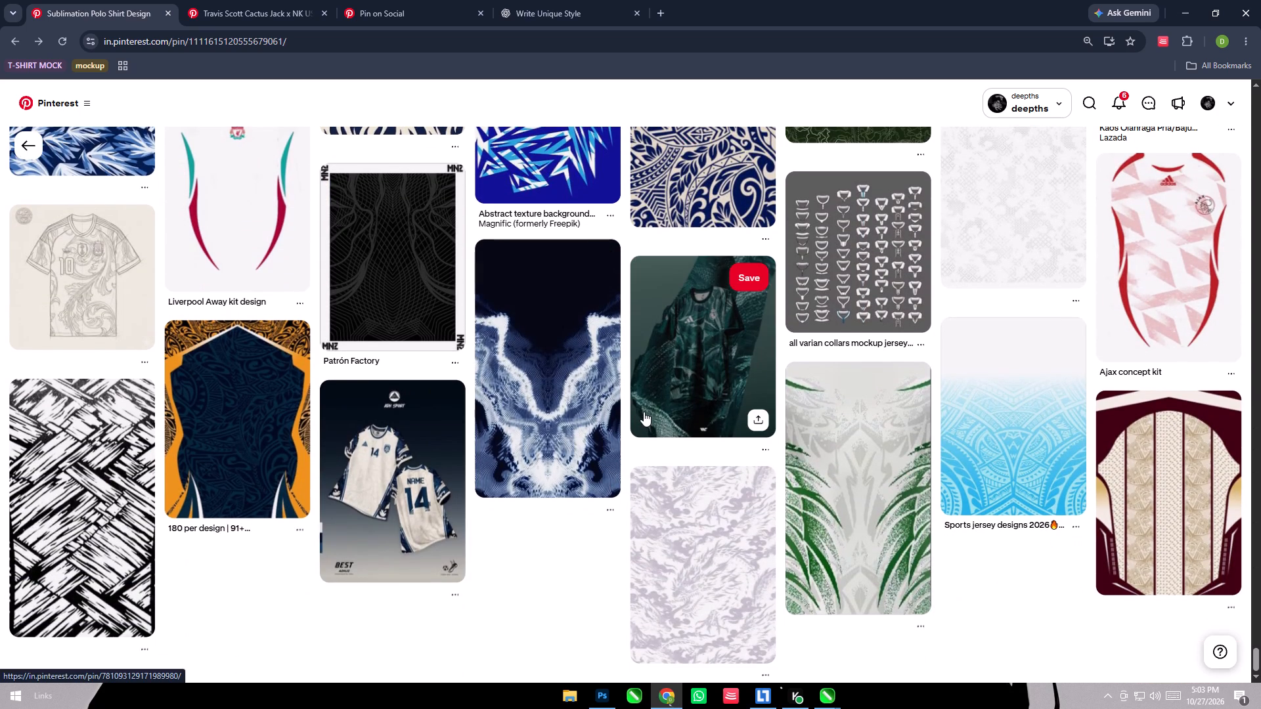
scroll(644, 412, "down", 5)
scroll(783, 452, "down", 4)
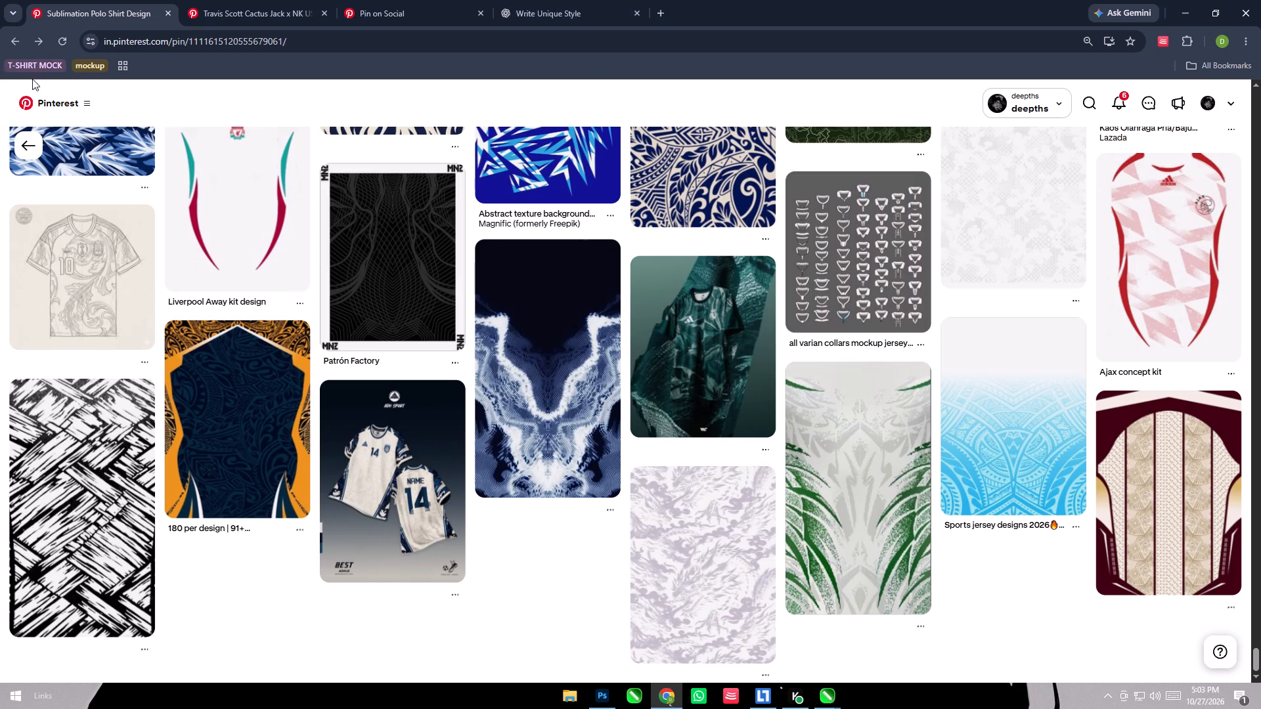
From the Pinterest home feed, open the black-and-white roaring tiger head pin and copy its image.
left_click(40, 99)
left_click(62, 205)
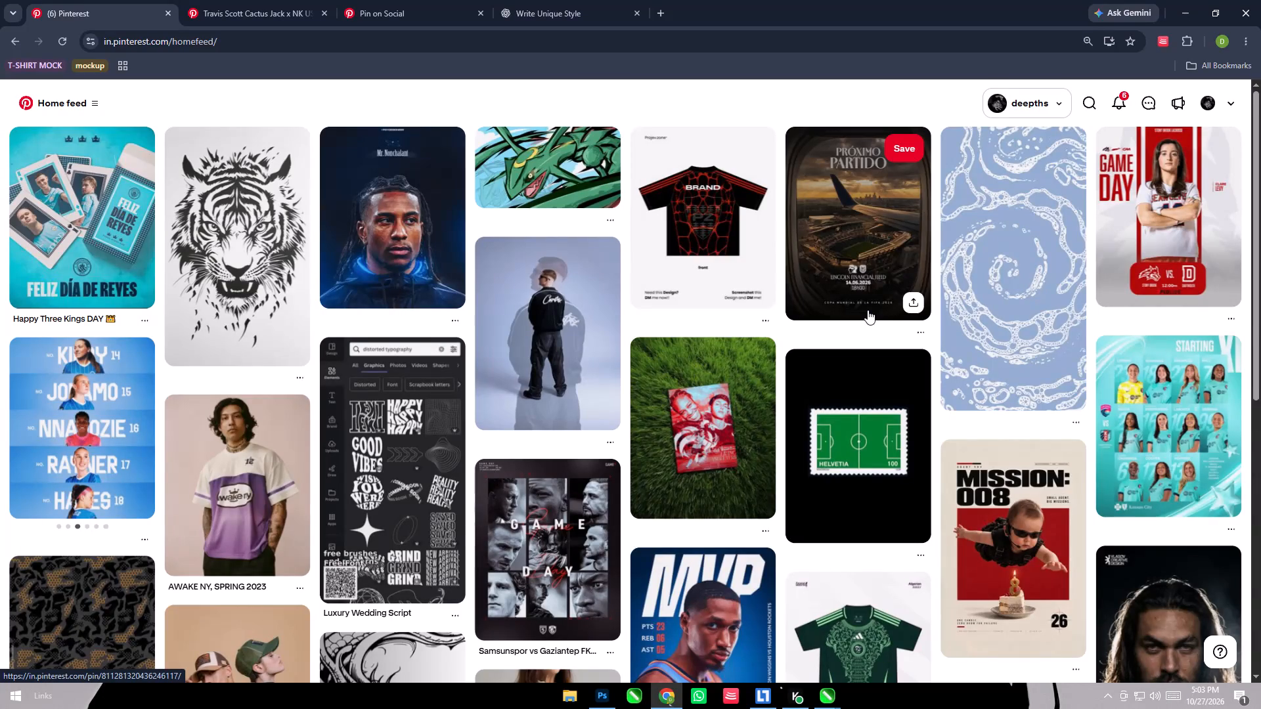
scroll(868, 310, "down", 3)
scroll(868, 310, "up", 2)
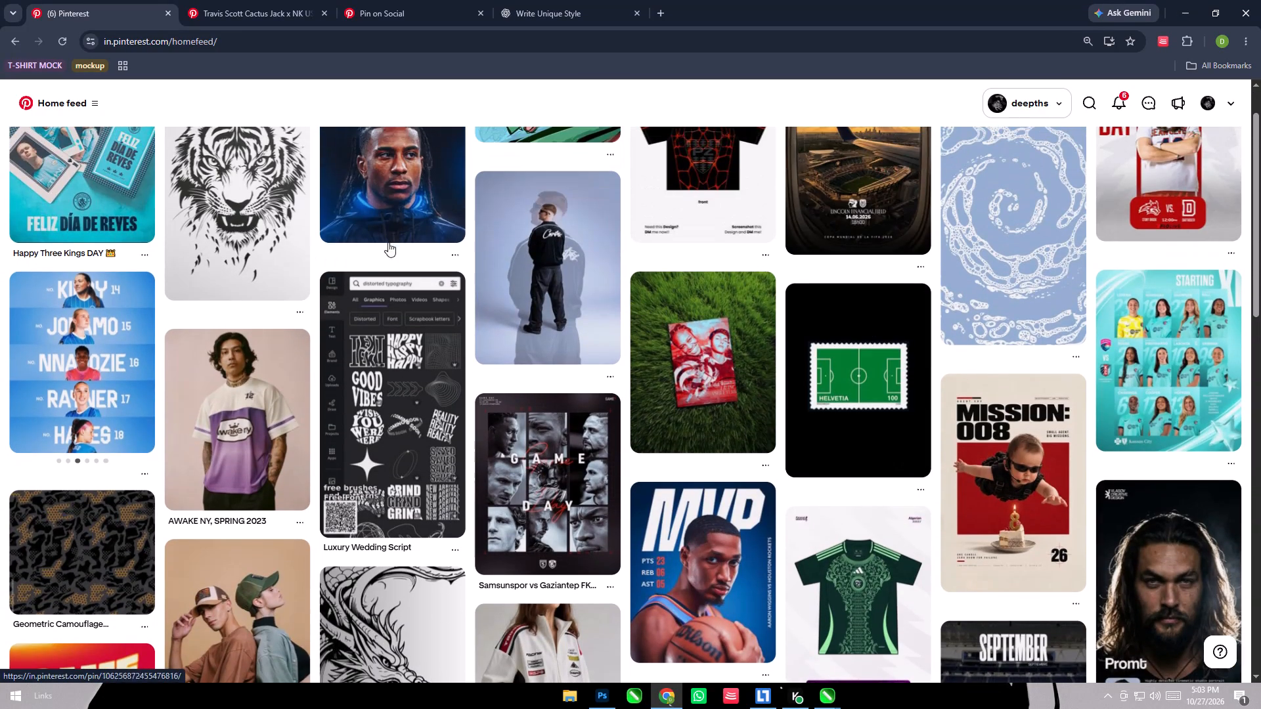
left_click(235, 190)
left_click(397, 4)
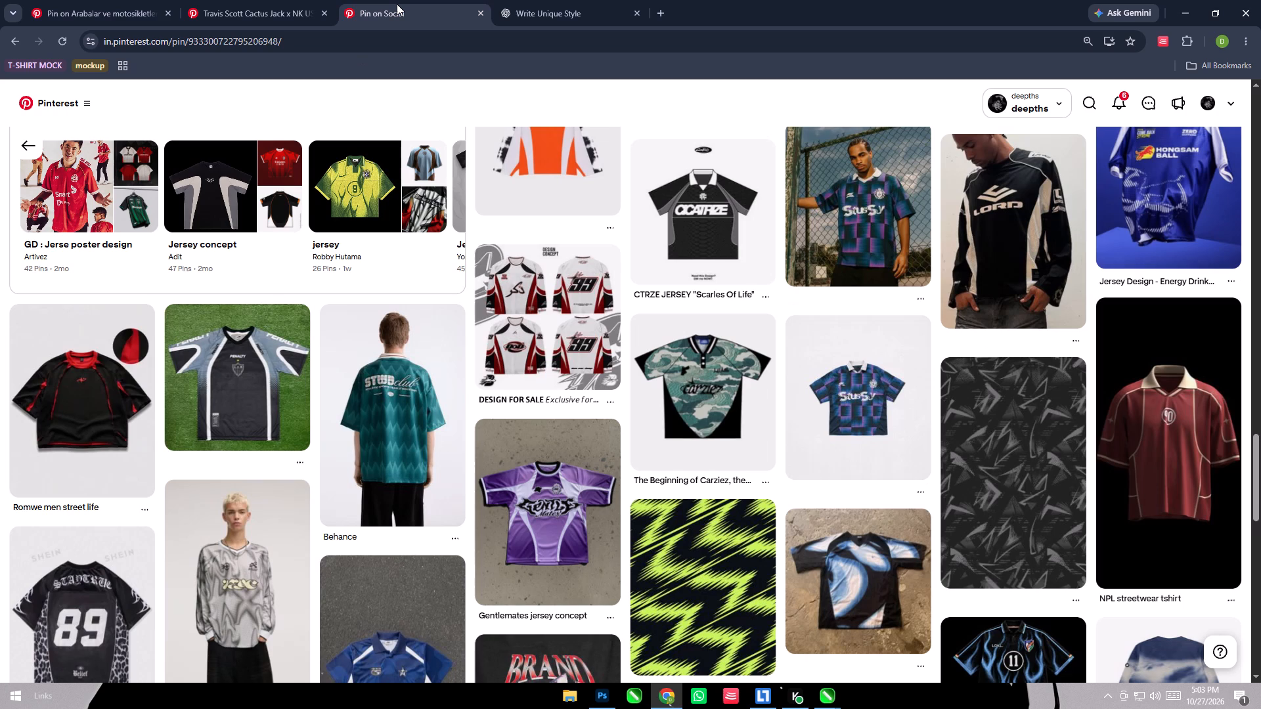
left_click(128, 0)
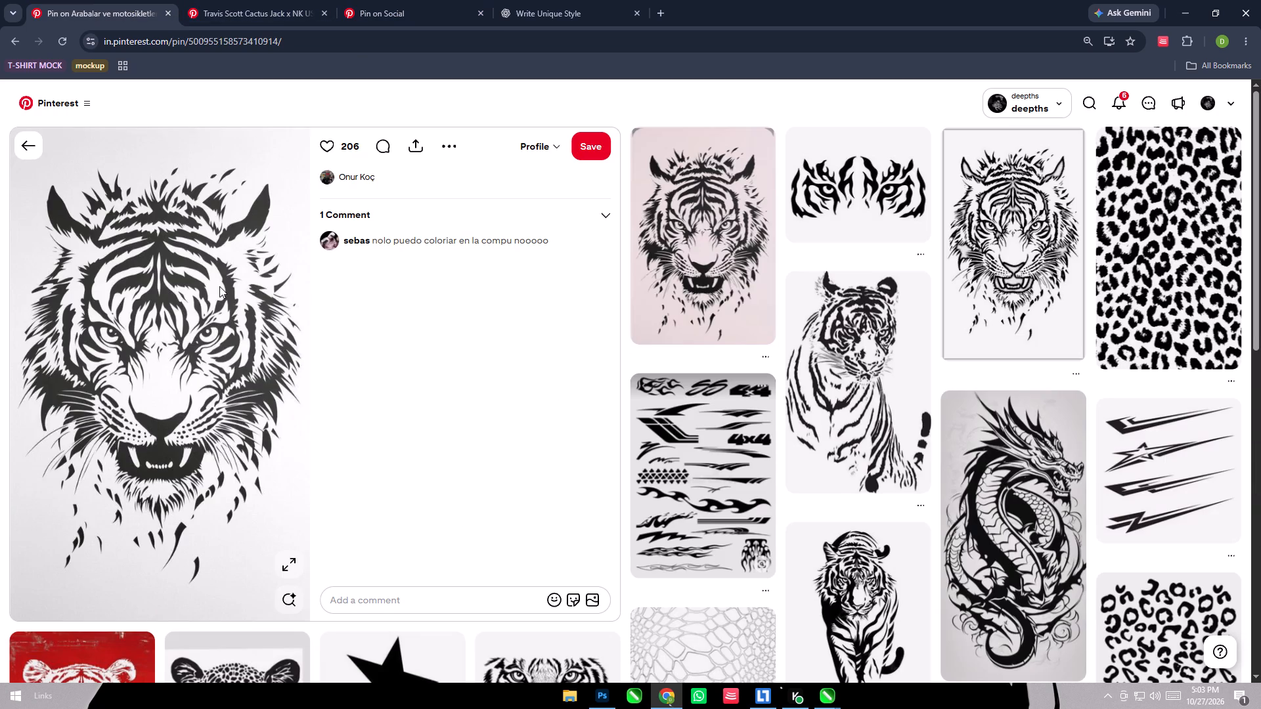
left_click(269, 344)
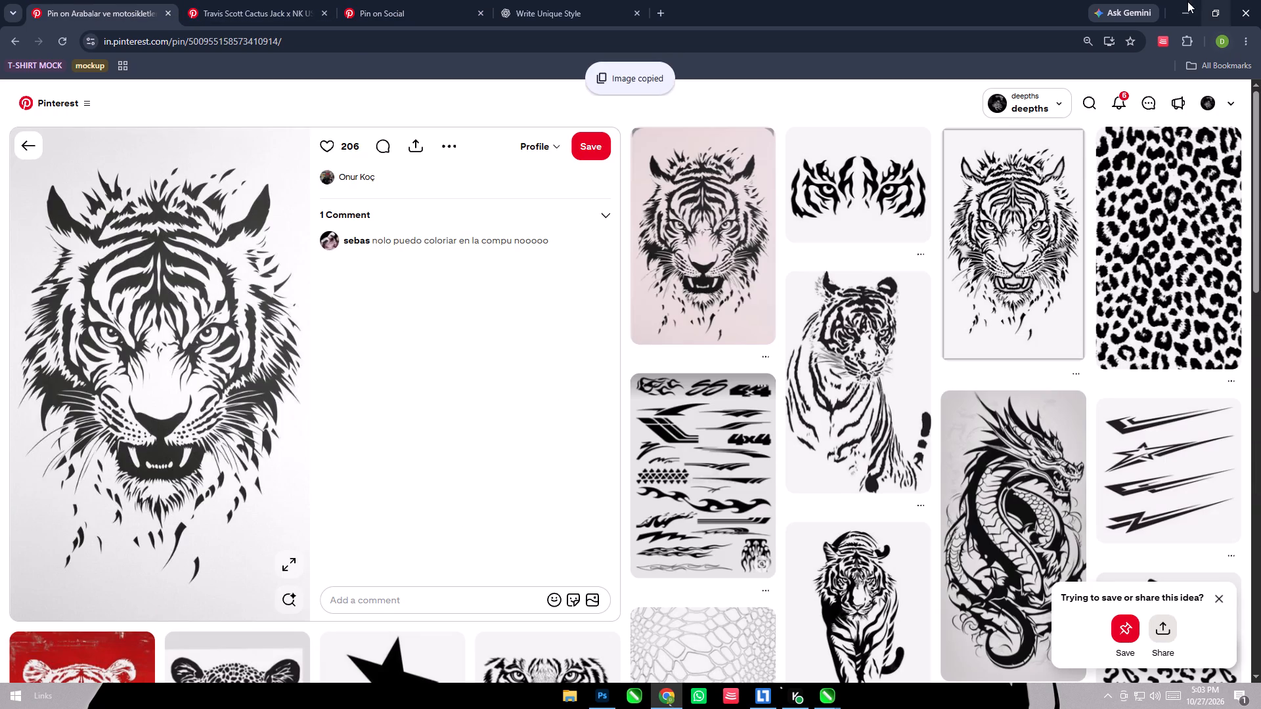
Switch back to CorelDRAW, paste the tiger image into O10 and size it to 22 by 30 inches.
left_click(1184, 0)
scroll(435, 293, "down", 3)
scroll(682, 384, "up", 2)
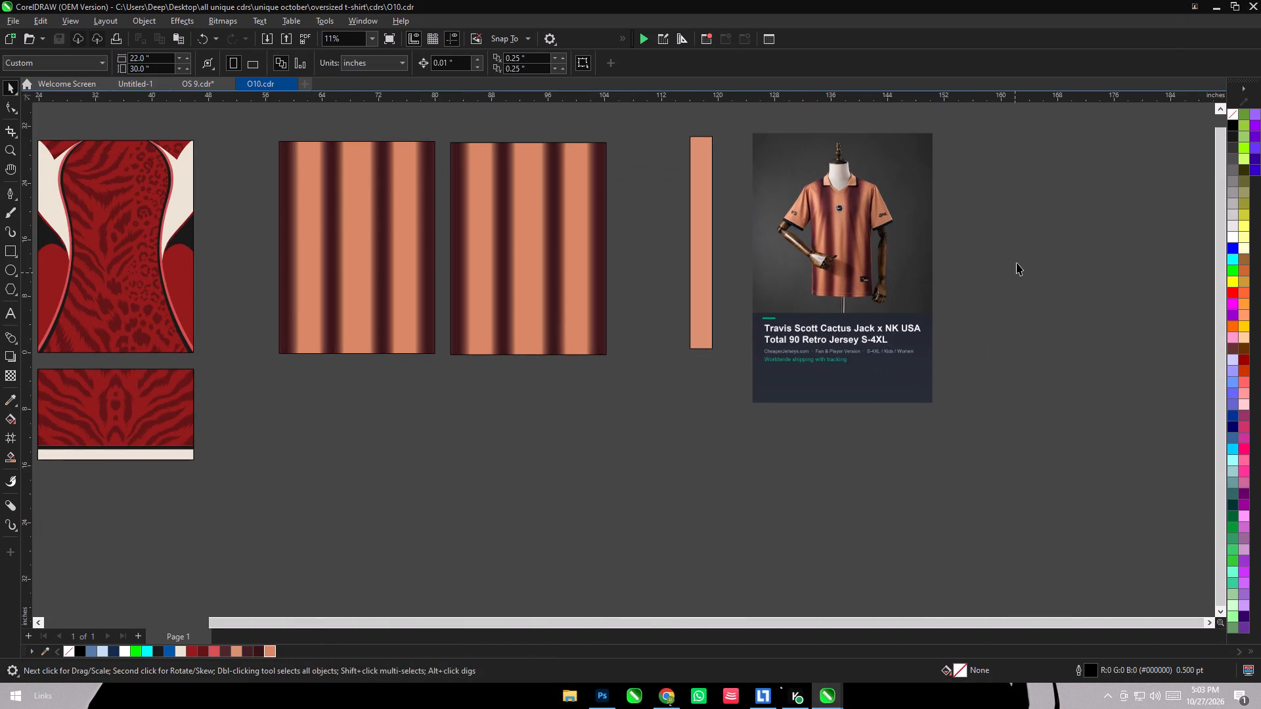
right_click(1017, 263)
left_click(1122, 373)
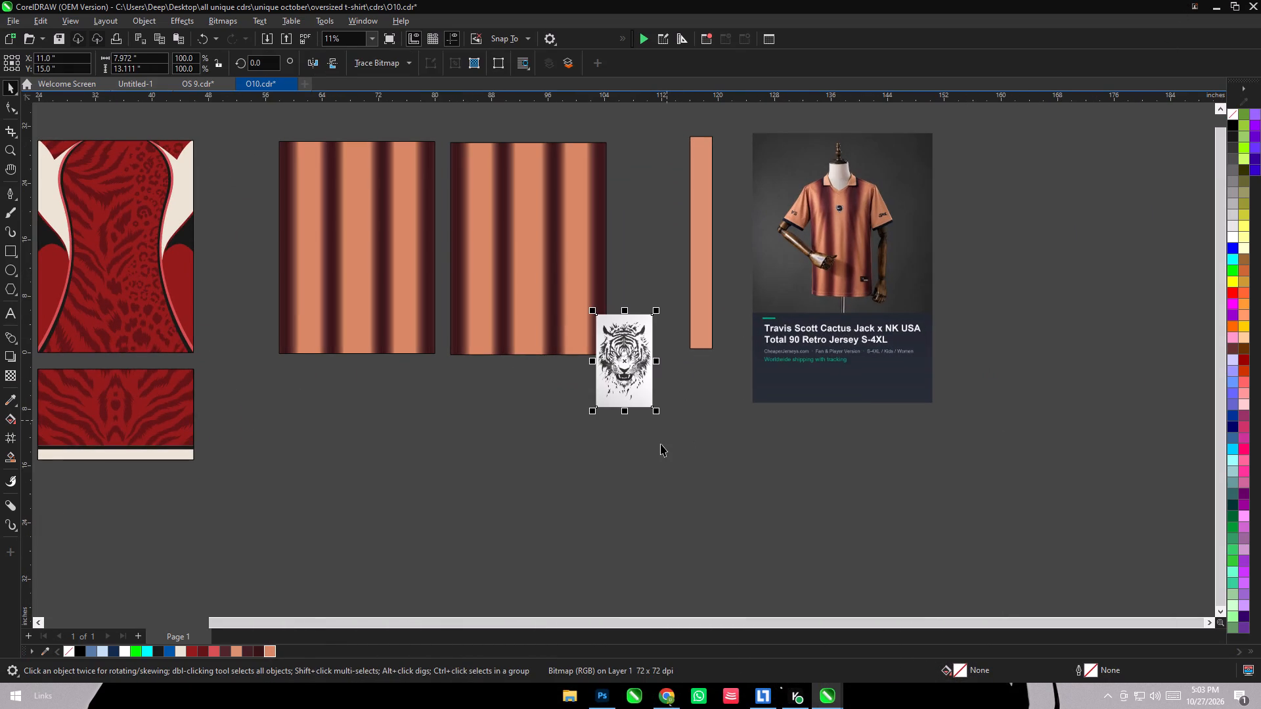
key("ctrl+4")
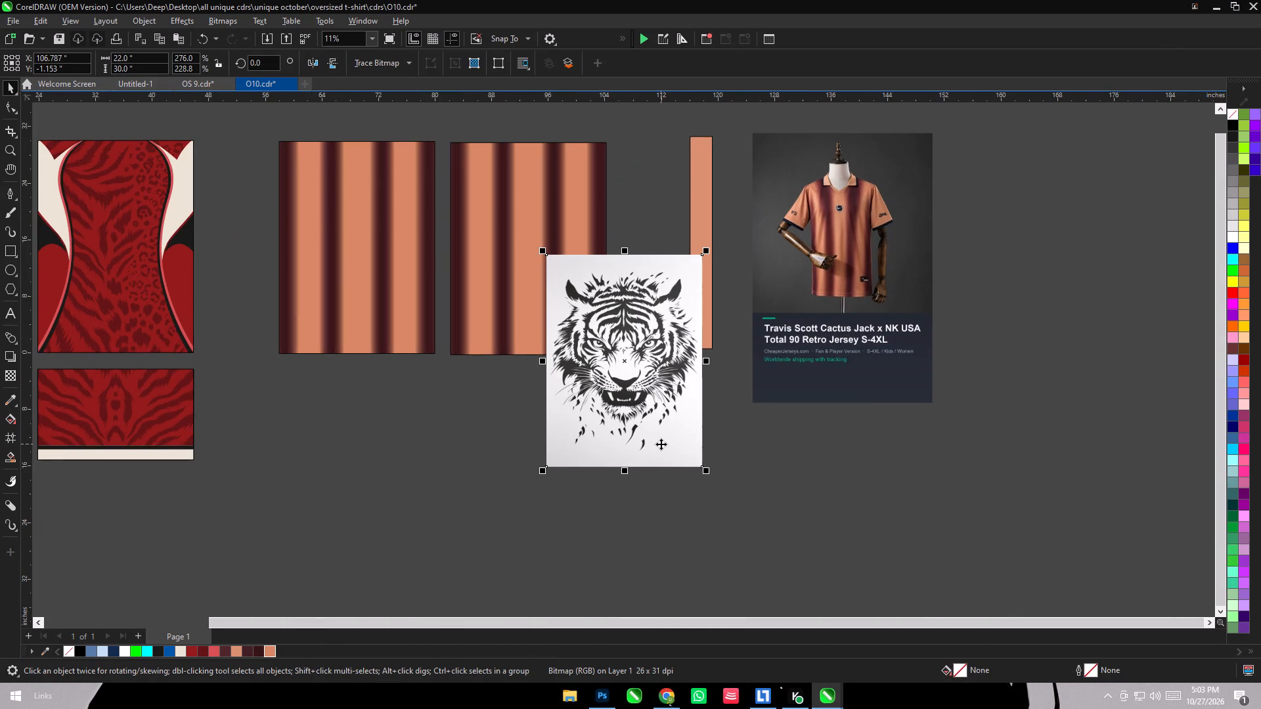
Trace the tiger bitmap with the Clipart outline trace, grouping the resulting objects by colour.
left_click(382, 62)
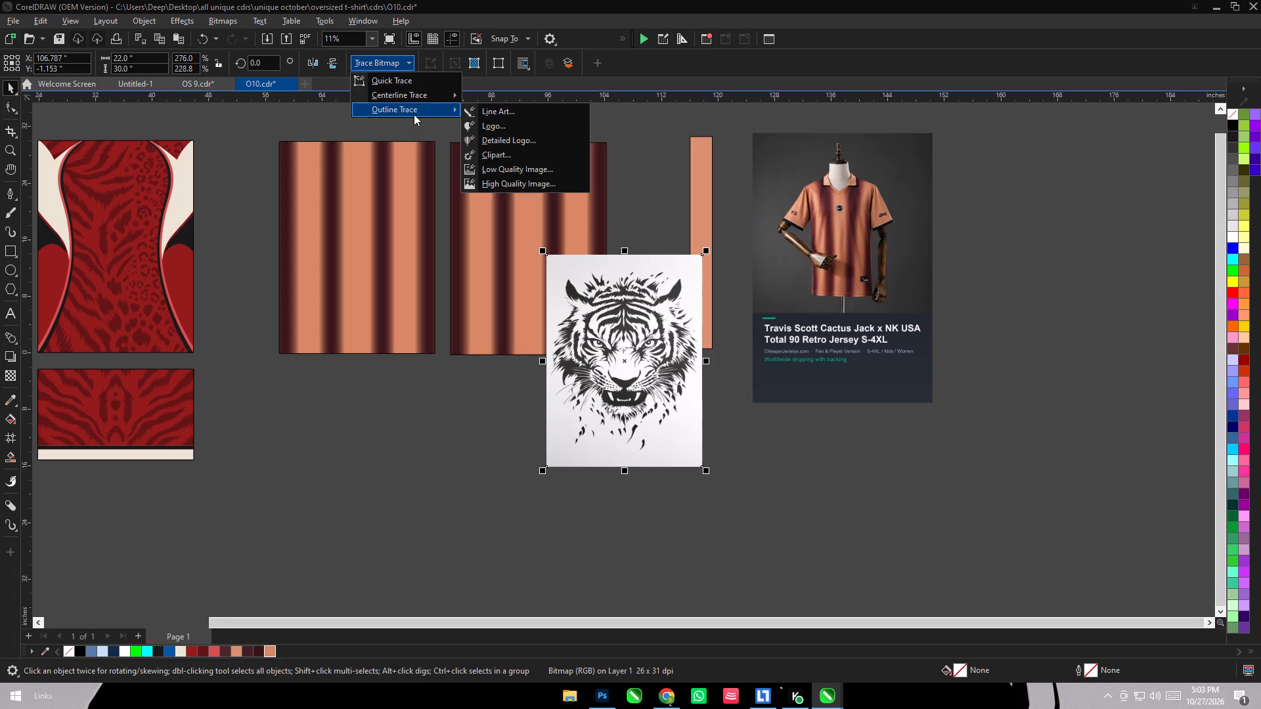
left_click(414, 114)
left_click(512, 157)
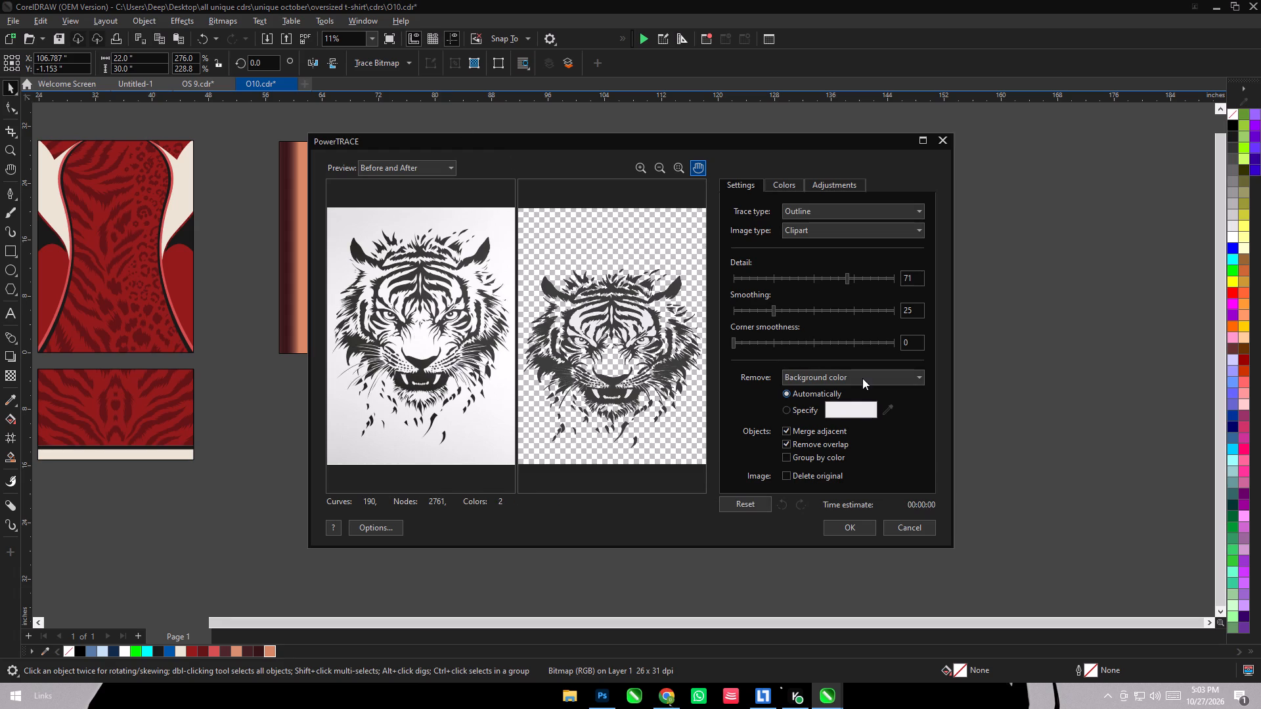
left_click(810, 461)
left_click(853, 534)
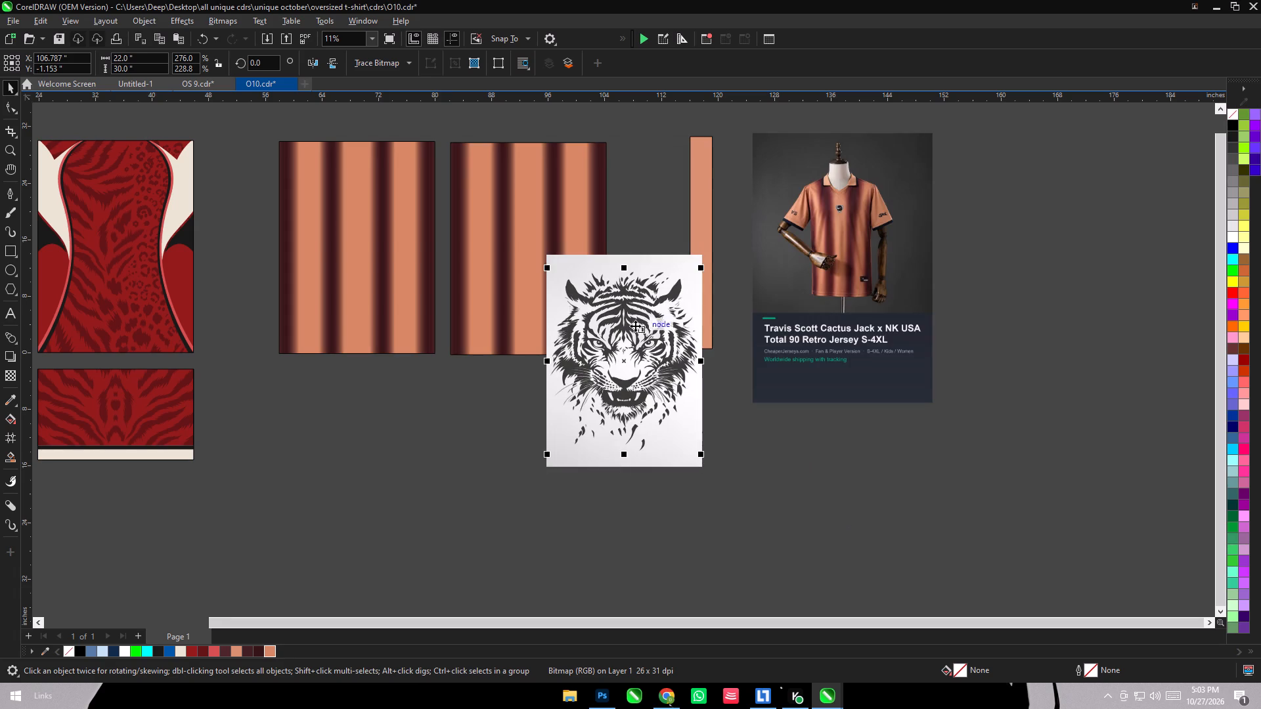
Move the traced tiger head off the bitmap, below the striped panels, and delete the original bitmap.
left_click_drag(635, 326, 516, 440)
left_click(618, 402)
key("Delete")
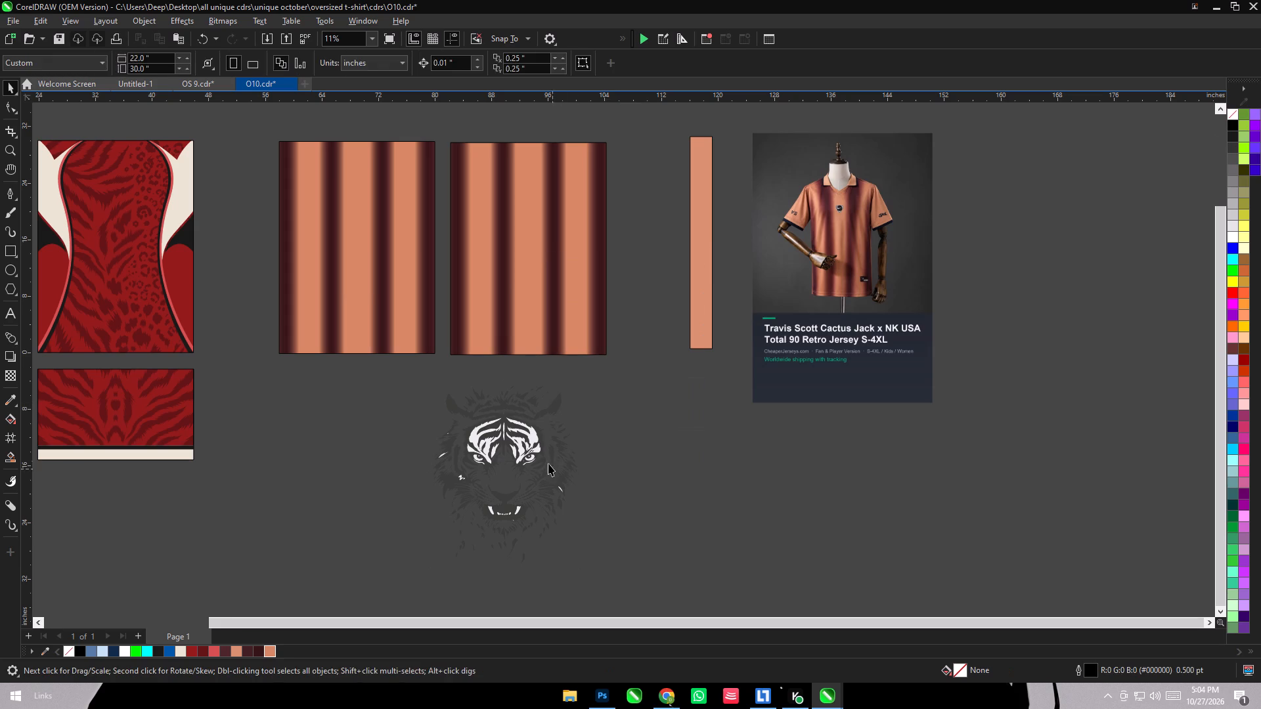
Ungroup the traced tiger and delete its white shapes, keeping only the dark artwork.
left_click(543, 459)
scroll(543, 459, "up", 7)
key("ctrl+u")
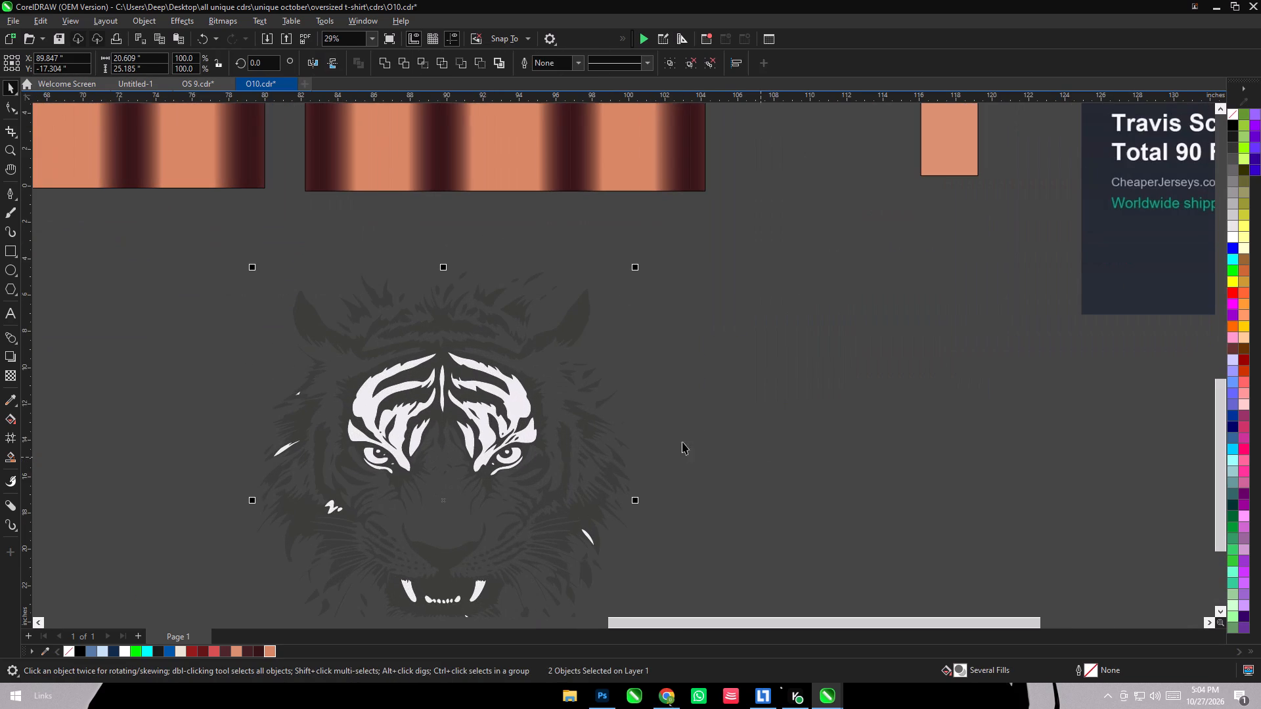
left_click(645, 439)
left_click(513, 408)
key("Delete")
Fill the traced tiger head white and move it onto the original striped panel.
scroll(545, 351, "down", 6)
left_click_drag(366, 550, 666, 311)
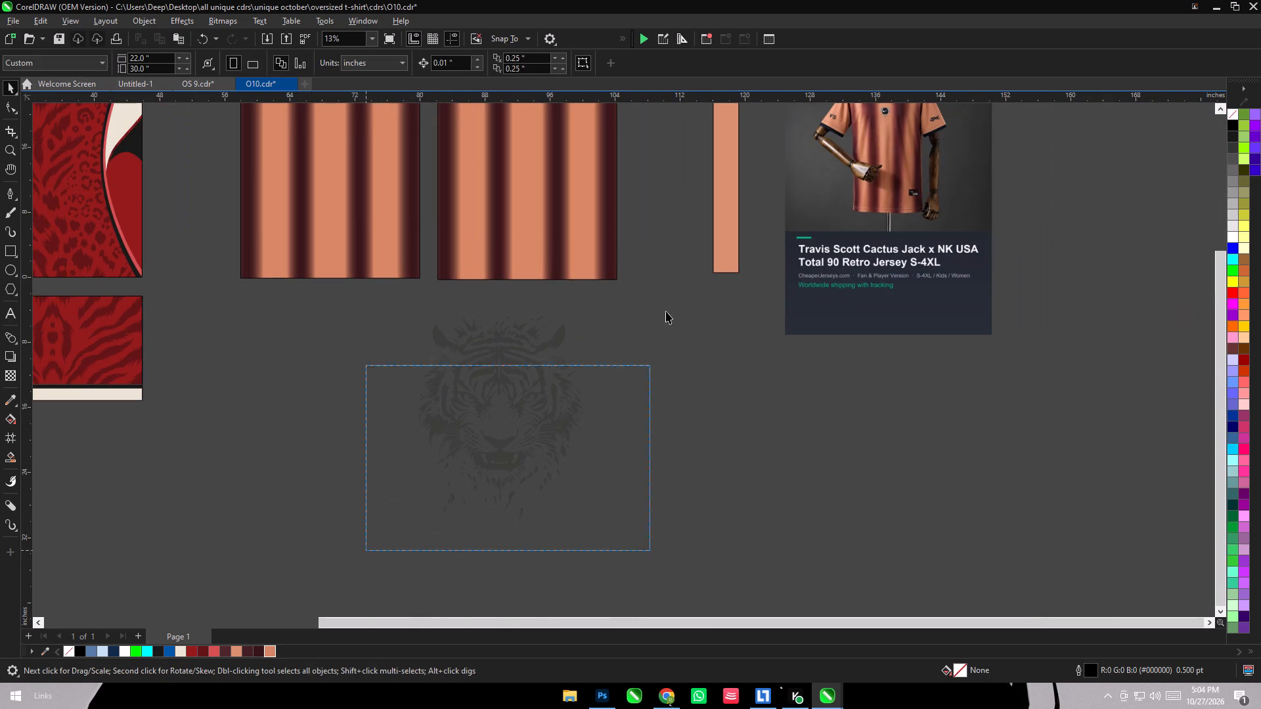
left_click_drag(666, 311, 667, 294)
left_click(1232, 242)
scroll(945, 442, "down", 4)
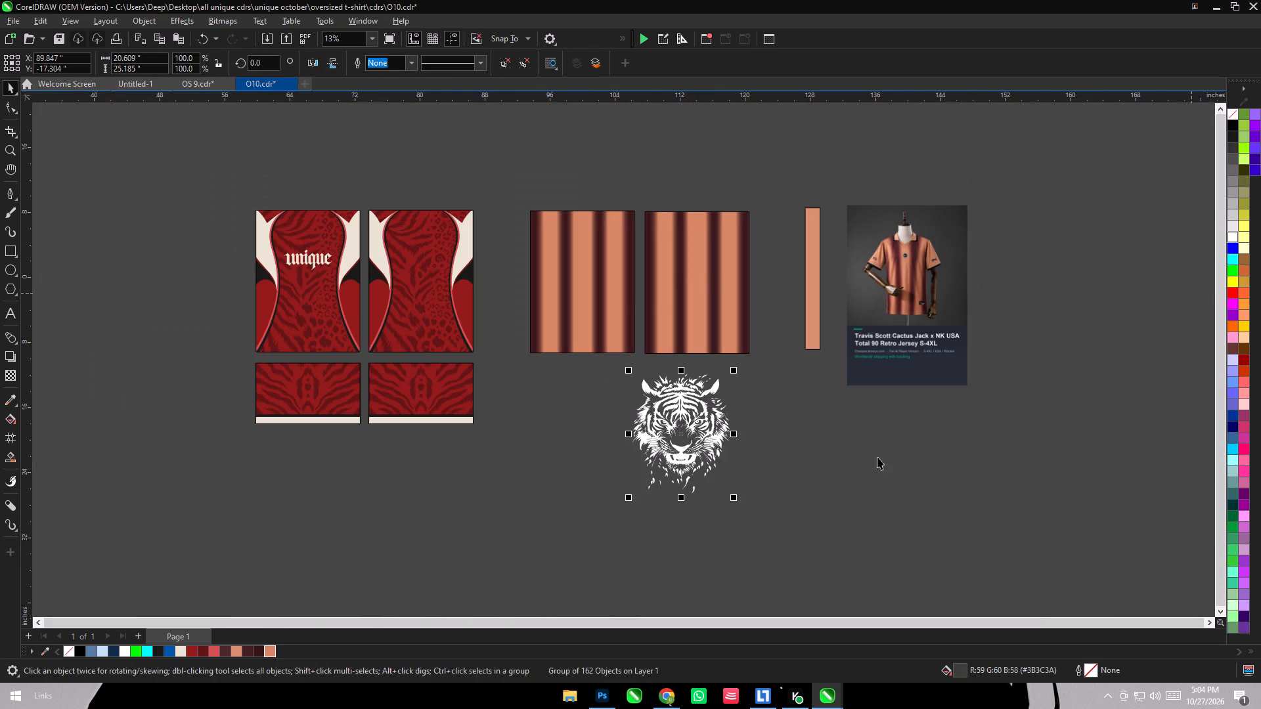
left_click_drag(699, 412, 608, 278)
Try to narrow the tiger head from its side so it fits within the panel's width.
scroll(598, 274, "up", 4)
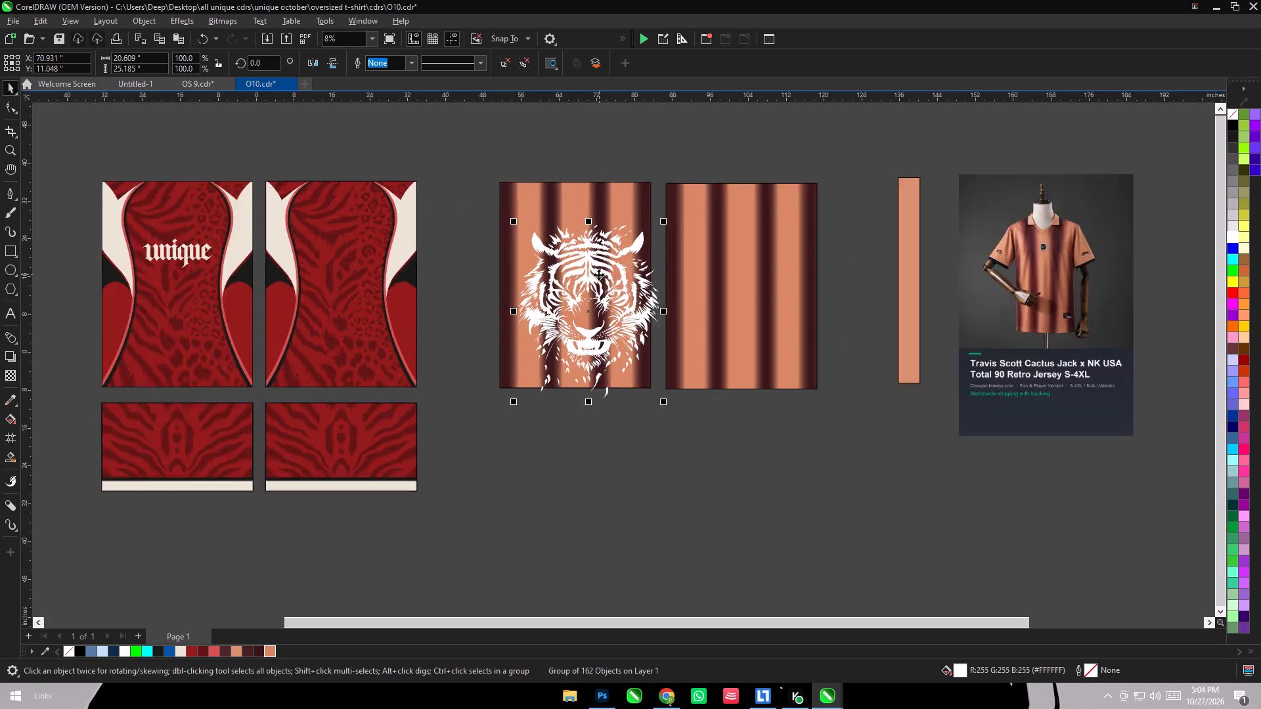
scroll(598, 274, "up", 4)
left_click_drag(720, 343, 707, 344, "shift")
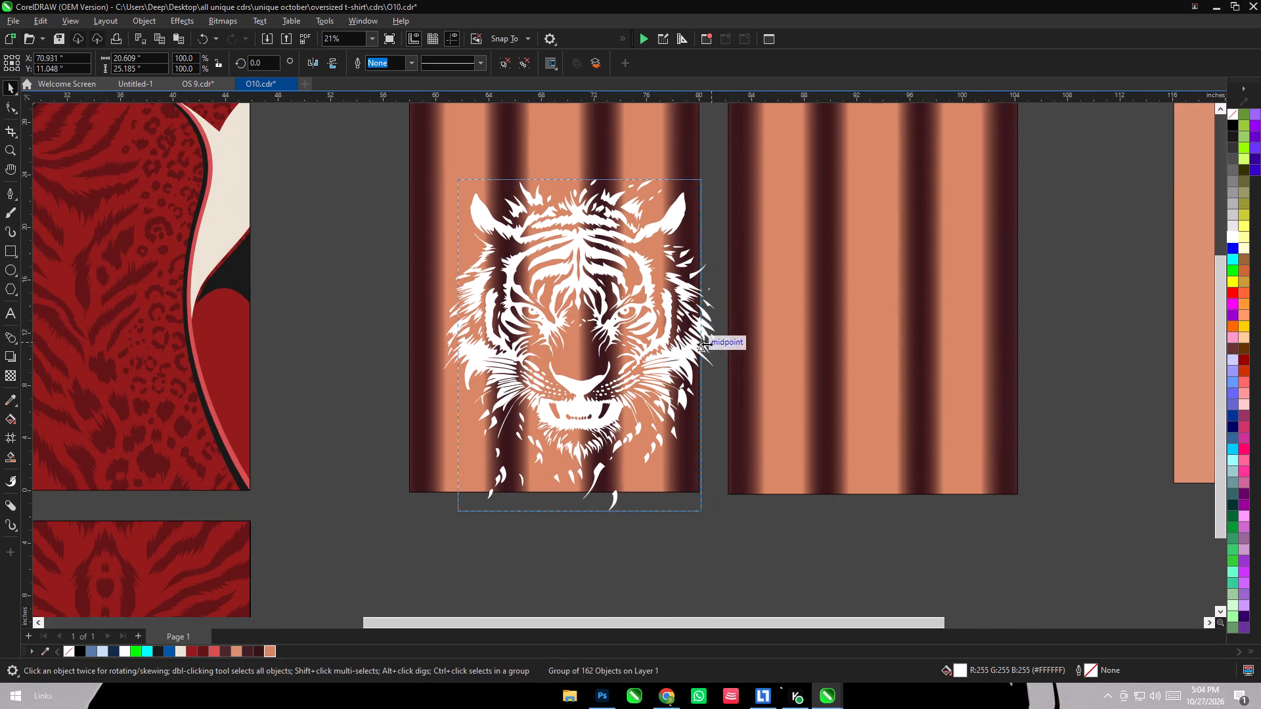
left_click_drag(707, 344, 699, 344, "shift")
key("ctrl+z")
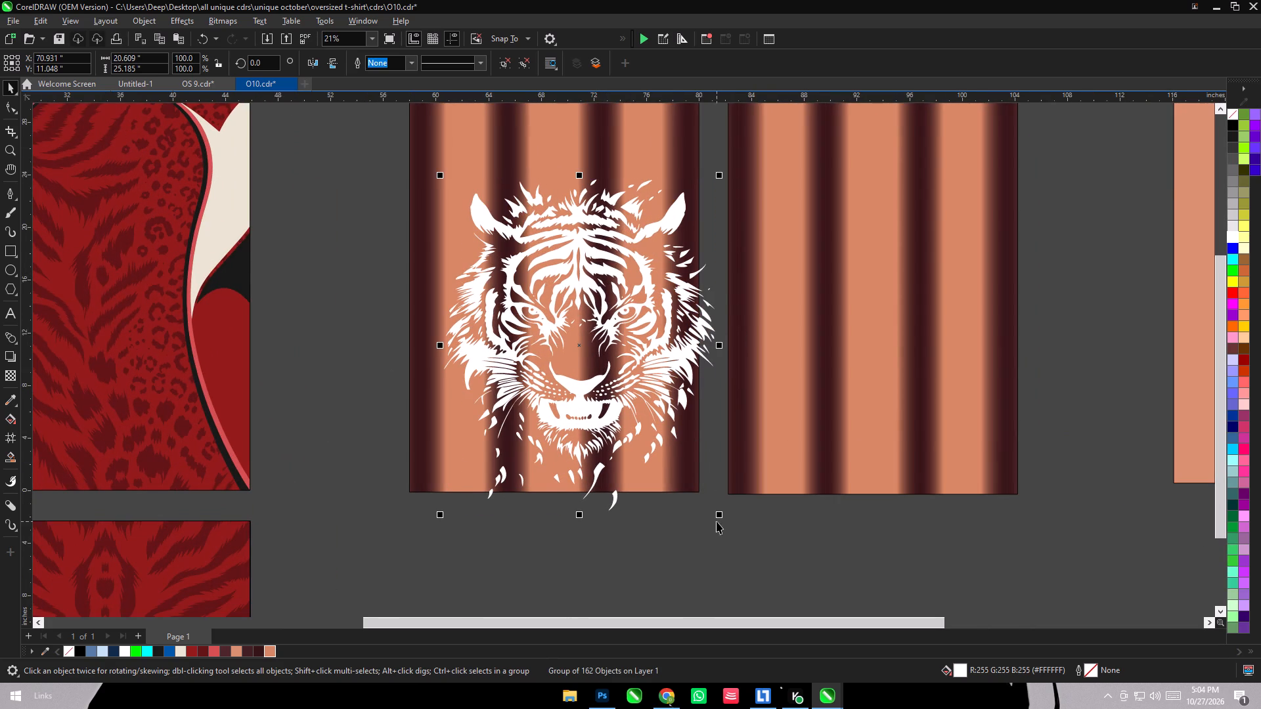
Scale the tiger head down proportionally to about 13.0 by 15.9 inches and place it around the middle of the original striped panel.
left_click_drag(717, 518, 693, 458)
left_click_drag(624, 325, 627, 309)
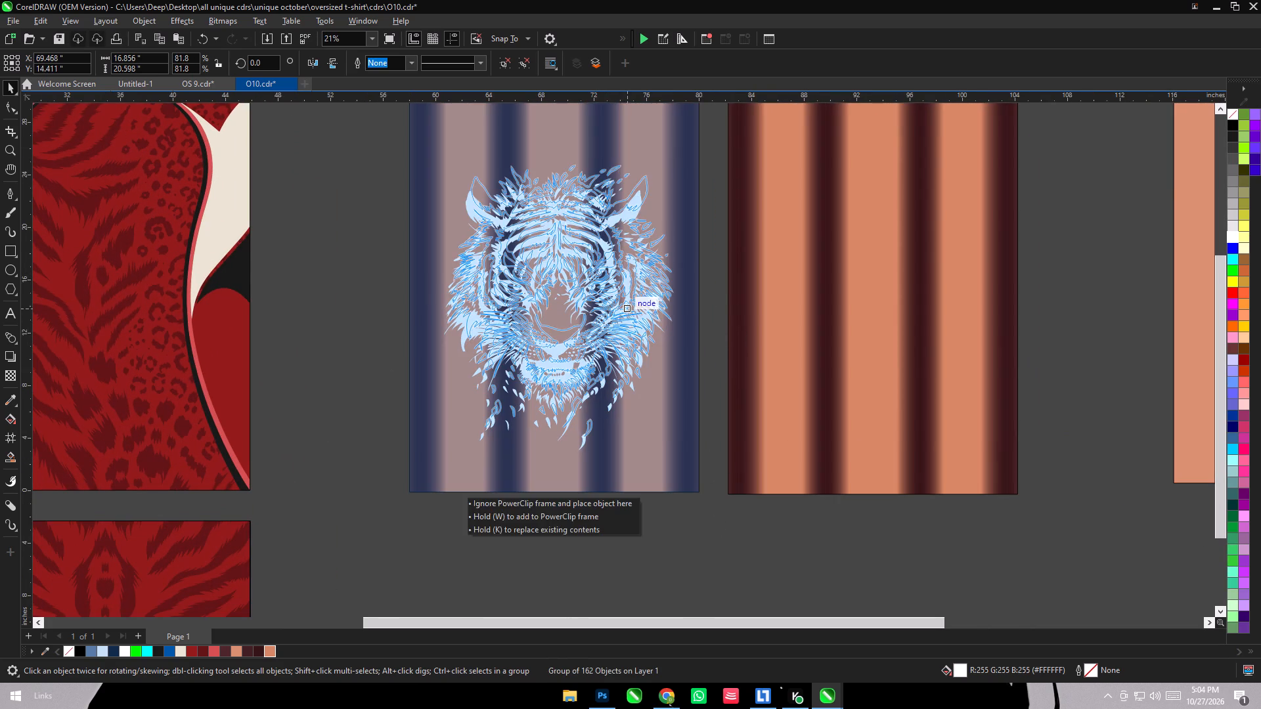
left_click_drag(627, 309, 626, 309)
left_click_drag(676, 160, 657, 172, "shift")
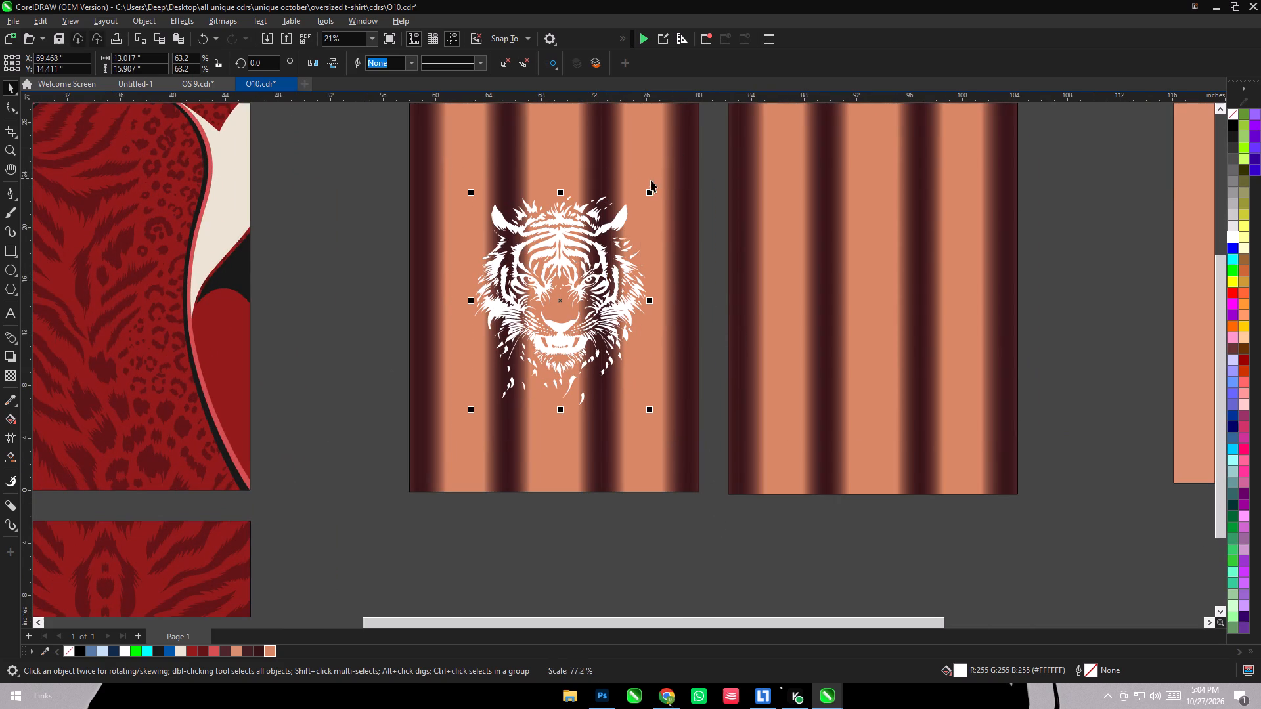
Recolour the tiger head with the dark stripe maroon, #361418.
left_click(254, 651)
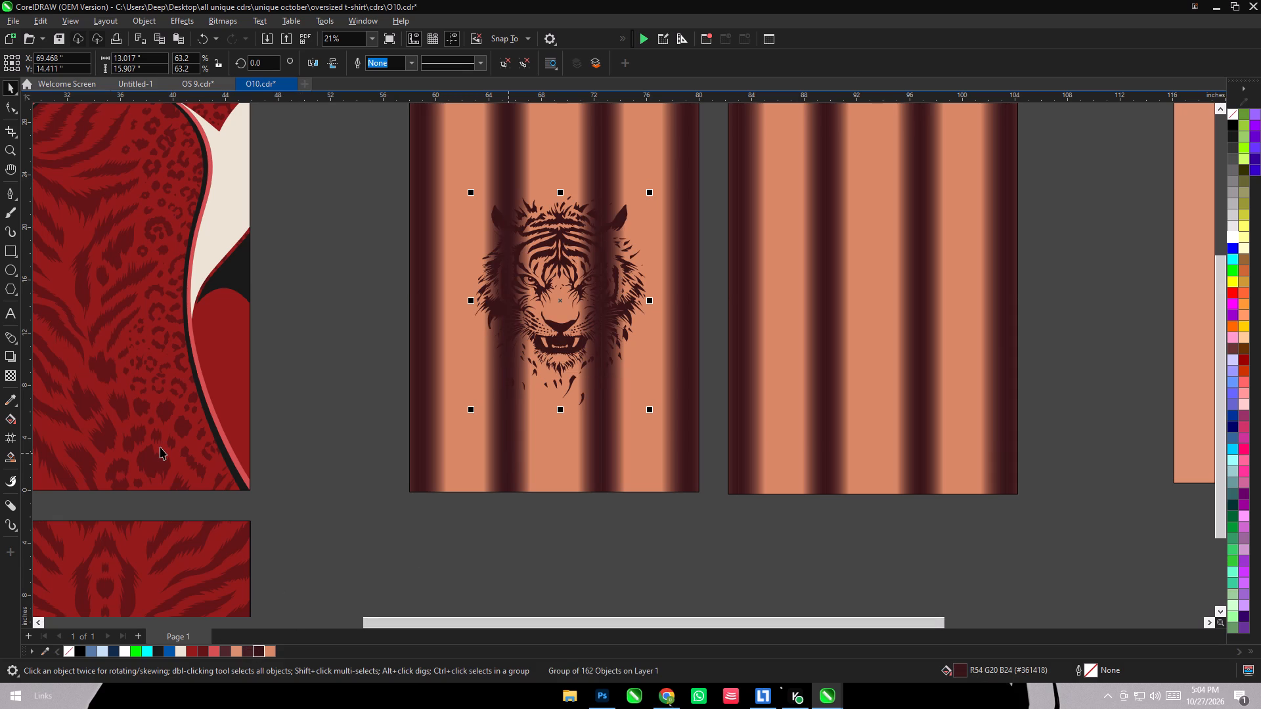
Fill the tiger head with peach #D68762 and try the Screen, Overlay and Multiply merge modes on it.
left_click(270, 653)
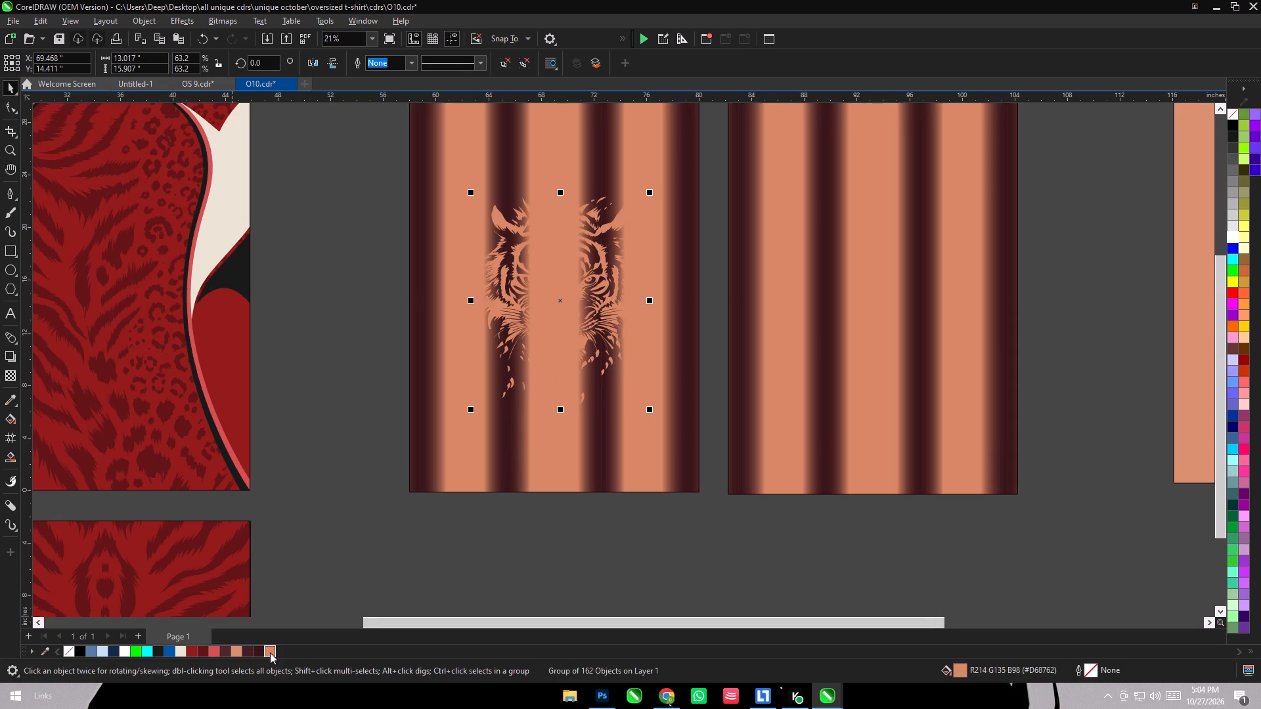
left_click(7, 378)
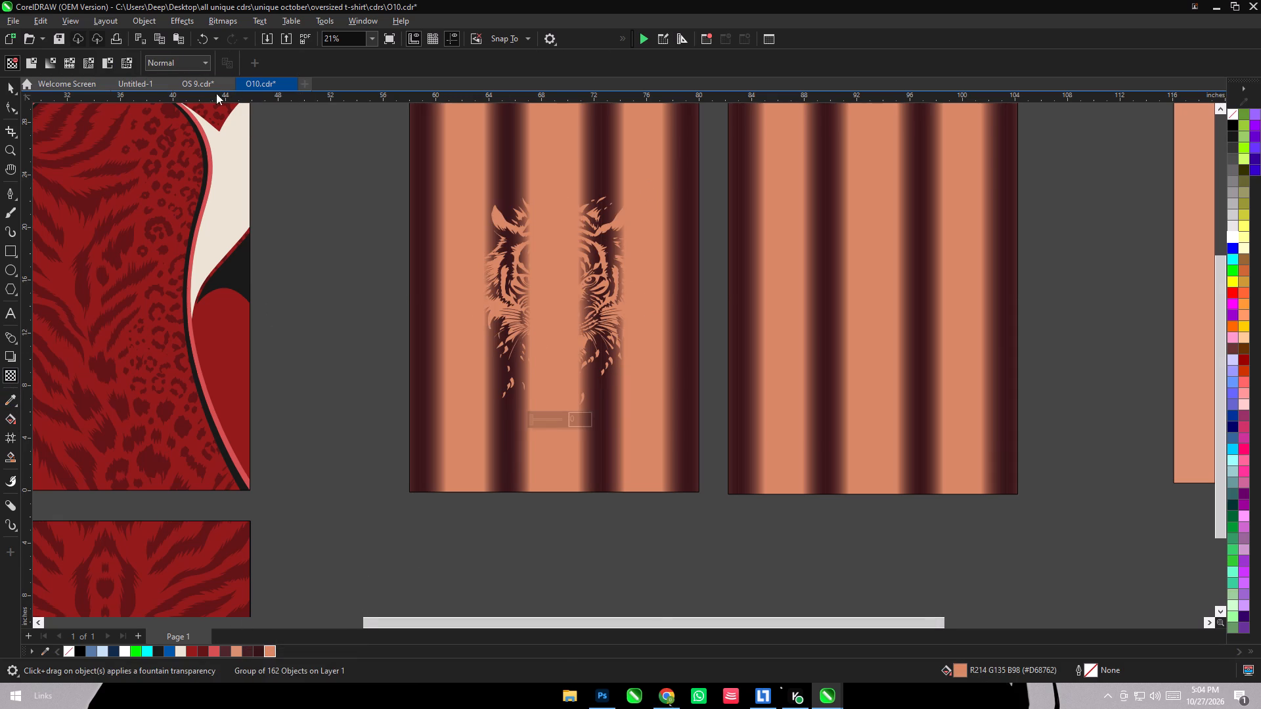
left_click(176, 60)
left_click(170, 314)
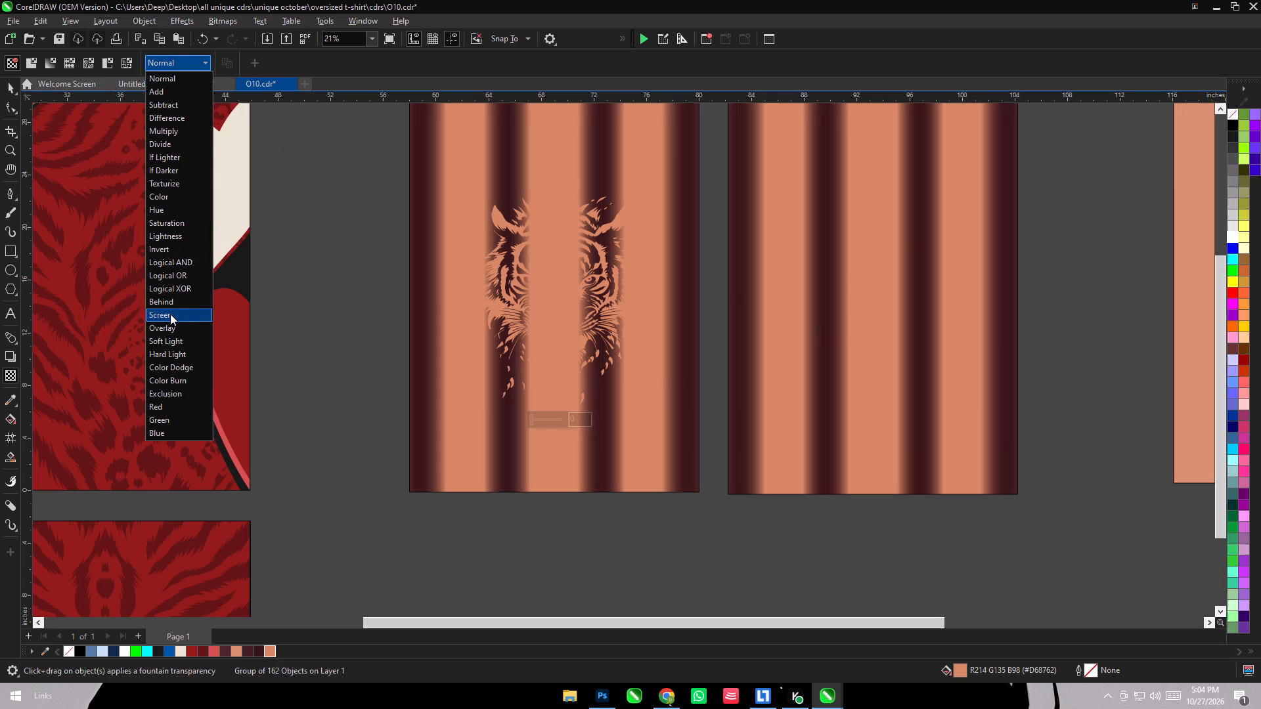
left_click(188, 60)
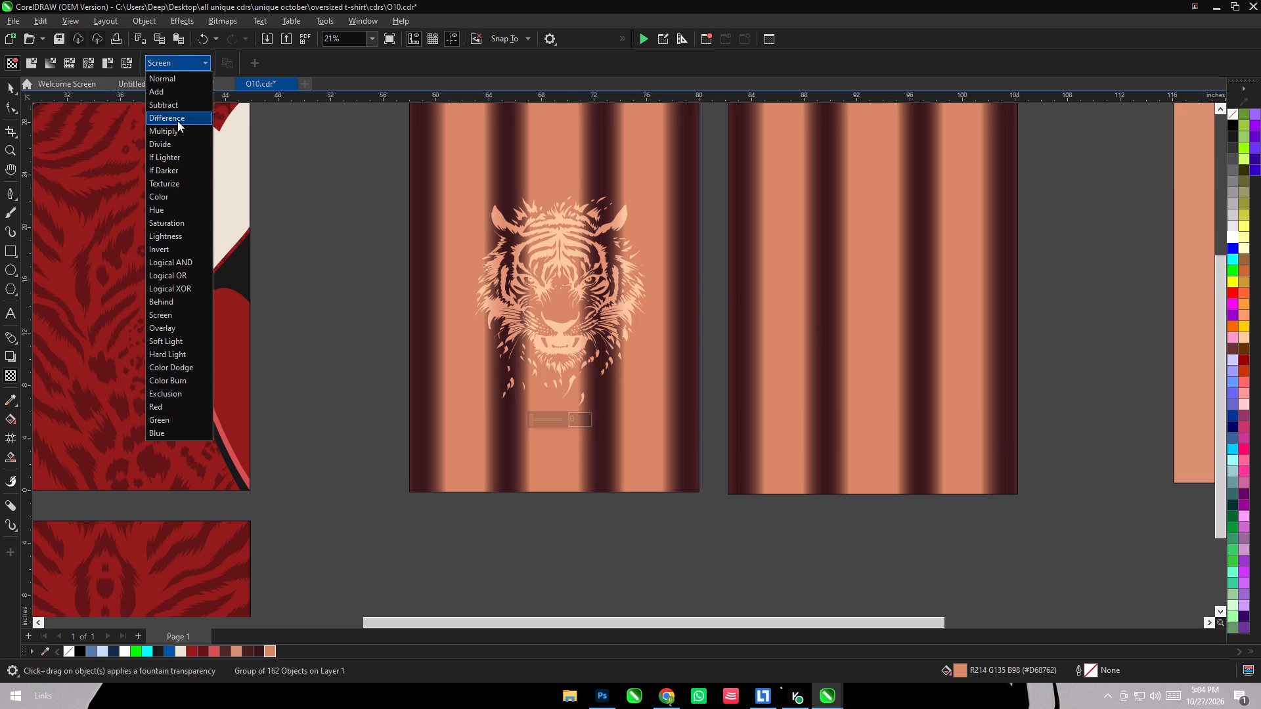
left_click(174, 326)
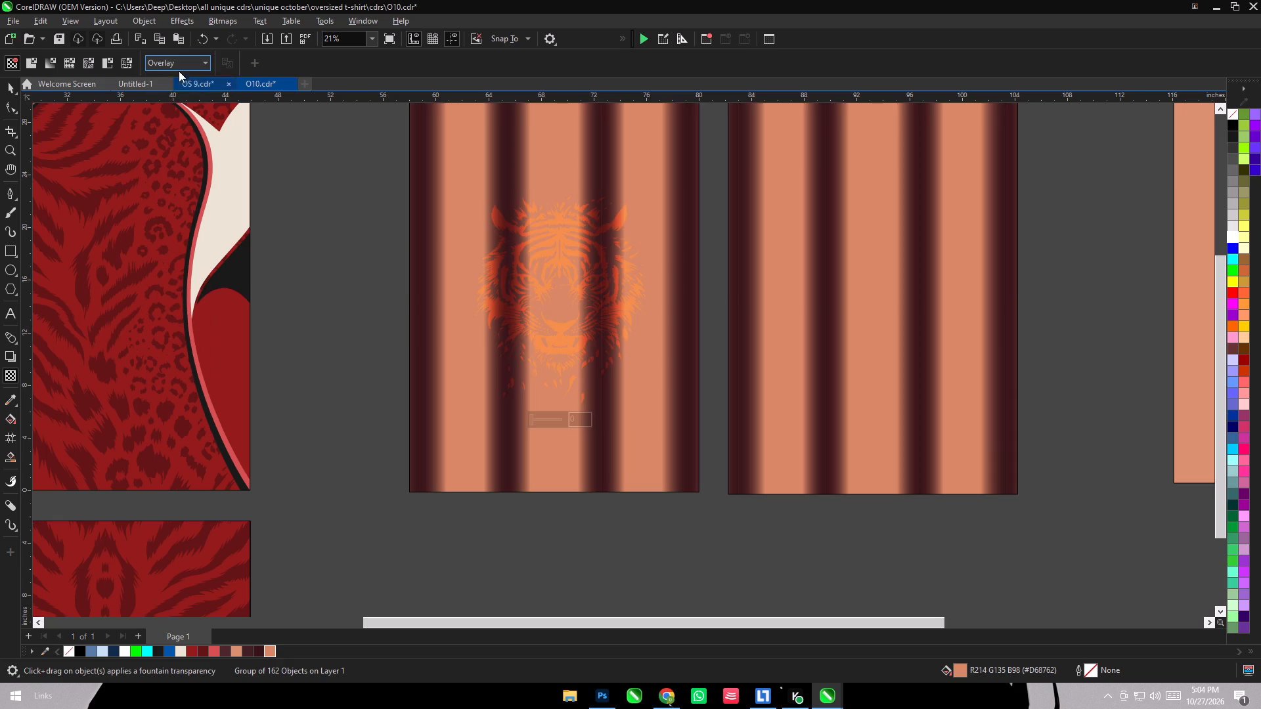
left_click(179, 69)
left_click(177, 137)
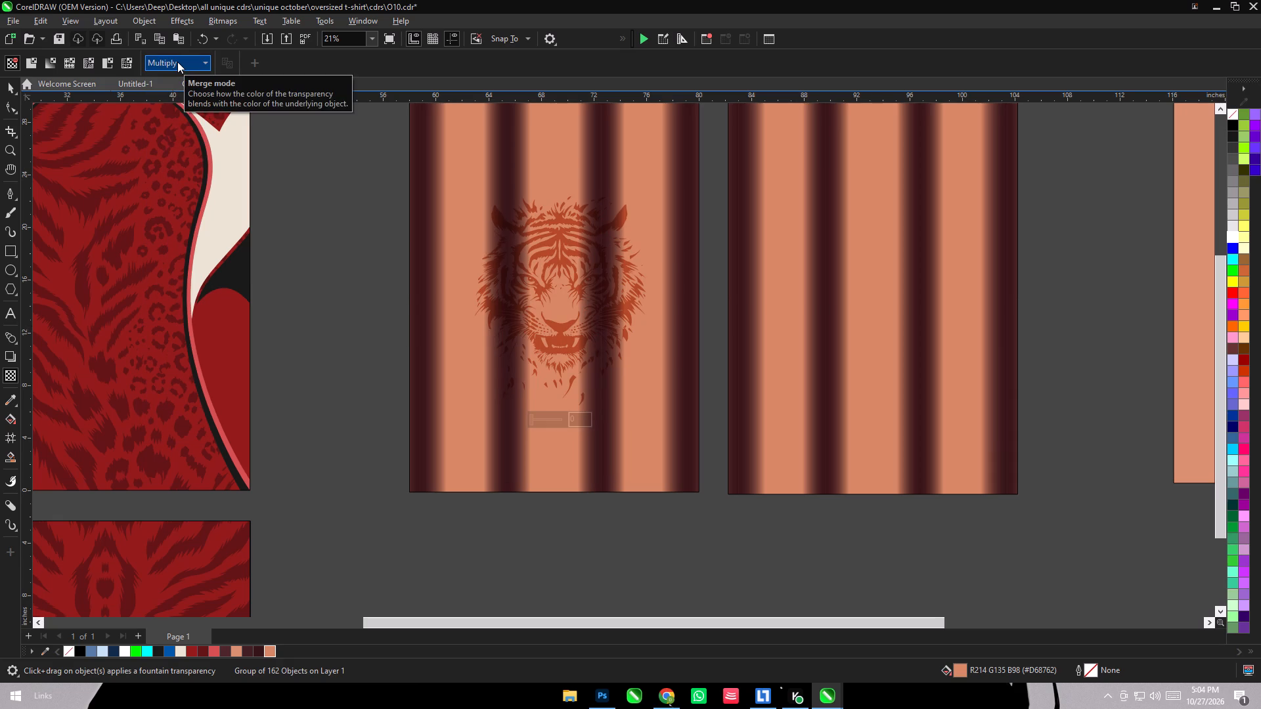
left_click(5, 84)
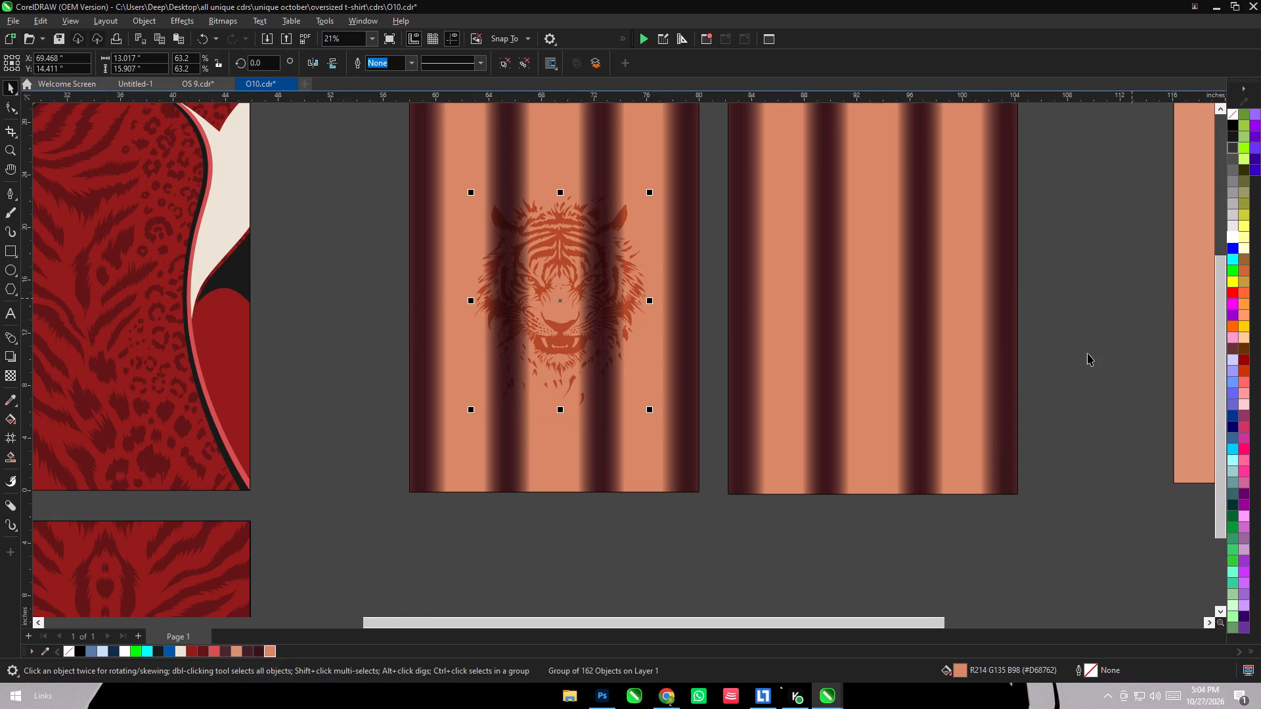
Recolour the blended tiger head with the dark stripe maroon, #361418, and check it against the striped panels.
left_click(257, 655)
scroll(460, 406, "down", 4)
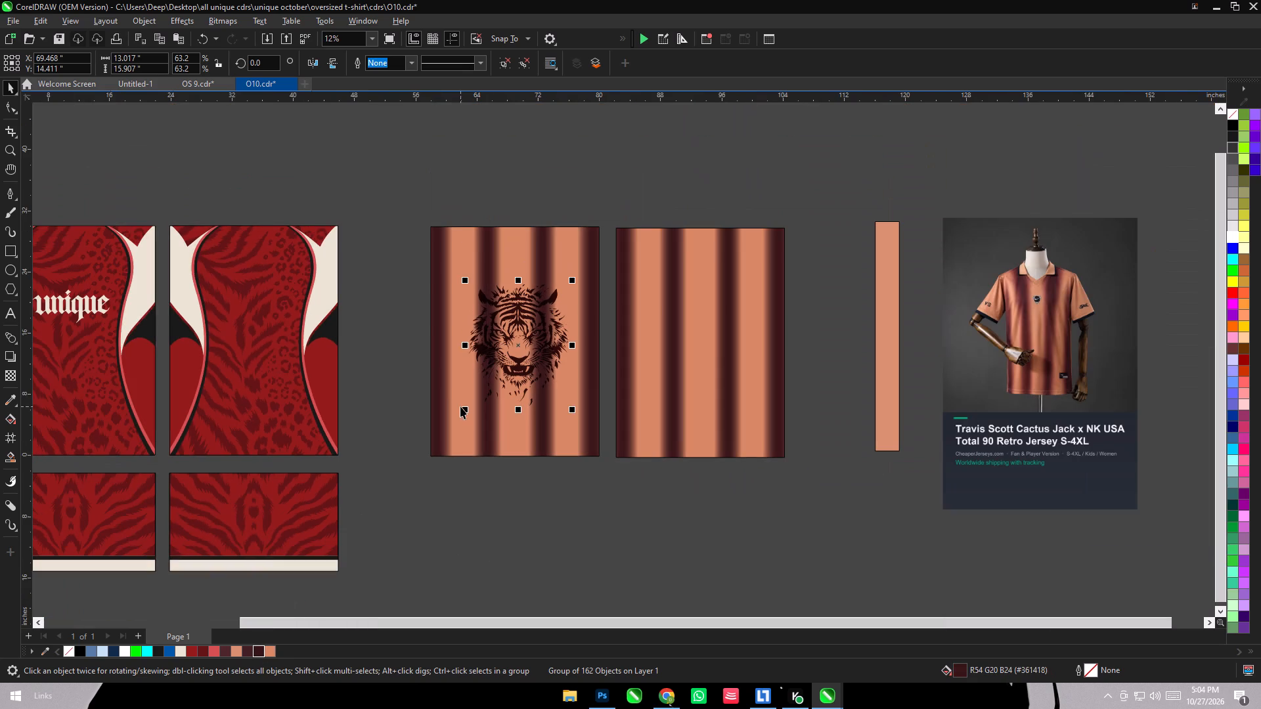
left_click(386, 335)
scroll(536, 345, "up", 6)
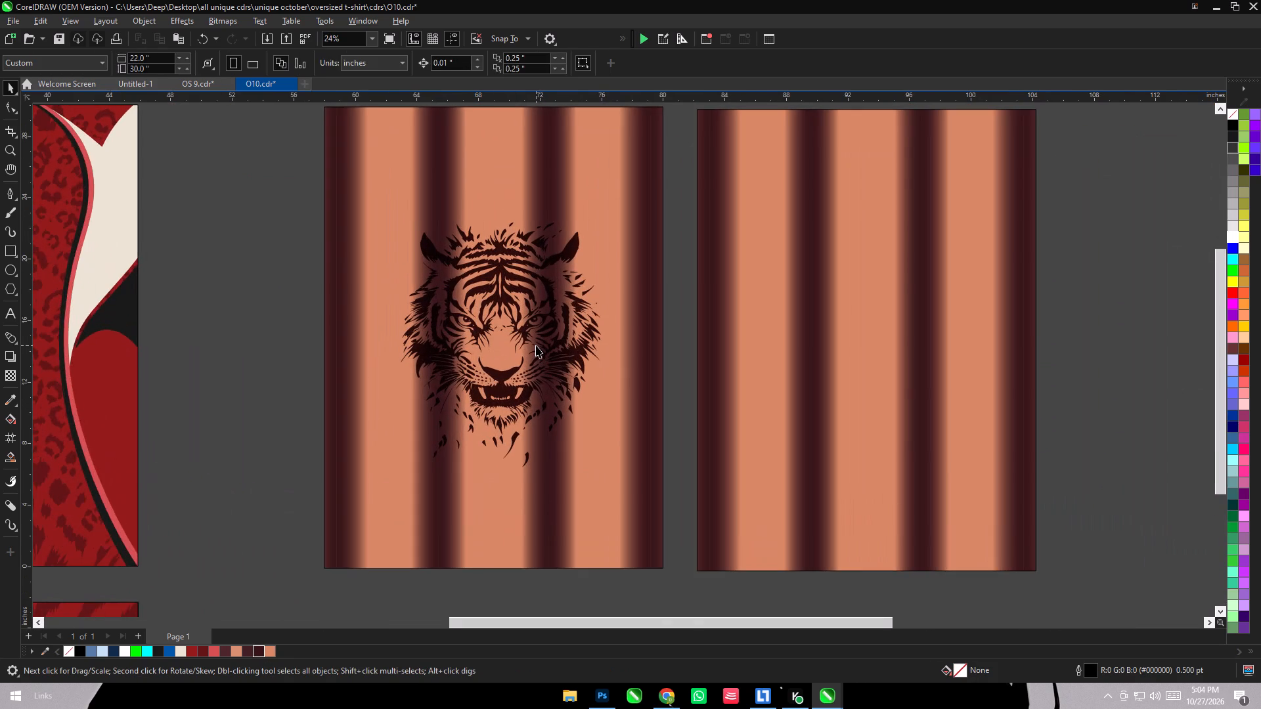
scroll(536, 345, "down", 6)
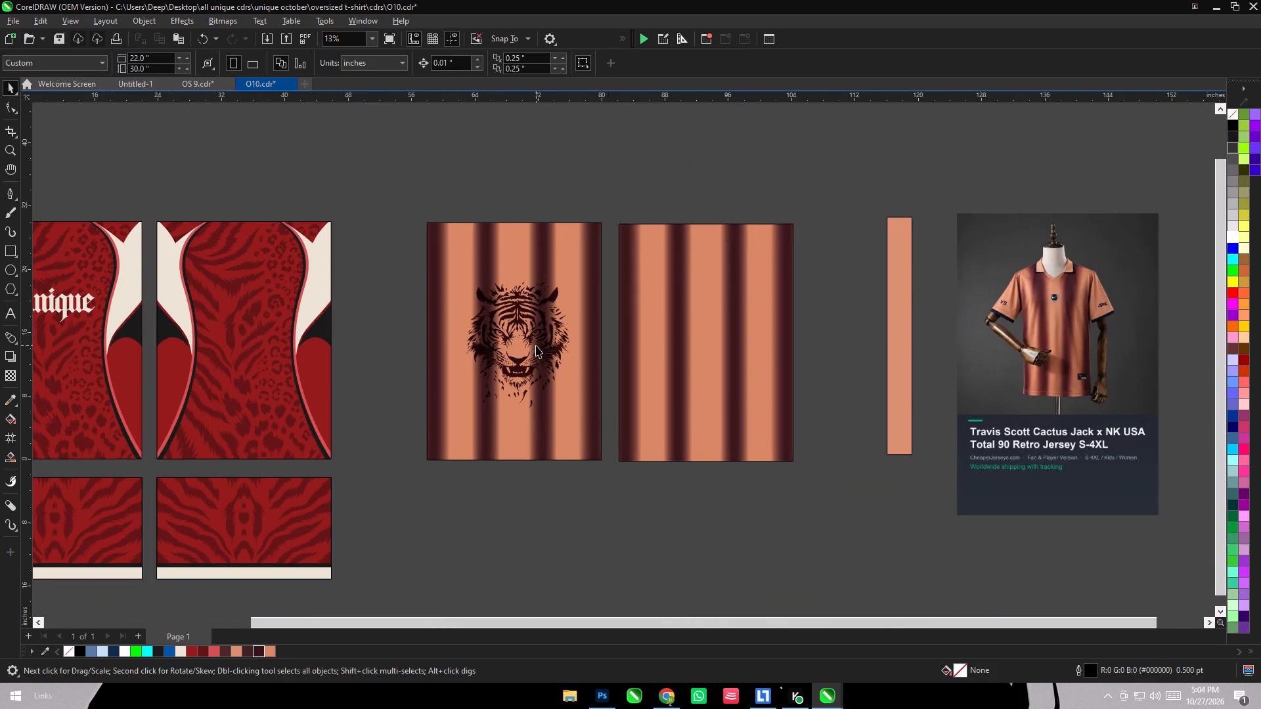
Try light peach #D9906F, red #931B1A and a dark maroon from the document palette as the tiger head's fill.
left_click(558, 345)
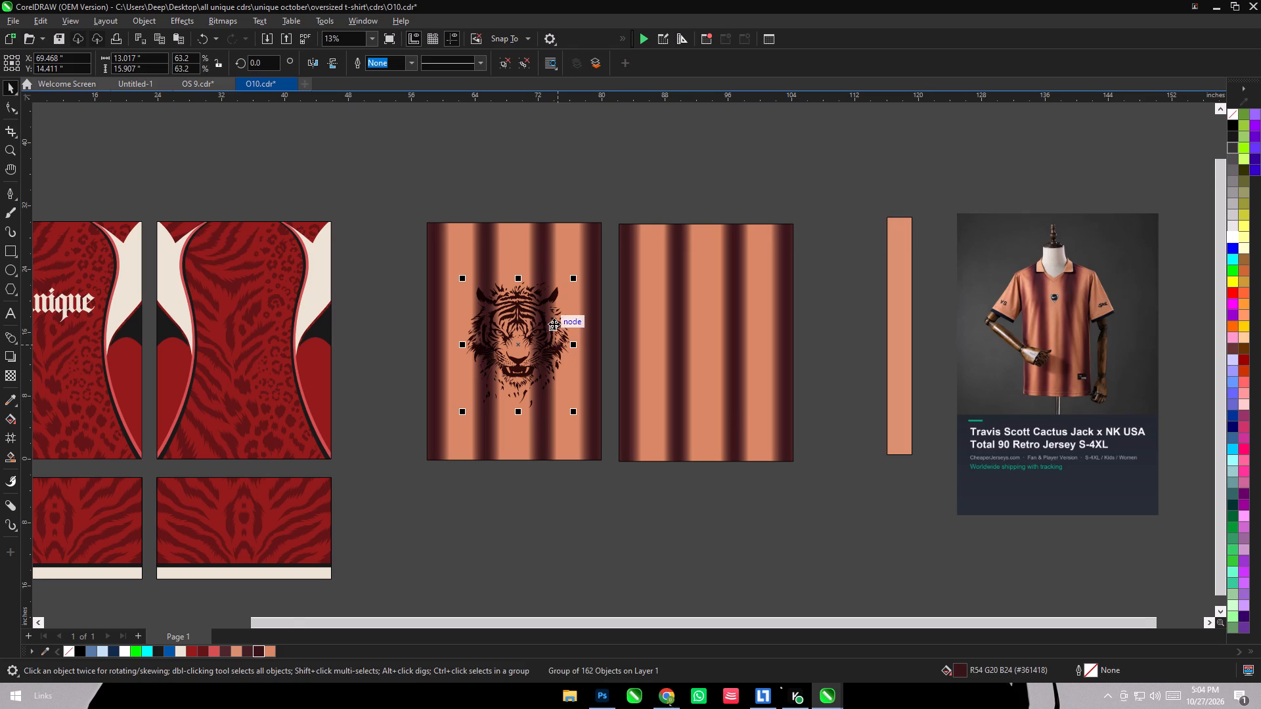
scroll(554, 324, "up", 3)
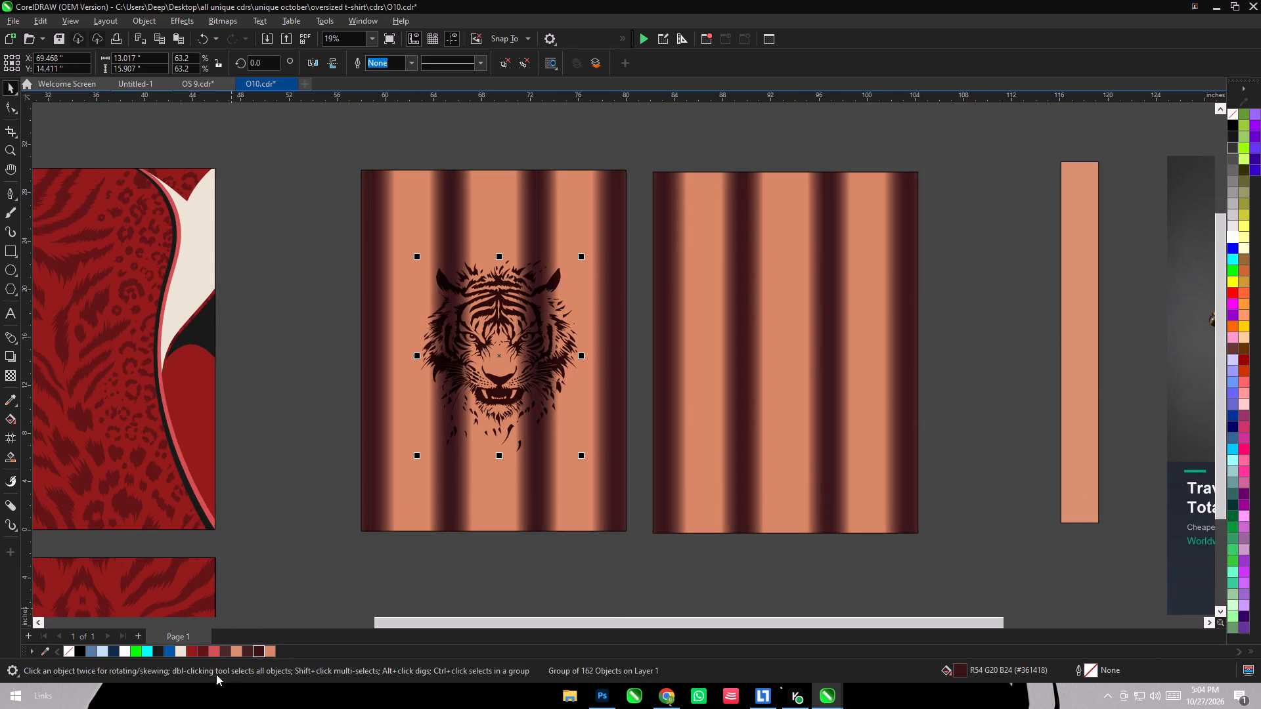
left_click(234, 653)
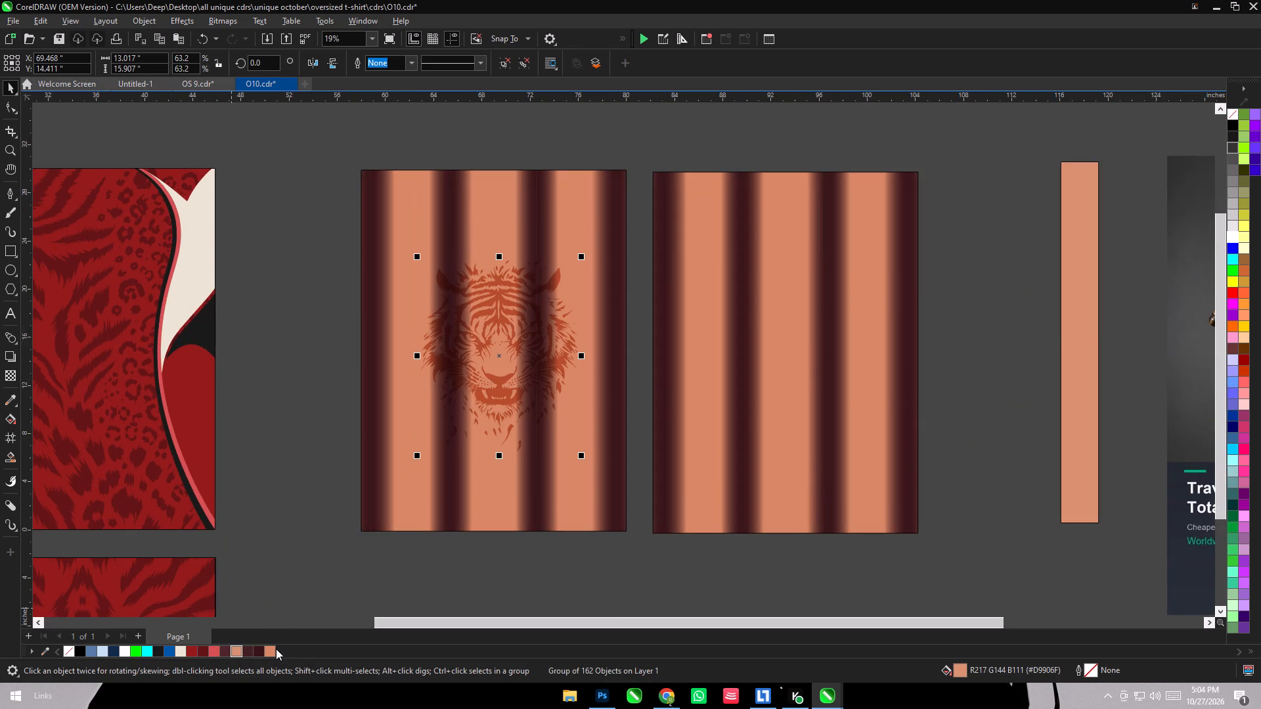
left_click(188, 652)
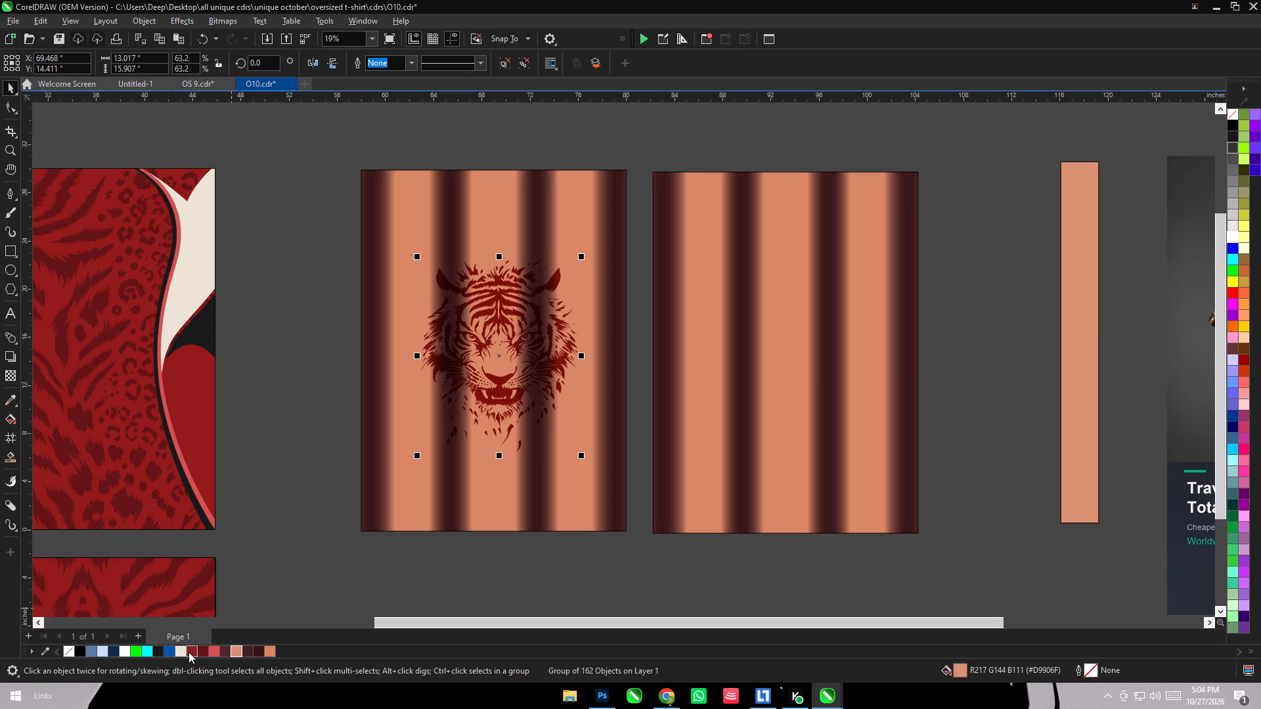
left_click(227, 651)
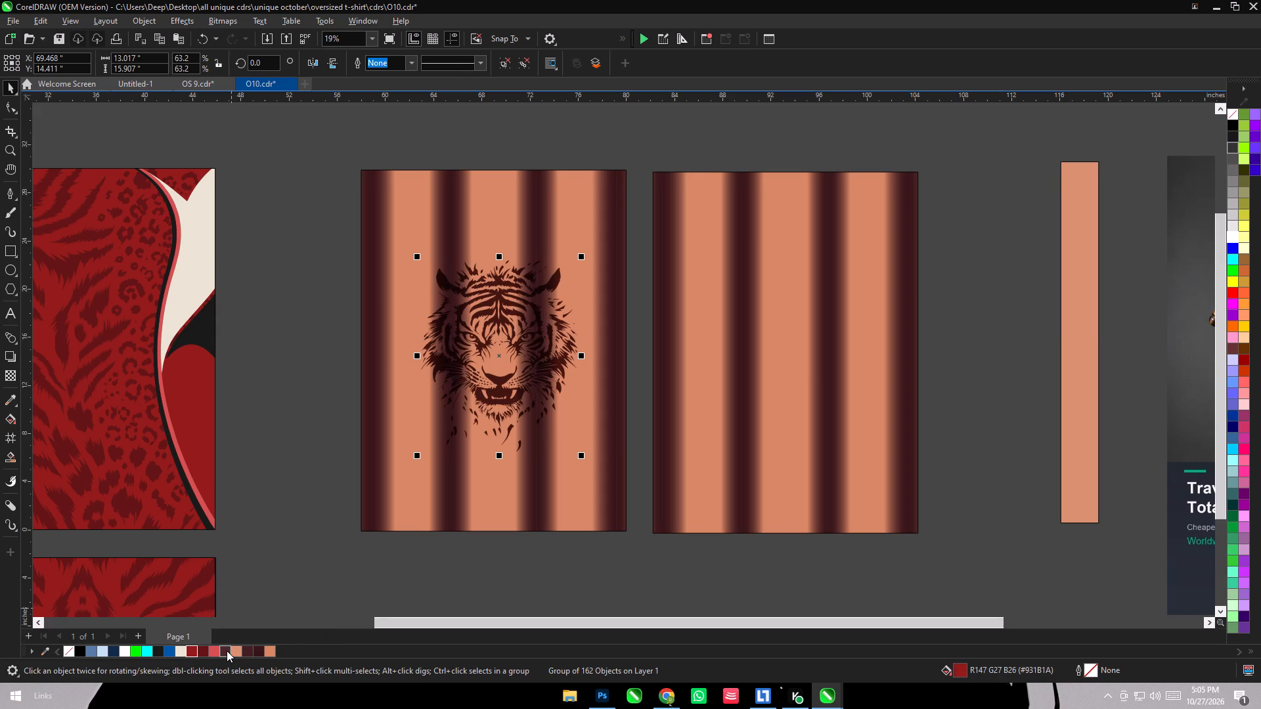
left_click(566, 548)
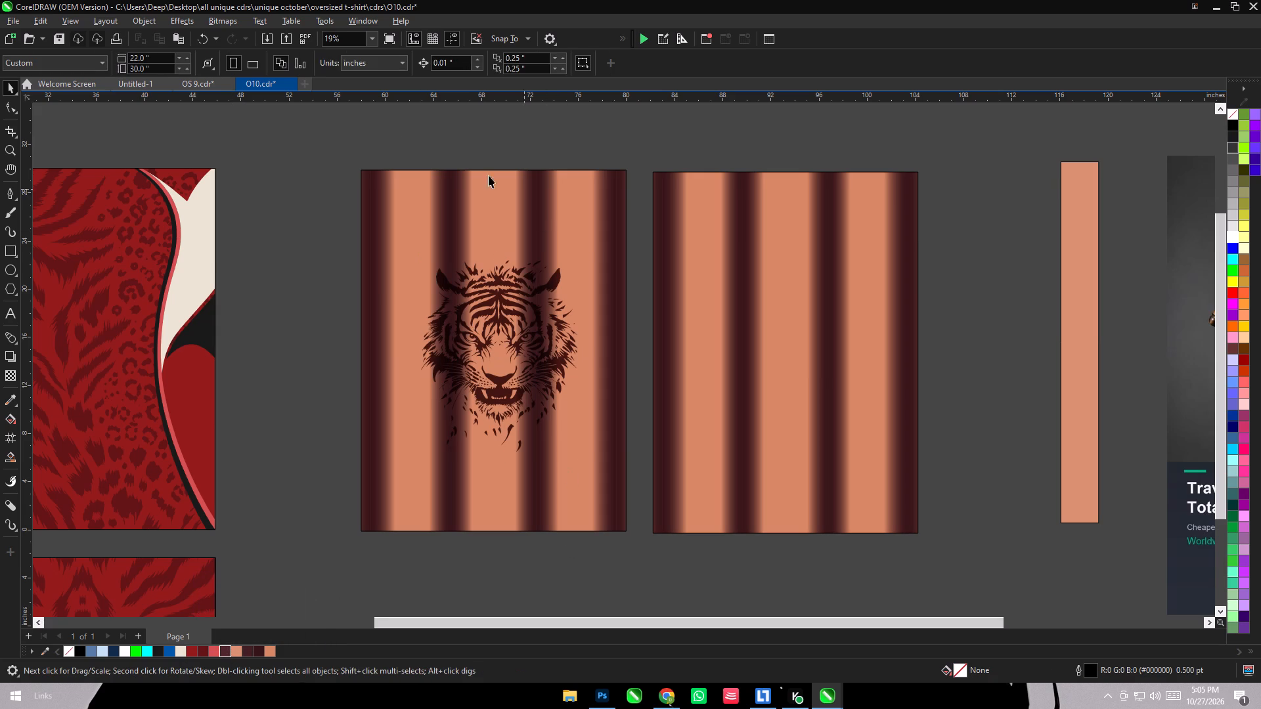
Delete the tiger head from the original striped panel.
left_click_drag(370, 110, 605, 456)
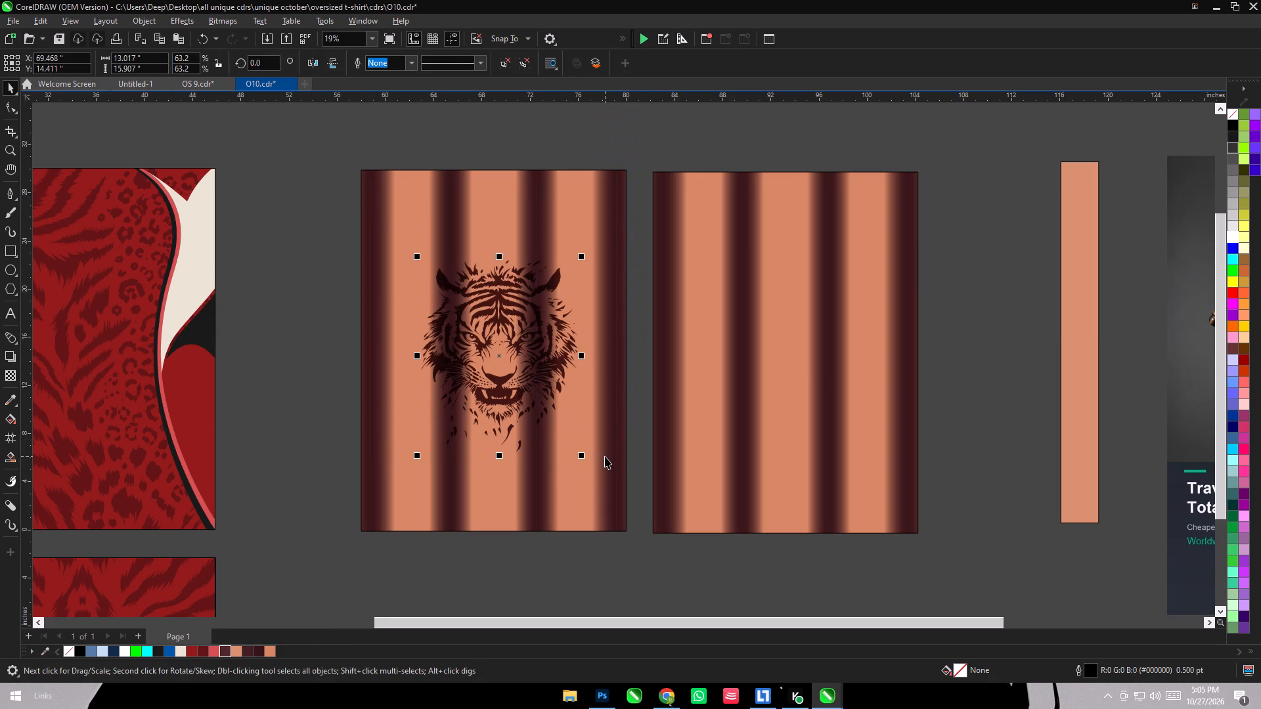
key("Delete")
Switch to Chrome and look through the Pinterest pins related to the tiger-head stencil for another graphic.
left_click(668, 700)
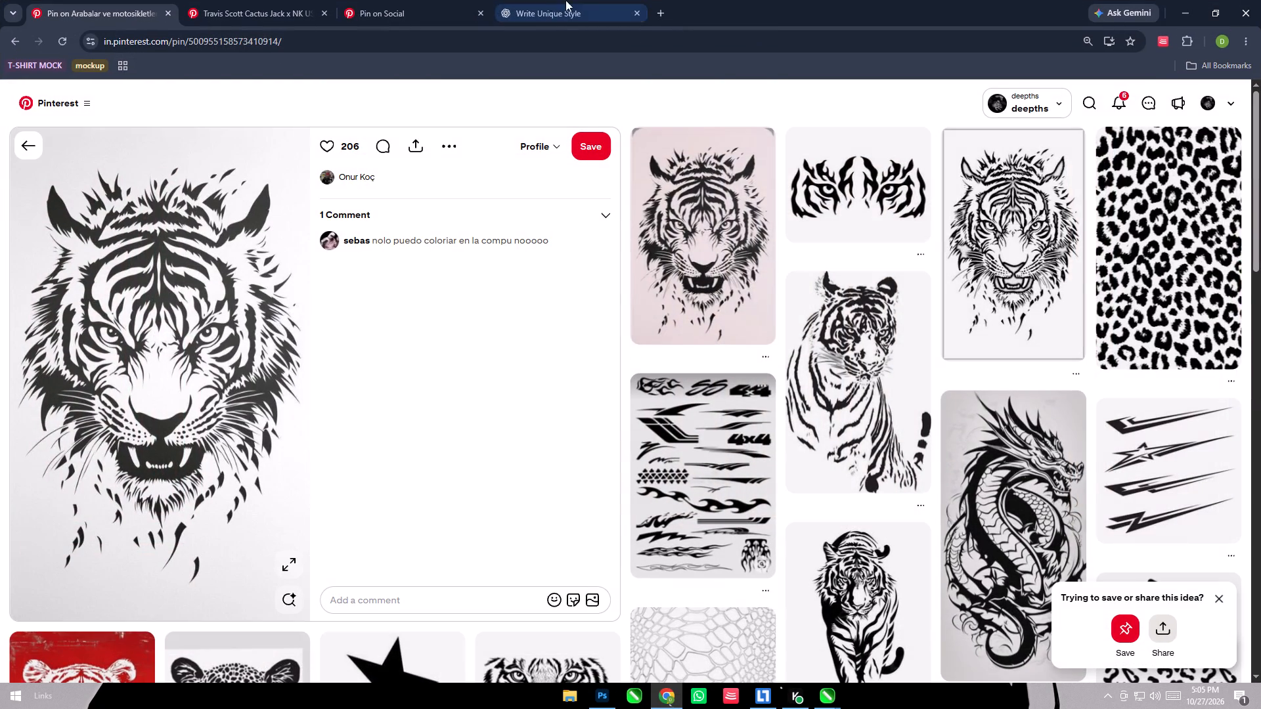
scroll(901, 452, "down", 2)
scroll(927, 405, "down", 4)
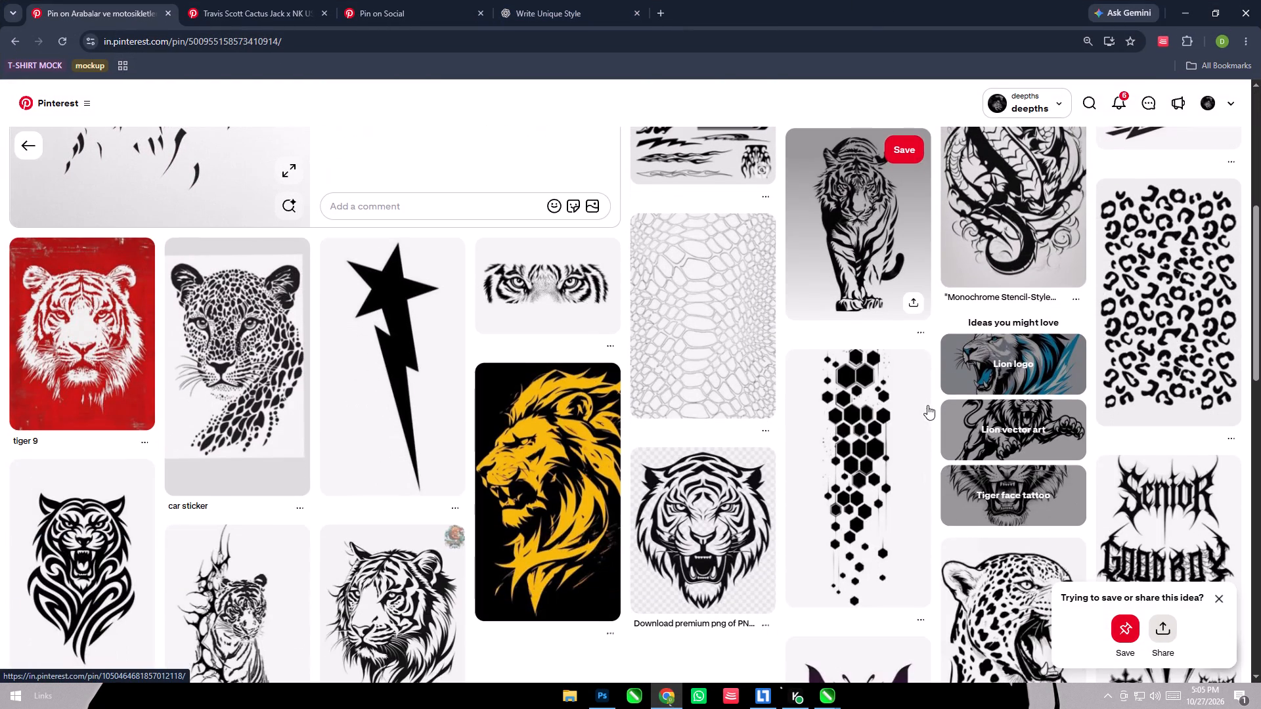
scroll(927, 405, "down", 5)
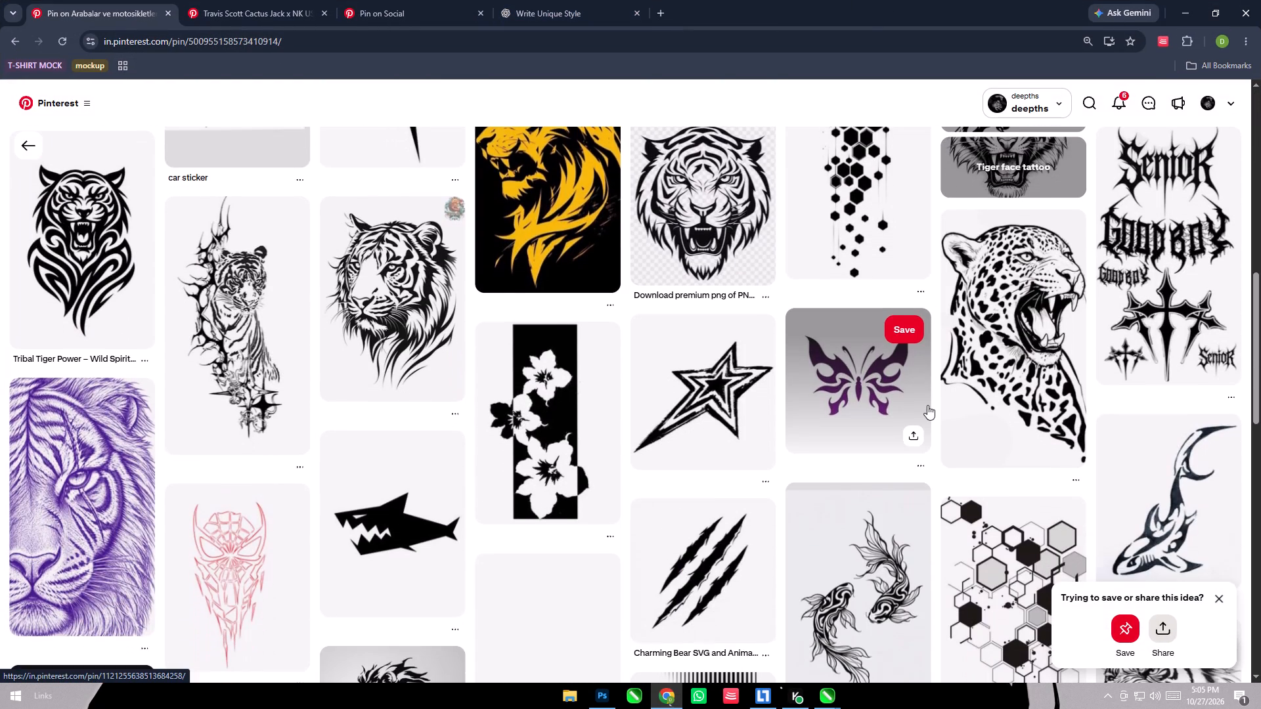
scroll(927, 405, "down", 4)
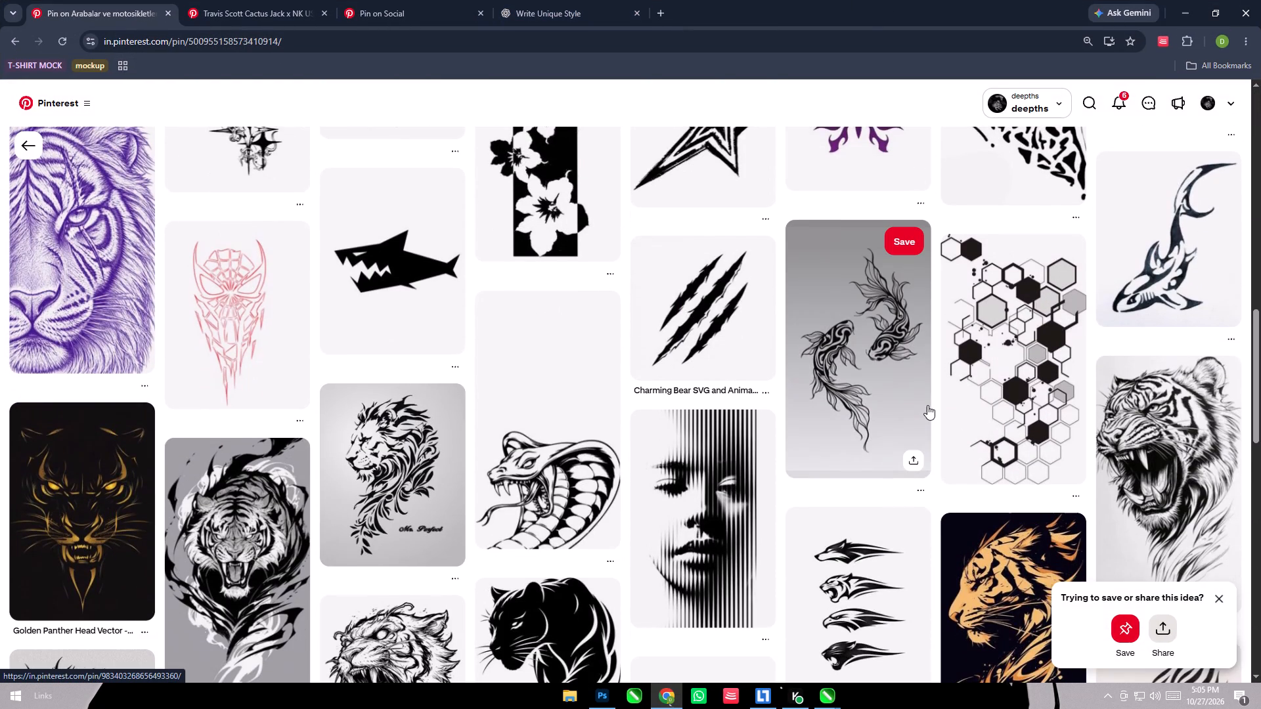
scroll(927, 405, "down", 8)
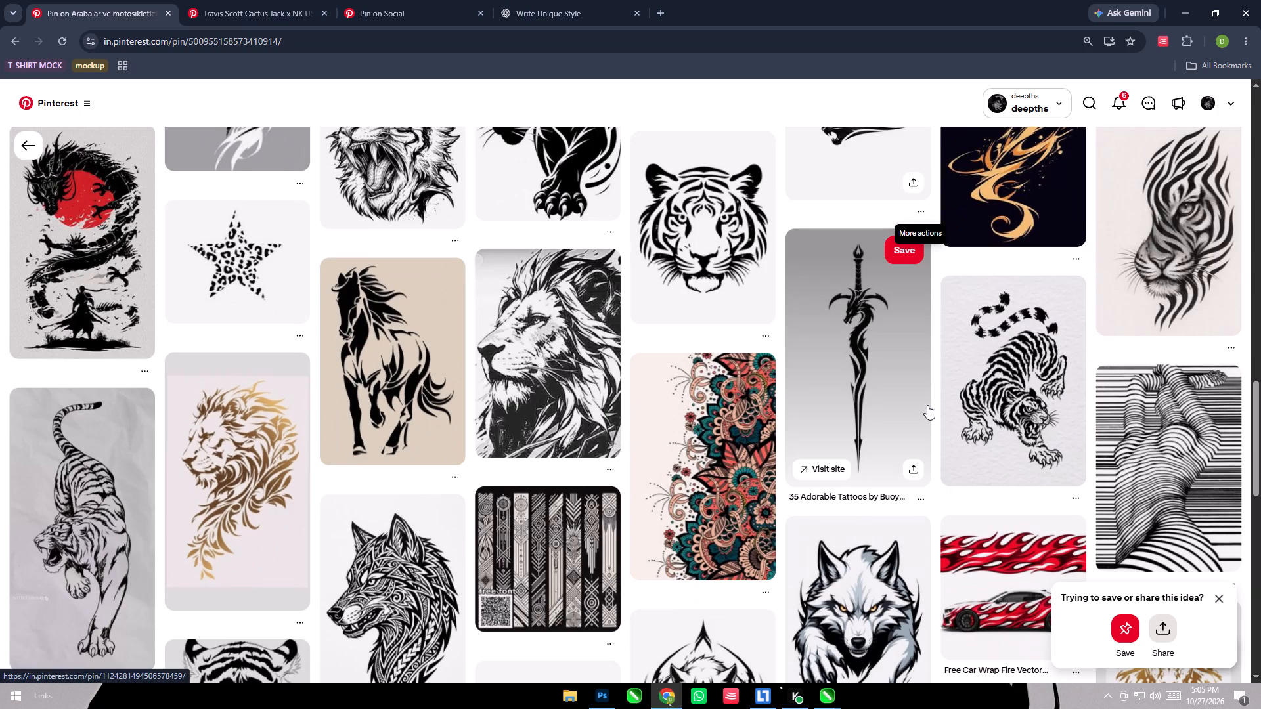
scroll(927, 405, "down", 7)
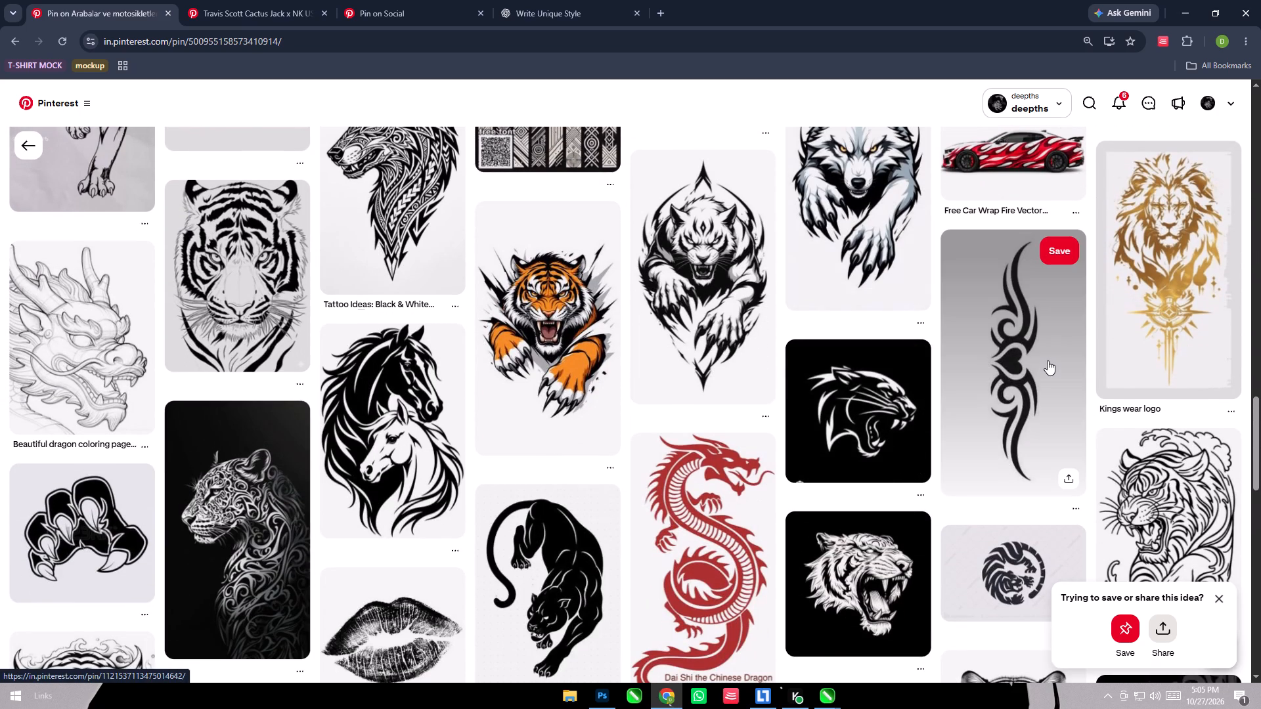
scroll(1048, 360, "down", 6)
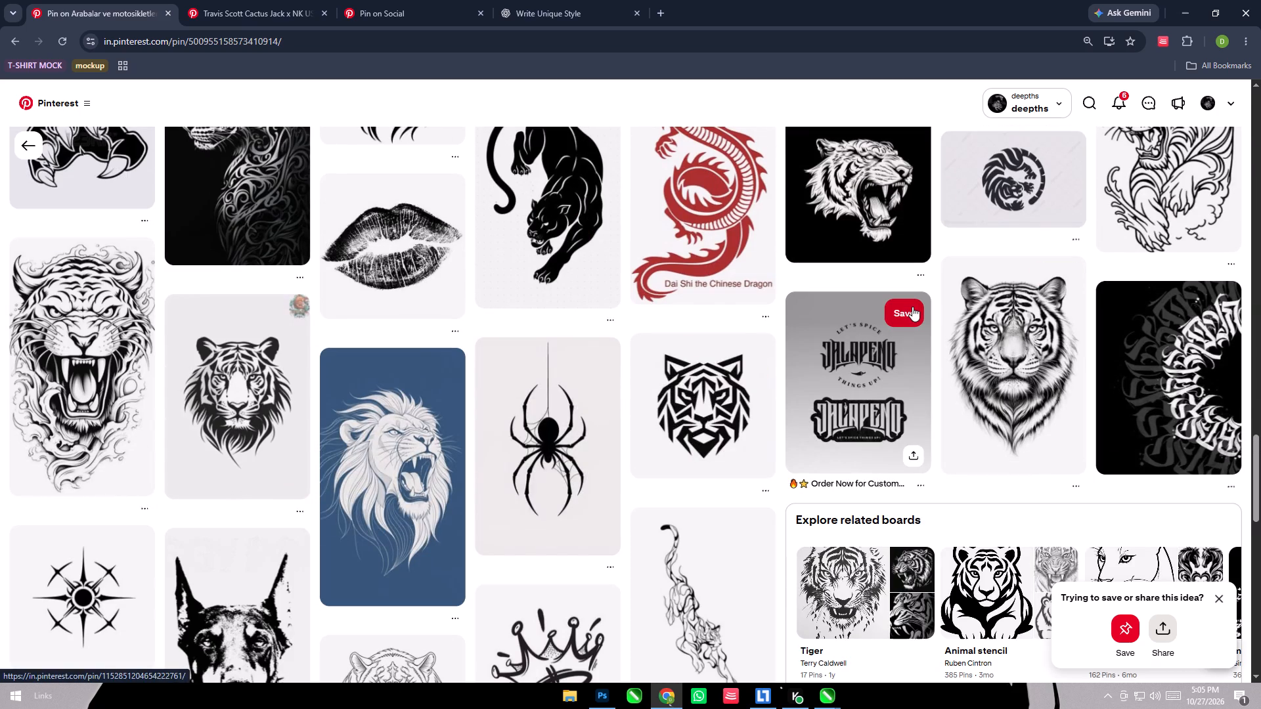
scroll(912, 307, "down", 4)
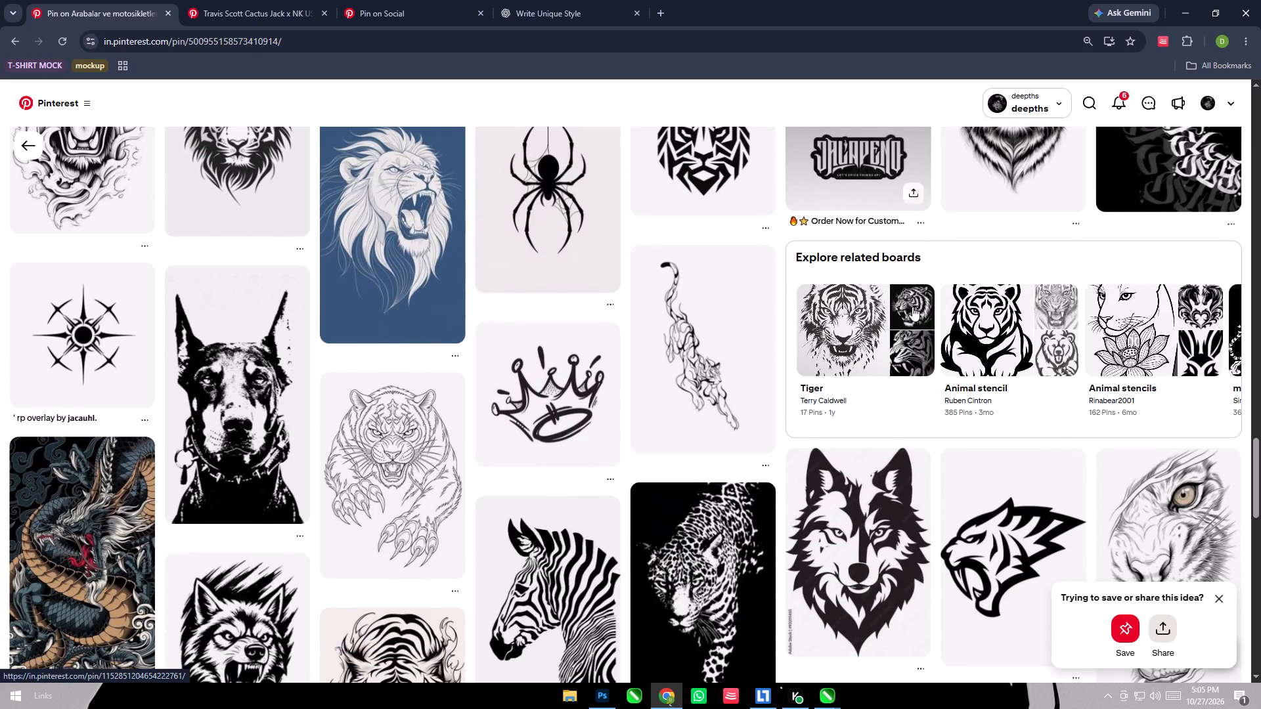
scroll(912, 307, "down", 8)
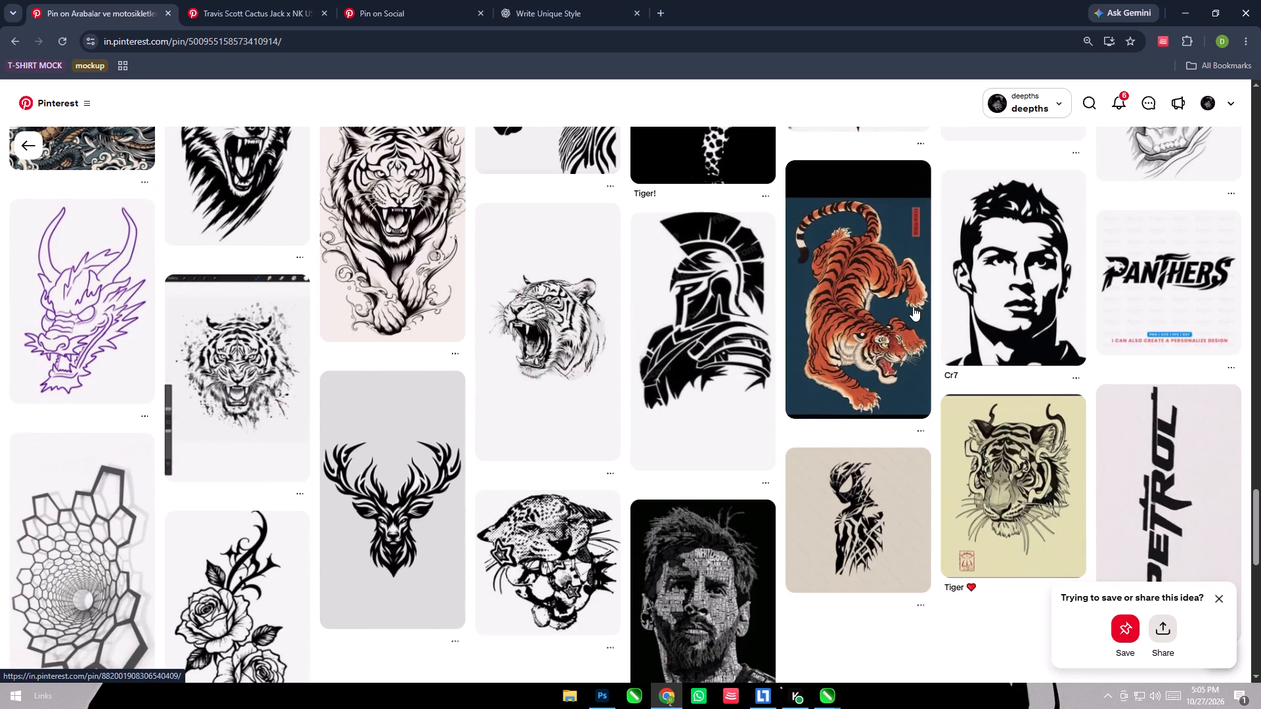
left_click(200, 0)
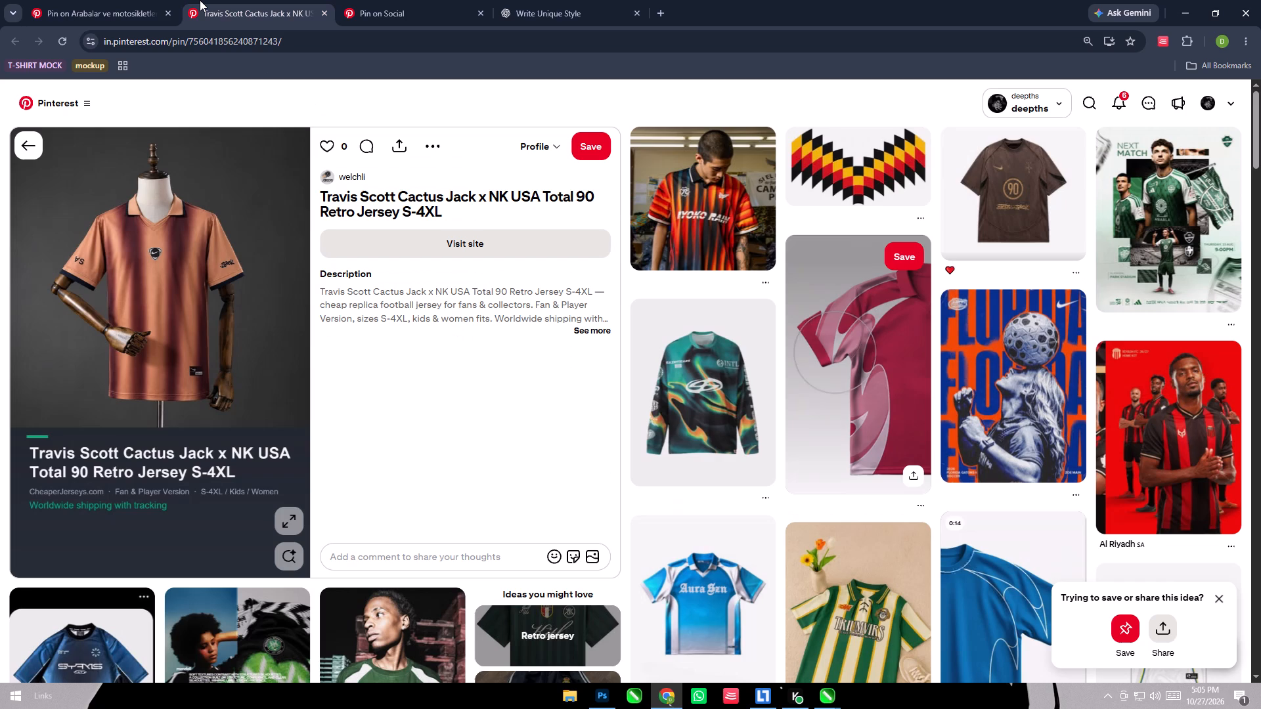
scroll(426, 363, "down", 5)
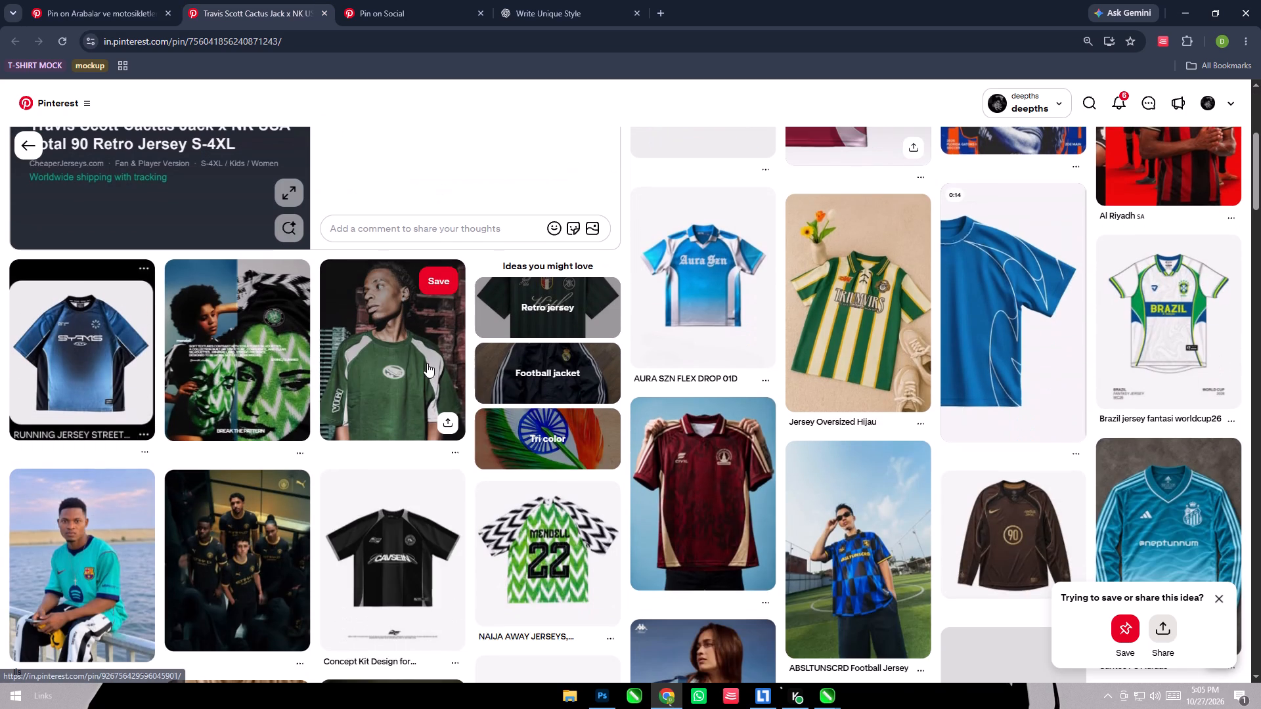
left_click(389, 0)
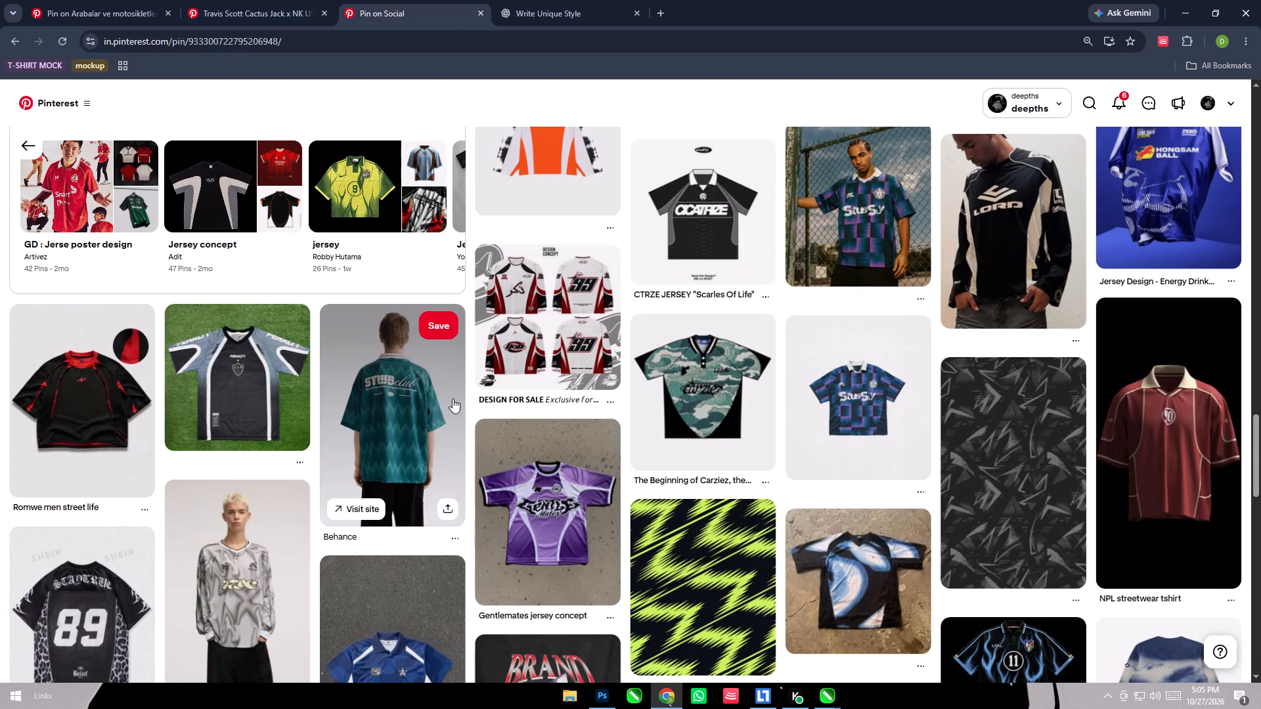
scroll(453, 398, "down", 4)
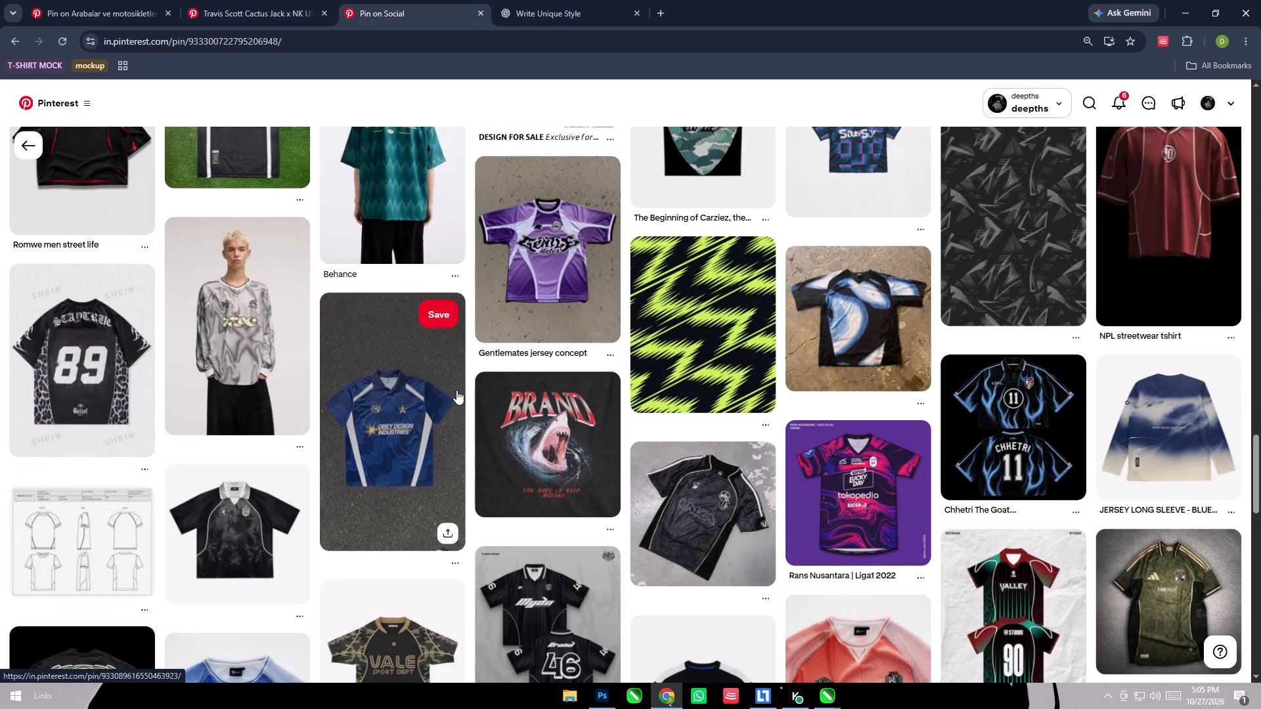
scroll(456, 390, "down", 5)
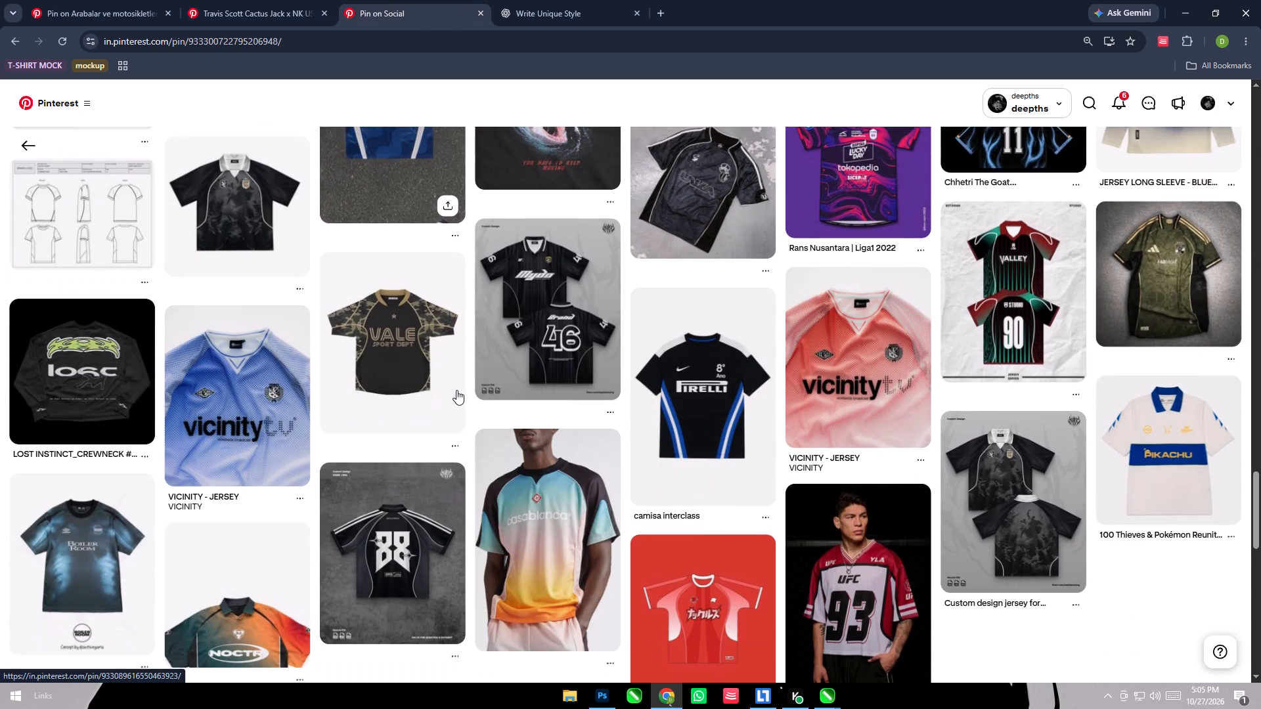
scroll(456, 390, "down", 5)
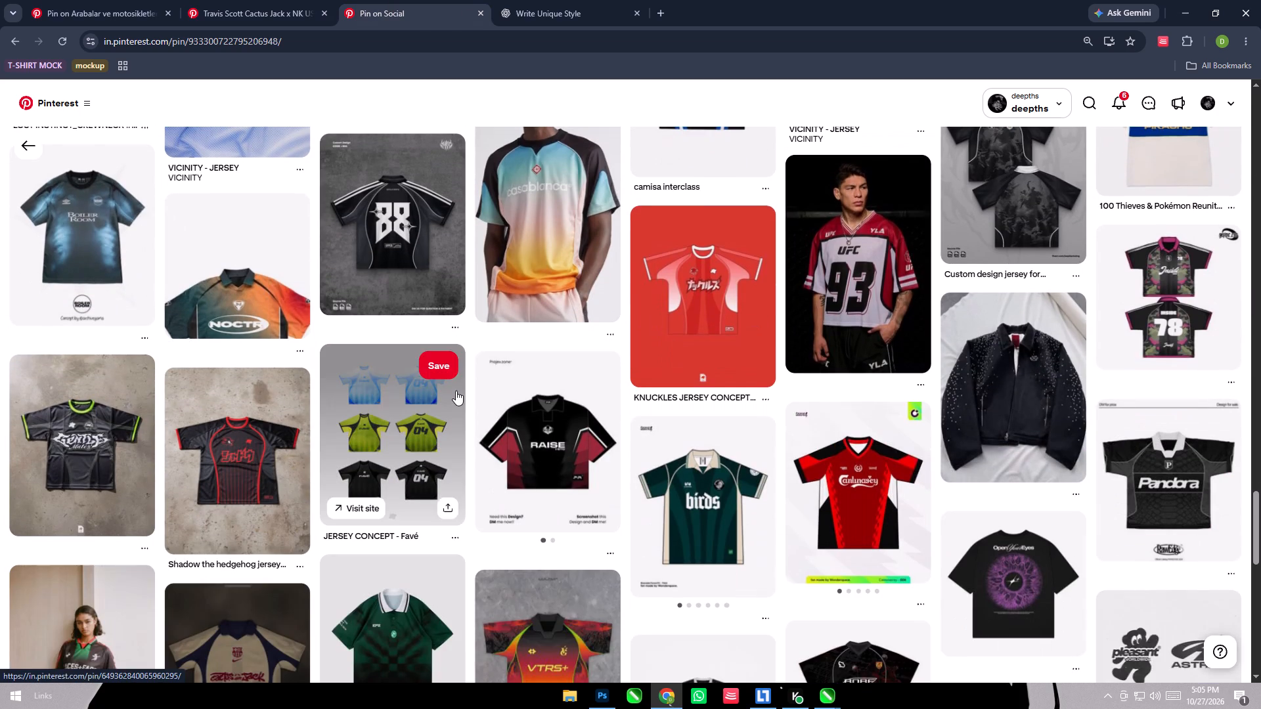
scroll(456, 391, "down", 9)
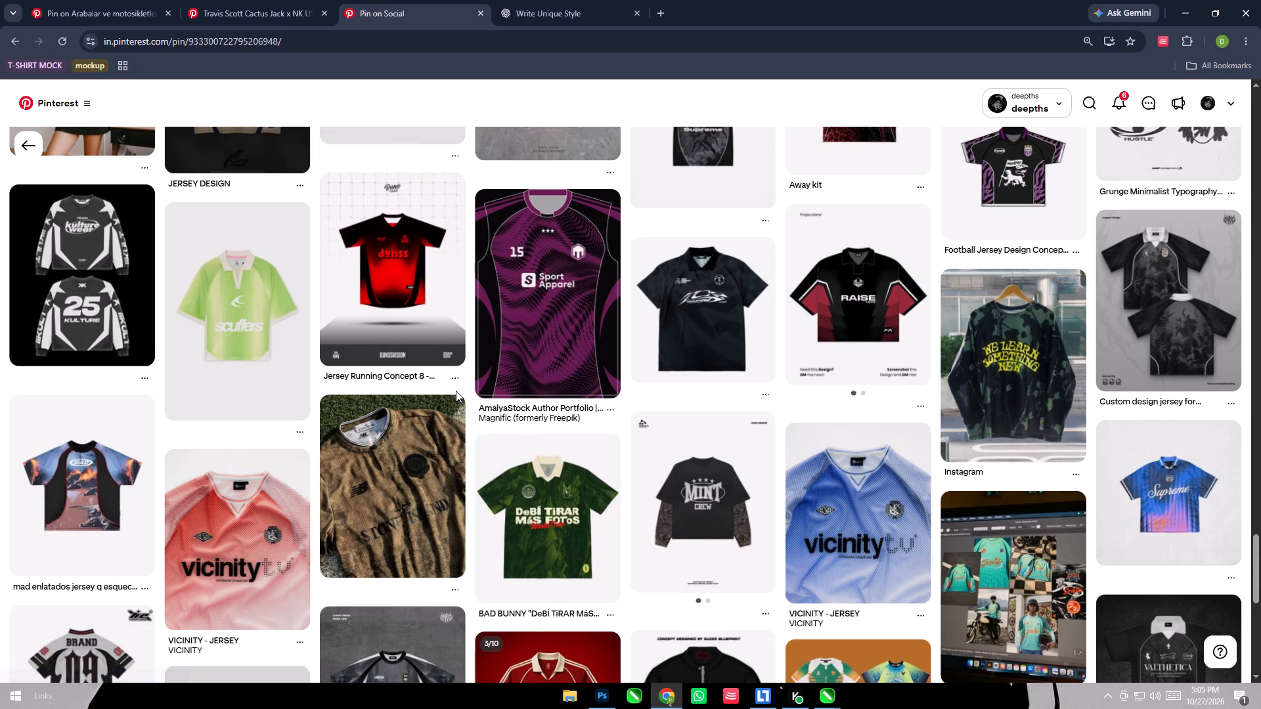
scroll(456, 391, "down", 12)
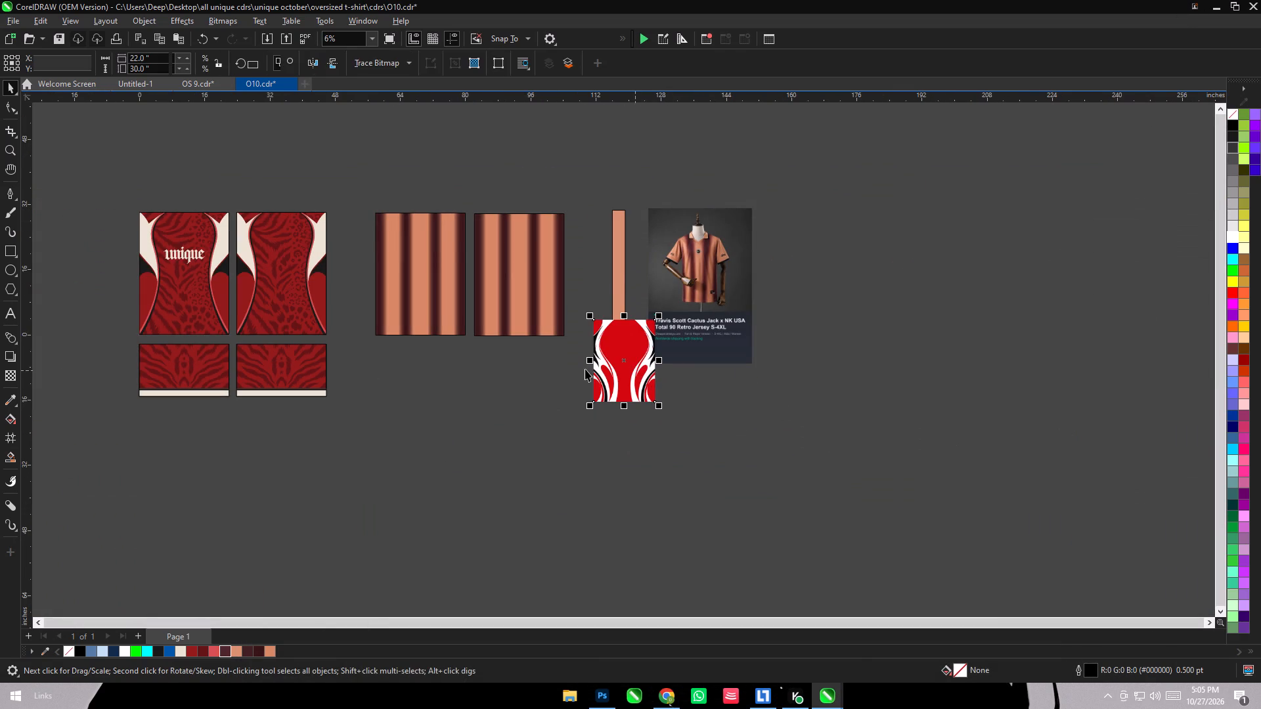
Resize the pasted flame pattern to 22 × 30 inches and move it clear of the jersey reference picture.
key("ctrl+4")
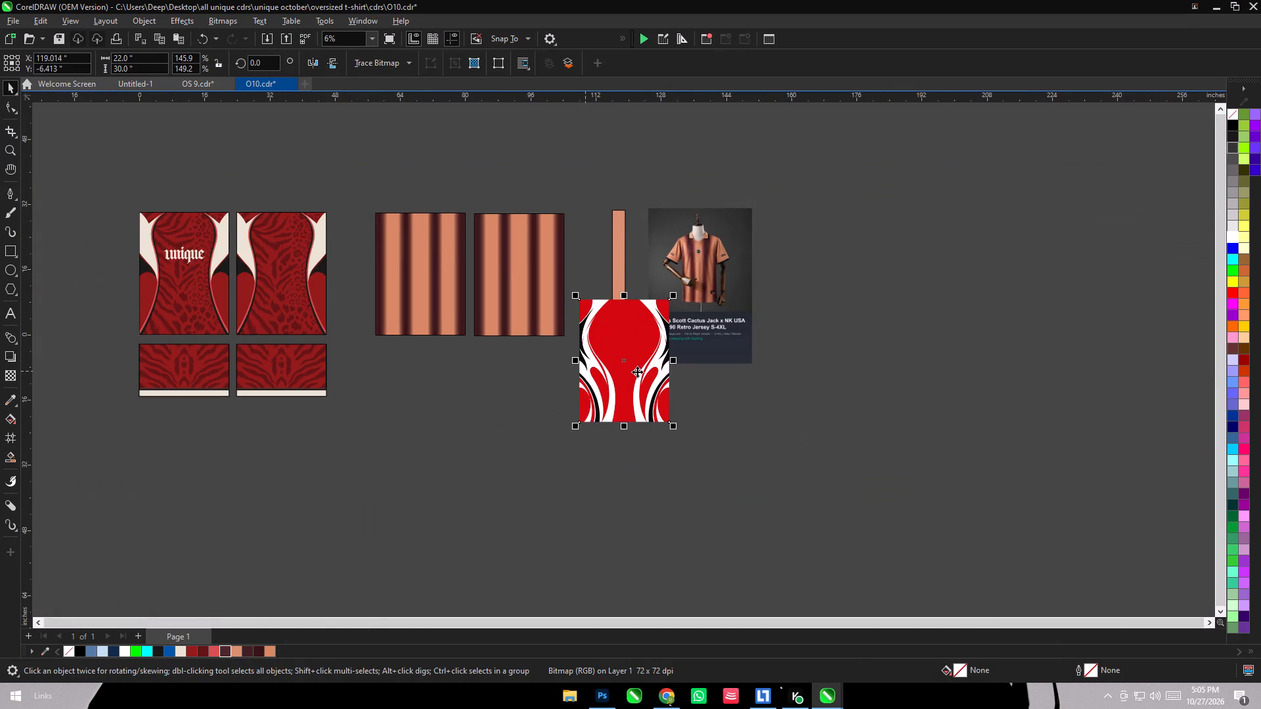
left_click_drag(637, 372, 864, 284)
Outline-trace the flame pattern as Clipart with the background colour removed and objects grouped by colour, and delete the original bitmap.
scroll(863, 284, "up", 6)
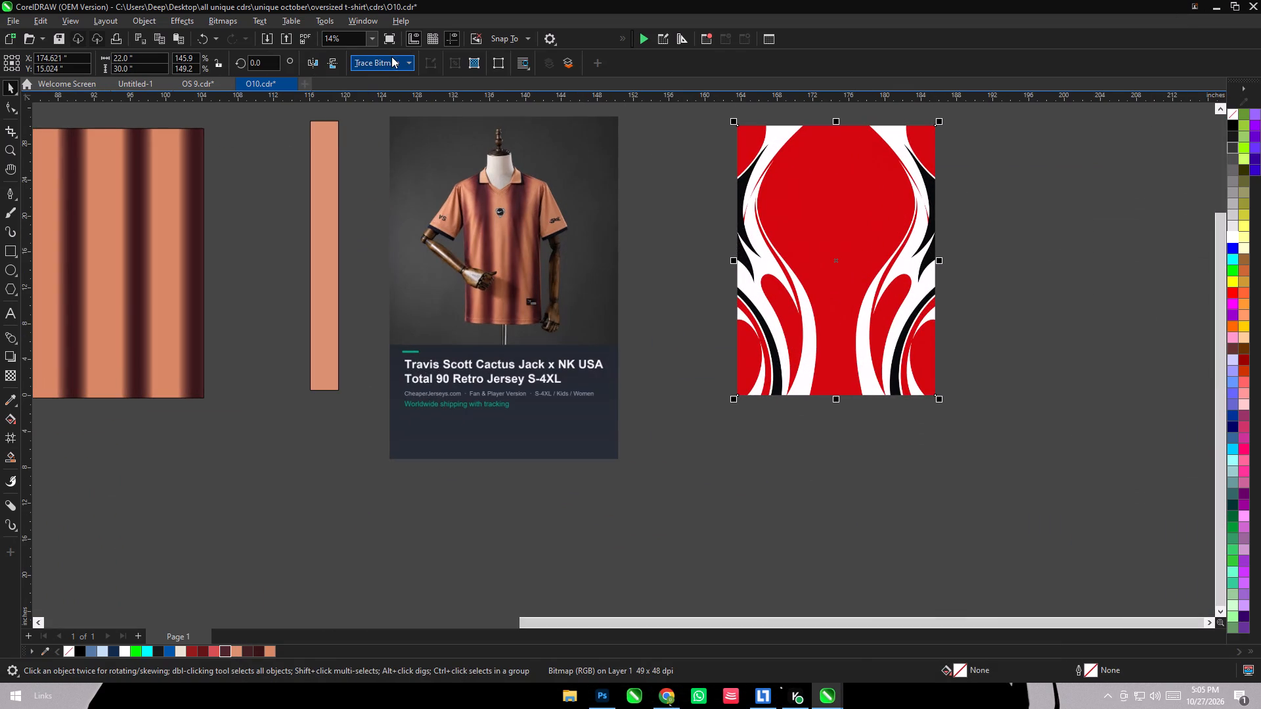
left_click(391, 56)
left_click(414, 113)
left_click(543, 152)
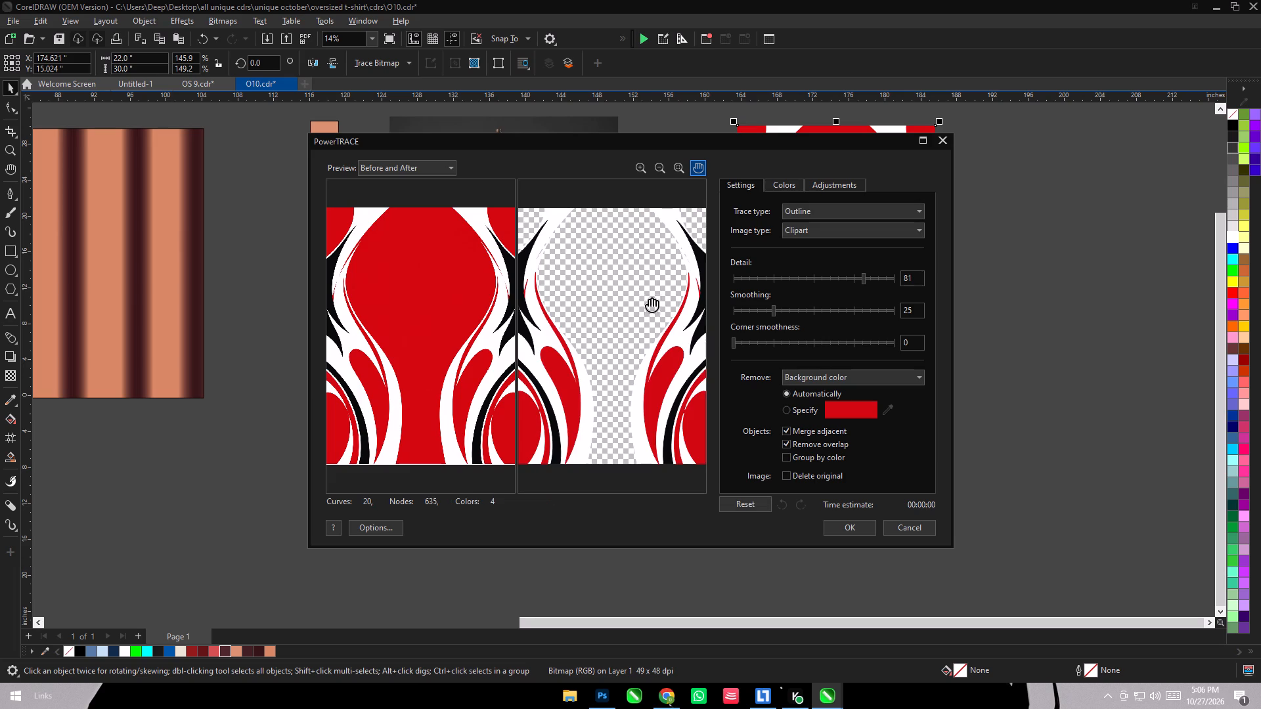
left_click(812, 456)
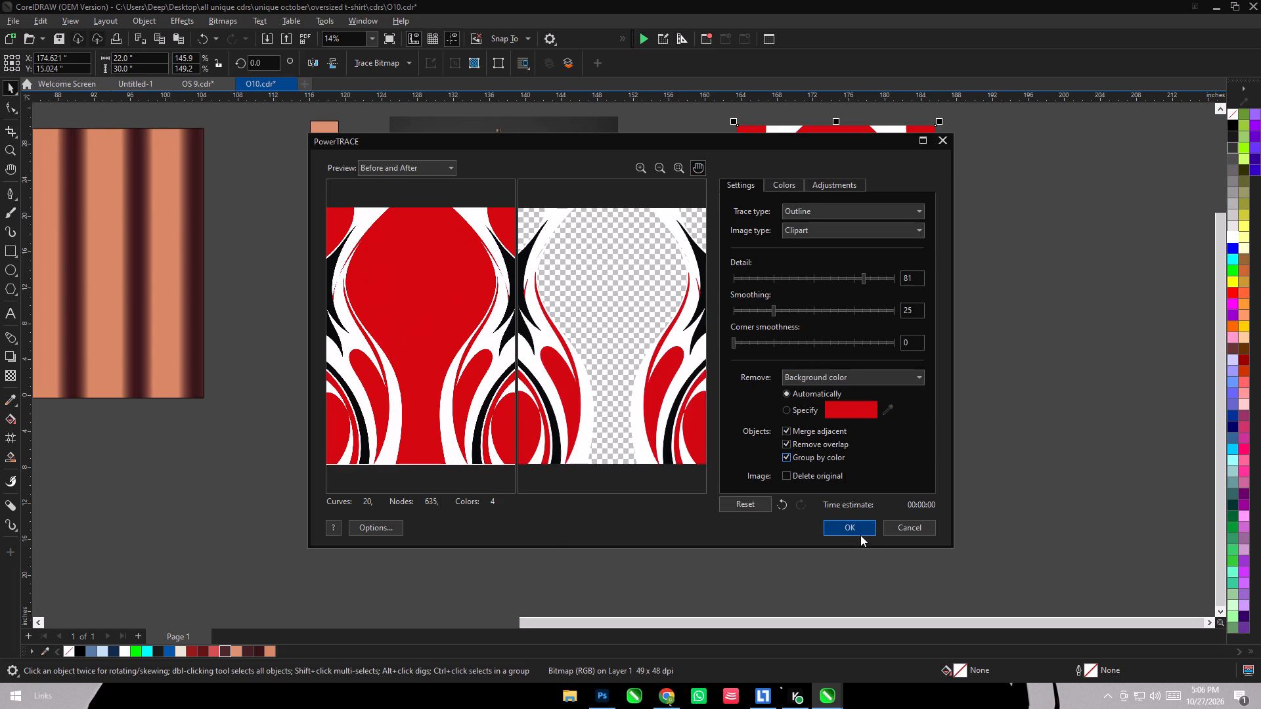
left_click(860, 535)
left_click_drag(833, 273, 1096, 347)
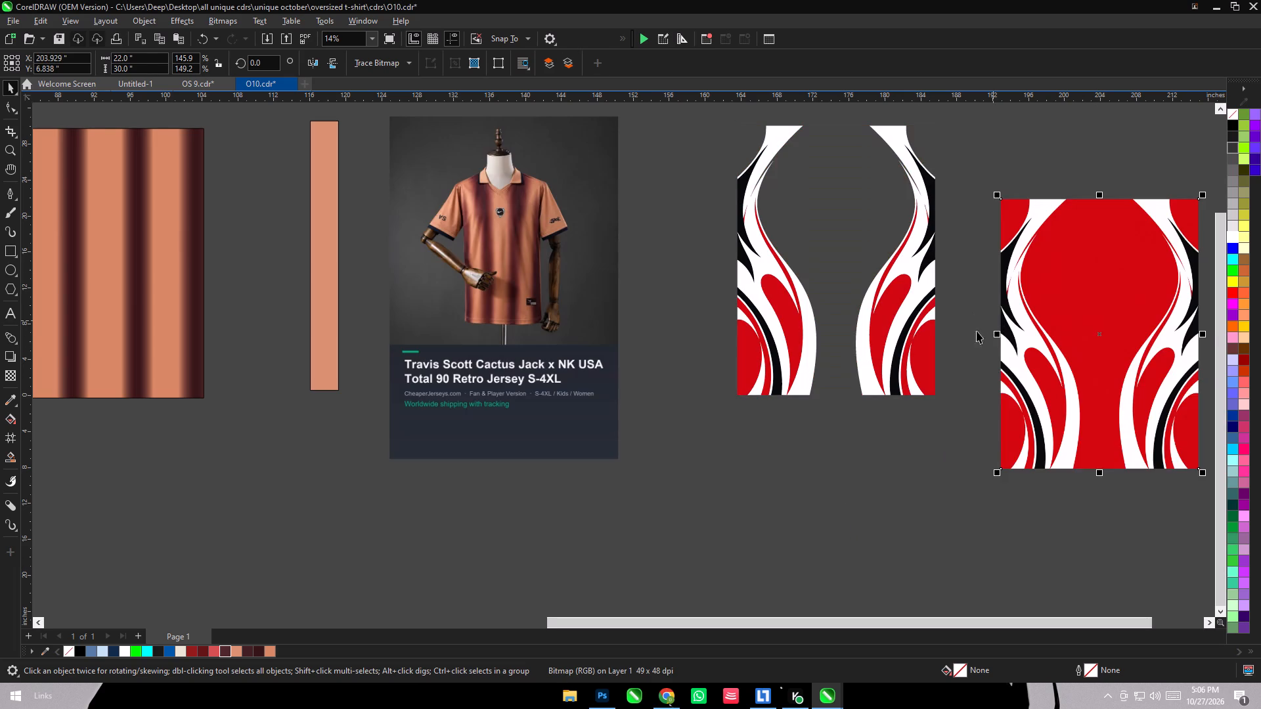
key("Delete")
Ungroup the traced flame pattern and delete its red shapes.
left_click(883, 303)
key("ctrl+u")
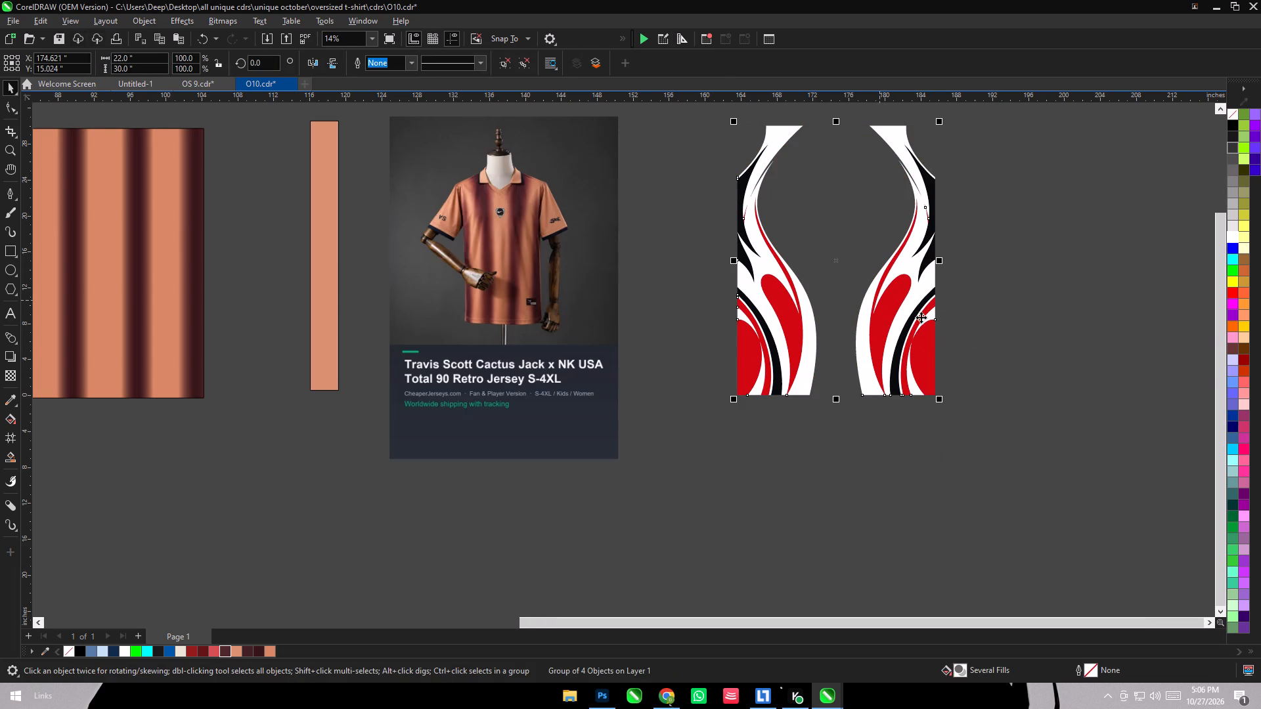
left_click(971, 327)
left_click(904, 291)
key("Delete")
Move the remaining white and black flame shapes farther from the jersey reference and group them.
scroll(908, 444, "down", 2)
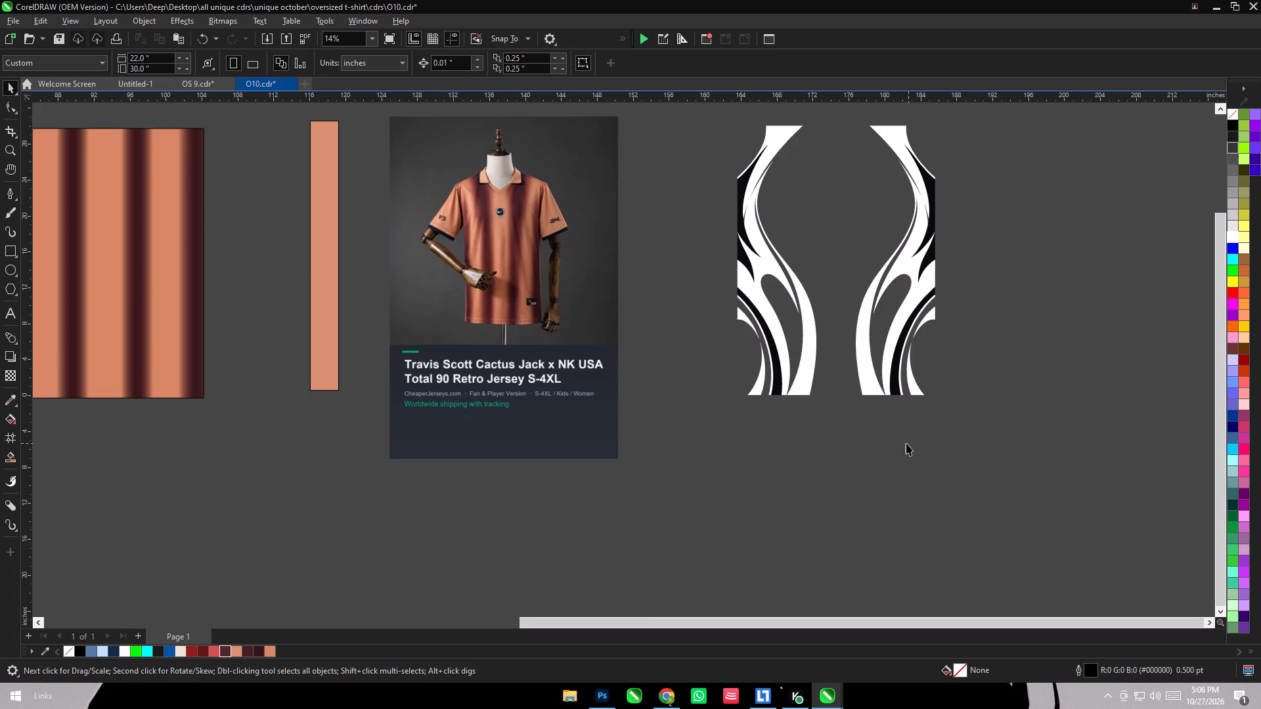
scroll(906, 443, "down", 1)
left_click_drag(776, 189, 1043, 444)
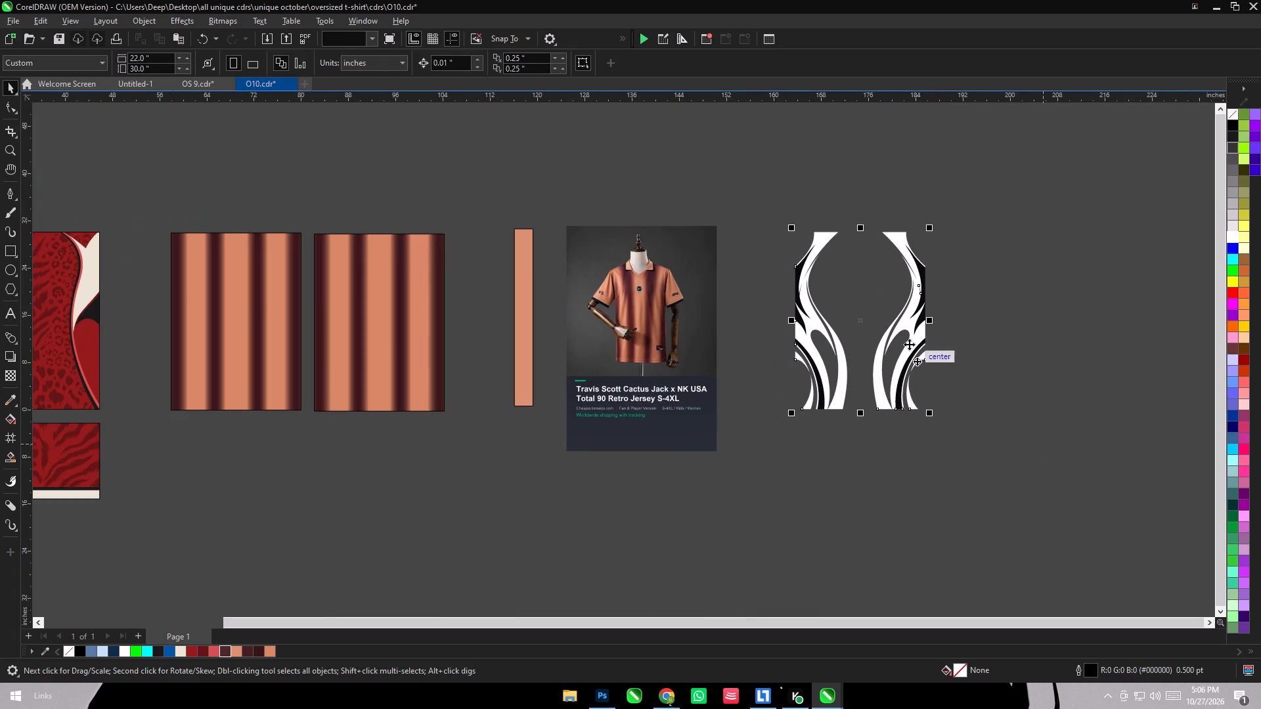
left_click_drag(902, 324, 1026, 332)
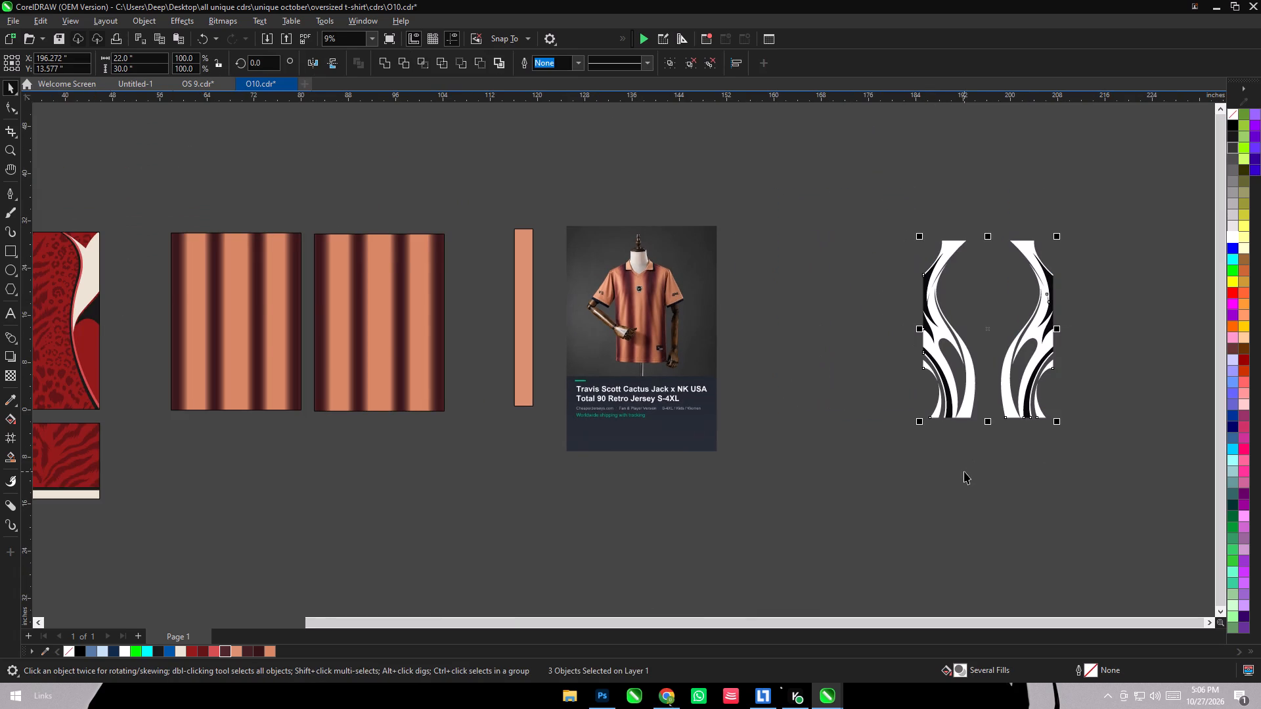
key("ctrl+g")
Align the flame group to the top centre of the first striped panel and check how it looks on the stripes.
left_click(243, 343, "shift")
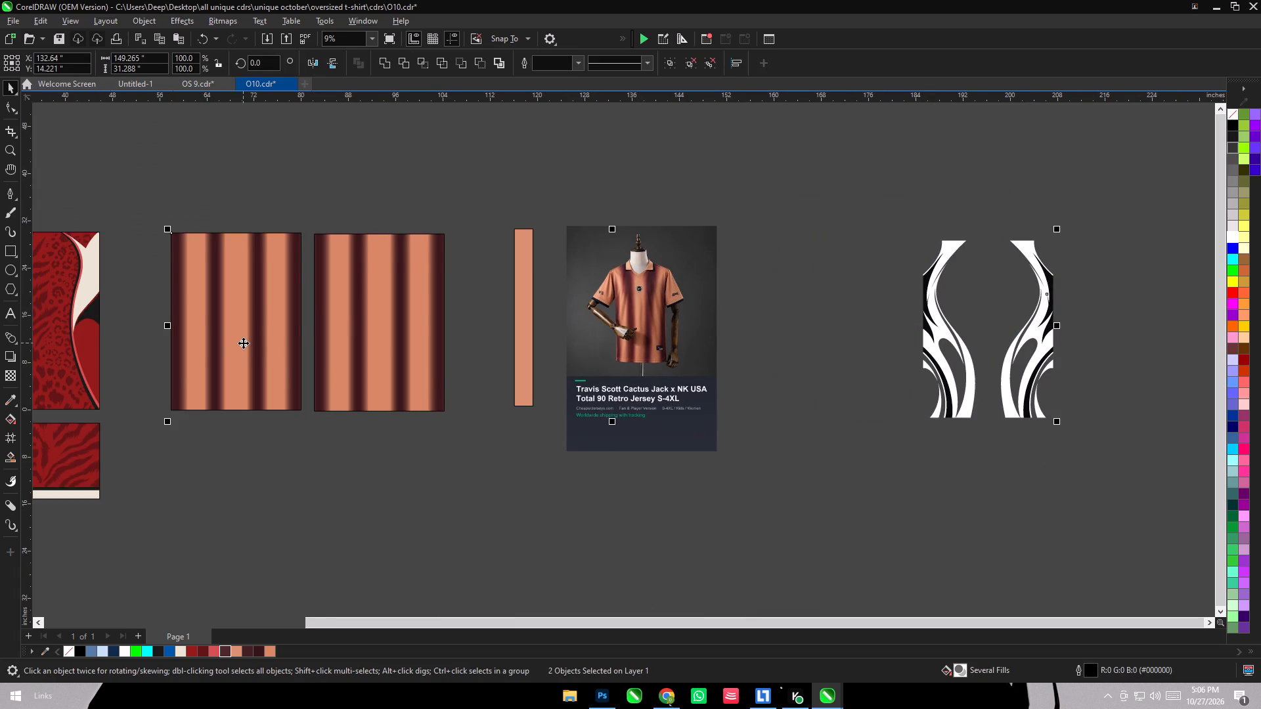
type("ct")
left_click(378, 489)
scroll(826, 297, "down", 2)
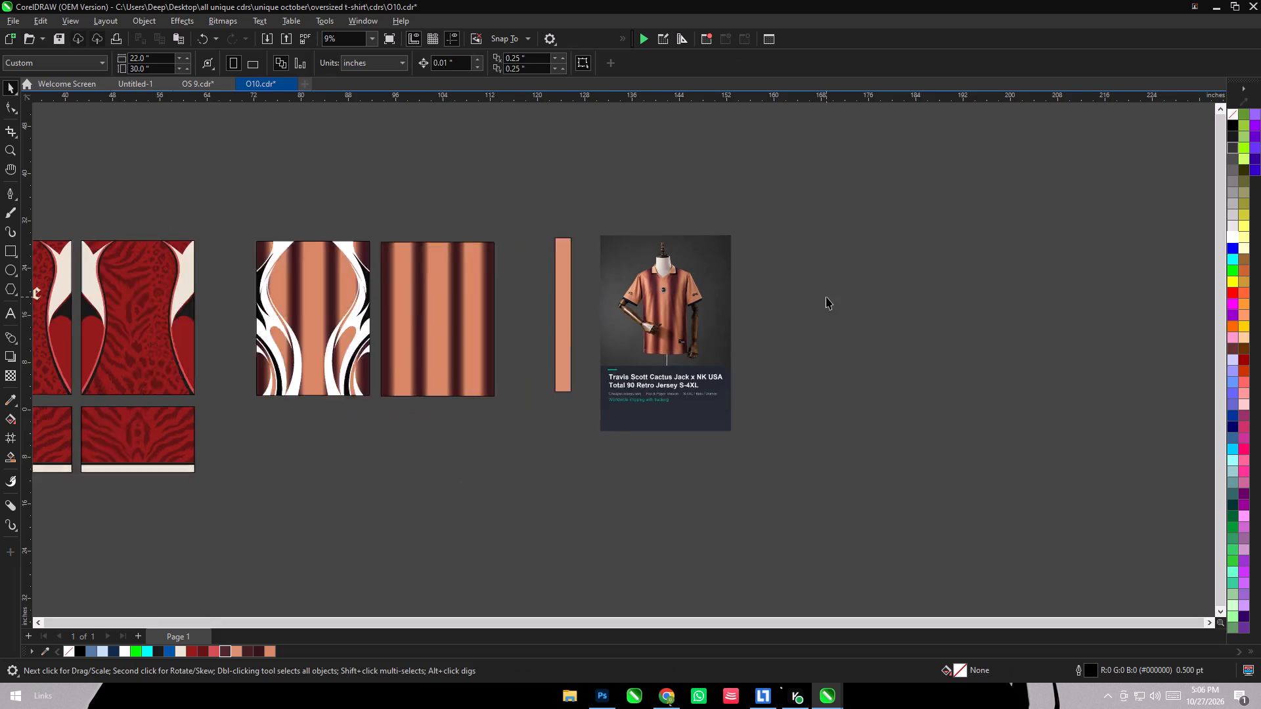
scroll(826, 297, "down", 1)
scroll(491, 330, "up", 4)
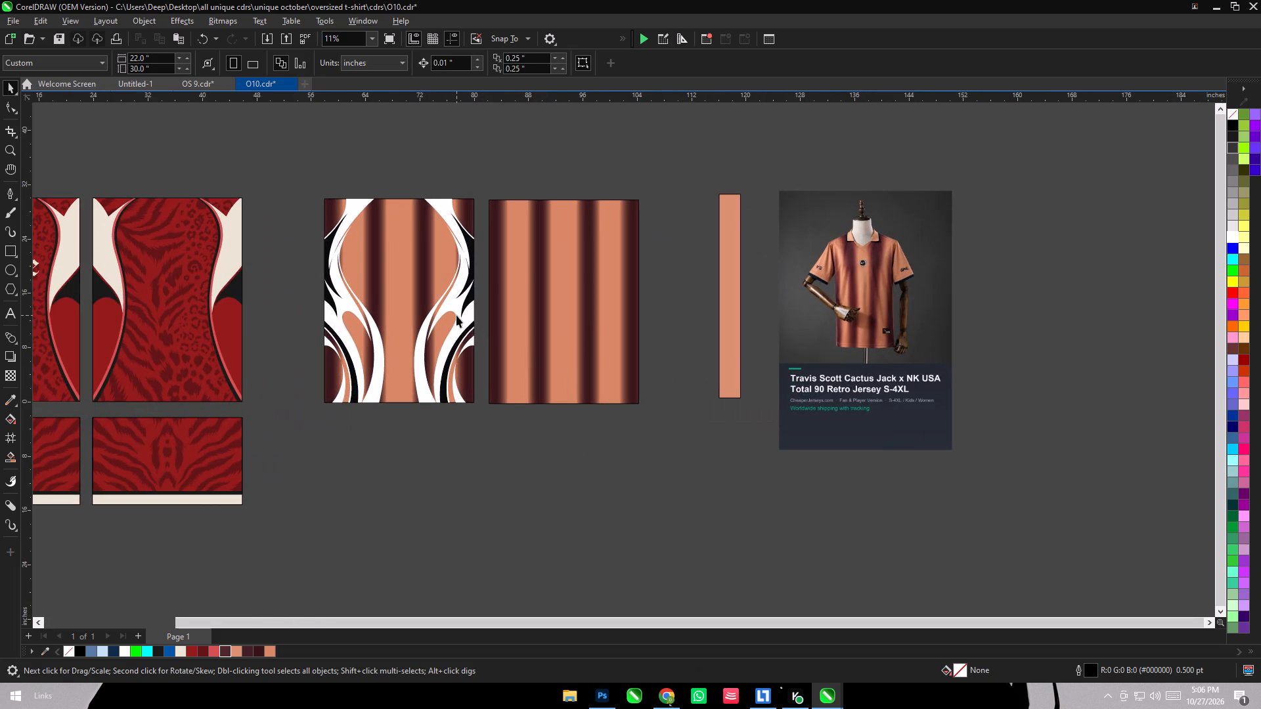
Move the flame group off the striped panel into the empty area below the panels.
left_click(456, 307)
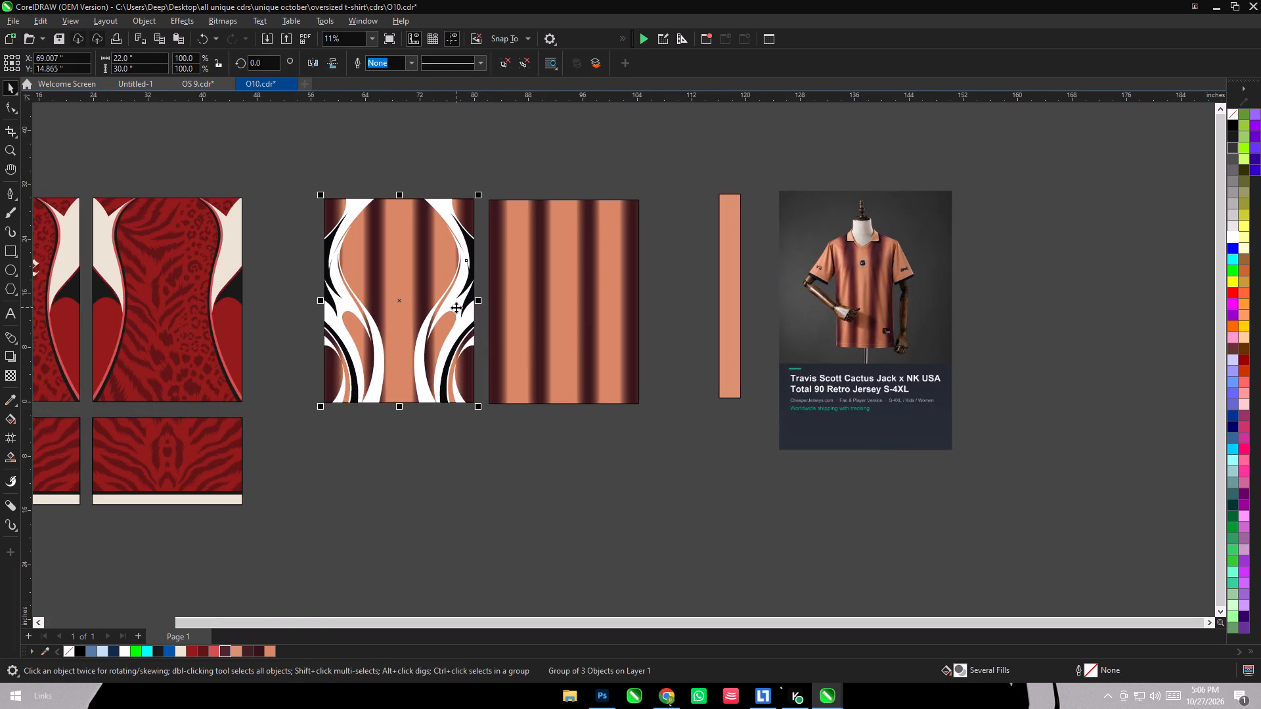
left_click_drag(456, 307, 684, 591)
left_click(690, 578)
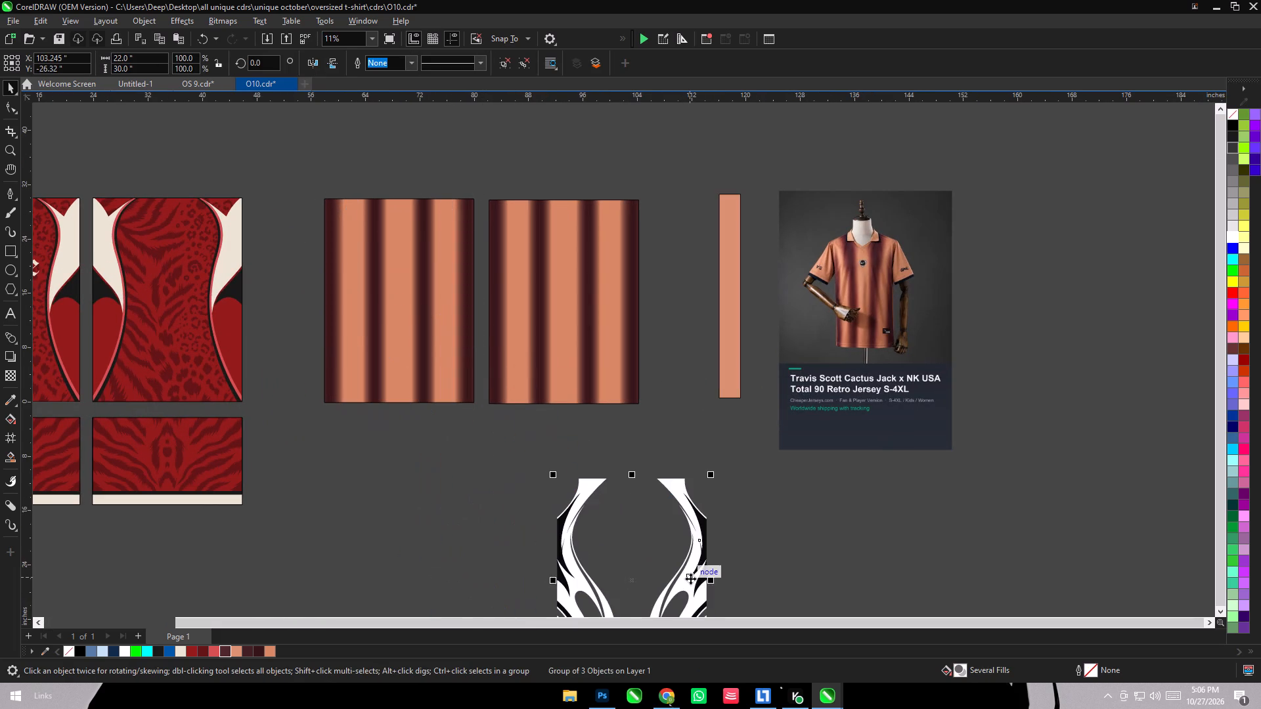
scroll(597, 284, "down", 3)
left_click(774, 546)
Ungroup the flame artwork and recolour its white shapes, trying maroon #421E23 and settling on the darker stripe maroon from the document palette.
left_click(674, 473)
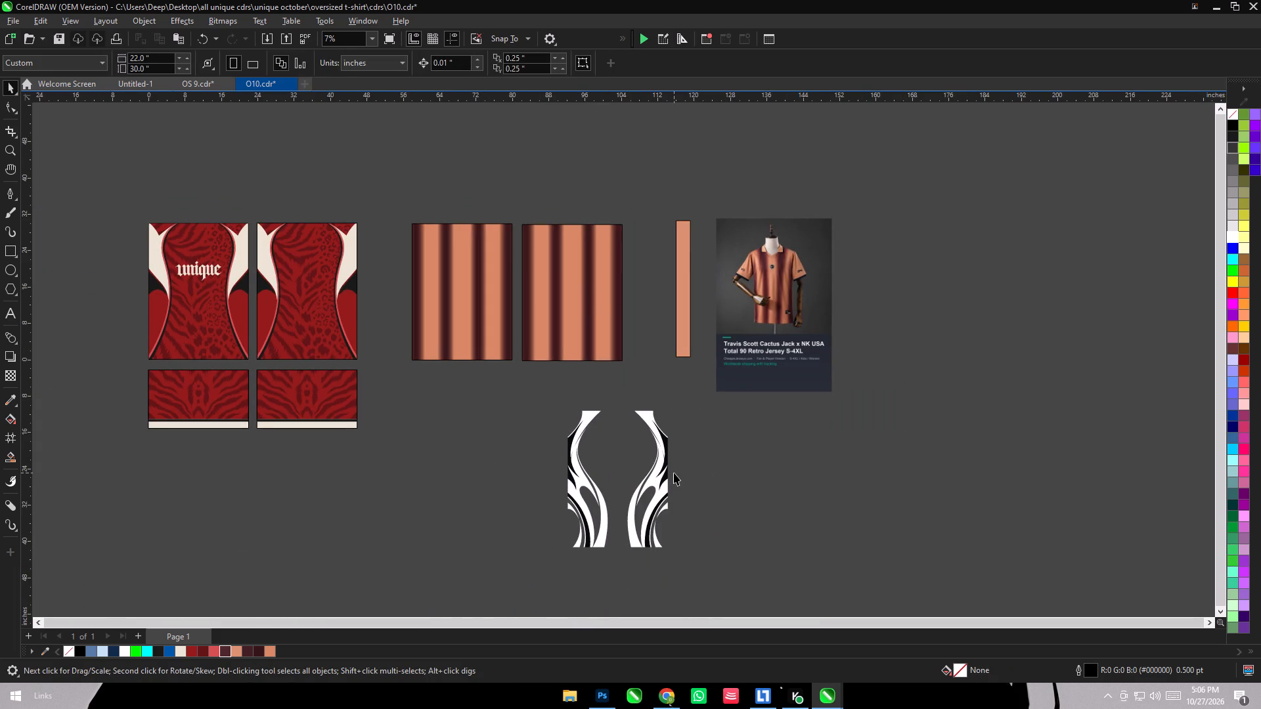
left_click(651, 473)
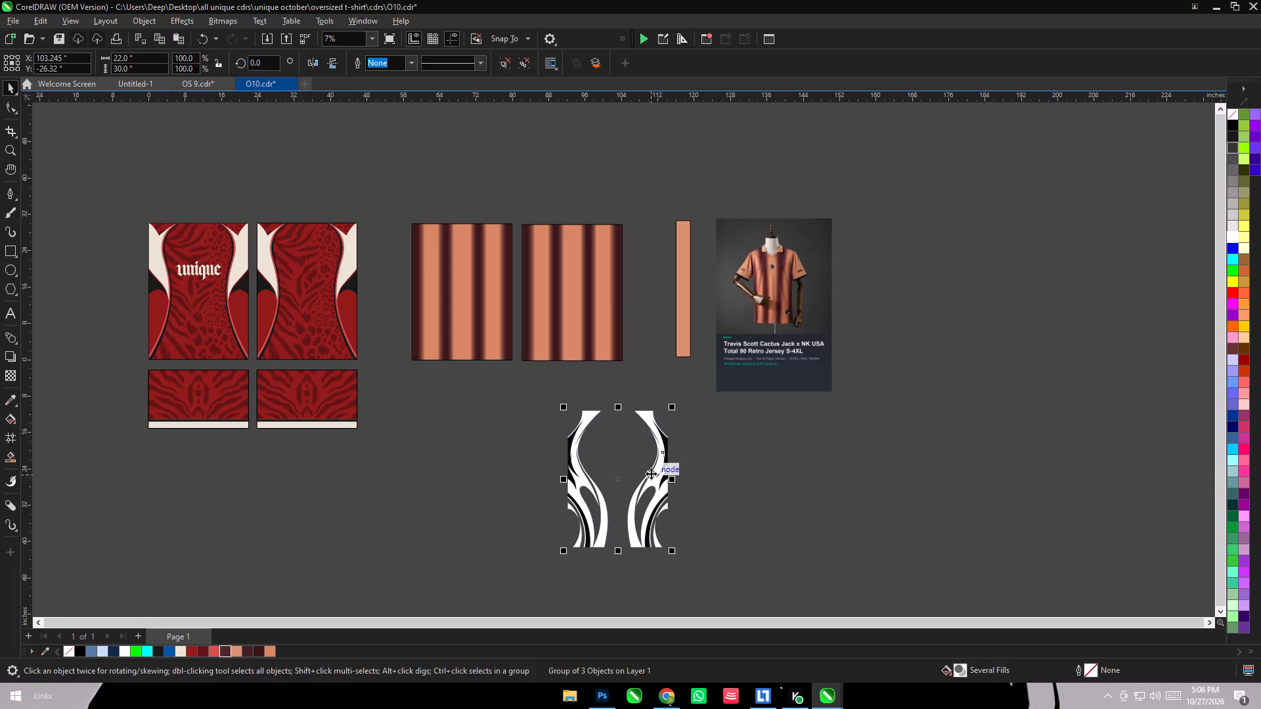
key("ctrl+u")
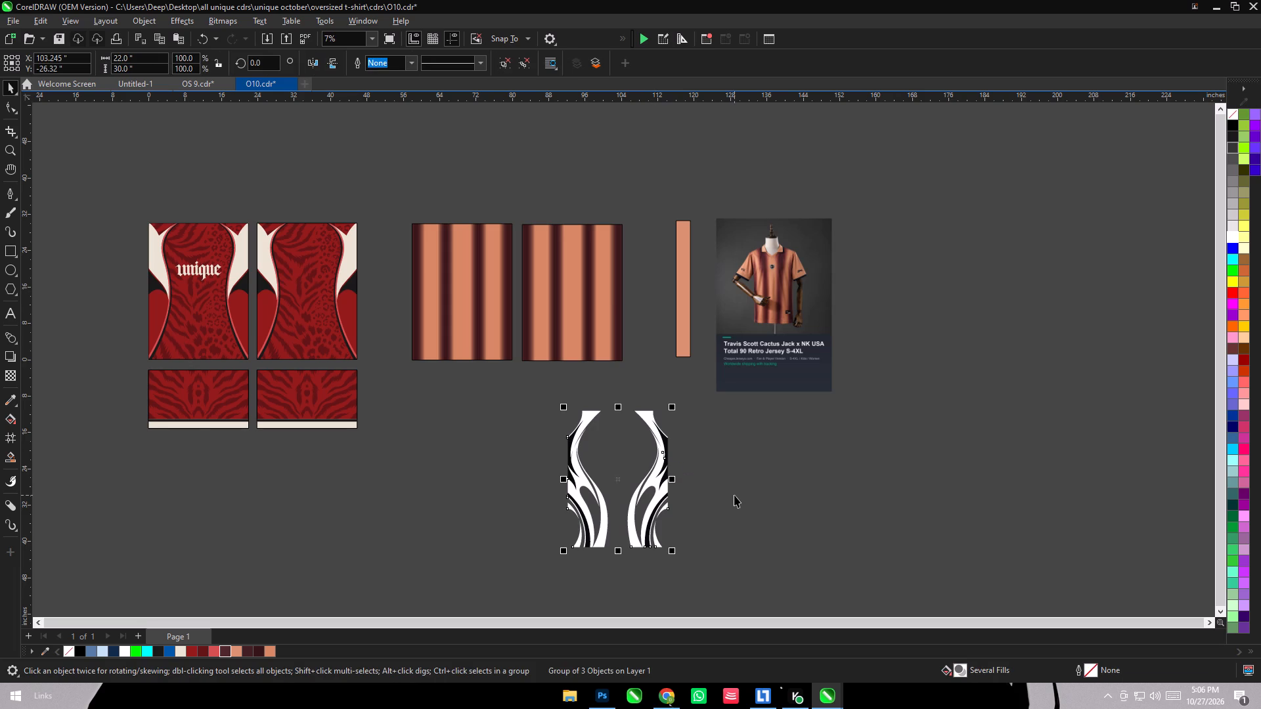
left_click(734, 495, "ctrl")
scroll(633, 492, "up", 6)
left_click(636, 495)
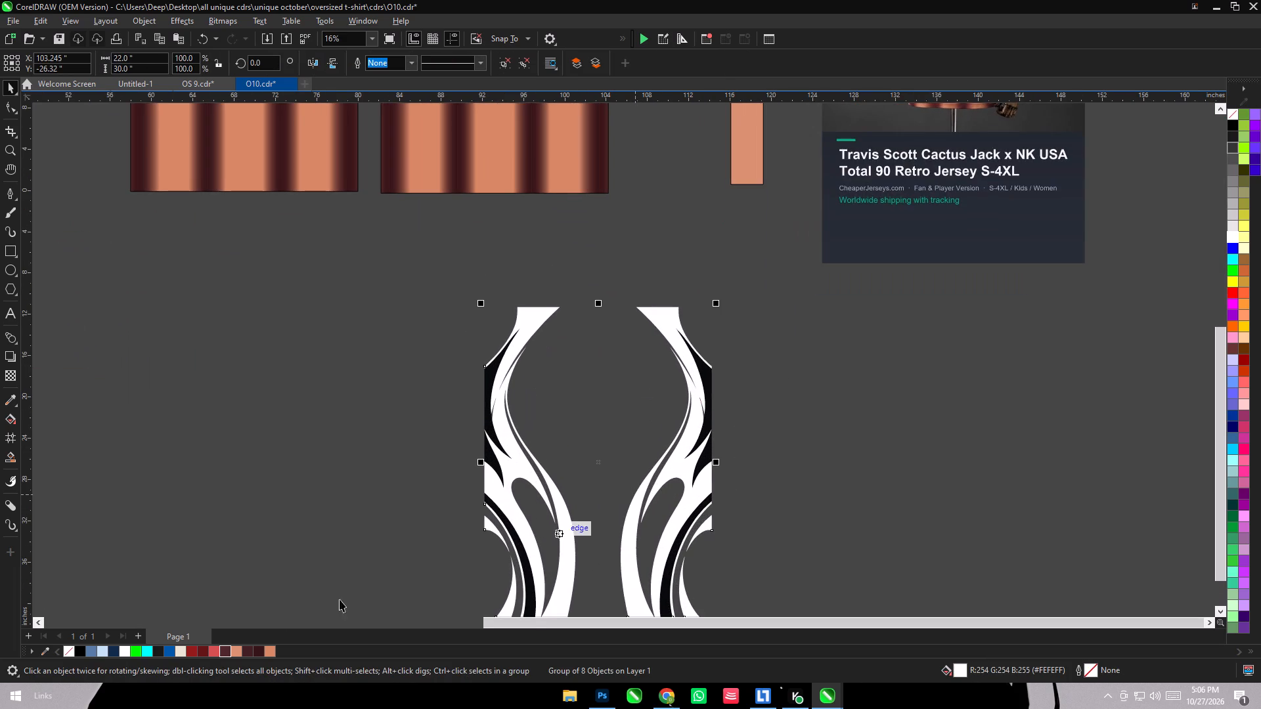
left_click(248, 649)
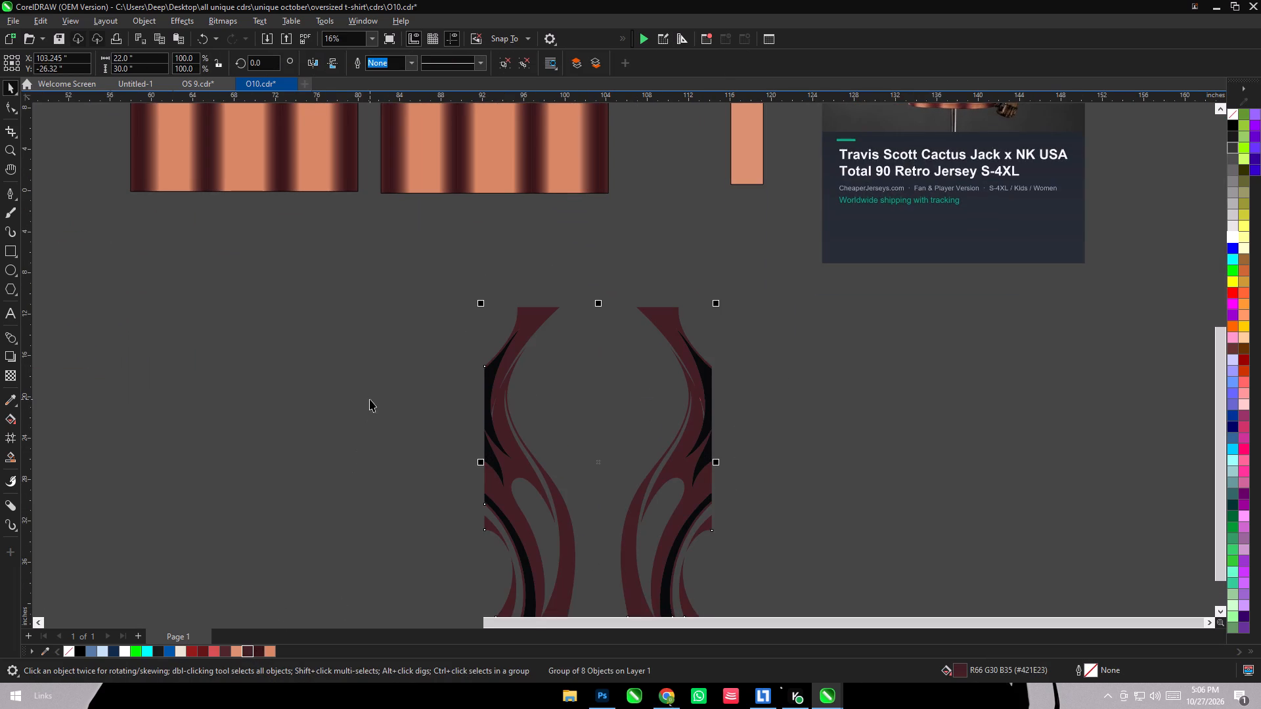
left_click(257, 650)
left_click(260, 507)
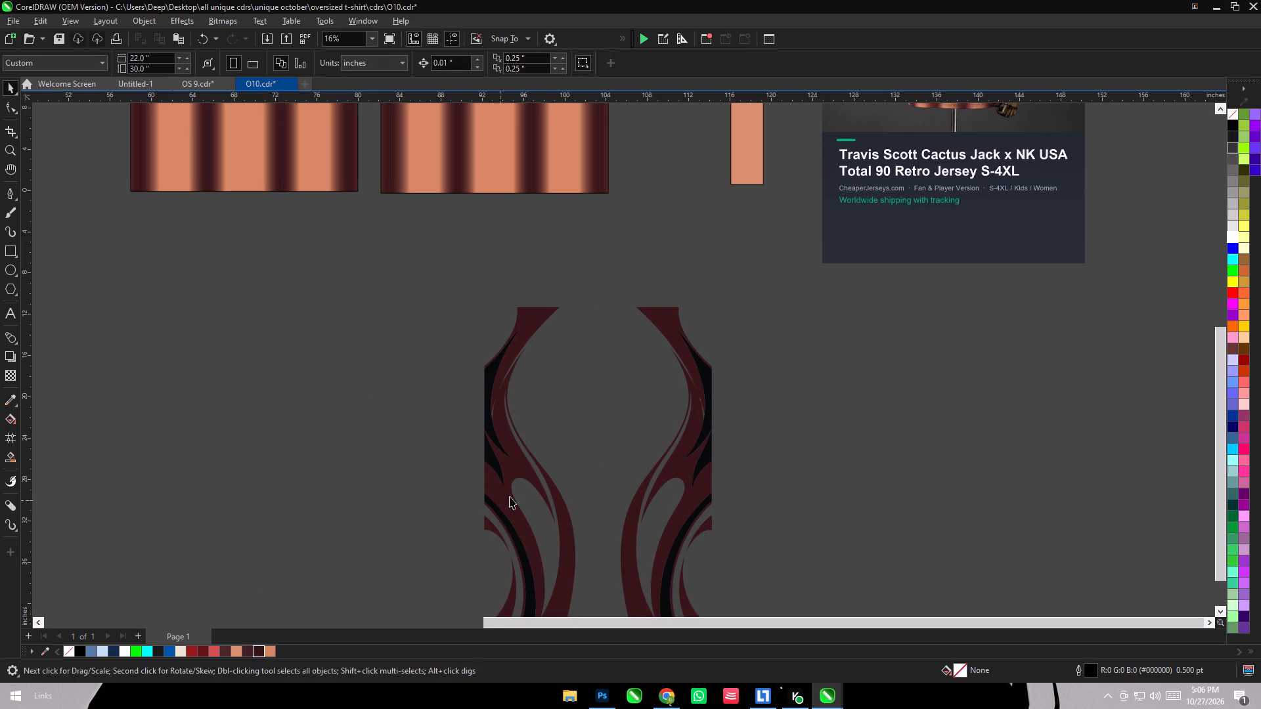
Recolour the black flame shapes with the last peach in the document palette.
left_click(491, 433)
left_click(268, 650)
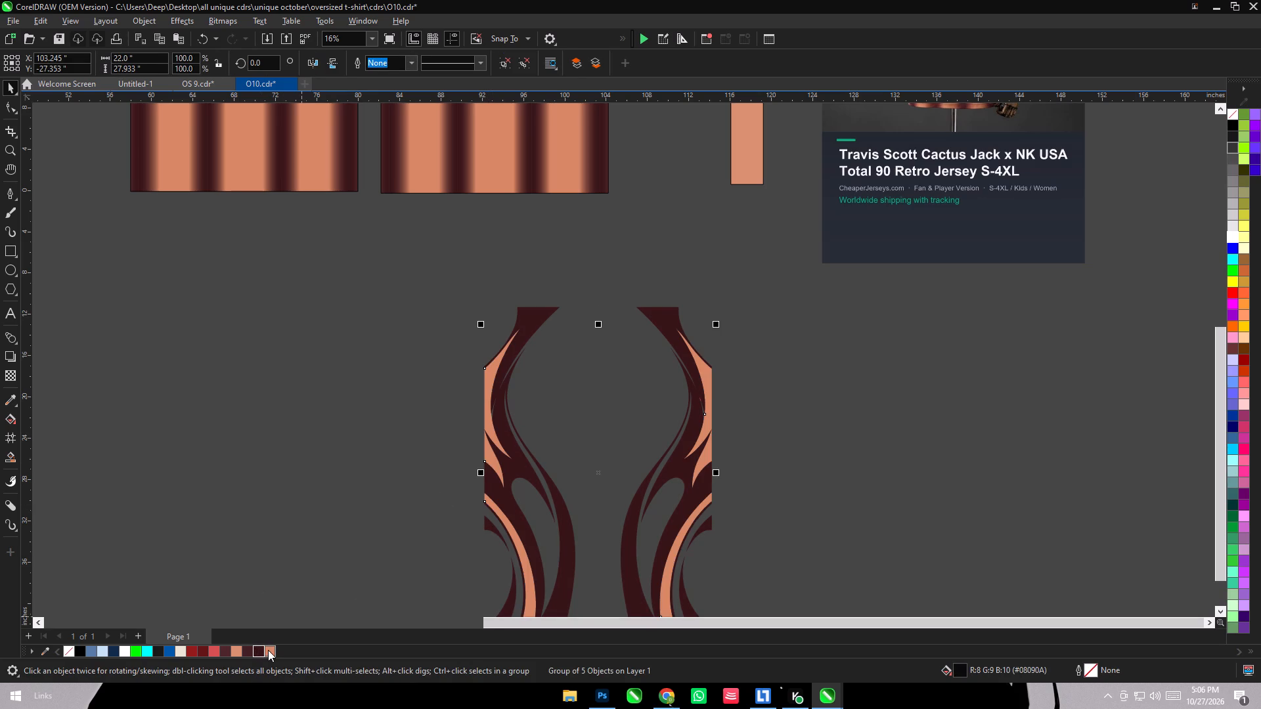
Group the recoloured flame shapes and align them to the top centre of the first striped panel.
scroll(434, 348, "down", 6)
left_click_drag(434, 530, 638, 311)
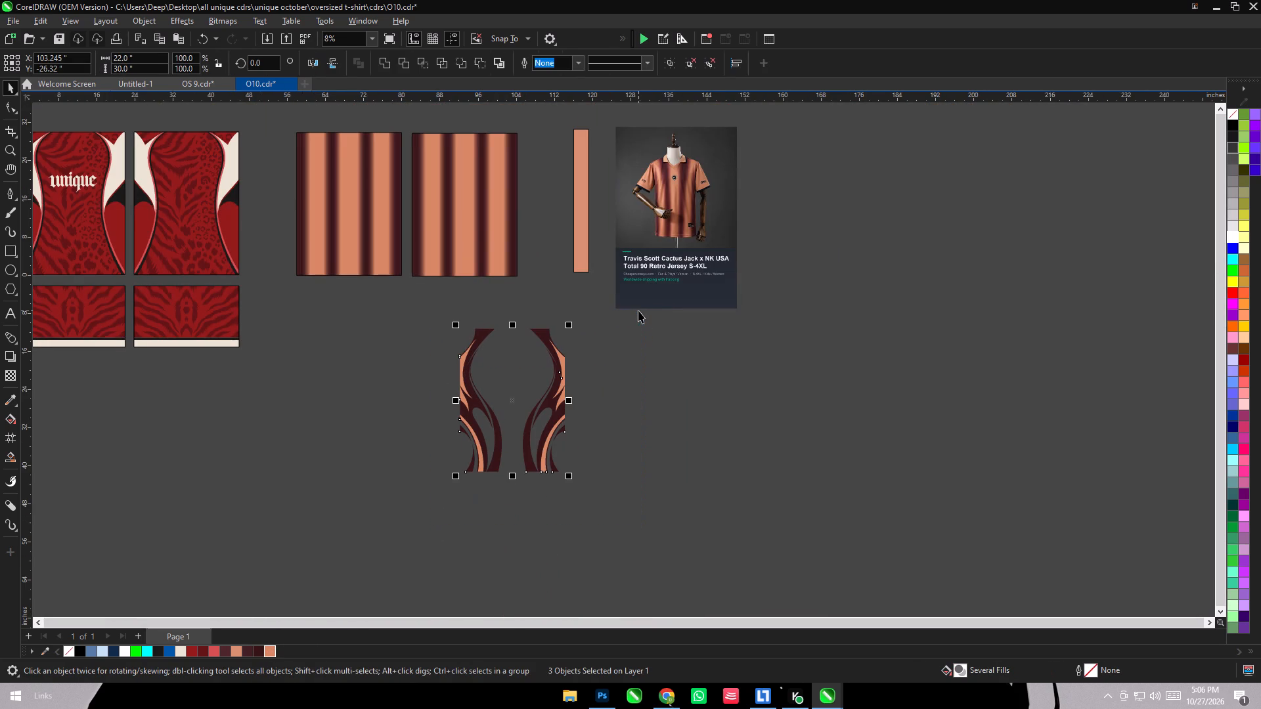
key("ctrl+g")
left_click(351, 270, "shift")
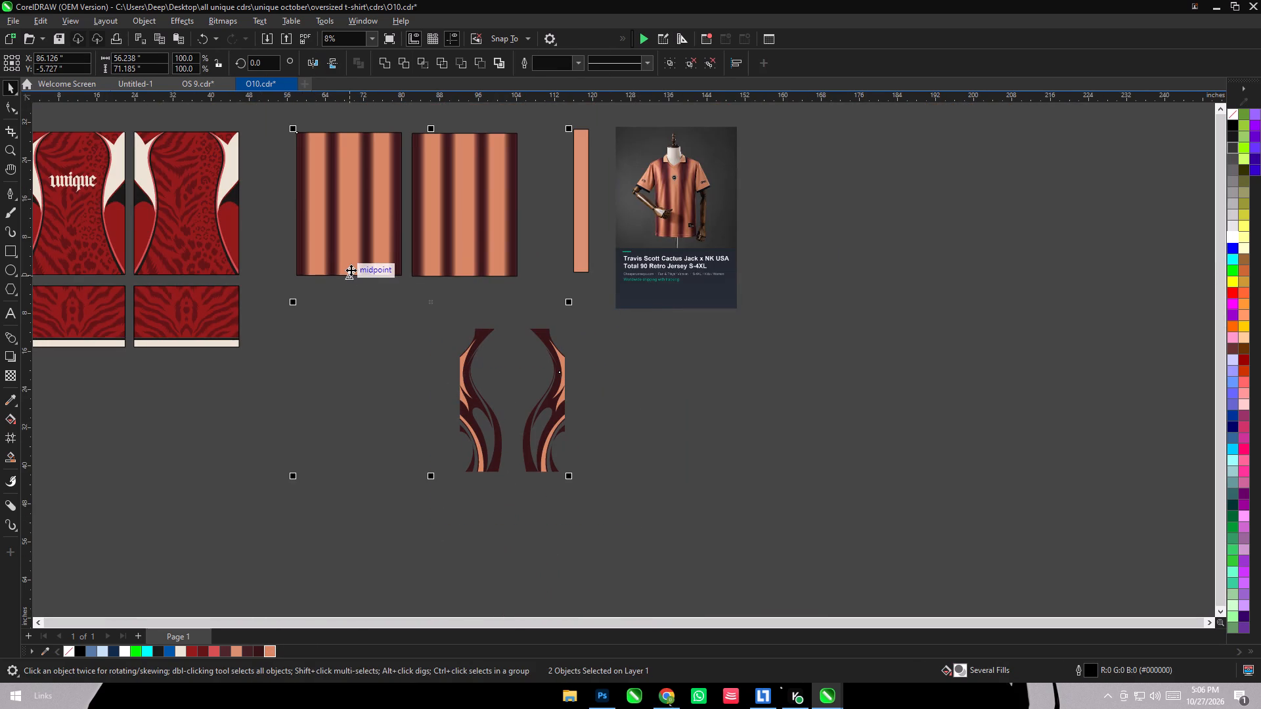
type("ct")
left_click(393, 376)
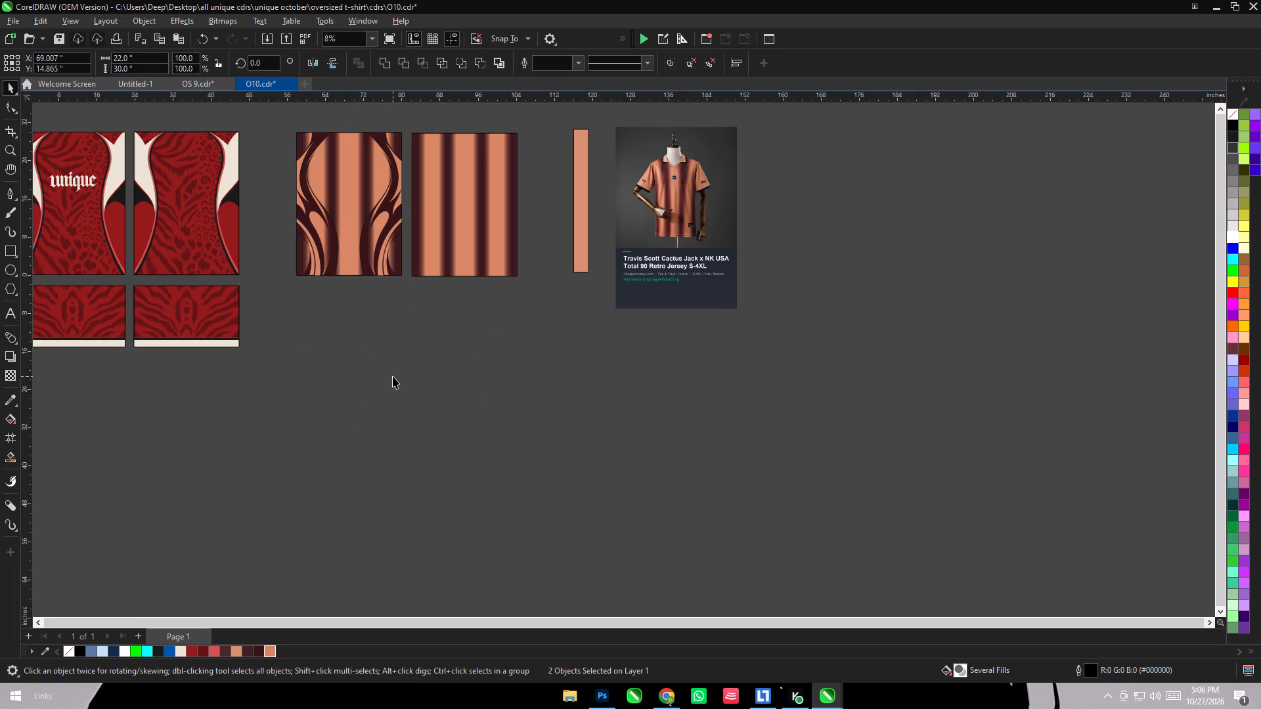
Duplicate the flame group and align the copy to the top centre of the second striped panel.
scroll(380, 160, "up", 4)
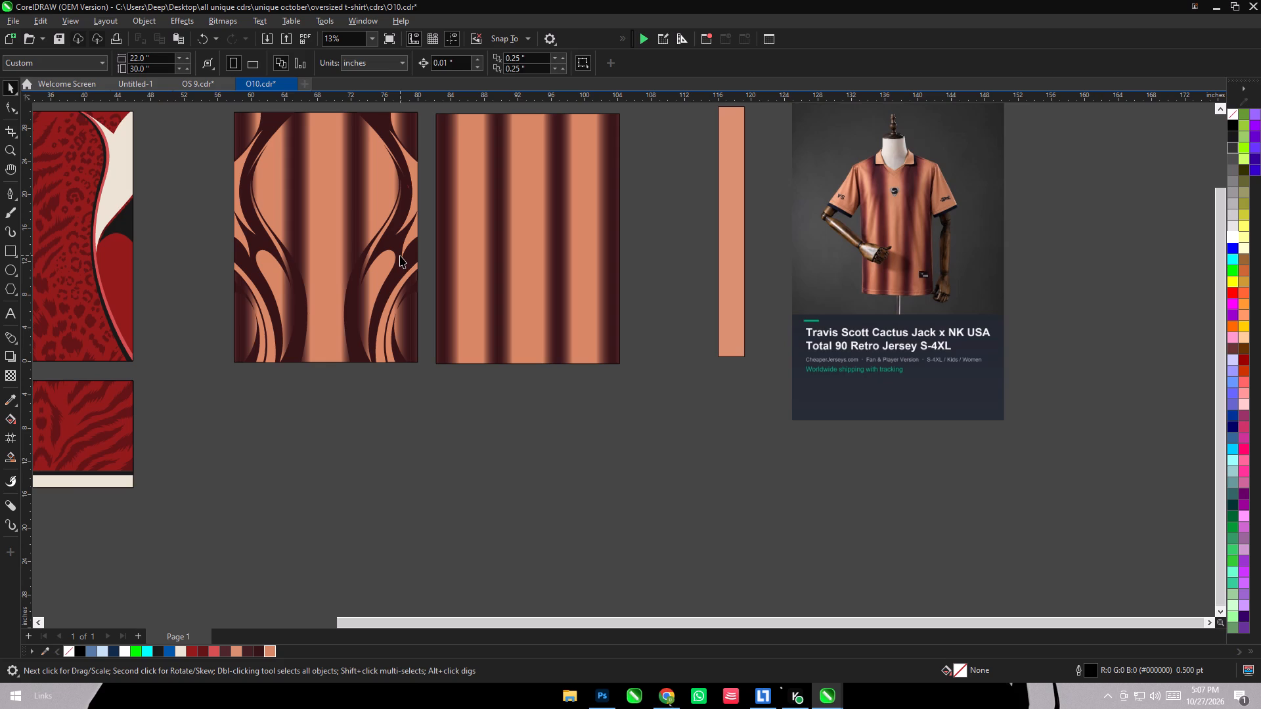
left_click_drag(400, 255, 819, 394)
right_click(816, 394)
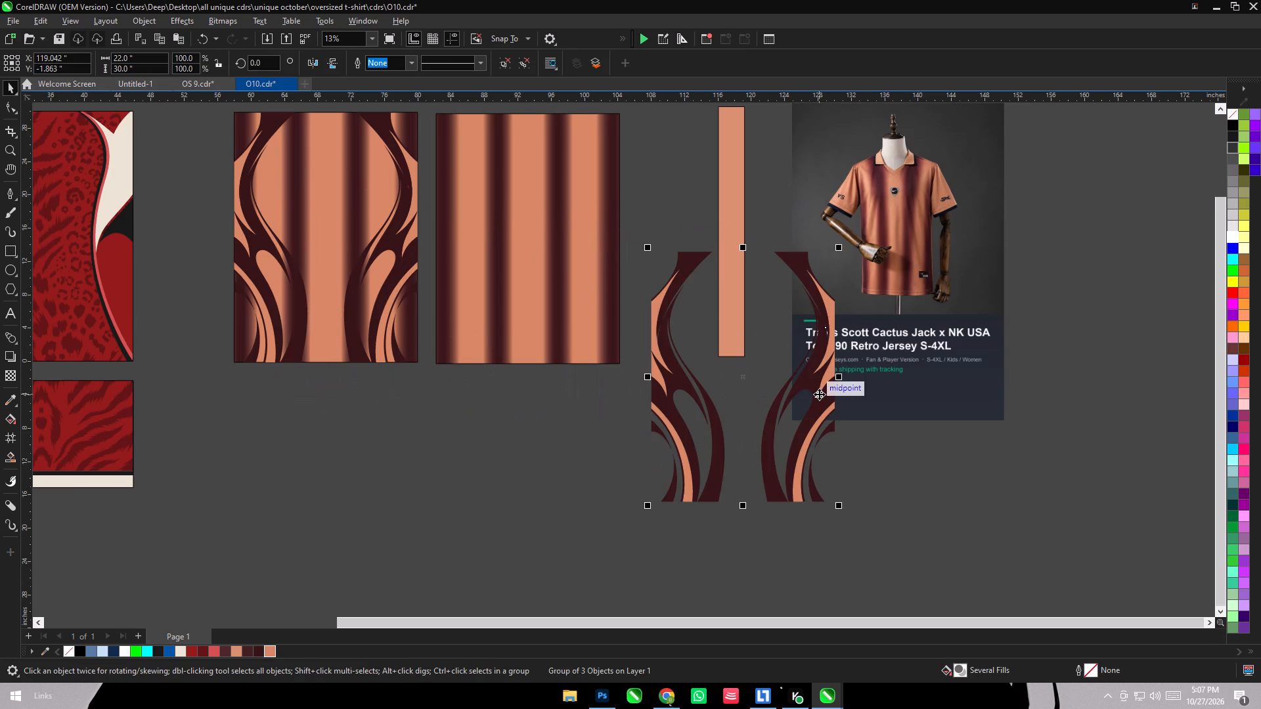
key("ctrl+g")
left_click(544, 322, "shift")
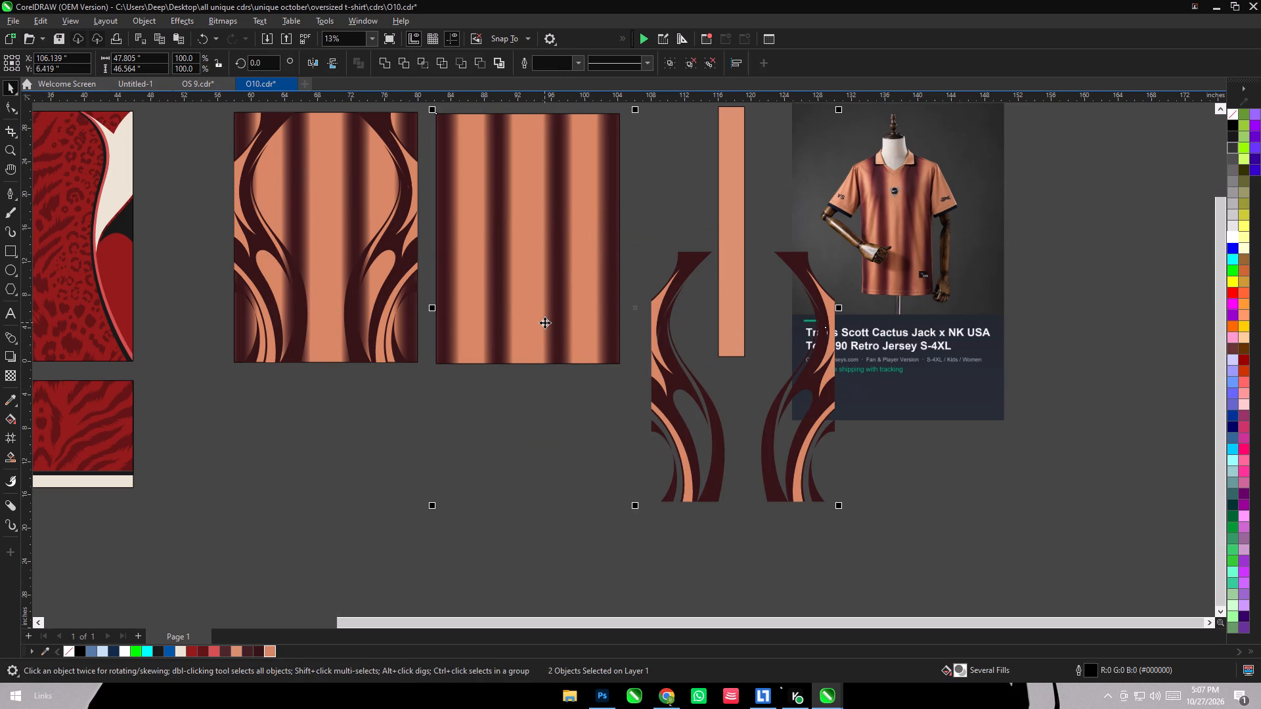
type("ct")
left_click(602, 503)
PowerClip each flame group inside the striped panel it sits on, doing the second panel before the first.
scroll(602, 500, "down", 1)
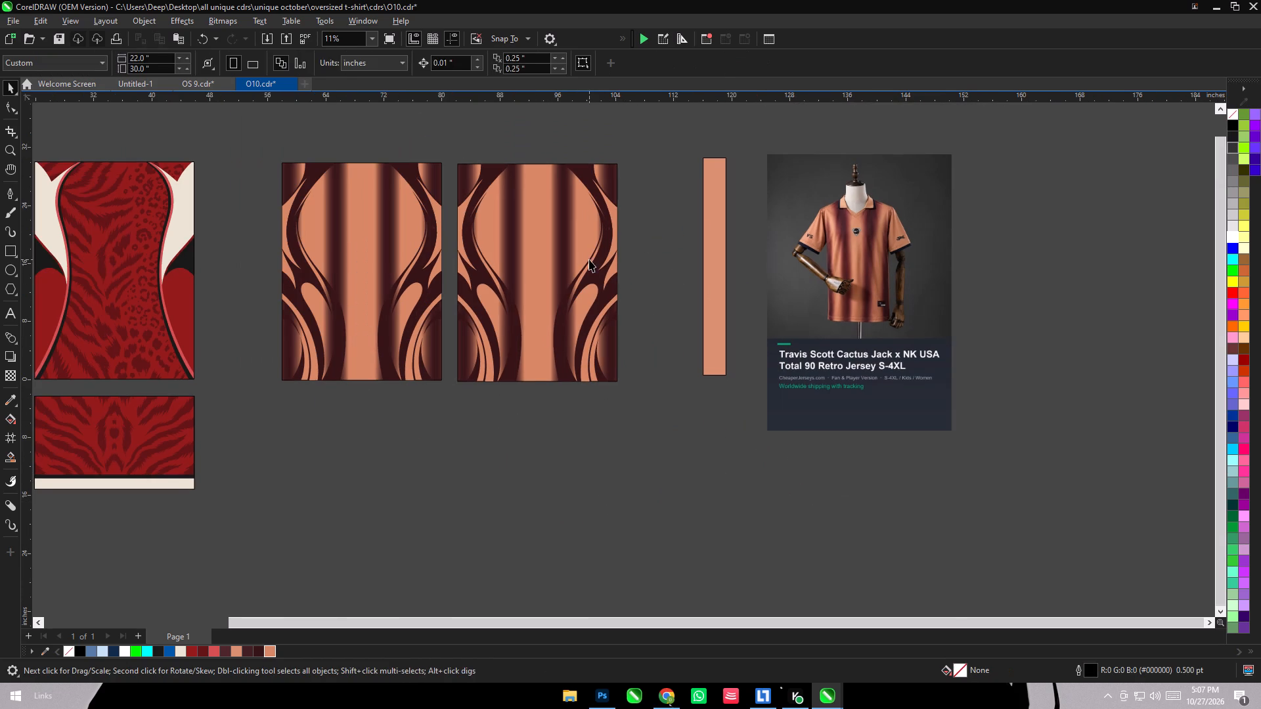
left_click(602, 263)
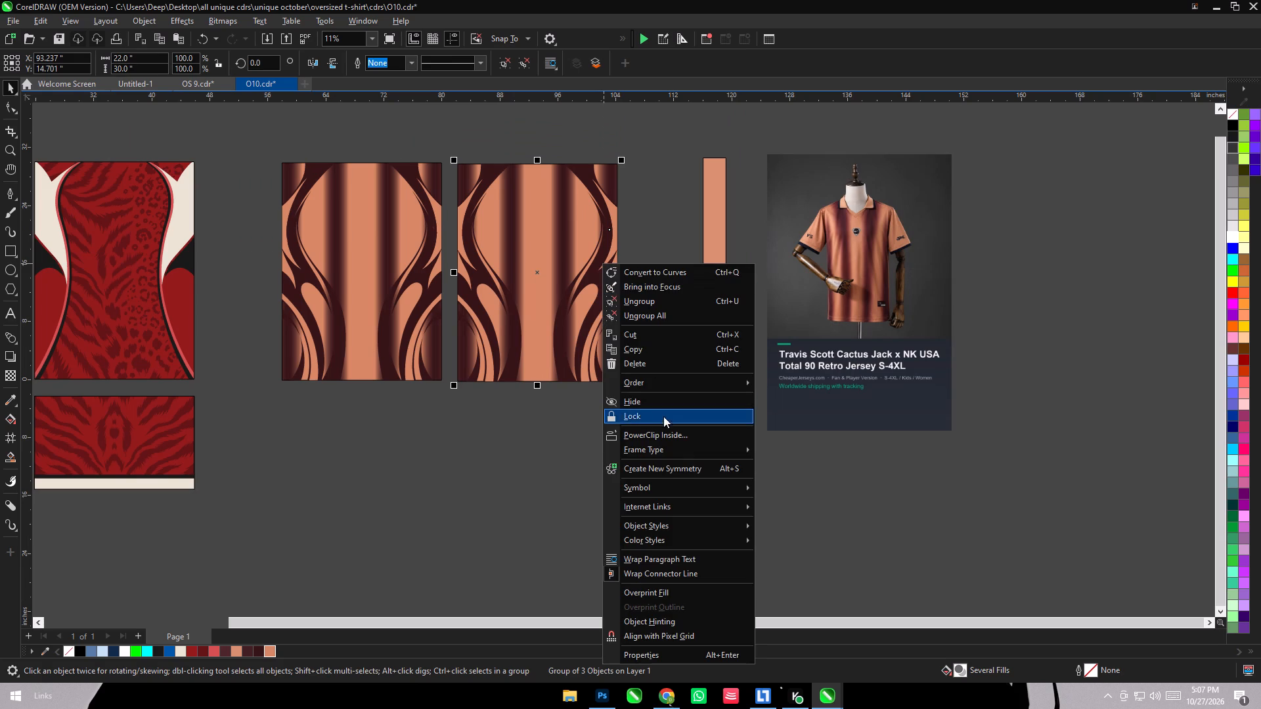
left_click(673, 433)
left_click(556, 251)
left_click(619, 467)
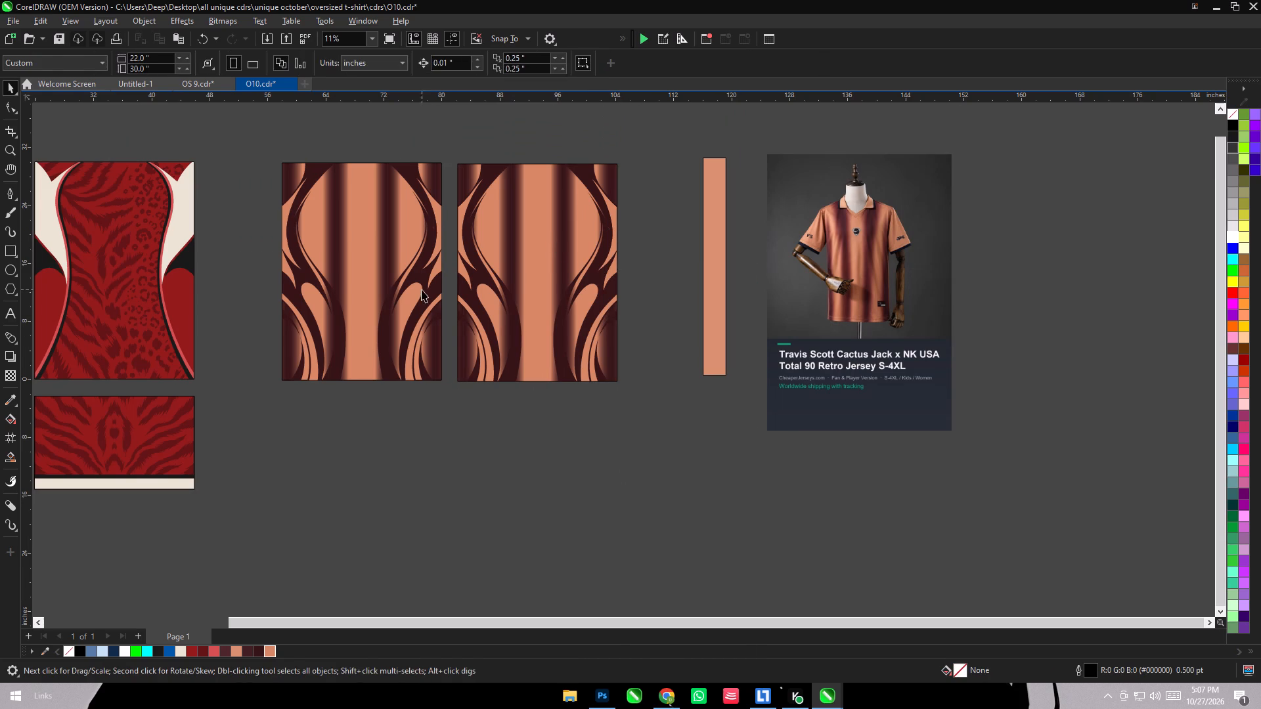
left_click(426, 285)
right_click(426, 285)
left_click(494, 450)
left_click(365, 291)
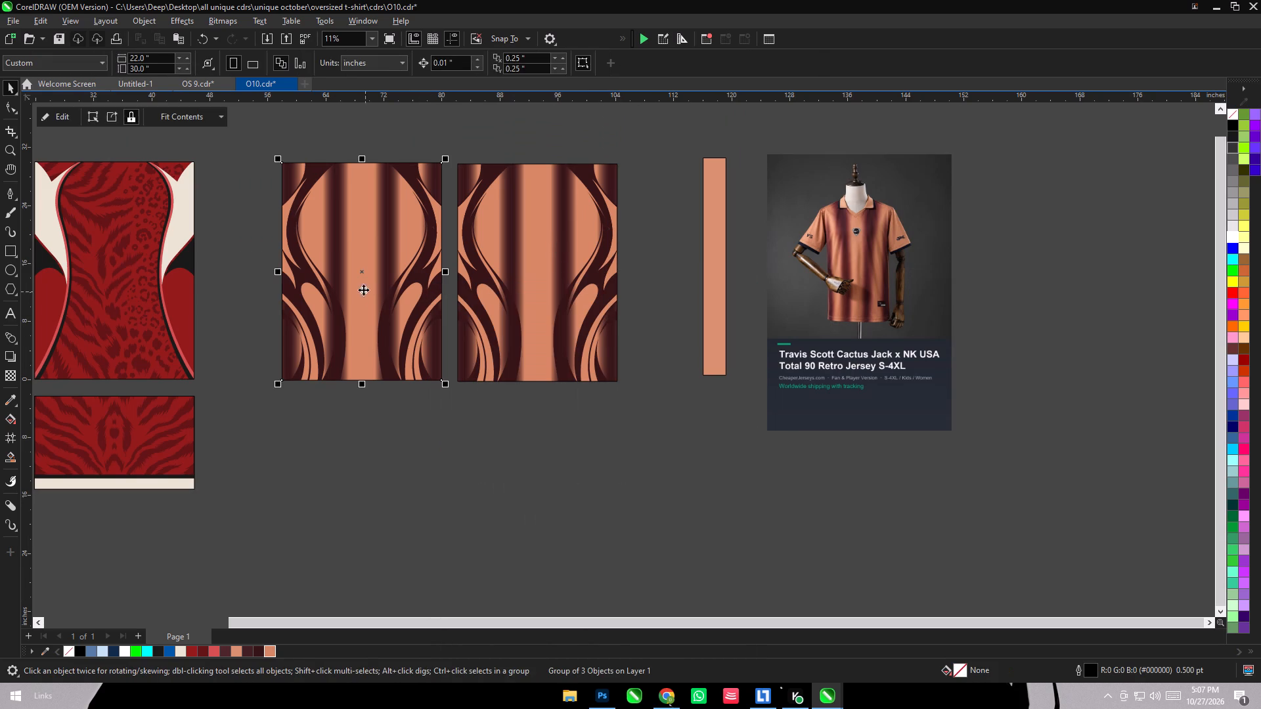
Align the two flame-striped panels with each other along their horizontal centre line.
left_click(552, 514)
left_click(538, 328)
left_click(418, 273, "shift")
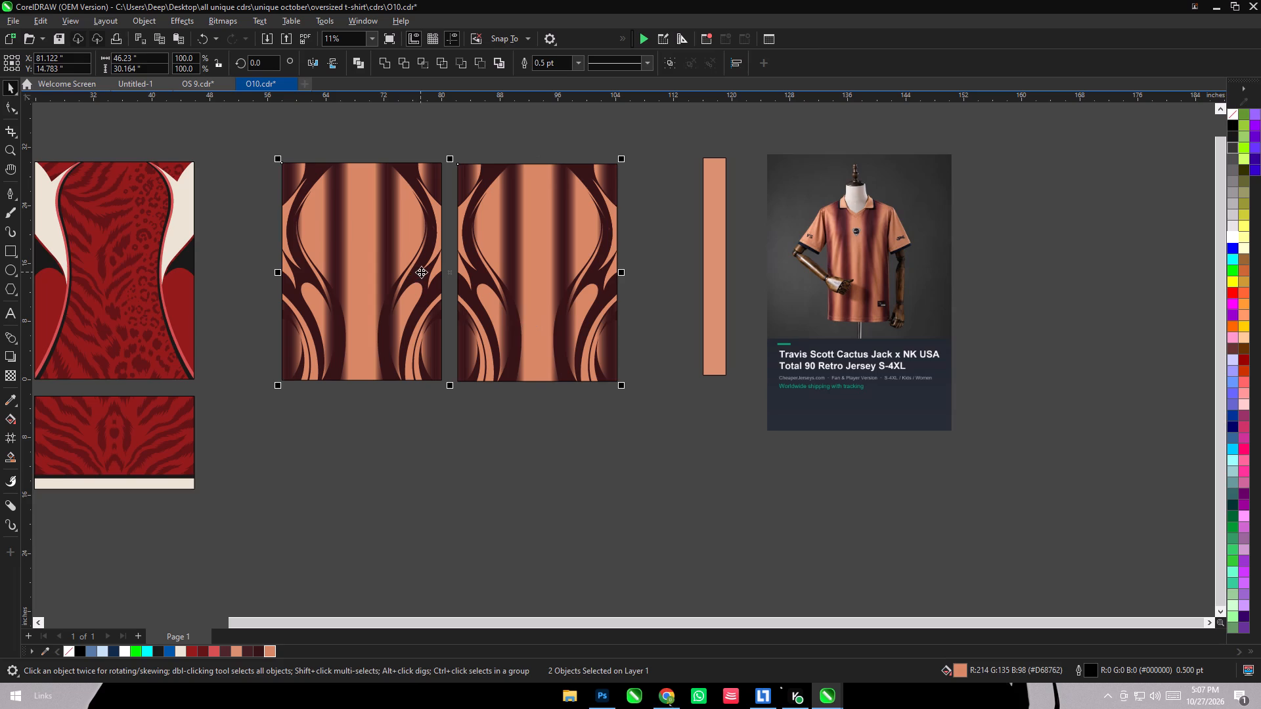
key("e")
left_click(531, 473)
Delete the leftover narrow peach strip between the panels and the jersey reference image.
left_click_drag(659, 139, 795, 414)
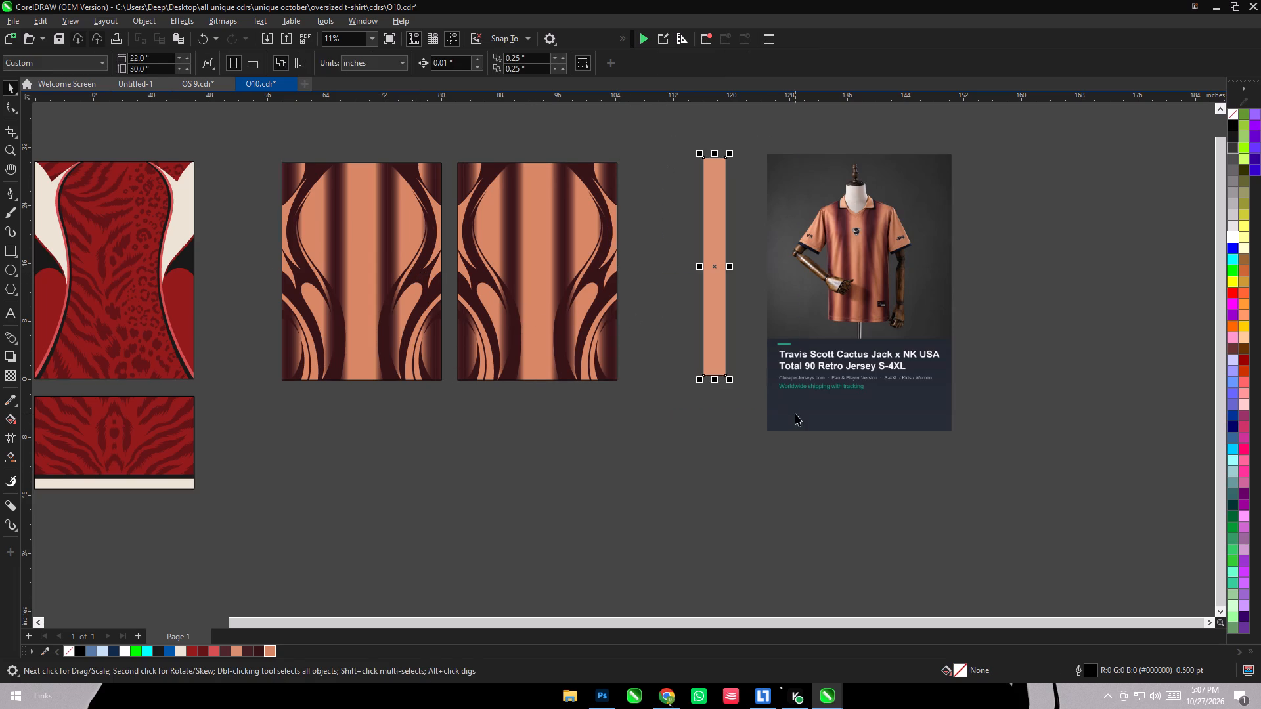
key("Delete")
left_click(682, 526)
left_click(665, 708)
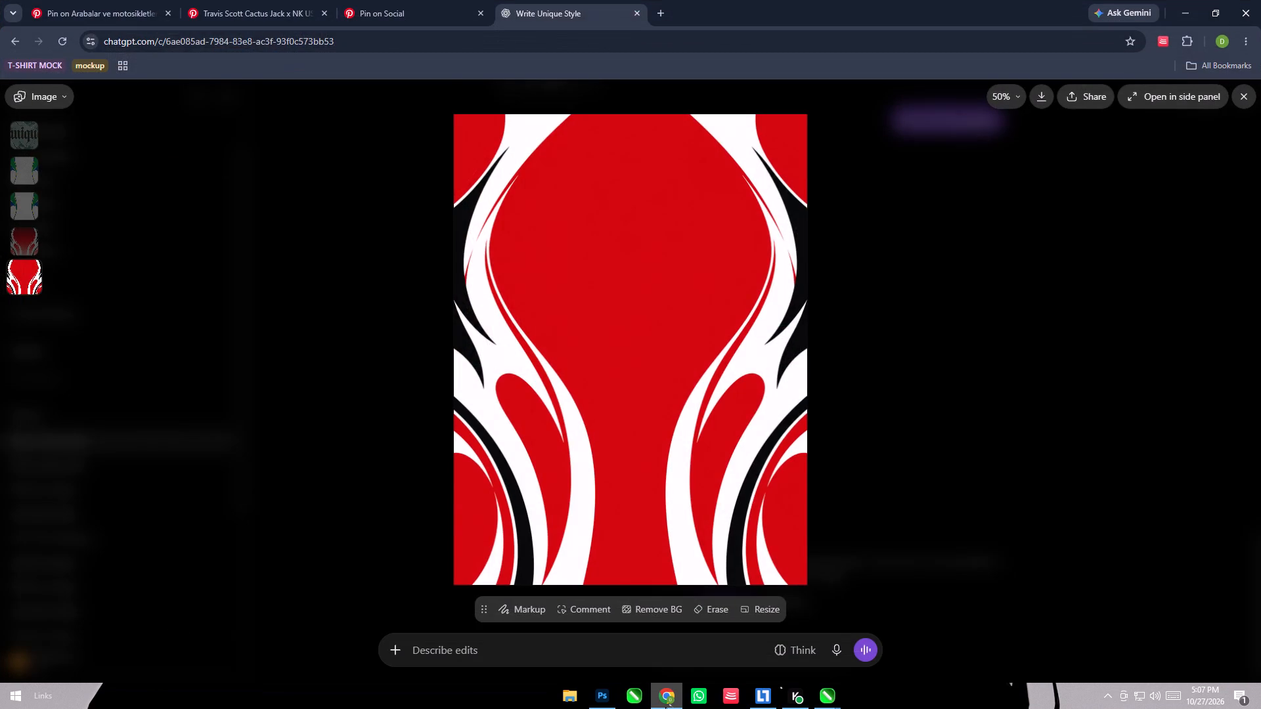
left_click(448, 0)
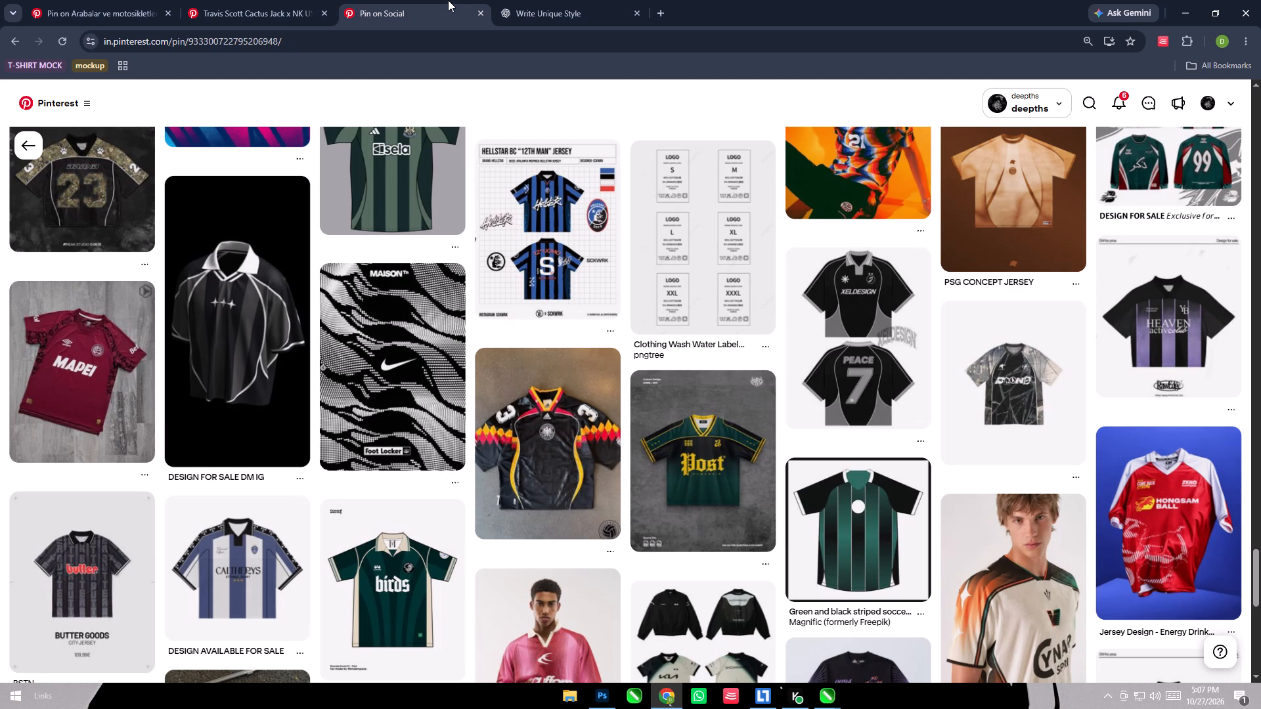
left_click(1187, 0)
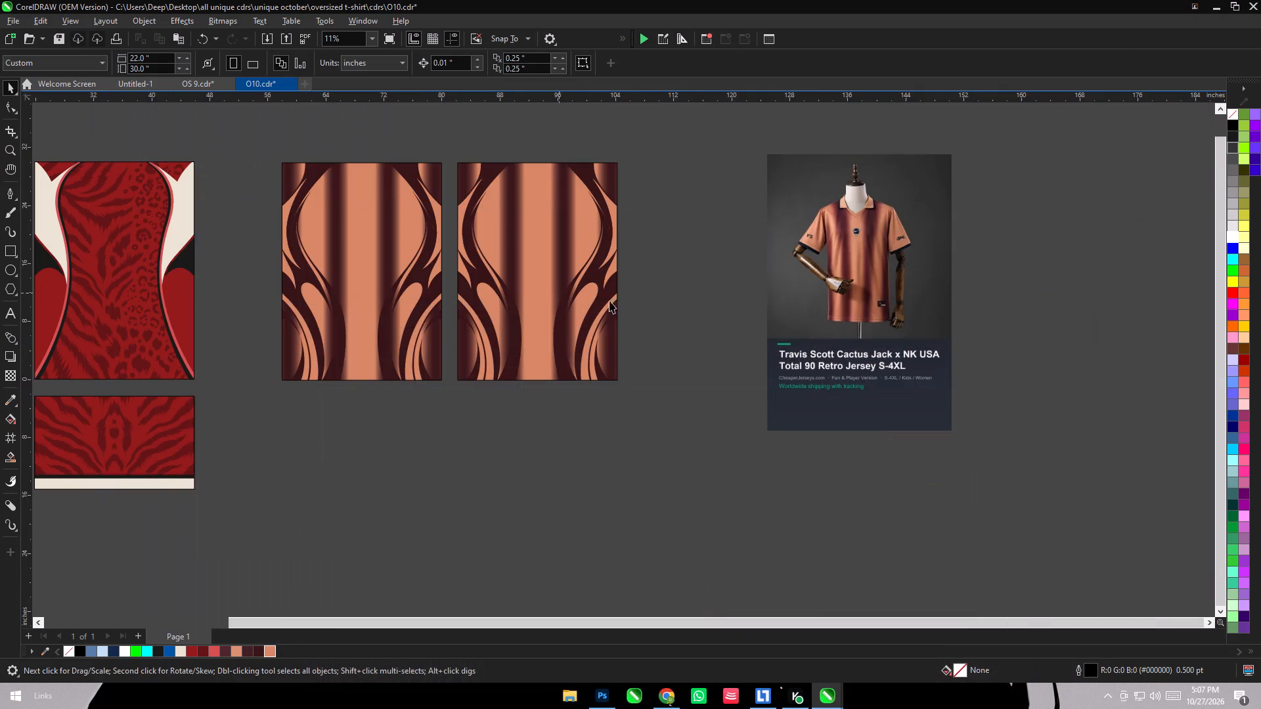
Copy the cream "unique" wordmark from the red panel onto the chest of the first striped panel, centred near X 68.9, Y 19.7 inches.
scroll(844, 332, "down", 3)
left_click(264, 270)
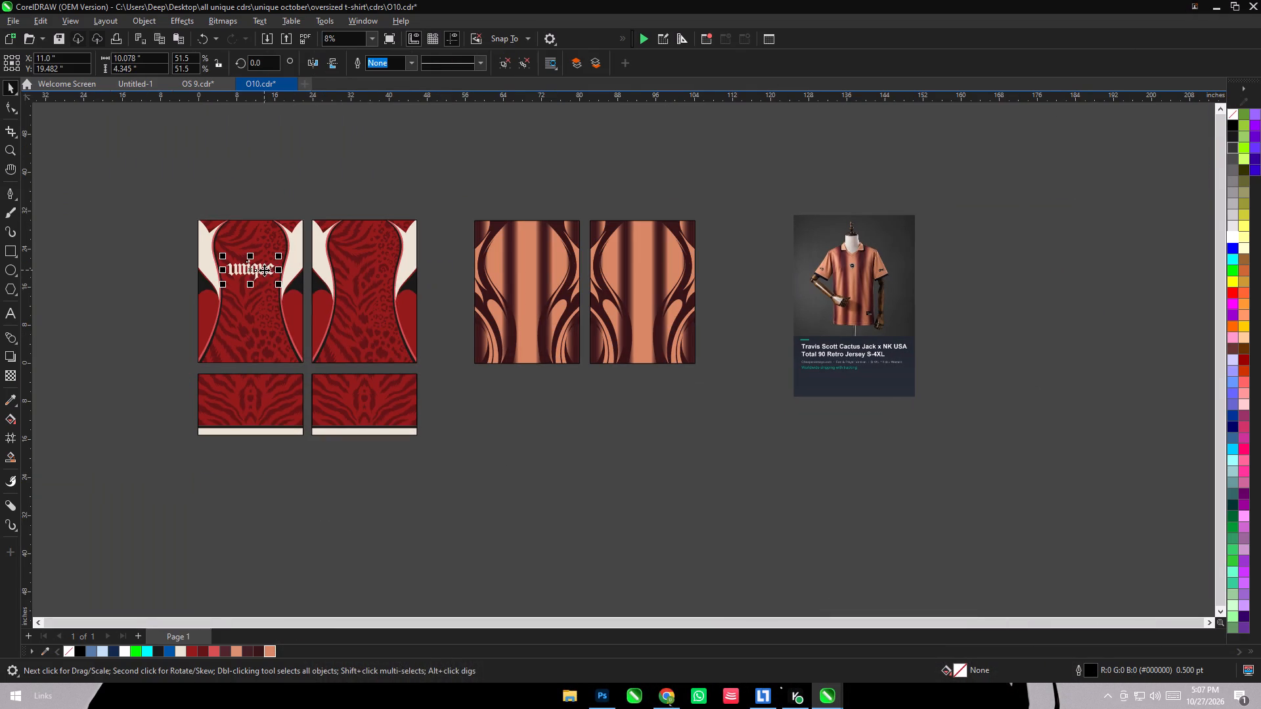
left_click_drag(264, 270, 544, 268)
right_click(544, 268)
scroll(544, 268, "up", 5)
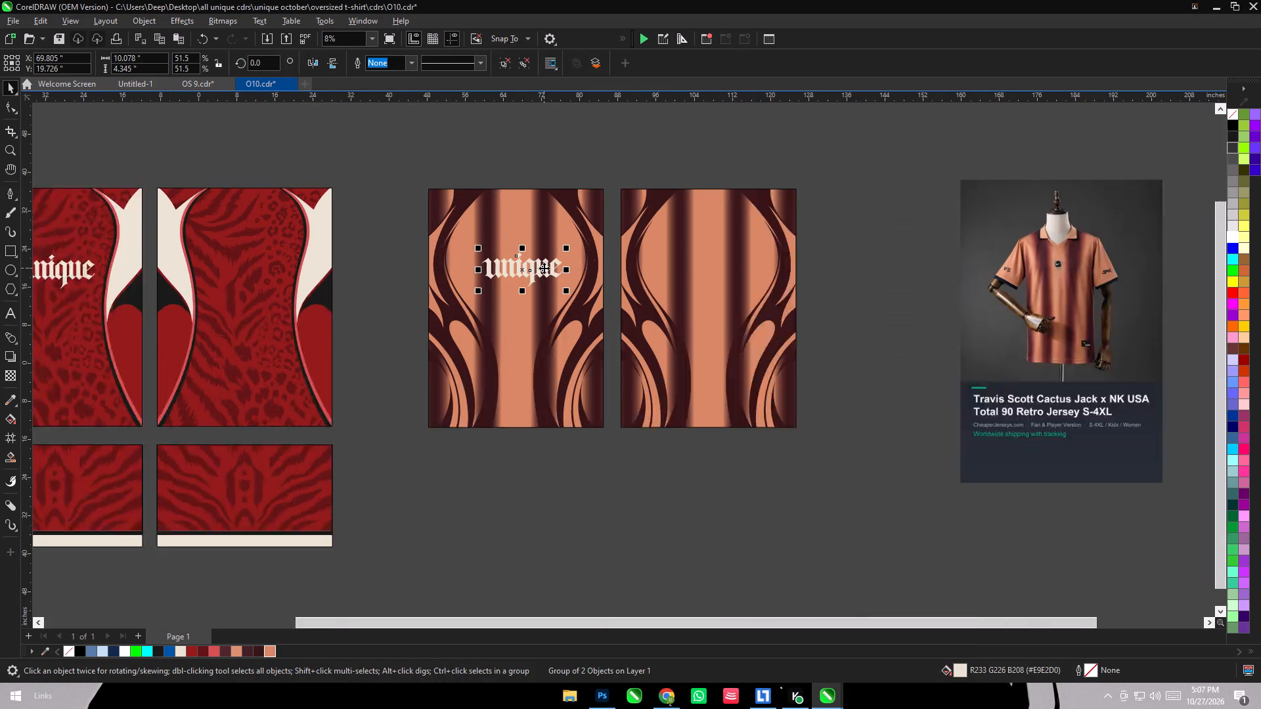
scroll(544, 268, "up", 4)
left_click_drag(544, 268, 542, 268)
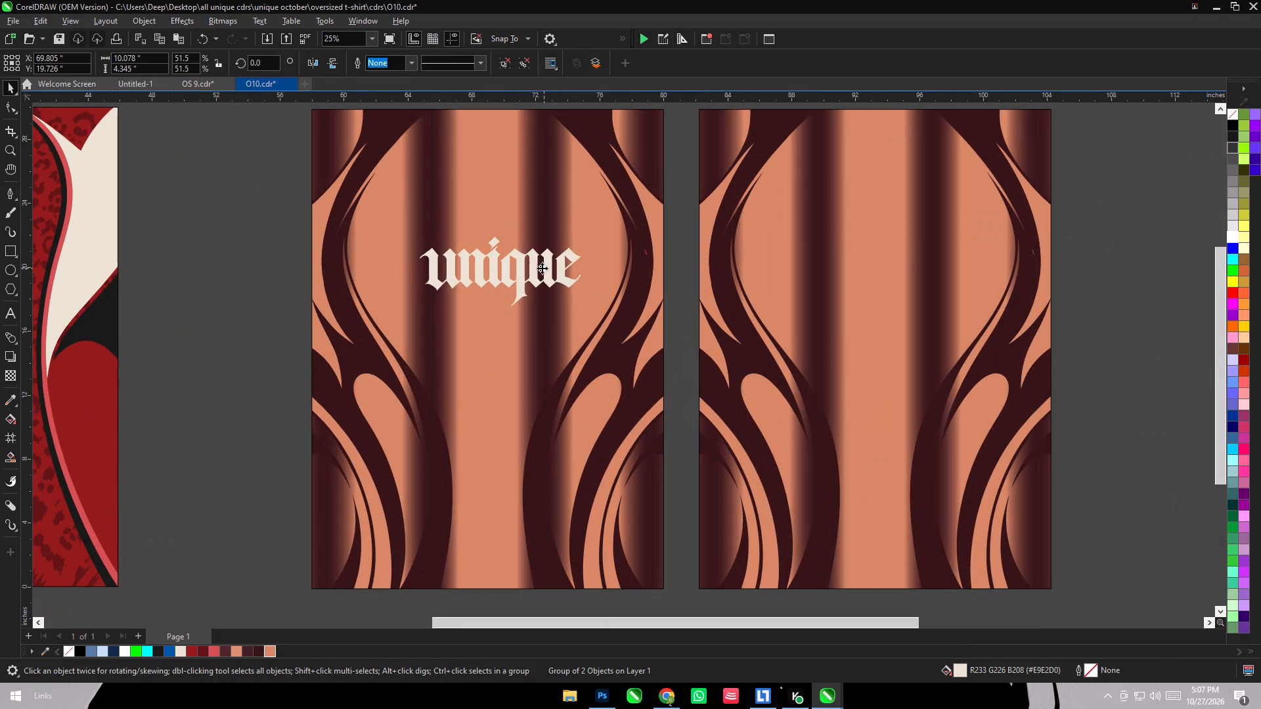
left_click_drag(542, 268, 532, 268)
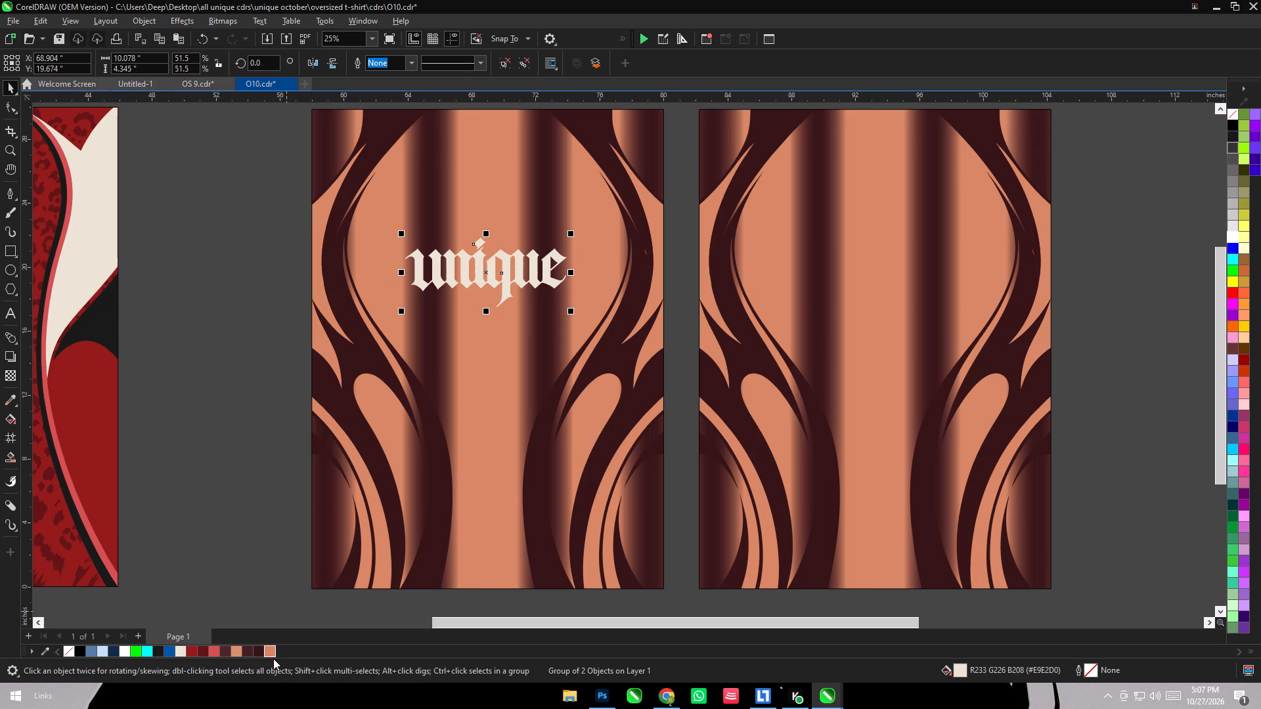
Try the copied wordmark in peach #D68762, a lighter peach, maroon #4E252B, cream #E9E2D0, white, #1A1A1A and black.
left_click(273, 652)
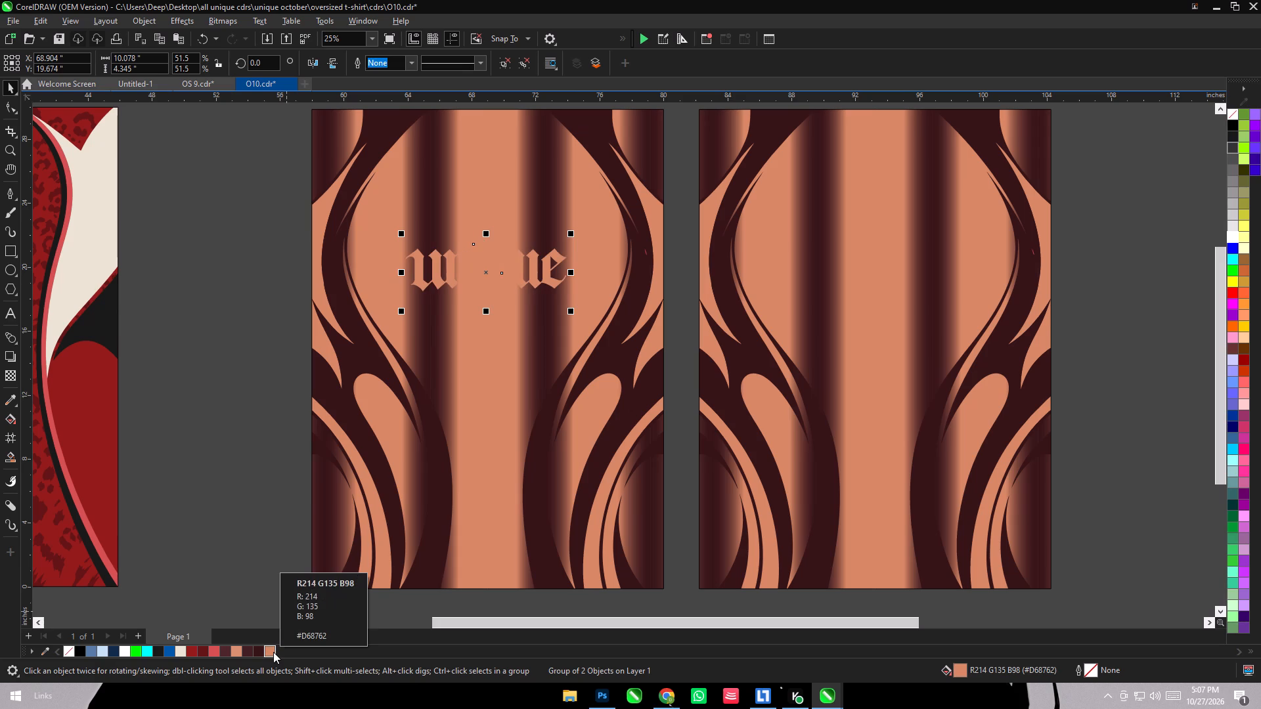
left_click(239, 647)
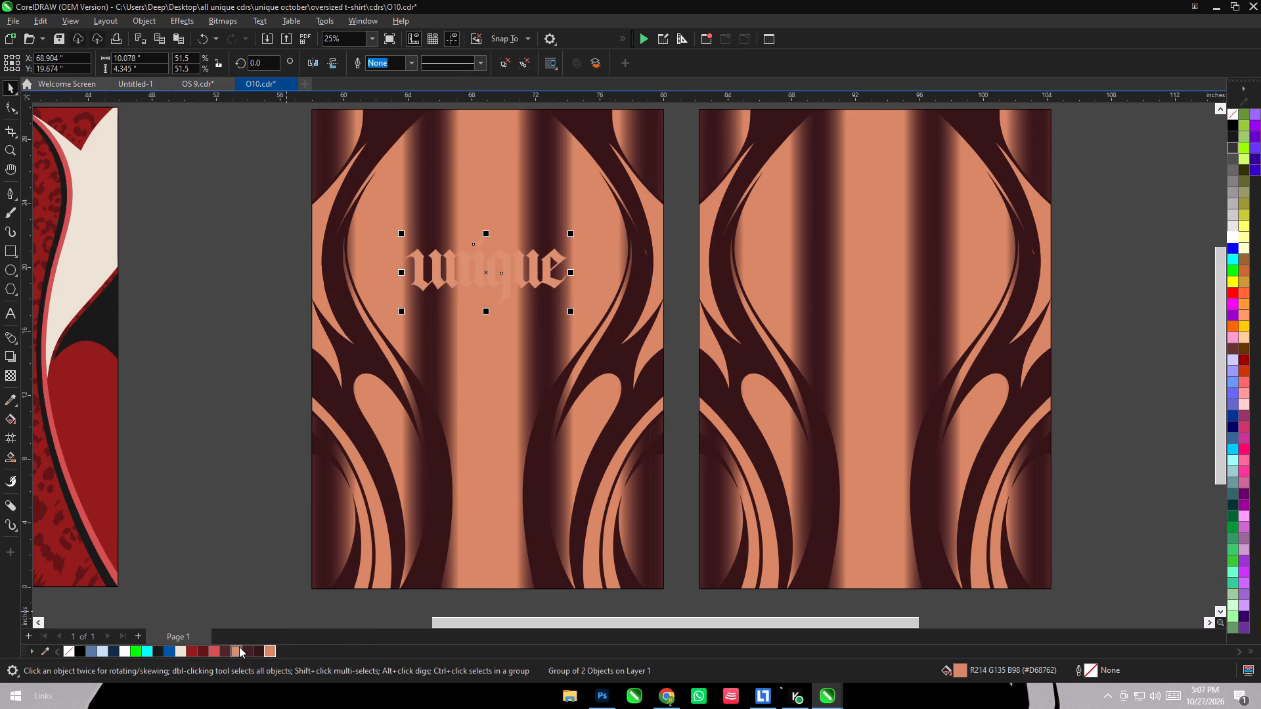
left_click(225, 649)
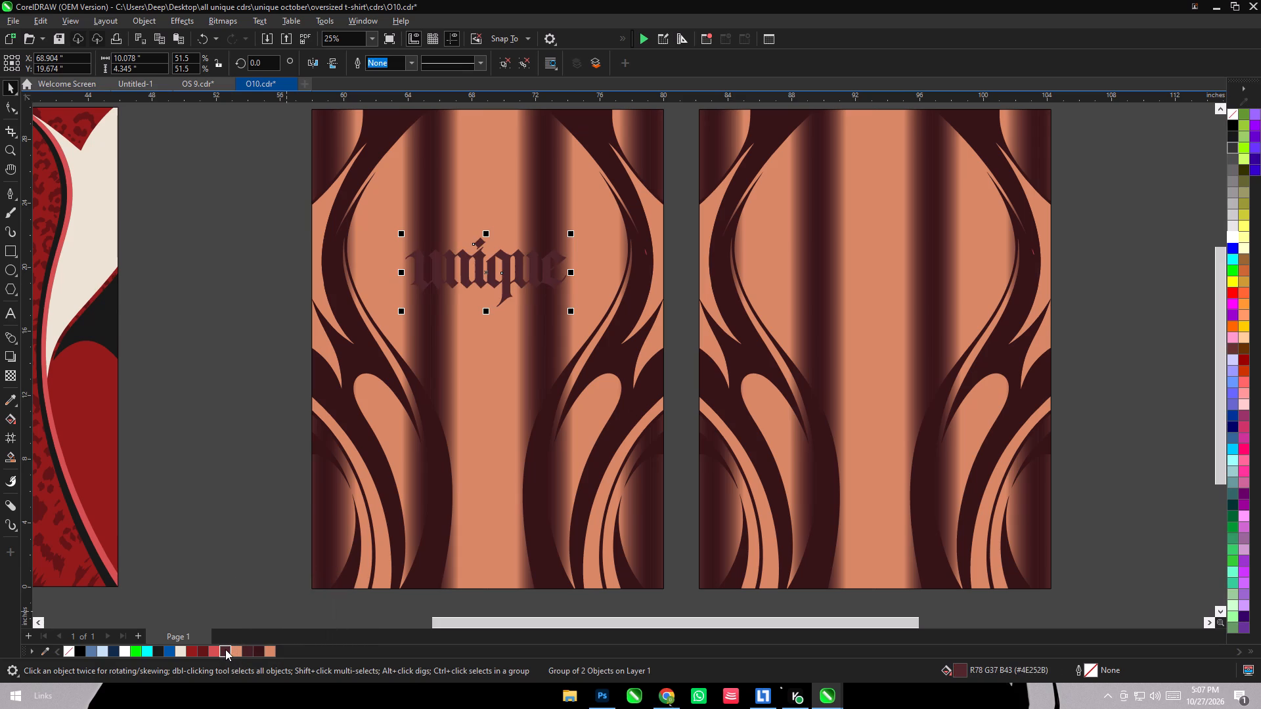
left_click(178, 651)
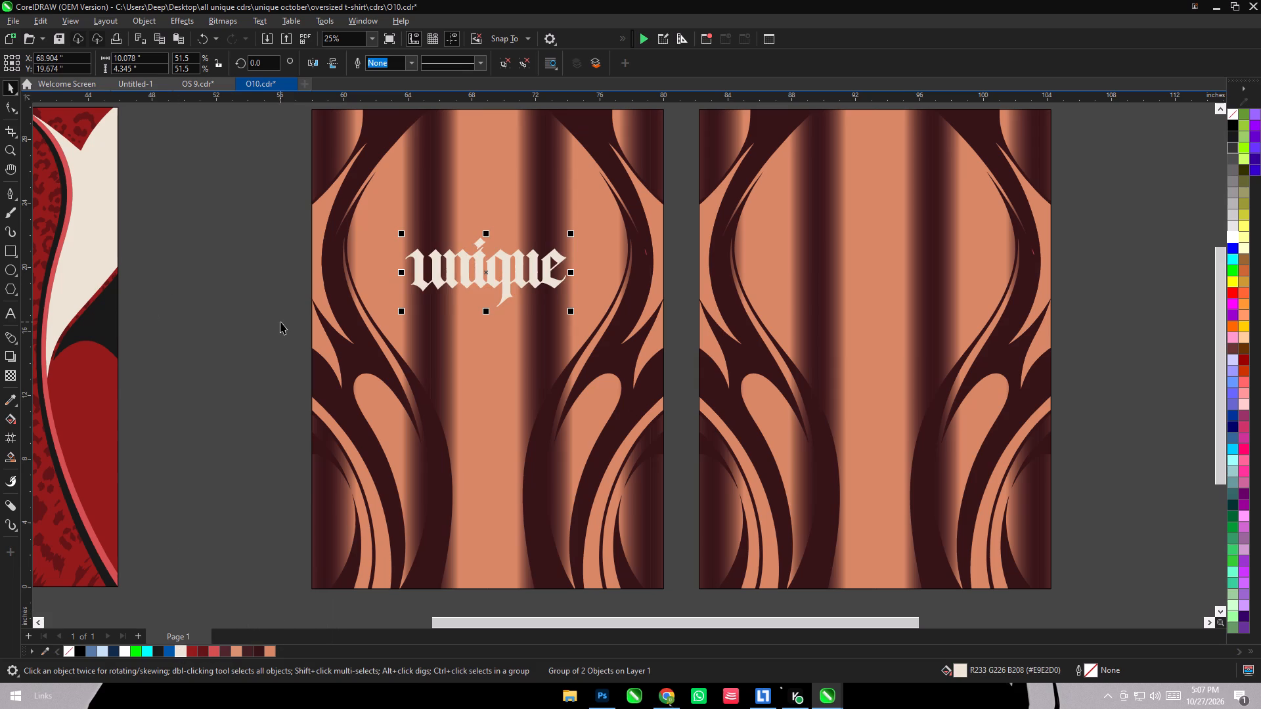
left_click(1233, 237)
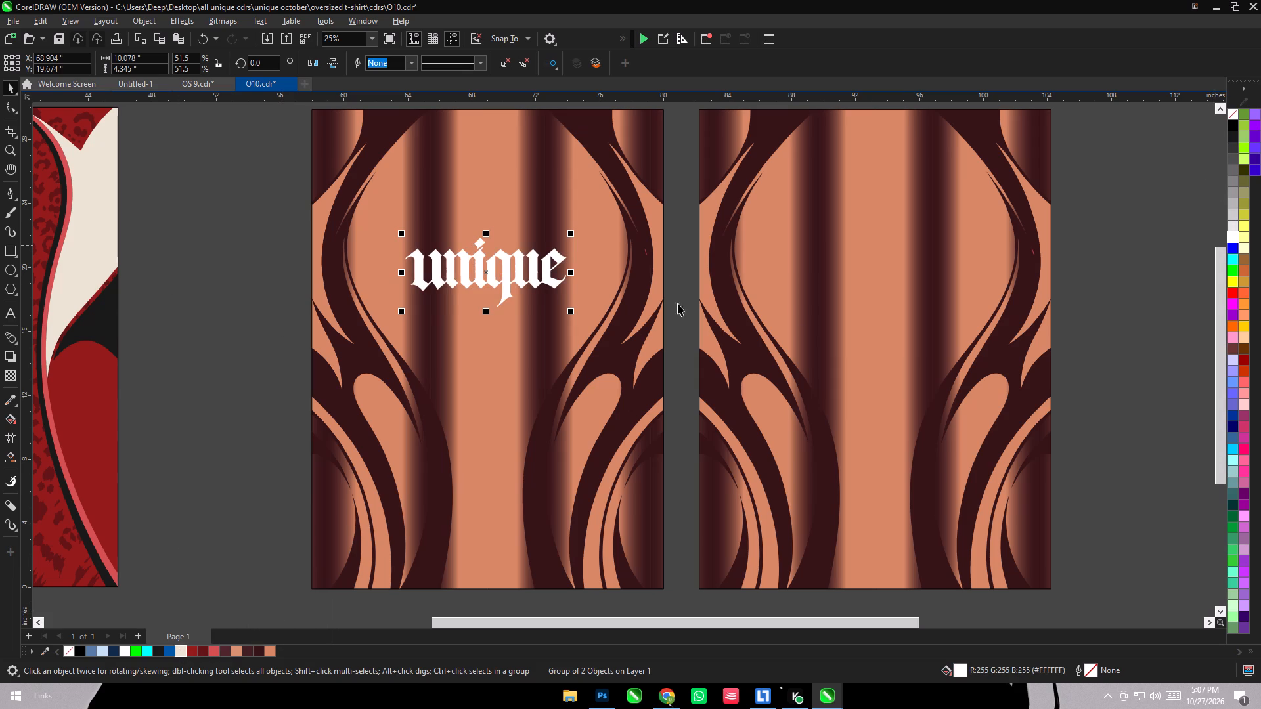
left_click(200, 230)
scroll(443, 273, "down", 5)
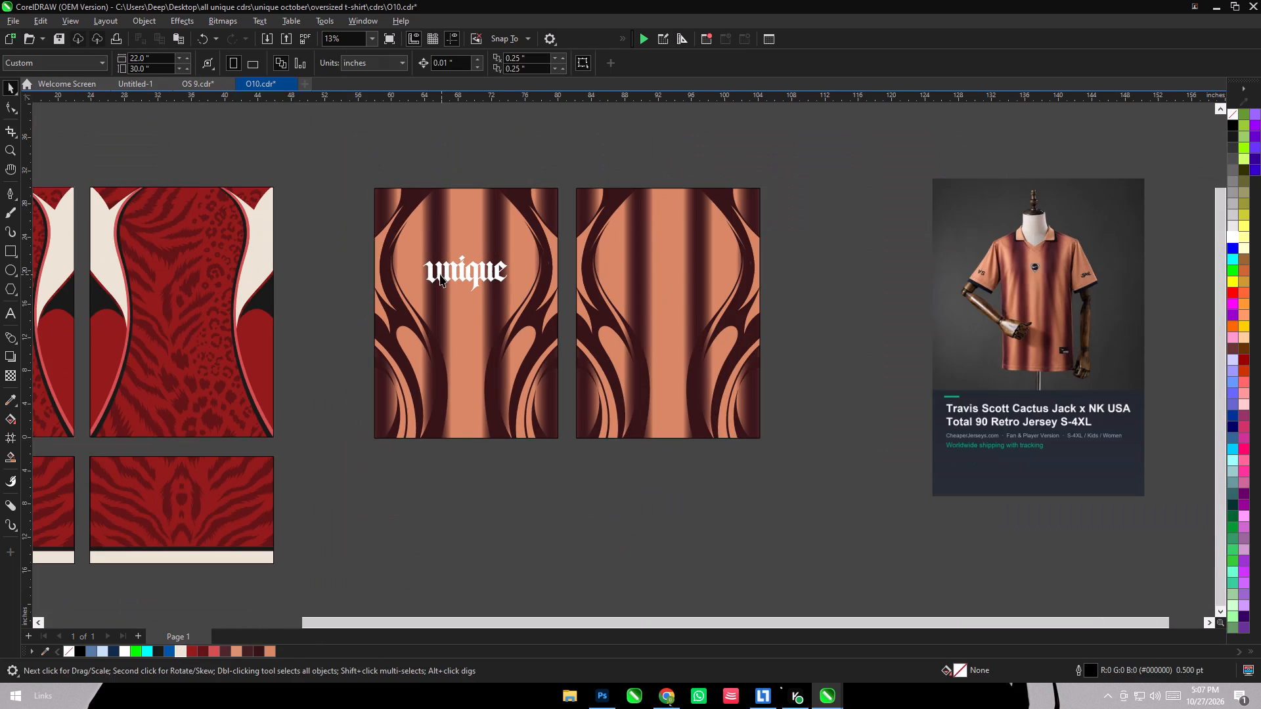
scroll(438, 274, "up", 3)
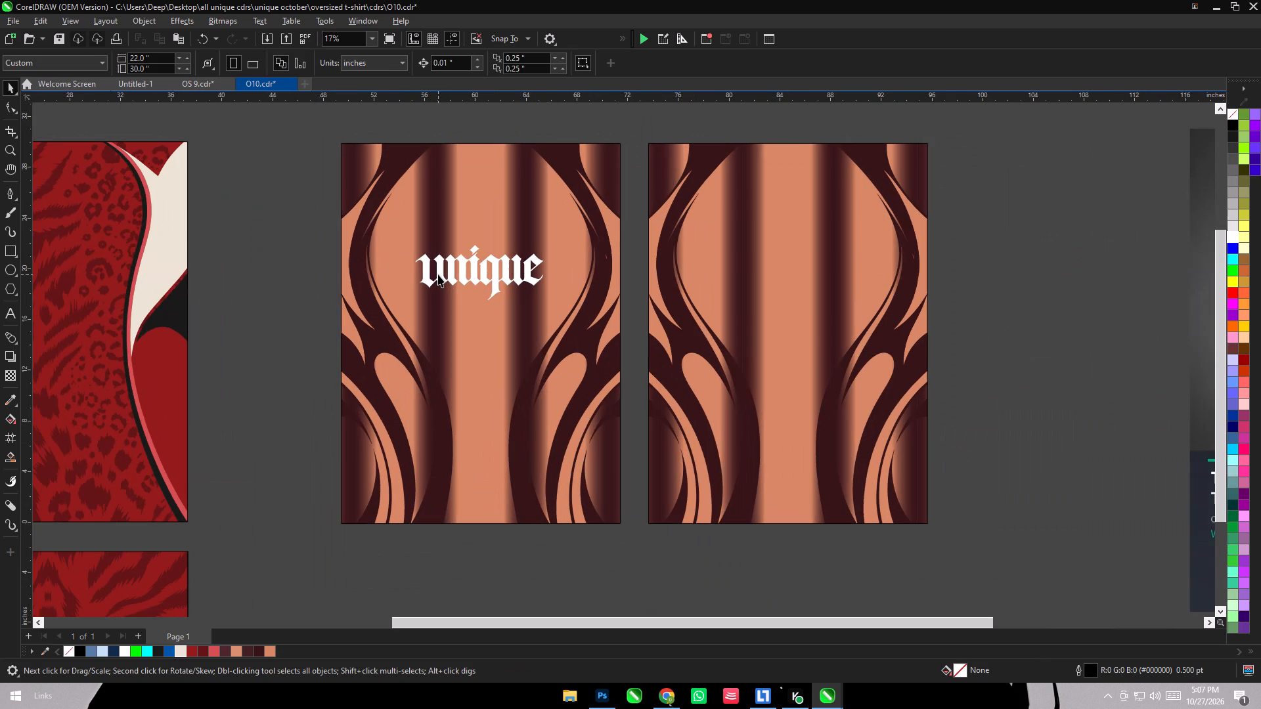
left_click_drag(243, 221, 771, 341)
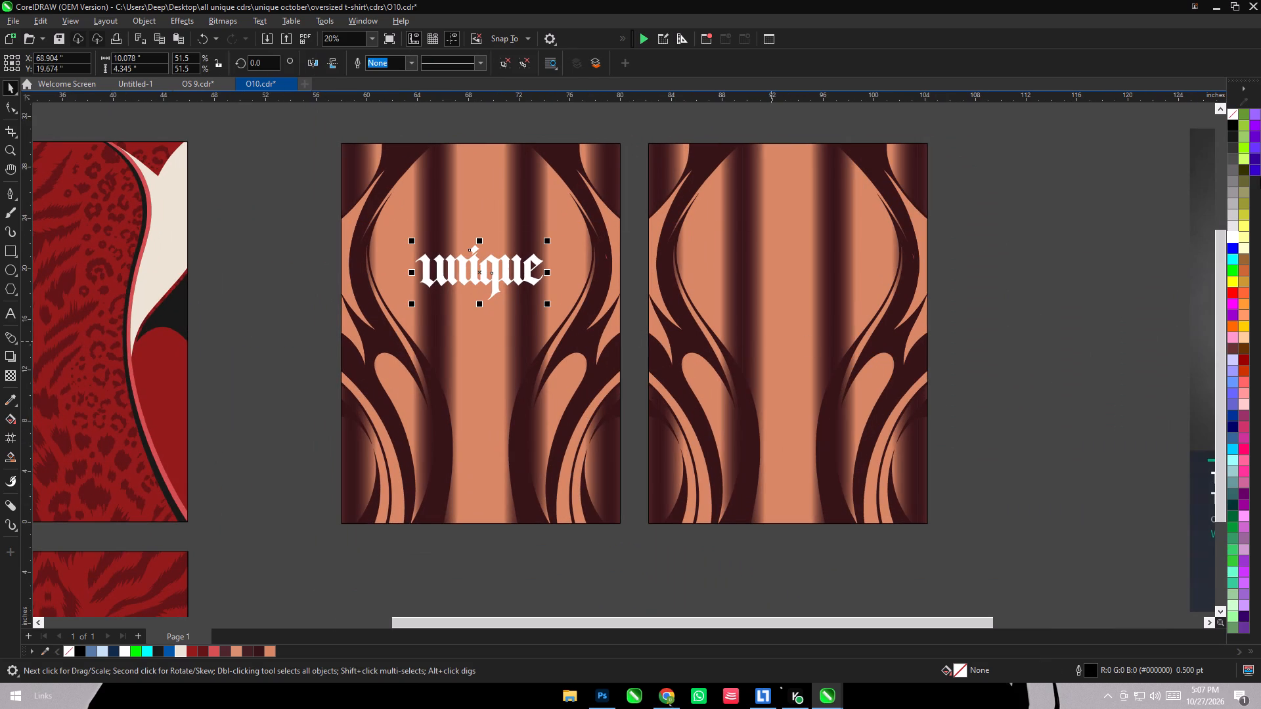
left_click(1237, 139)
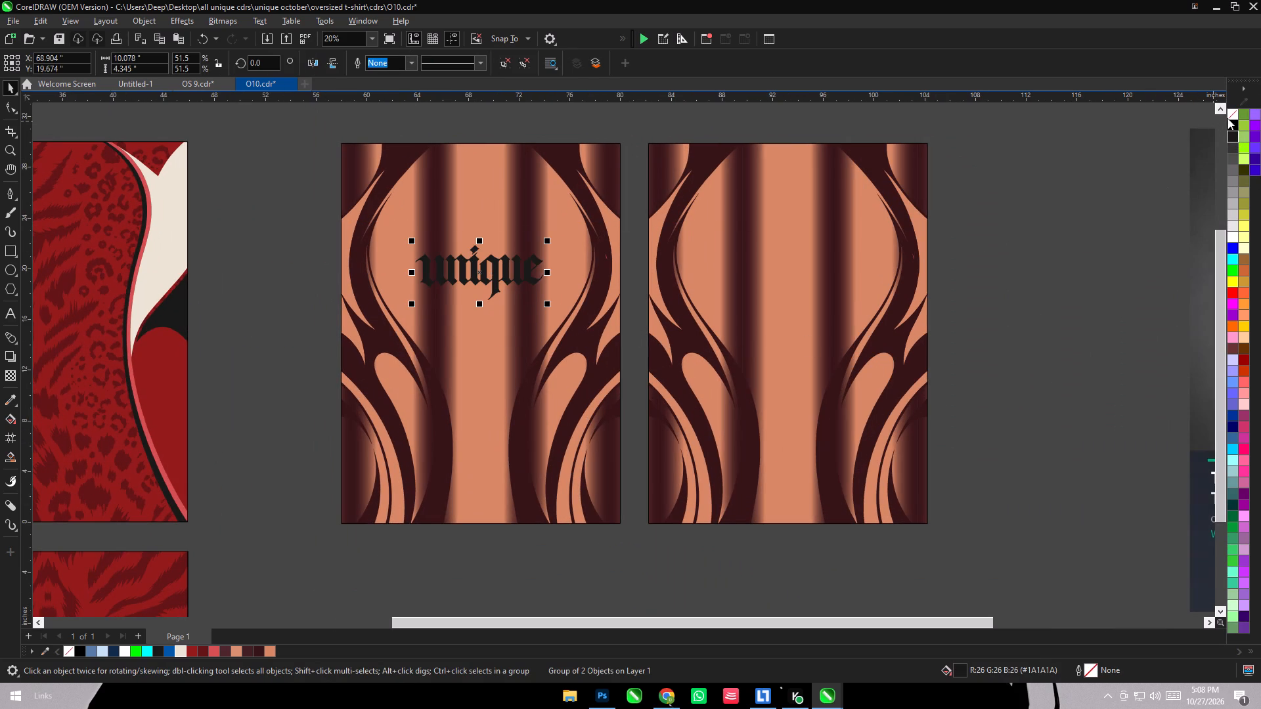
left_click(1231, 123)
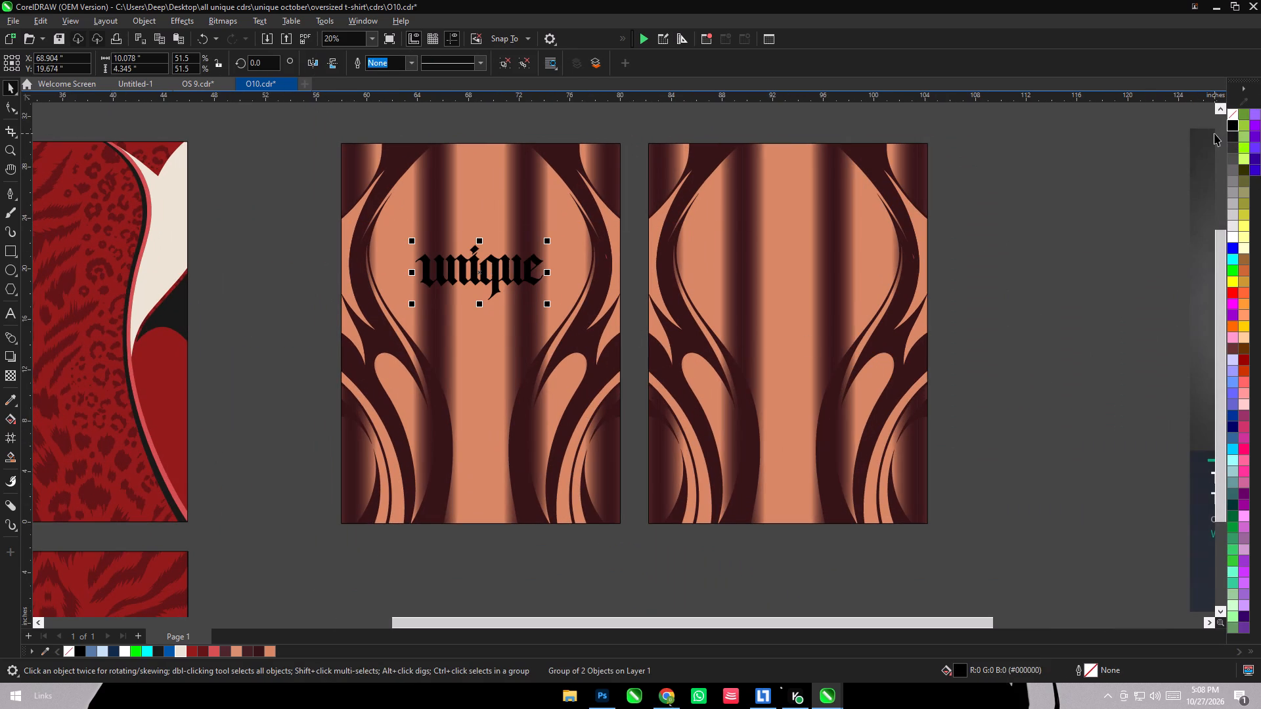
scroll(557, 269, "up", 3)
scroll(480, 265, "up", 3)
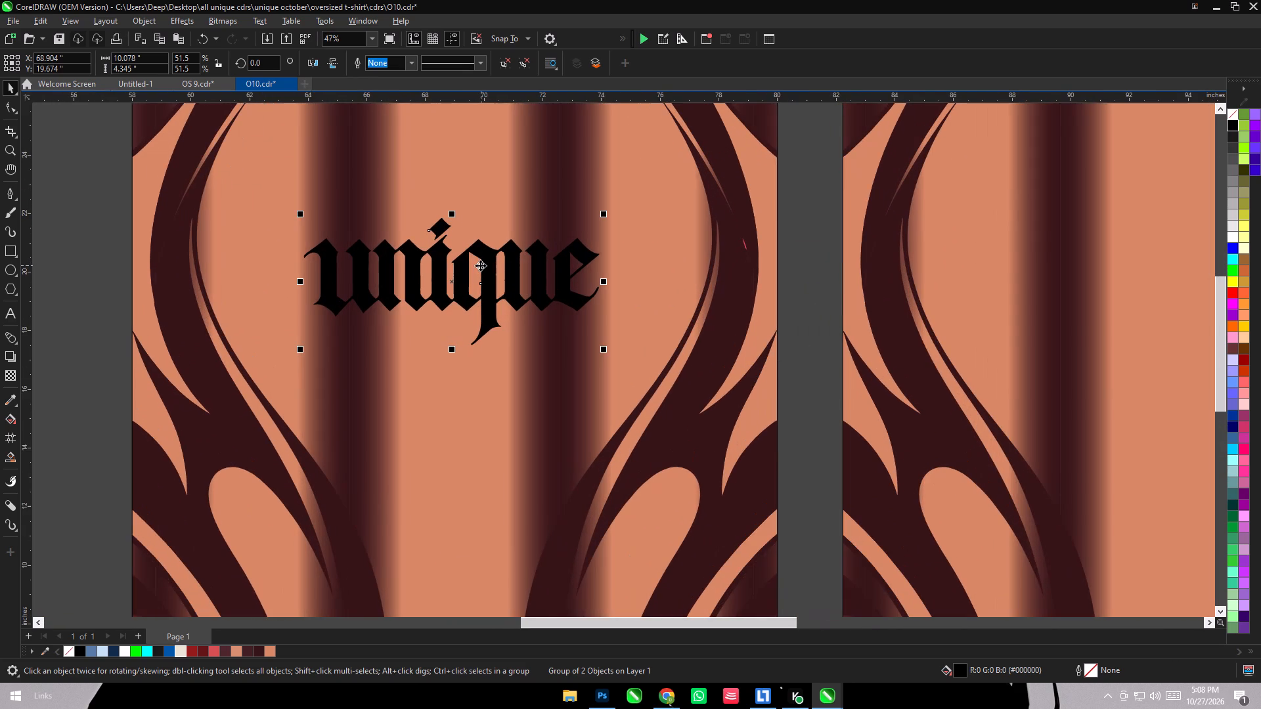
Recolour the wordmark with the document palette's peaches, settling on the lighter #D9906F.
left_click(266, 649)
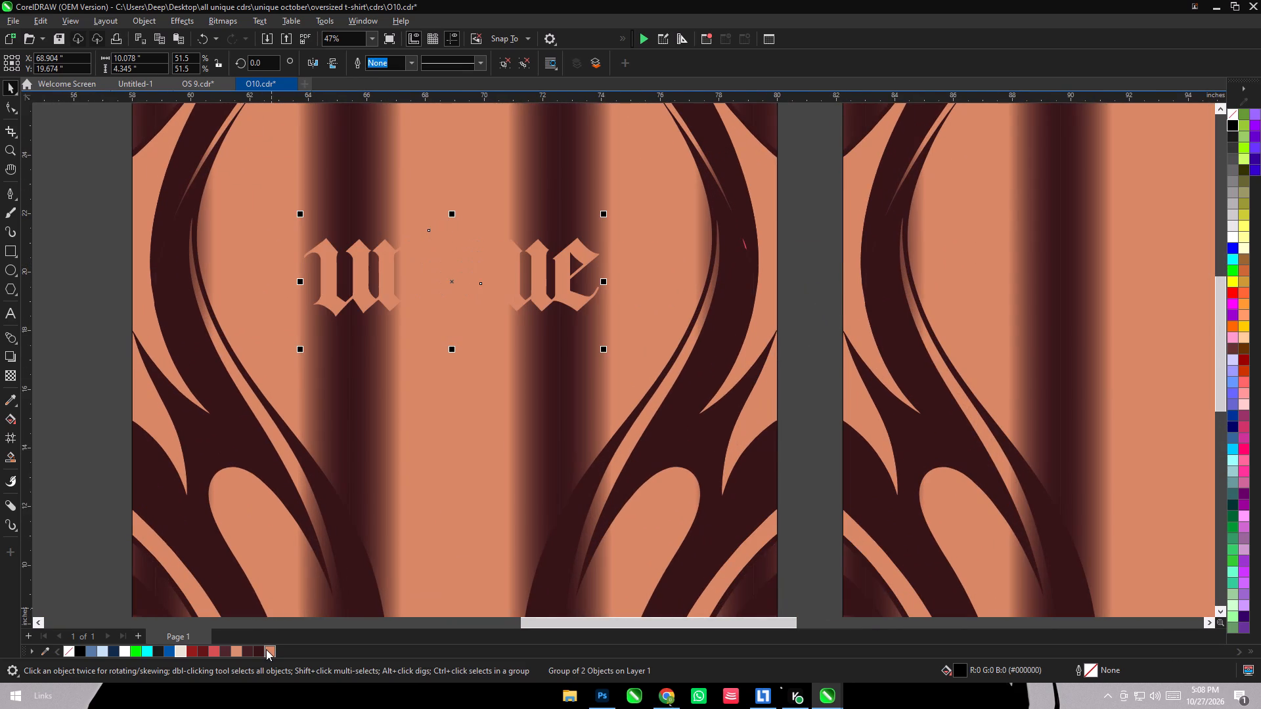
left_click(237, 653)
Duplicate the wordmark about 0.08 inches right and 0.17 inches down in dark maroon #361418, and bring the peach original to the front.
scroll(408, 341, "up", 4)
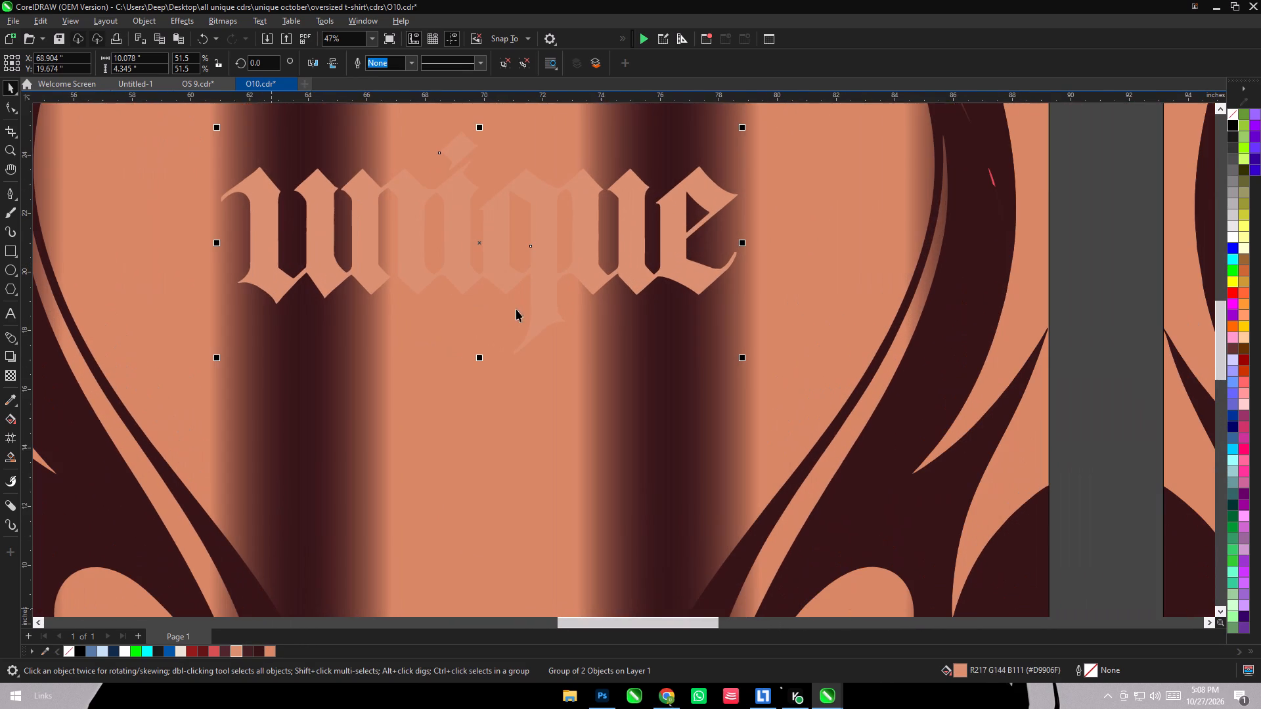
left_click_drag(539, 284, 543, 293)
right_click(543, 293)
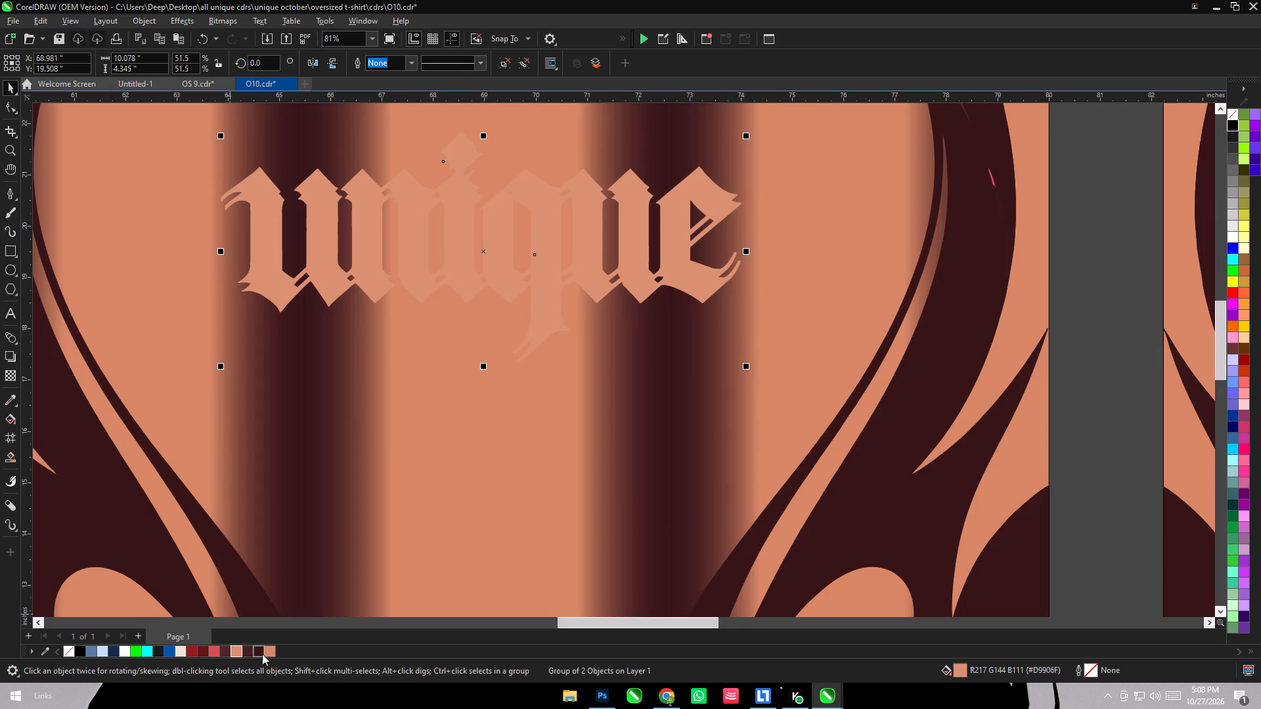
left_click(262, 654)
scroll(596, 353, "down", 2)
scroll(365, 213, "up", 5)
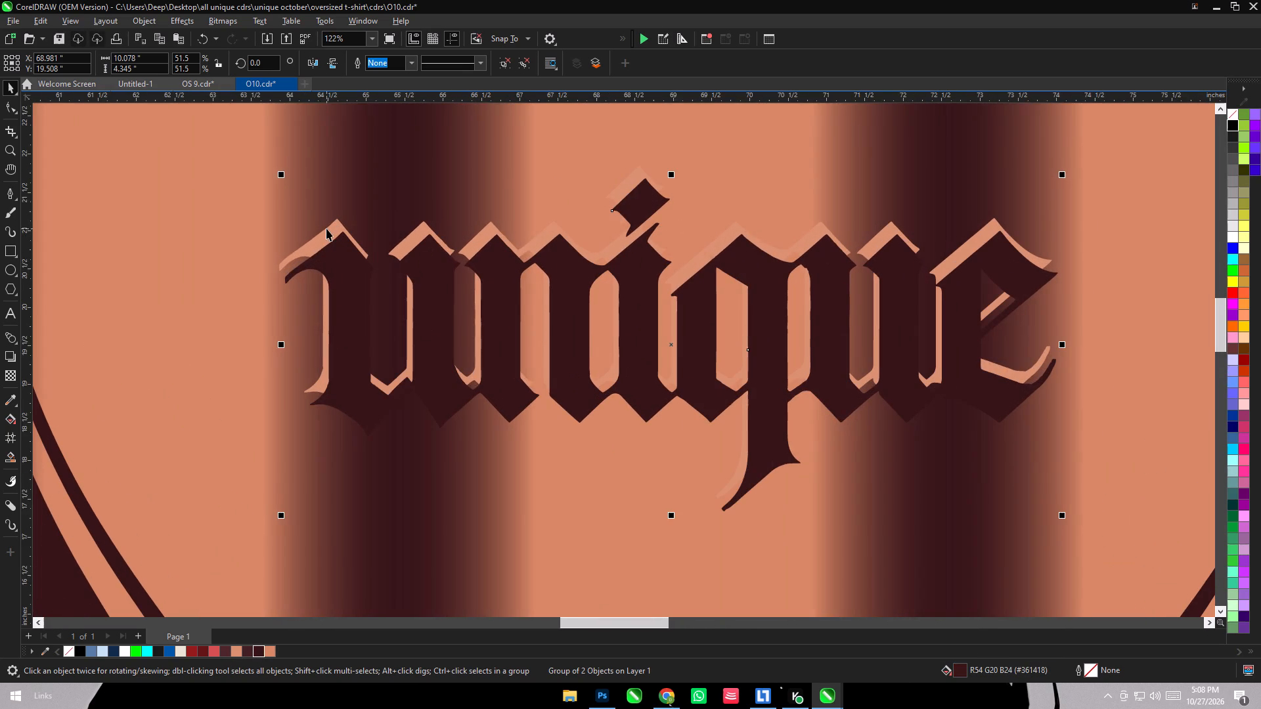
left_click(326, 228)
key("shift+Page_Up")
scroll(437, 246, "down", 2)
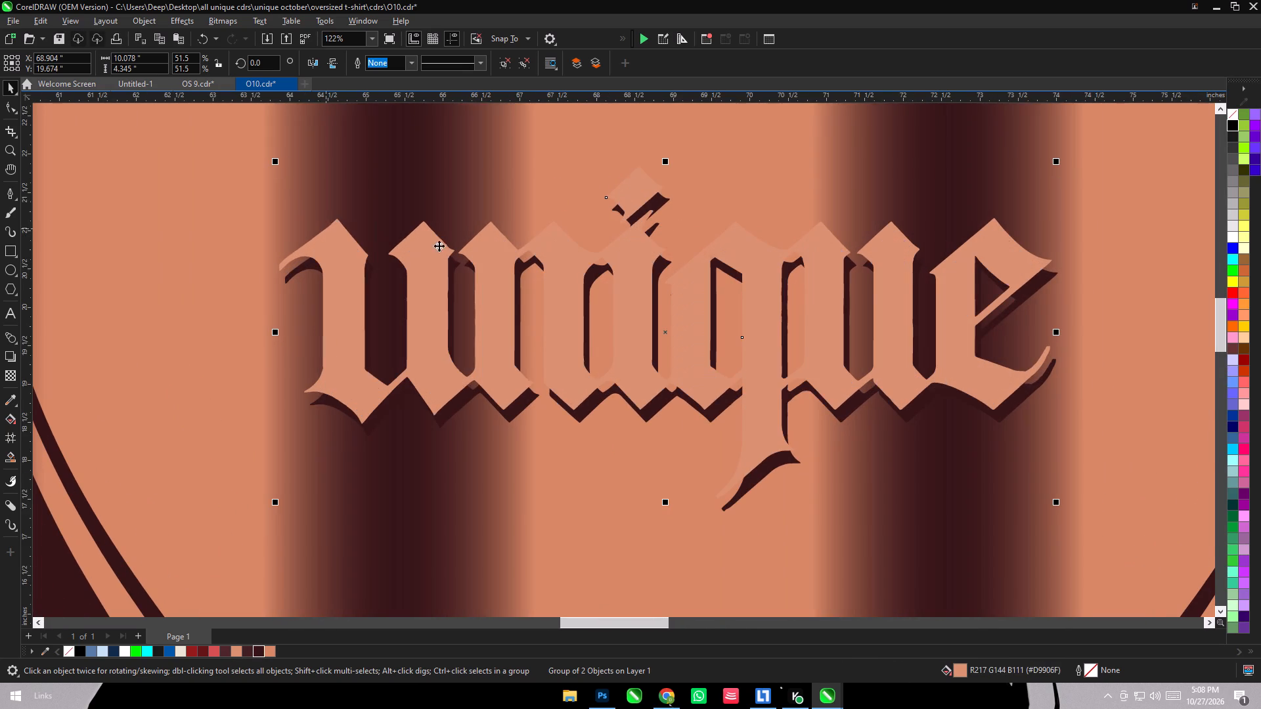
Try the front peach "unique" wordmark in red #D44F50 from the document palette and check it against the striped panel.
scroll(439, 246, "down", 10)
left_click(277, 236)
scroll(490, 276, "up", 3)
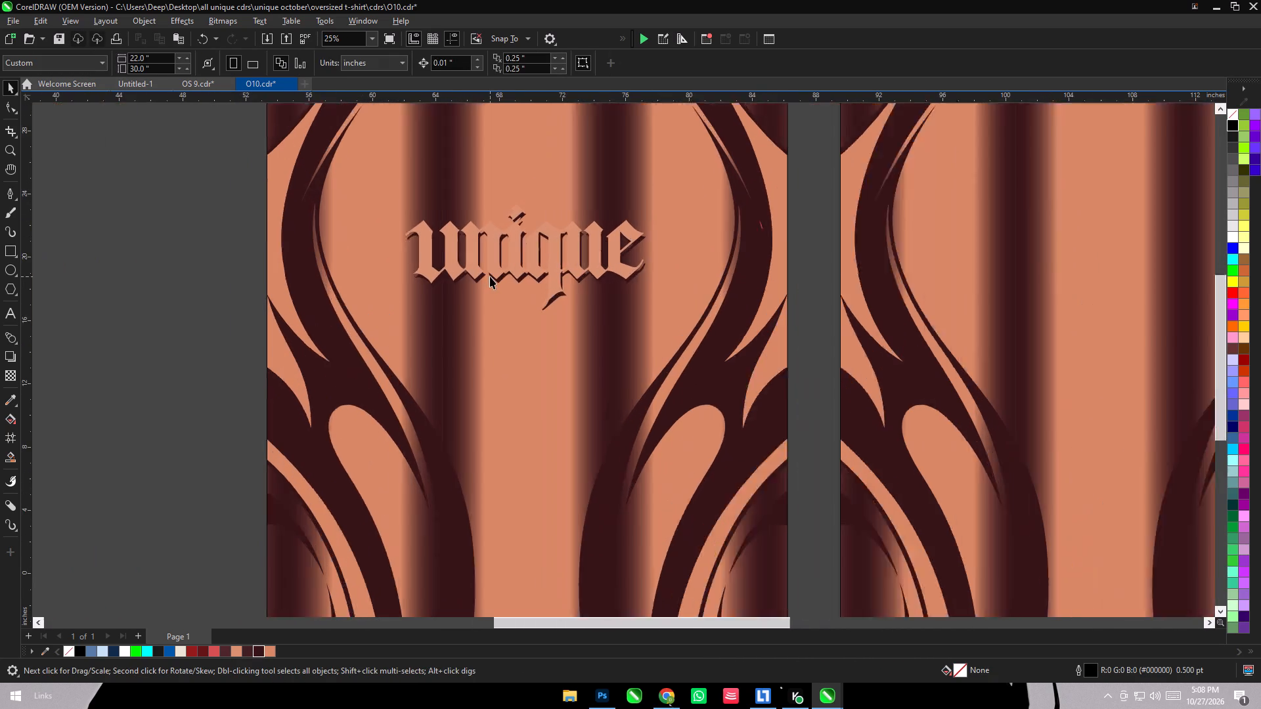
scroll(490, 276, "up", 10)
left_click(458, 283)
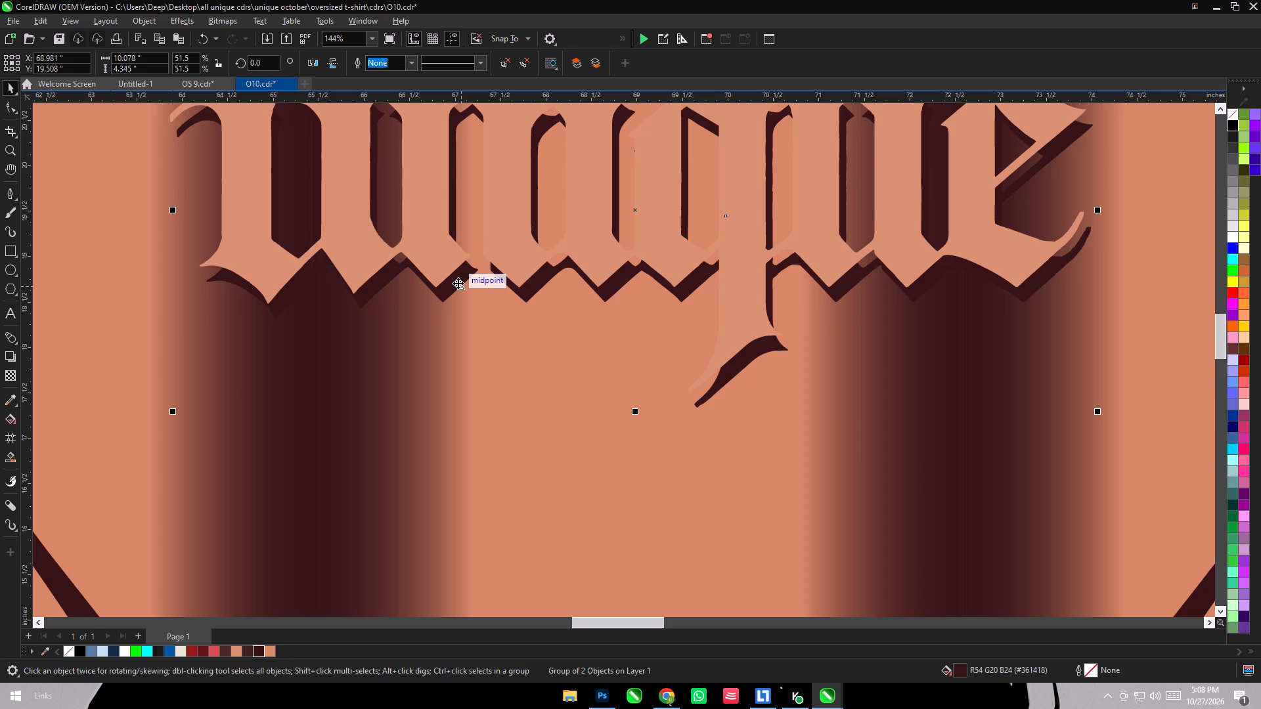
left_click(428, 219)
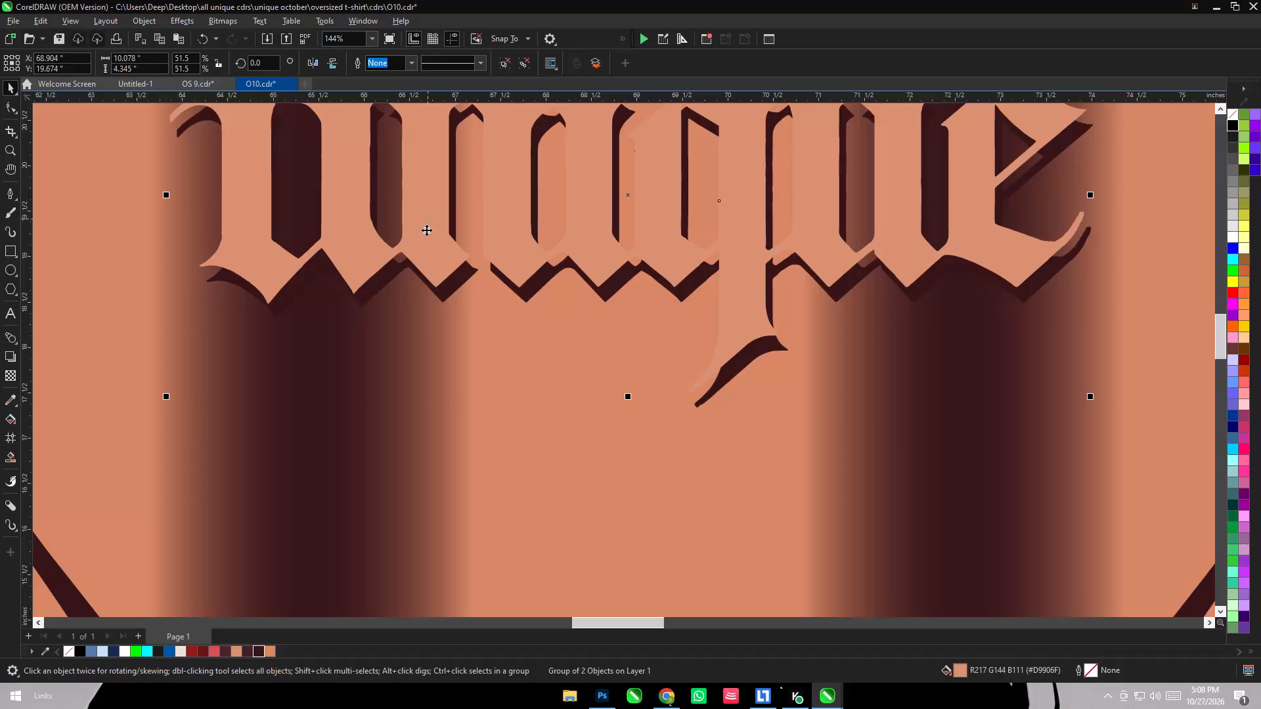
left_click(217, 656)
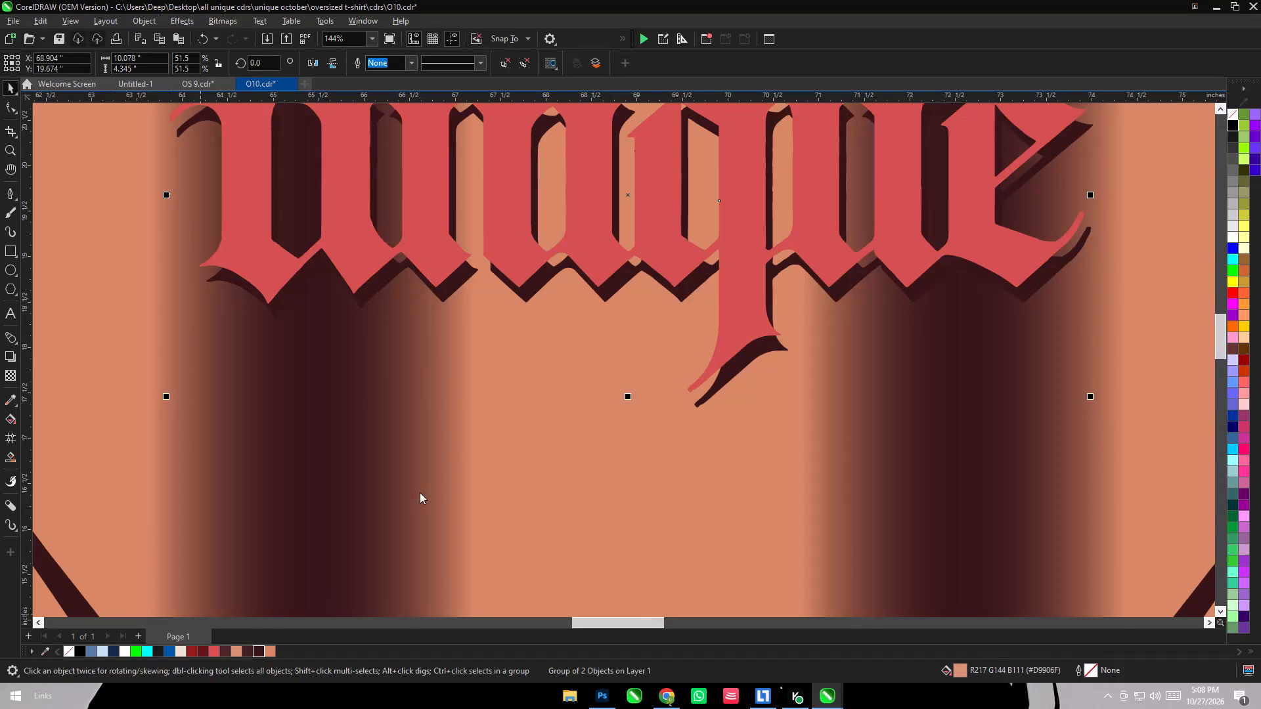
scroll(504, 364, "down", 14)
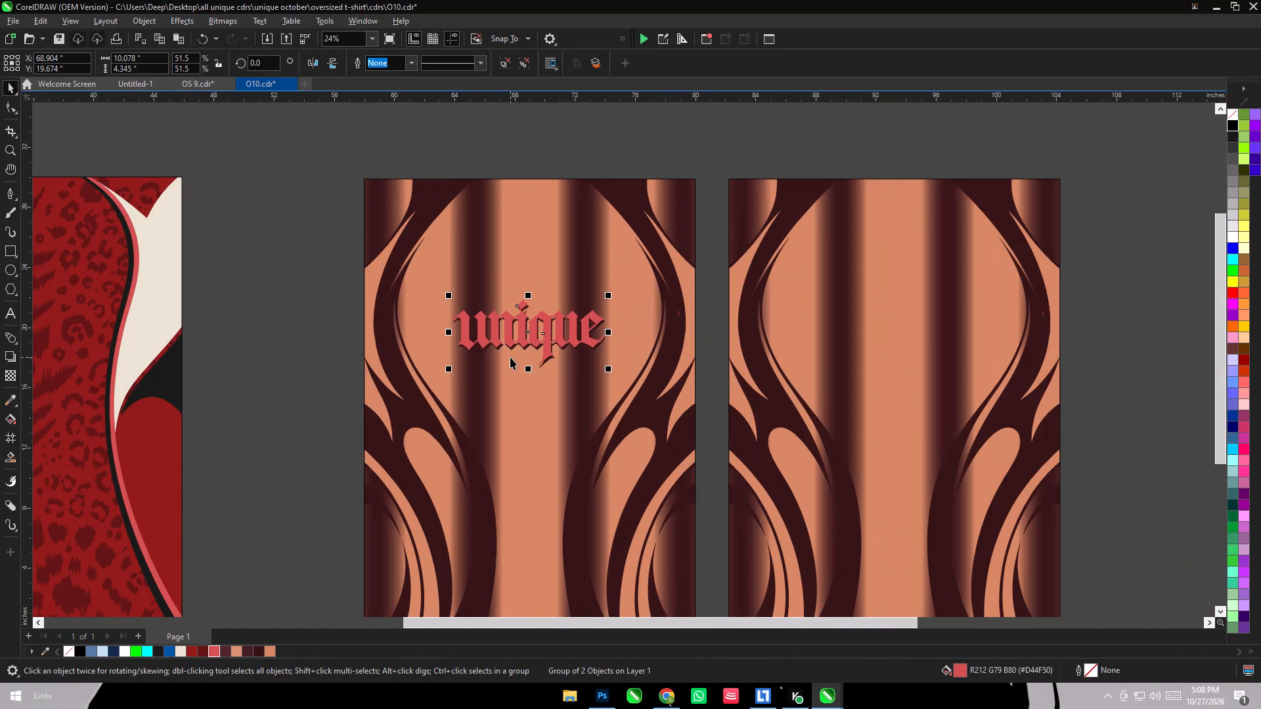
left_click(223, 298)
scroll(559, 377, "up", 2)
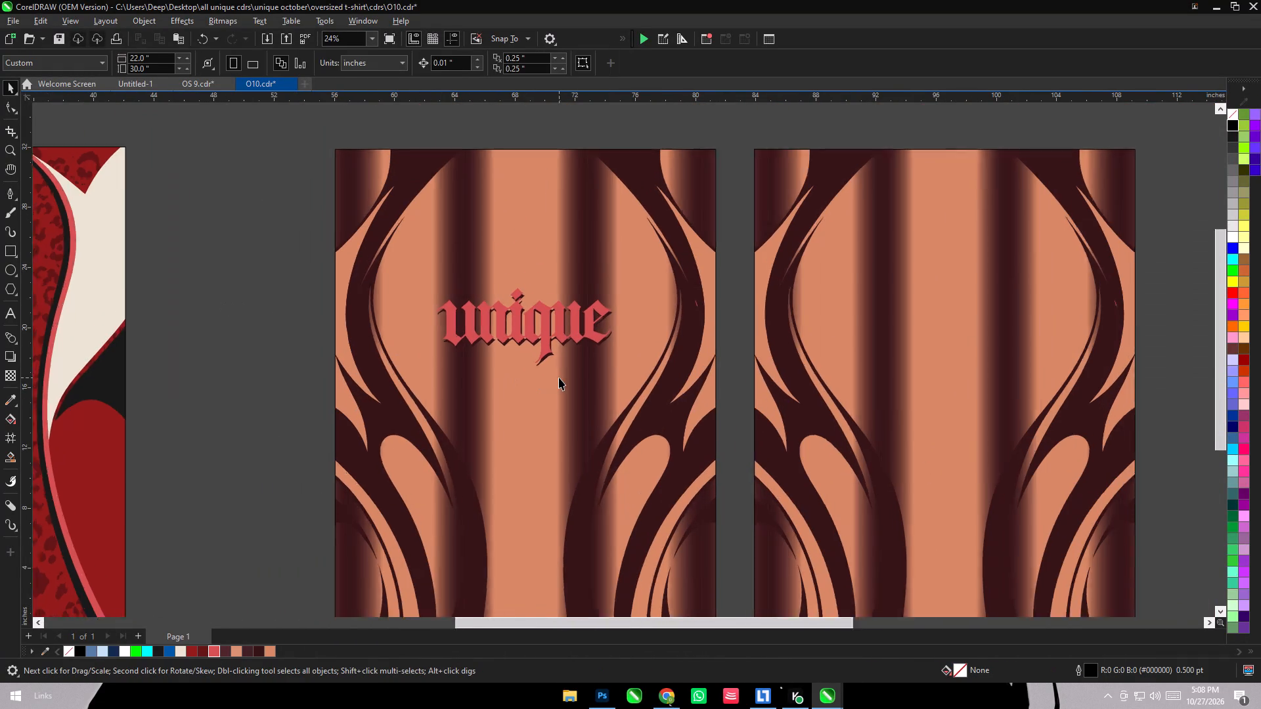
Delete the dark maroon shadow copy behind the wordmark on the first striped panel.
scroll(559, 377, "up", 7)
left_click(537, 339)
key("Delete")
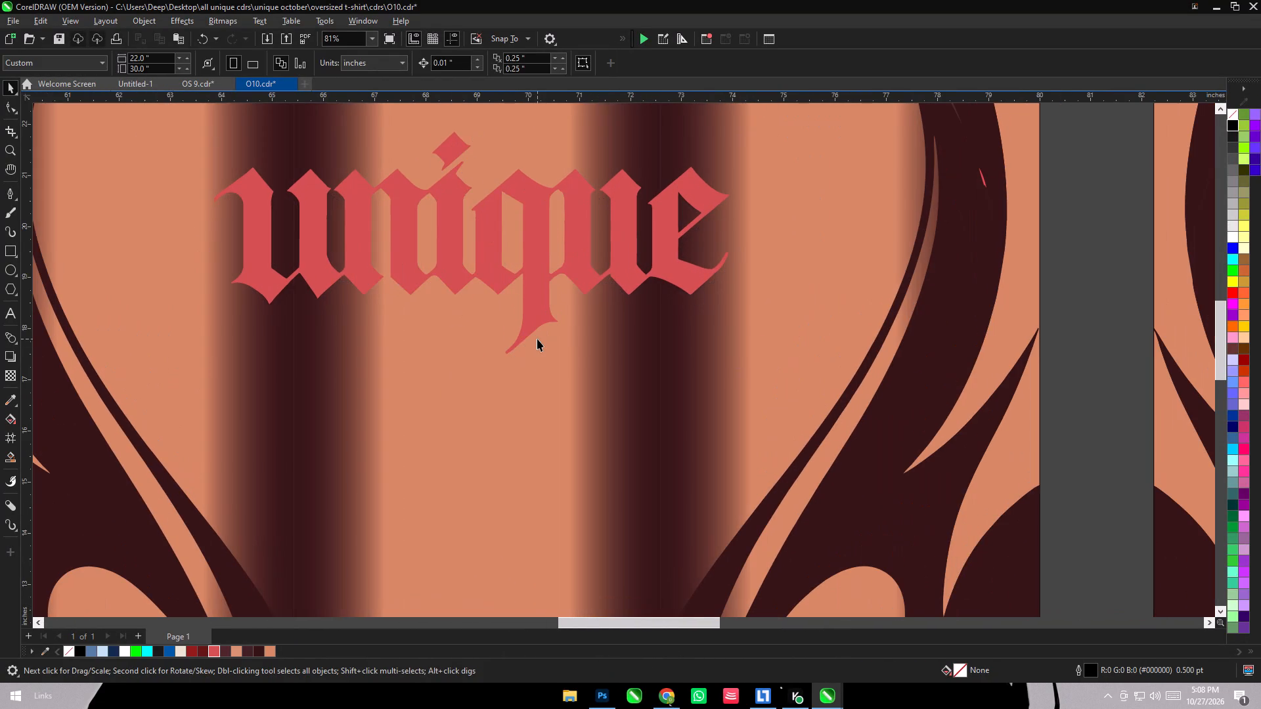
Recolour the remaining "unique" wordmark on the striped panel white #FFFFFF.
scroll(537, 339, "down", 15)
left_click_drag(368, 288, 650, 372)
left_click(1234, 240)
left_click(854, 567)
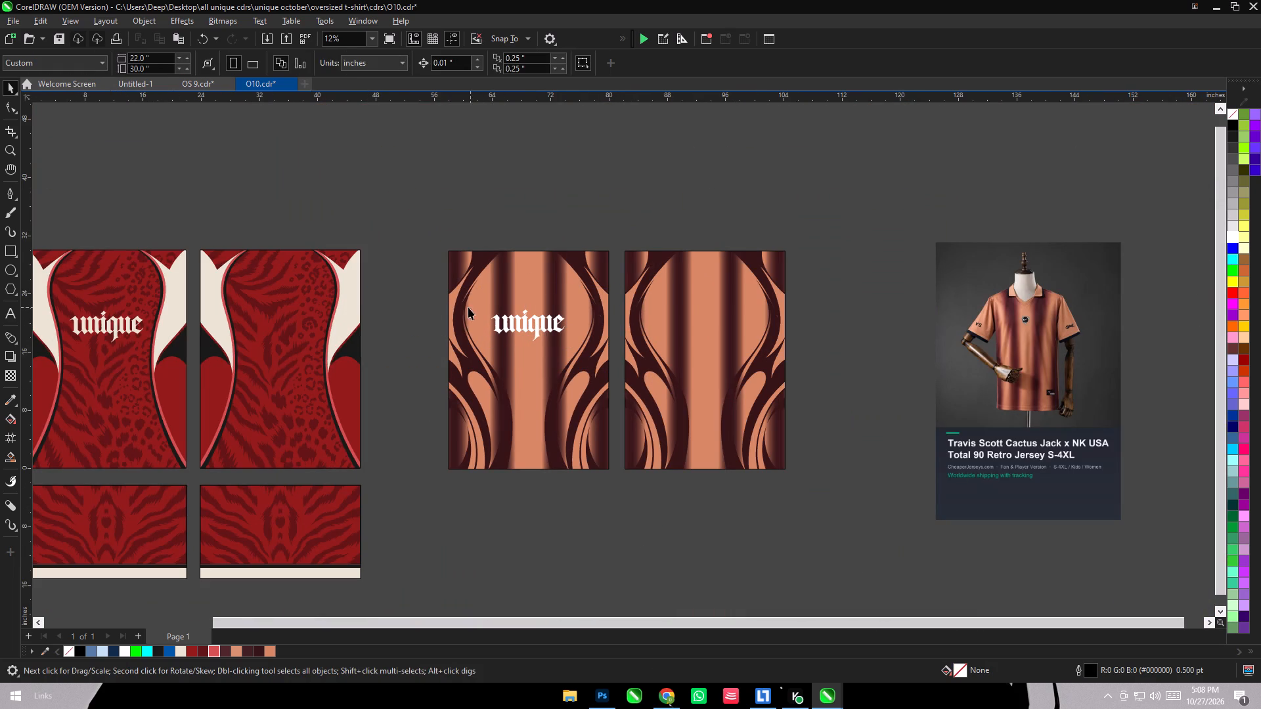
Scale the white wordmark down to about 9.92 by 4.28 inches and centre it horizontally on the first striped panel.
left_click_drag(411, 299, 630, 373)
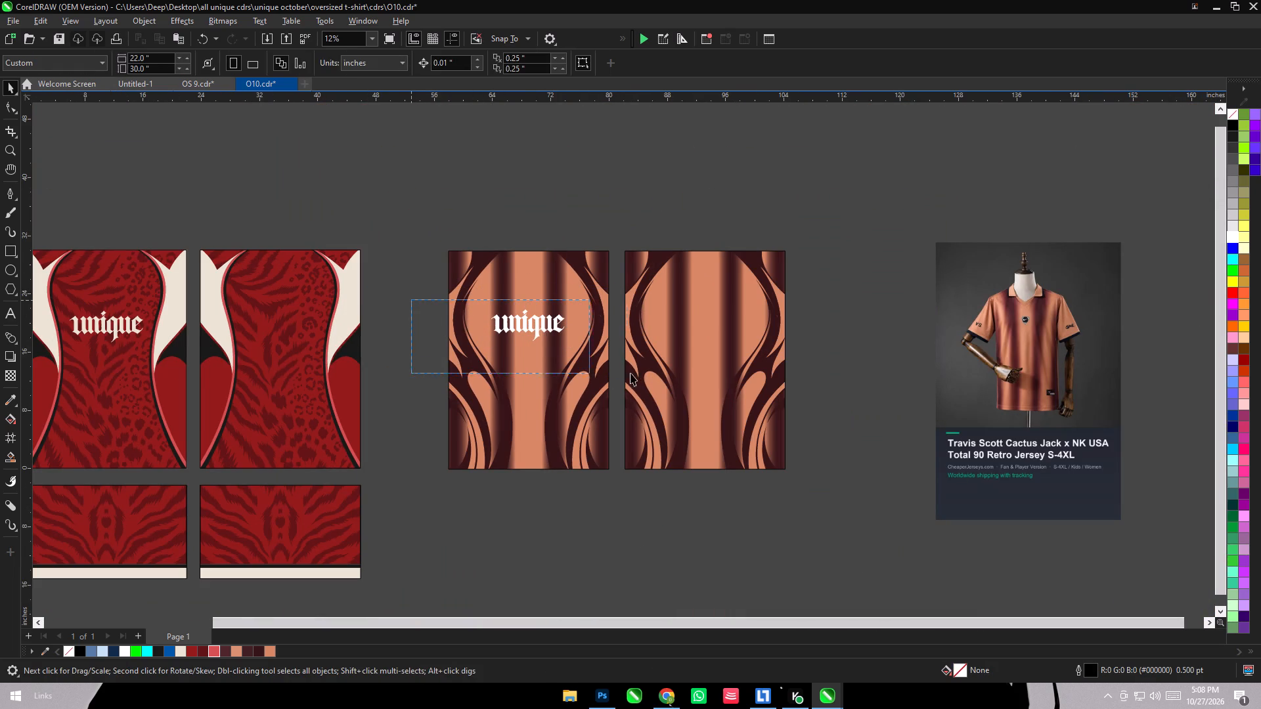
left_click_drag(630, 373, 636, 373)
scroll(550, 333, "up", 6)
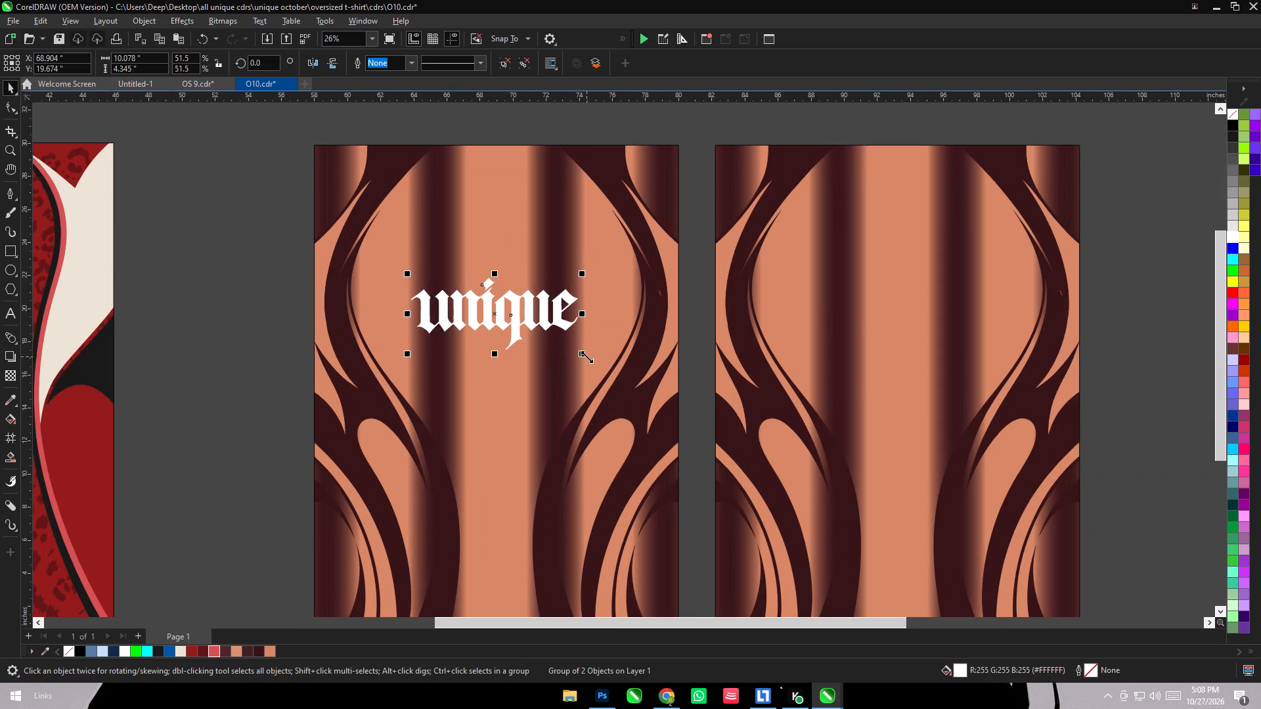
left_click_drag(586, 356, 592, 355)
scroll(593, 356, "down", 6)
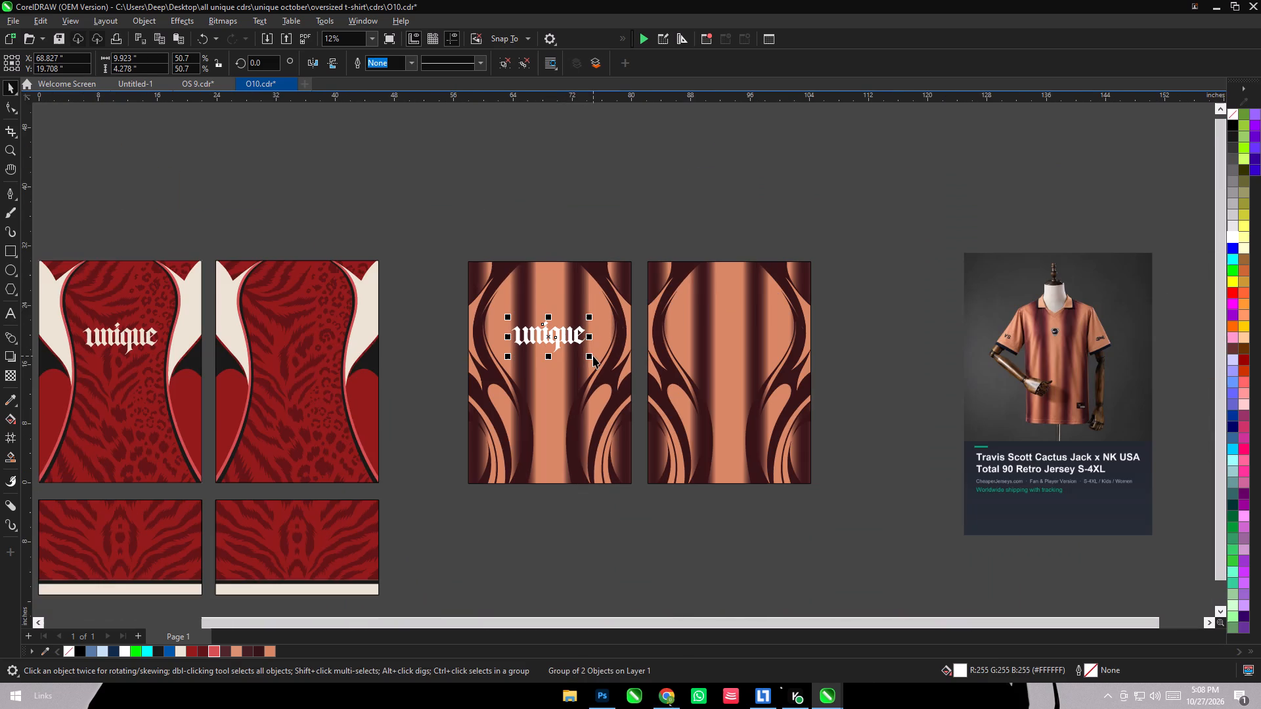
left_click(601, 347, "shift")
key("c")
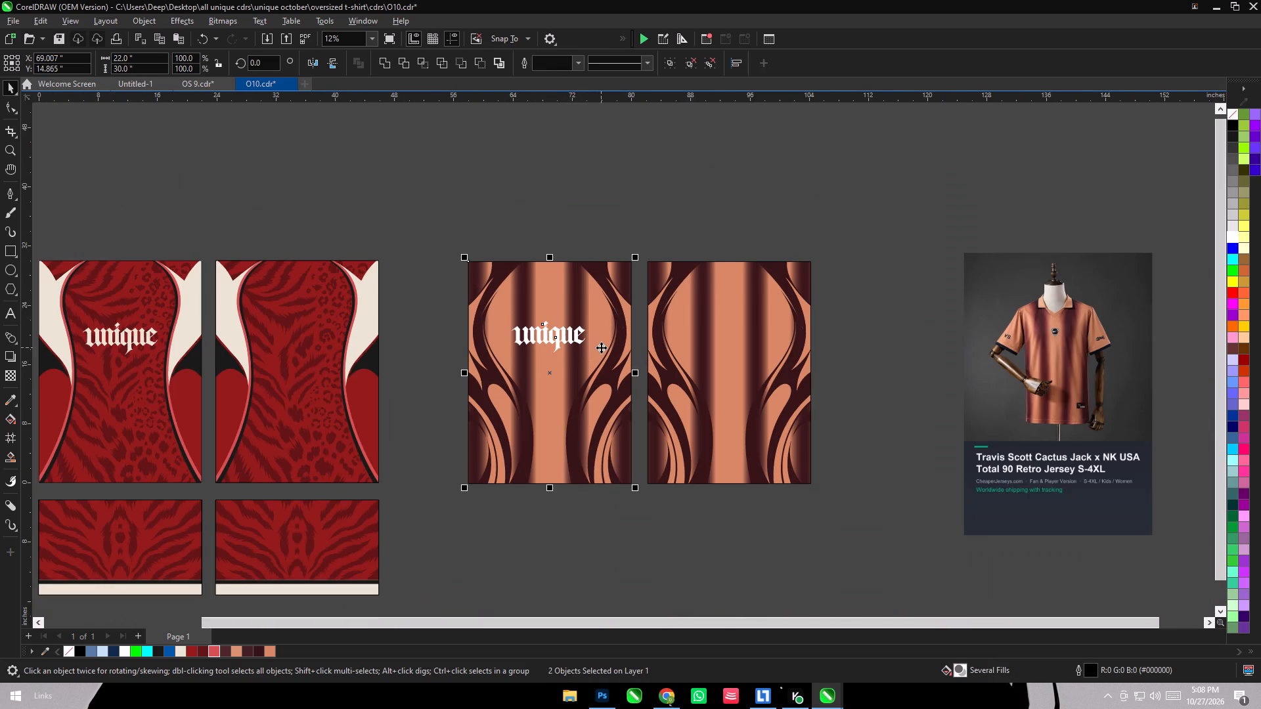
left_click(867, 241)
Save the O10.cdr document.
key("ctrl+s")
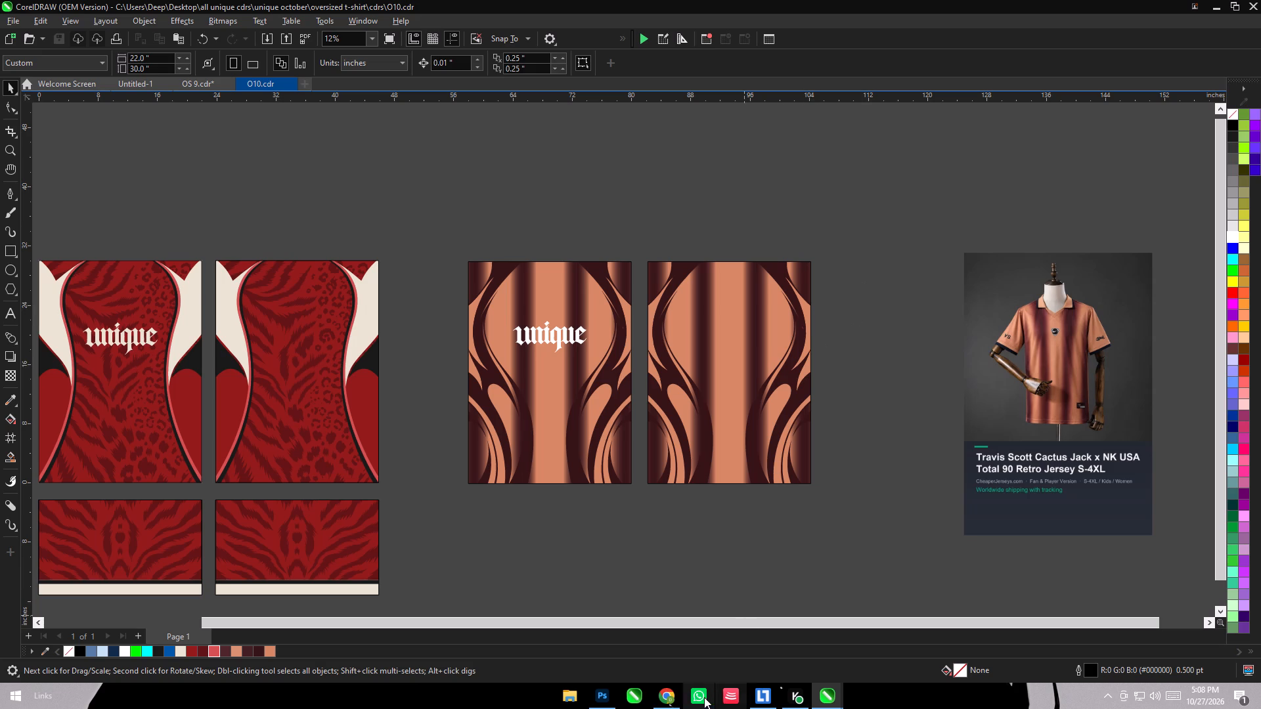
Switch to Chrome, return the first Pinterest tab to the home feed and refresh it.
left_click(676, 695)
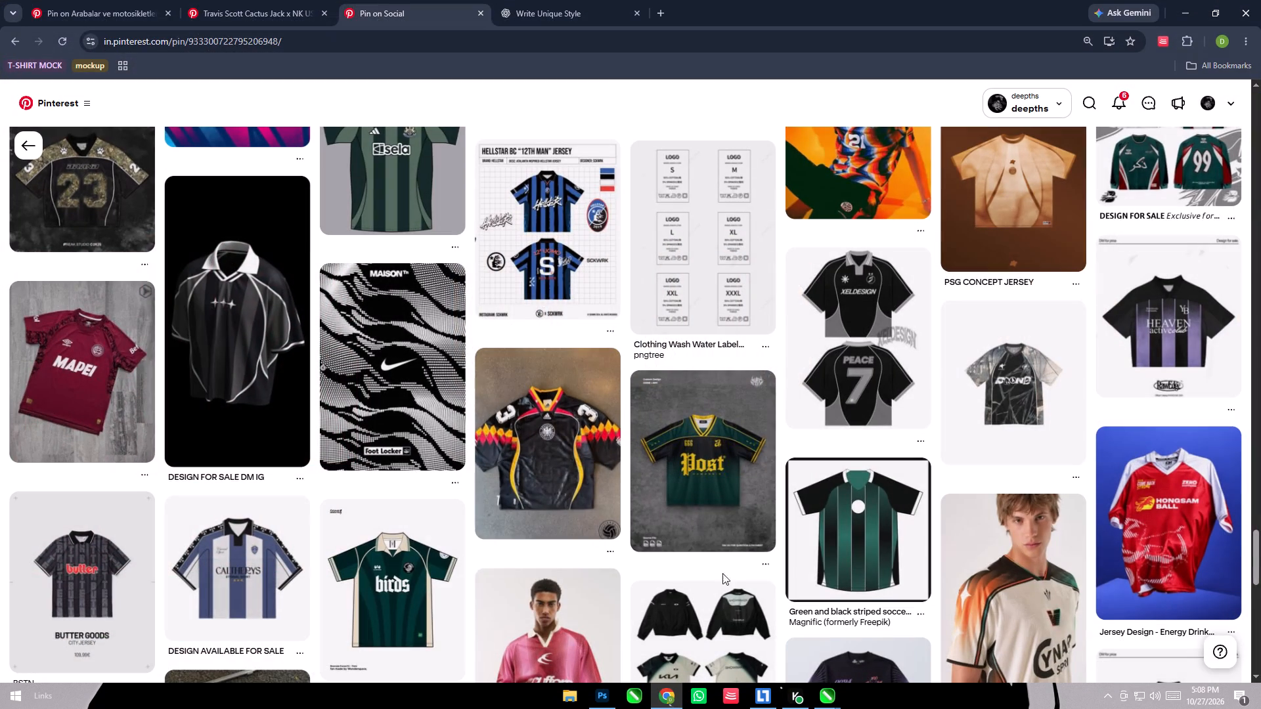
left_click(255, 0)
left_click(137, 0)
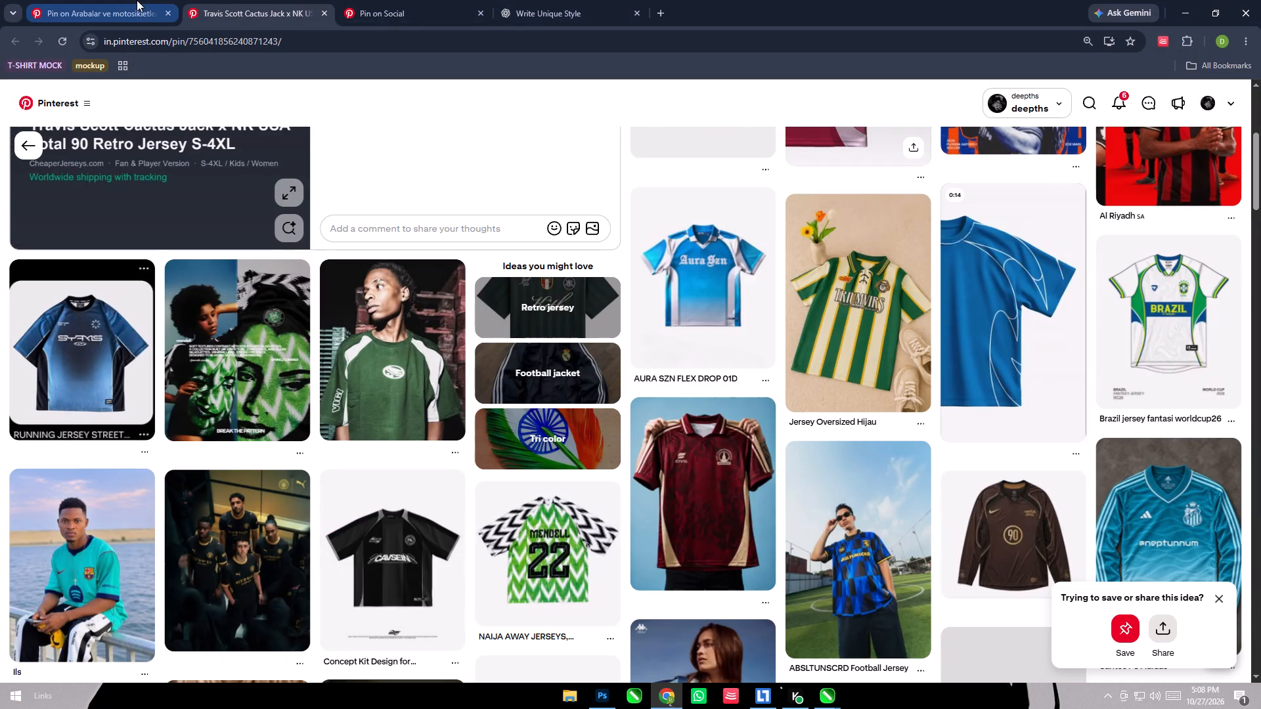
left_click(36, 140)
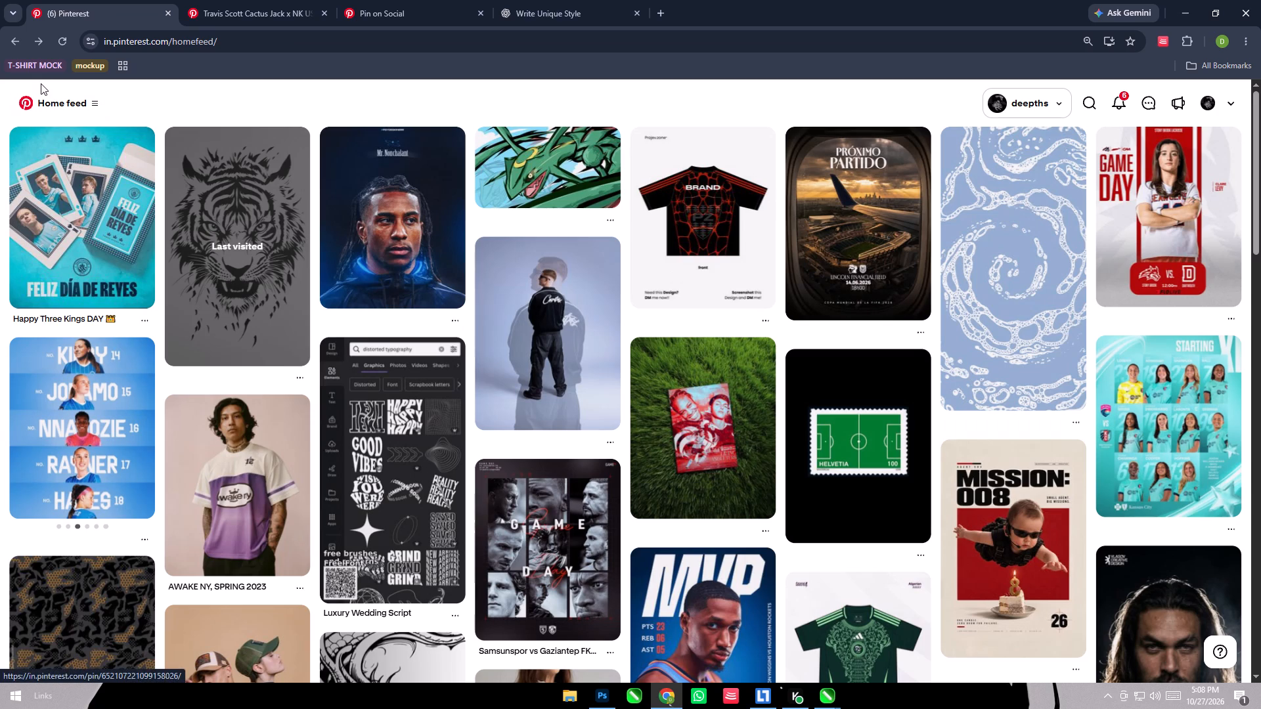
left_click(45, 108)
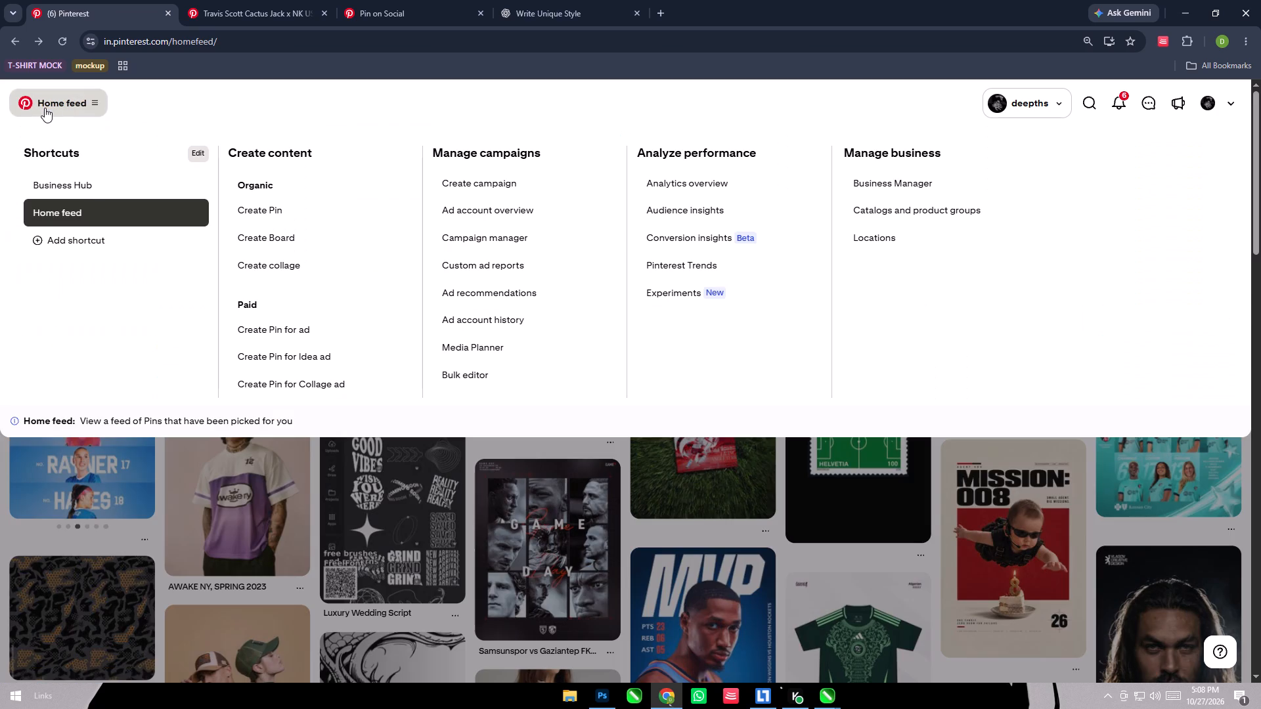
left_click(93, 205)
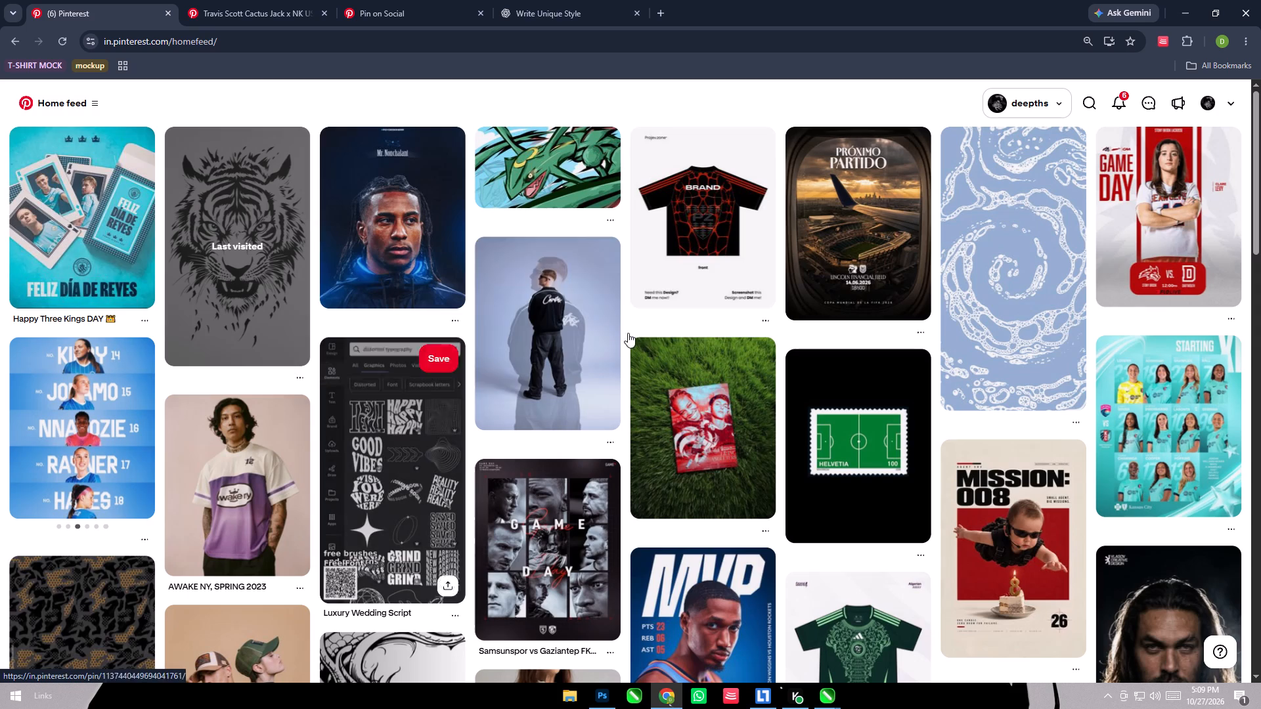
left_click(72, 99)
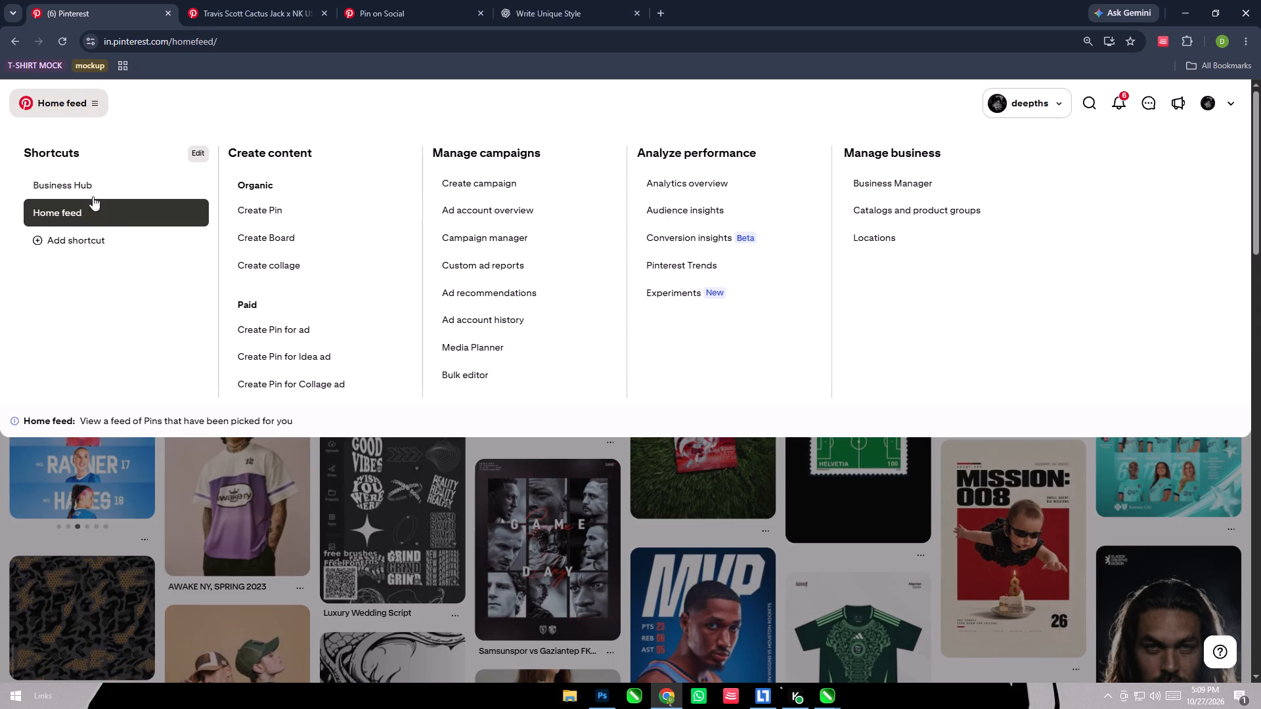
left_click(102, 223)
left_click(53, 45)
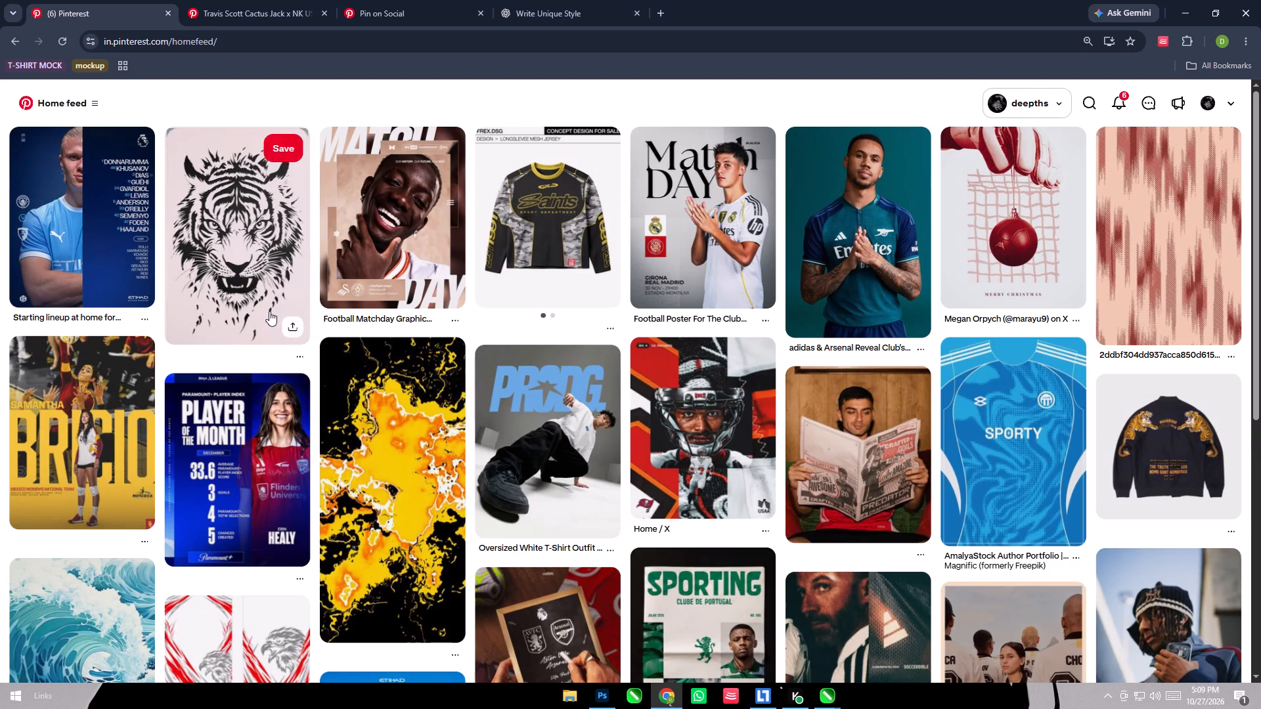
Browse the Pinterest home feed for jersey designs and graphic patterns usable as further t-shirt references.
scroll(596, 499, "down", 10)
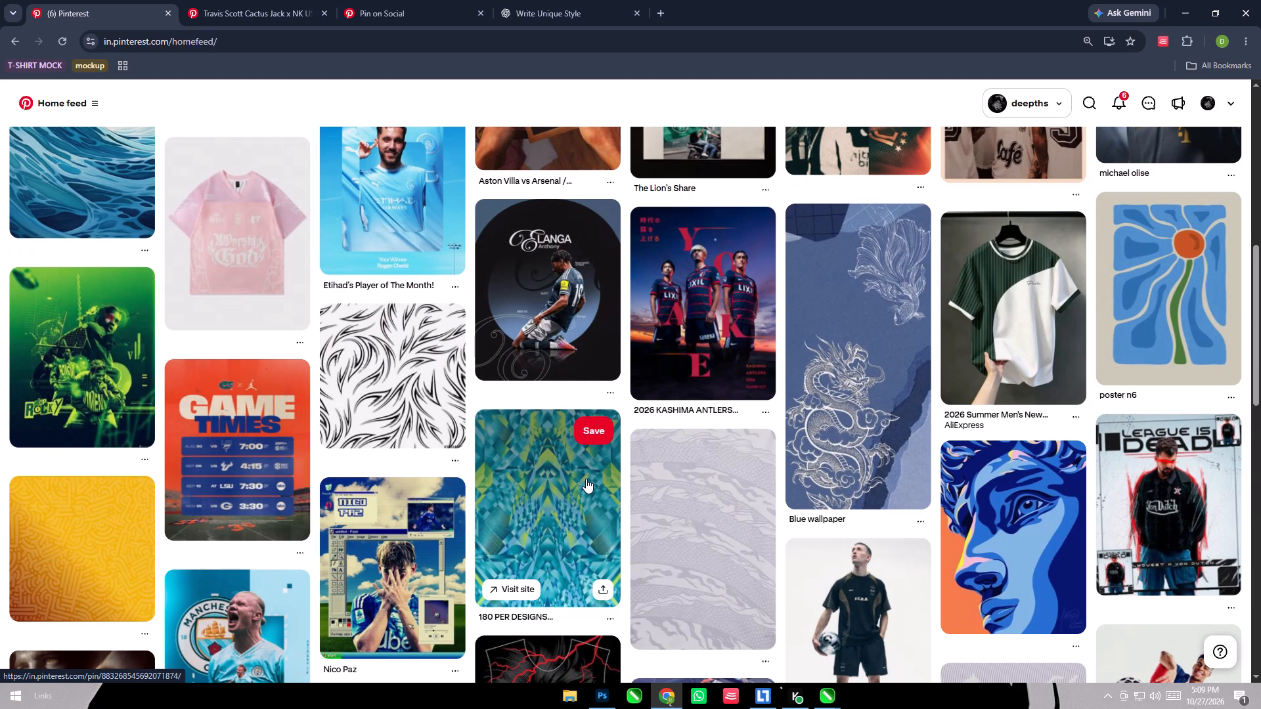
scroll(585, 479, "down", 2)
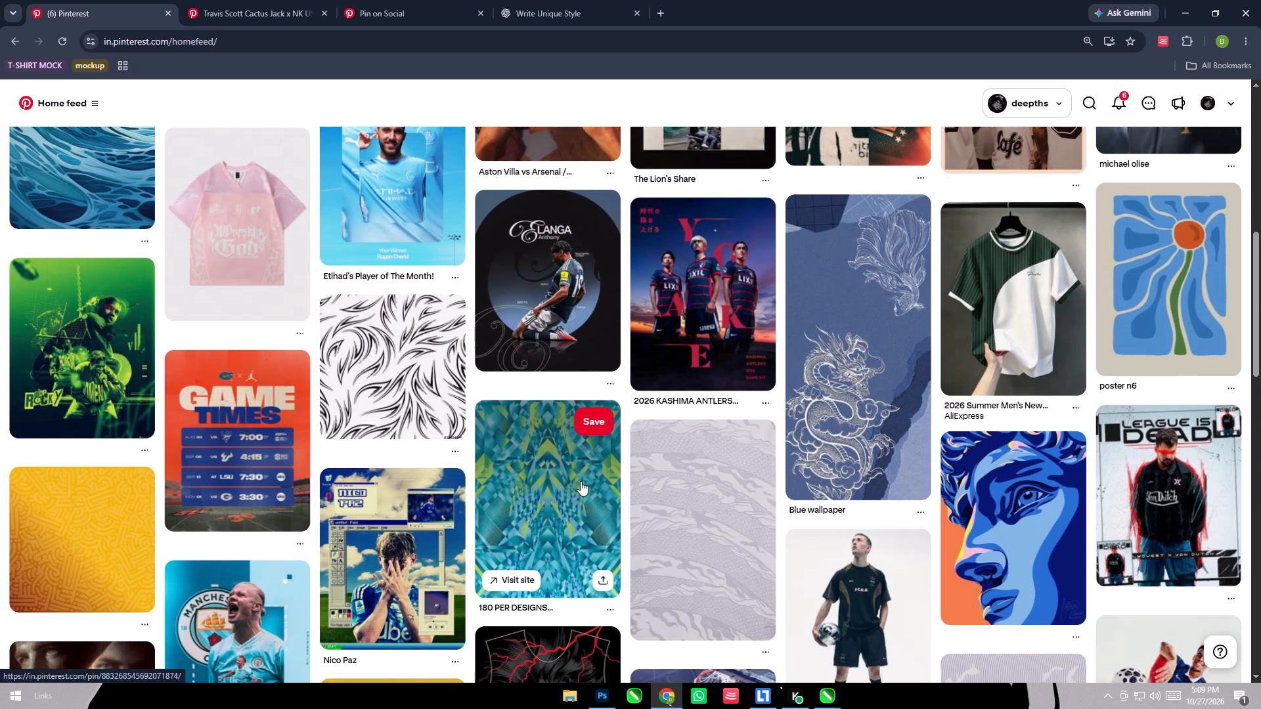
scroll(581, 481, "down", 9)
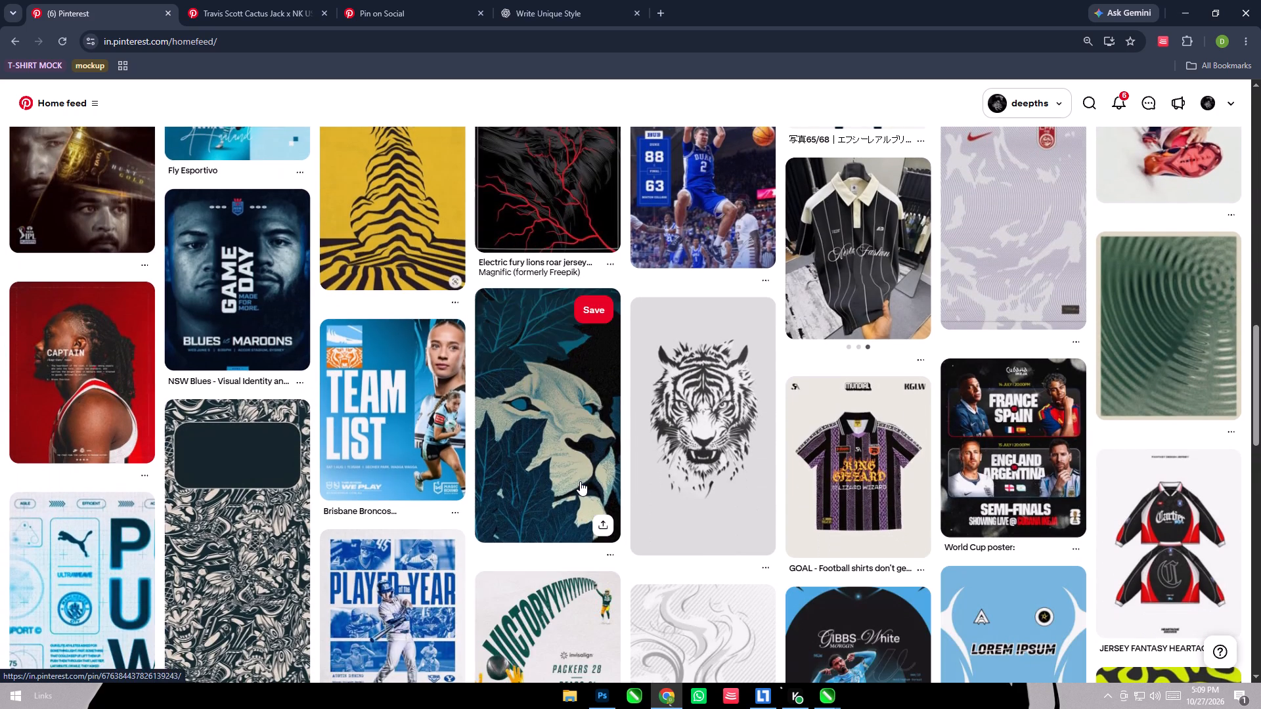
scroll(580, 481, "down", 3)
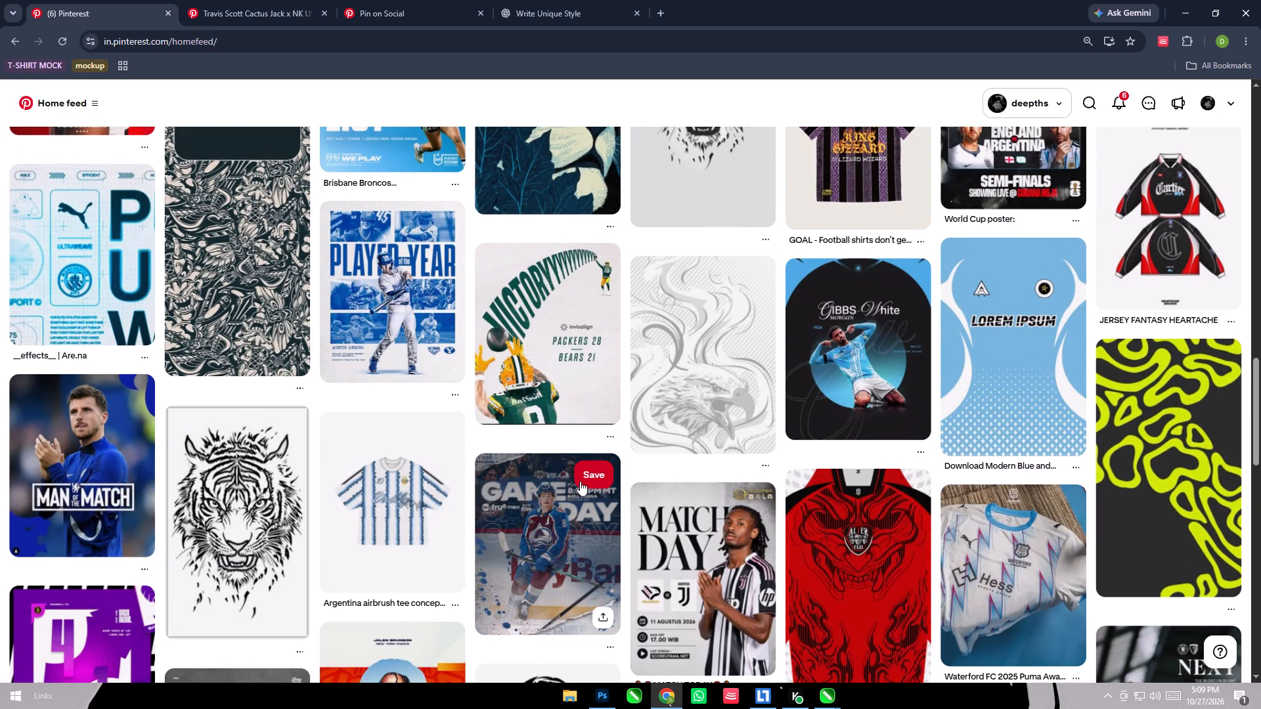
scroll(580, 481, "down", 7)
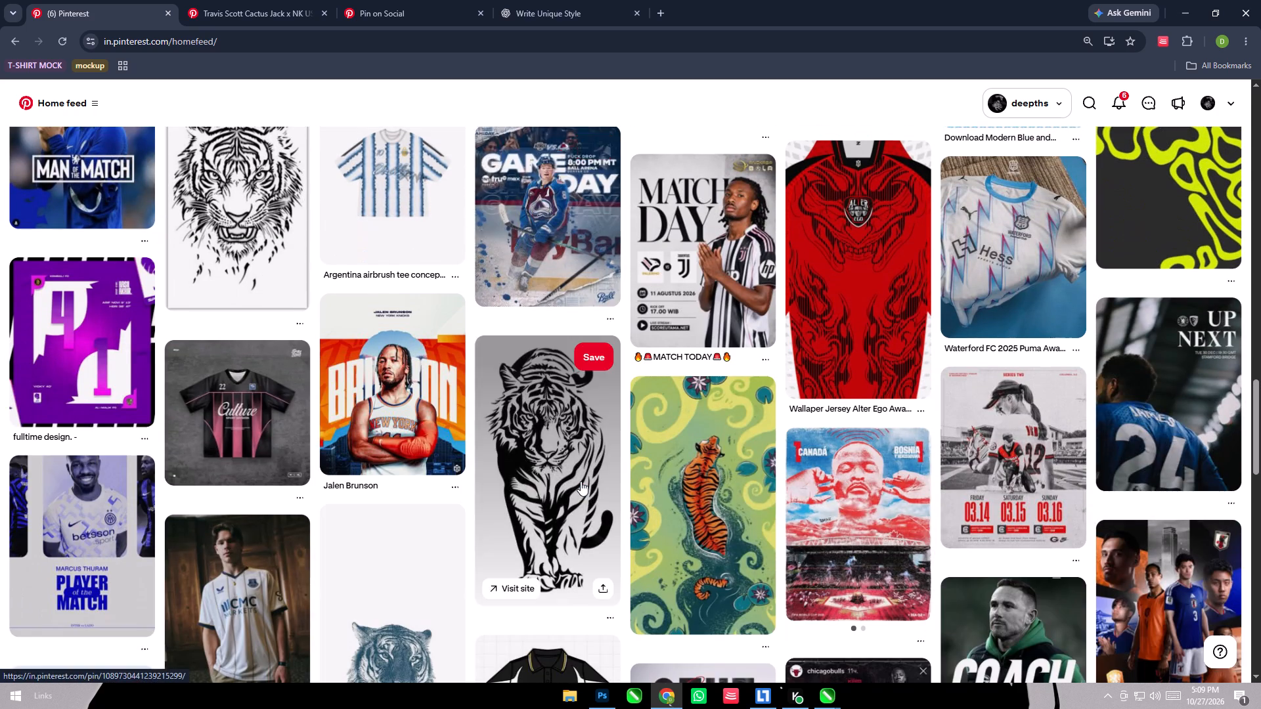
scroll(581, 481, "down", 16)
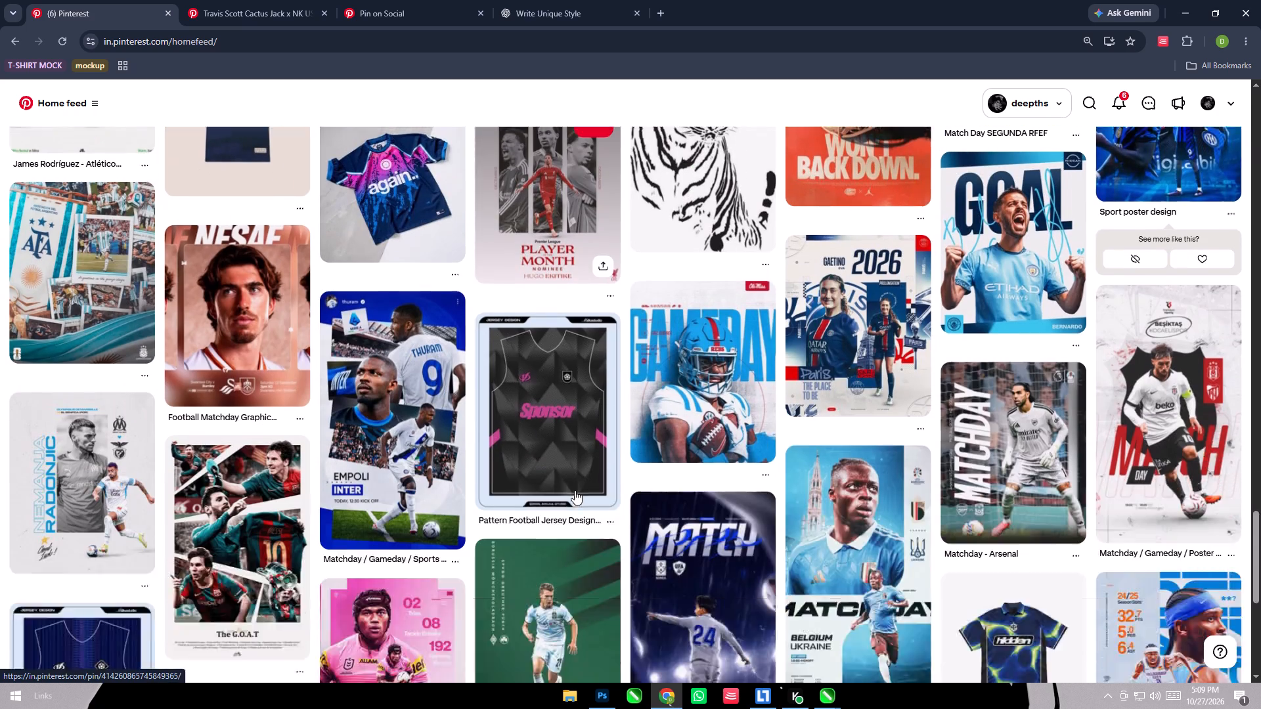
scroll(575, 490, "down", 5)
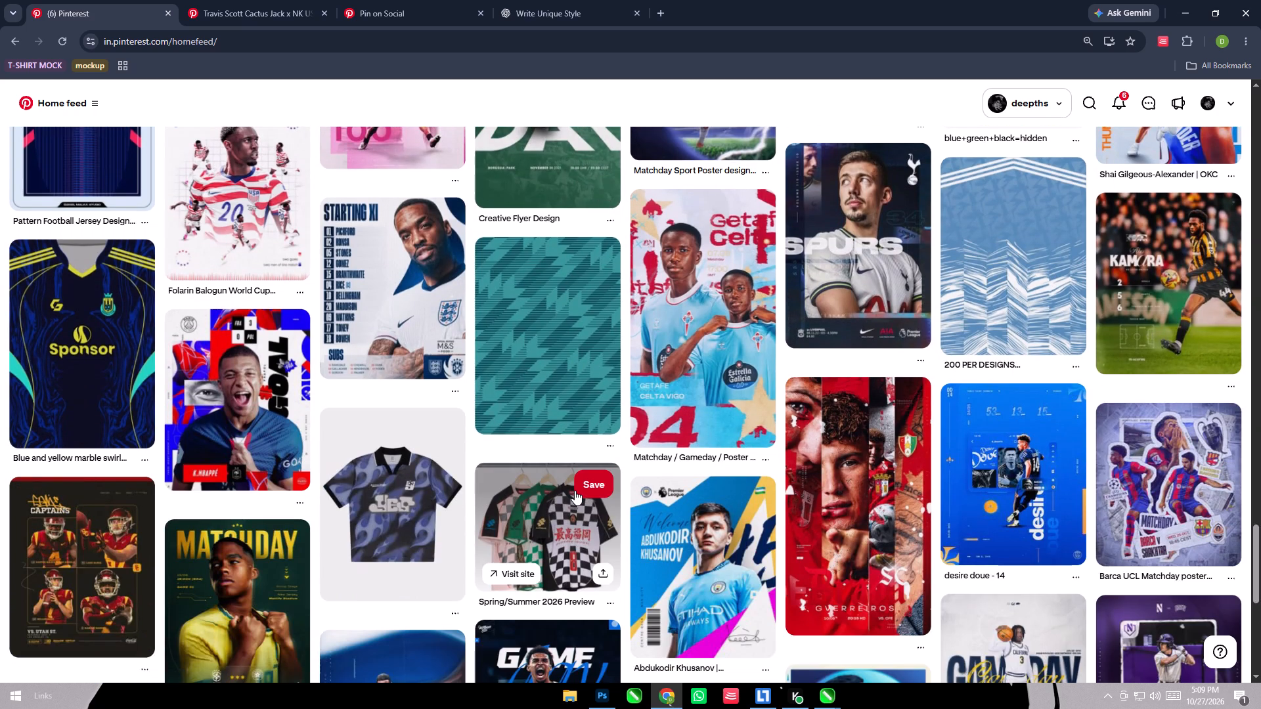
scroll(575, 490, "down", 12)
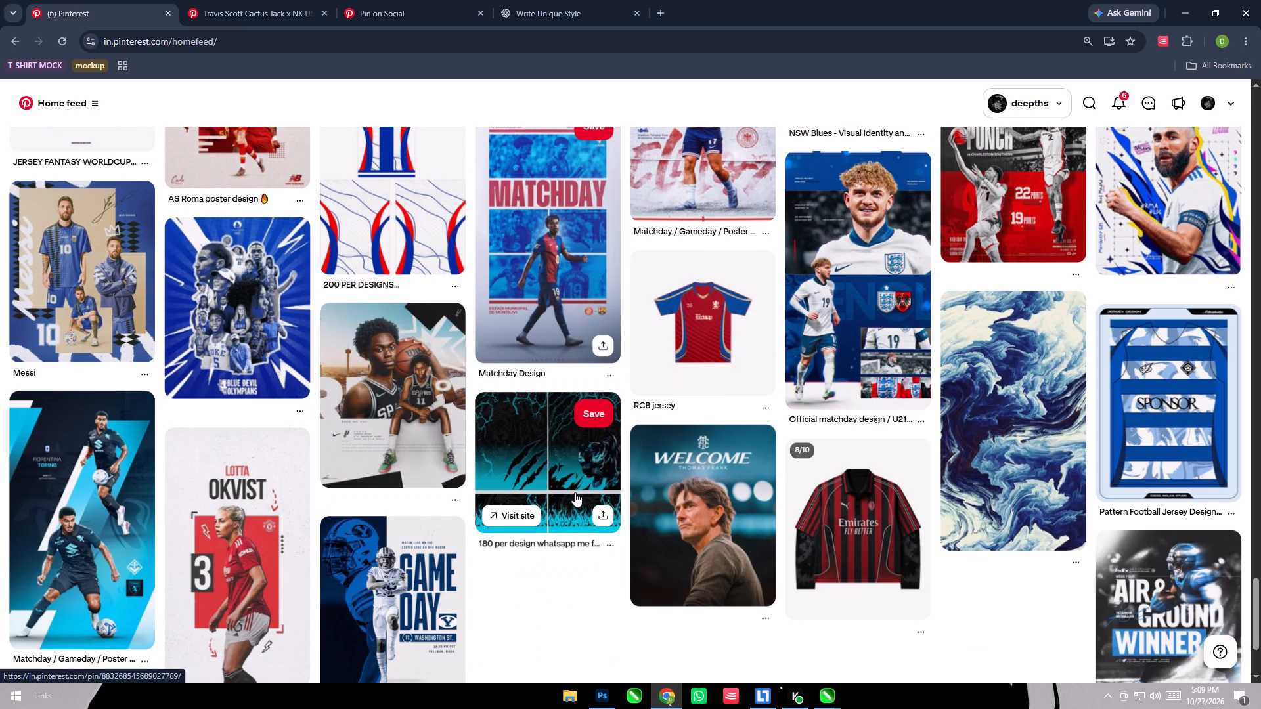
scroll(575, 492, "down", 6)
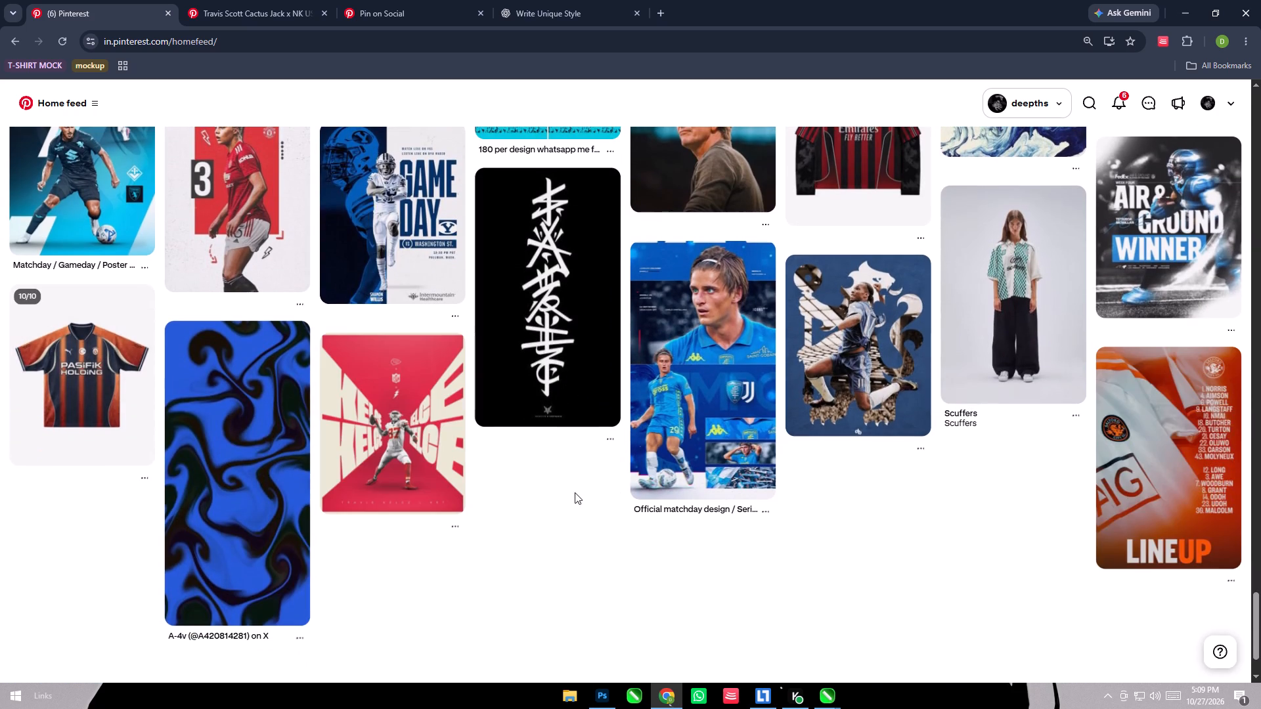
scroll(575, 492, "down", 5)
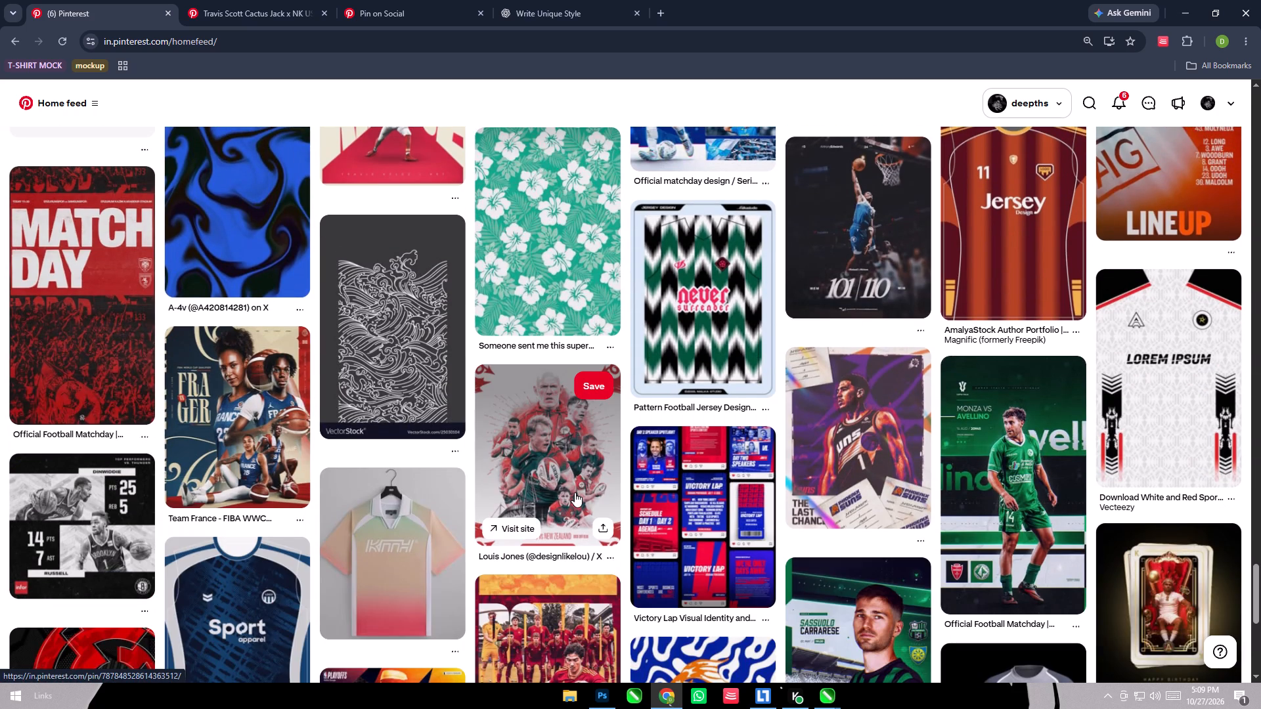
scroll(575, 492, "down", 6)
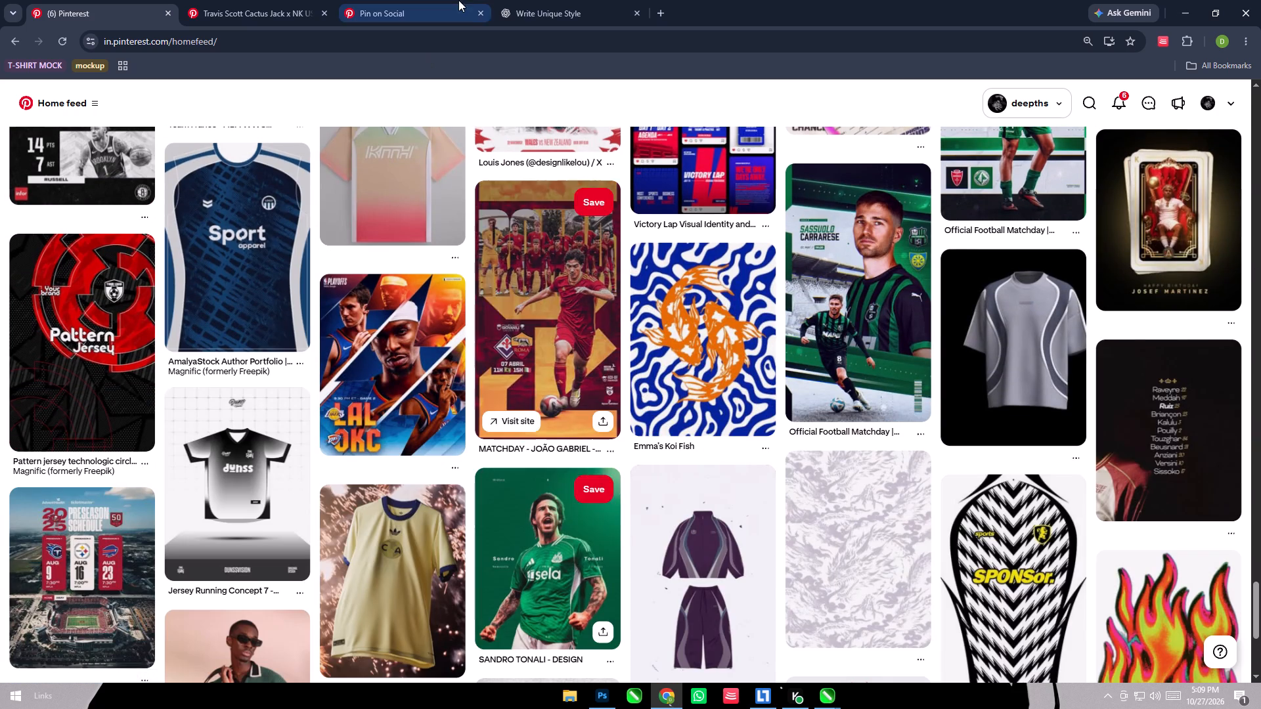
scroll(526, 0, "down", 13)
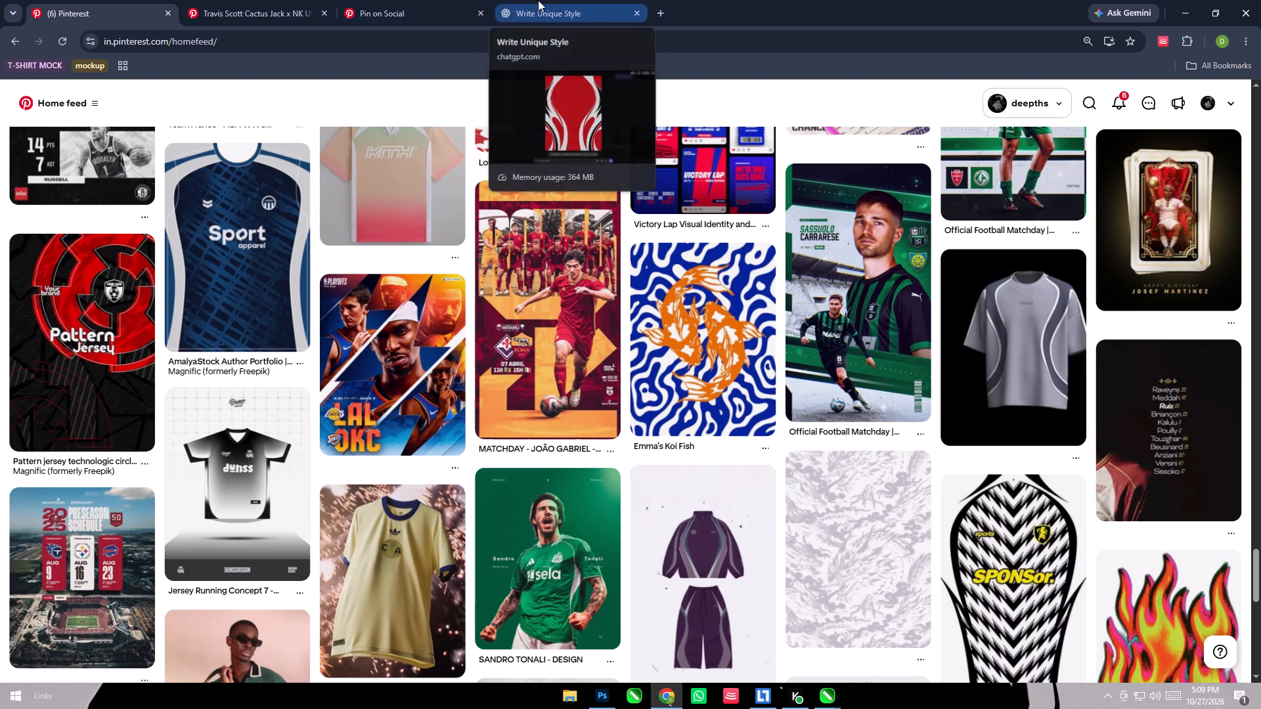
scroll(792, 292, "down", 7)
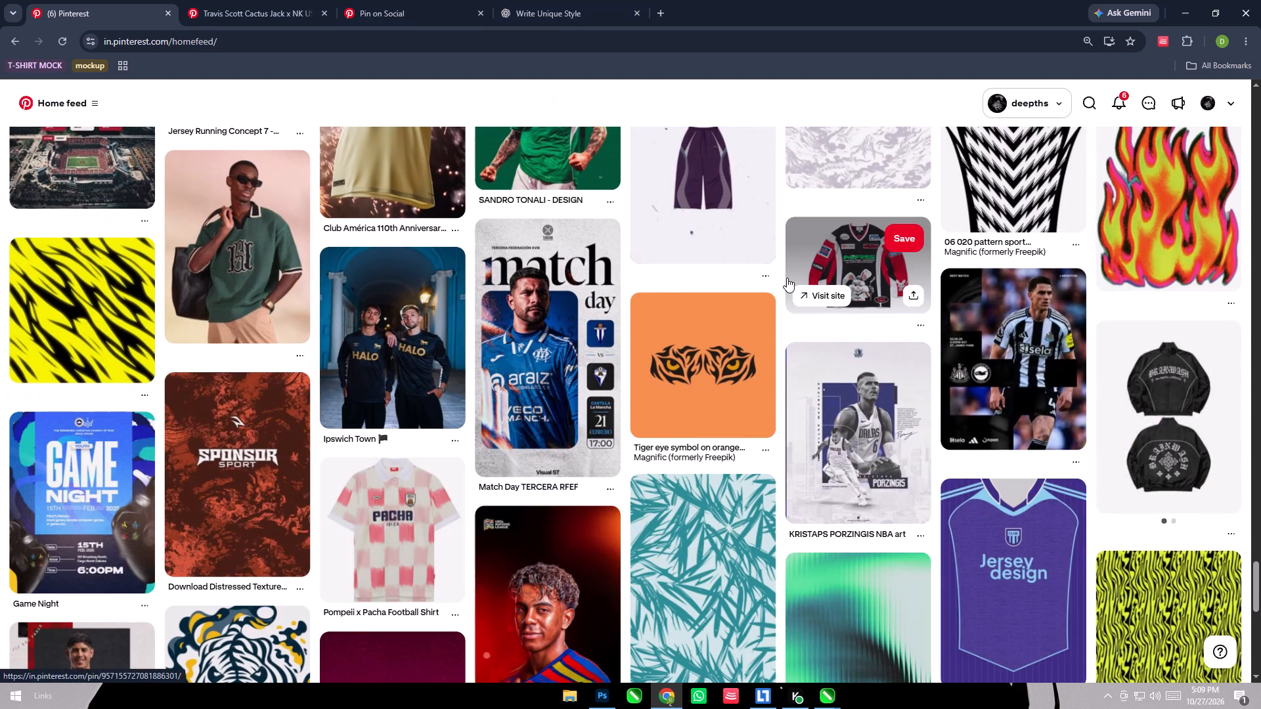
scroll(756, 272, "down", 3)
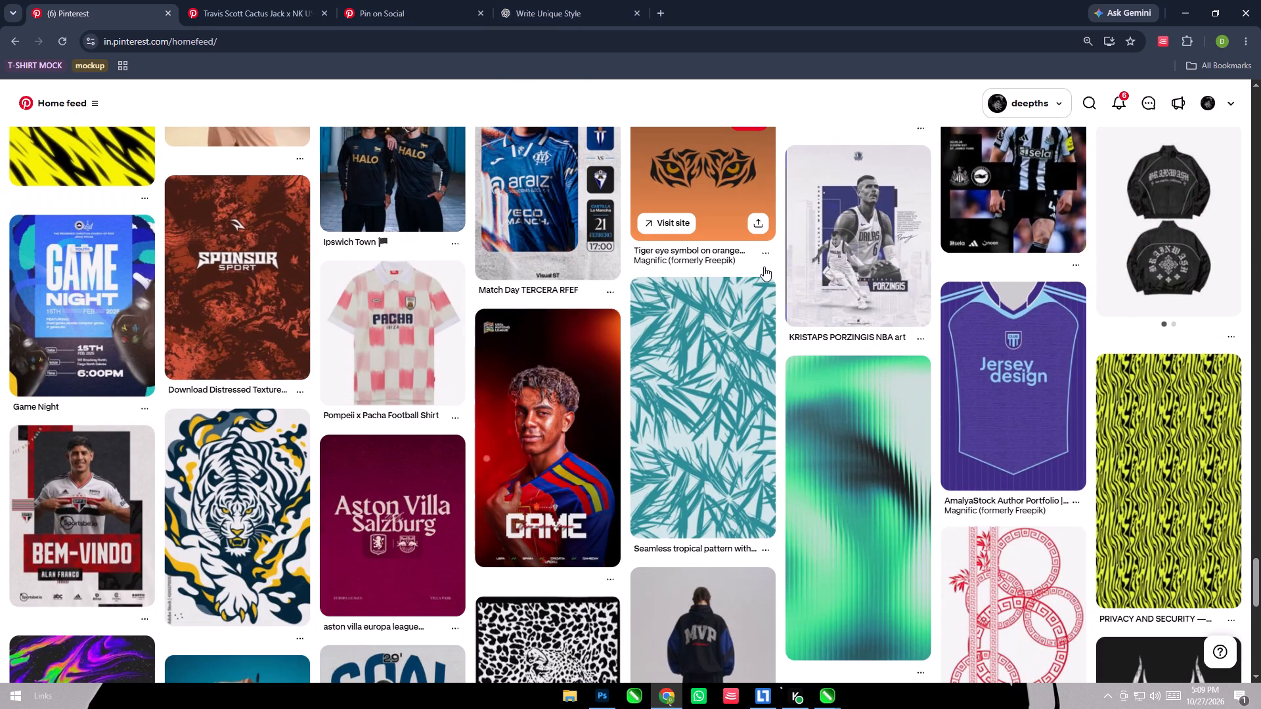
scroll(764, 267, "down", 2)
scroll(761, 269, "up", 2)
scroll(761, 269, "down", 4)
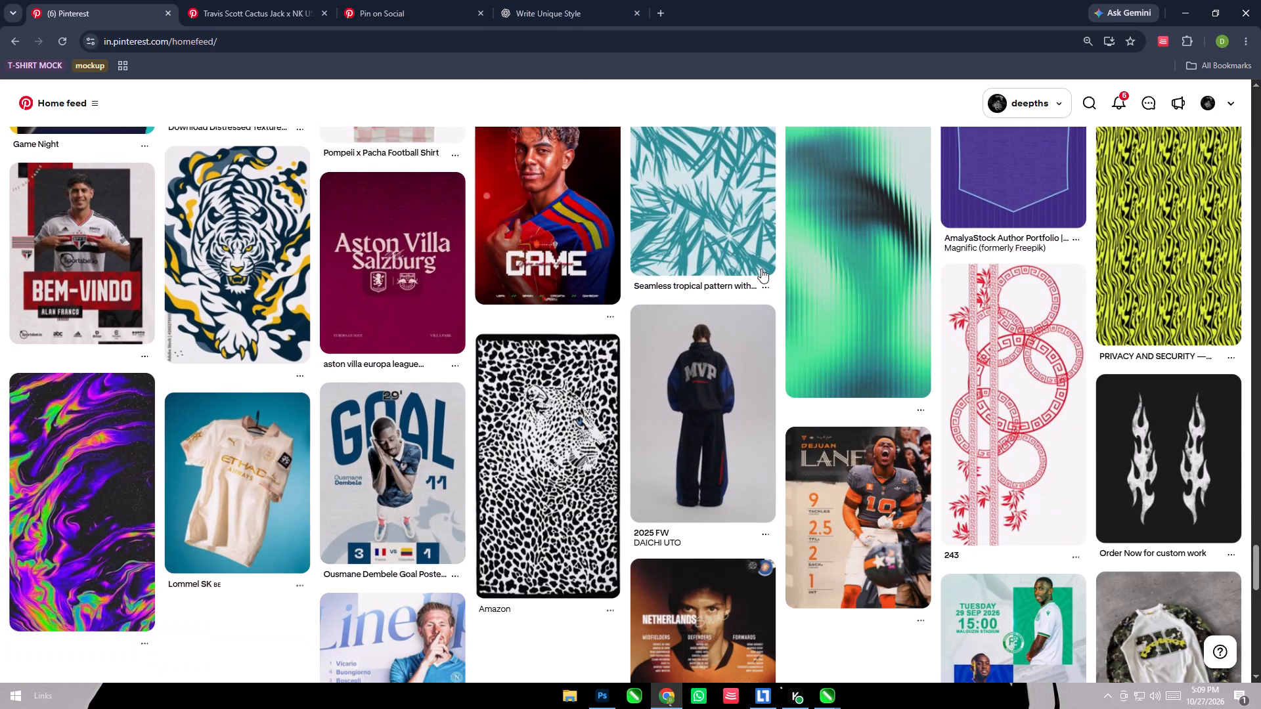
scroll(761, 269, "down", 5)
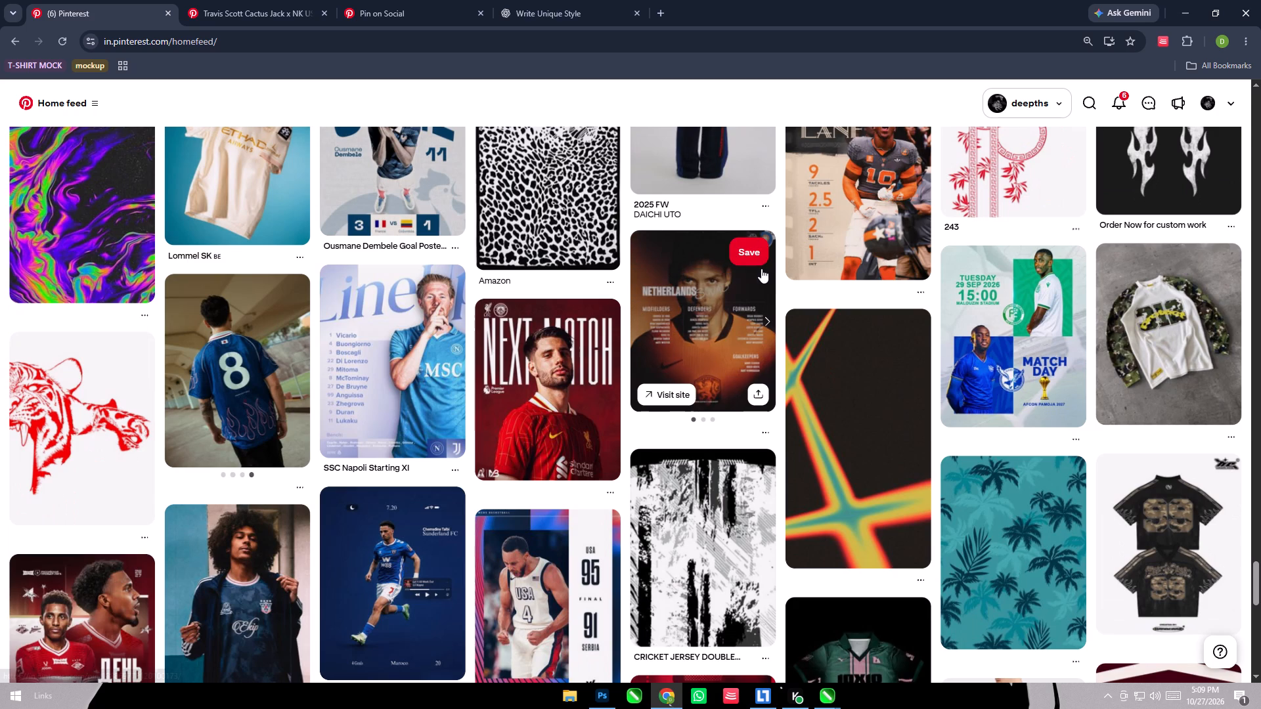
scroll(761, 269, "down", 9)
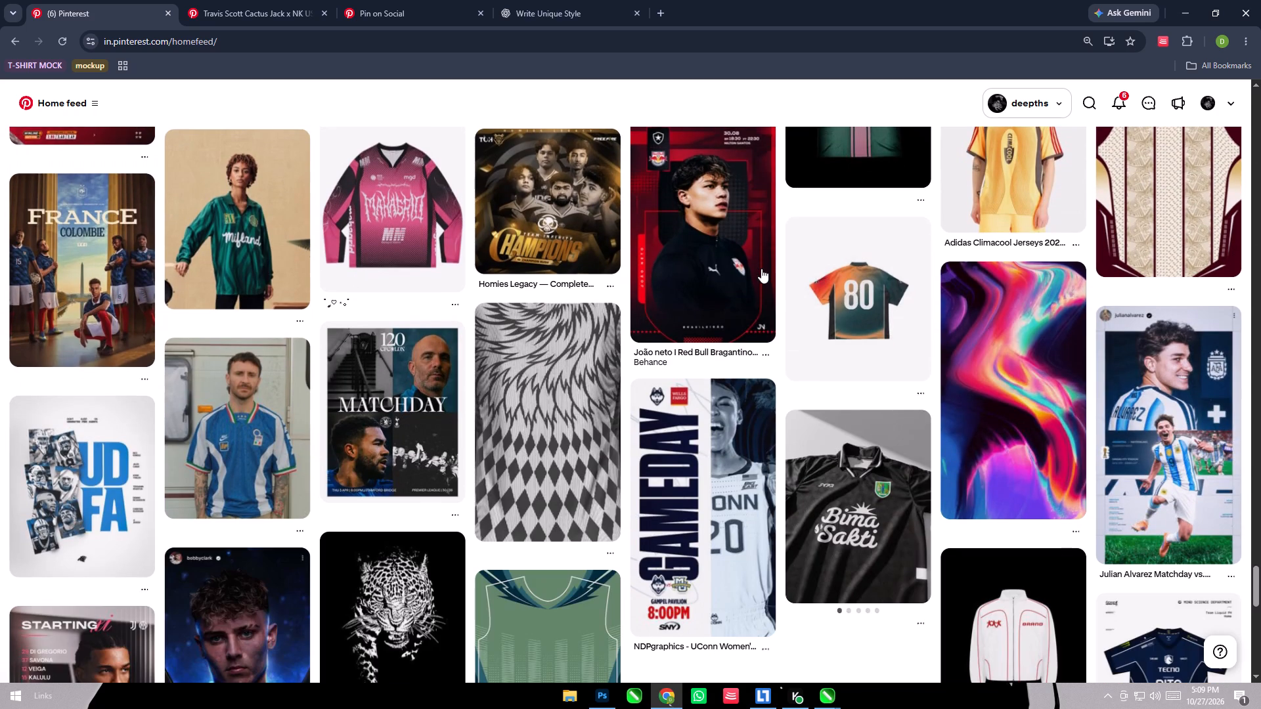
scroll(761, 269, "down", 6)
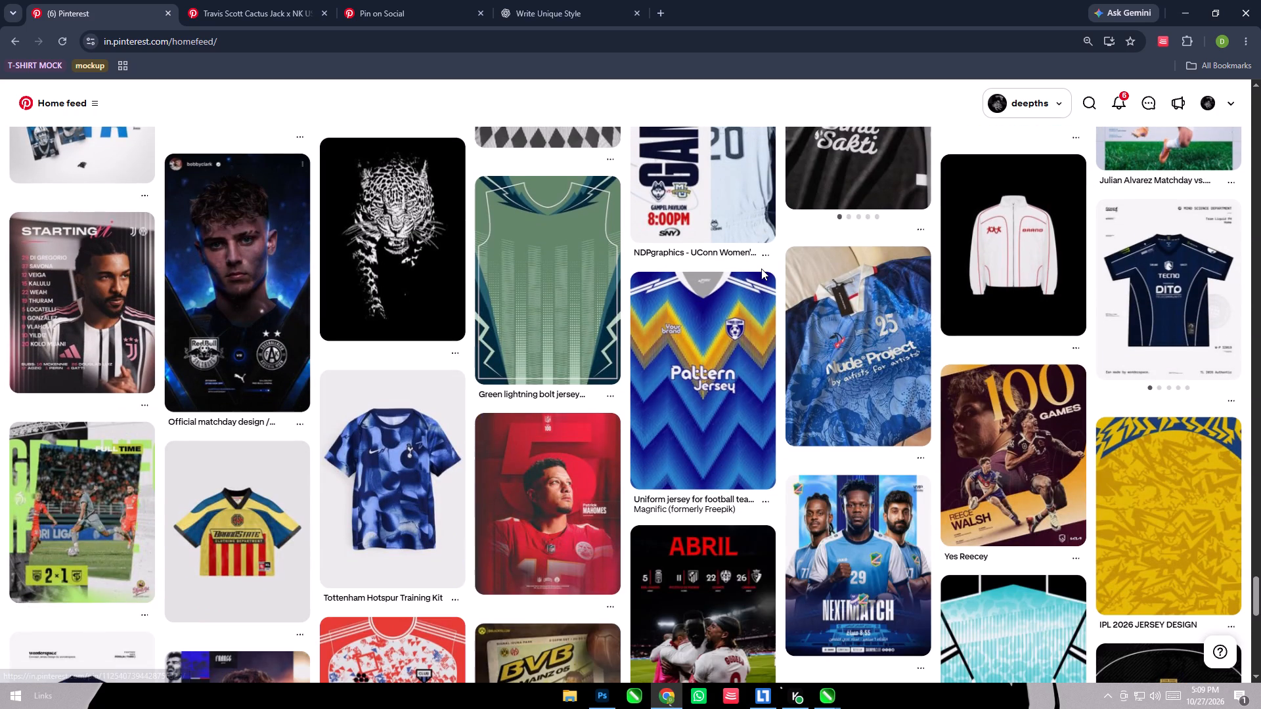
scroll(761, 269, "down", 6)
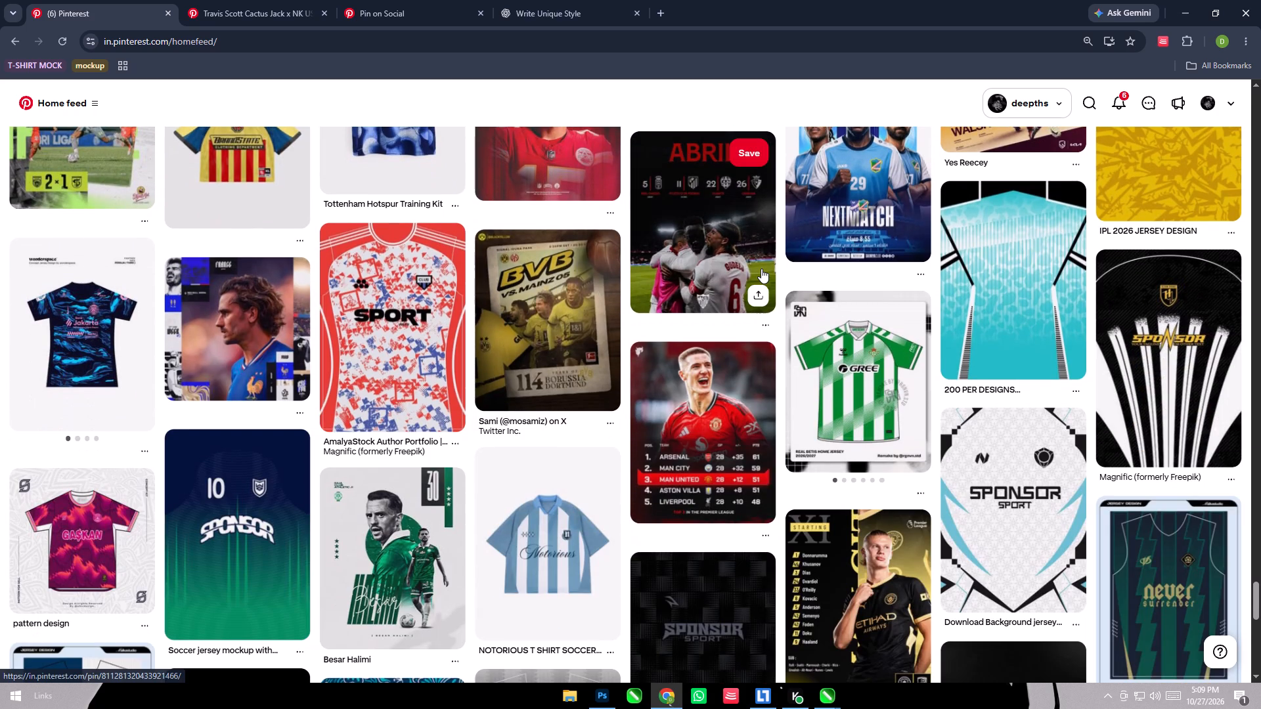
scroll(761, 269, "down", 5)
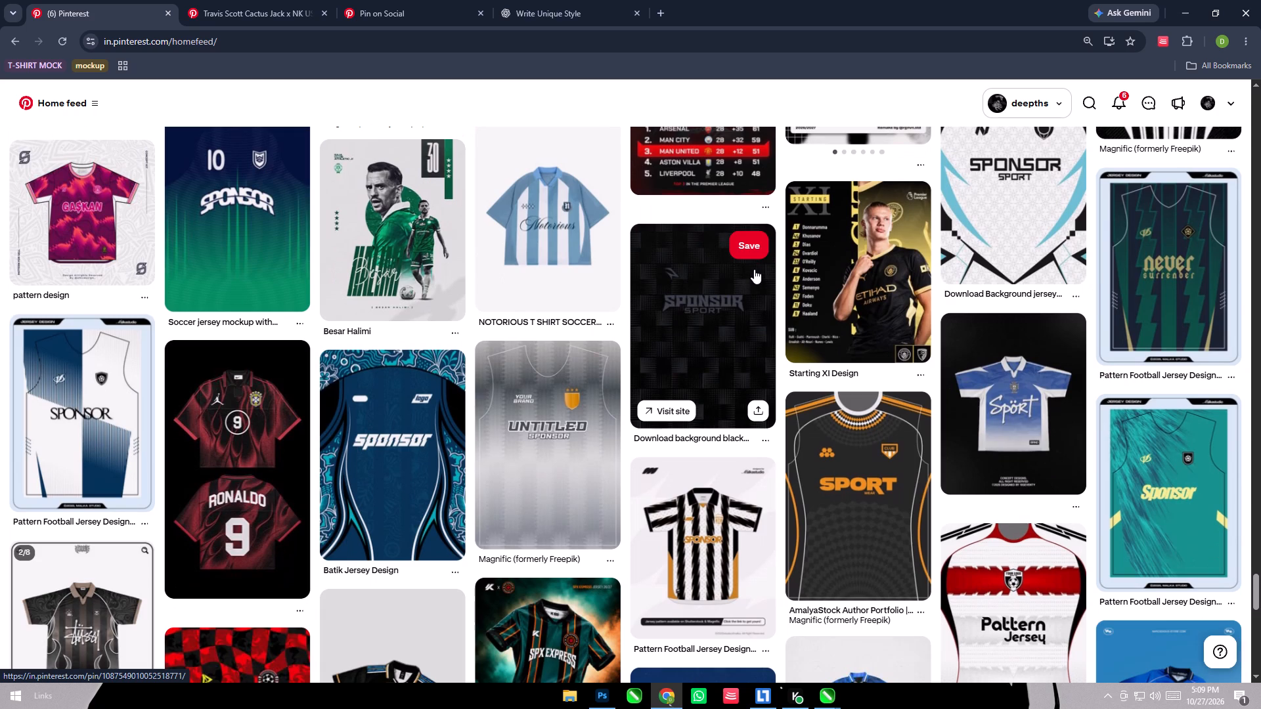
scroll(752, 269, "down", 9)
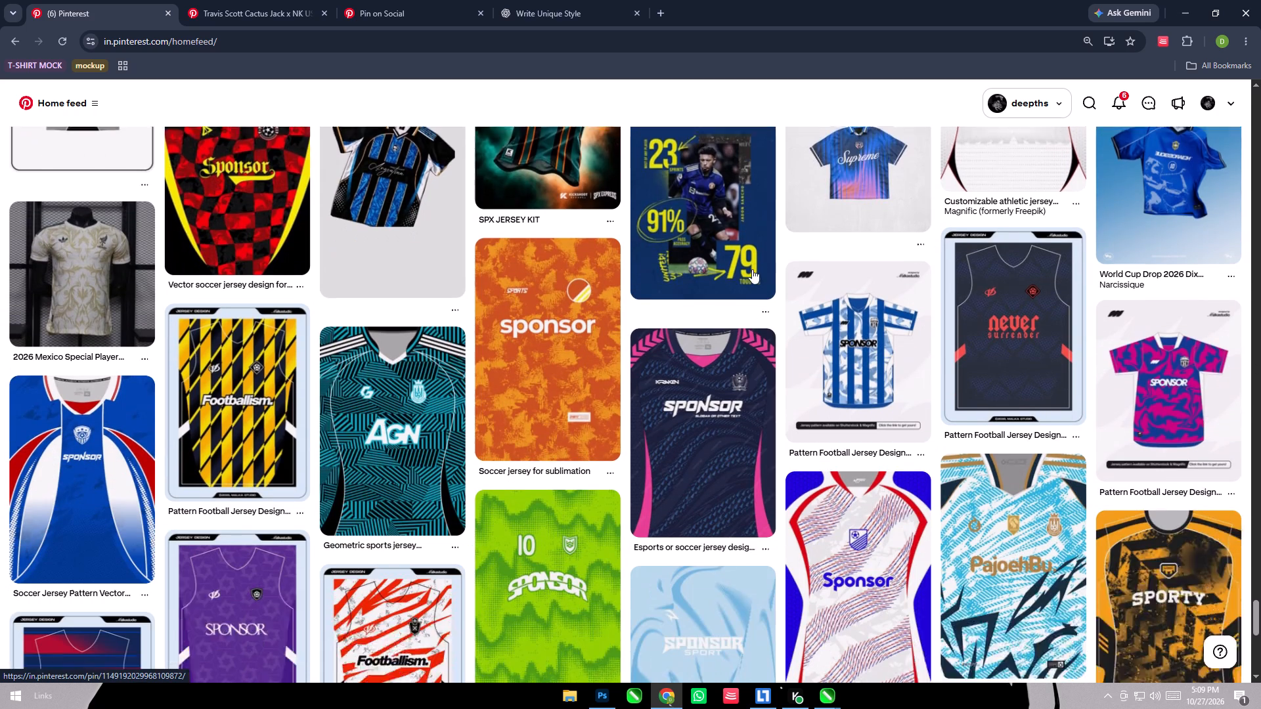
scroll(752, 269, "down", 7)
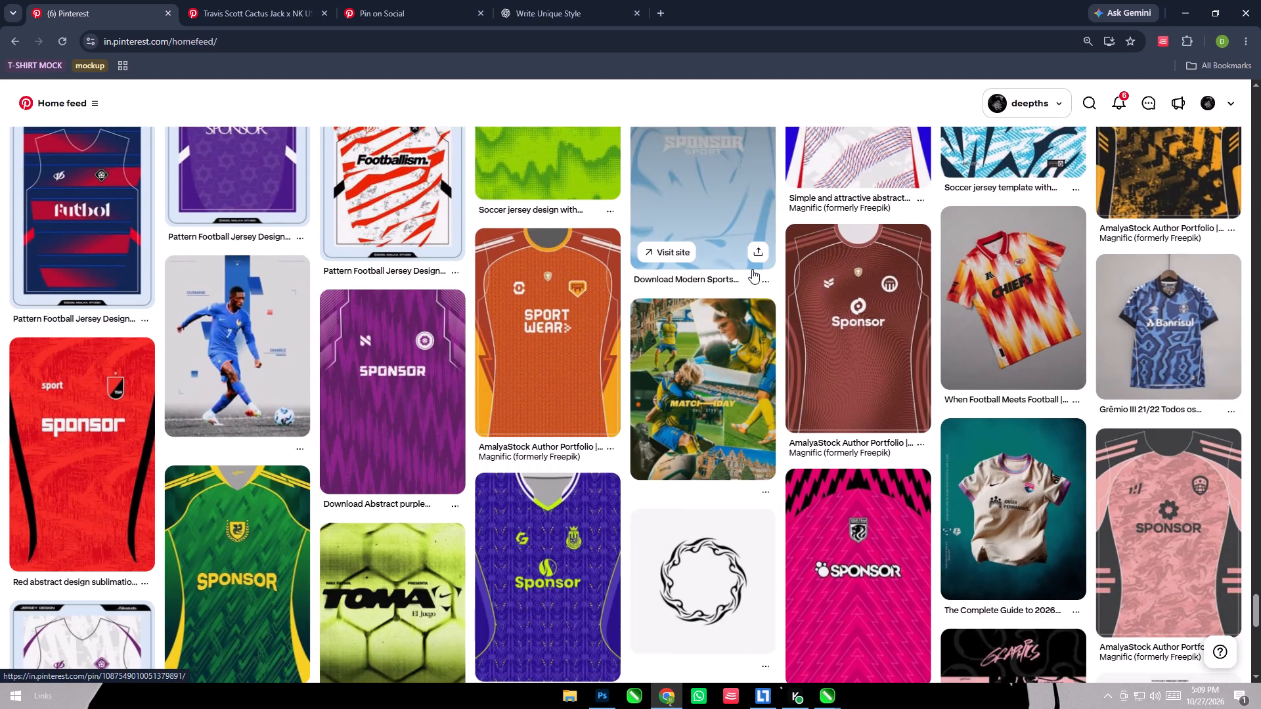
scroll(752, 269, "down", 4)
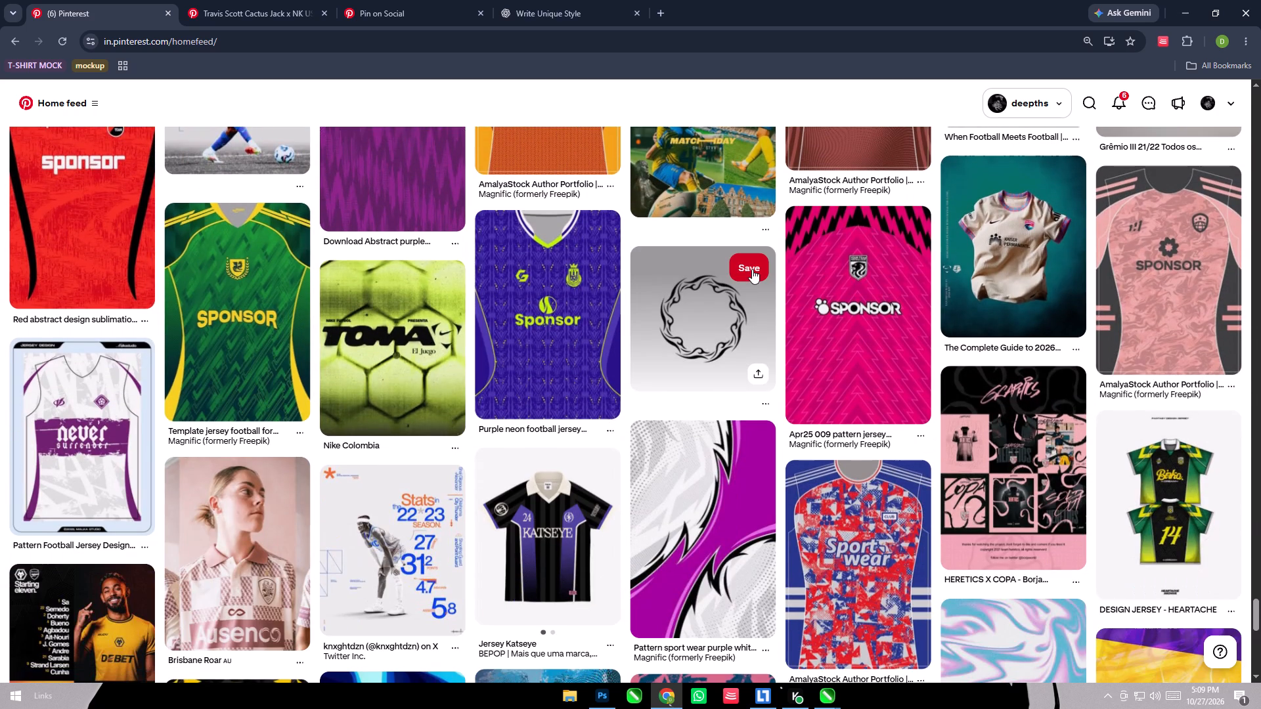
scroll(752, 269, "down", 2)
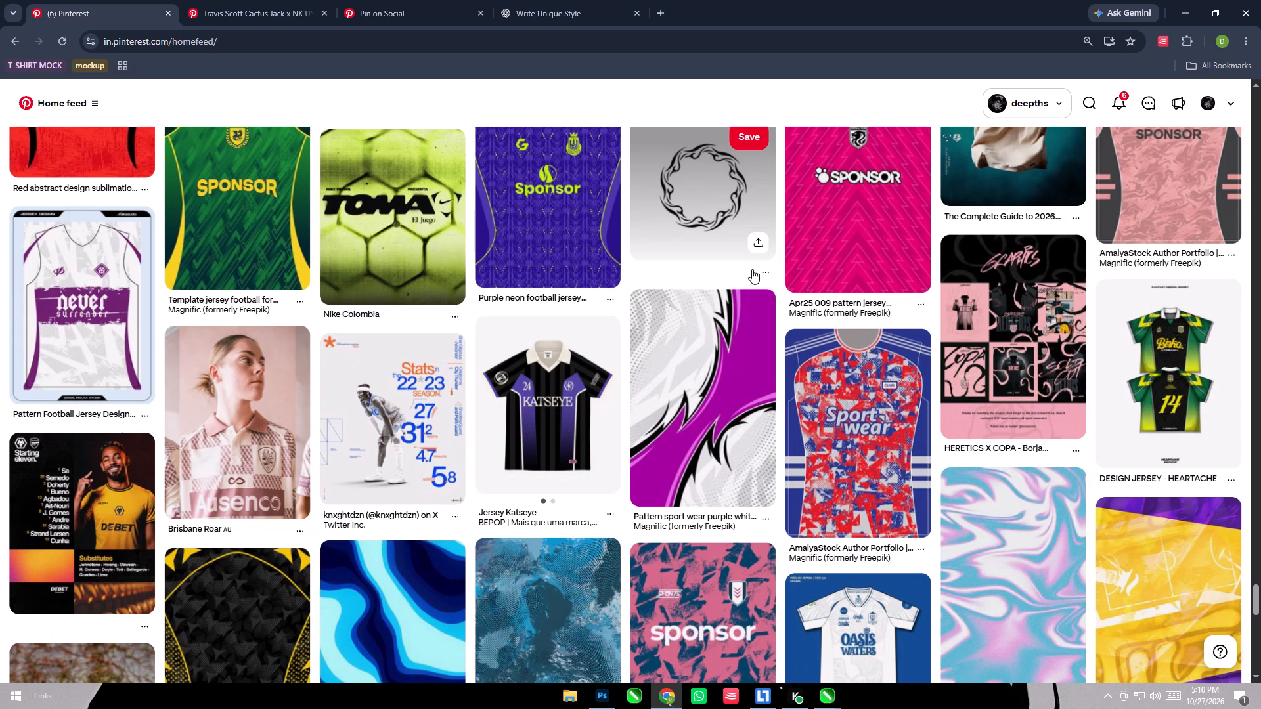
scroll(752, 269, "down", 8)
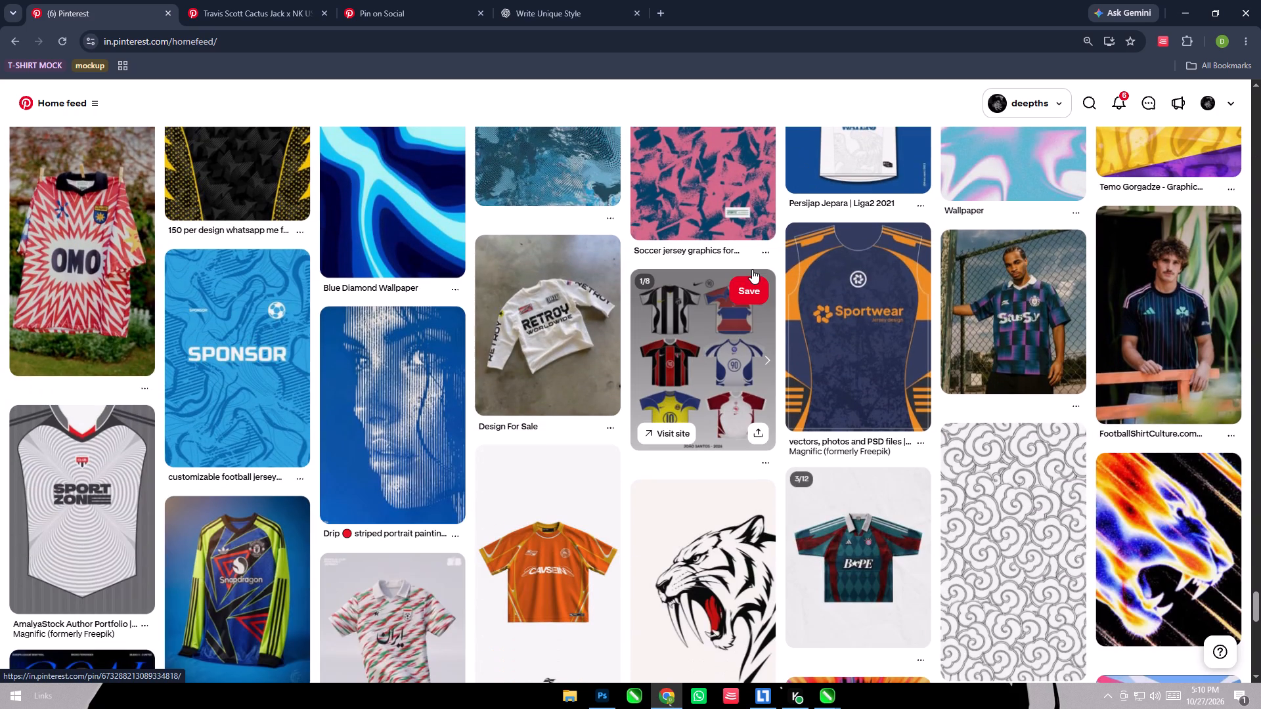
scroll(752, 269, "down", 7)
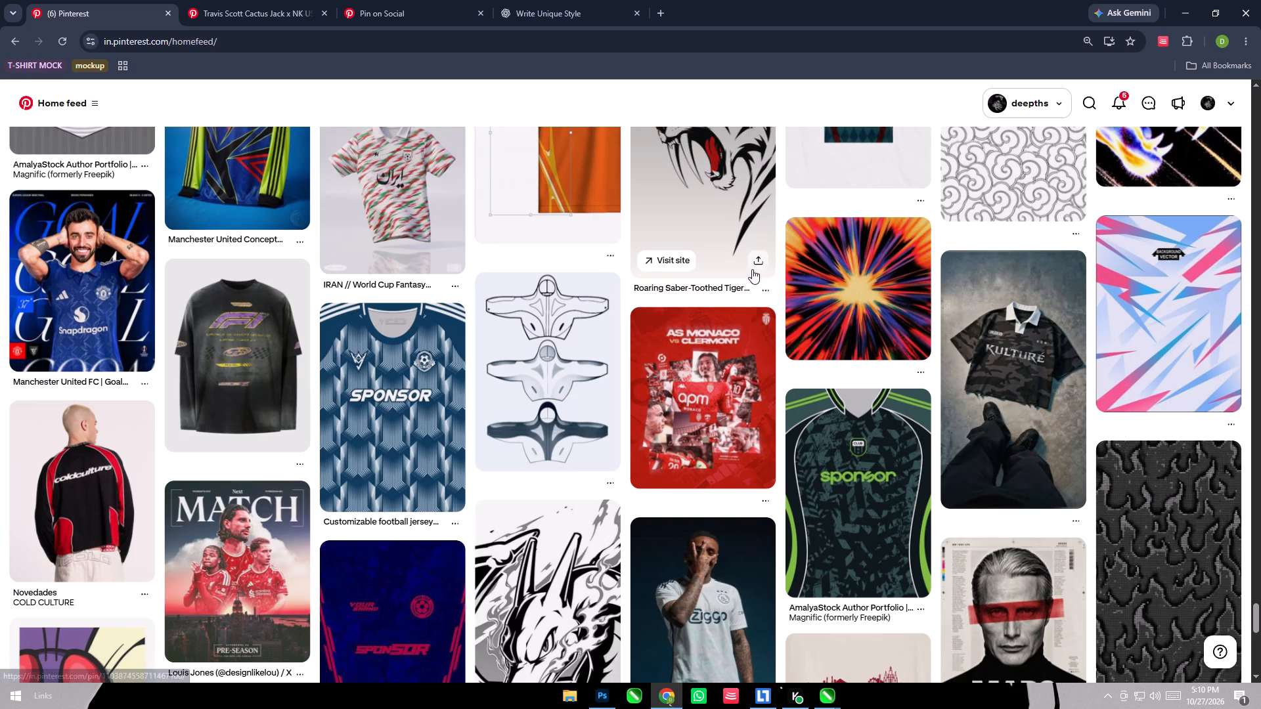
Open the swirling cloud line-pattern pin and follow its related pins to the black-and-white scalloped cloud pattern.
left_click(977, 160)
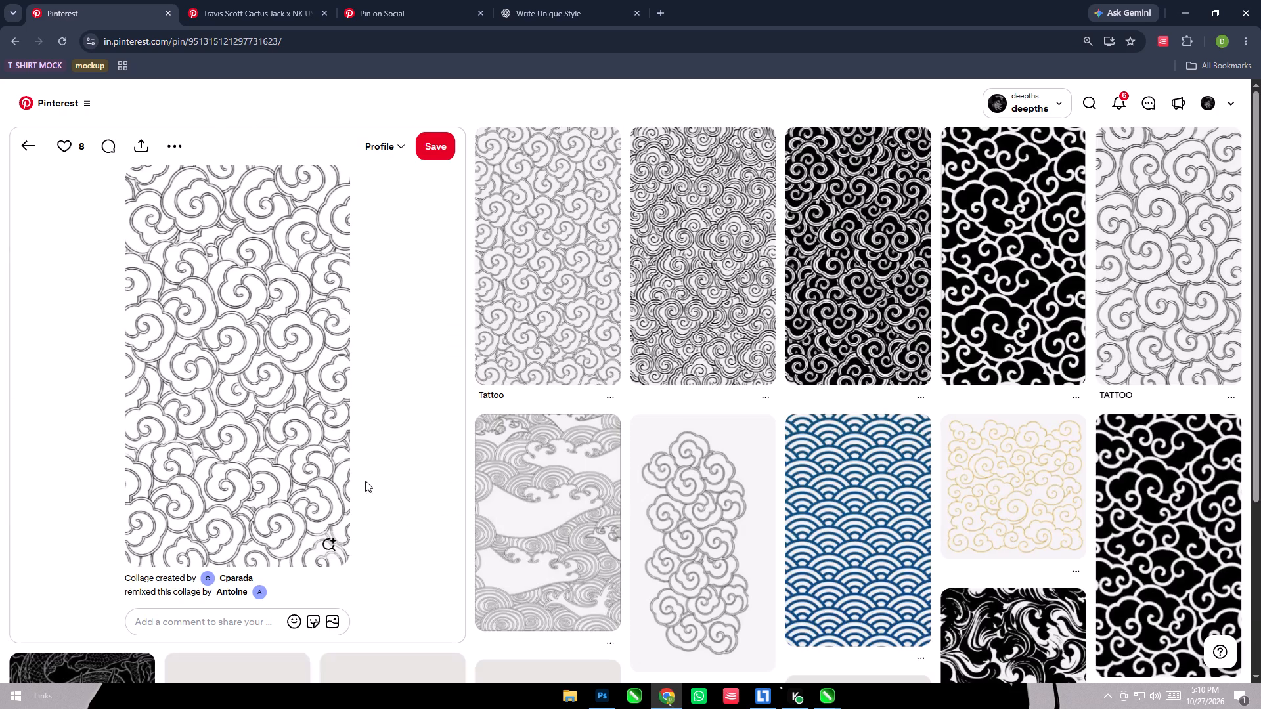
scroll(351, 402, "down", 5)
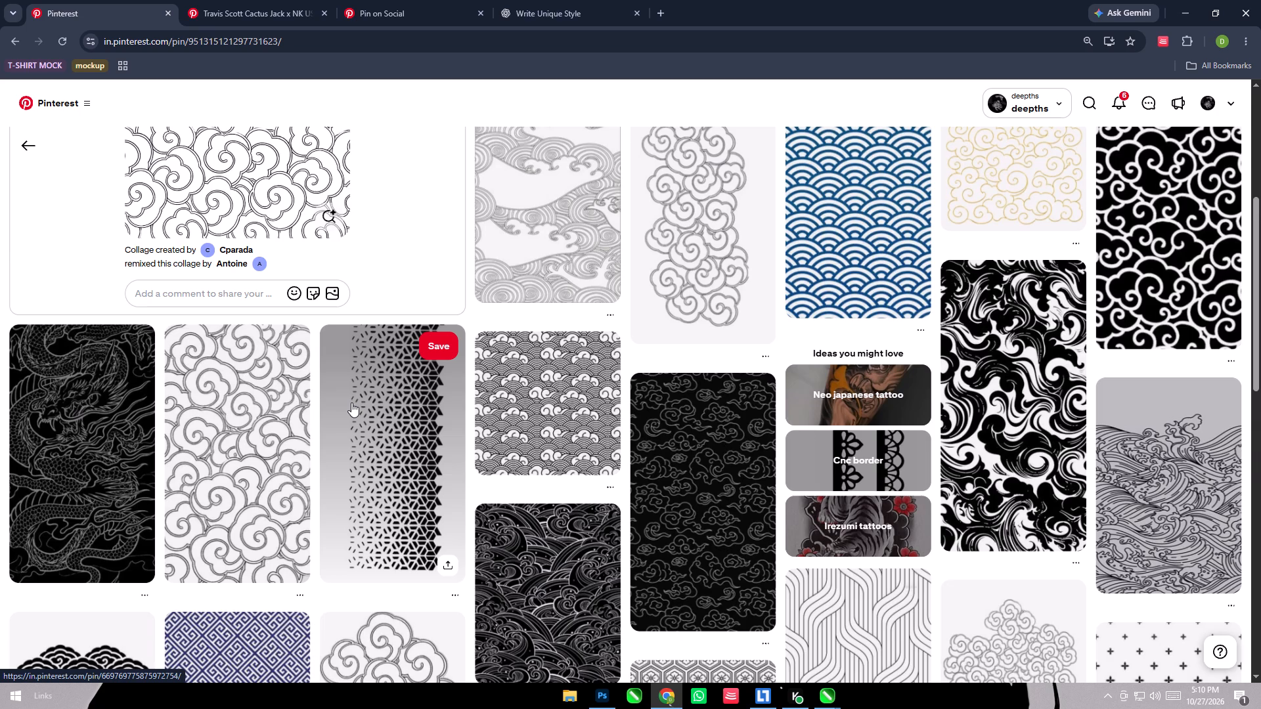
scroll(351, 402, "down", 4)
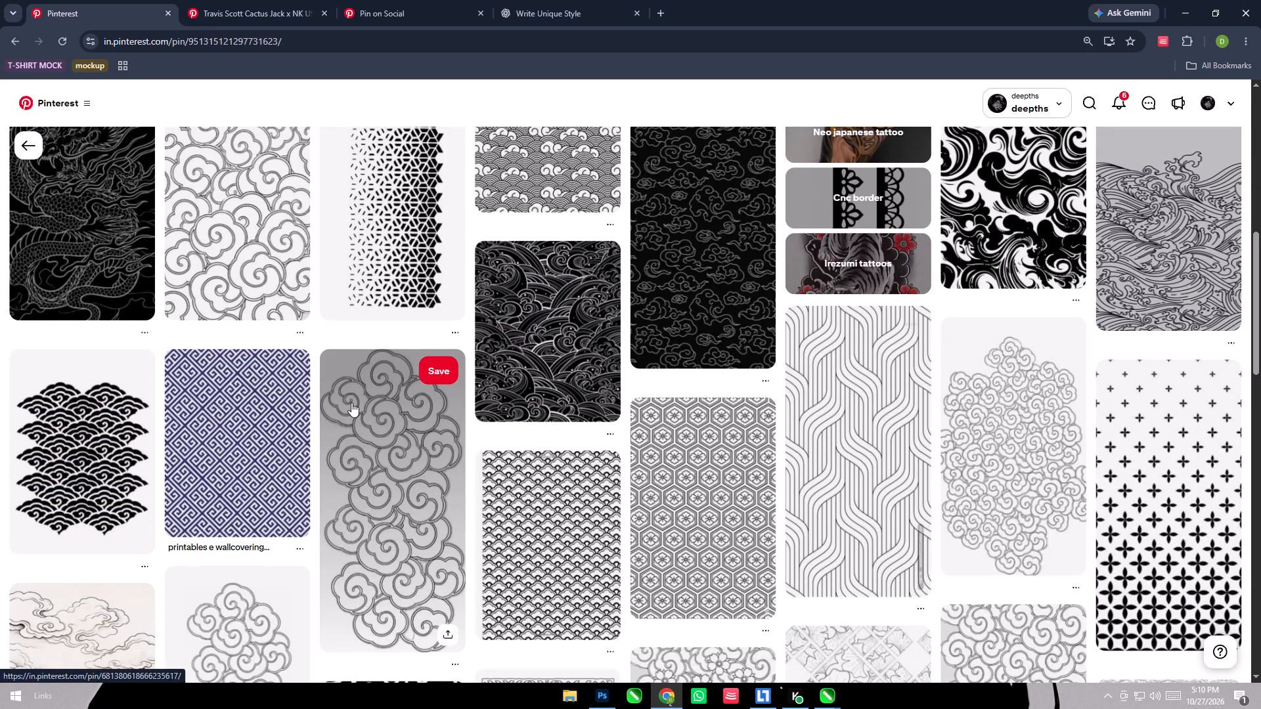
scroll(351, 402, "down", 3)
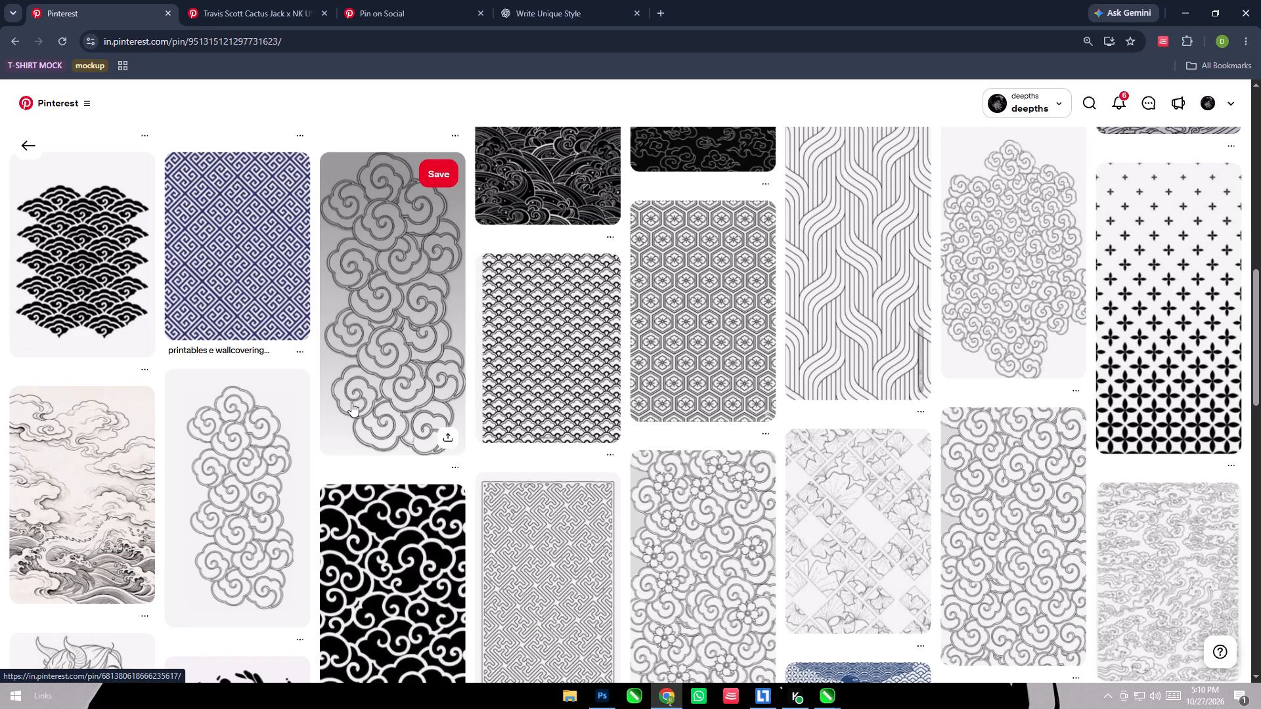
left_click(531, 359)
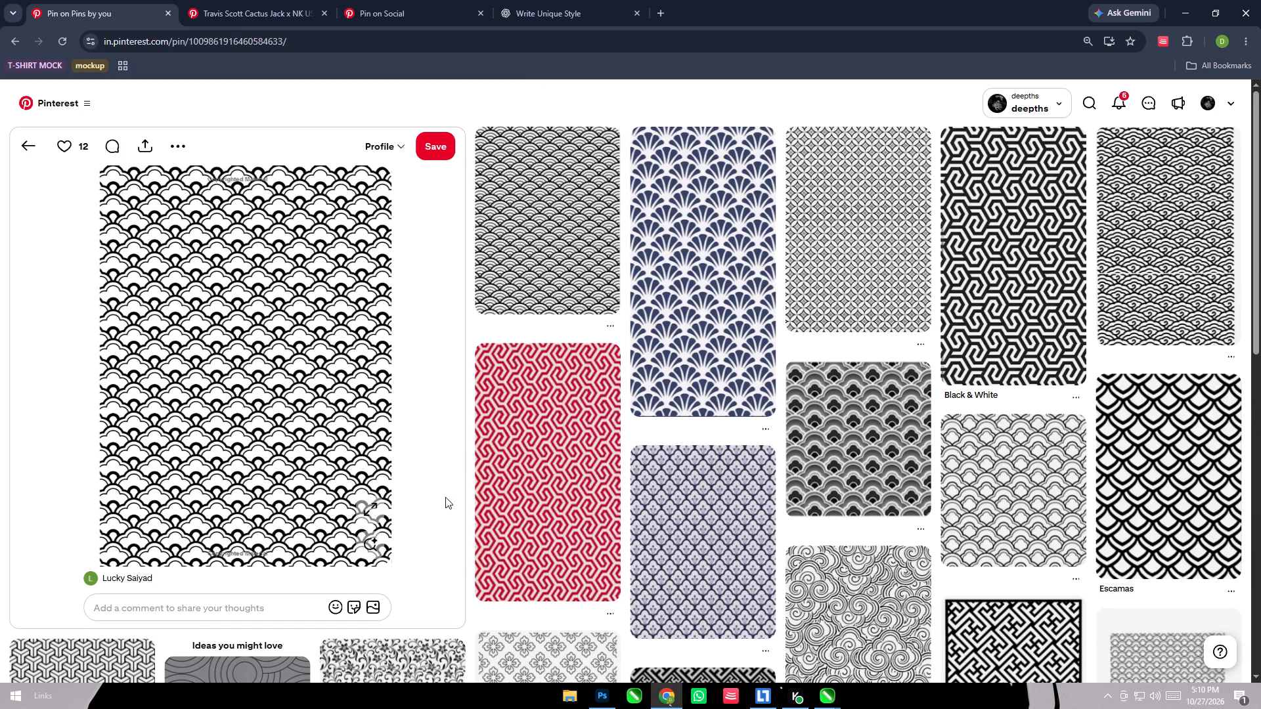
Open the related Escamas fish-scale pattern pin and copy its image.
left_click(1205, 483)
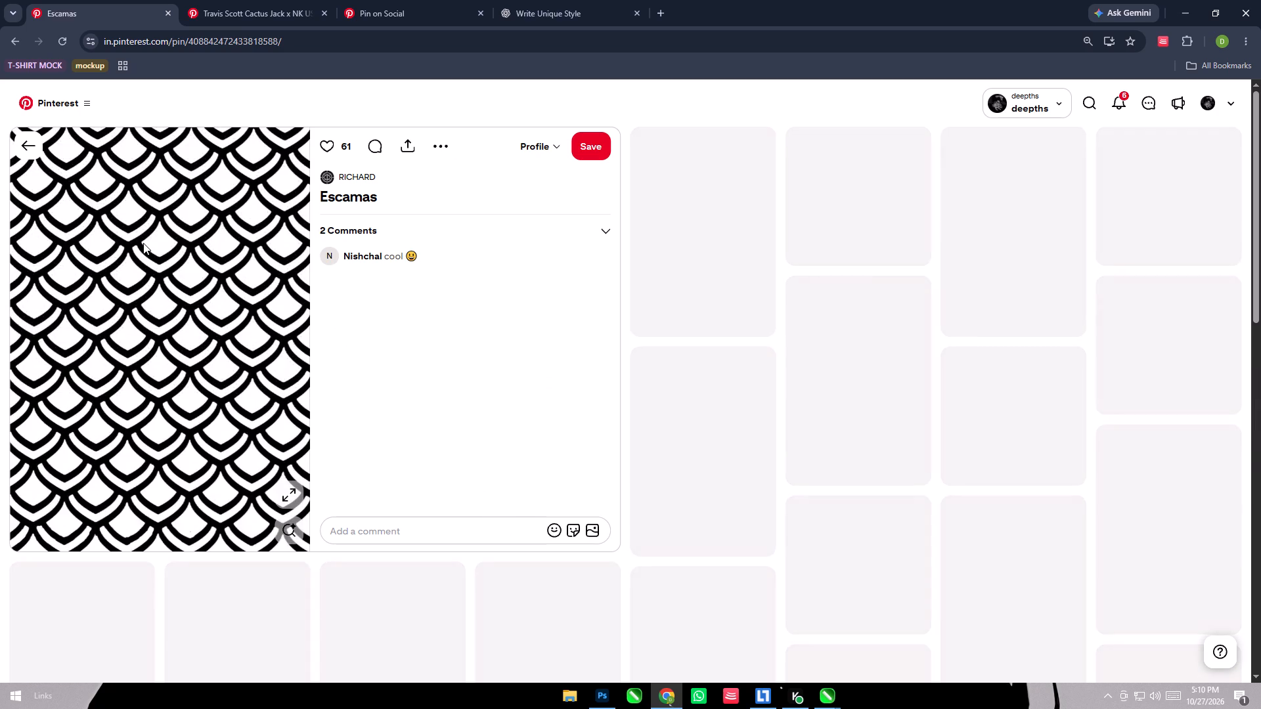
right_click(143, 243)
left_click(183, 296)
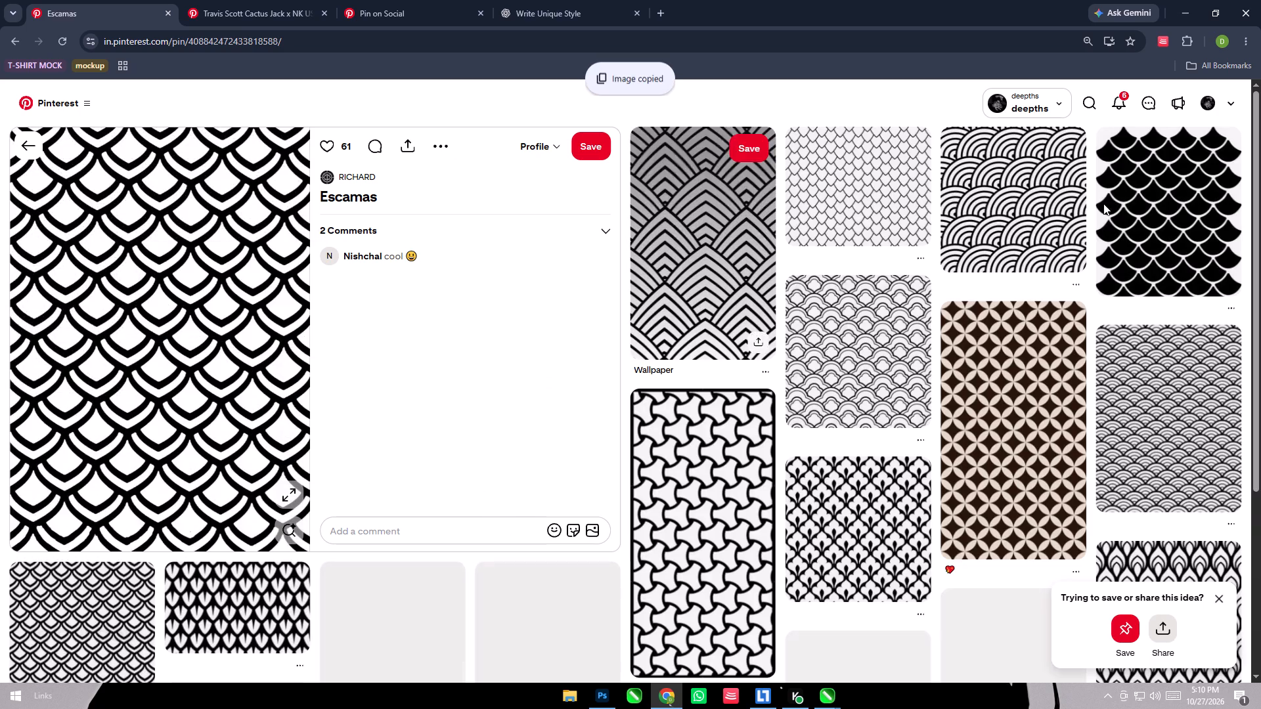
Switch to CorelDRAW and move the Travis Scott jersey reference image farther from the striped panels, to about X 176.5 inches.
left_click(1193, 0)
scroll(284, 114, "down", 3)
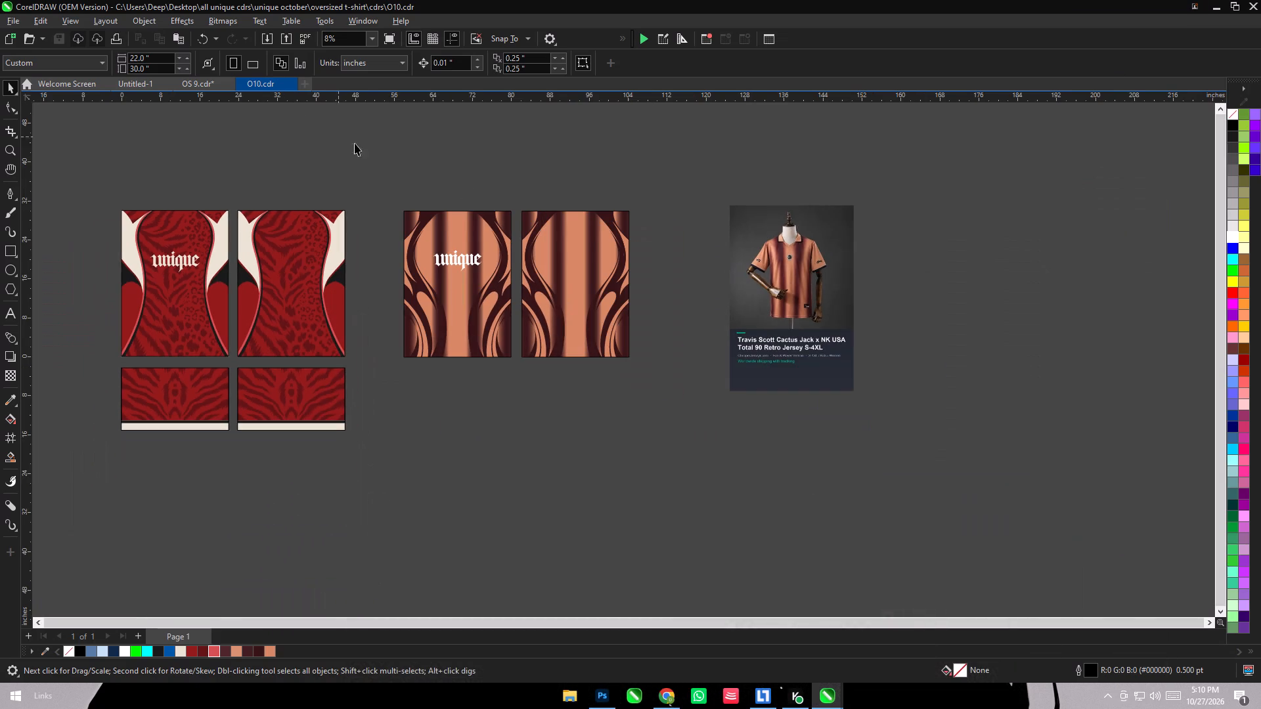
left_click_drag(811, 227, 1000, 225)
Paste the scale pattern in view and place it between the striped panels and jersey reference, at about X 124.1, Y 13.1 inches.
scroll(726, 235, "up", 3)
right_click(720, 219)
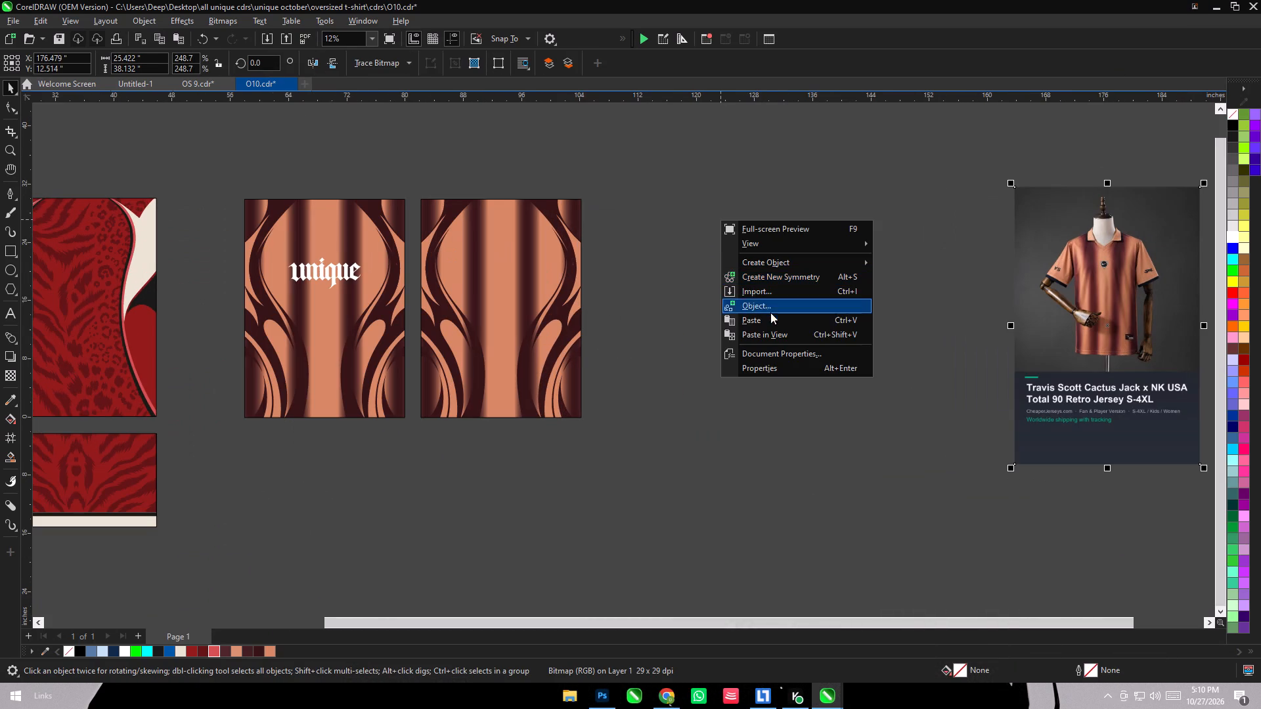
left_click(784, 332)
left_click_drag(625, 349, 726, 310)
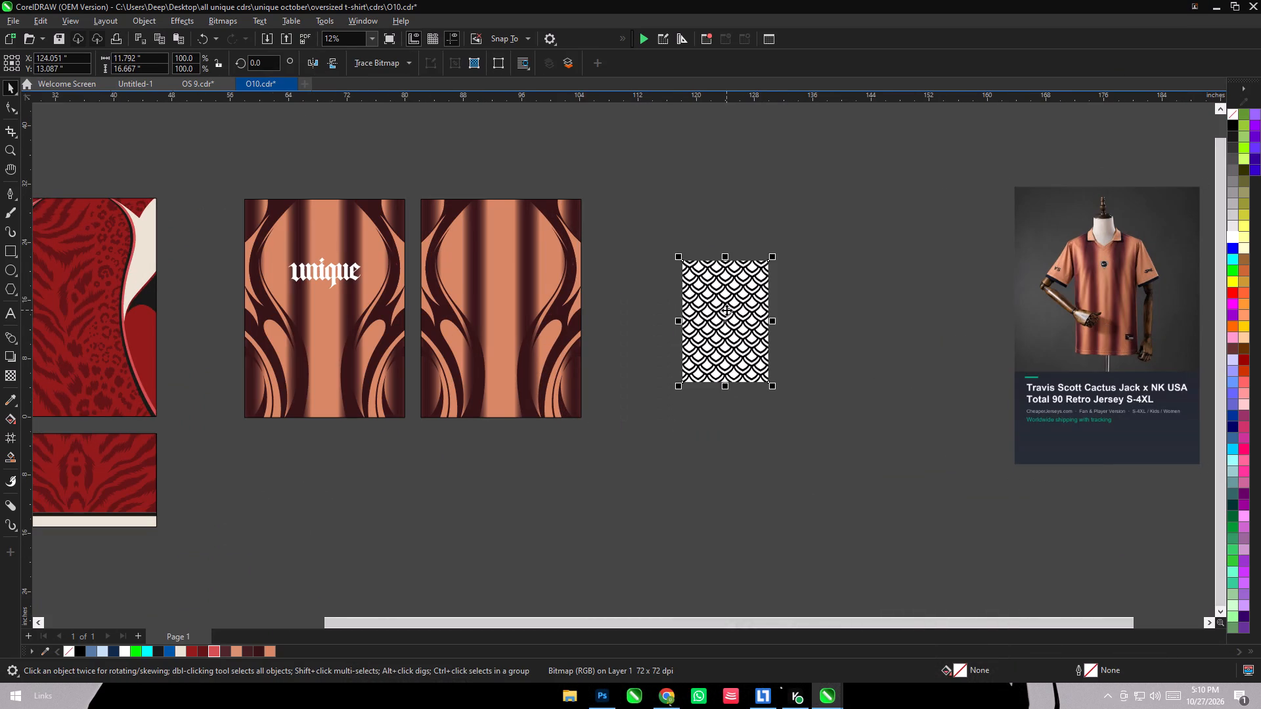
Start an outline trace of the scale pattern bitmap using the Clipart image type.
left_click(382, 64)
left_click(392, 106)
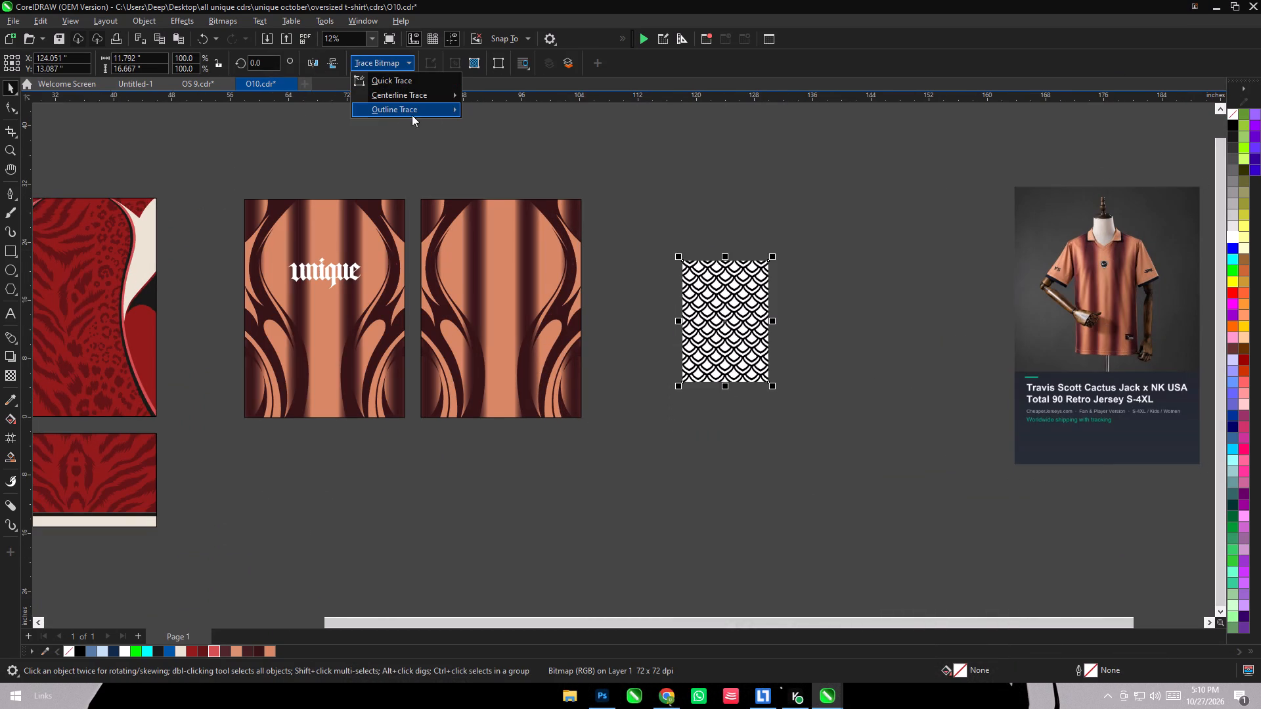
left_click(487, 157)
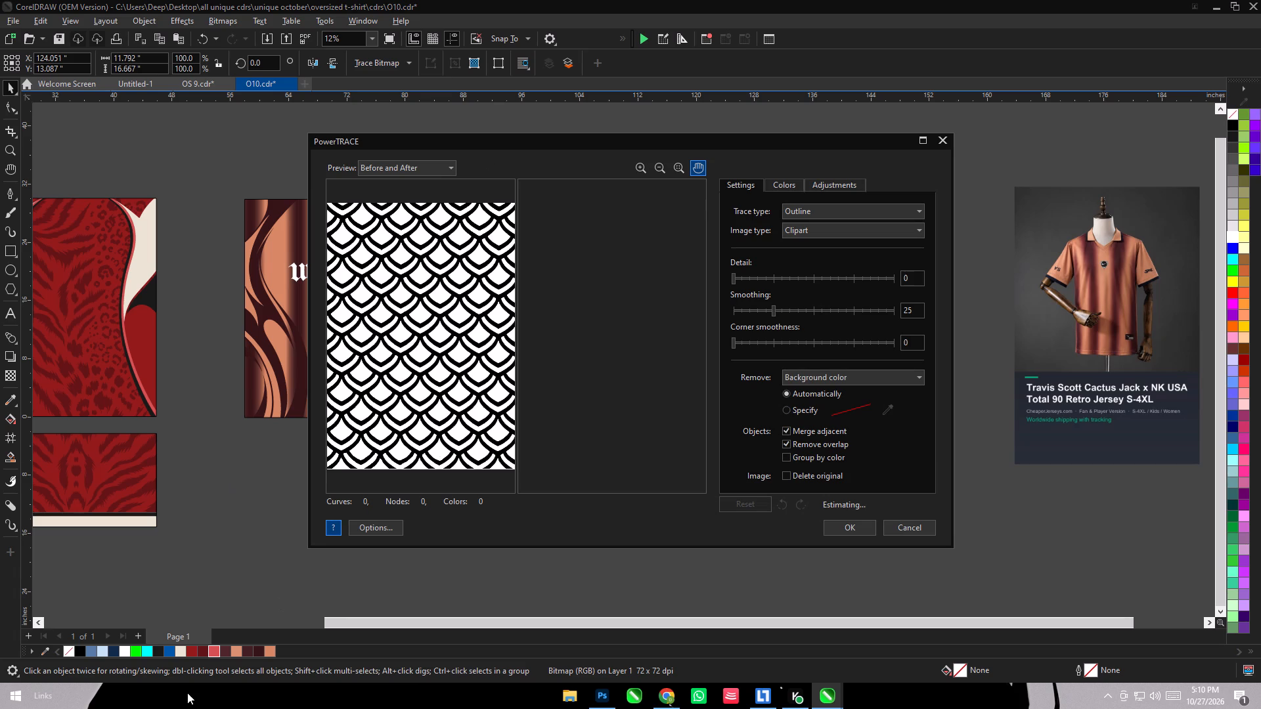
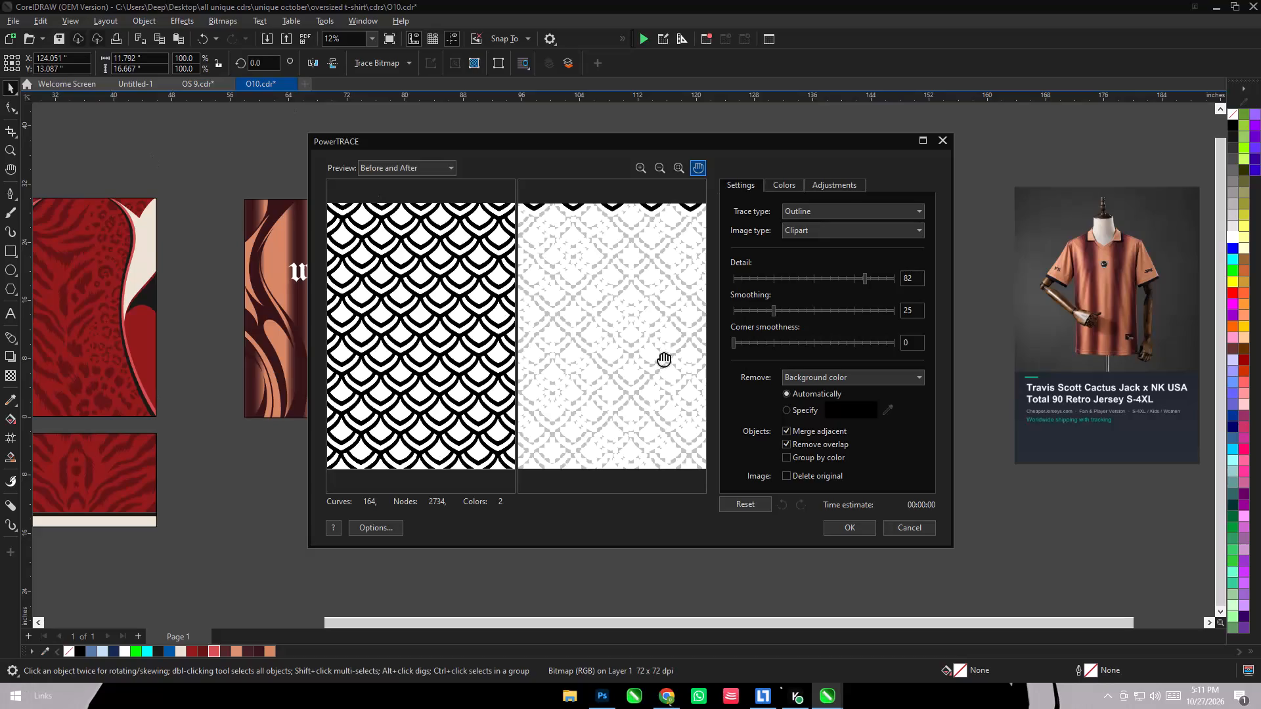
Trace the scale pattern bitmap with the background colour removal set to Specify and the traced objects grouped by color.
left_click(795, 406)
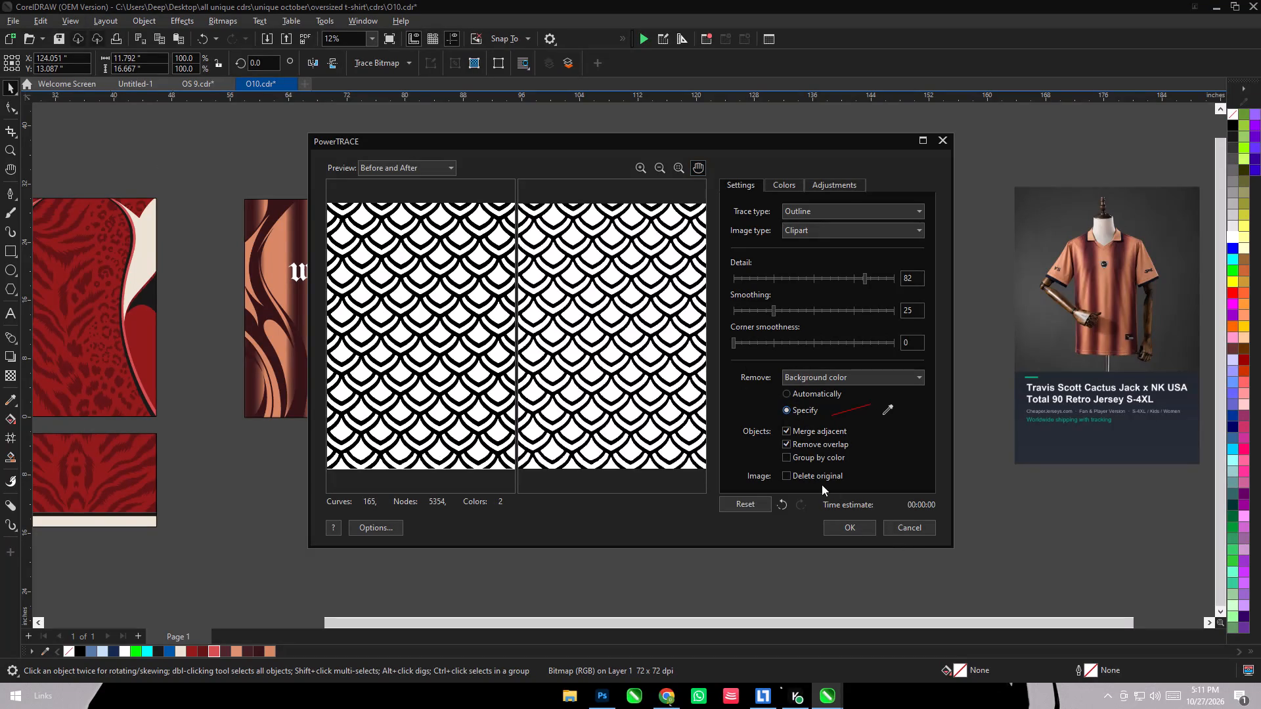
left_click(805, 459)
left_click(856, 532)
Move the traced scale pattern off the original bitmap, delete the bitmap and put the tracing back in its place.
left_click_drag(710, 293, 856, 307)
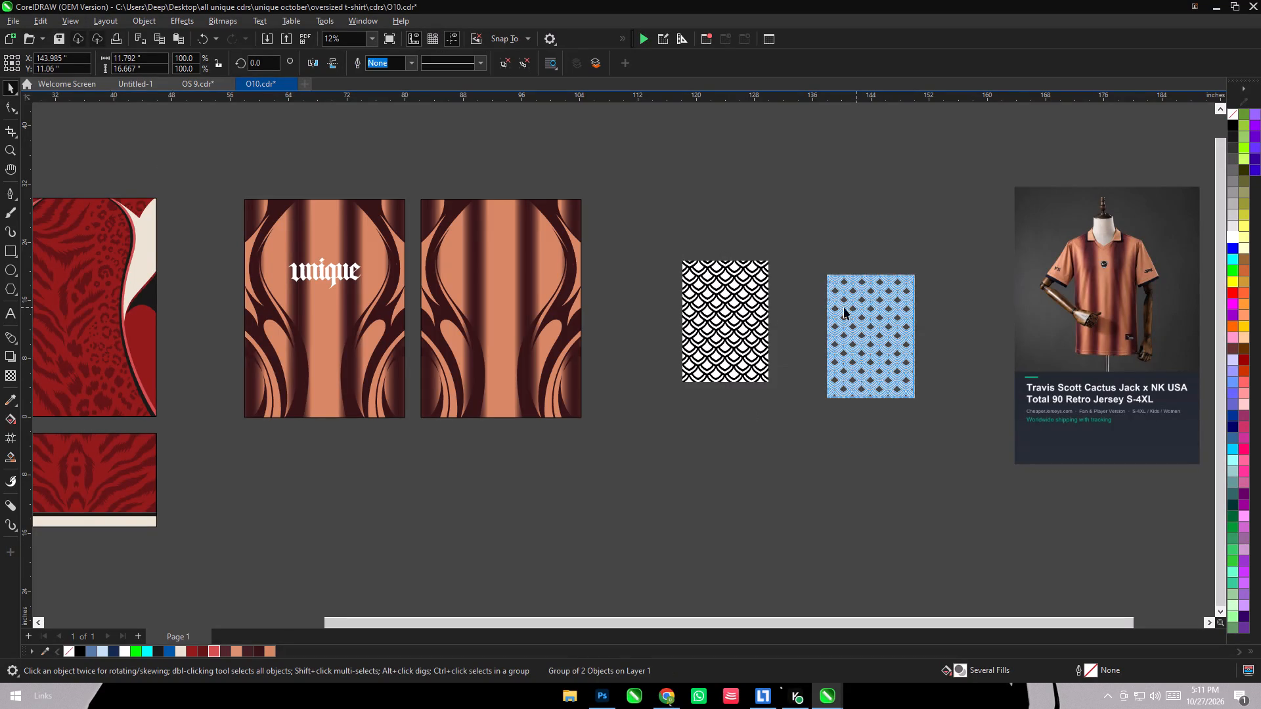
left_click(710, 290)
key("Delete")
left_click_drag(868, 332, 697, 291)
Ungroup the traced pattern and delete its white shapes, leaving only the black scale lines.
scroll(697, 291, "up", 6)
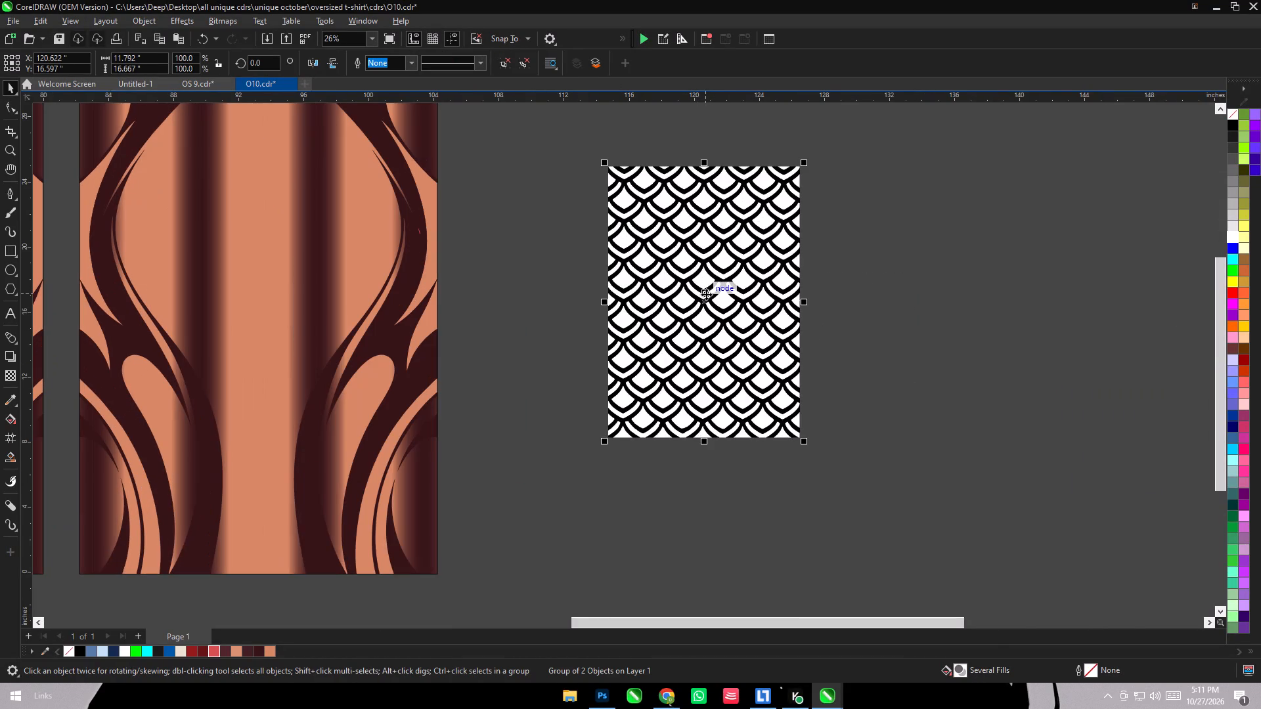
key("ctrl+u")
left_click(908, 317)
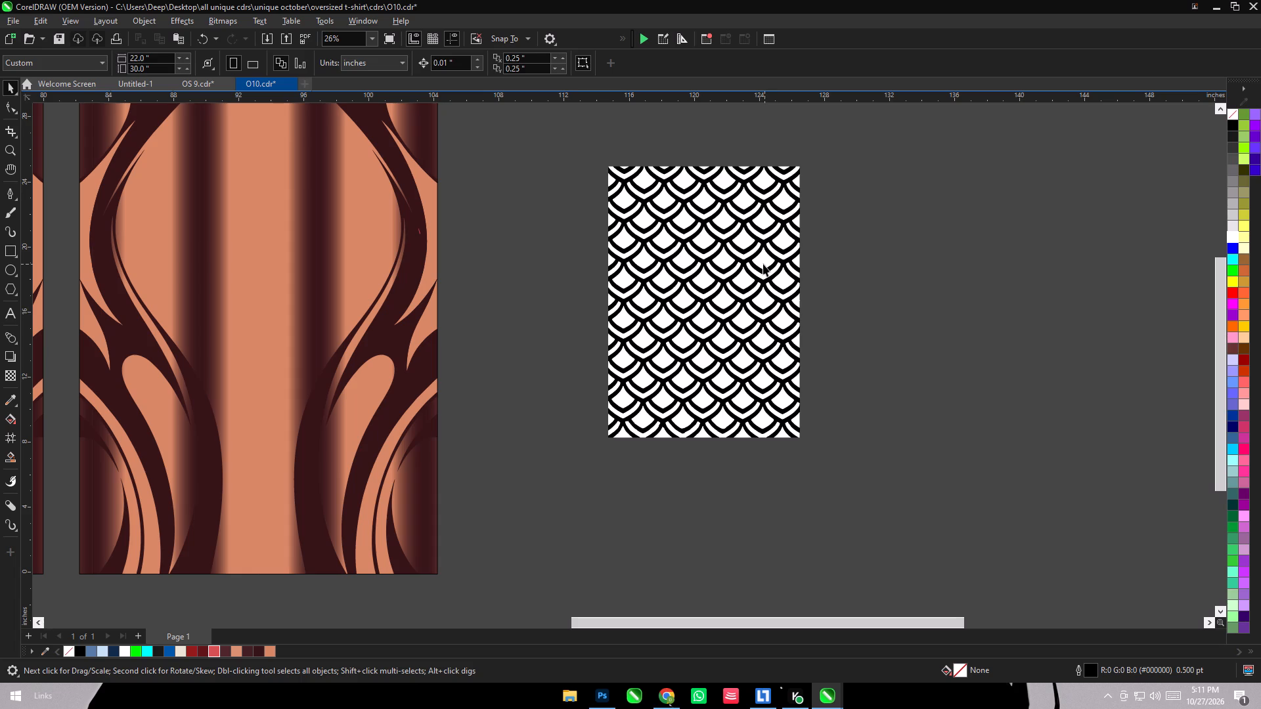
left_click(763, 264)
key("Delete")
left_click(937, 317)
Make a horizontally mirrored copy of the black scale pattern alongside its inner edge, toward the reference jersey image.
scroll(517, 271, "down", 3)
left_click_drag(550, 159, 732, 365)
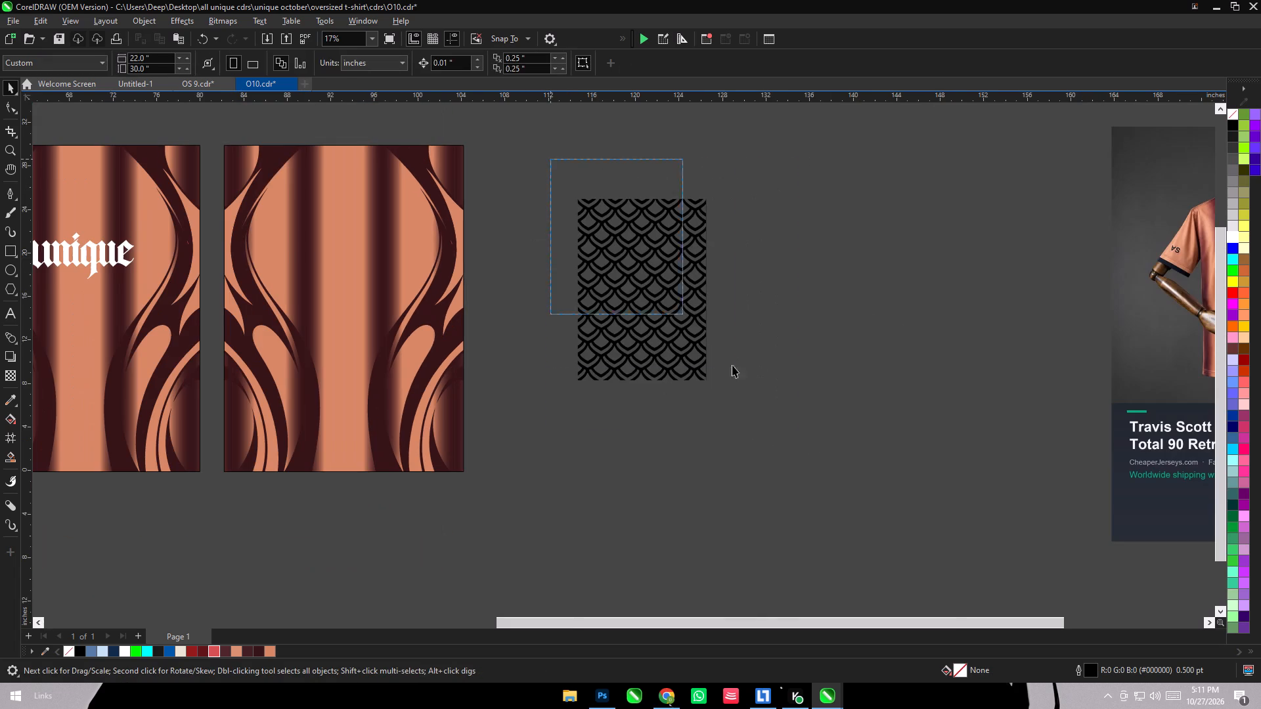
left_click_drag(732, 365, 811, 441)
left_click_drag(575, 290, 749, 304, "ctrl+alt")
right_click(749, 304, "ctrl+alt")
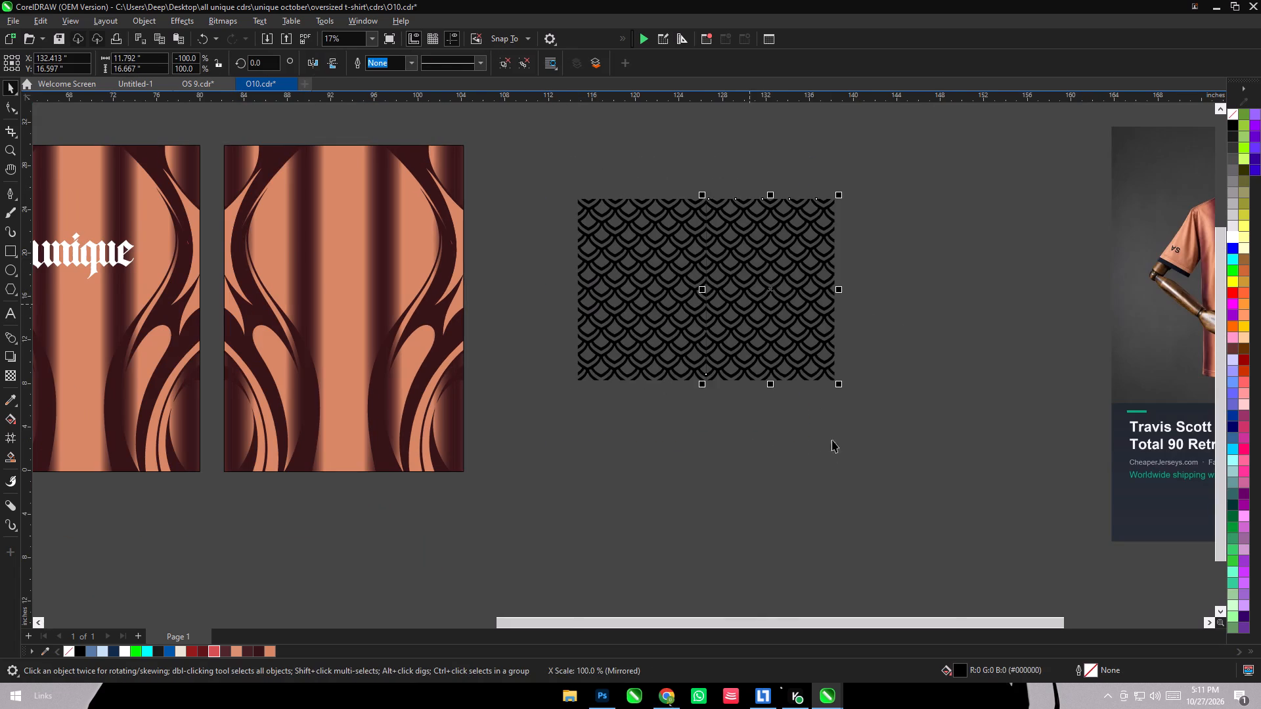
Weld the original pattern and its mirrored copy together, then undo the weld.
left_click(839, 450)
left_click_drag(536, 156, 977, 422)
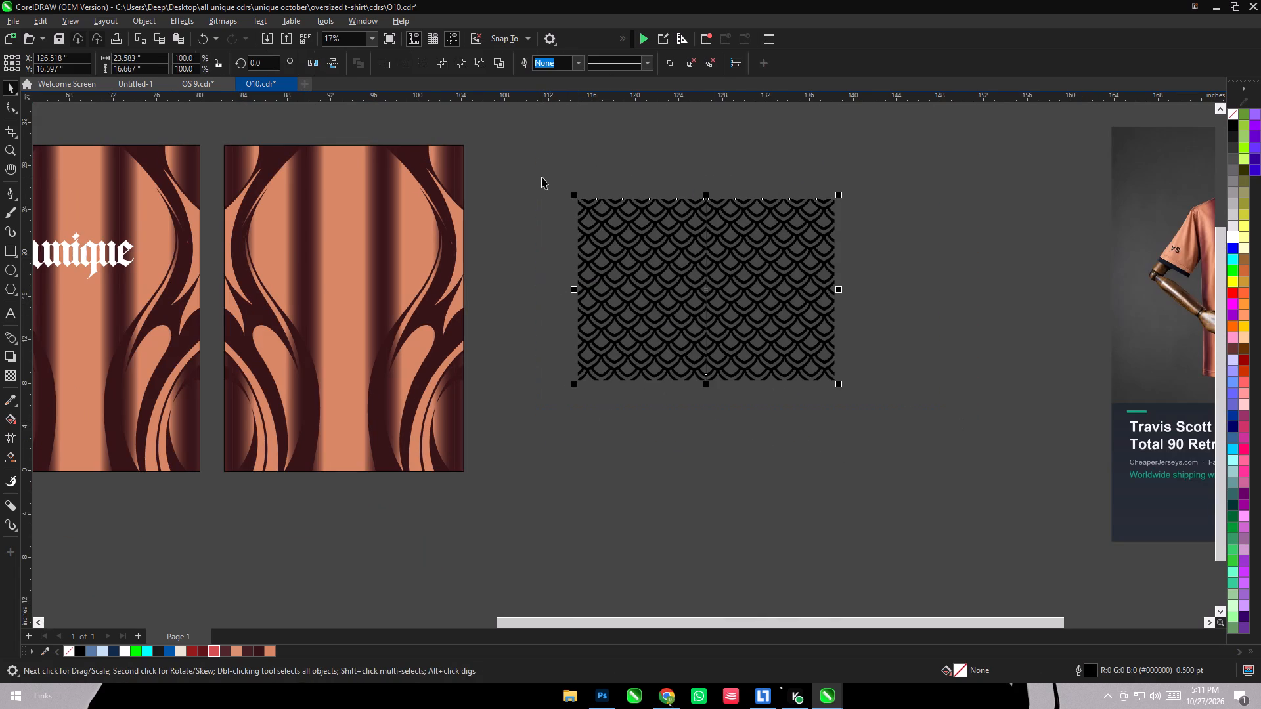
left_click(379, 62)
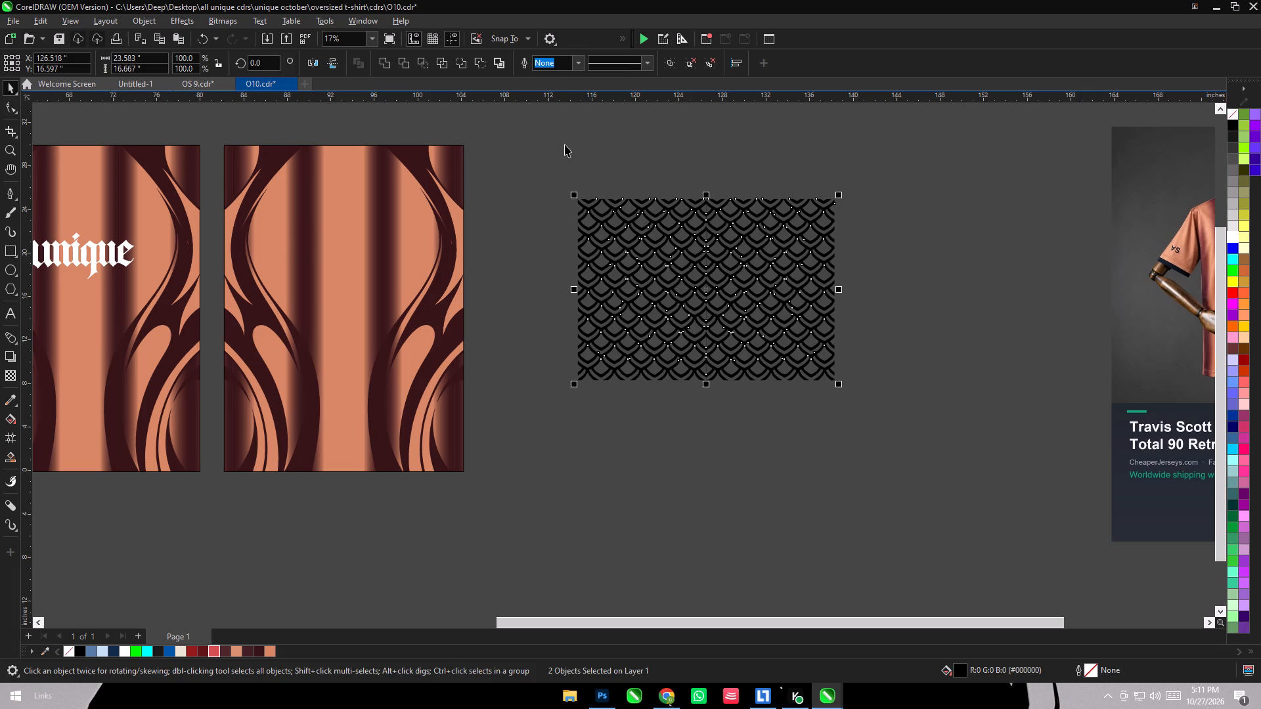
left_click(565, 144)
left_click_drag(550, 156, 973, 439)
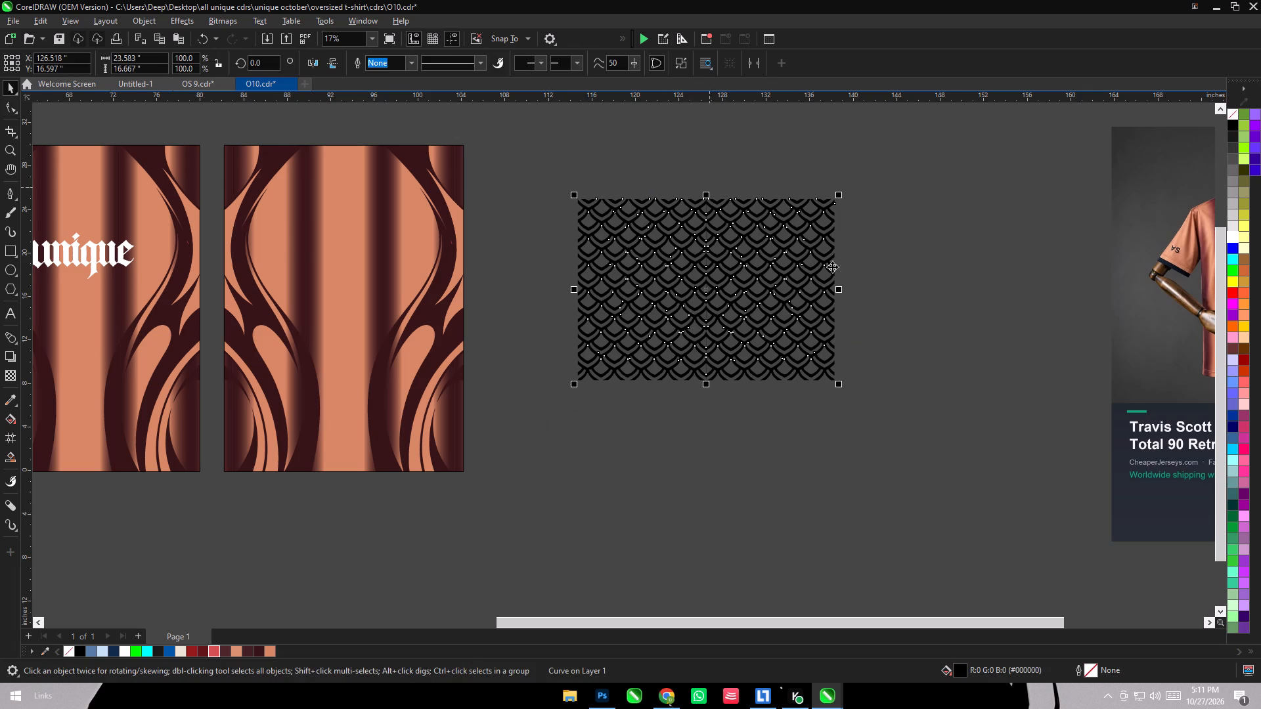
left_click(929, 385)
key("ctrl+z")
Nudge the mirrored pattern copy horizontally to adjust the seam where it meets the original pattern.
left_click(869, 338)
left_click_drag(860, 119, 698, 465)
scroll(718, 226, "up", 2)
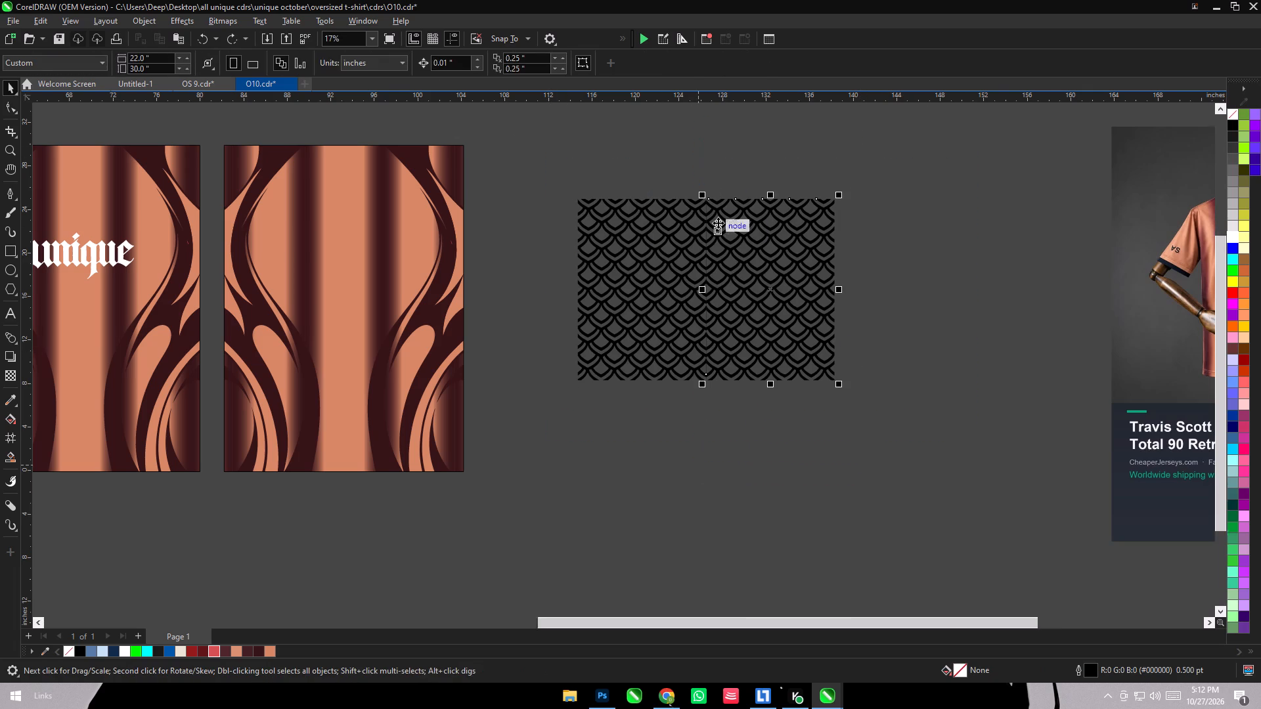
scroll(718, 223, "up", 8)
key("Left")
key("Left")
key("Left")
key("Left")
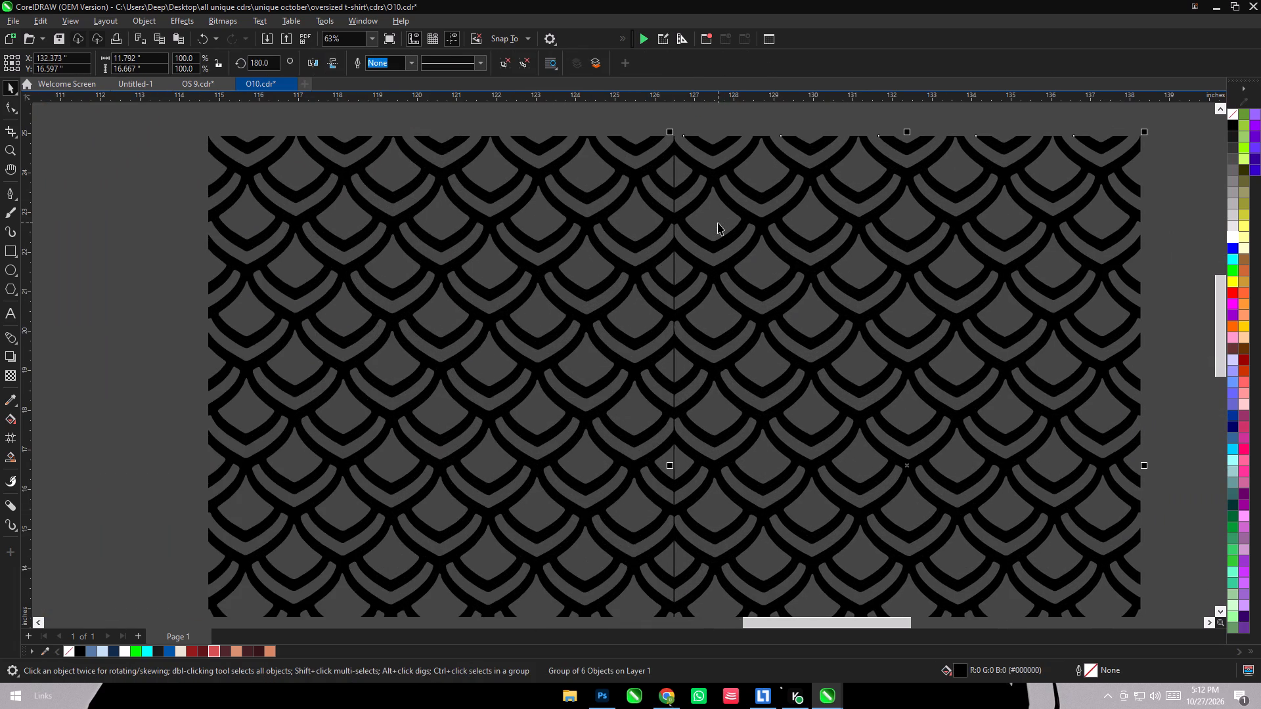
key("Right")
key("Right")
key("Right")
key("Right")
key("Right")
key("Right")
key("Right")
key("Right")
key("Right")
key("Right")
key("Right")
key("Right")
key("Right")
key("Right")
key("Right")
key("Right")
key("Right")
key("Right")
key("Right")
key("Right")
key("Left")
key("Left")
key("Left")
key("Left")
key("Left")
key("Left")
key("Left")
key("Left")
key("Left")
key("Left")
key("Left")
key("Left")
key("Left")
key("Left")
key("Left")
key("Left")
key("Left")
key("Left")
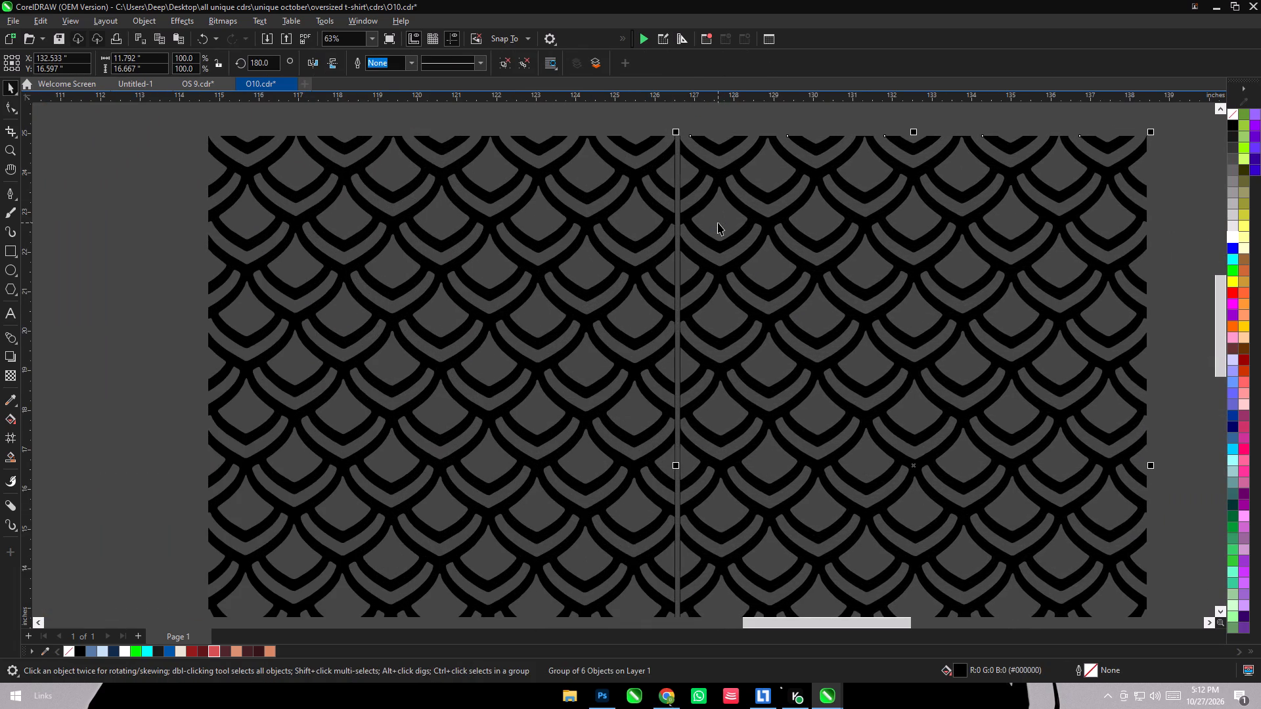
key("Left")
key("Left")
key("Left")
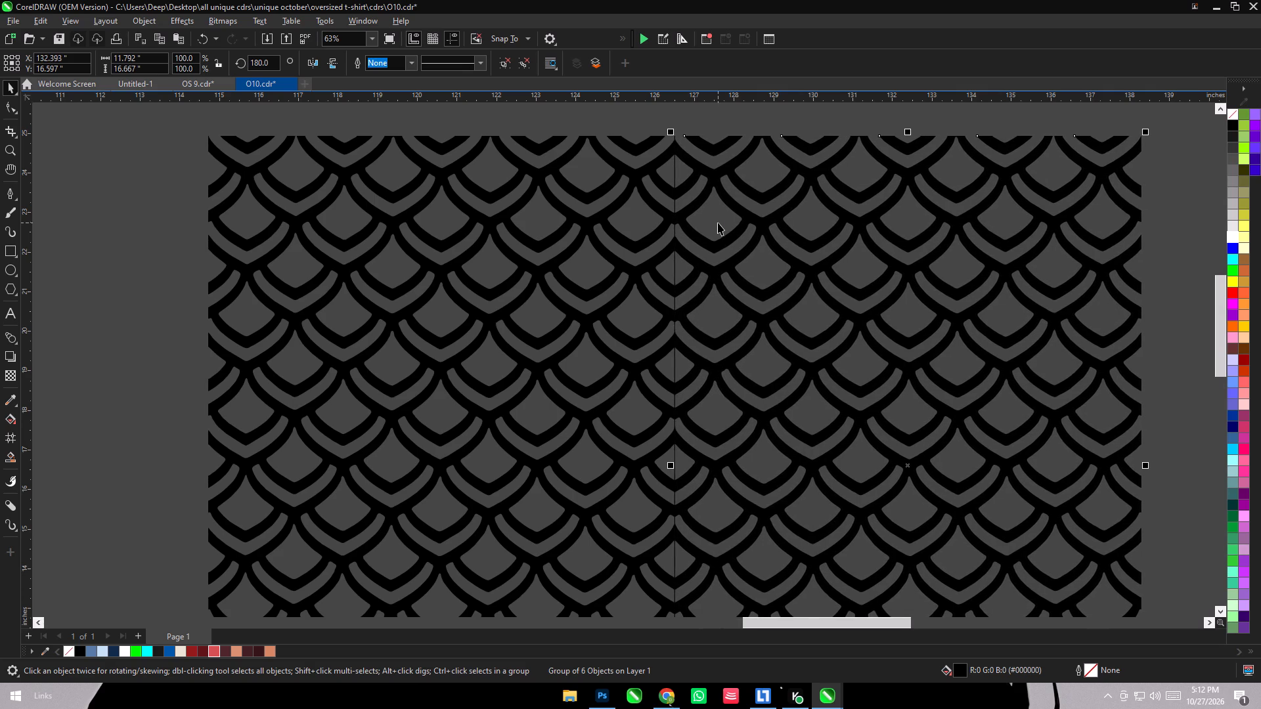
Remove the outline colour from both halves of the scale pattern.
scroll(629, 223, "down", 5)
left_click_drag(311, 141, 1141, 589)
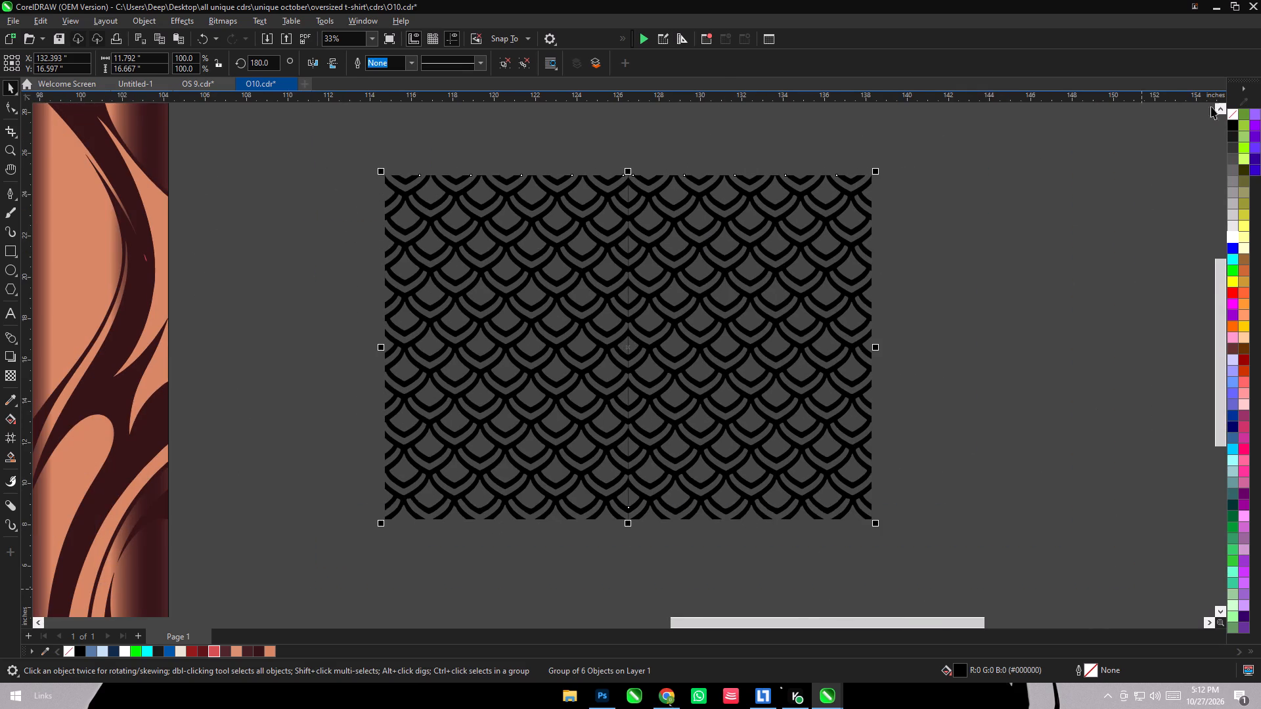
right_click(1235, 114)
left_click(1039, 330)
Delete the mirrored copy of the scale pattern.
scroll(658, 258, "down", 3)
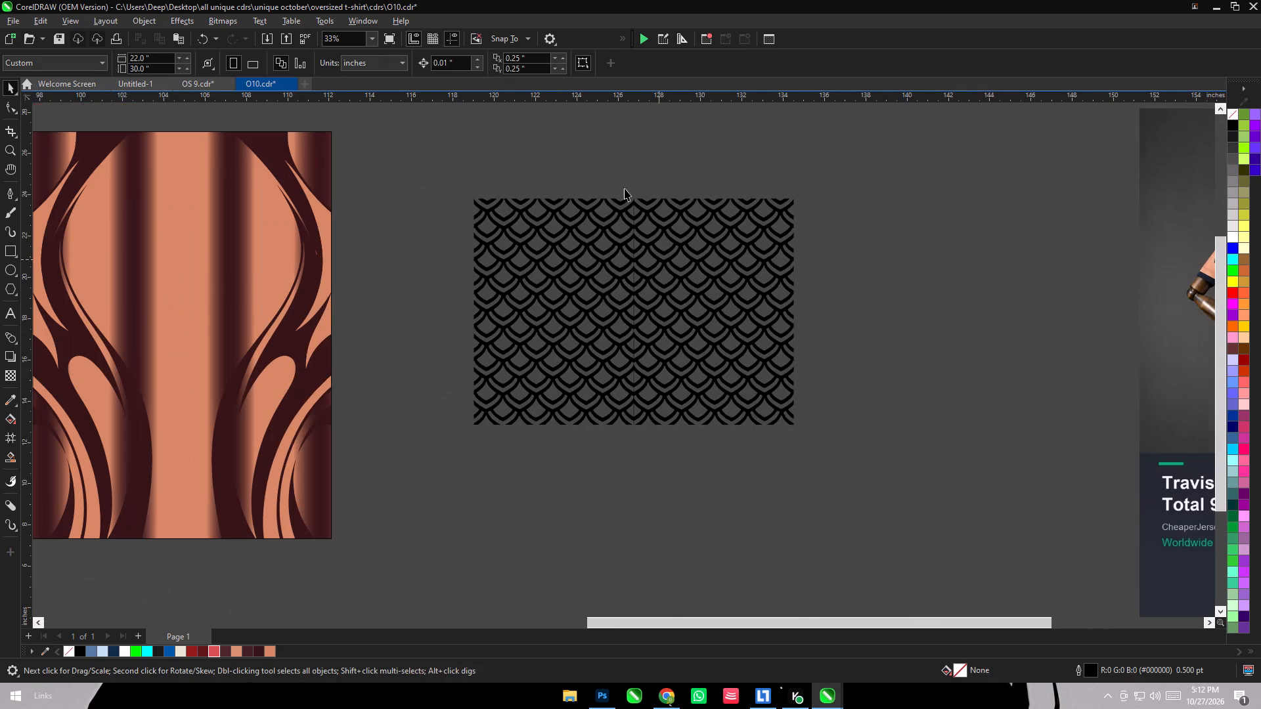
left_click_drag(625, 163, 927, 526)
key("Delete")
Group the remaining scale pattern.
left_click_drag(458, 162, 771, 550)
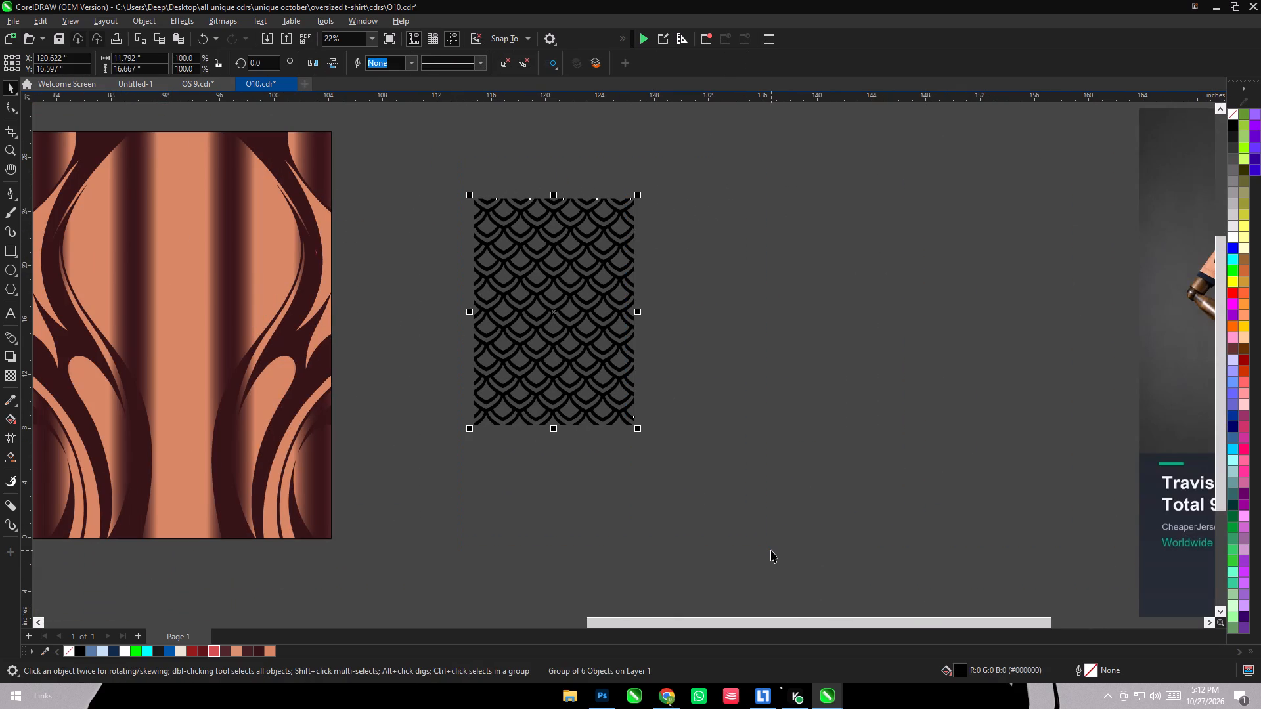
key("ctrl+g")
left_click_drag(709, 486, 703, 484, "ctrl")
Draw a rectangle about 6 × 27 in and move it to overlap only the thin vertical seam line on the pattern's edge.
left_click(7, 252)
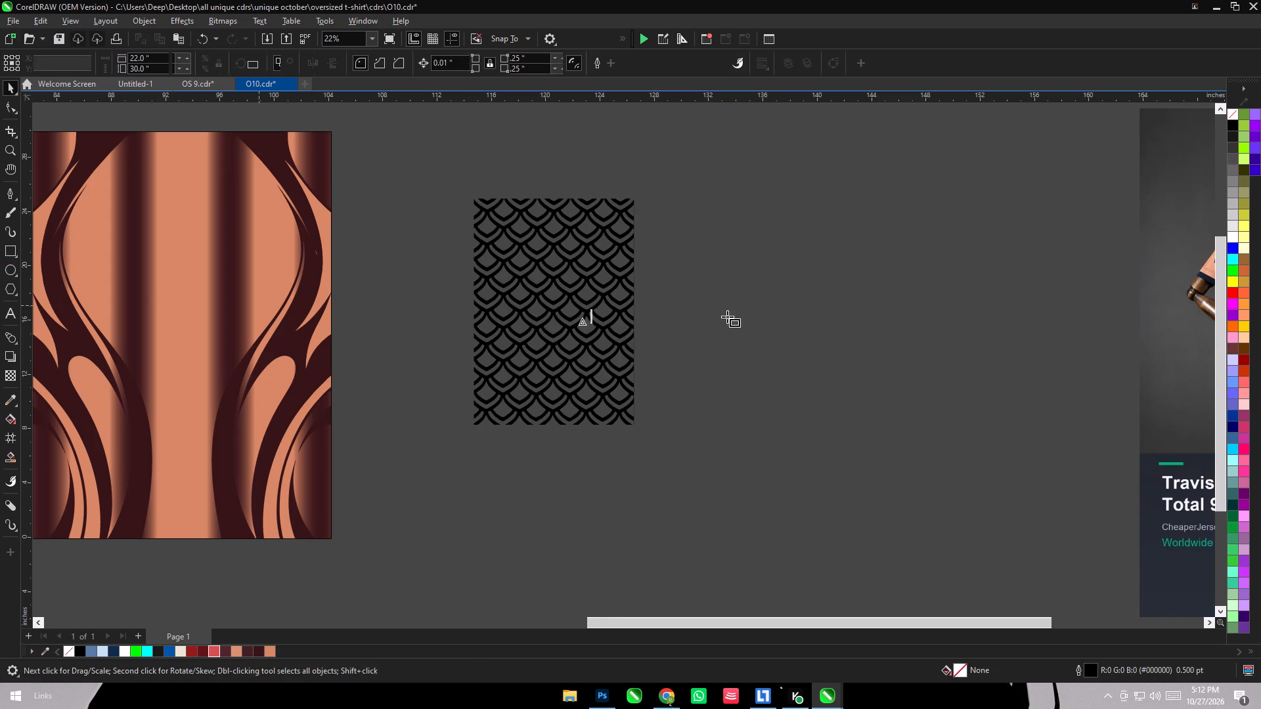
left_click_drag(705, 151, 623, 518)
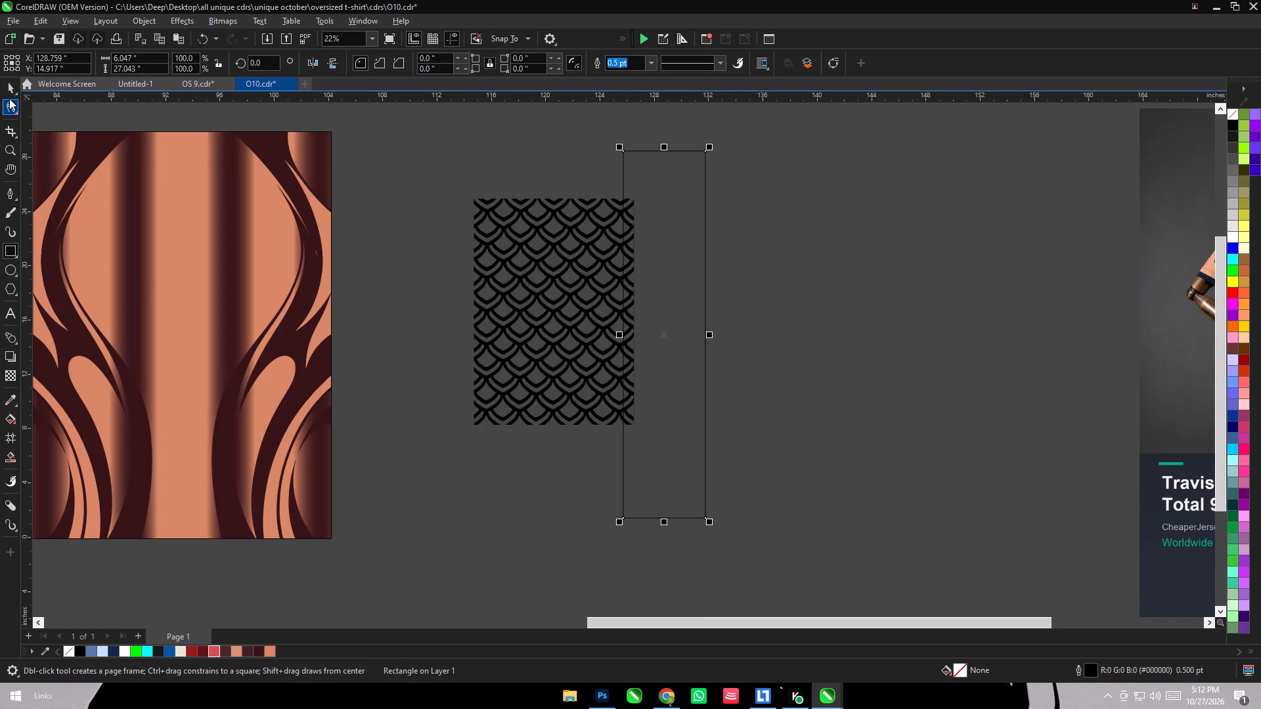
left_click(9, 92)
scroll(720, 198, "up", 14)
left_click_drag(568, 157, 608, 157)
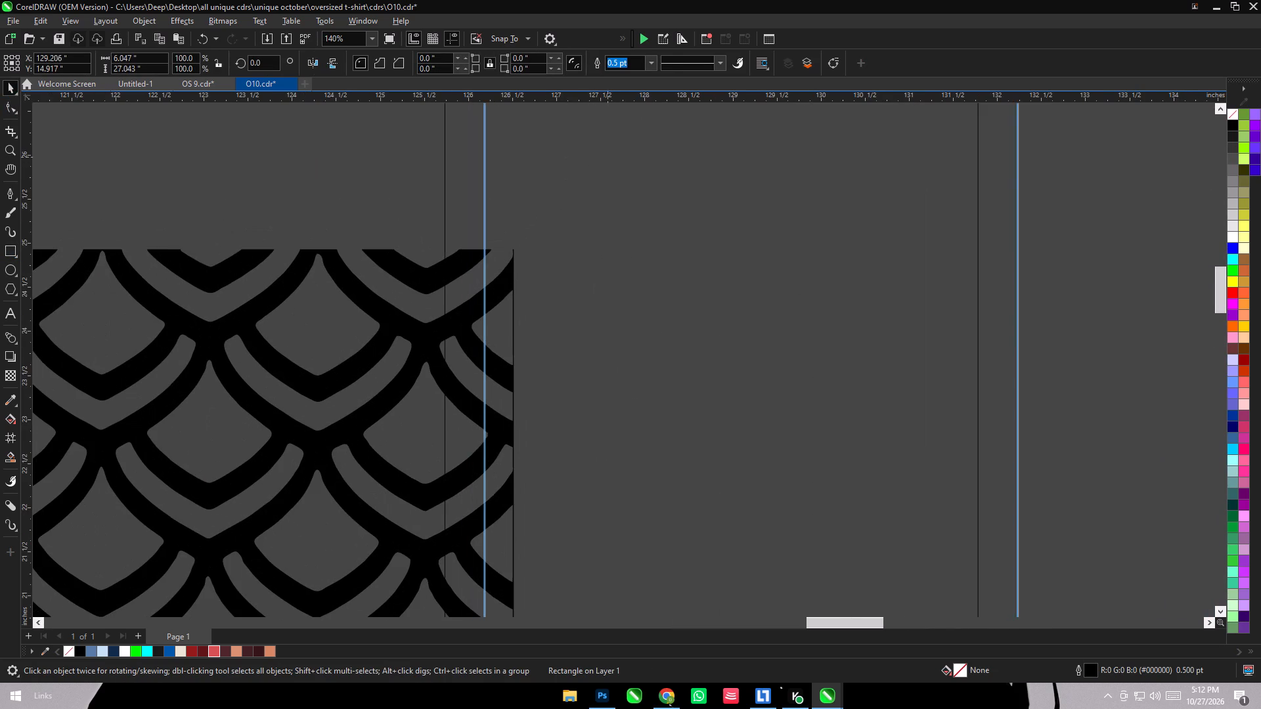
left_click_drag(608, 157, 633, 158)
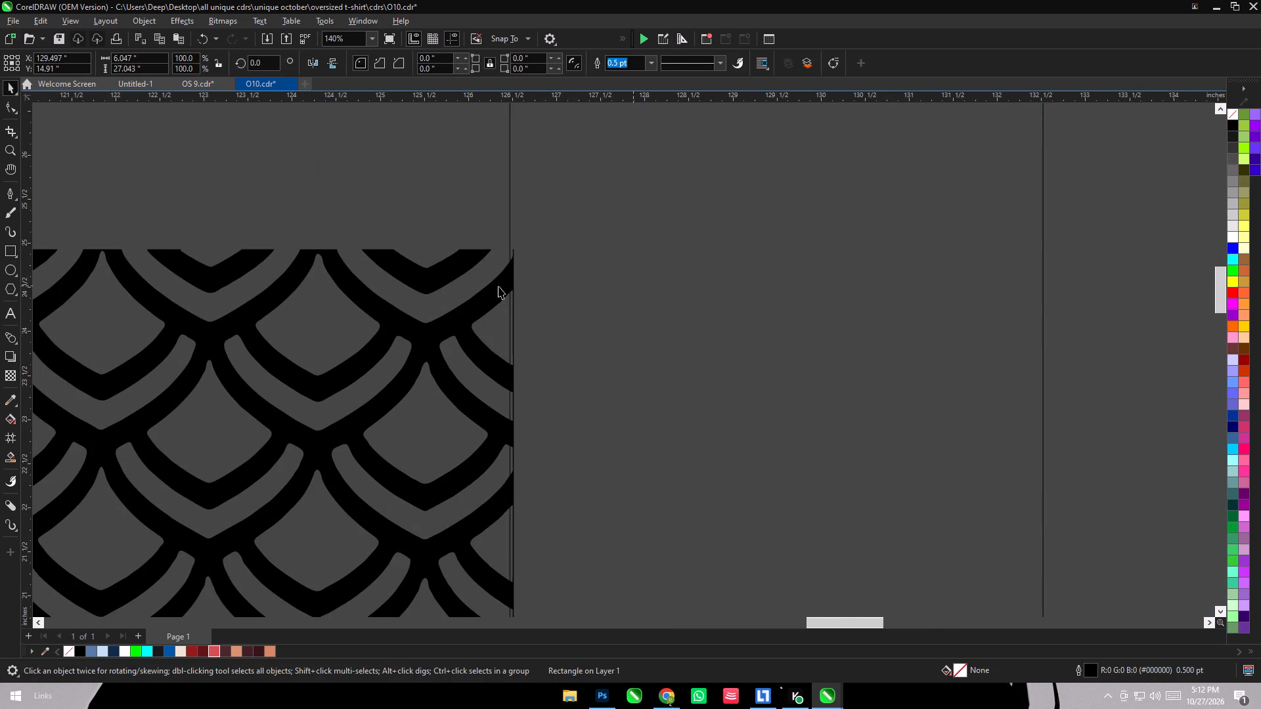
Trim the scale pattern's edge line away with the rectangle, then delete the rectangle.
left_click(498, 286, "shift")
left_click(407, 63)
left_click(680, 237)
key("Delete")
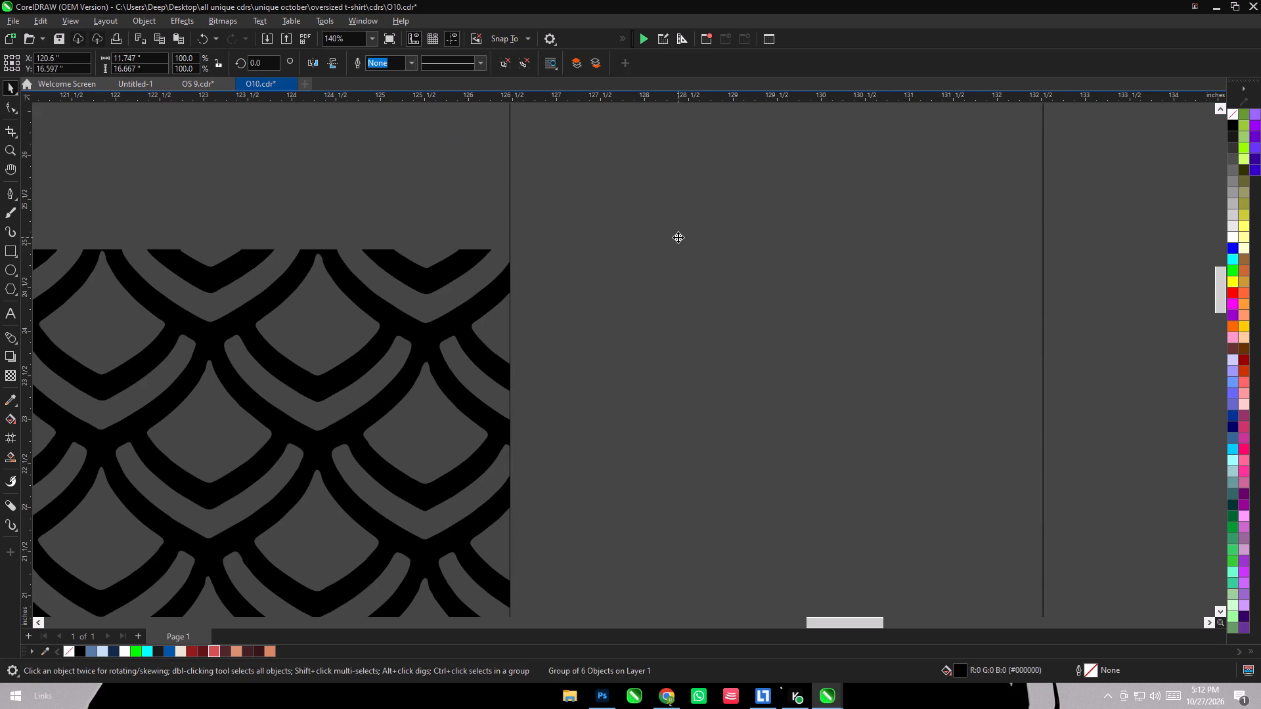
Make a horizontally mirrored copy of the trimmed scale pattern against its trimmed edge.
scroll(676, 237, "down", 19)
left_click_drag(462, 159, 724, 445)
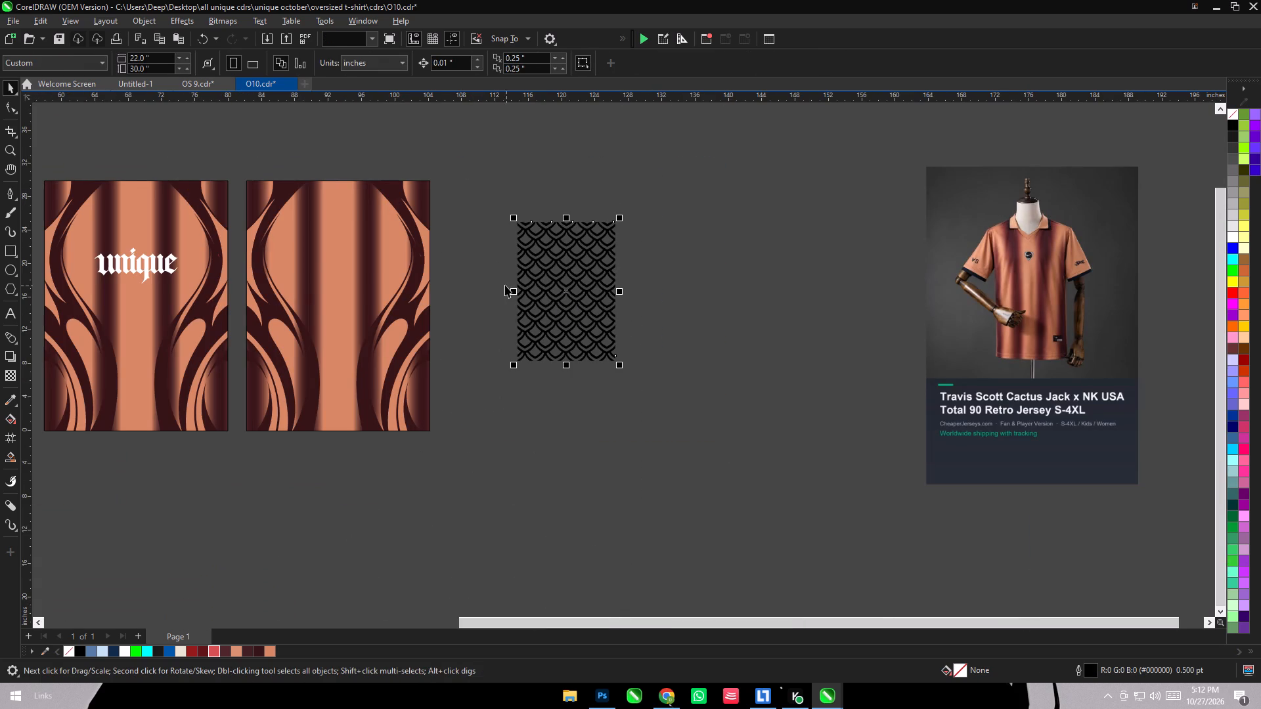
left_click_drag(511, 294, 705, 306, "ctrl+alt")
right_click(705, 305, "ctrl+alt")
Weld the two side-by-side pattern halves into a single curve.
left_click(688, 507)
left_click_drag(452, 427, 732, 165)
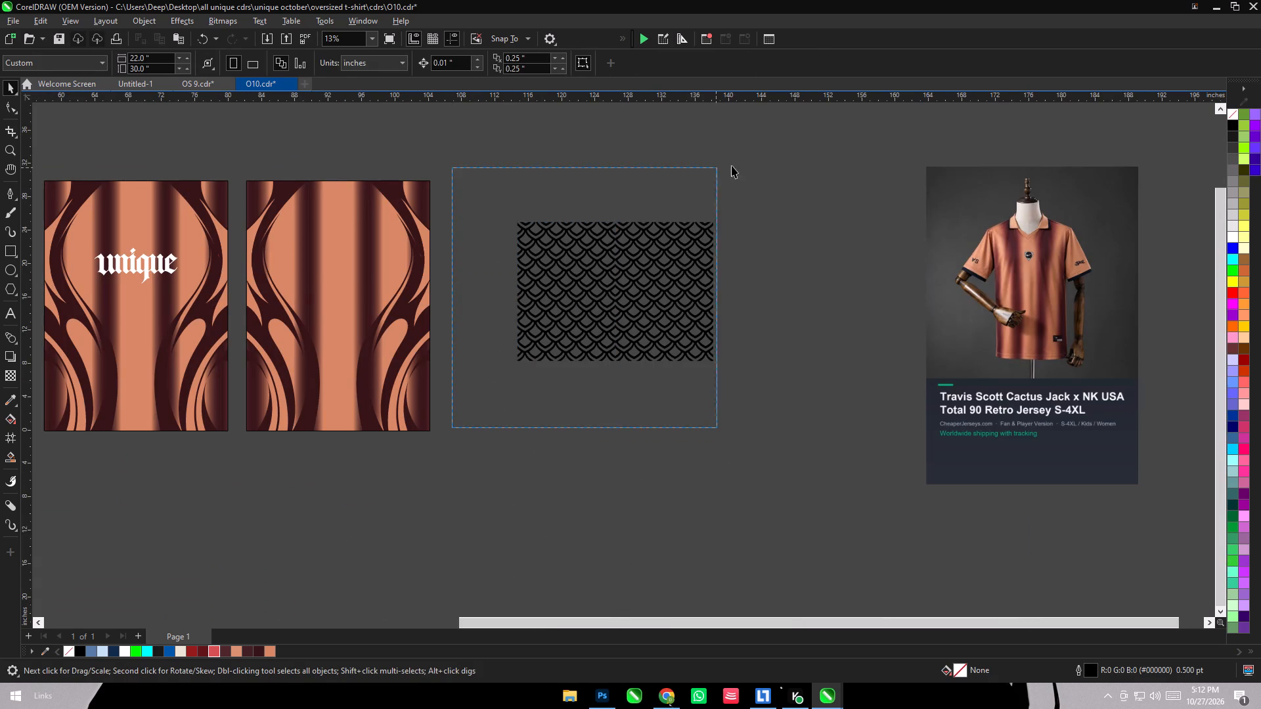
left_click_drag(732, 165, 744, 163)
left_click(388, 62)
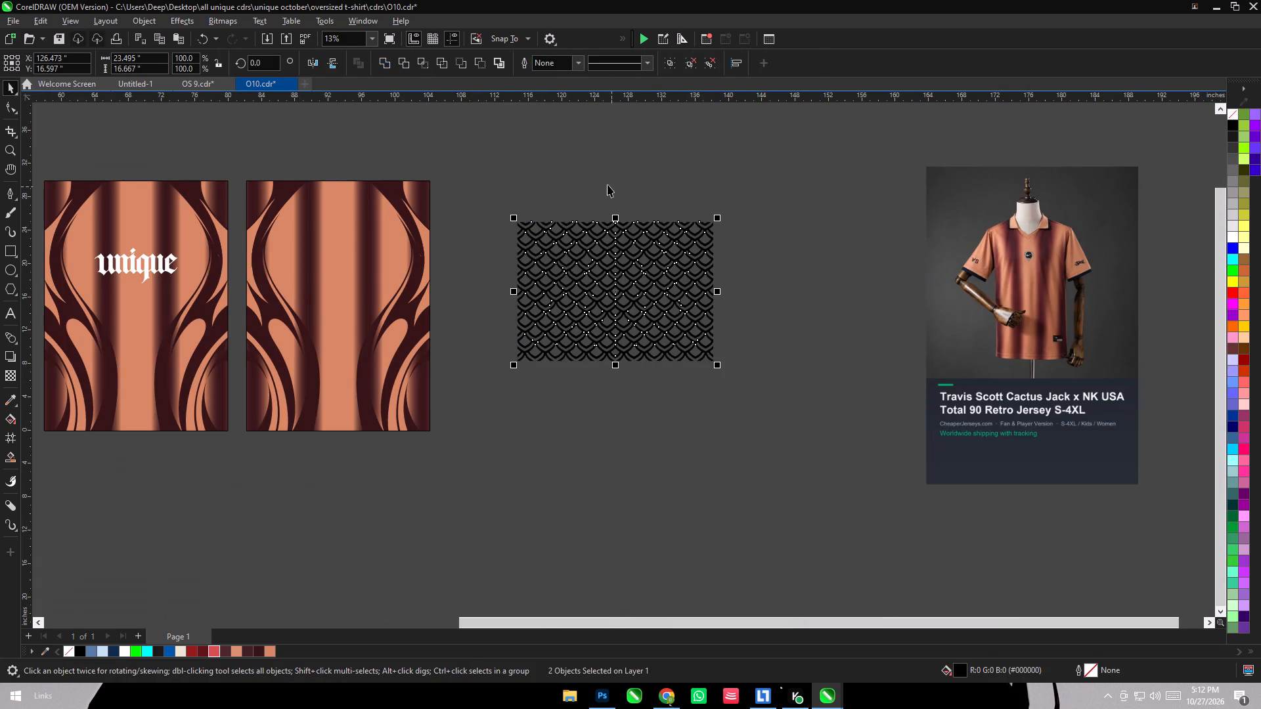
left_click(607, 183)
Make a vertically mirrored copy of the welded pattern directly below it.
left_click_drag(461, 185, 828, 483)
left_click_drag(613, 214, 610, 376, "ctrl+alt")
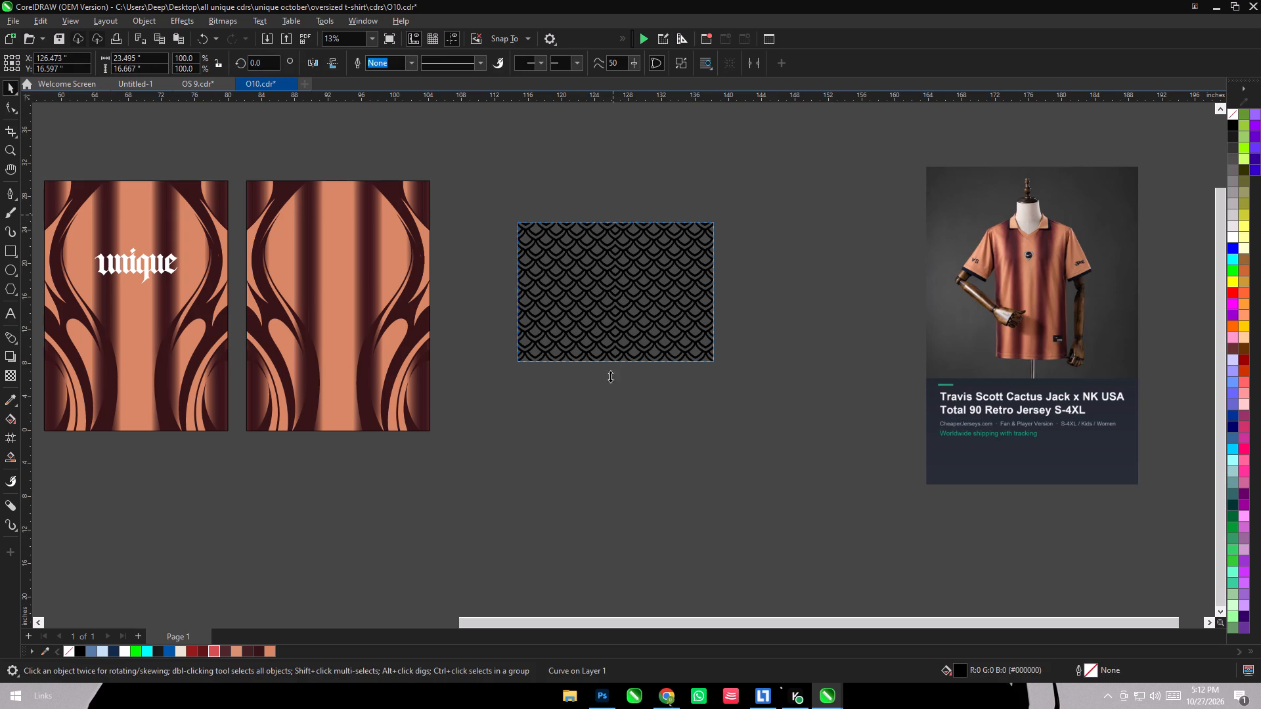
left_click_drag(610, 376, 612, 385, "ctrl+alt")
right_click(612, 385, "ctrl+alt")
Weld the upper and lower pattern pieces into a single curve.
left_click(774, 471)
left_click(799, 415)
scroll(729, 299, "down", 3)
left_click_drag(749, 202, 557, 495)
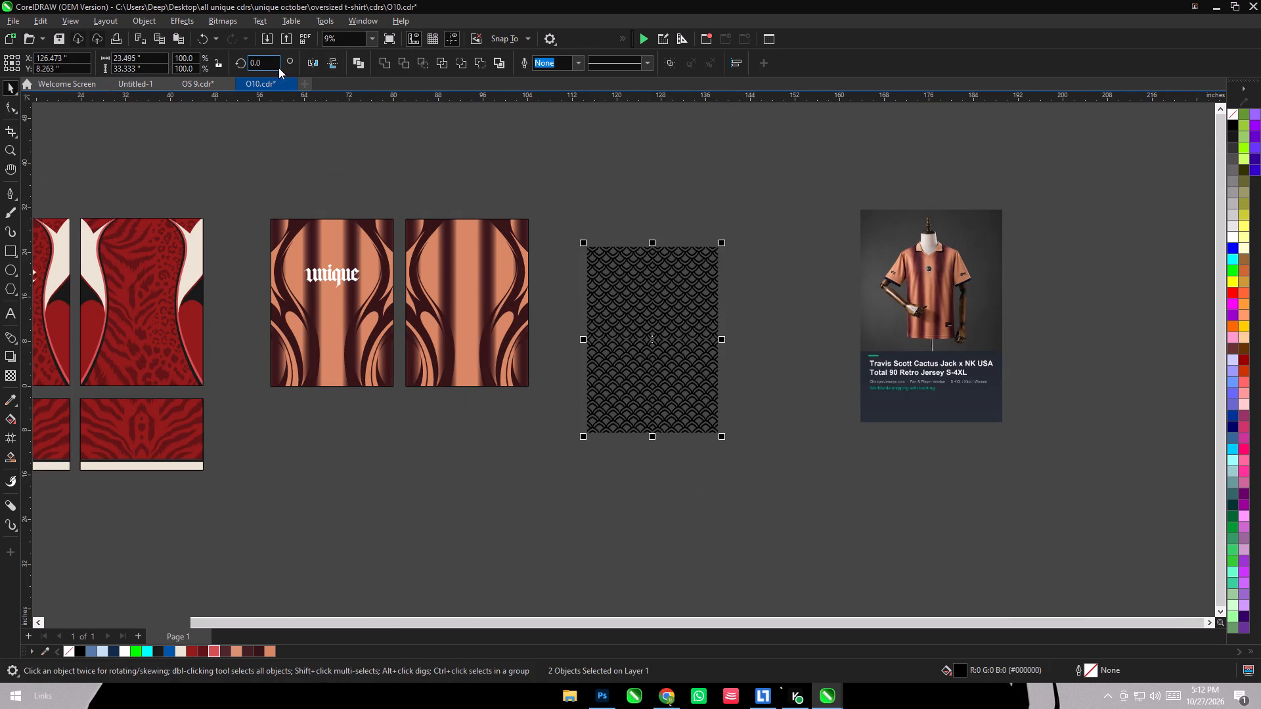
left_click(385, 62)
left_click(588, 148)
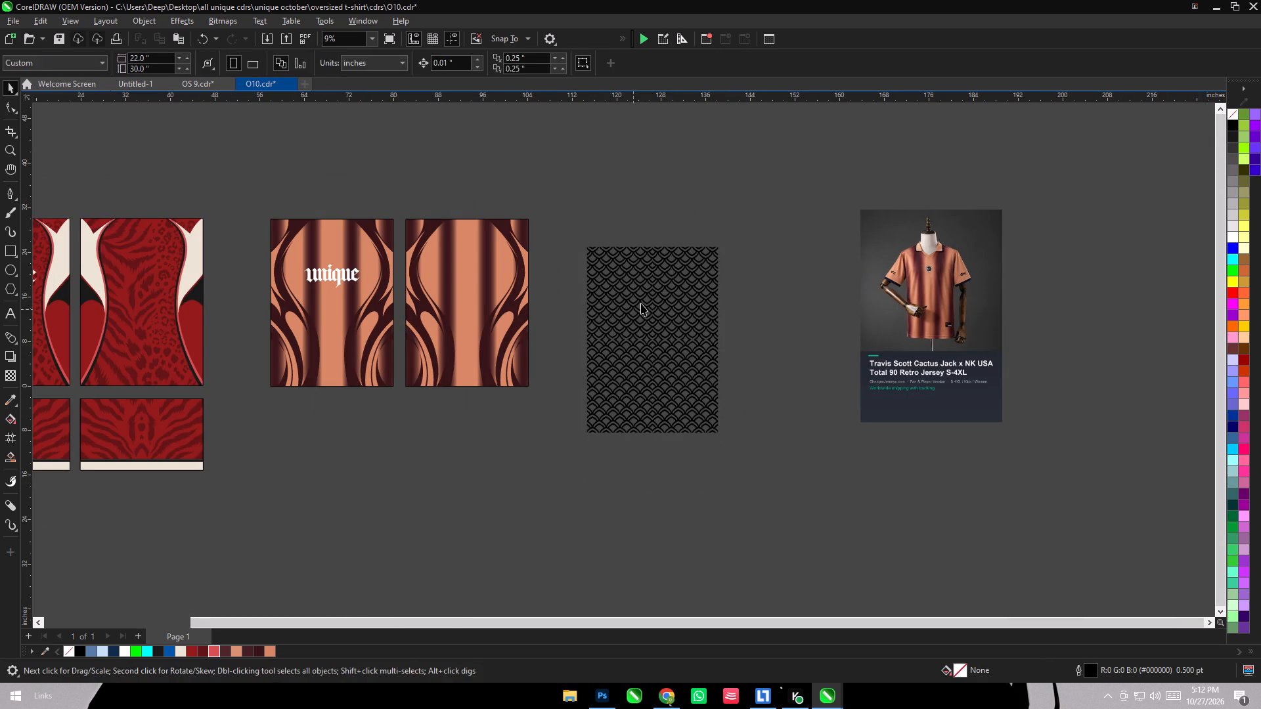
Move the welded pattern closer to the copper shirt panels and fill it with the peach colour #D9906F.
left_click_drag(641, 303, 605, 261)
scroll(605, 261, "up", 3)
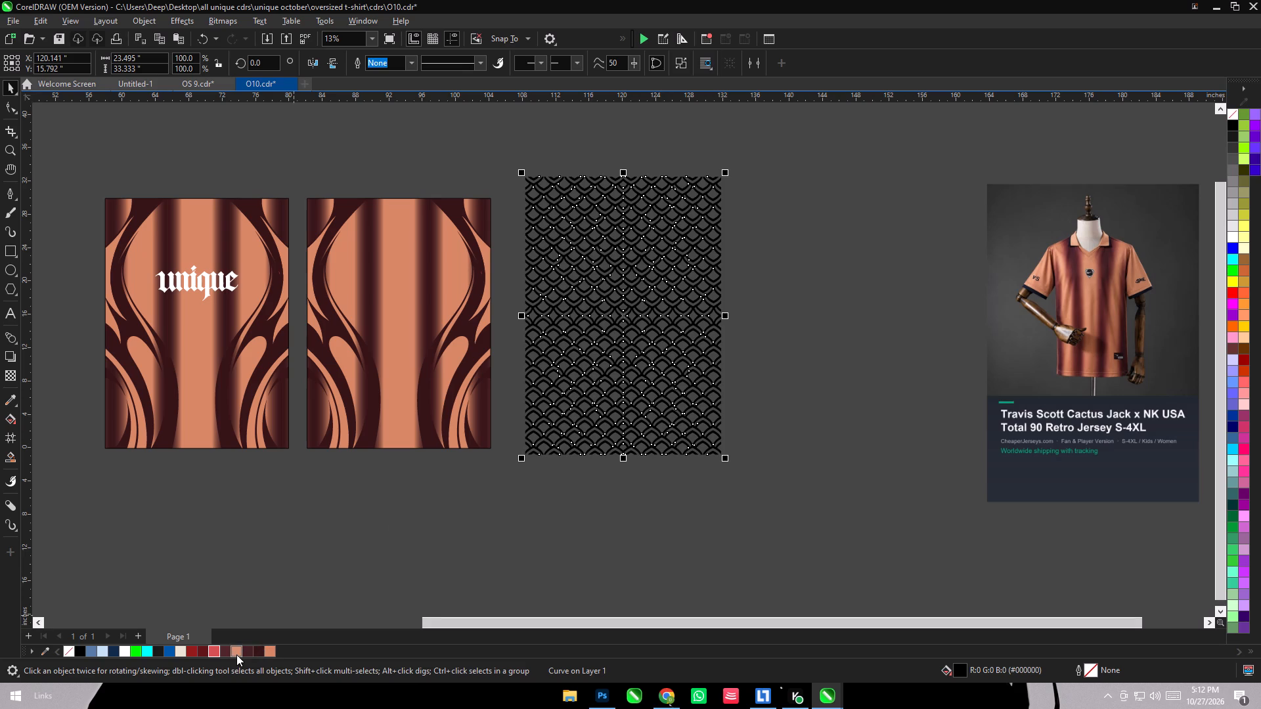
left_click(235, 655)
left_click(557, 490)
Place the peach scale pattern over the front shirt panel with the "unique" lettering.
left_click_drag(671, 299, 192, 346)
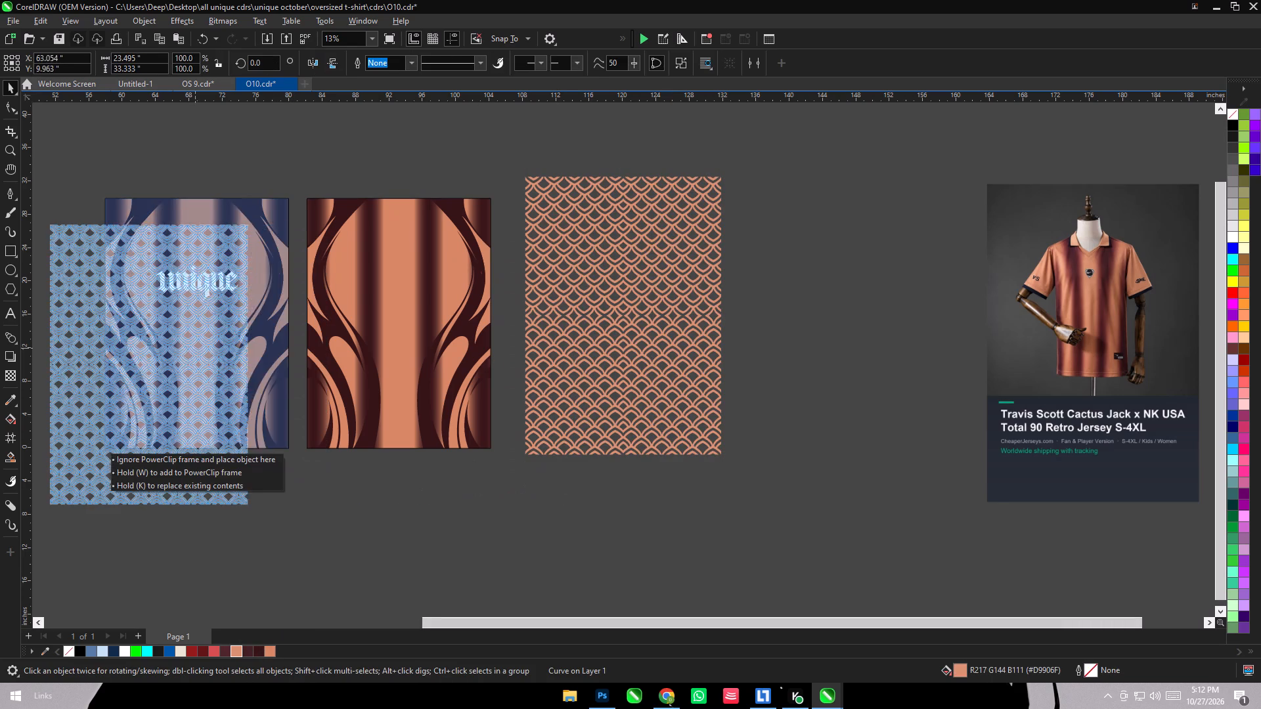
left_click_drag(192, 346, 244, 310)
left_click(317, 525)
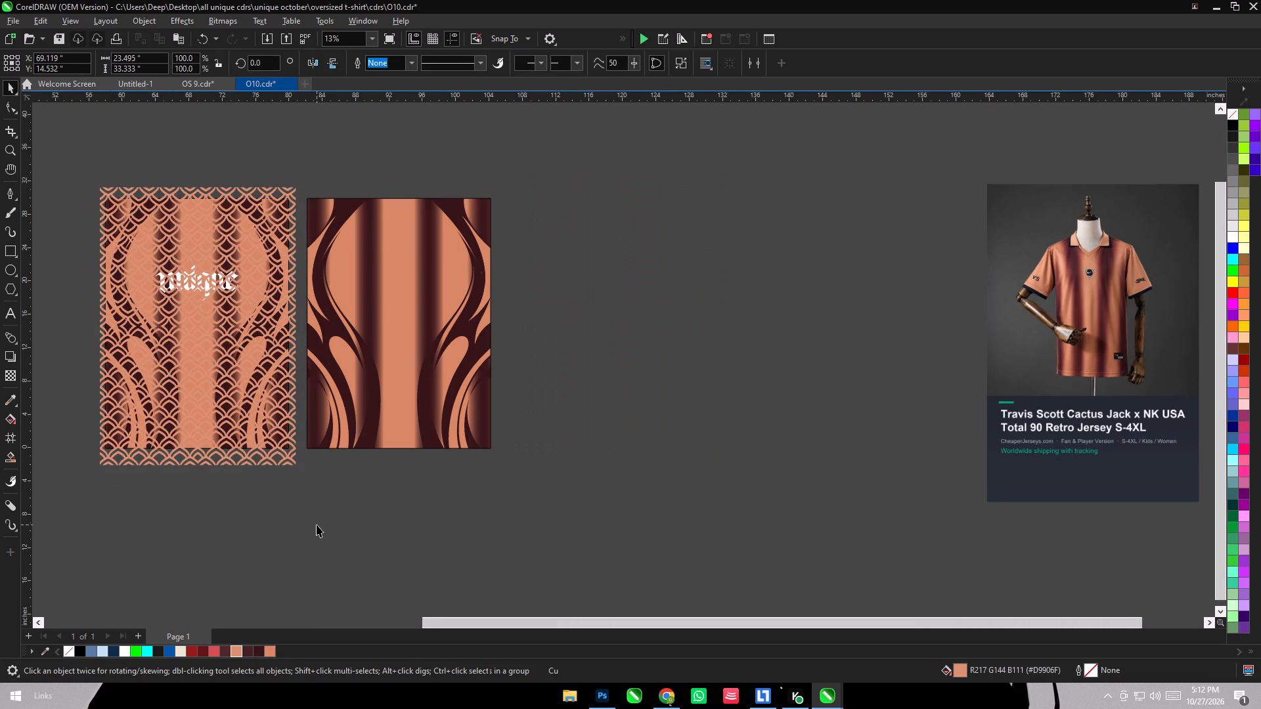
Move the pattern off the front panel to empty space and scale it down to 89%, about 20.9 × 29.7 in.
left_click_drag(288, 450, 781, 429)
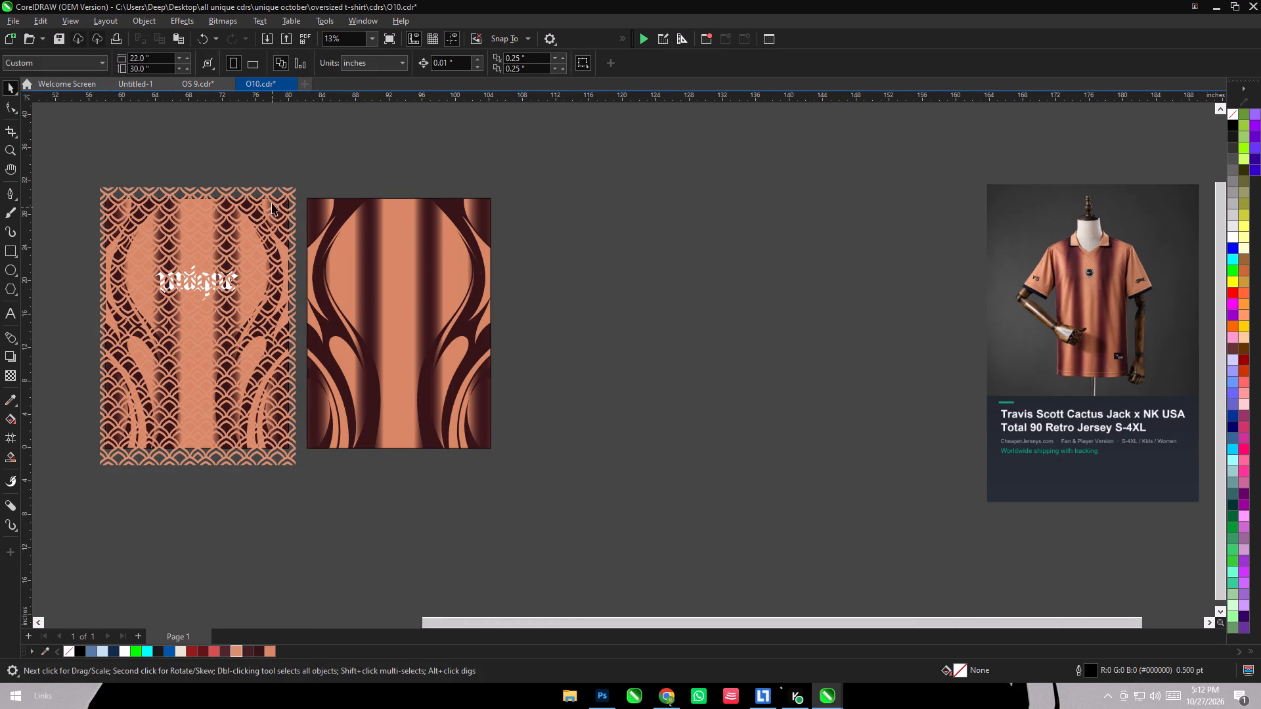
left_click_drag(275, 198, 821, 200)
left_click_drag(849, 185, 840, 189, "shift")
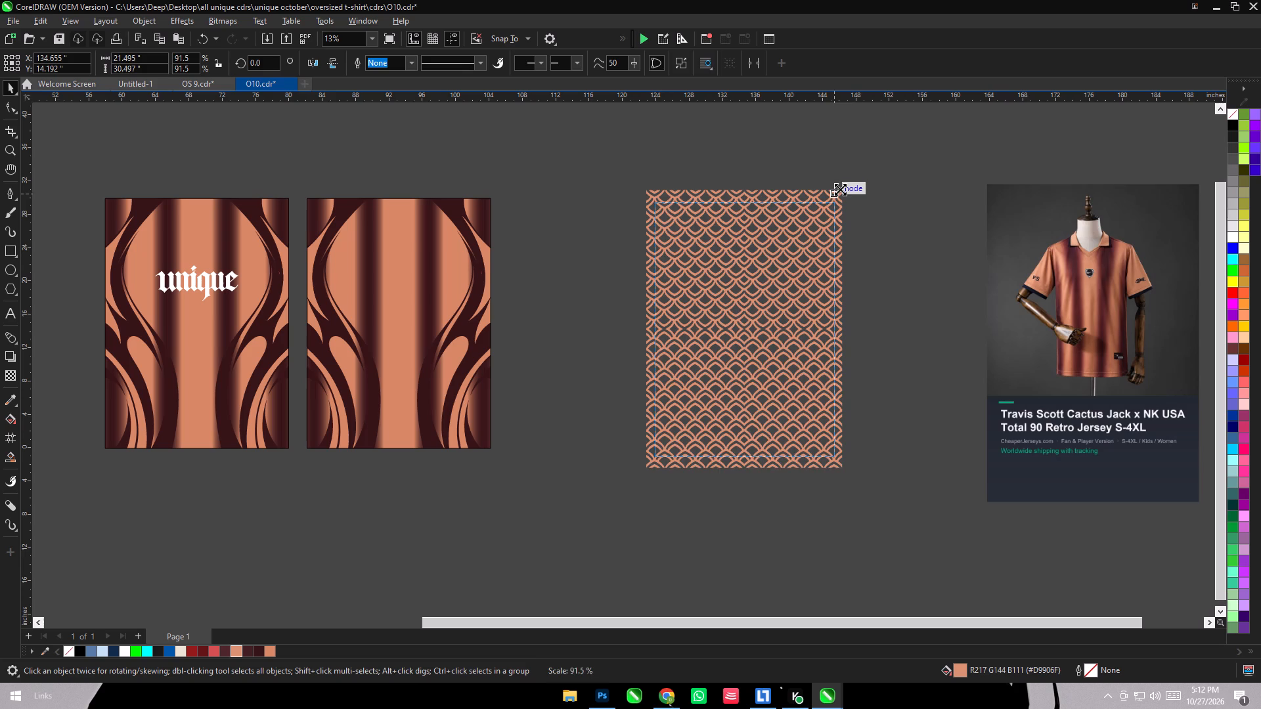
left_click_drag(840, 189, 838, 190, "shift")
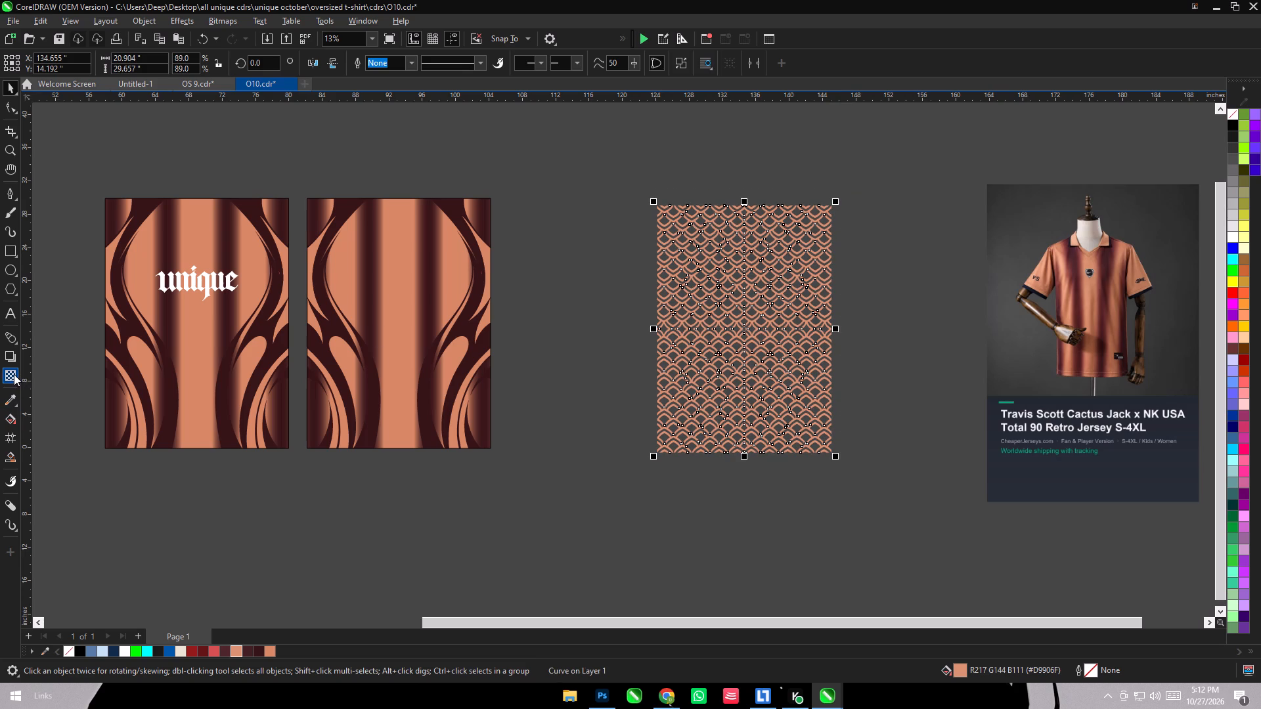
Set the scale pattern's transparency merge mode to Overlay.
left_click(14, 374)
left_click(182, 68)
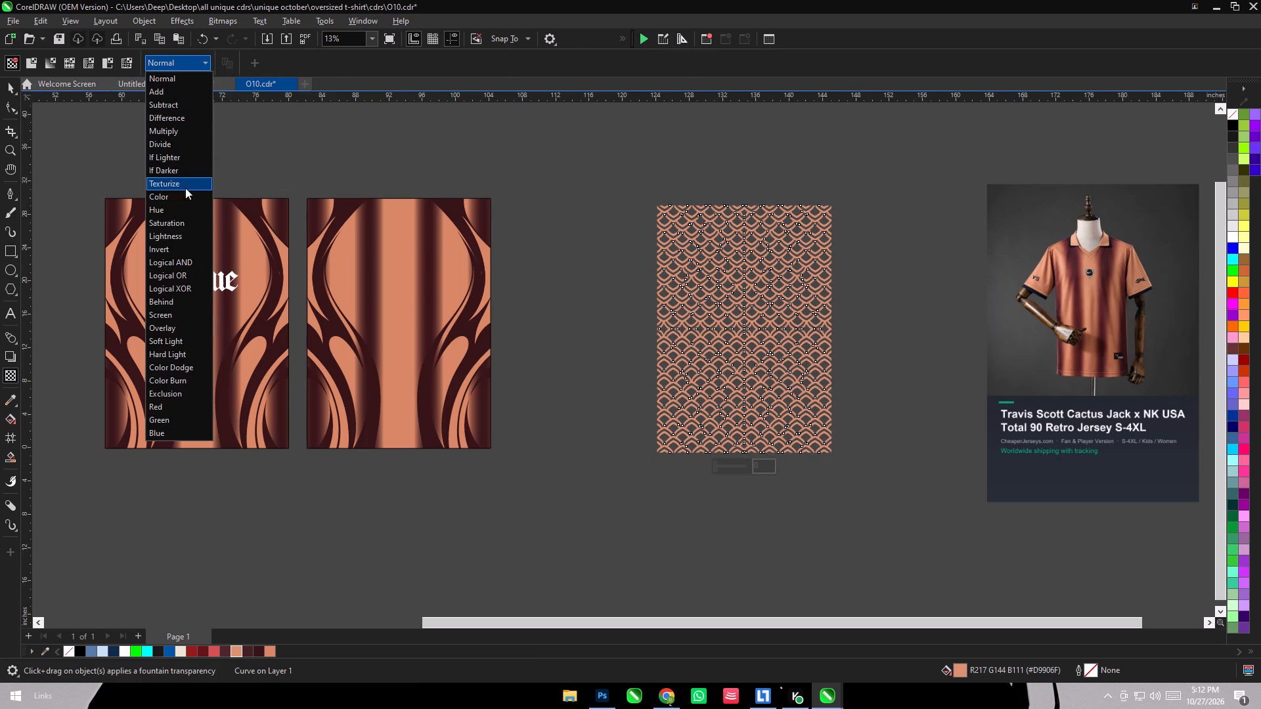
left_click(185, 328)
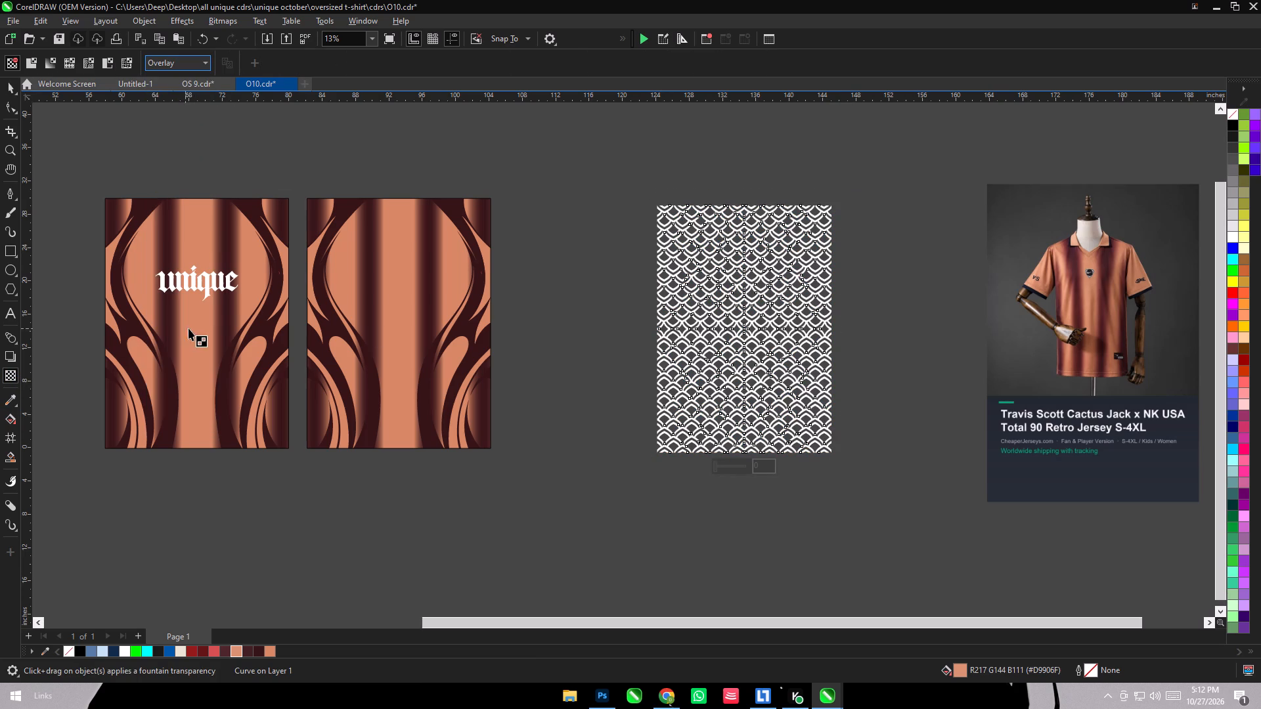
Place a copy of the plain copper back panel in the empty space below the scale pattern.
left_click(6, 85)
scroll(284, 130, "down", 3)
left_click_drag(375, 261, 486, 481)
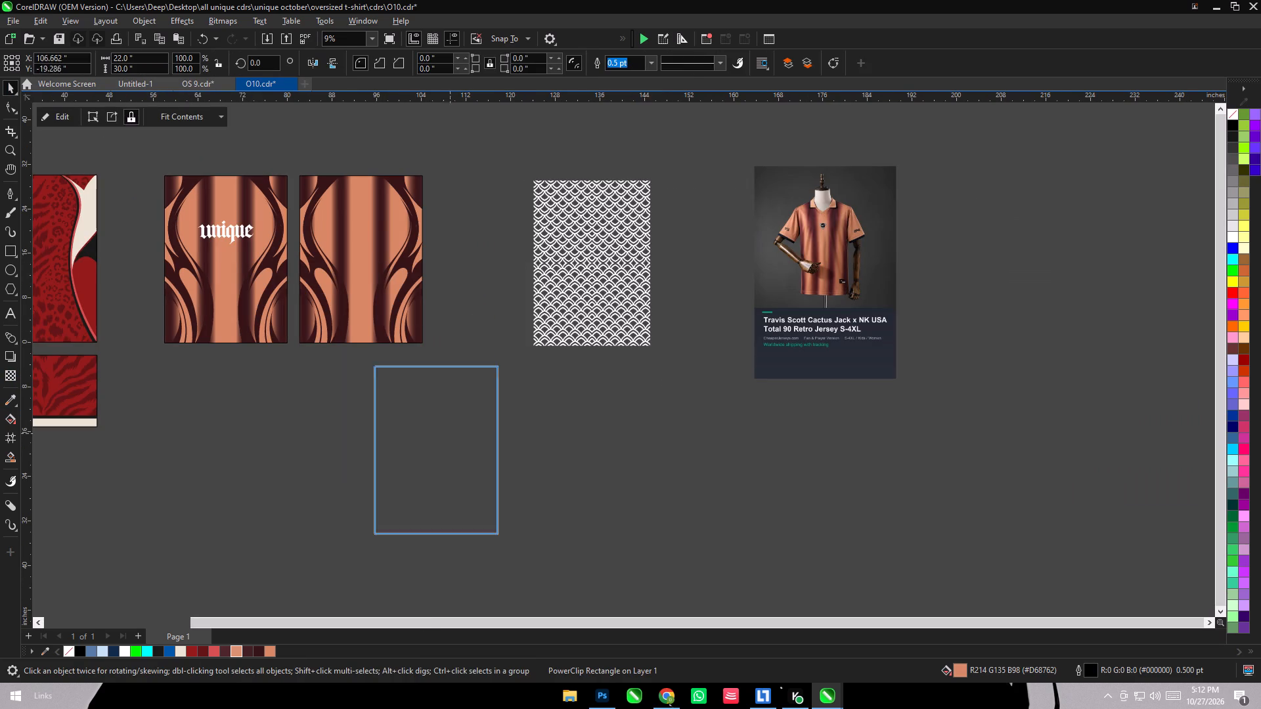
left_click_drag(486, 481, 671, 498)
right_click(671, 498)
Group the stripe and flame artwork inside the copied panel's PowerClip, copy it, and delete it from the frame.
left_click(49, 120)
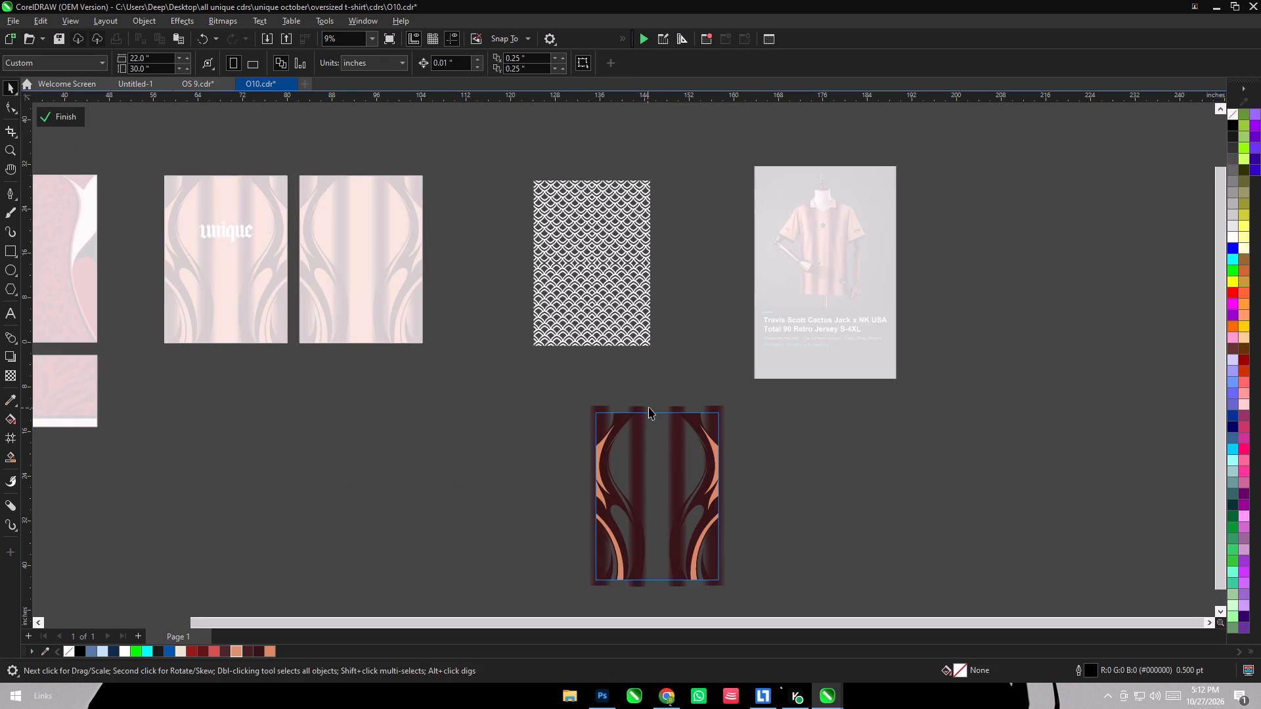
left_click_drag(564, 376, 782, 559)
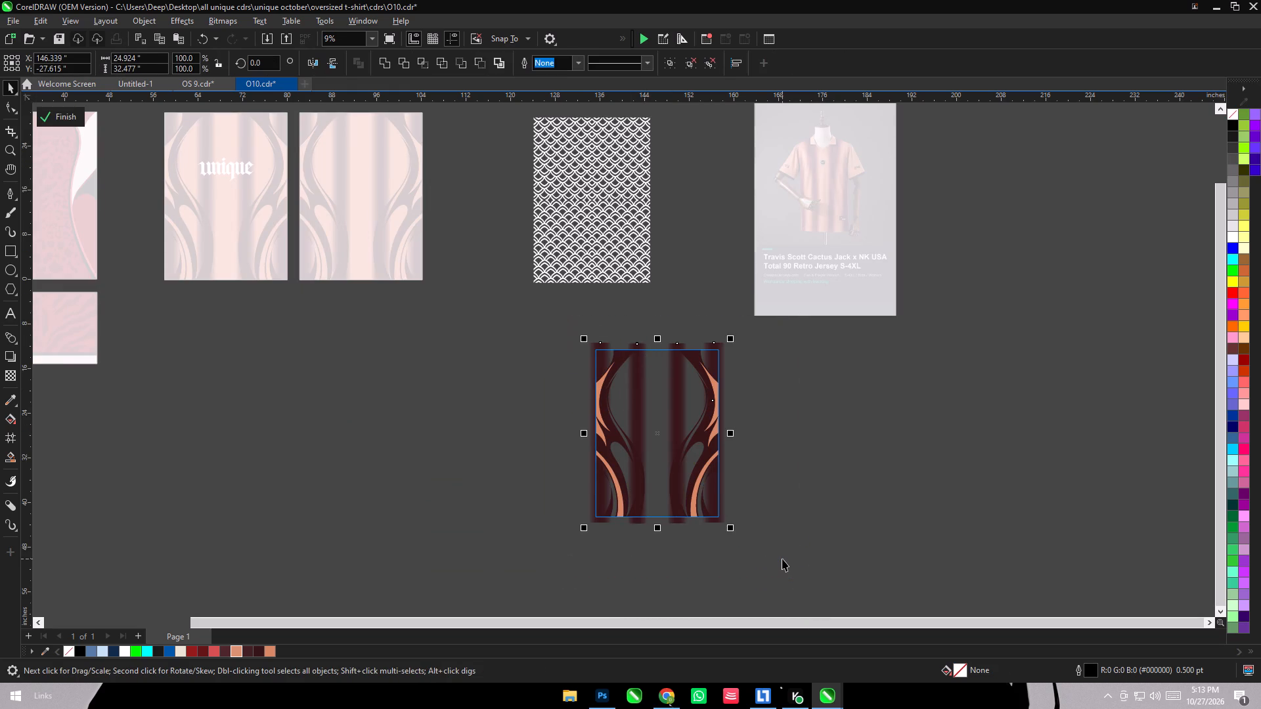
key("ctrl+g")
key("ctrl+c")
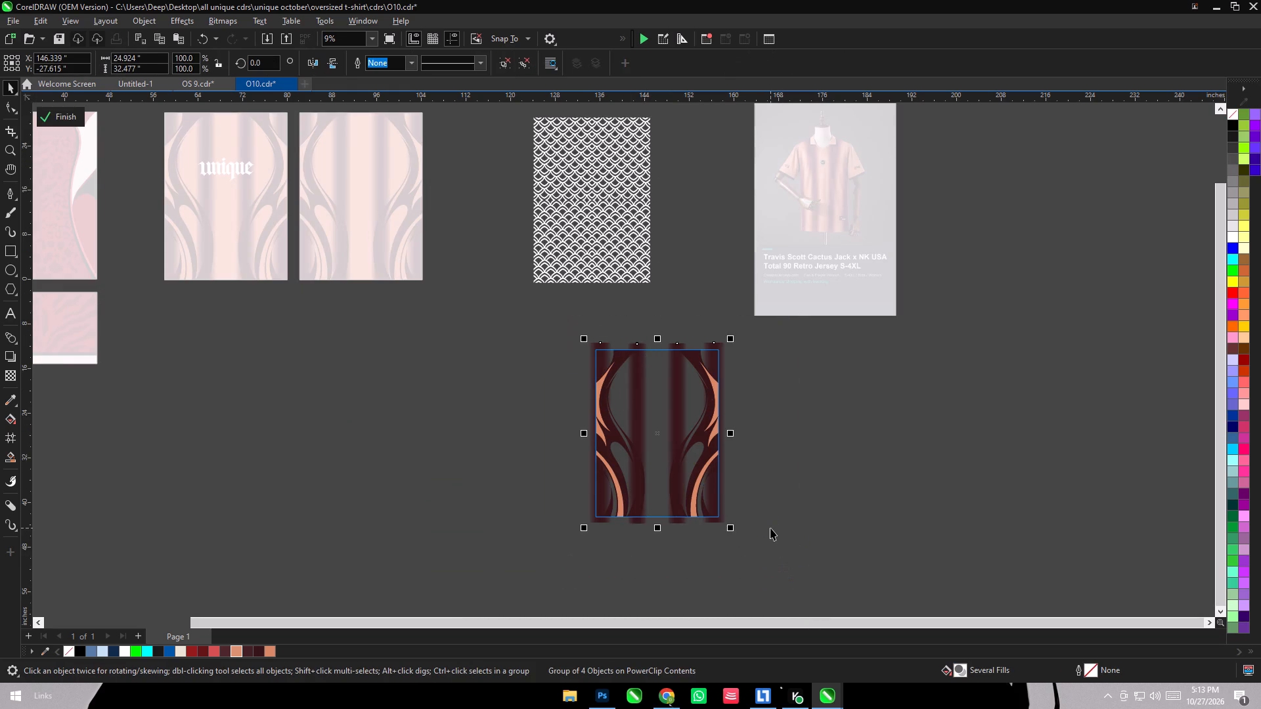
key("Delete")
left_click(66, 114)
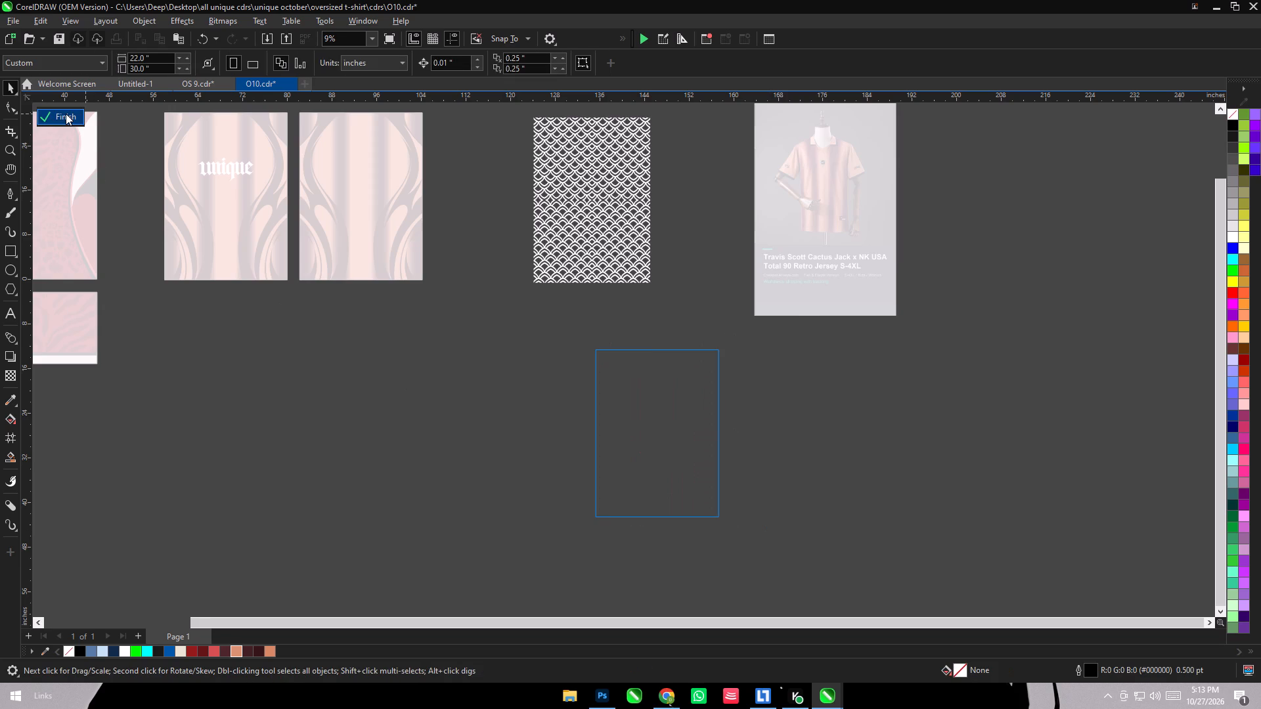
Align the scale pattern to the emptied panel's centre and top edge, and send the panel to the back.
left_click(619, 195)
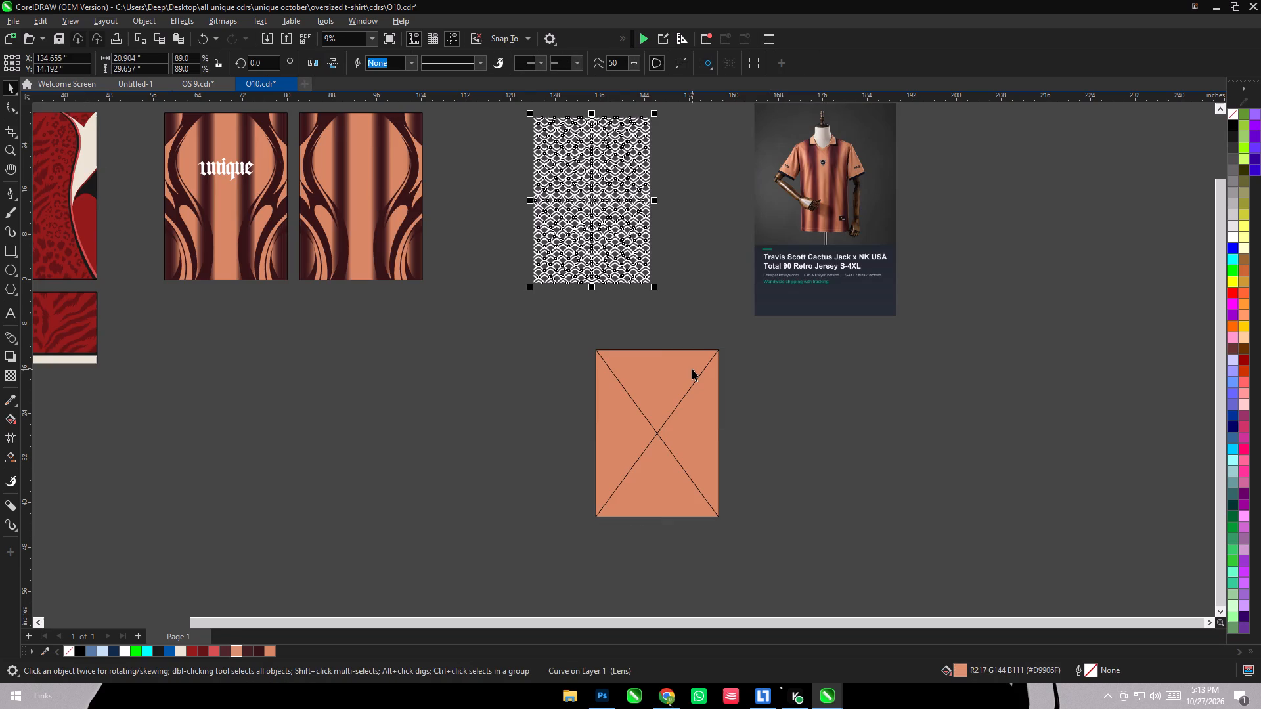
left_click(678, 396, "shift")
type("ct")
left_click(785, 412)
left_click(708, 441)
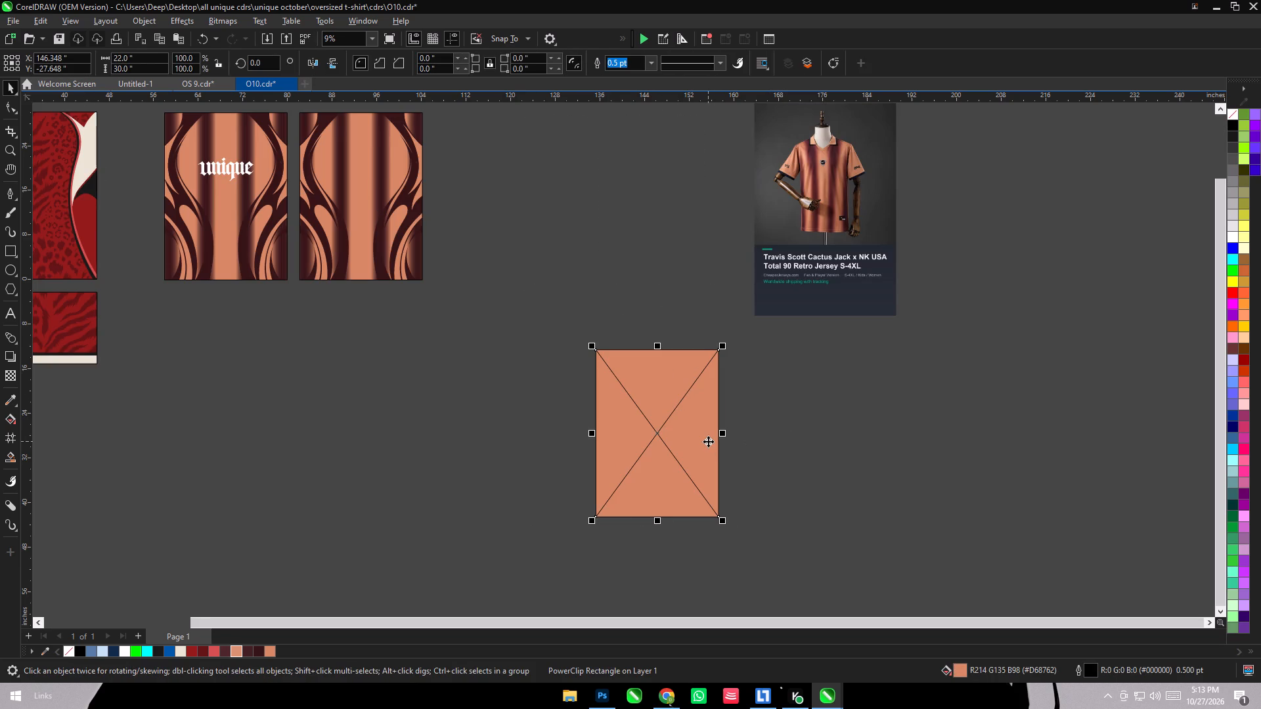
key("shift+Page_Down")
left_click(822, 450)
Stretch the scale pattern's right side to the panel edge, making it about 21.45 in wide.
scroll(715, 453, "up", 9)
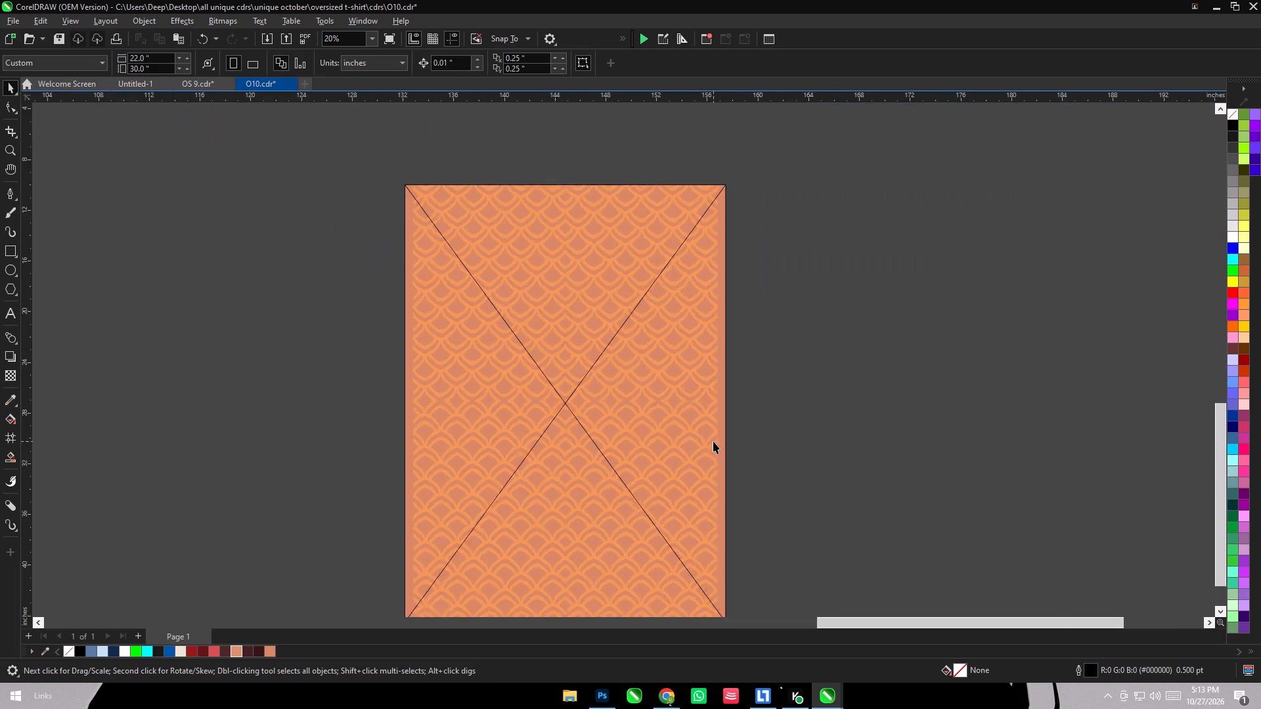
scroll(713, 441, "up", 7)
left_click(715, 402)
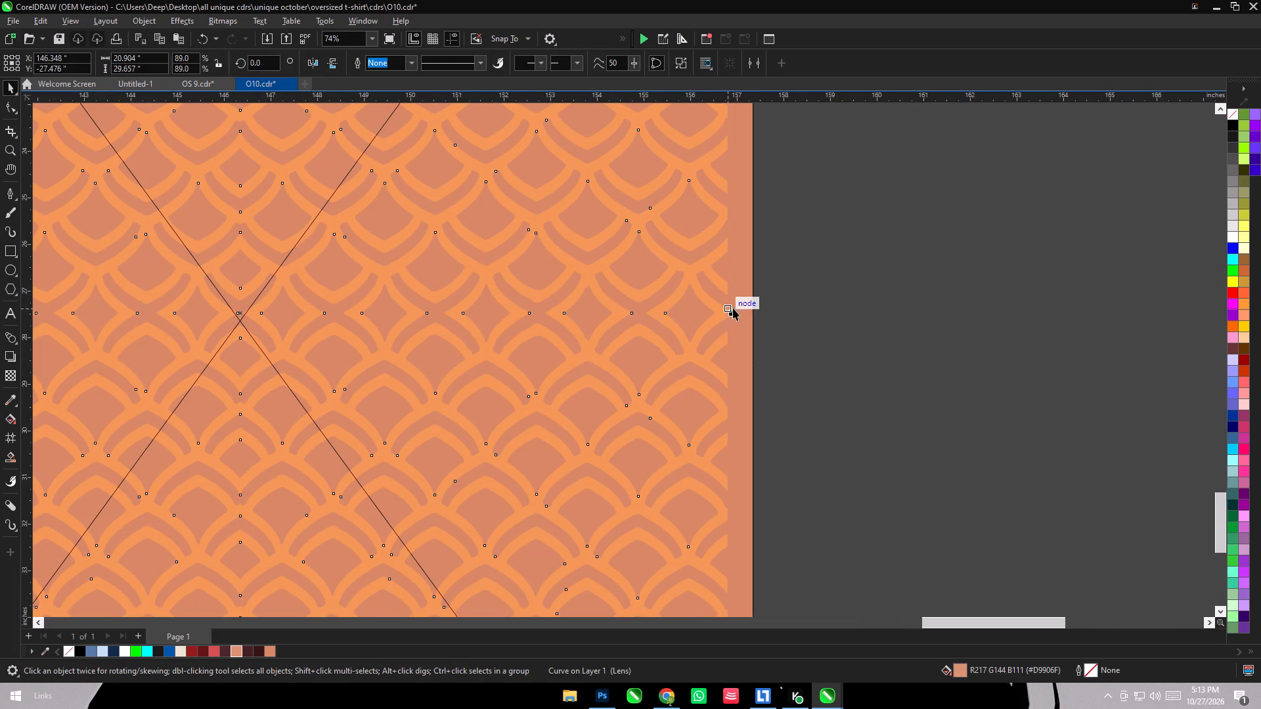
left_click_drag(733, 312, 759, 314)
scroll(730, 284, "down", 4)
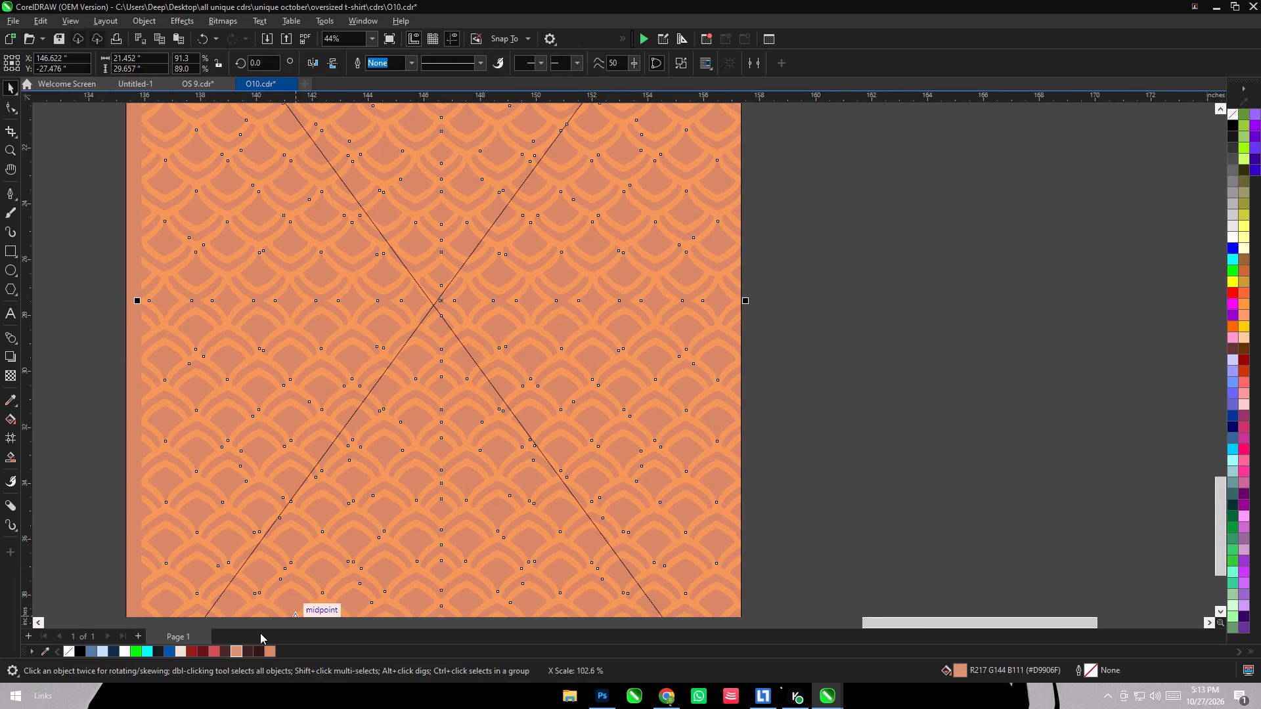
Fill the scale pattern with copper #D68762 and set its transparency merge mode to Multiply.
left_click(269, 649)
scroll(498, 381, "down", 4)
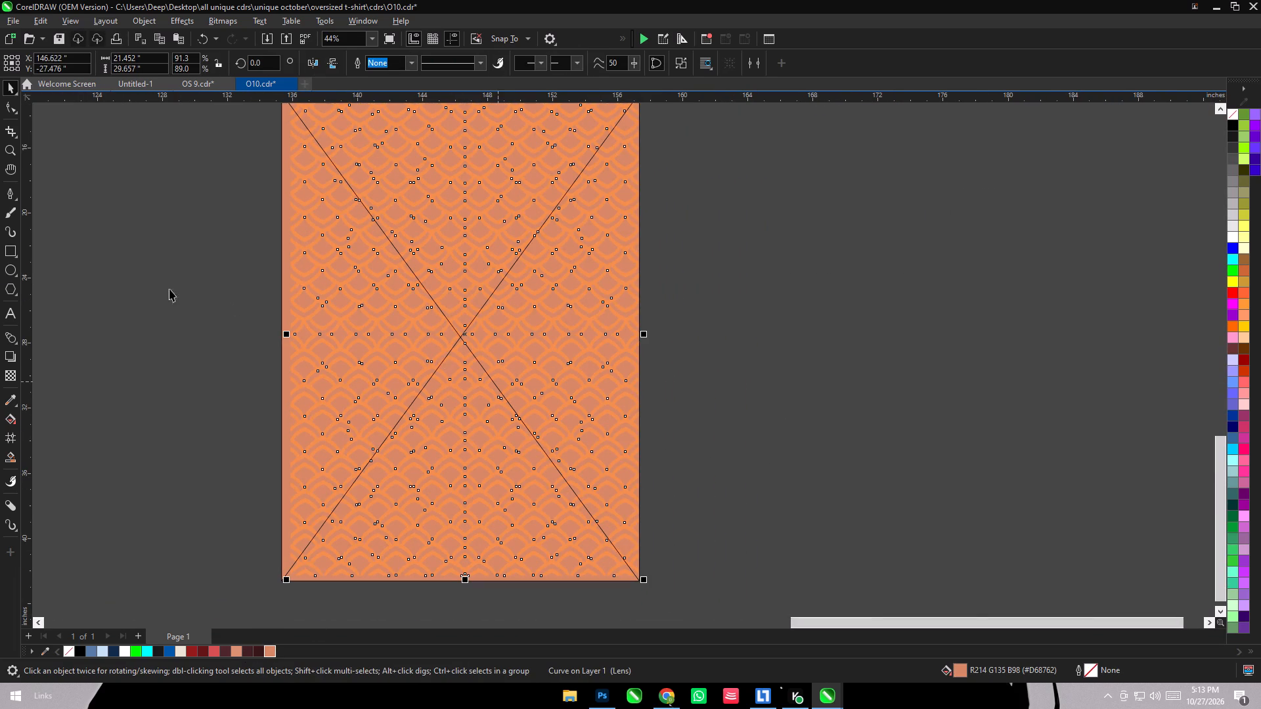
left_click(8, 366)
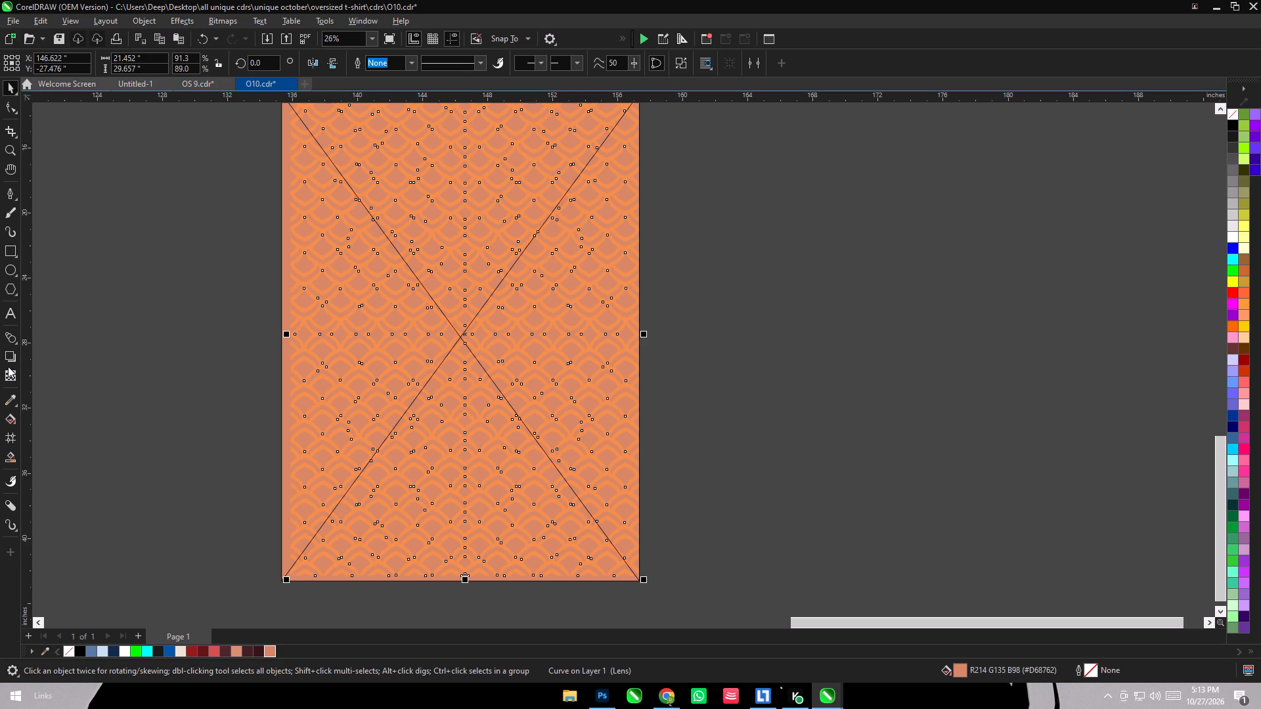
left_click(8, 373)
left_click(173, 59)
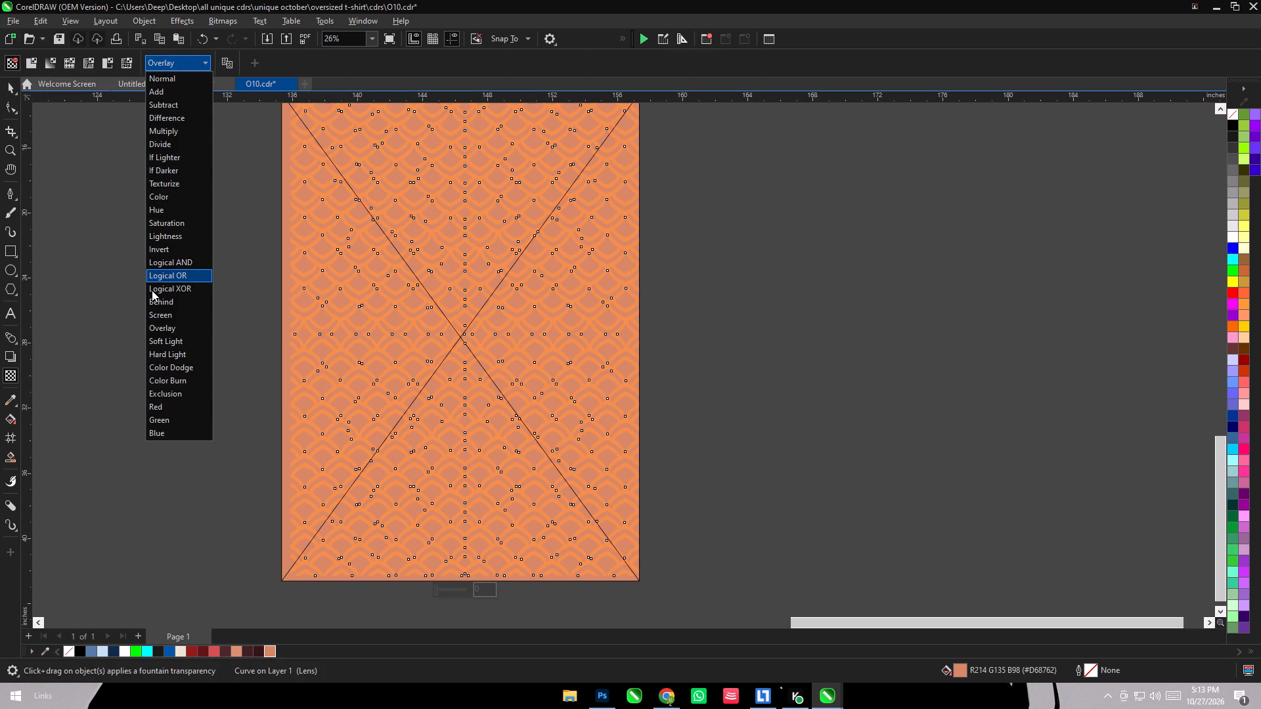
left_click(169, 134)
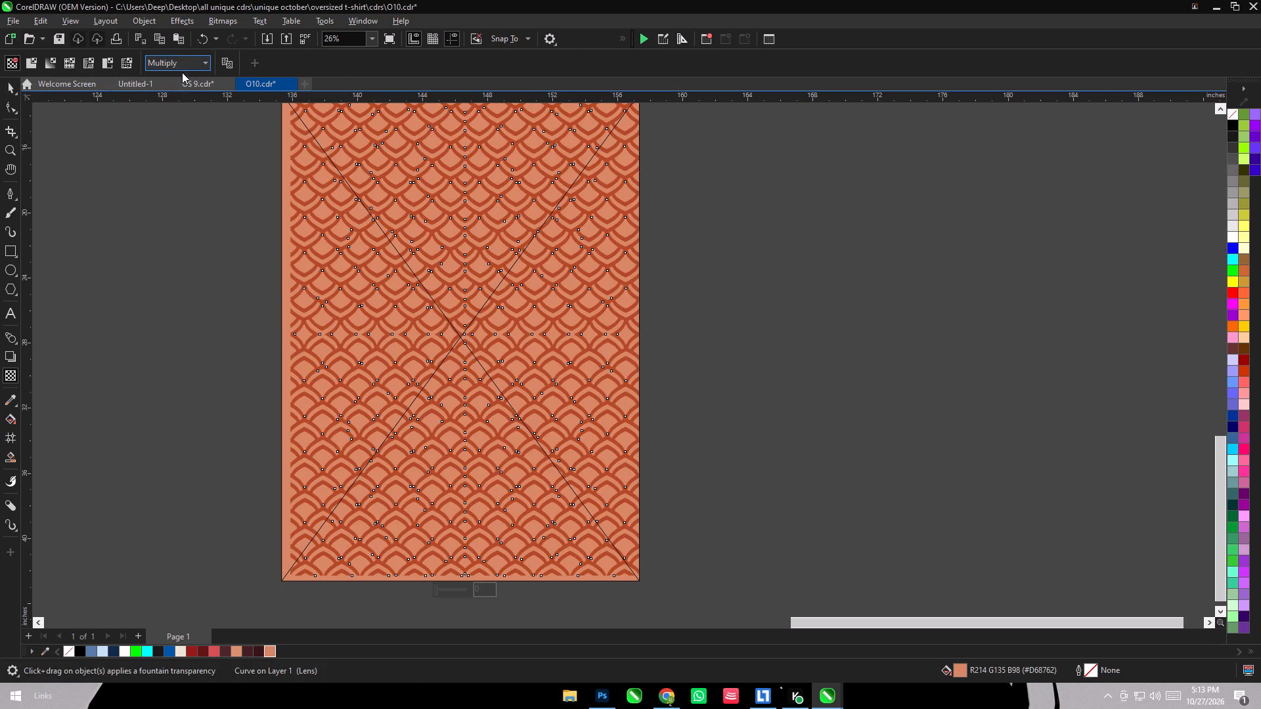
Try peach #D9906F and red #D44F50 fills on the scale pattern, and settle on cream #E9E2D0.
left_click(234, 649)
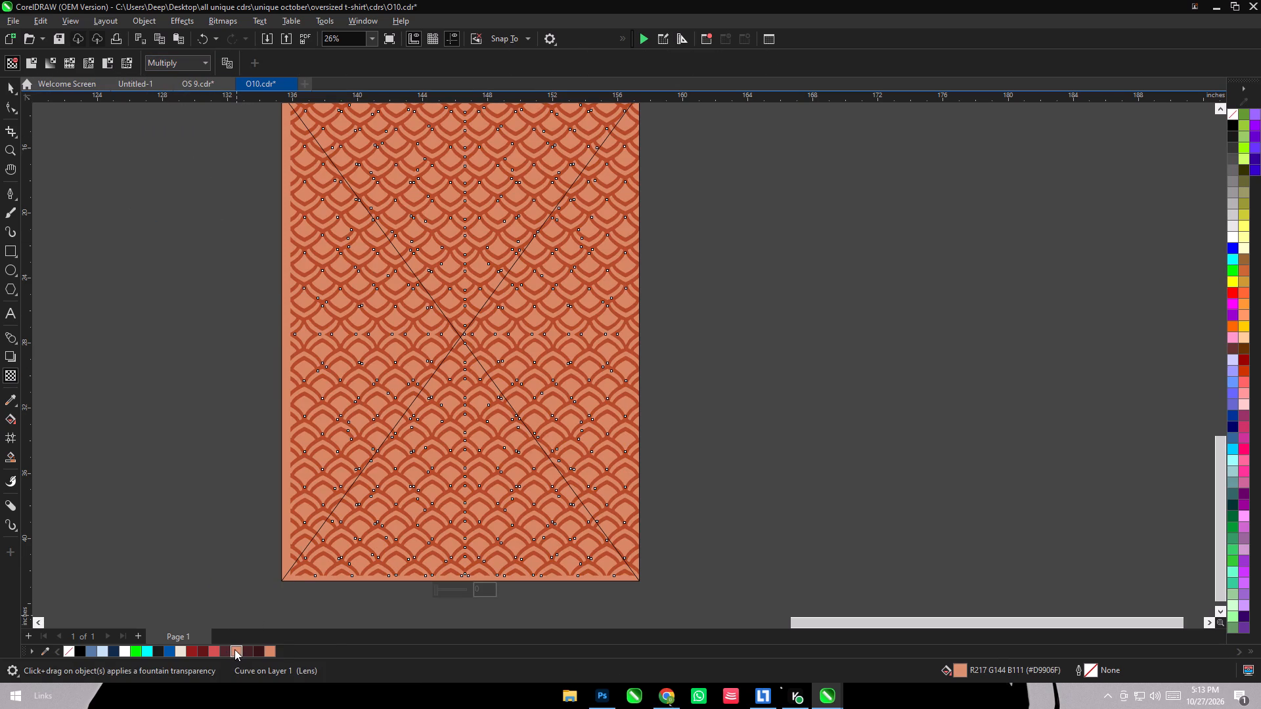
left_click(213, 650)
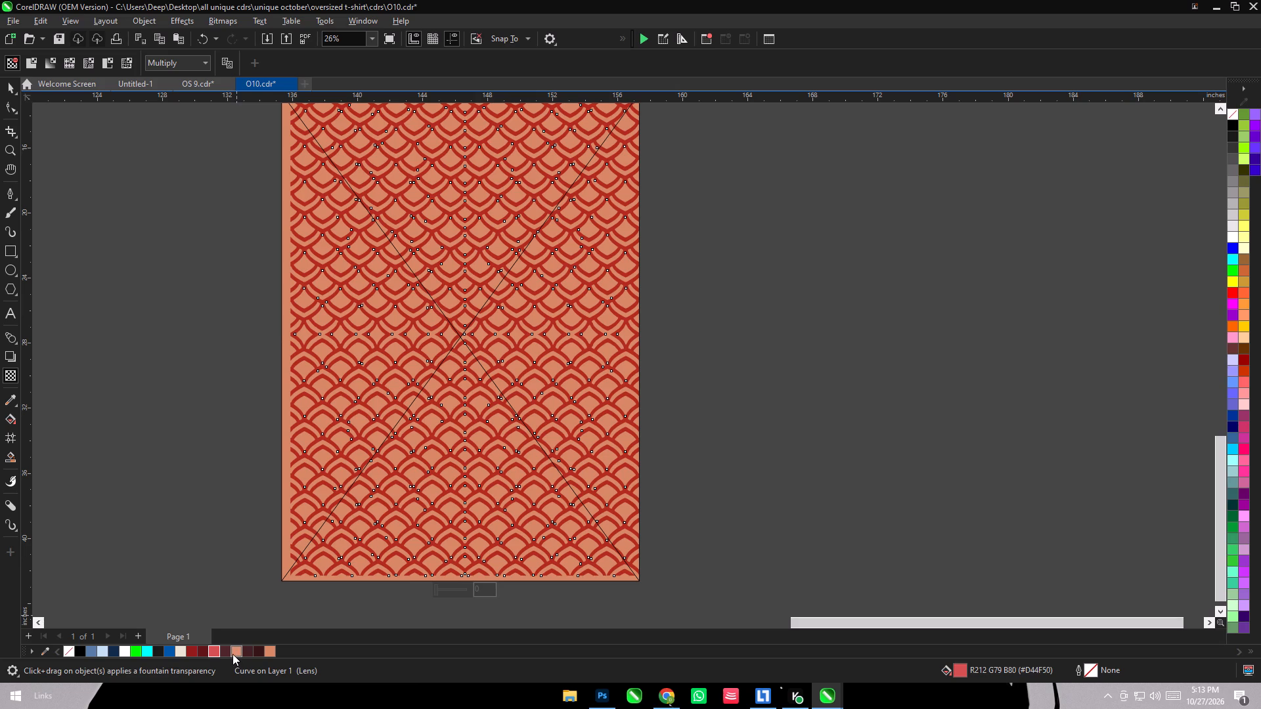
left_click(232, 654)
left_click(177, 651)
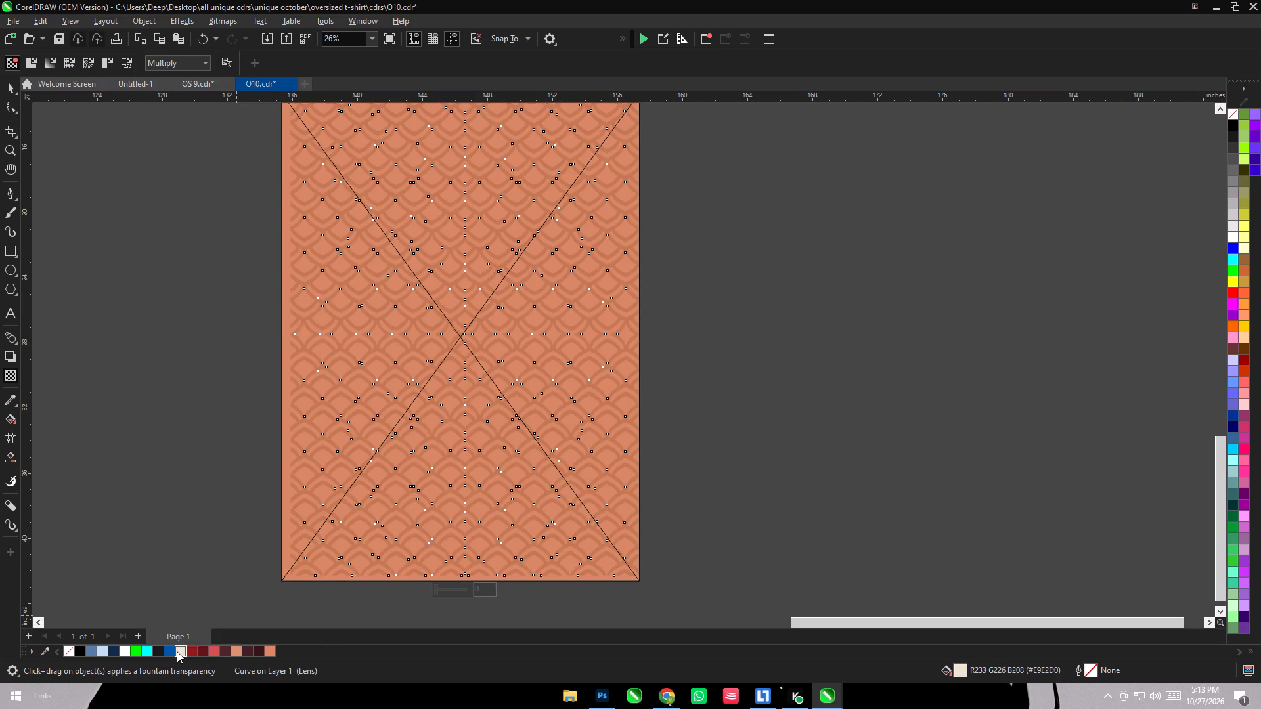
left_click(14, 90)
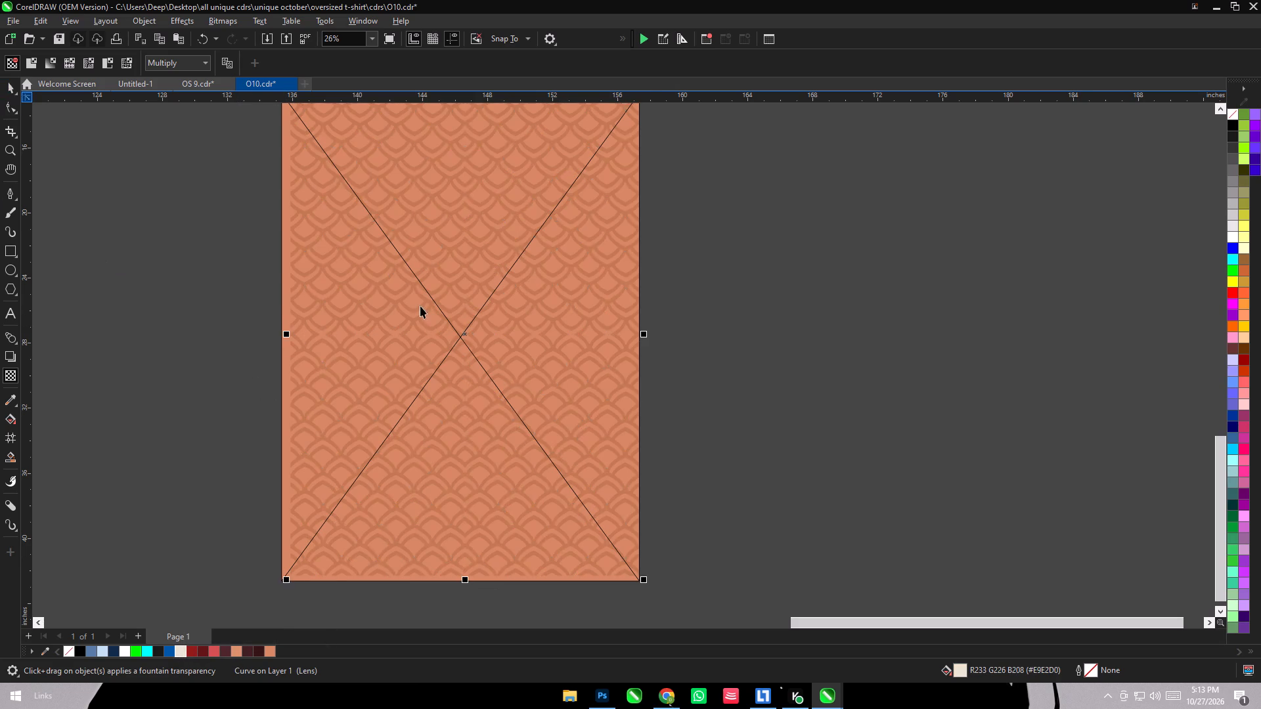
Stretch the scale pattern past both side edges of the panel, to about 23.2 in wide.
scroll(663, 400, "down", 4)
left_click(667, 406)
left_click(613, 378)
scroll(506, 376, "up", 7)
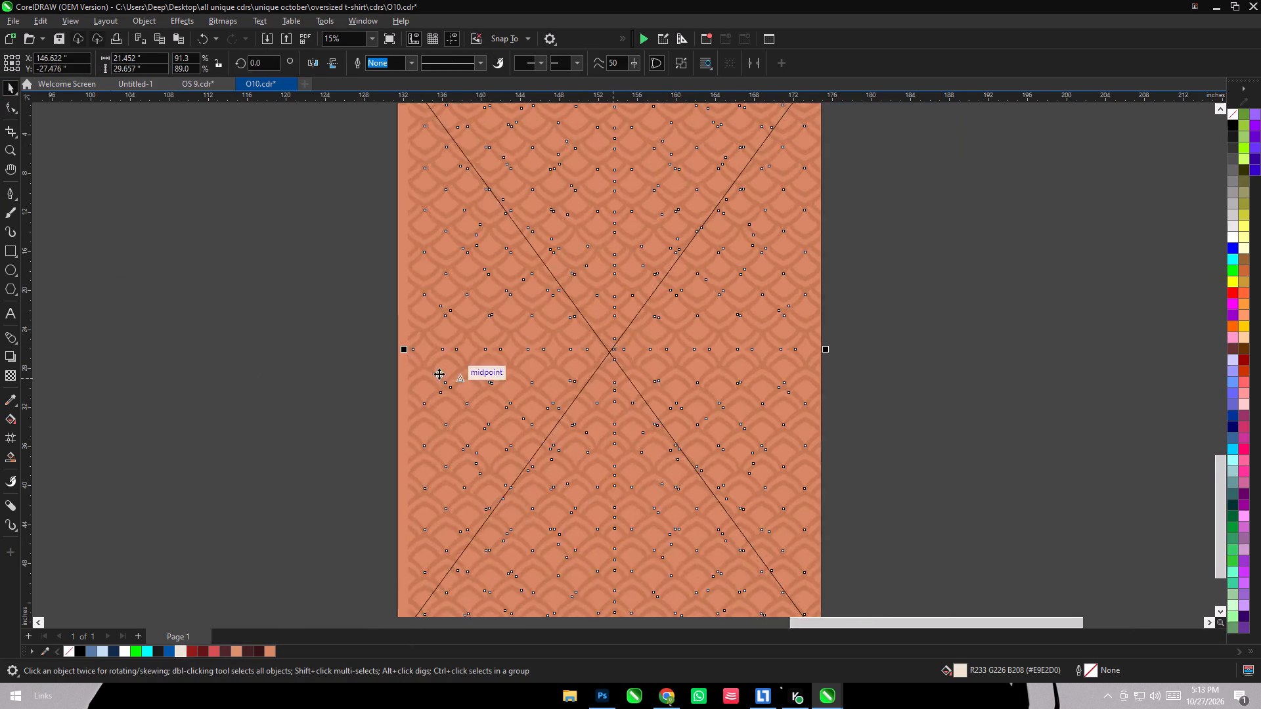
scroll(439, 374, "up", 3)
left_click_drag(390, 343, 353, 340)
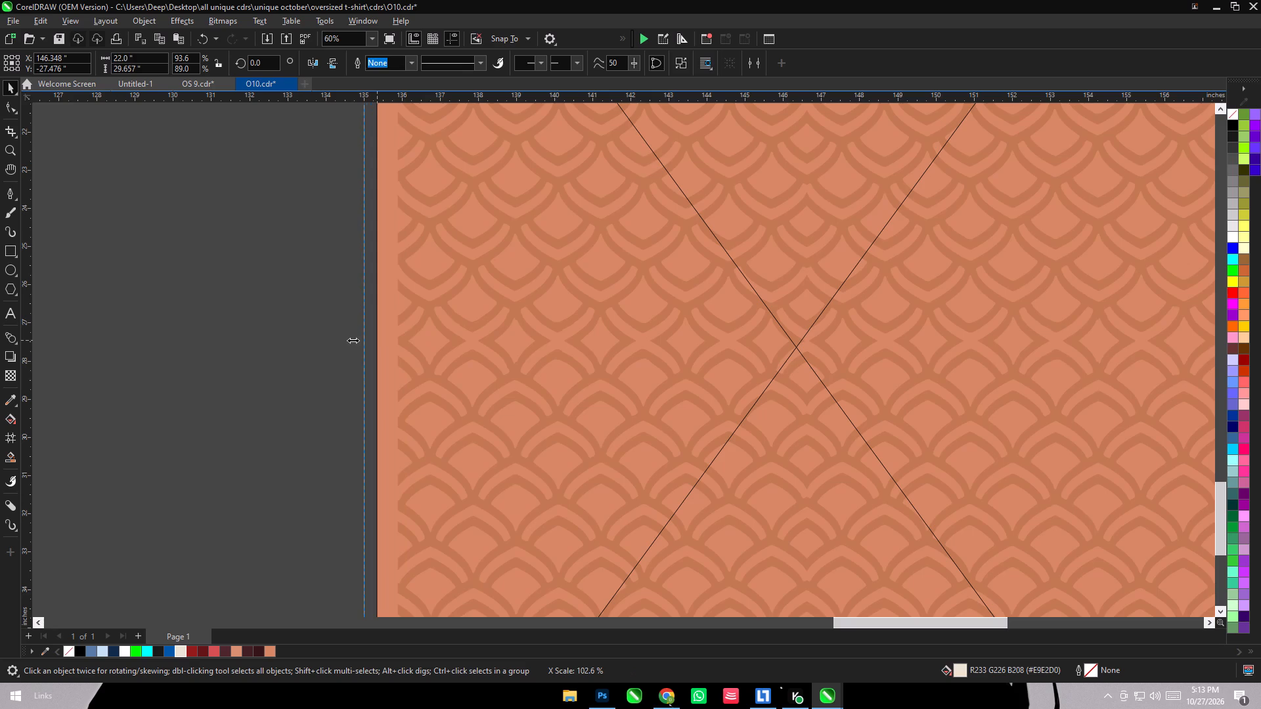
left_click_drag(353, 340, 351, 340)
scroll(352, 341, "down", 10)
scroll(673, 319, "up", 7)
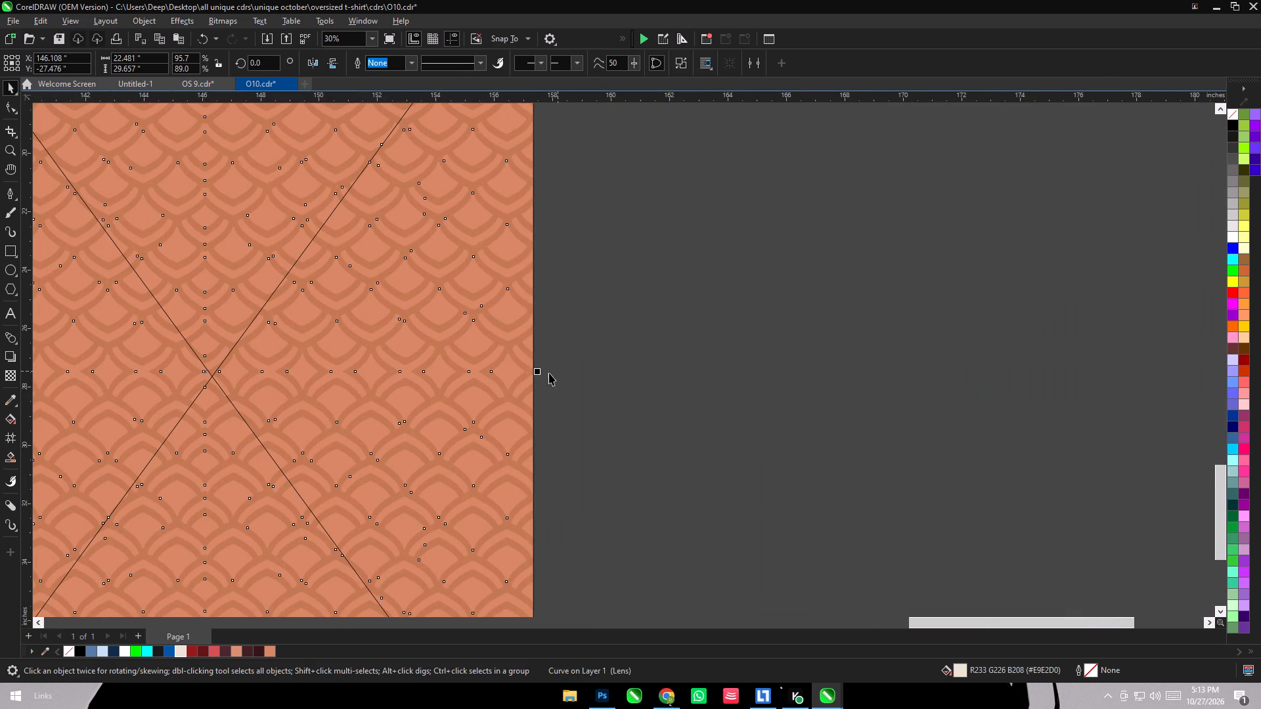
left_click_drag(538, 372, 560, 372)
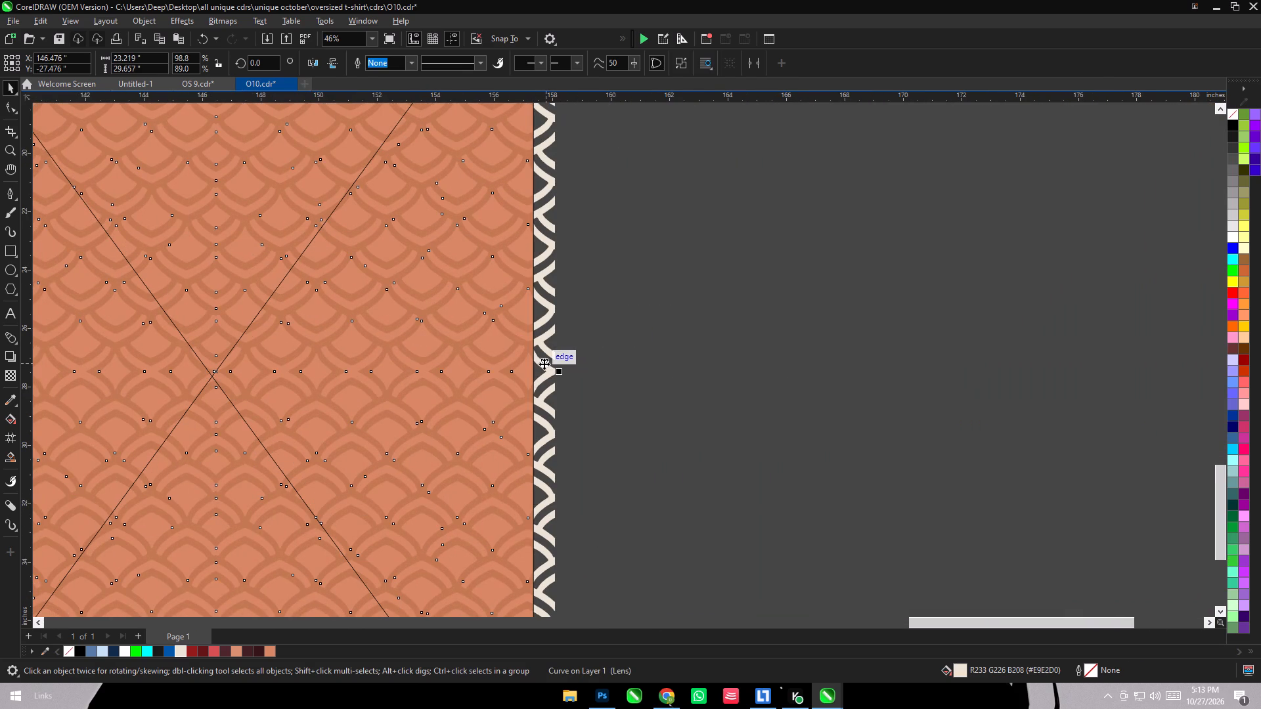
Send the scale pattern behind the copper panel and PowerClip it inside that panel.
key("shift+Page_Down")
right_click(544, 364)
left_click(595, 455)
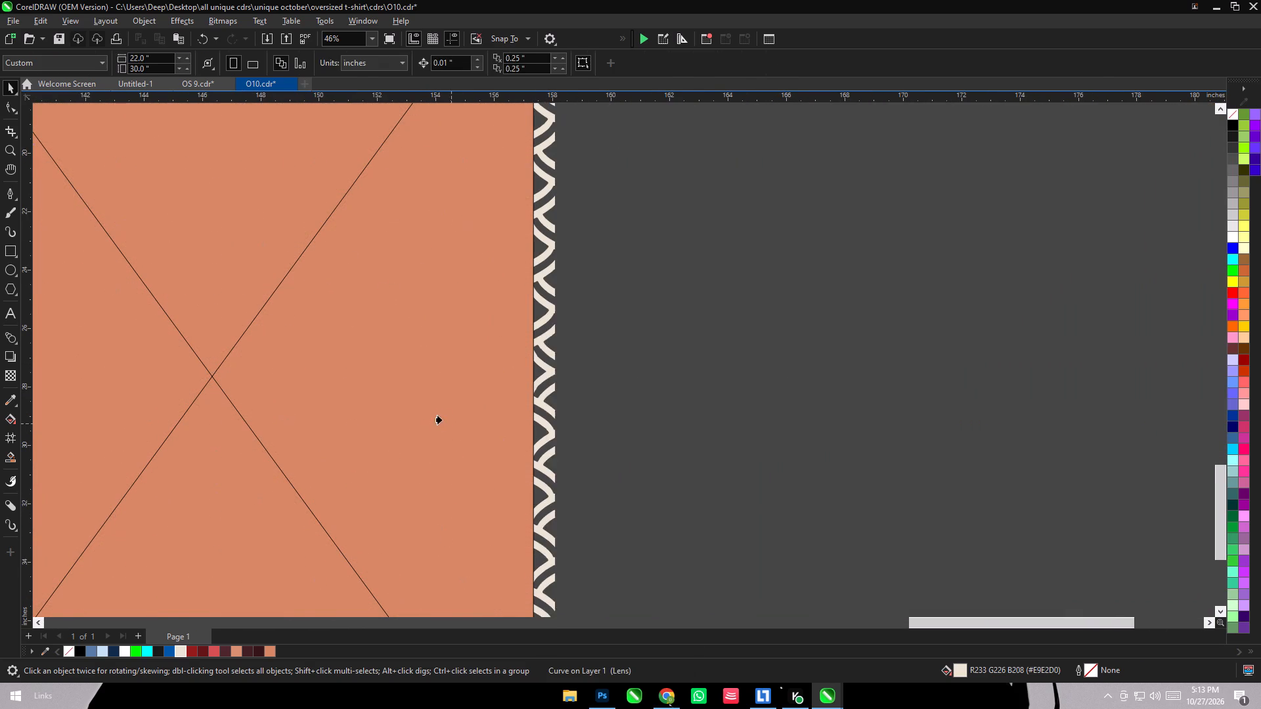
left_click(441, 419)
scroll(613, 372, "down", 11)
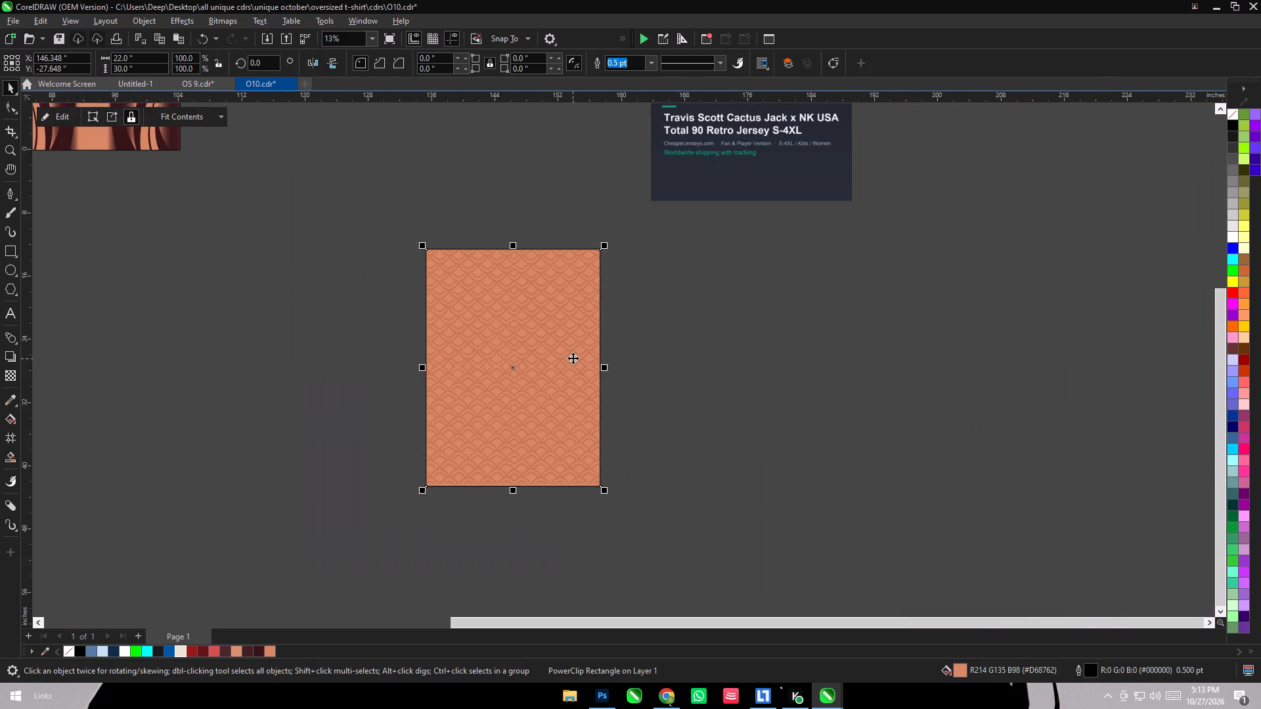
Paste the copied stripe and flame artwork over the scale pattern inside the panel's PowerClip.
left_click(48, 124)
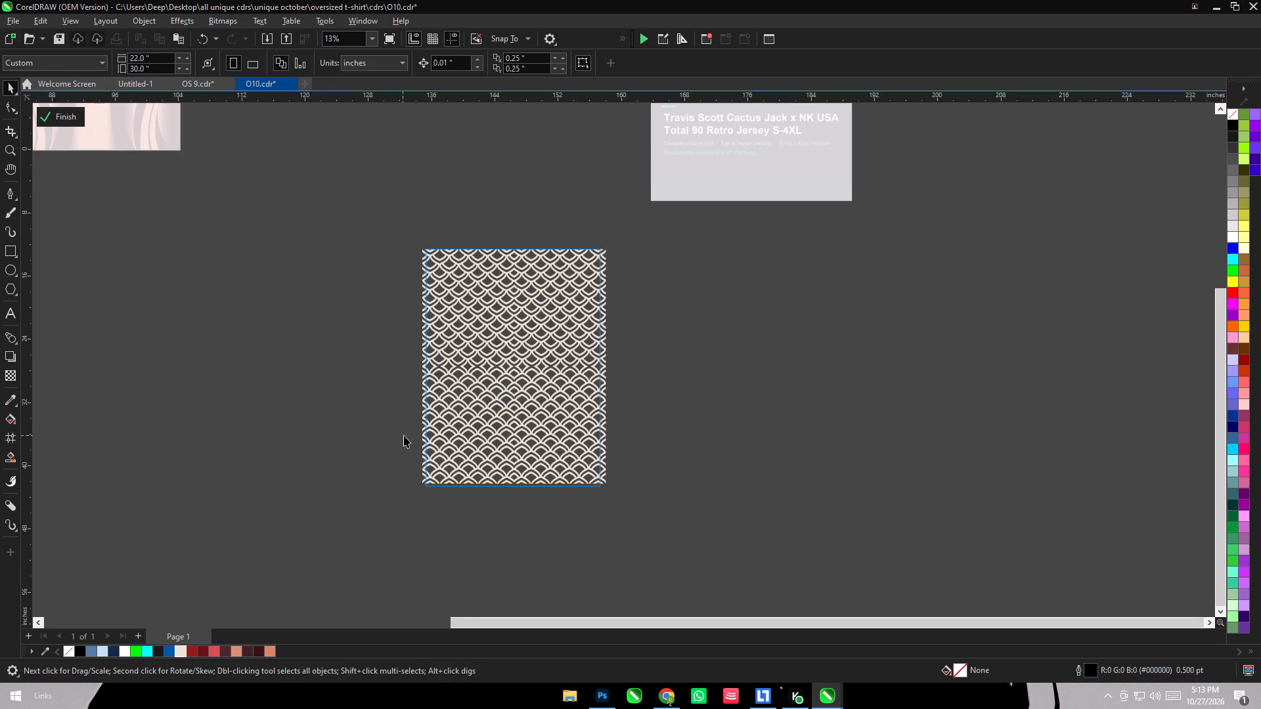
key("ctrl+v")
left_click(354, 471)
left_click(53, 120)
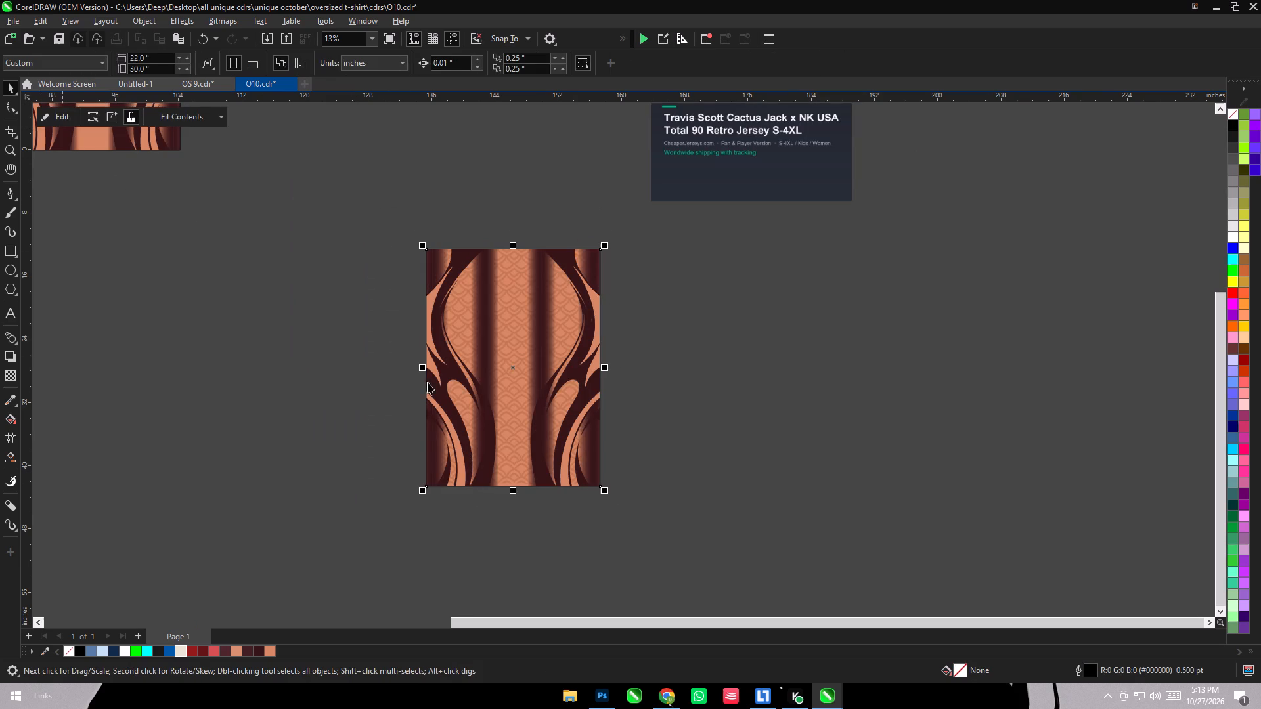
Align the textured panel to the centre and top of the plain front panel with the "unique" lettering.
left_click(705, 514)
scroll(555, 488, "down", 4)
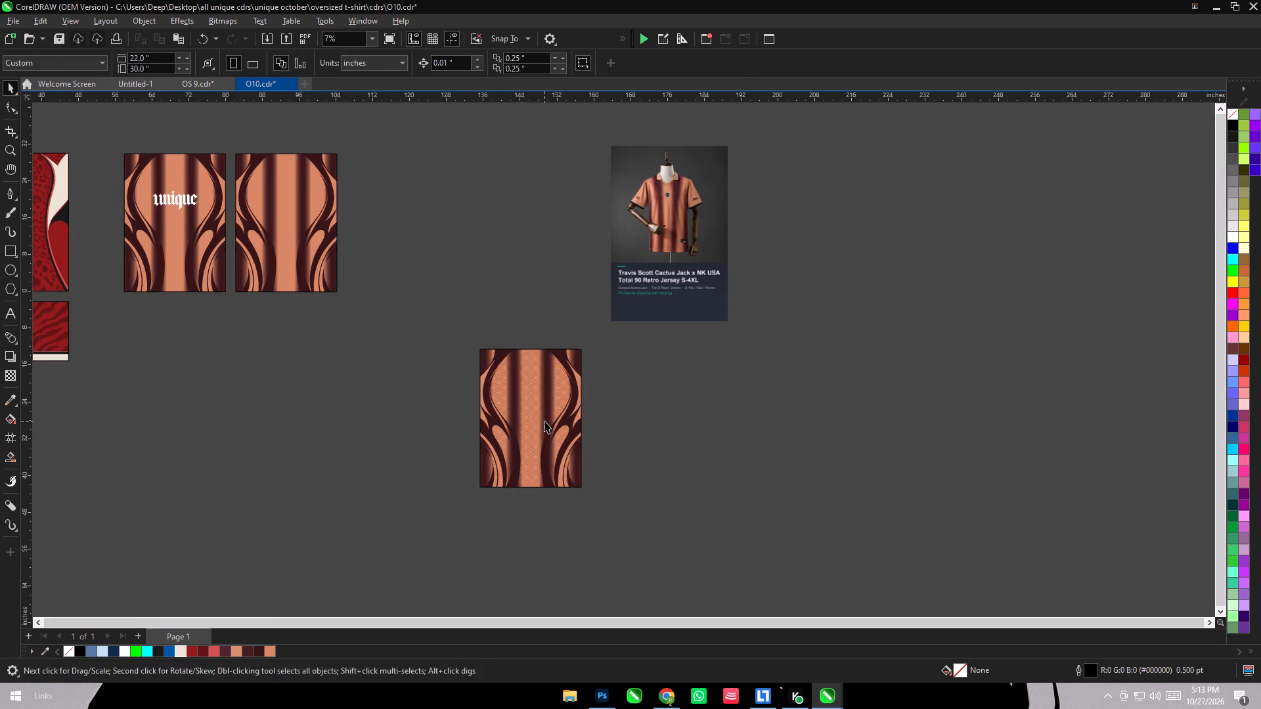
left_click(544, 421)
left_click(195, 262, "shift")
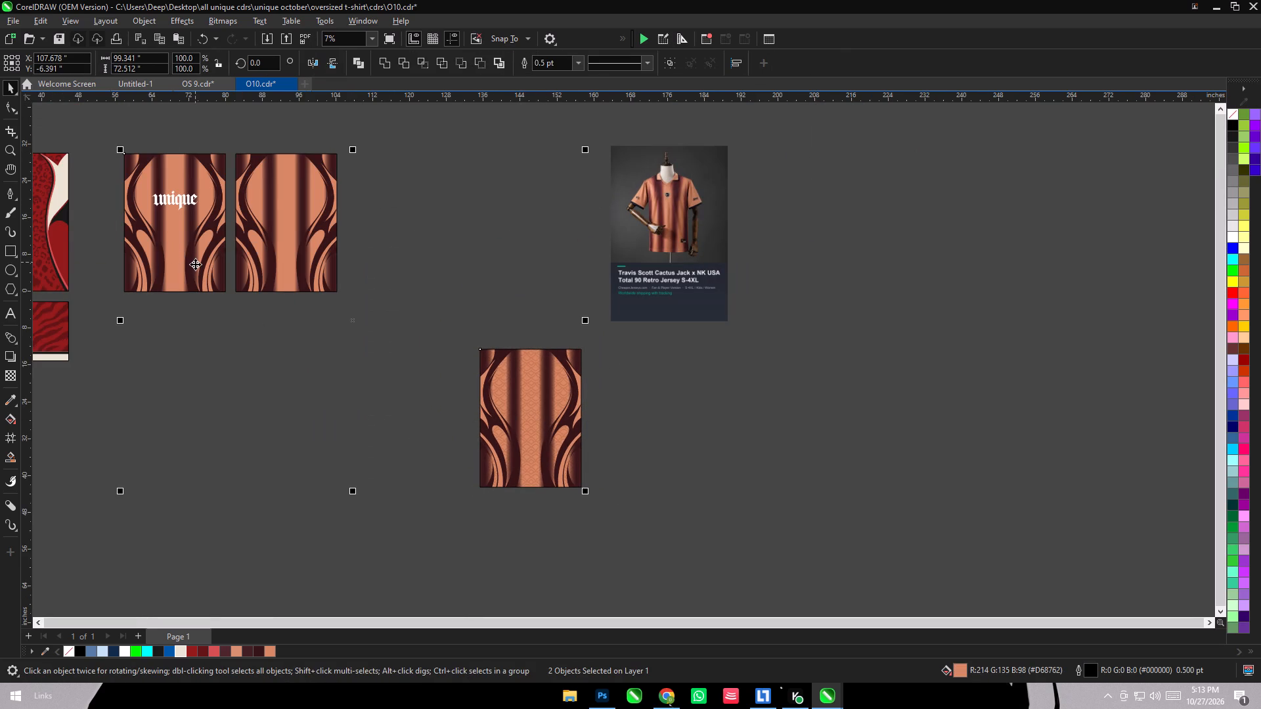
key("c")
key("t")
left_click(276, 421)
Move the plain front panel out from over the textured one to the empty space beside the back panel.
scroll(180, 222, "up", 5)
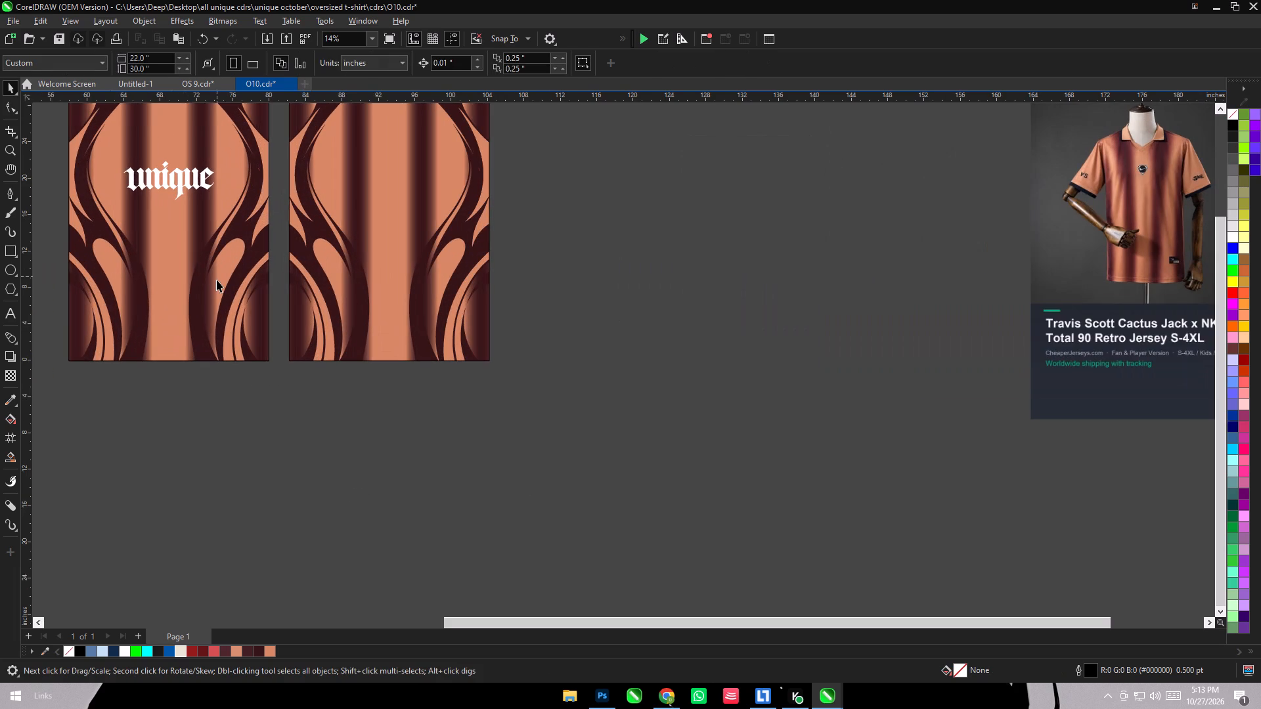
left_click_drag(217, 280, 795, 378)
scroll(795, 378, "down", 3)
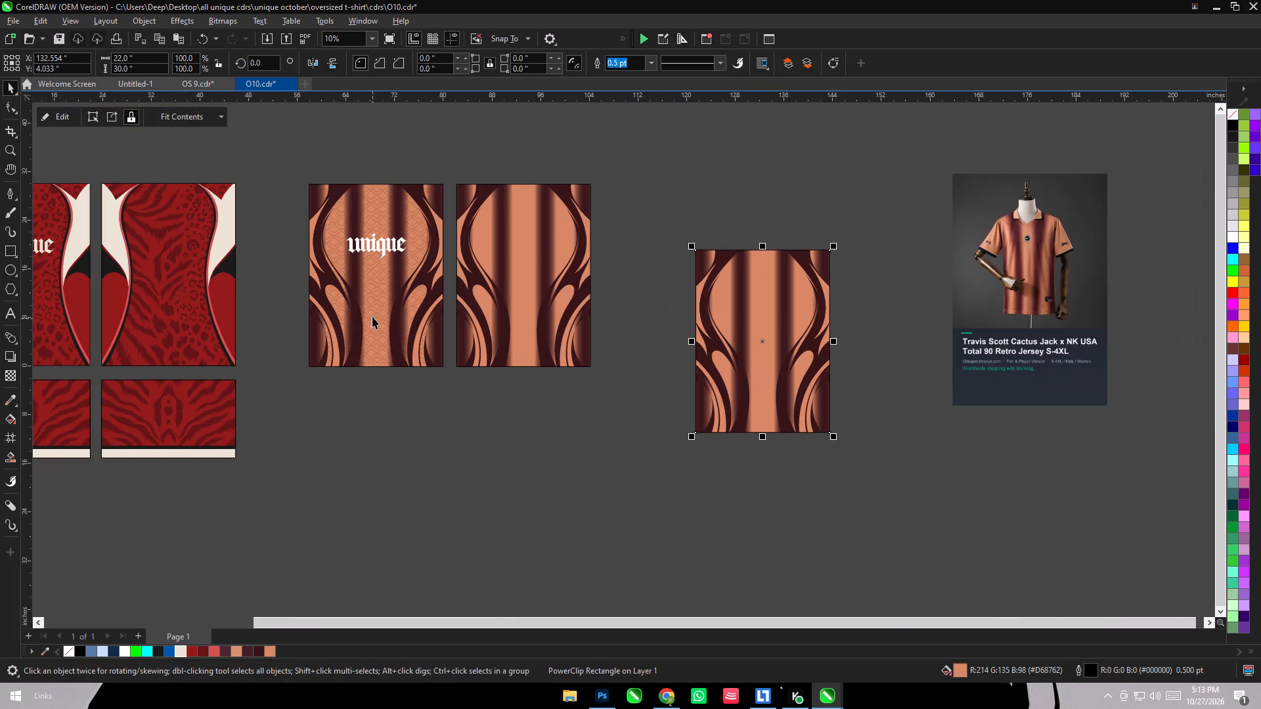
Duplicate the textured front panel and align the copy to the plain back panel's centre and top edge.
left_click_drag(379, 314, 376, 418)
right_click(376, 418)
left_click(542, 338, "shift")
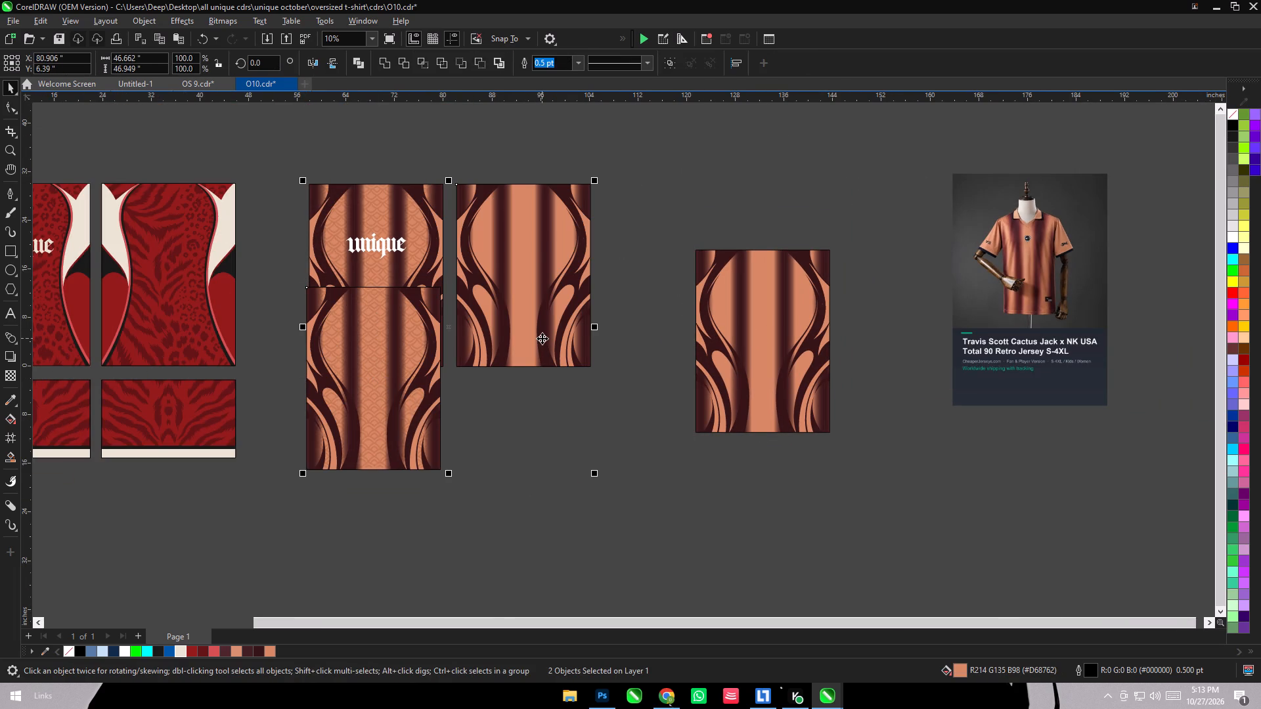
type("ct")
left_click(603, 471)
Send the textured copy to the back and delete the plain back panel lying over it.
left_click(564, 321)
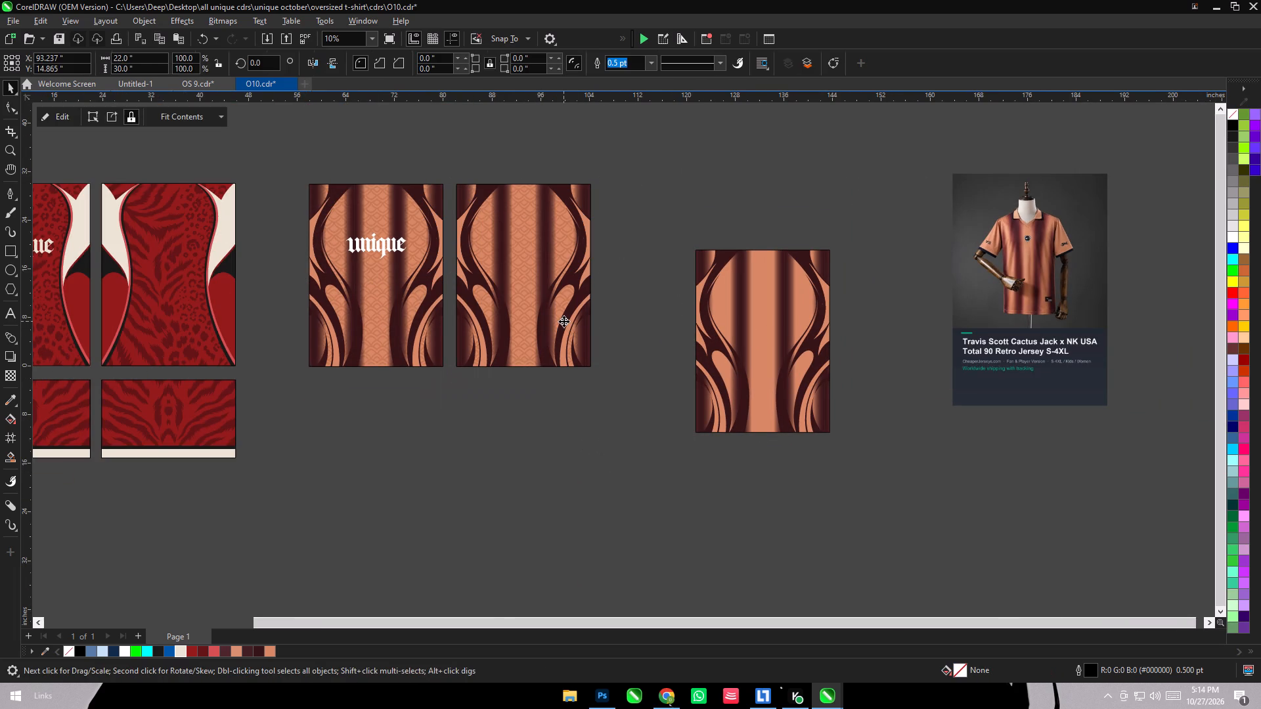
key("shift+Page_Down")
left_click(602, 475)
left_click(560, 303)
key("Delete")
Delete the leftover plain copper panel between the finished pair and the jersey reference image.
scroll(579, 439, "down", 2)
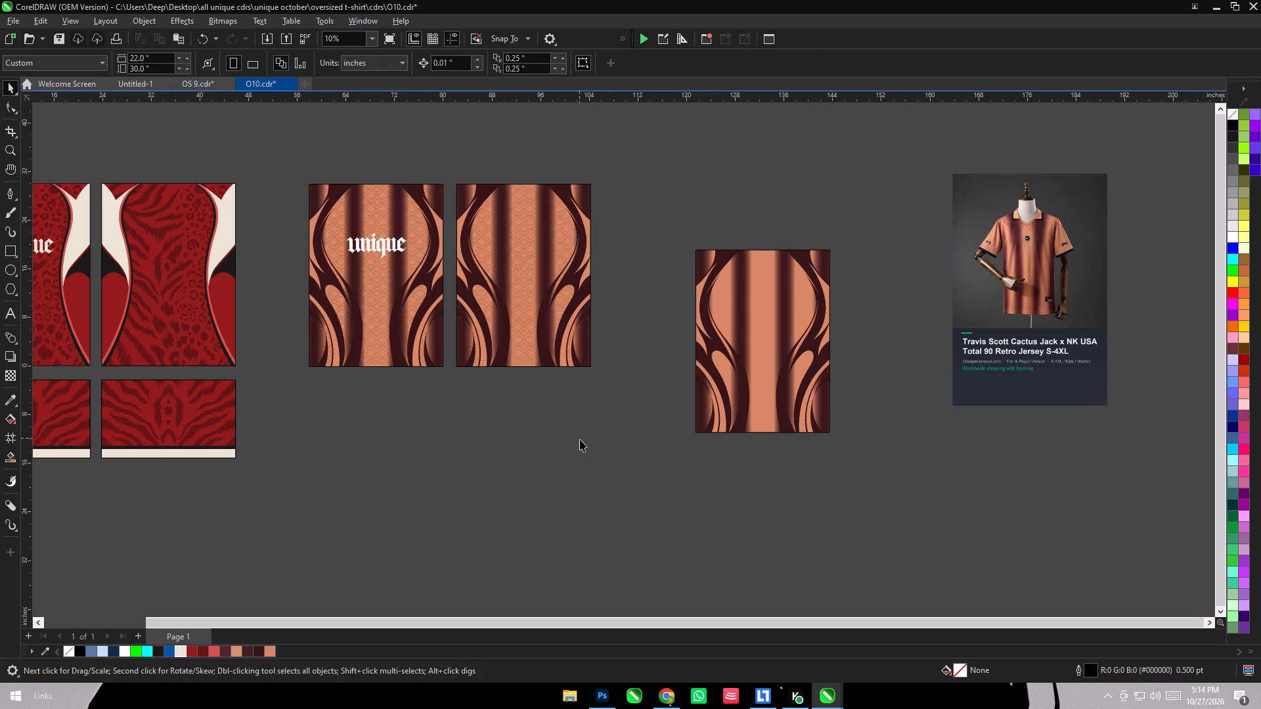
scroll(580, 439, "down", 1)
left_click_drag(633, 228, 836, 512)
key("Delete")
left_click(798, 520)
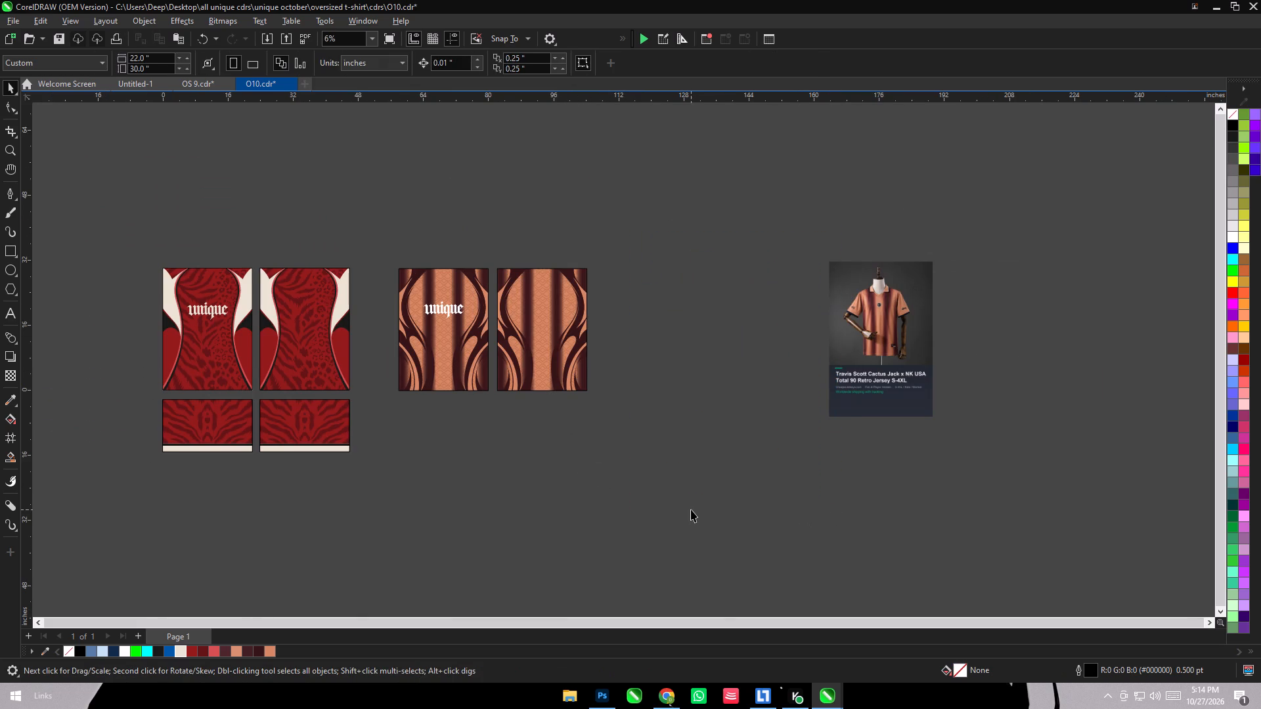
scroll(691, 509, "up", 2)
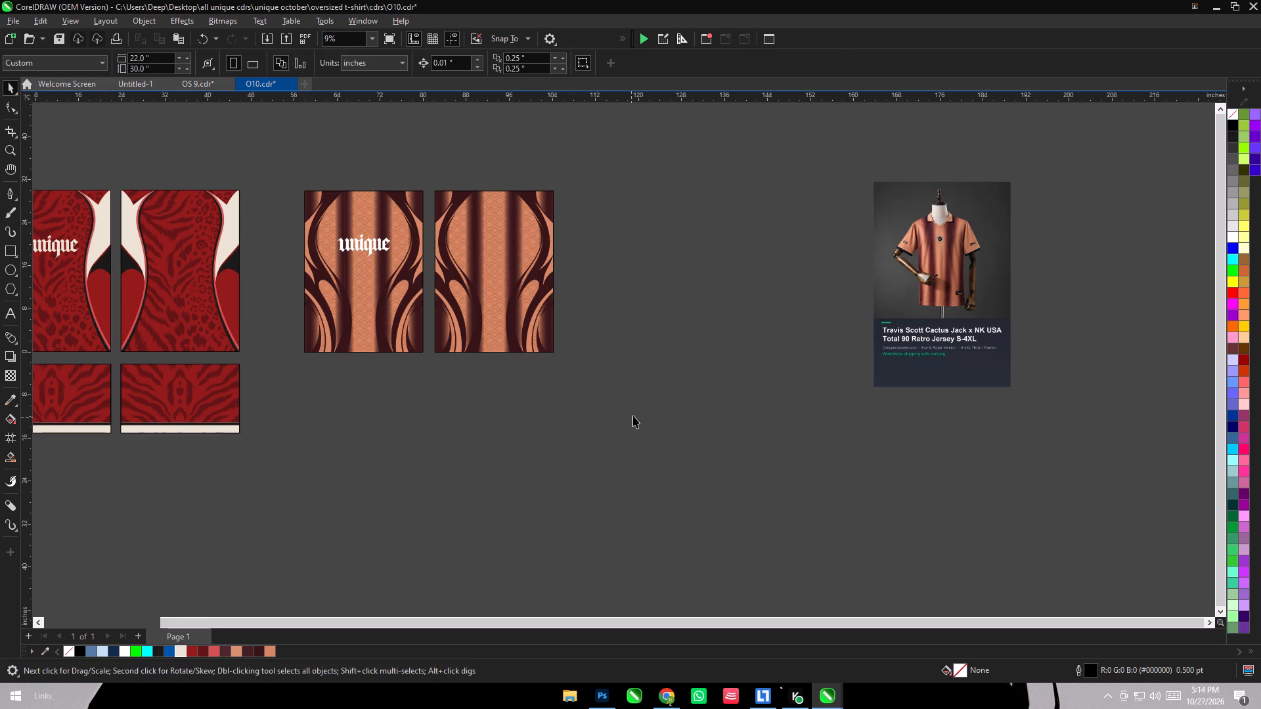
Save the document.
key("ctrl+s")
Duplicate the red zebra sleeve below the copper front panel, centre it under that panel and align it with the red sleeve row.
left_click_drag(174, 388, 359, 392)
right_click(359, 392)
left_click(380, 340, "shift")
key("c")
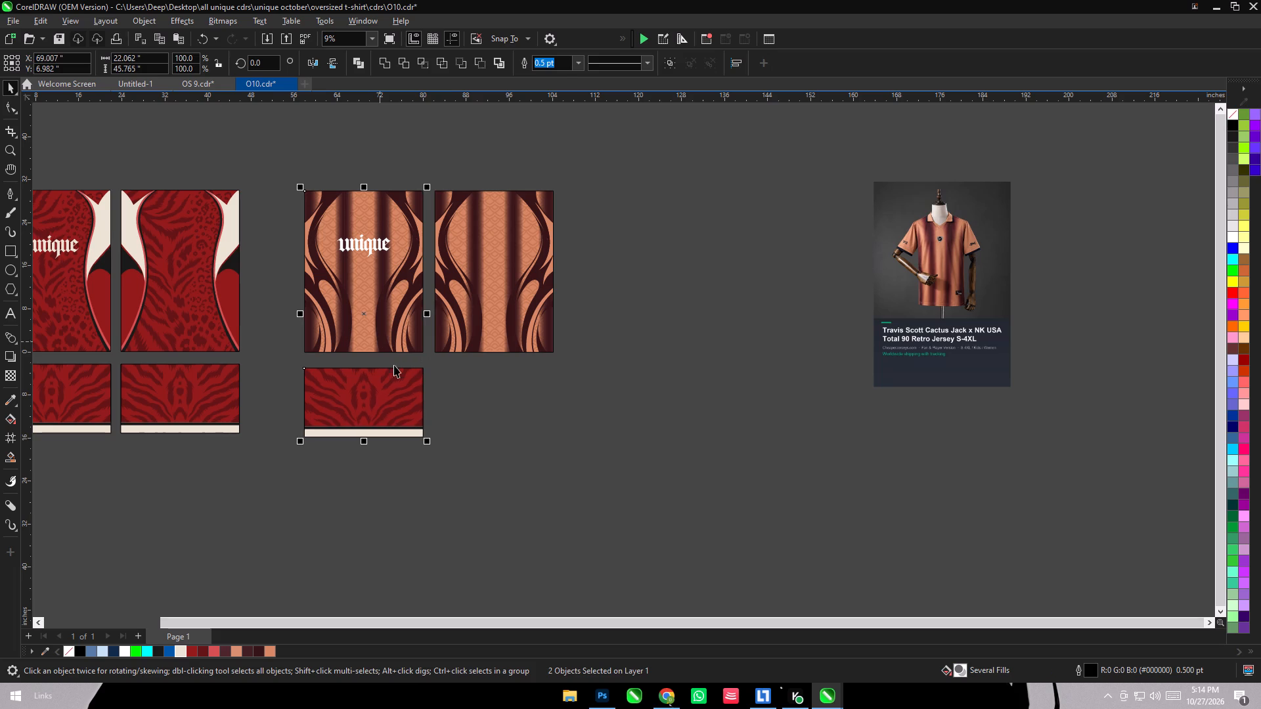
left_click(481, 459)
scroll(489, 459, "down", 1)
left_click(367, 413)
left_click(256, 398, "shift")
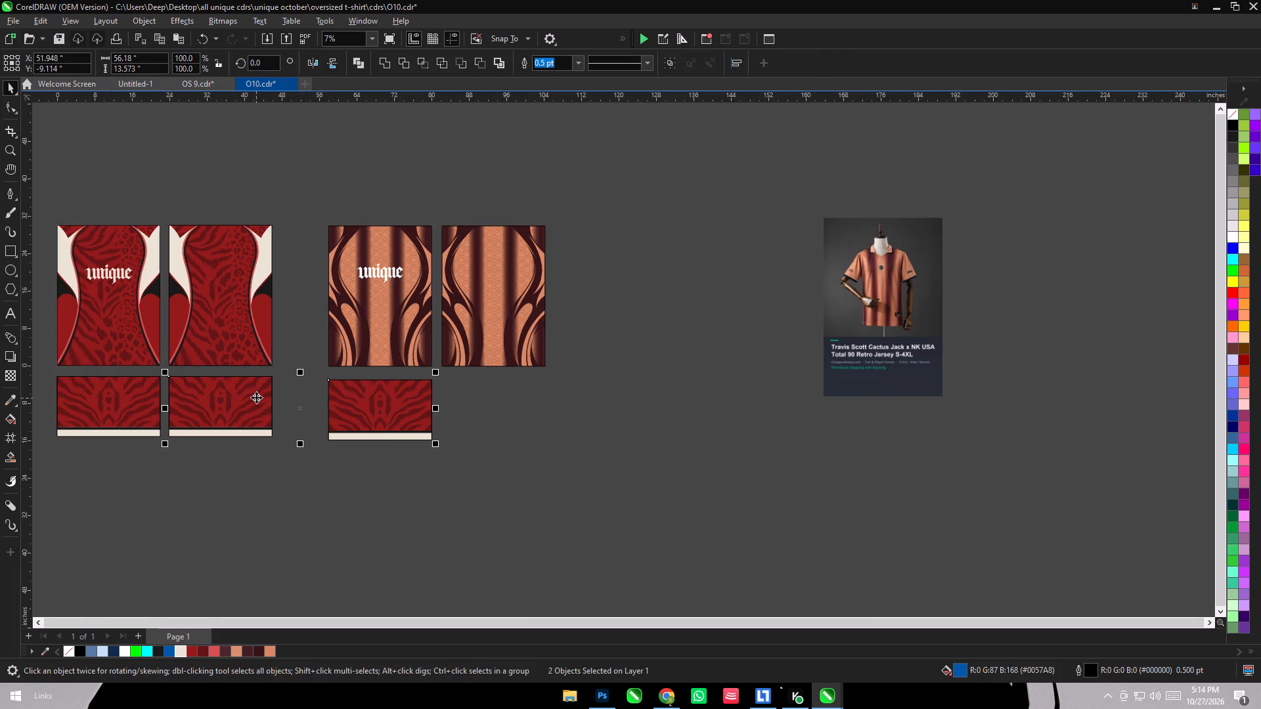
key("e")
left_click(540, 518)
Align the copper front panel vertically with the red back panel, and the copper back panel with the copper front panel.
left_click(372, 354)
left_click(252, 343, "shift")
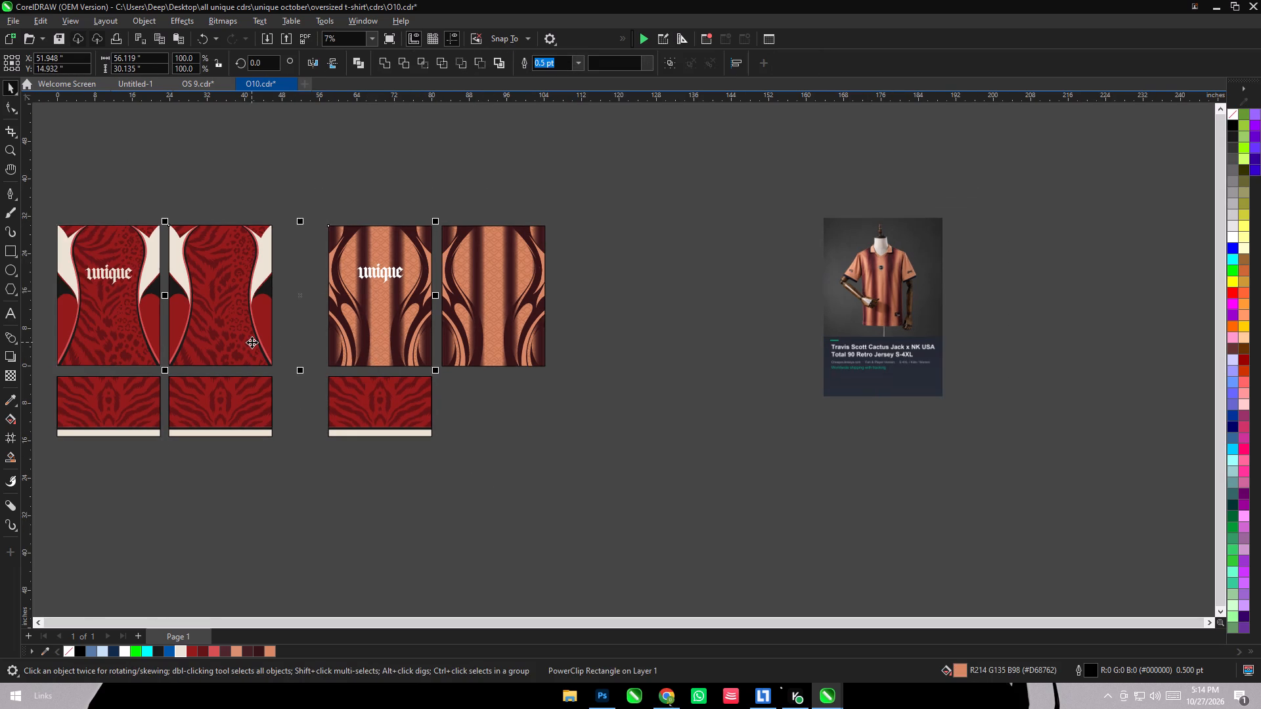
key("e")
left_click(550, 484)
left_click(492, 334)
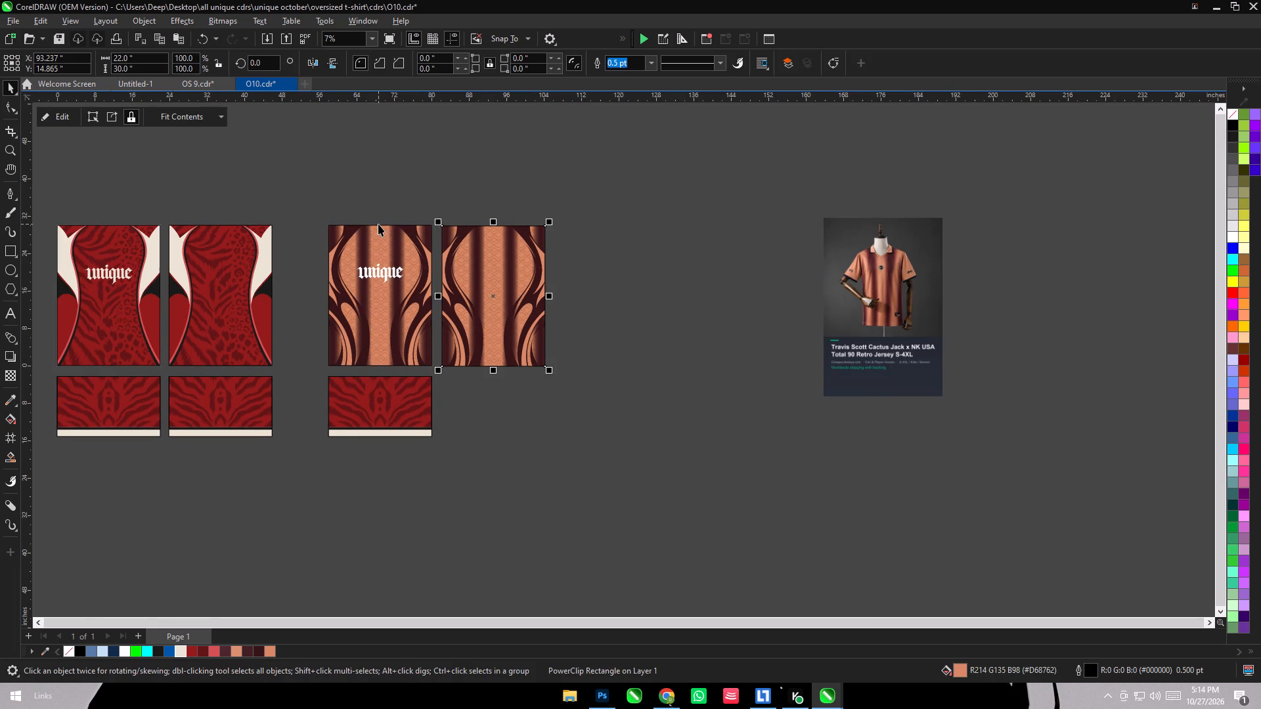
left_click(378, 224, "shift")
left_click(394, 238, "shift")
key("e")
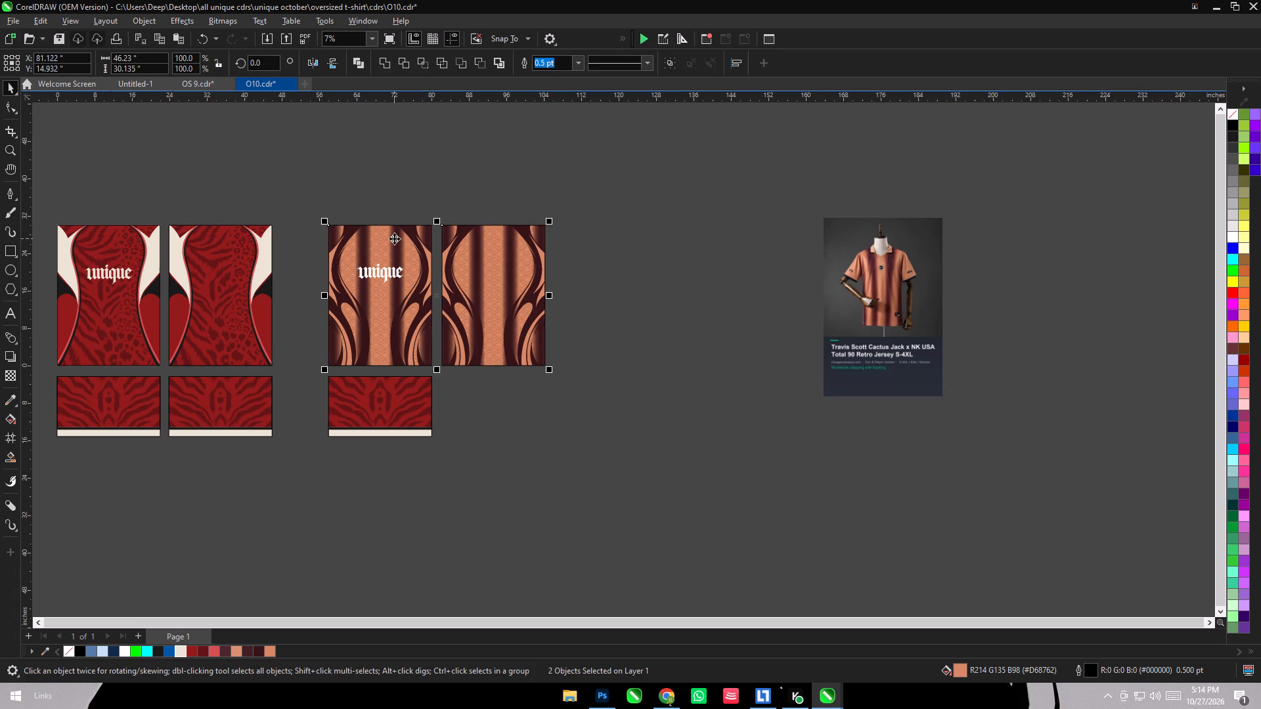
left_click(537, 508)
Duplicate the sleeve below the copper back panel, level it with the first sleeve and centre it under the back panel.
scroll(407, 401, "up", 3)
left_click_drag(407, 401, 565, 403)
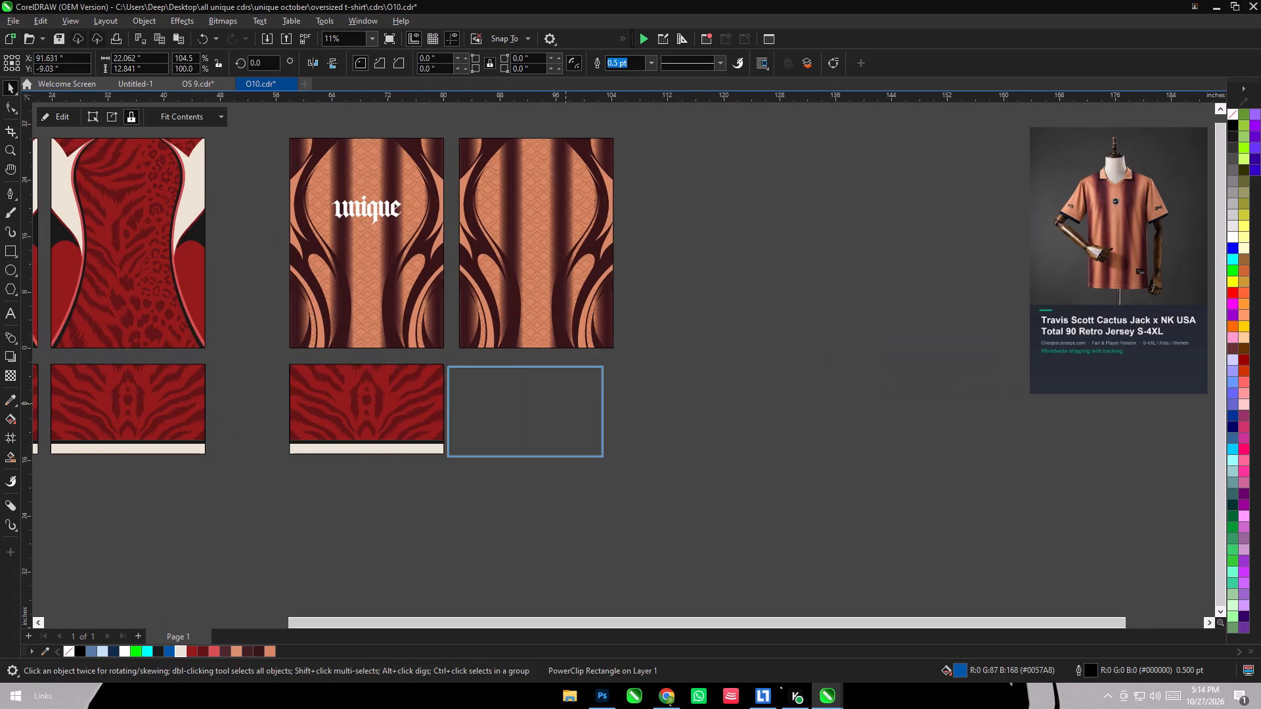
left_click_drag(565, 403, 574, 403)
right_click(574, 403)
left_click(415, 391, "shift")
key("e")
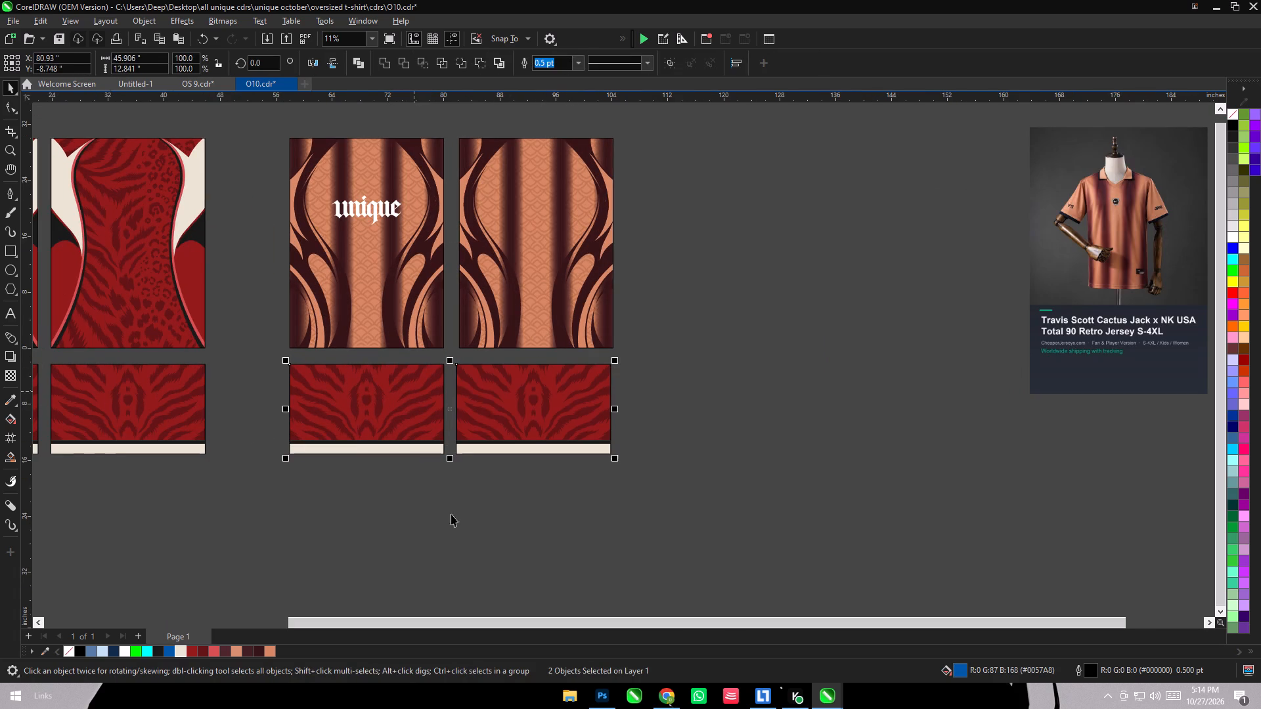
left_click(475, 542)
left_click(502, 406)
left_click(489, 297, "shift")
key("c")
left_click(763, 452)
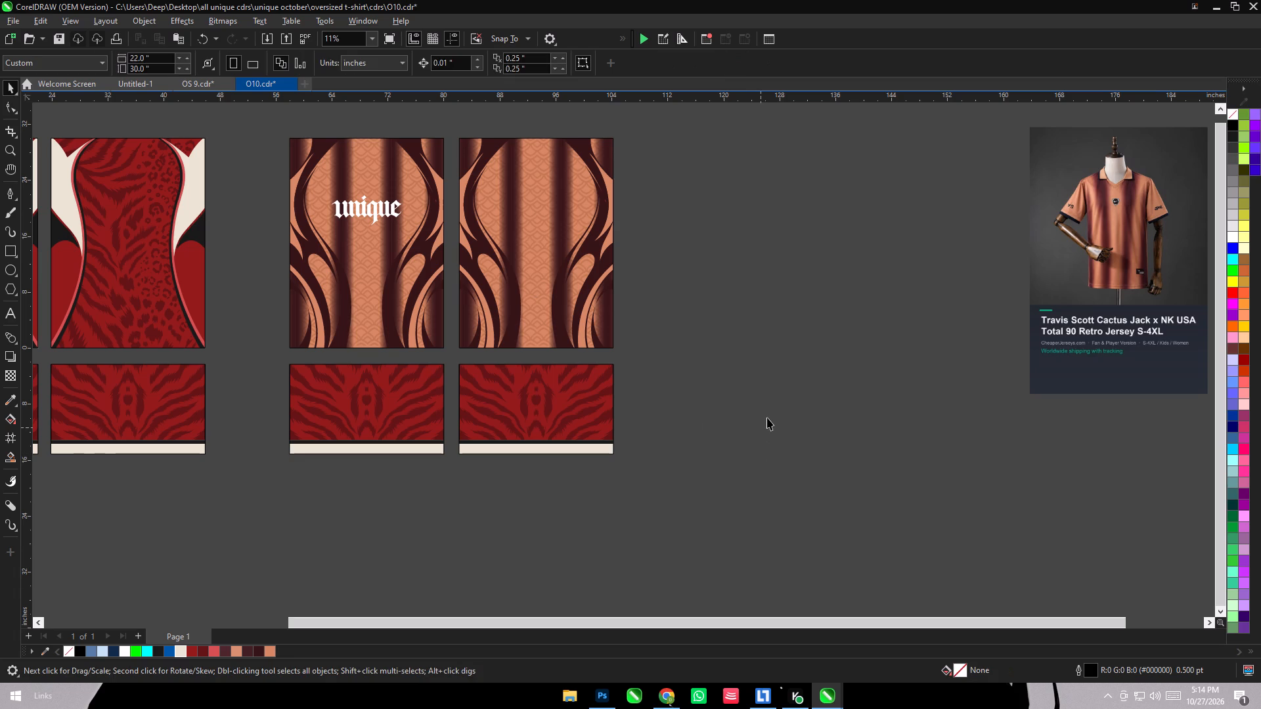
left_click(935, 459)
Delete the zebra artwork and cuff inside the front sleeve's PowerClip and draw a small placeholder rectangle about 1.97 by 1.31 inches there.
left_click(417, 420)
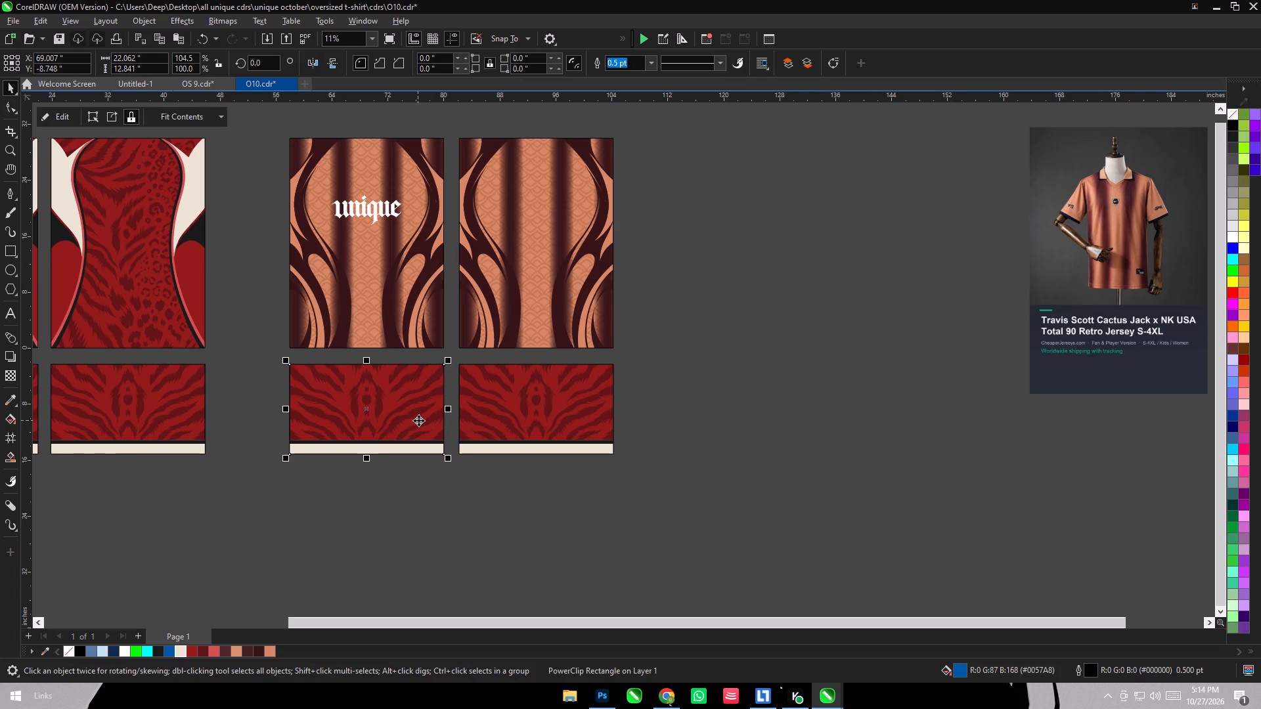
left_click(60, 116)
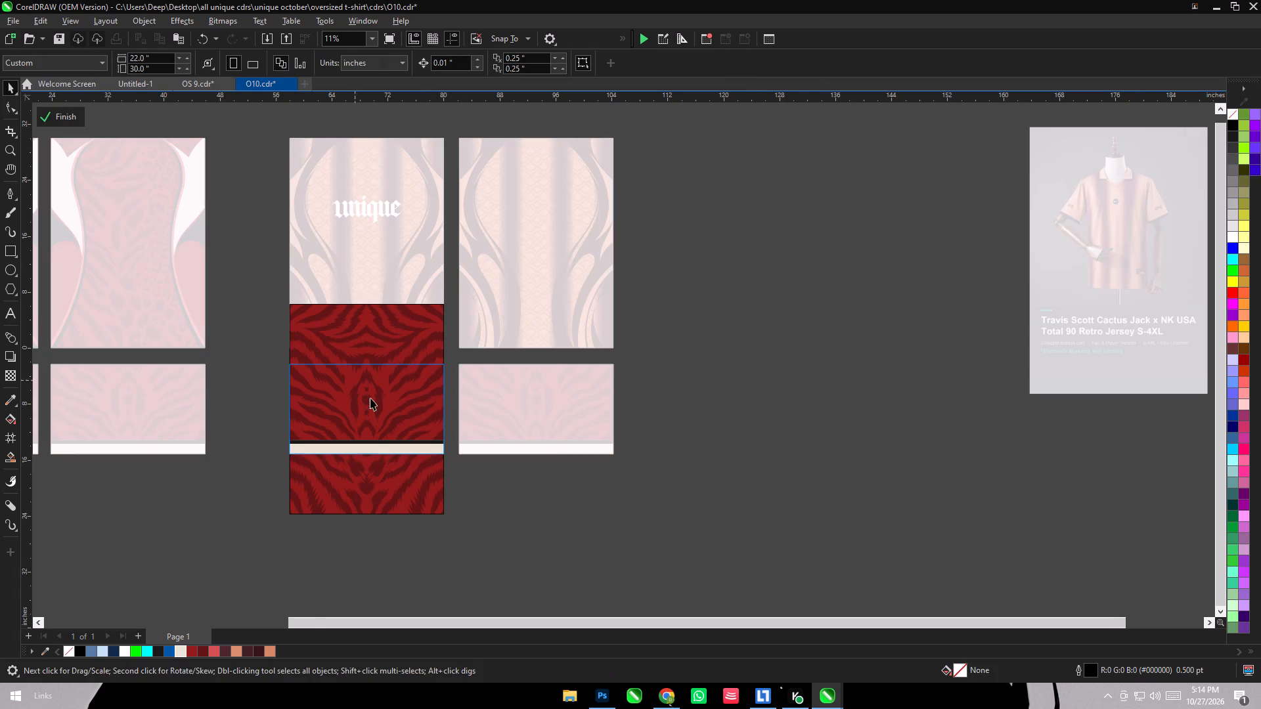
left_click_drag(273, 570, 451, 272)
key("Delete")
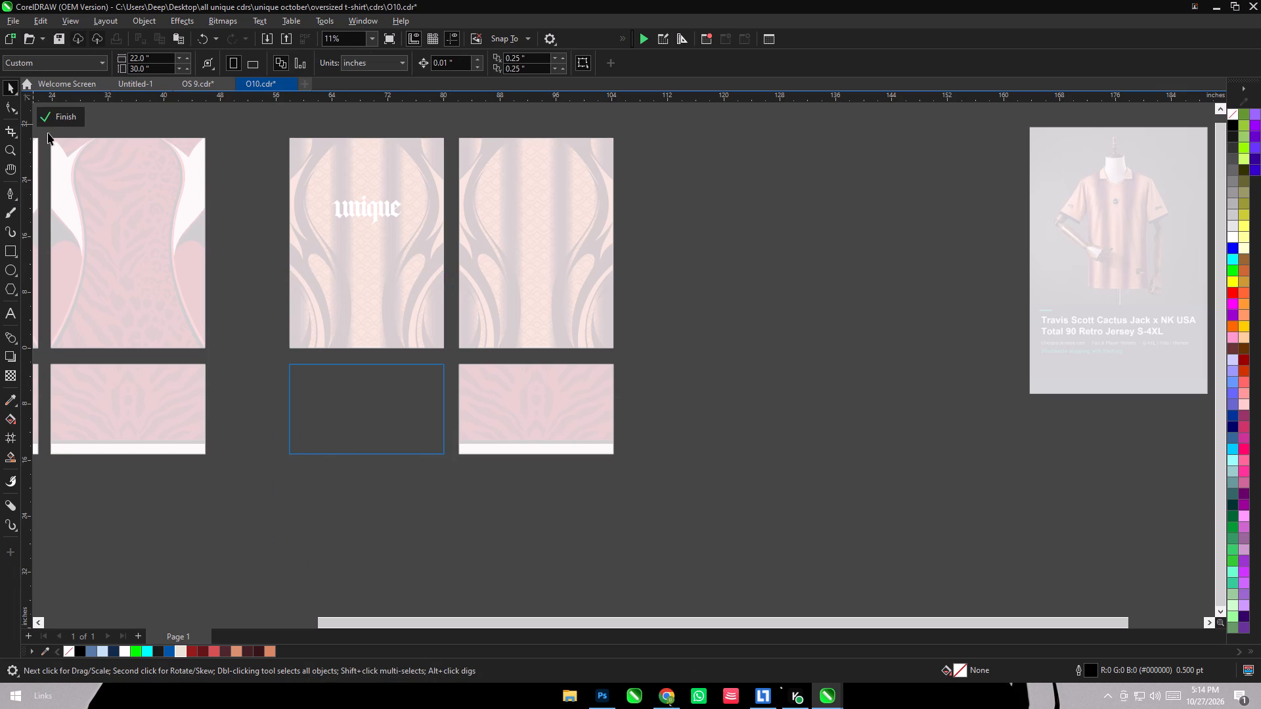
left_click(7, 257)
left_click_drag(161, 218, 175, 227)
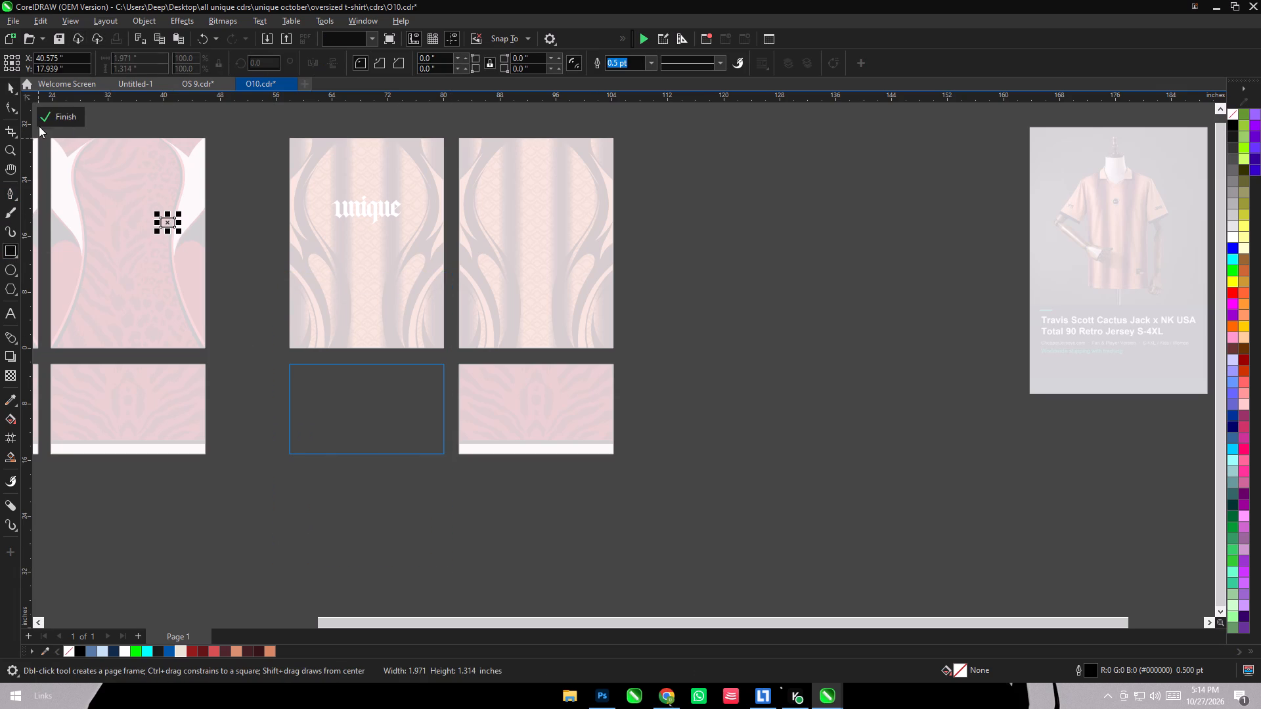
left_click(52, 116)
left_click(681, 315)
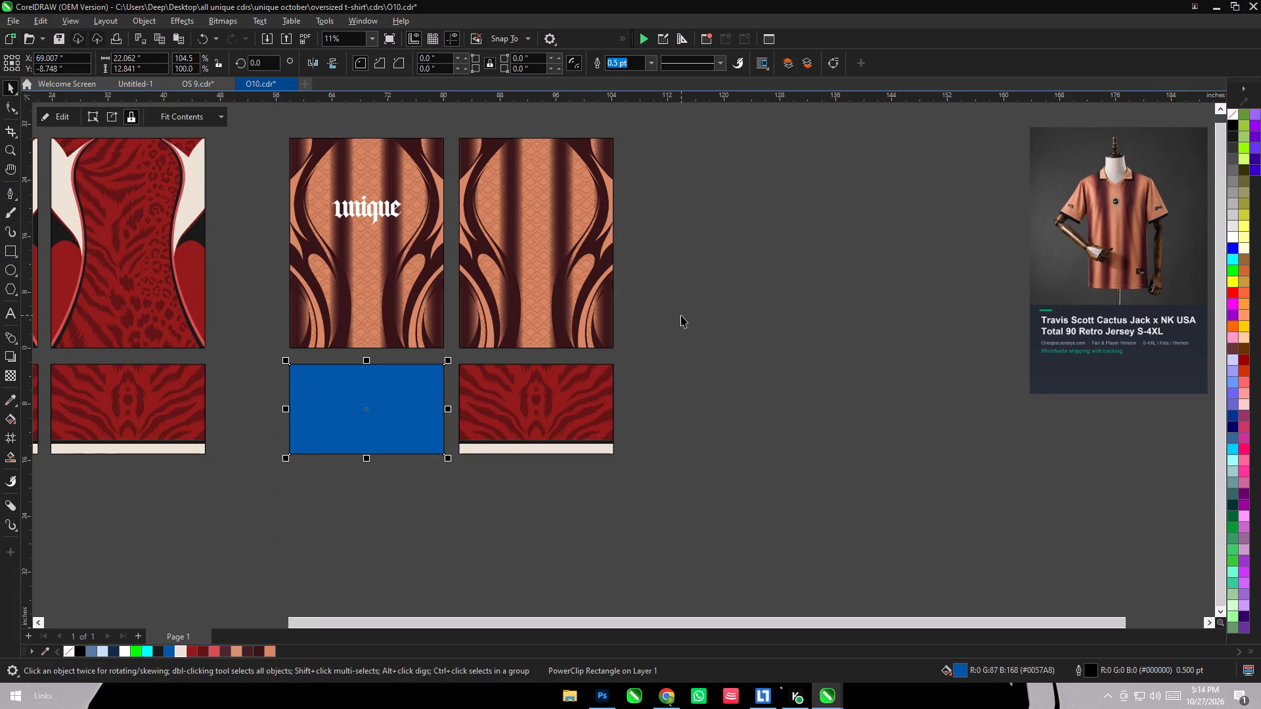
Duplicate the copper back panel into the empty space beside it and delete the dark stripe and flame artwork inside the copy's PowerClip.
scroll(681, 315, "down", 1)
left_click_drag(562, 221, 784, 250)
right_click(784, 250)
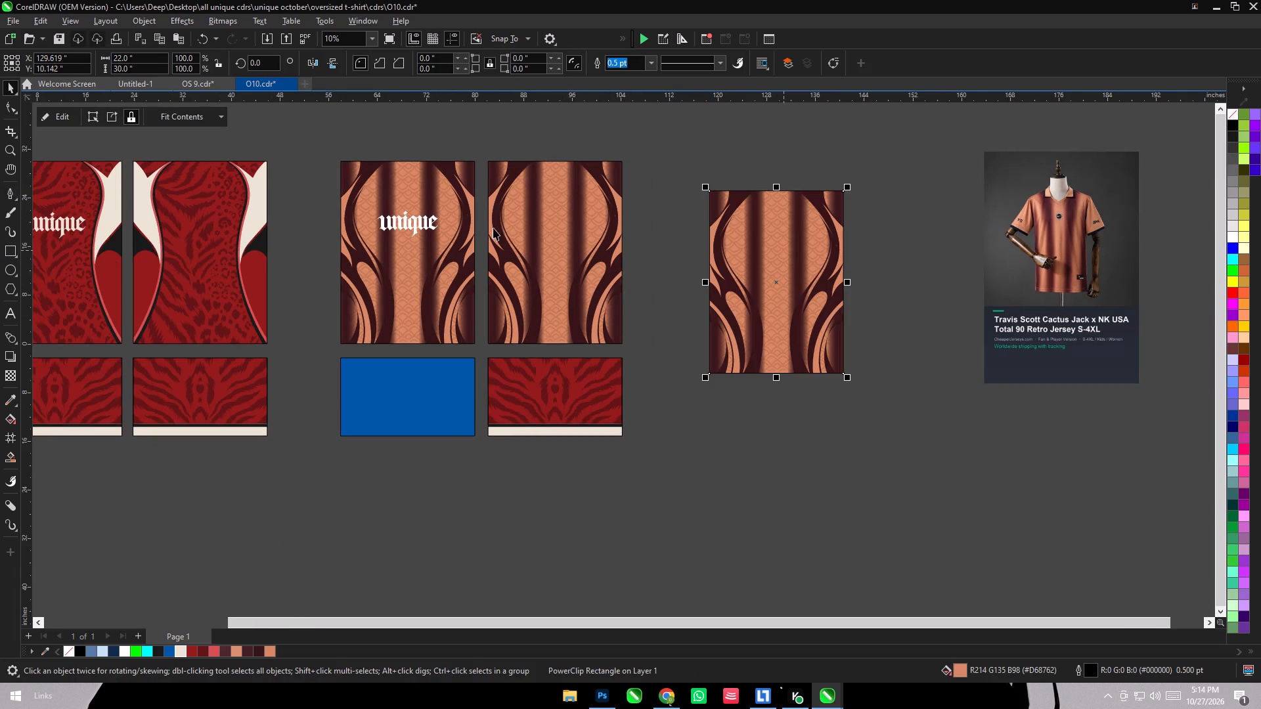
left_click(65, 123)
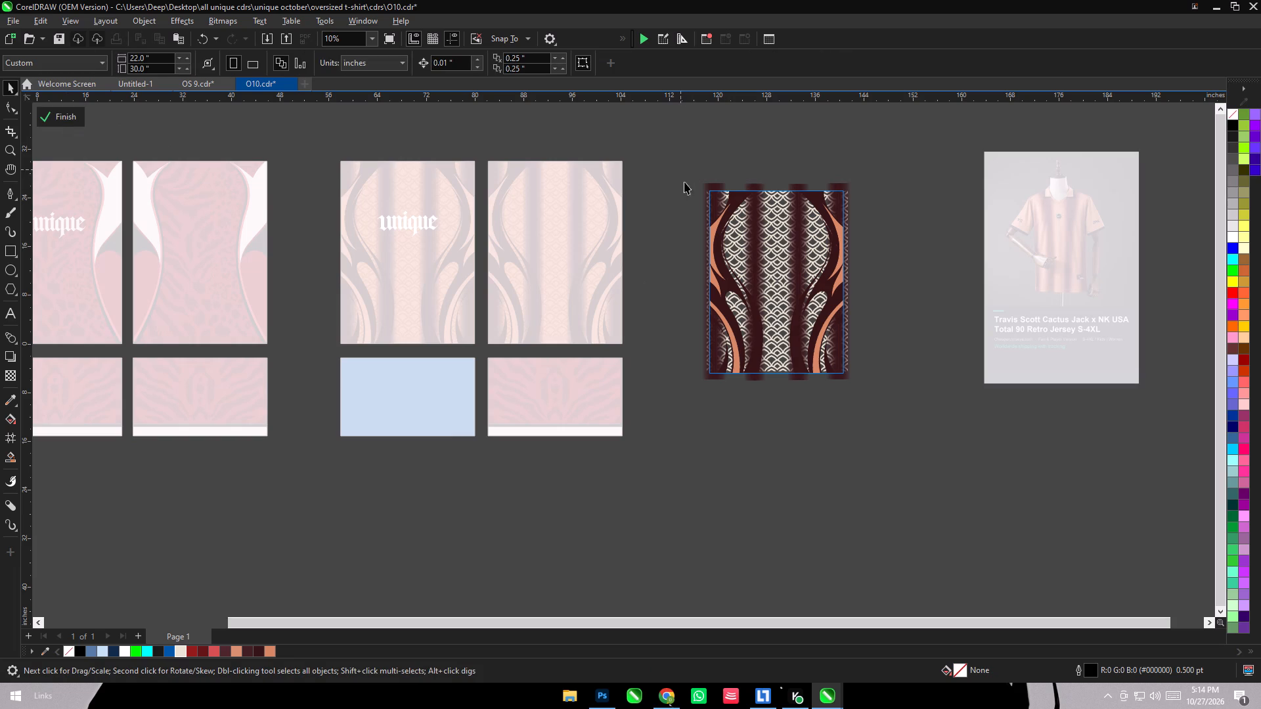
left_click(717, 257)
key("Delete")
left_click(56, 110)
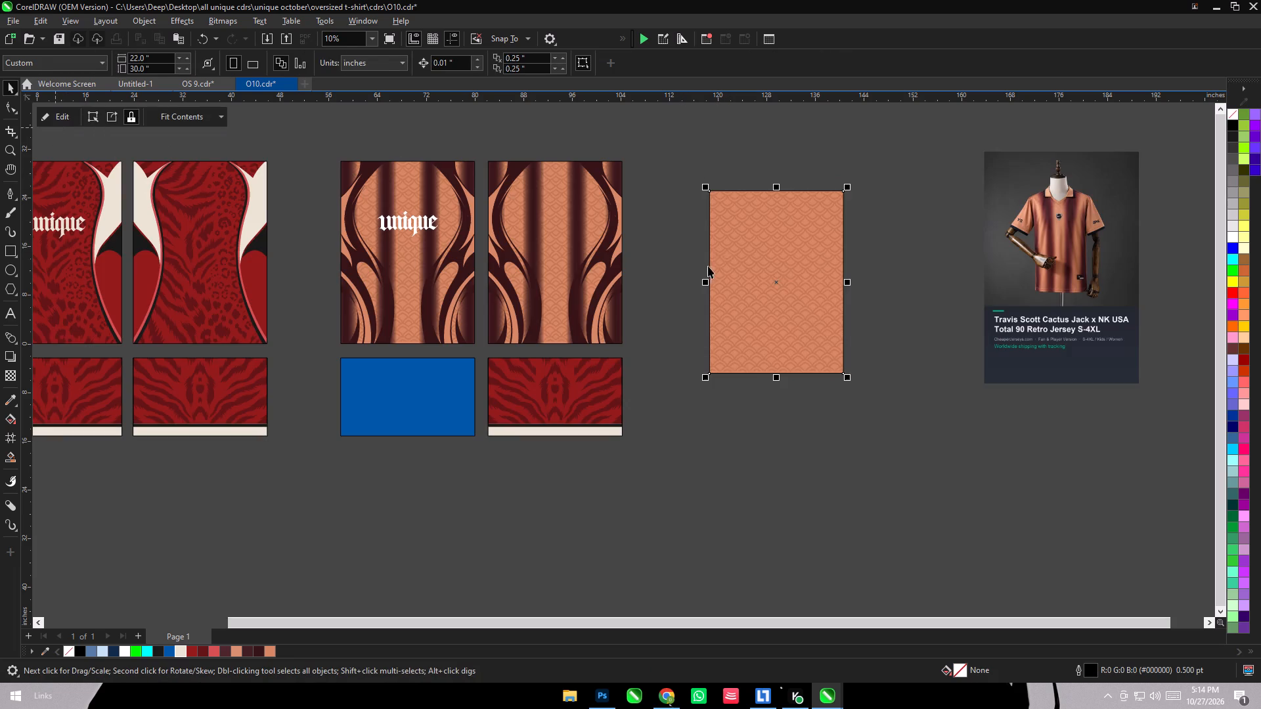
PowerClip the scale-textured panel copy inside the emptied blue sleeve under the front panel.
right_click(722, 259)
left_click(799, 473)
left_click(349, 416)
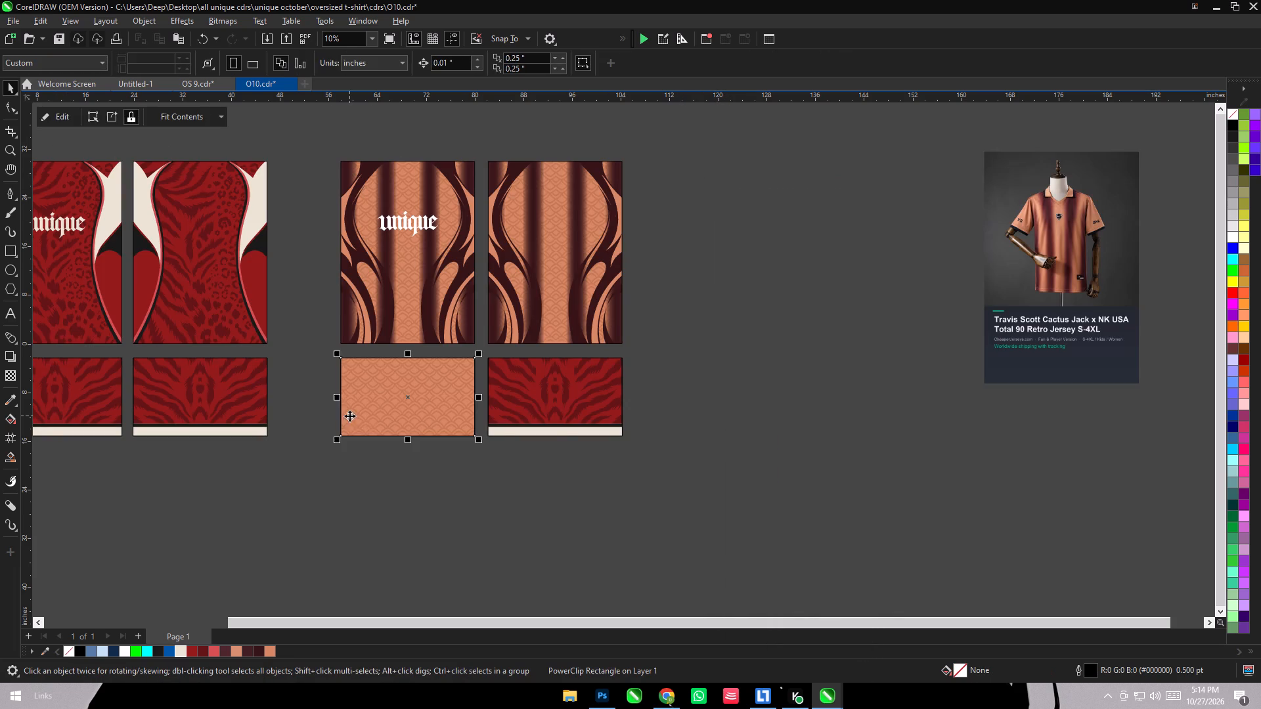
Copy the black-and-cream cuff strip from inside the sleeve below the copper back panel, and delete that red sleeve.
left_click(570, 540)
left_click(524, 401)
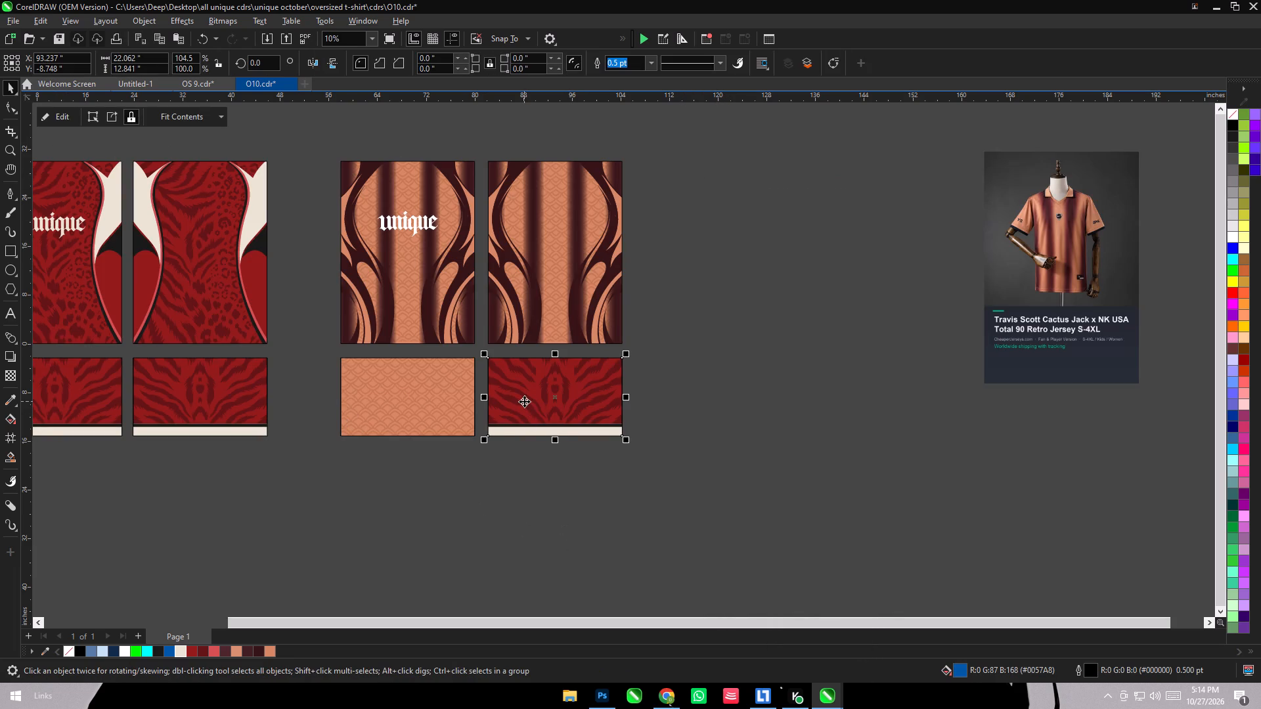
left_click(521, 485)
left_click(533, 400)
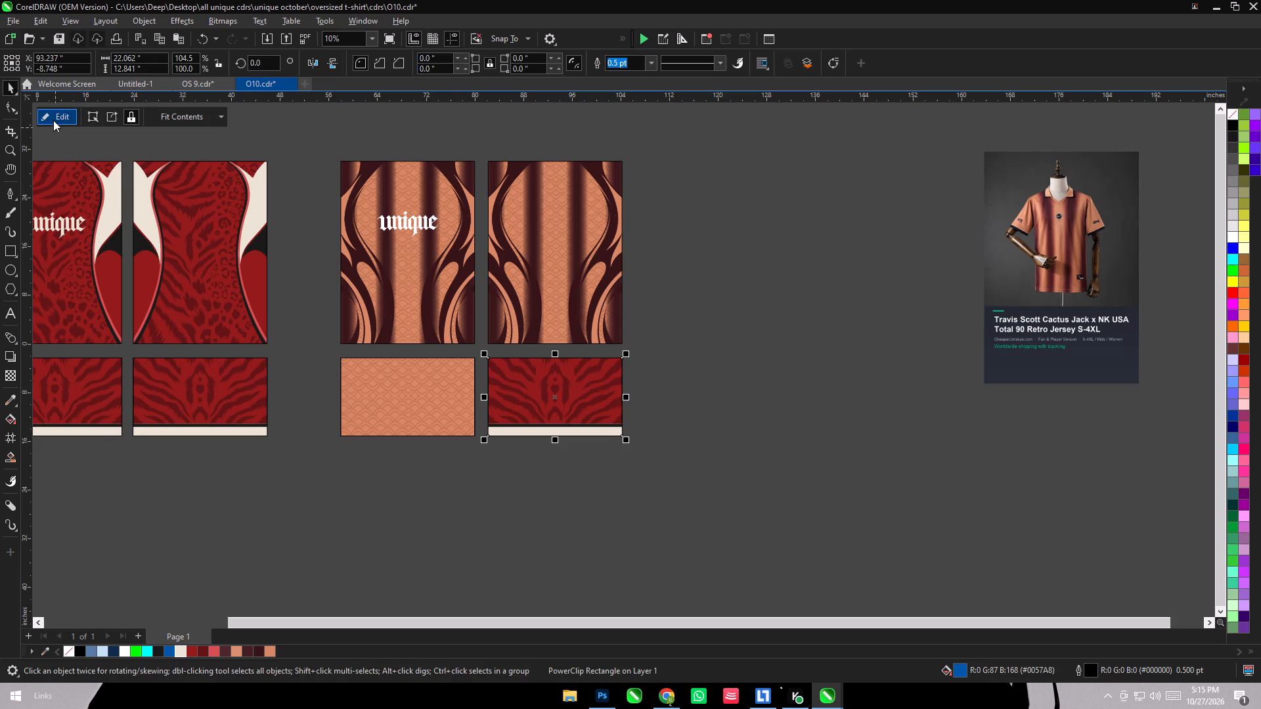
left_click(53, 120)
left_click_drag(430, 507, 646, 411)
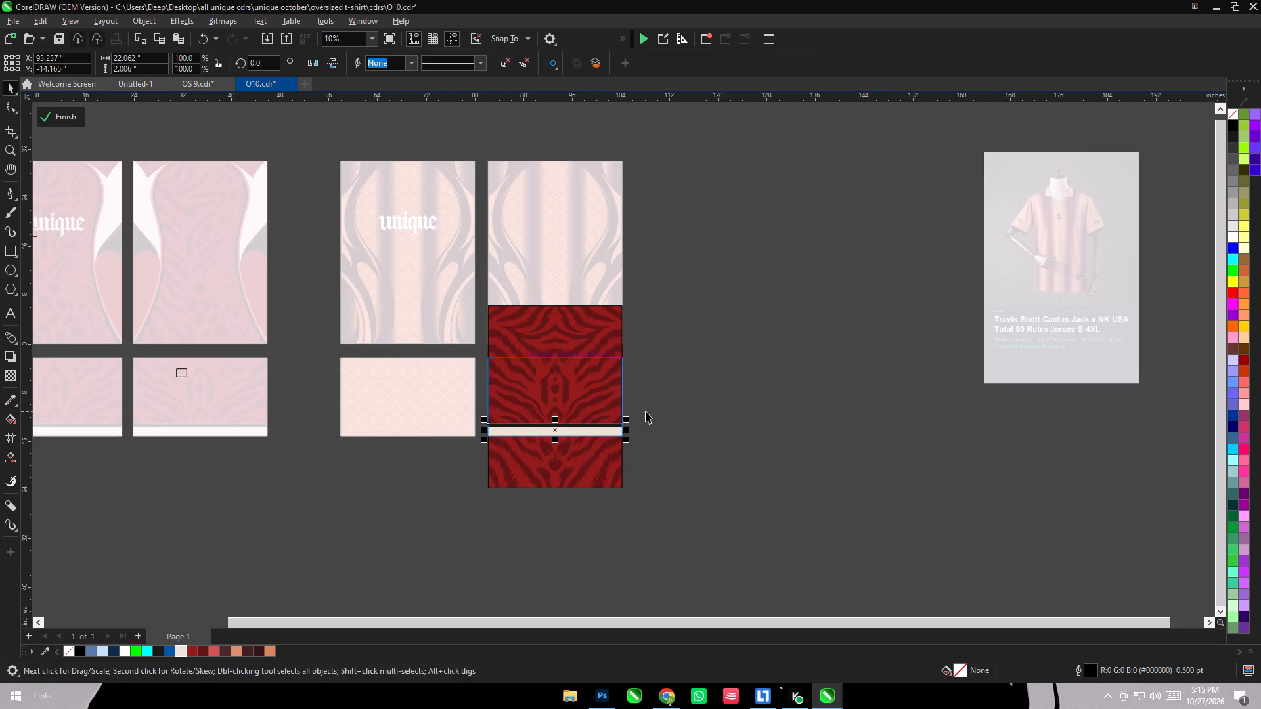
key("ctrl+c")
left_click(65, 123)
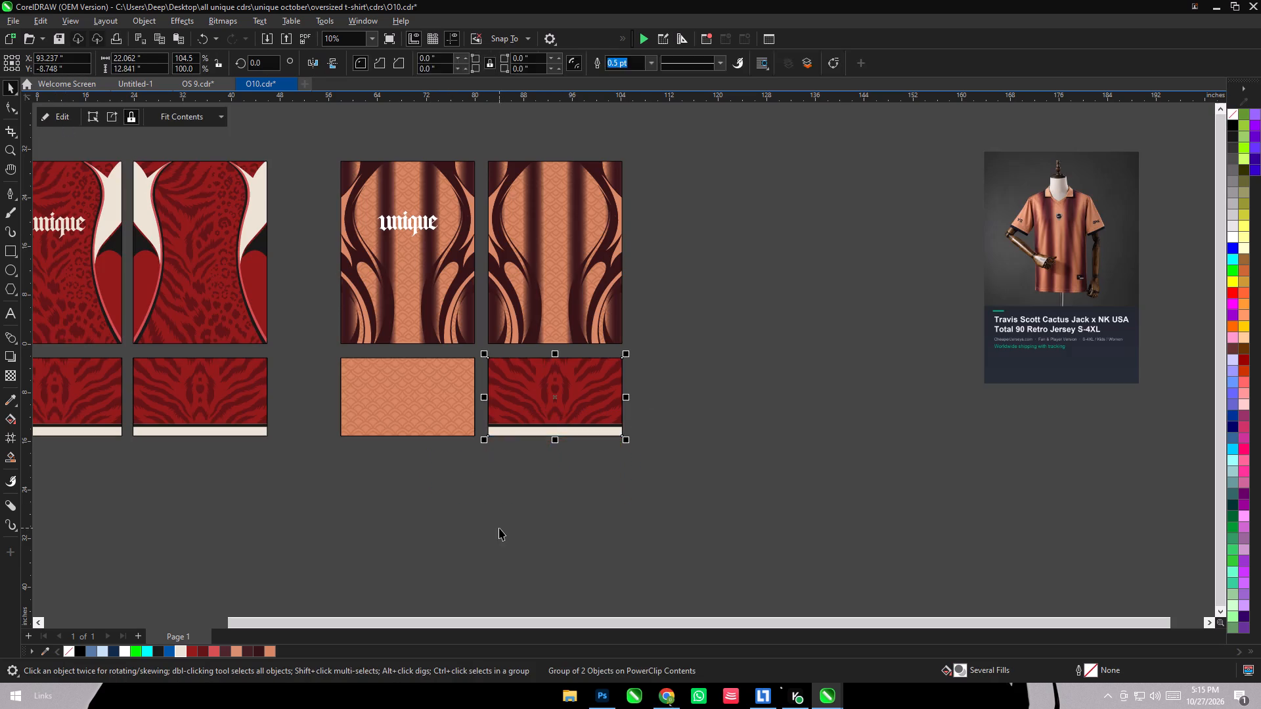
key("Delete")
Paste the cuff strip and centre it horizontally on the scale-textured sleeve.
key("ctrl+v")
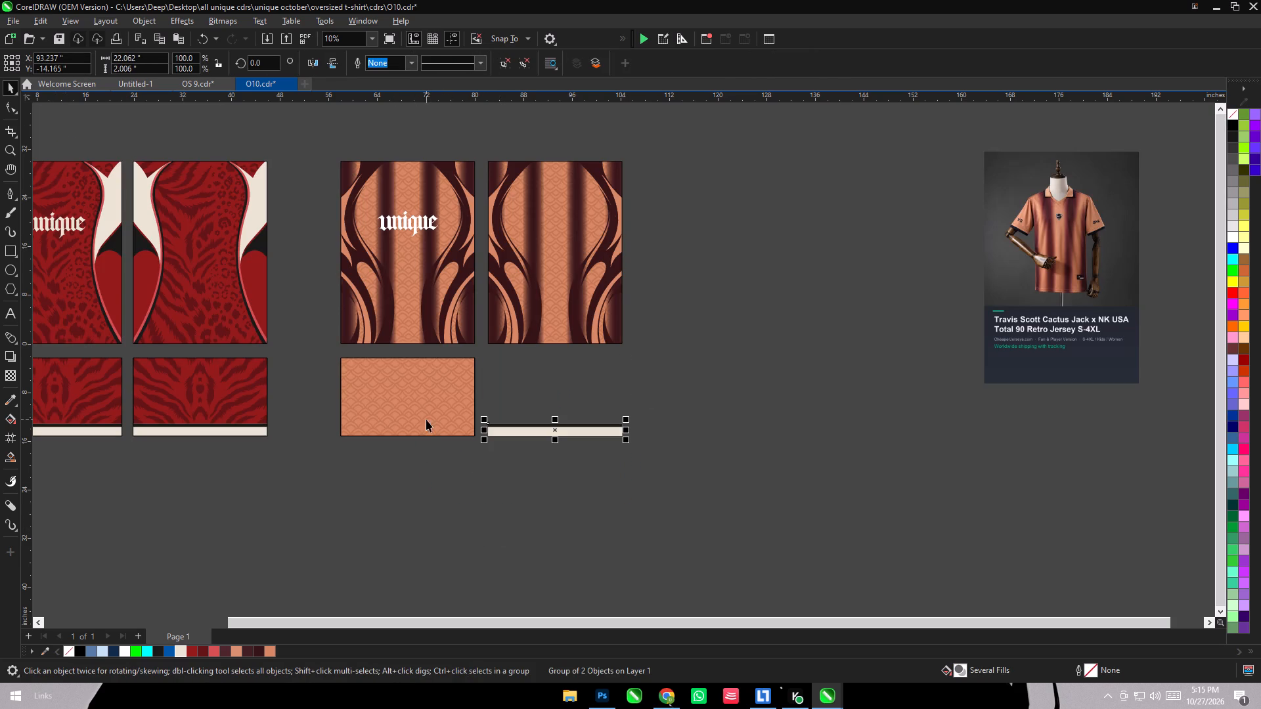
left_click(426, 419, "shift")
key("c")
left_click(523, 499)
Fill the whole cuff strip with dark maroon #361418 and ungroup it.
scroll(435, 431, "up", 4)
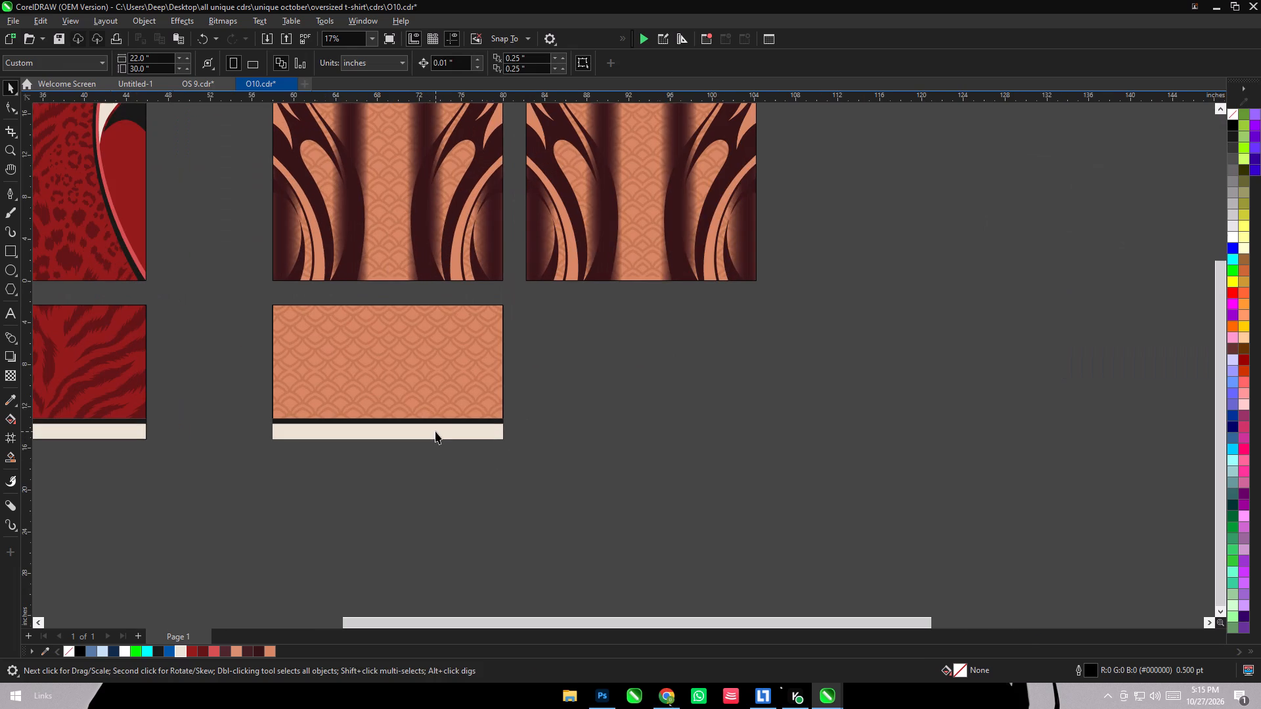
left_click(435, 431)
left_click(259, 649)
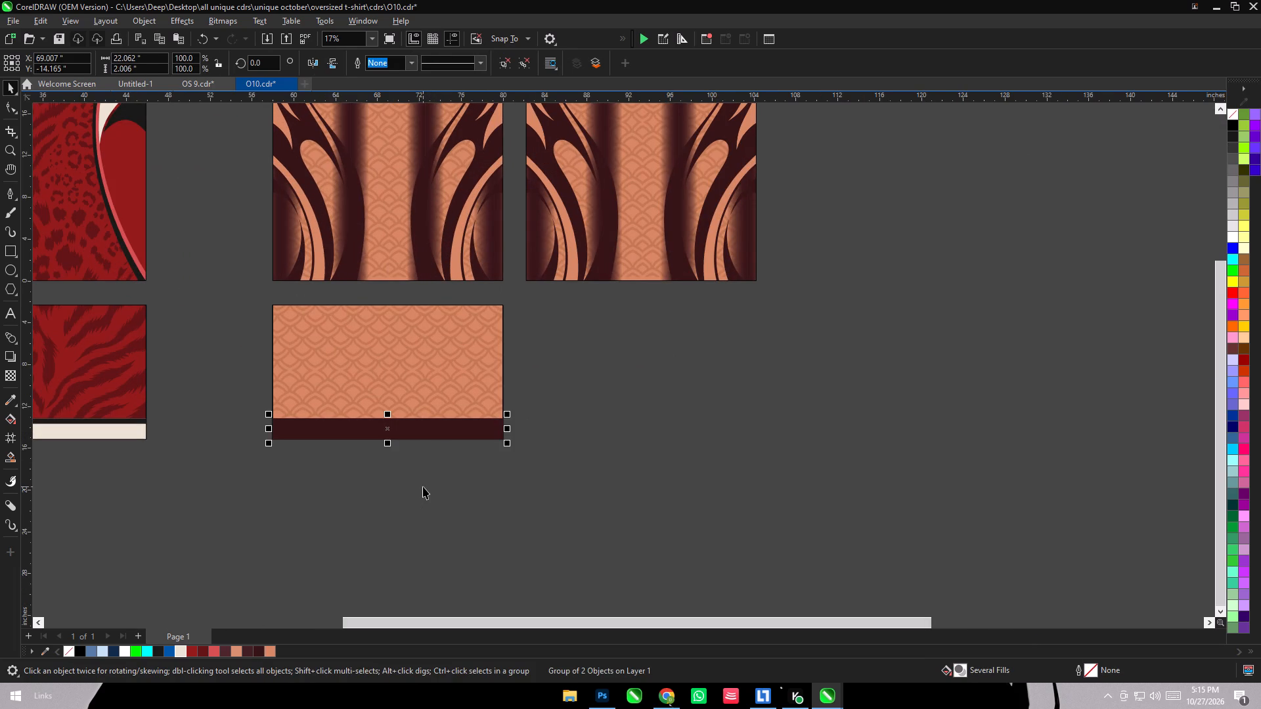
left_click(423, 486)
left_click_drag(586, 372, 217, 437)
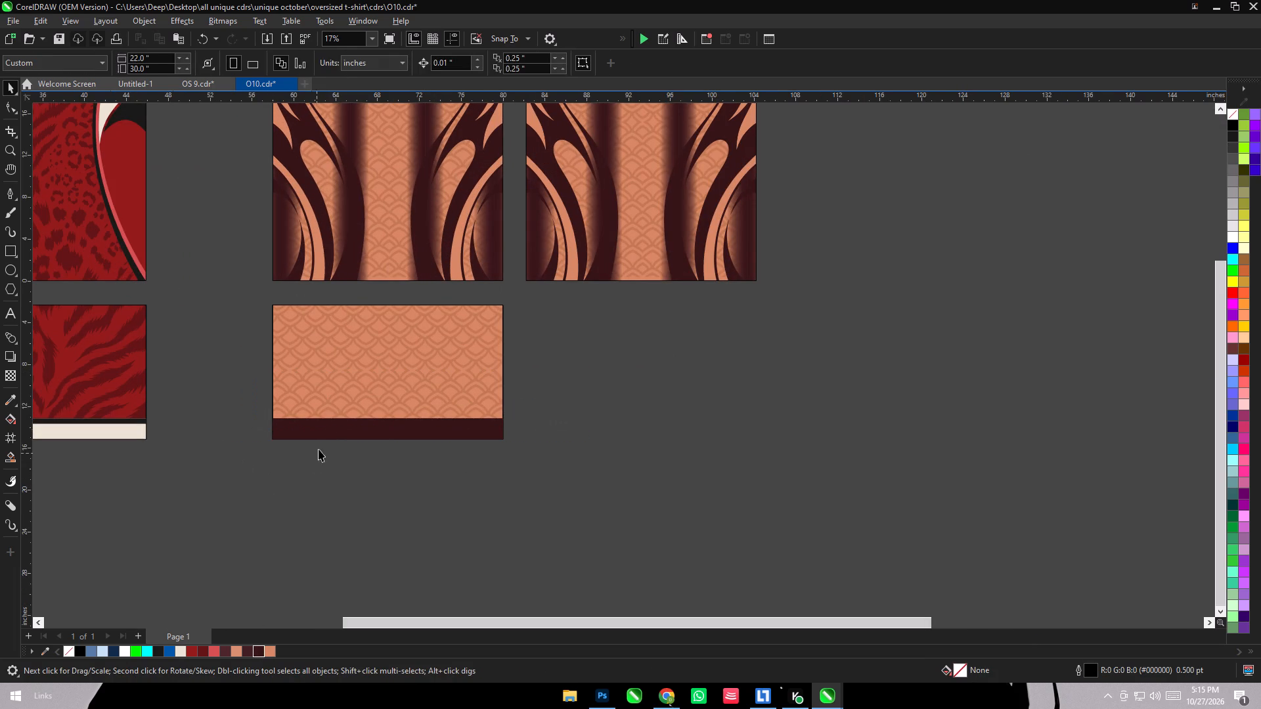
left_click(330, 423)
key("ctrl+u")
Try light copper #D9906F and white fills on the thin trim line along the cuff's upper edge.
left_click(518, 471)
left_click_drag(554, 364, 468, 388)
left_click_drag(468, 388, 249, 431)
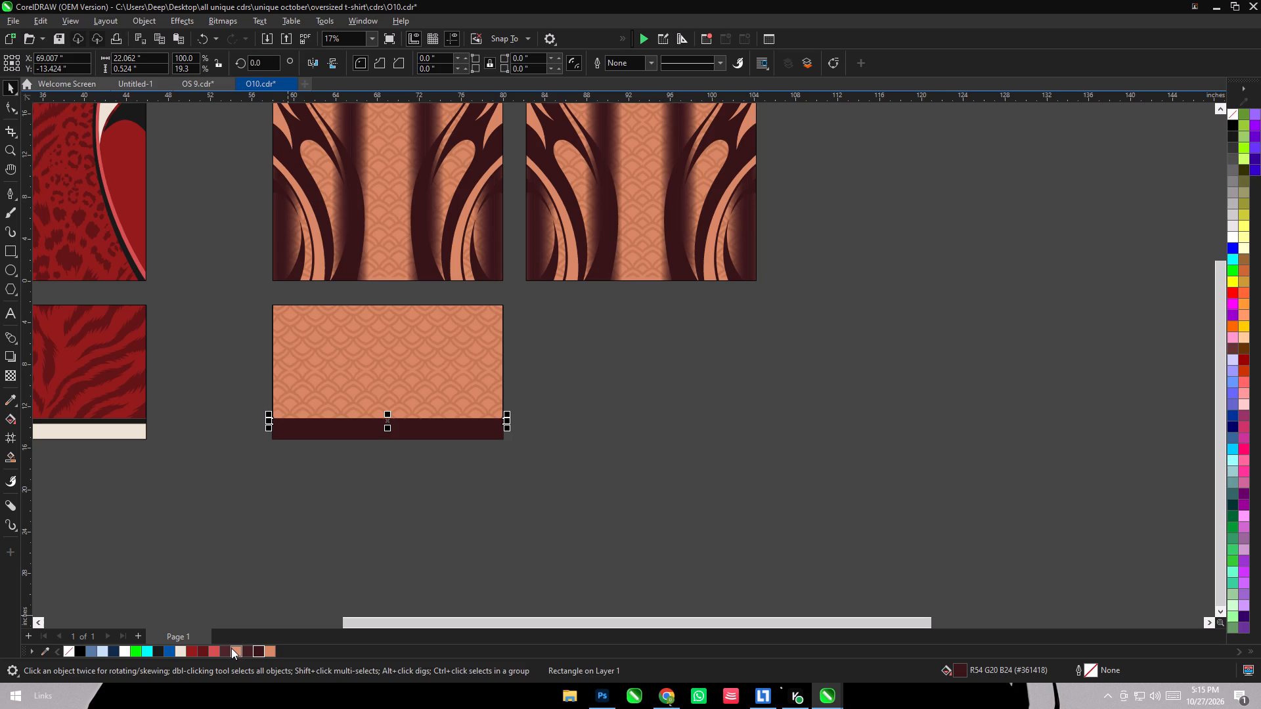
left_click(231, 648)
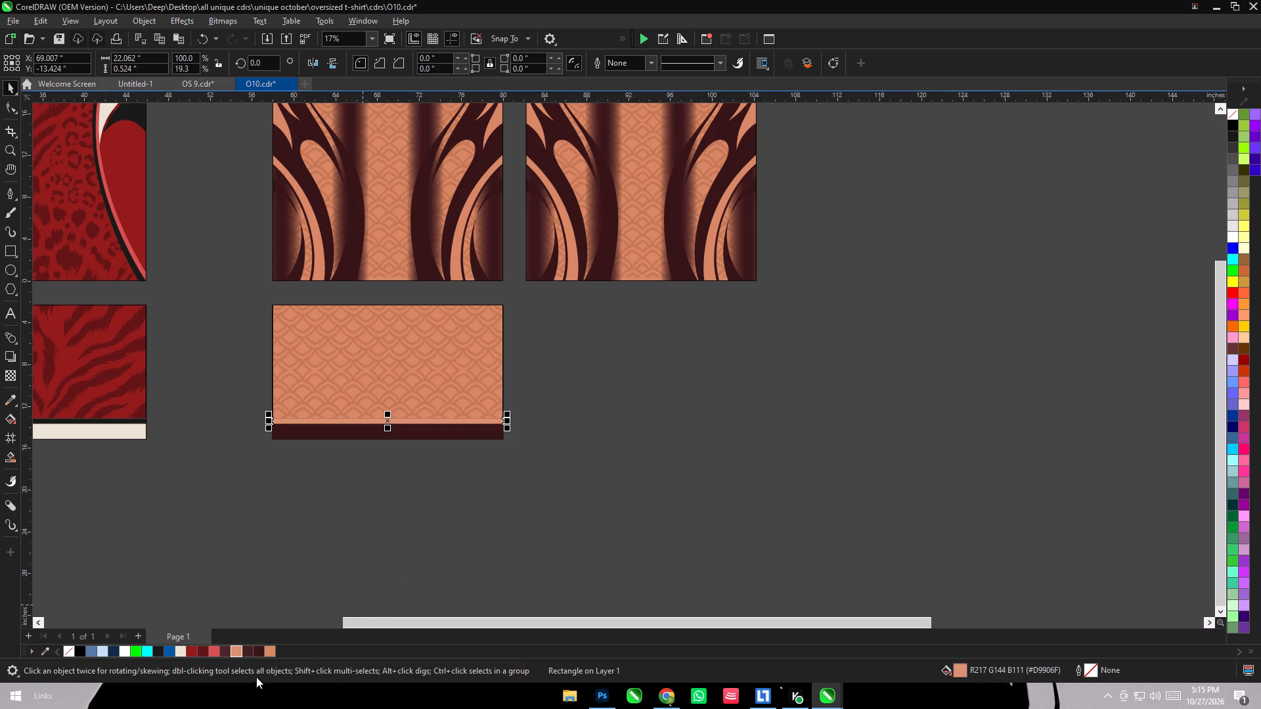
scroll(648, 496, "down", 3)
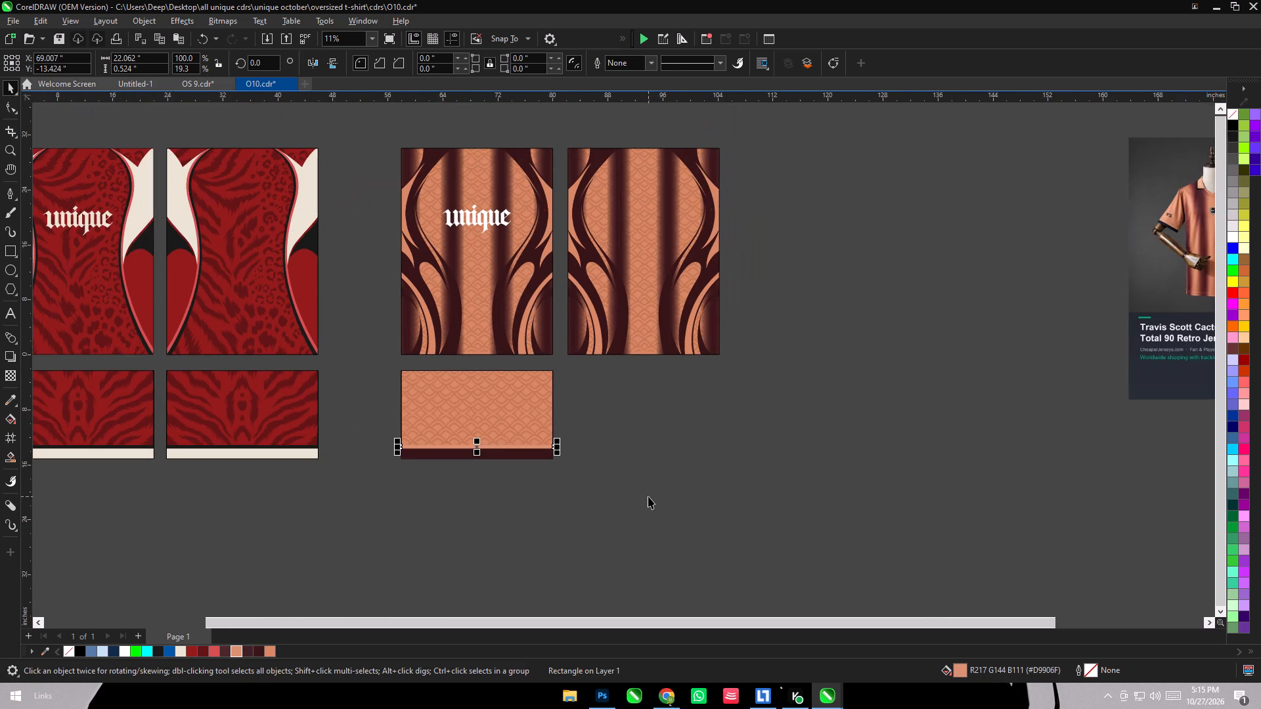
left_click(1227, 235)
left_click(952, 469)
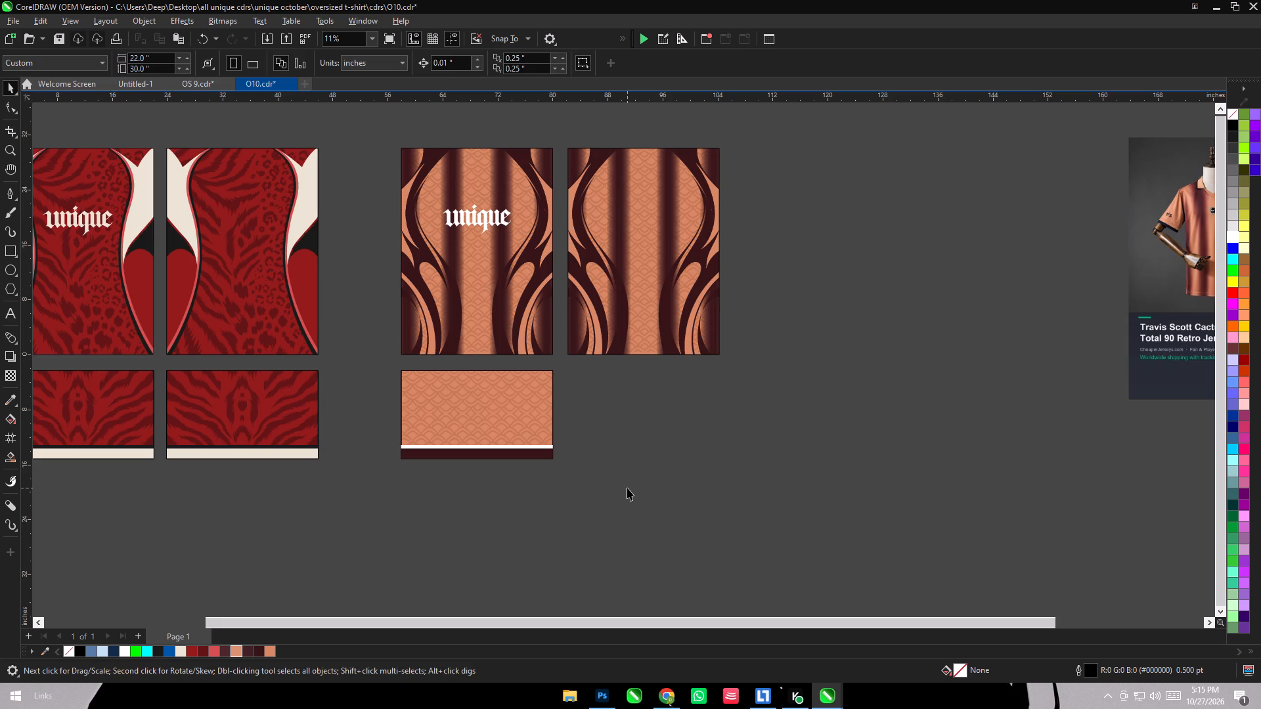
Delete the thin white trim line from the cuff's upper edge.
left_click(645, 417)
left_click_drag(645, 417, 369, 451)
key("Delete")
PowerClip the dark maroon cuff strip inside the scale-textured sleeve.
left_click(445, 458)
right_click(445, 458)
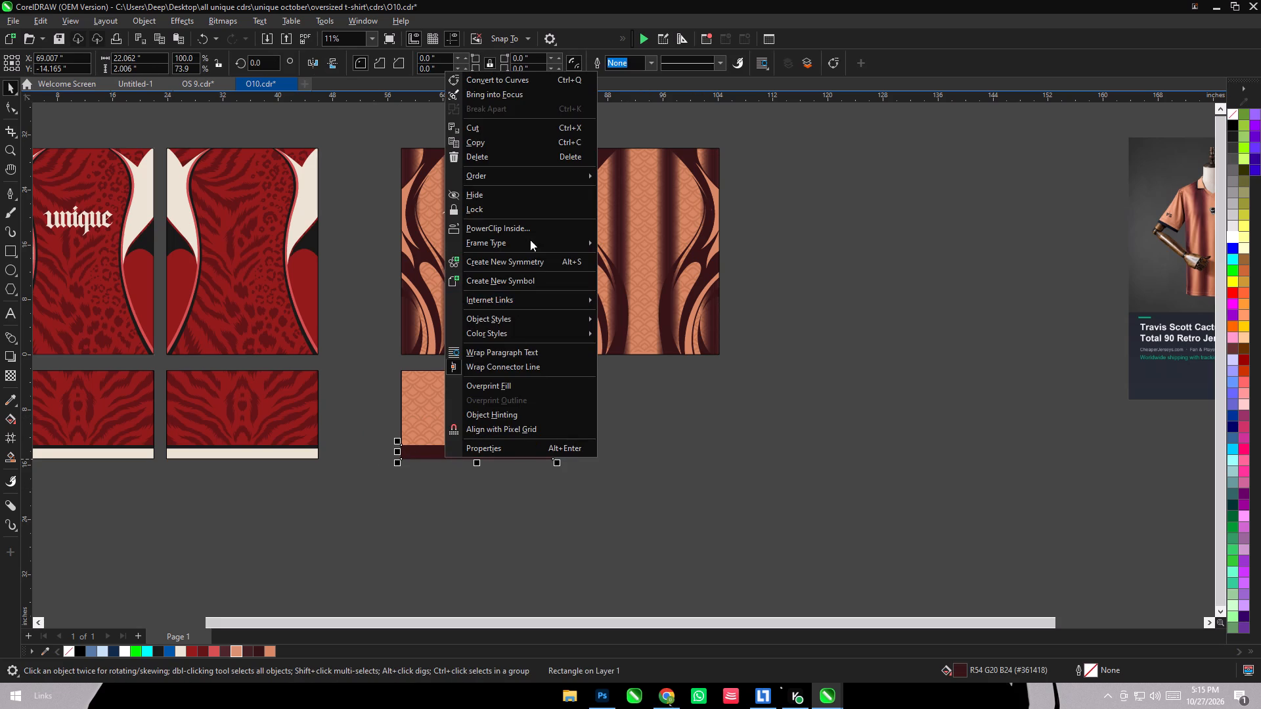
left_click(531, 226)
left_click(512, 402)
Align the finished scale-textured sleeve and the copper front panel on a common vertical centre line.
left_click(489, 299, "shift")
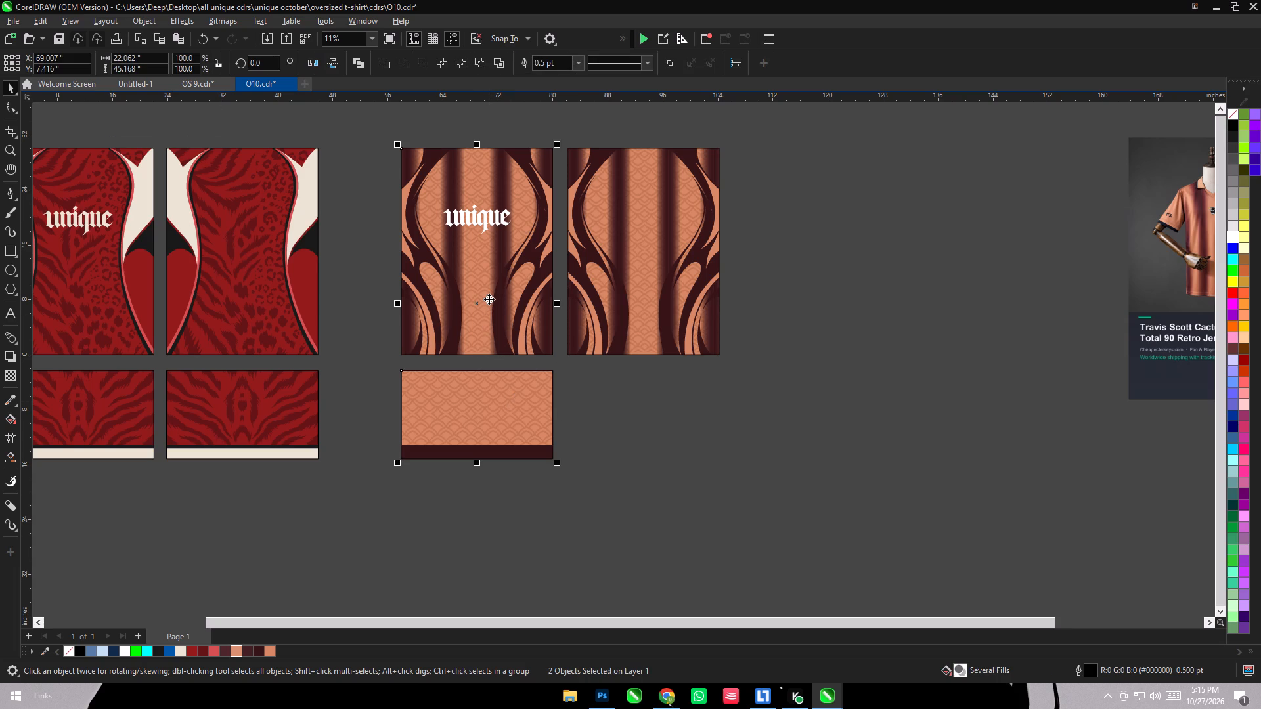
key("c")
left_click(629, 438)
Duplicate the cuffed sleeve beneath the copper back panel and centre it horizontally with that panel.
left_click_drag(502, 410, 673, 413)
right_click(673, 413)
left_click(640, 327, "shift")
key("c")
left_click(764, 427)
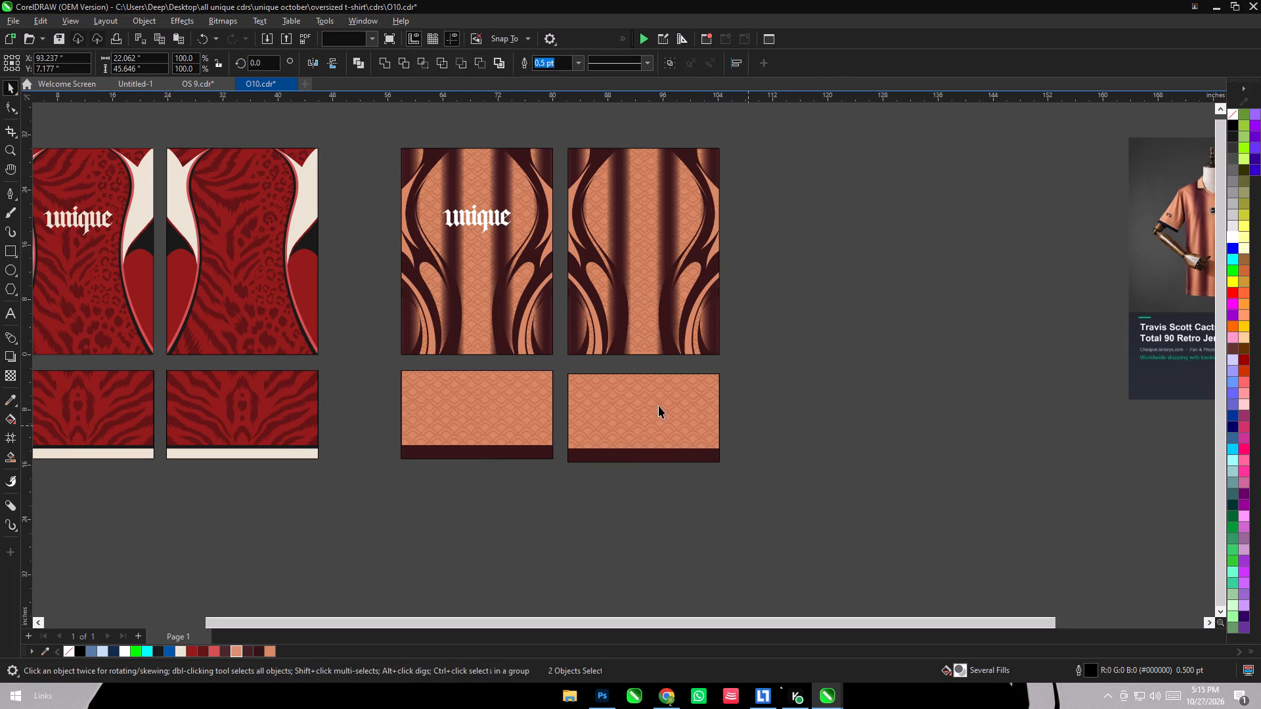
Align the two copper sleeves with each other at the same height.
left_click(652, 405)
left_click(535, 402, "shift")
key("e")
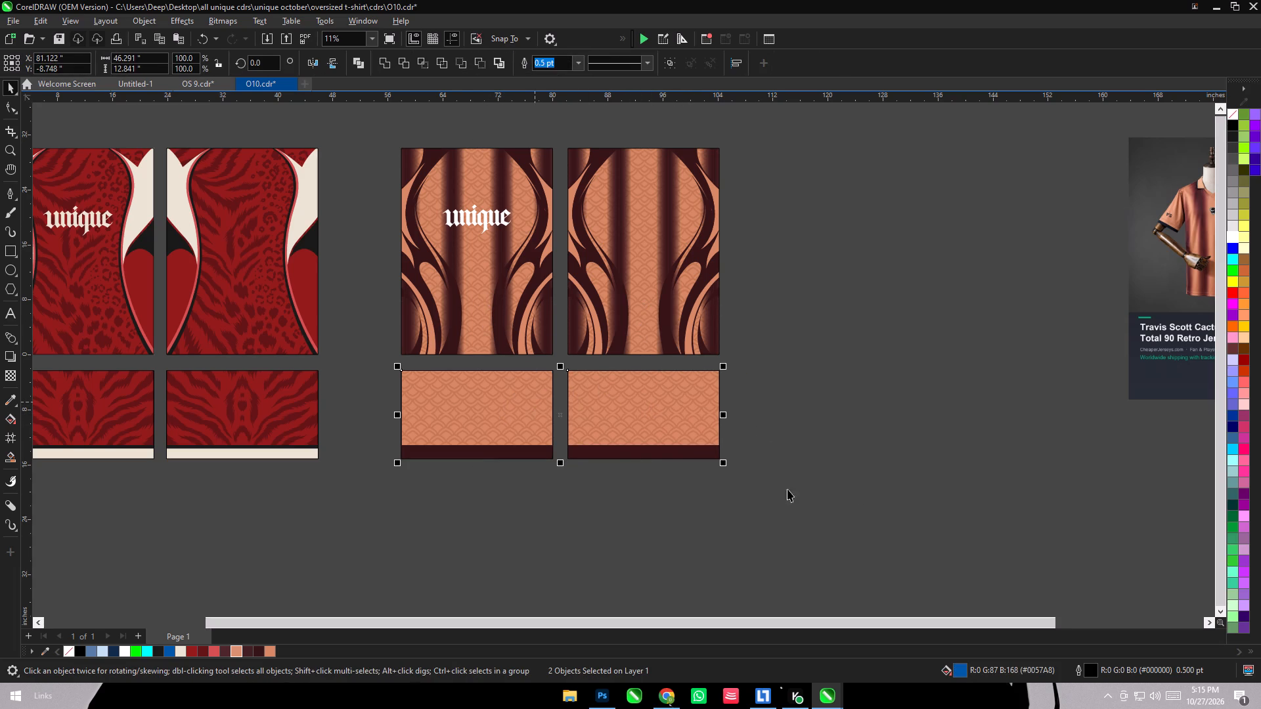
left_click(860, 488)
Save the O10.cdr document with the completed copper t-shirt design.
scroll(687, 332, "down", 4)
key("ctrl+s")
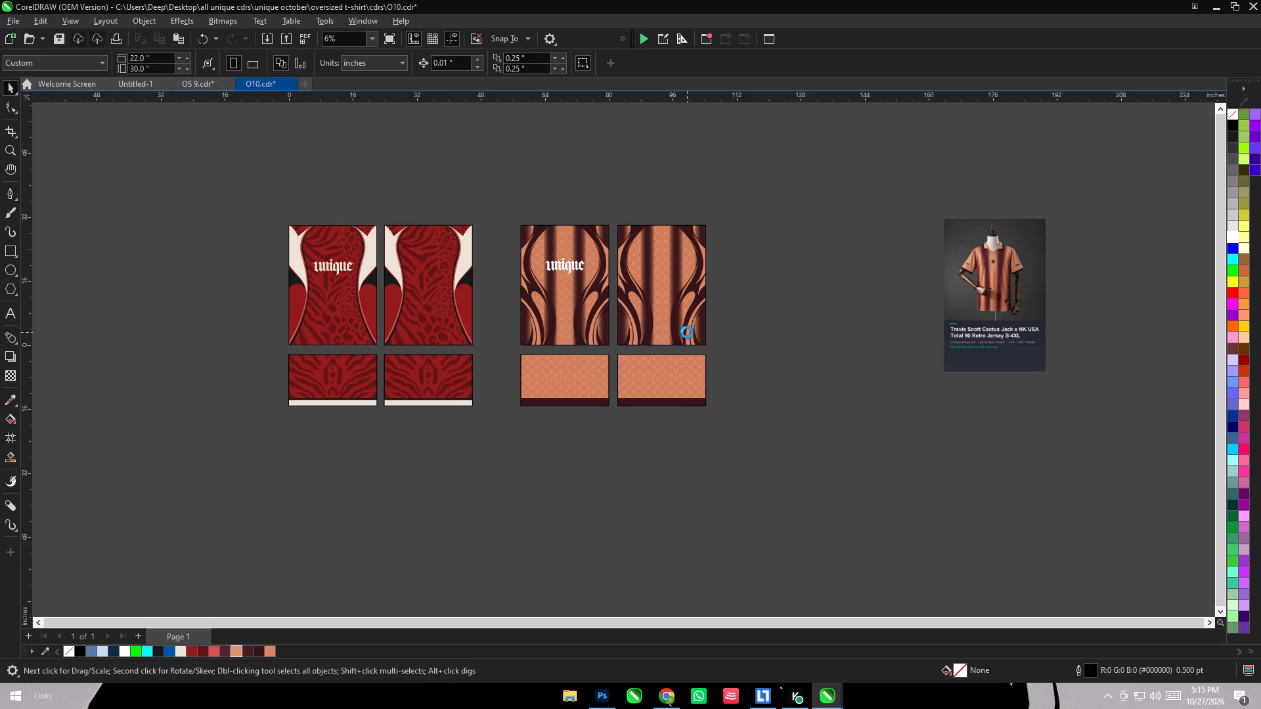
Delete the Travis Scott Cactus Jack jersey reference image beside the designs.
left_click_drag(814, 154, 1141, 427)
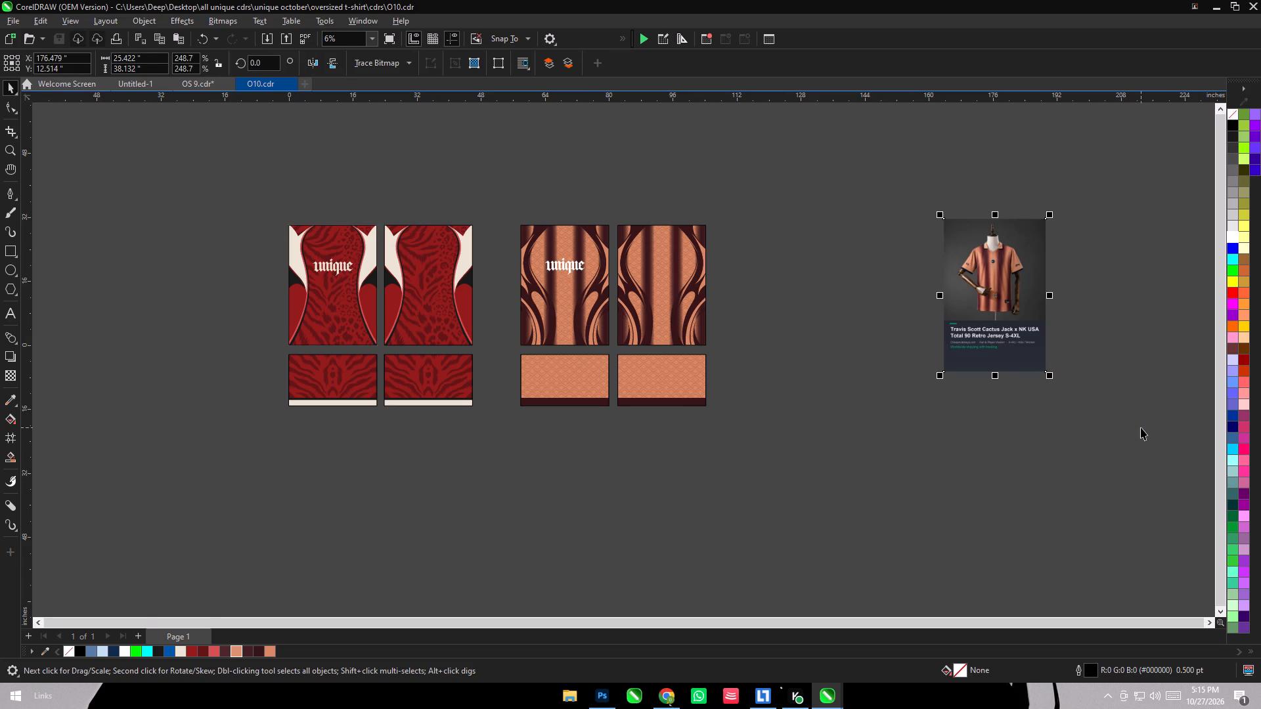
key("Delete")
left_click(970, 464)
Switch to Chrome and examine the related jersey pins on the Travis Scott Cactus Jack Pinterest page for a new design reference.
left_click(675, 702)
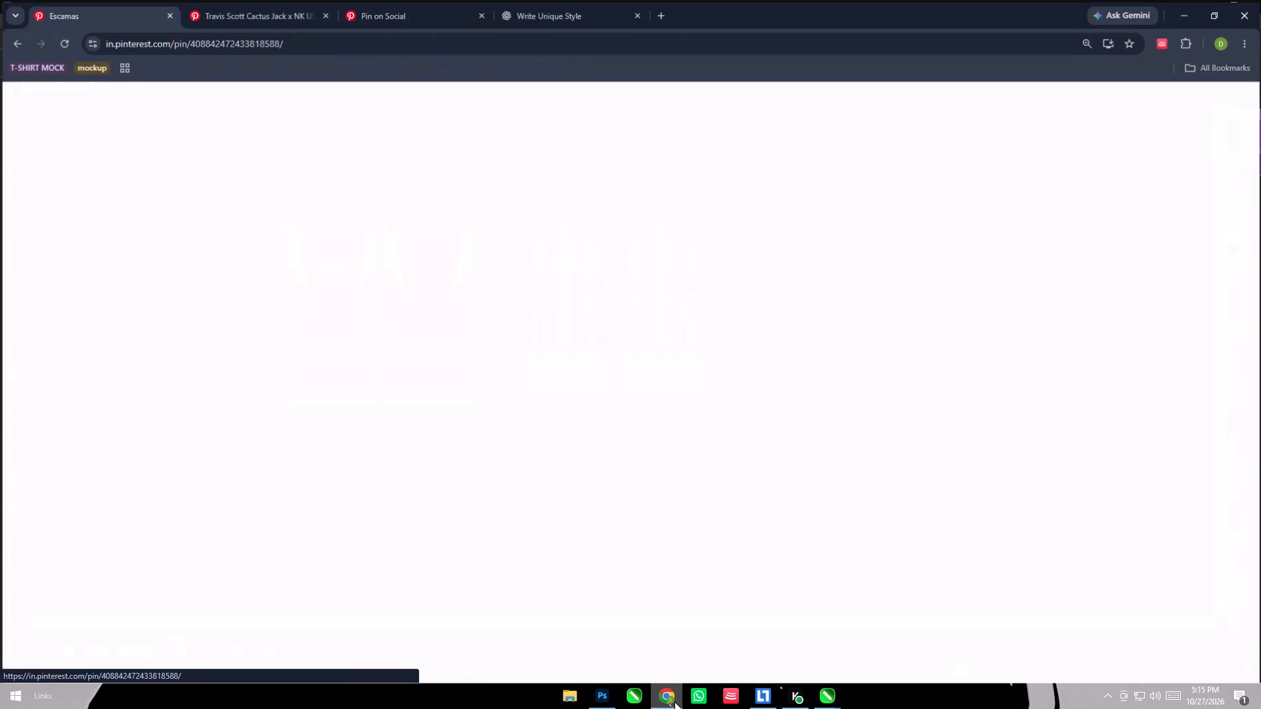
left_click(192, 0)
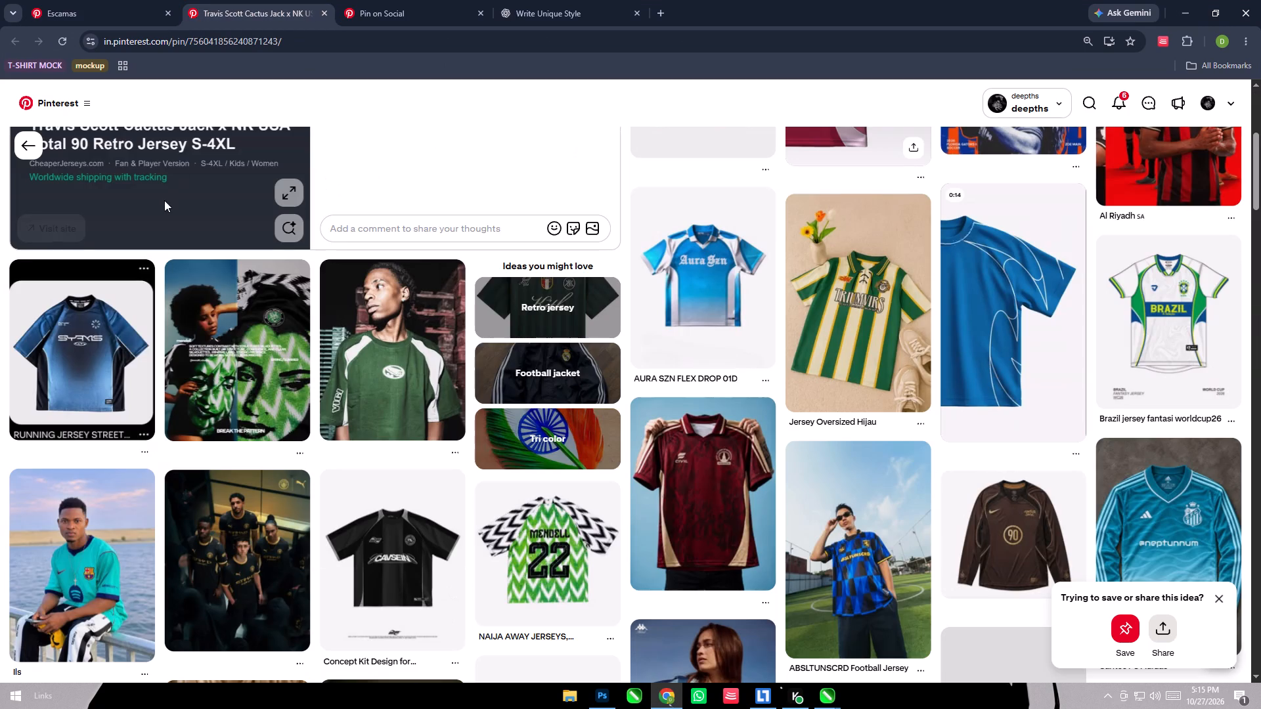
scroll(585, 444, "up", 12)
scroll(584, 444, "down", 13)
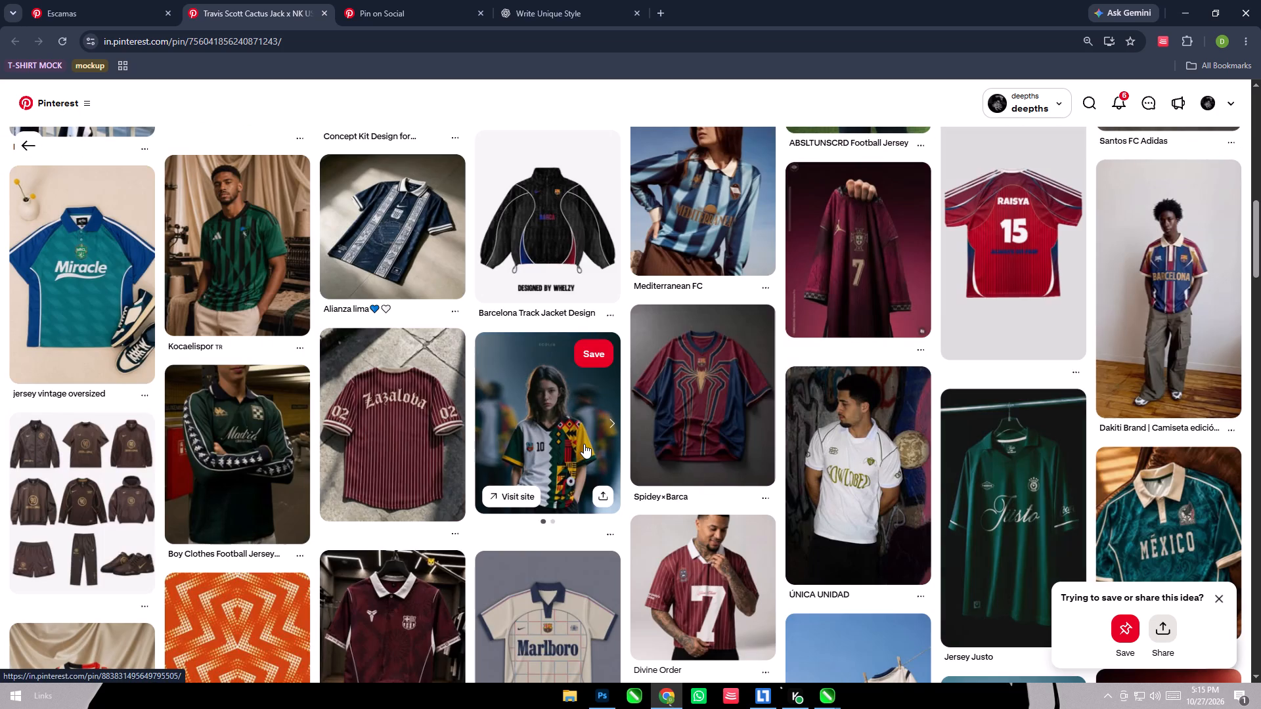
scroll(584, 440, "down", 9)
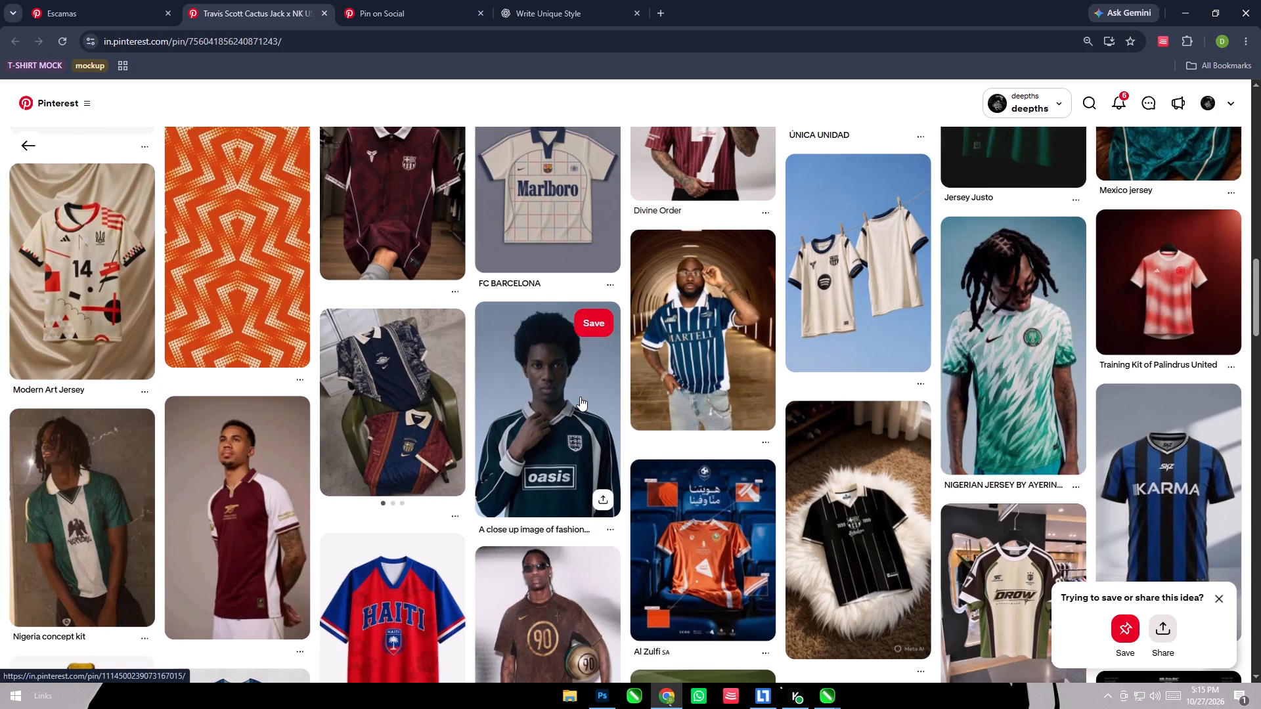
scroll(580, 397, "down", 10)
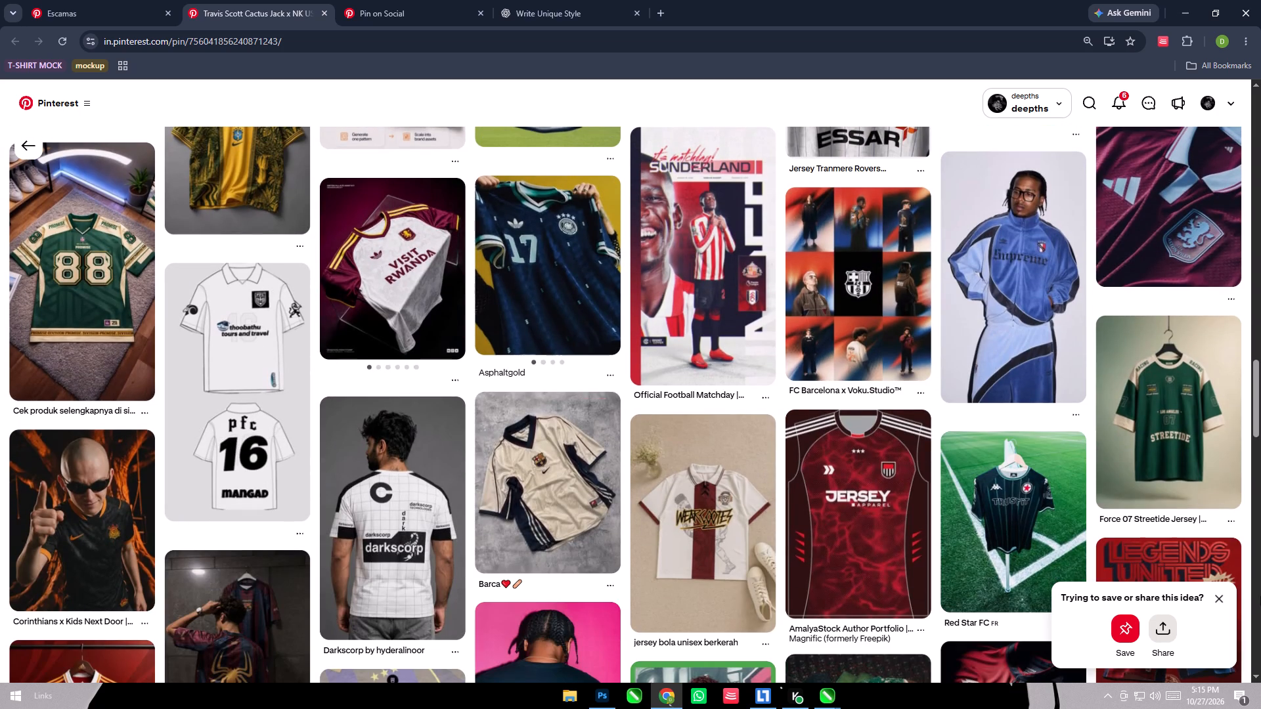
left_click(1220, 593)
scroll(755, 455, "down", 6)
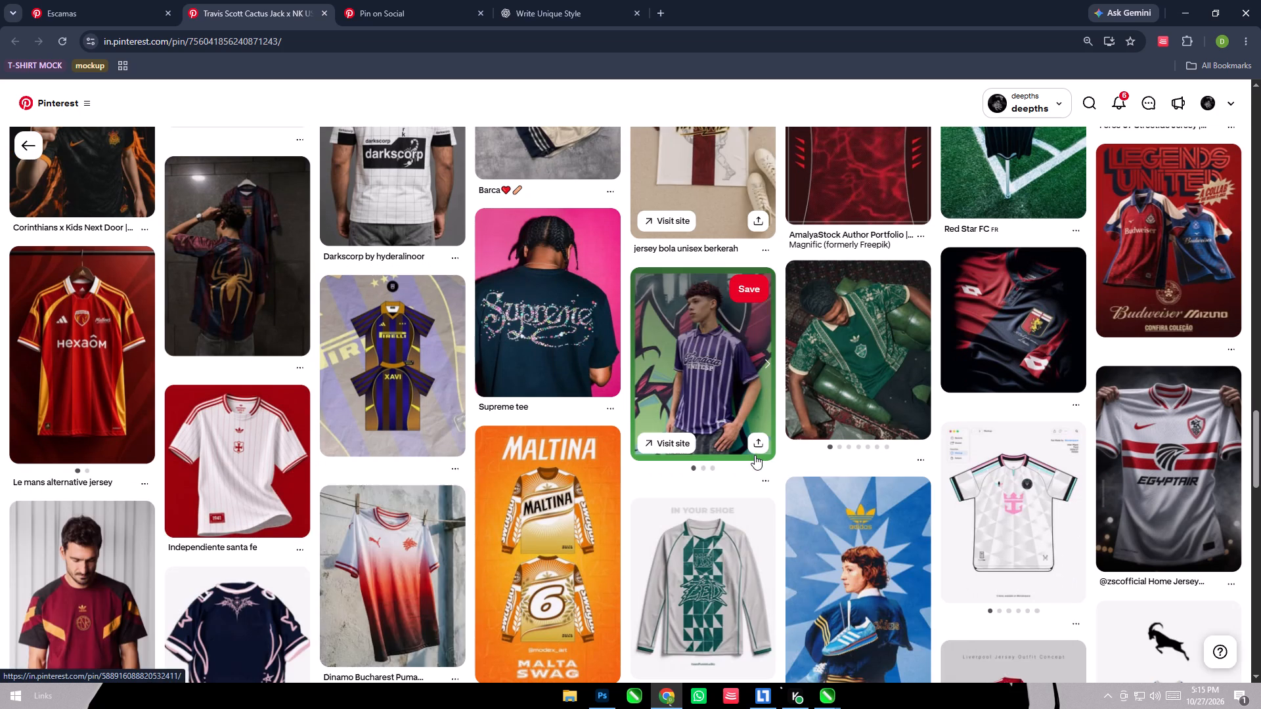
scroll(755, 455, "down", 5)
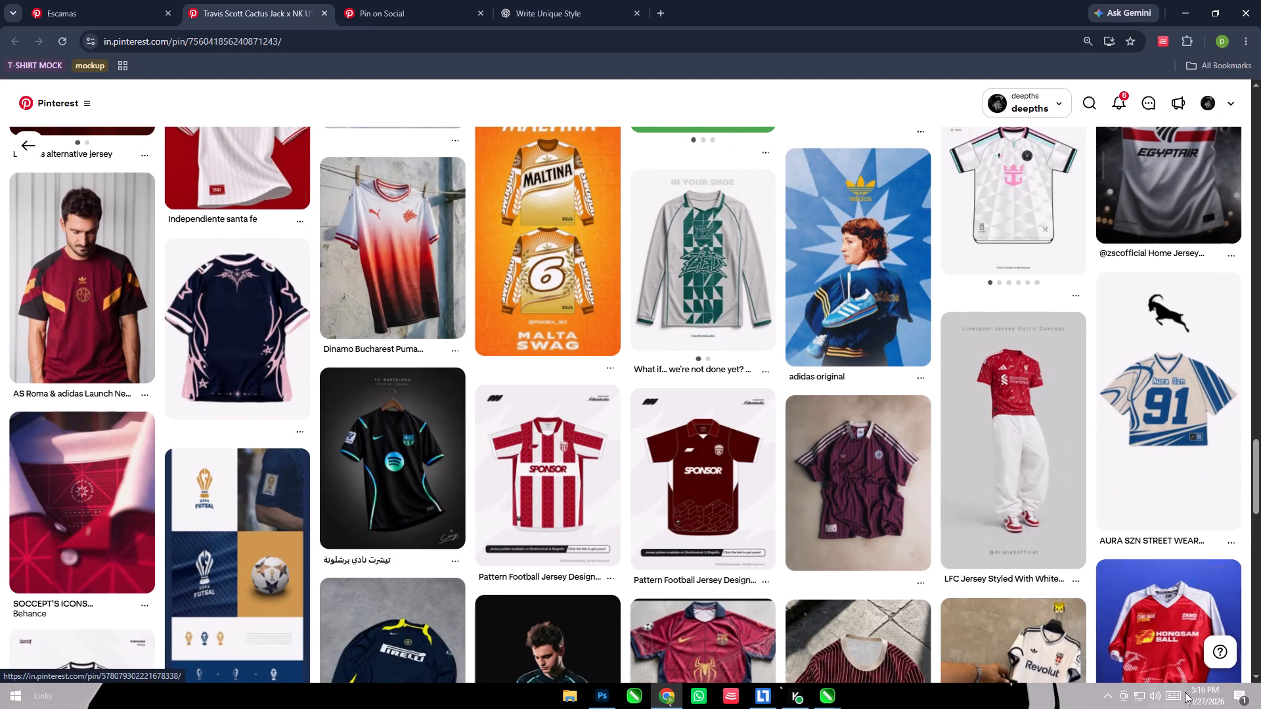
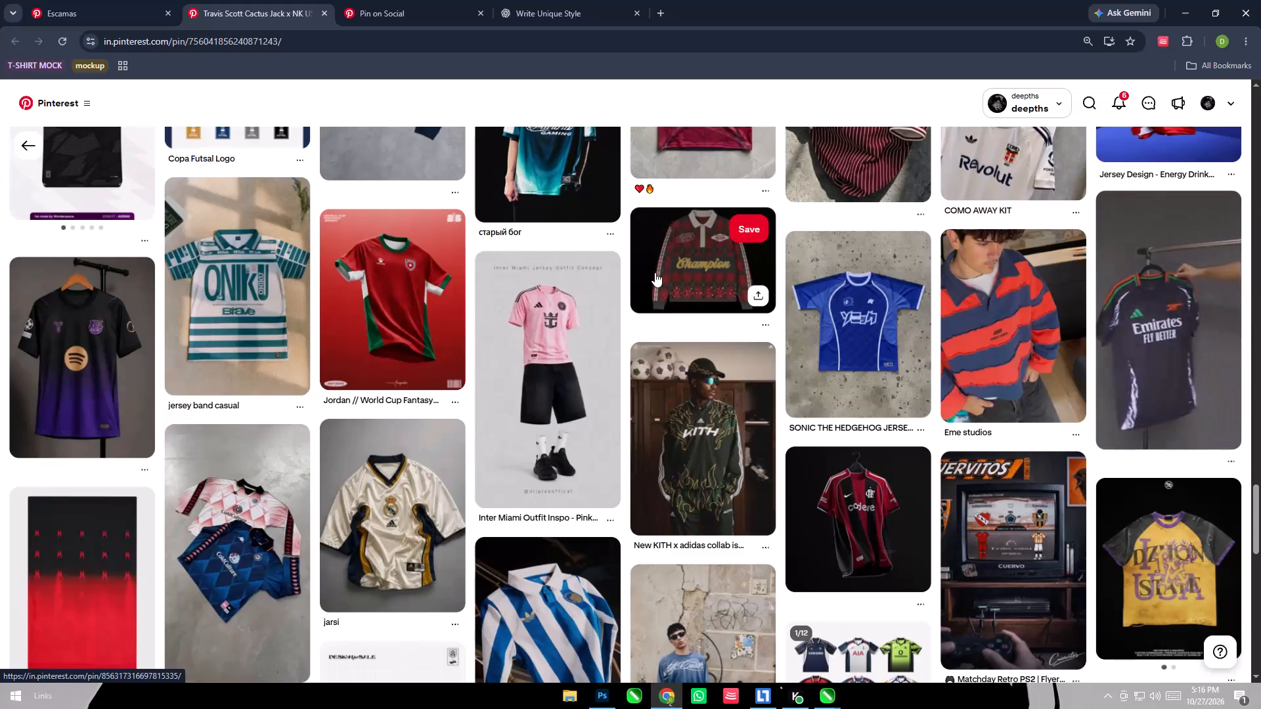
Examine more of the related jersey pins on the Travis Scott Cactus Jack pin page for a new design reference.
scroll(681, 277, "down", 4)
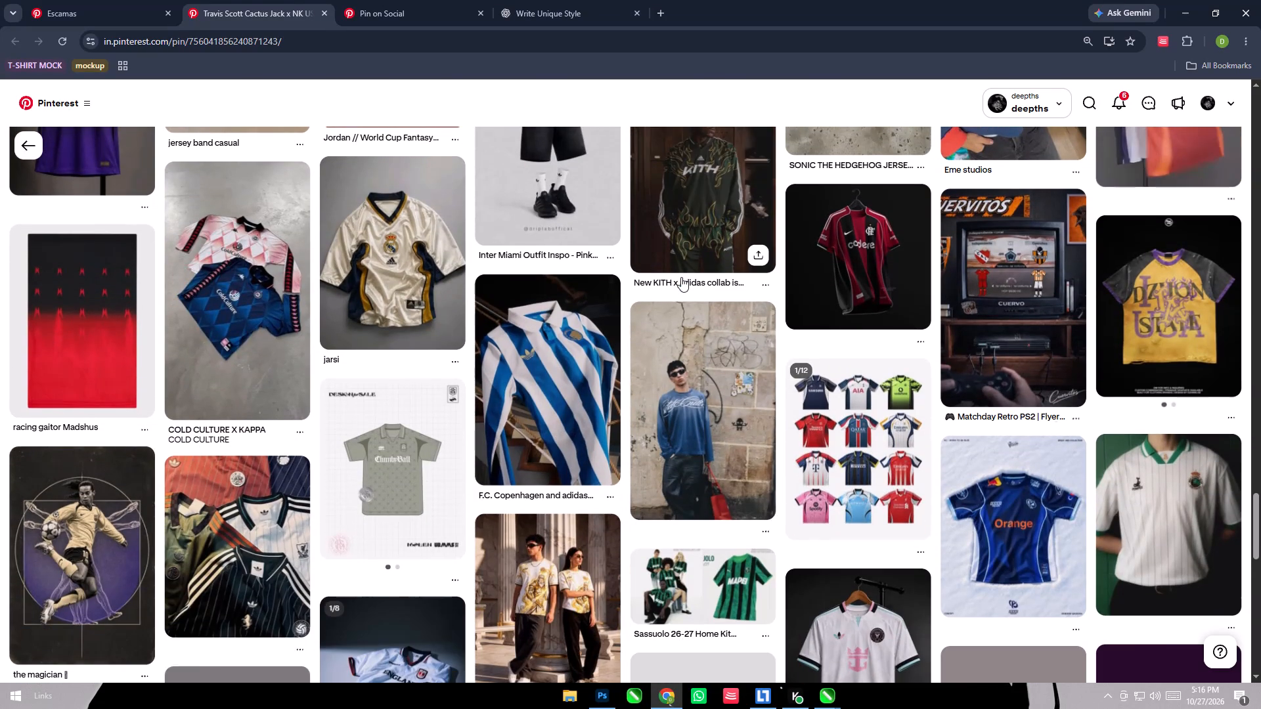
scroll(681, 277, "down", 3)
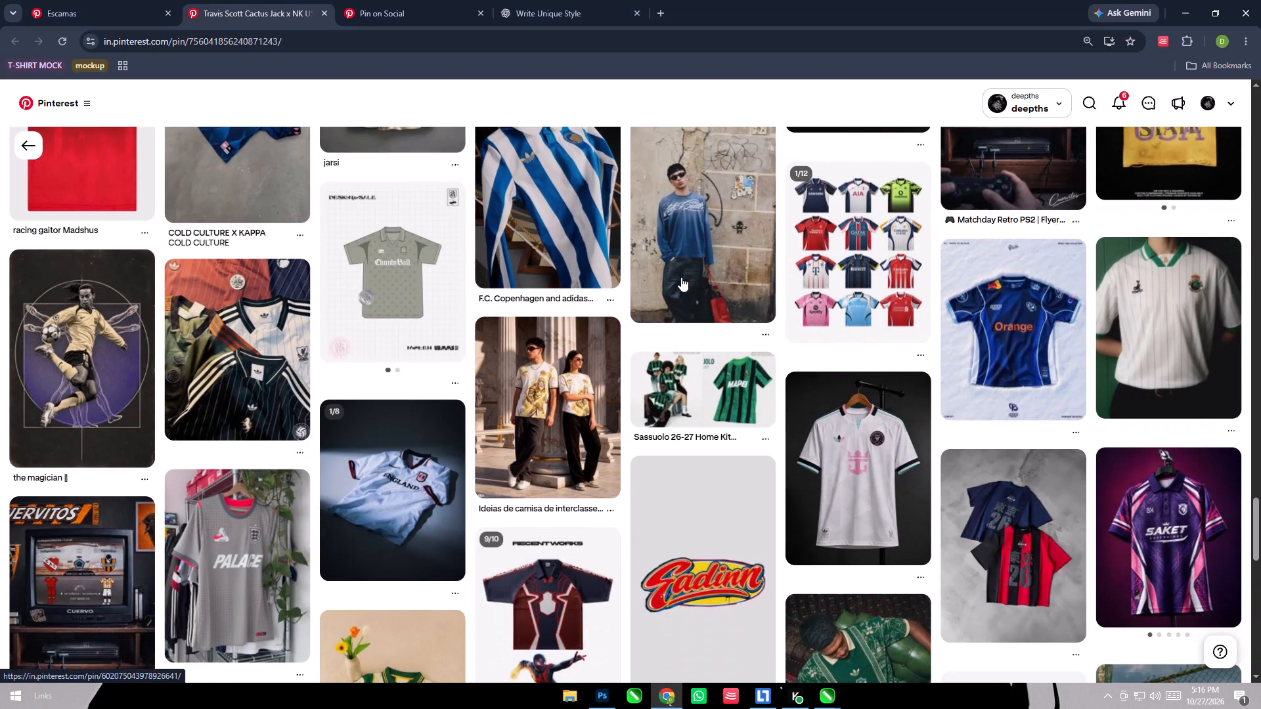
scroll(681, 277, "down", 3)
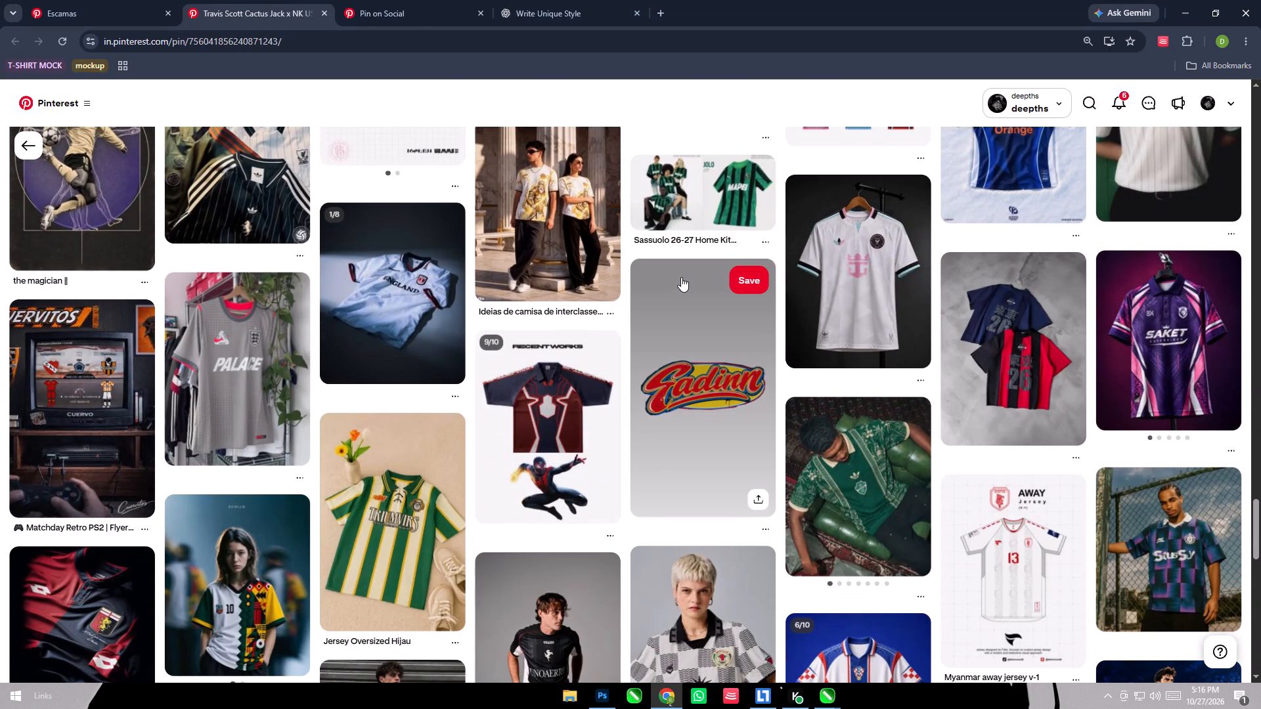
scroll(681, 277, "down", 4)
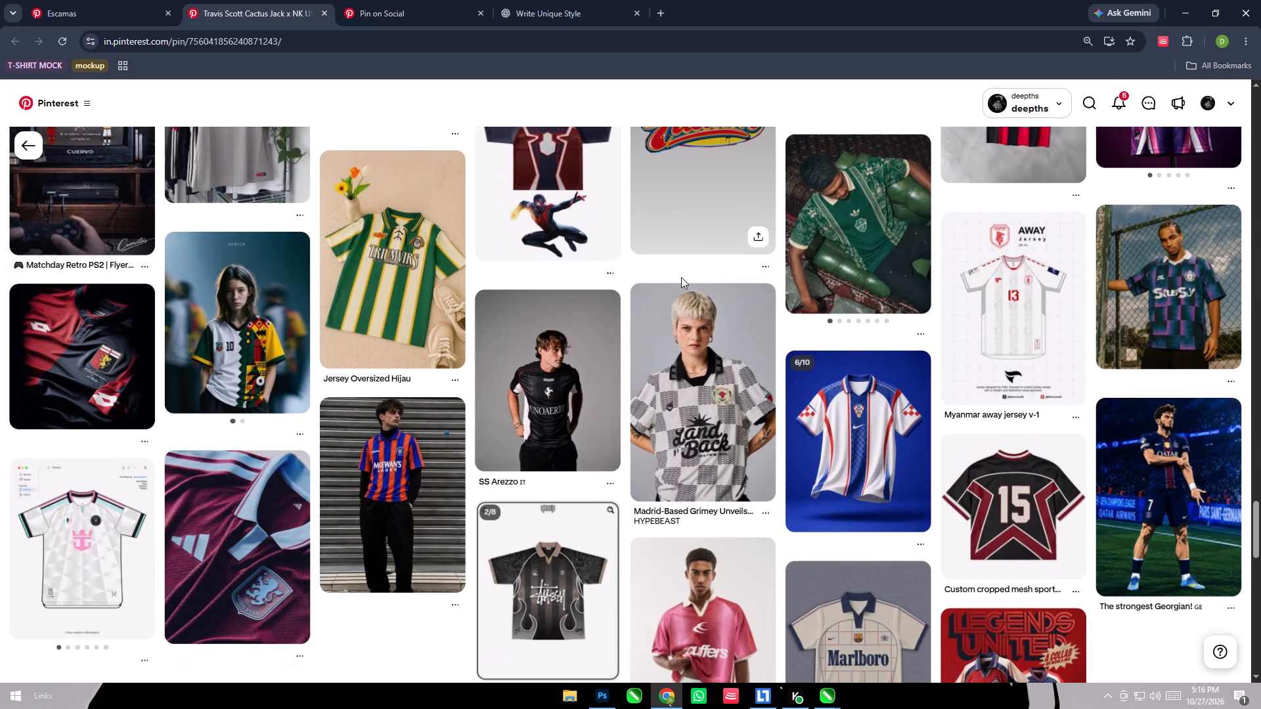
scroll(681, 277, "down", 5)
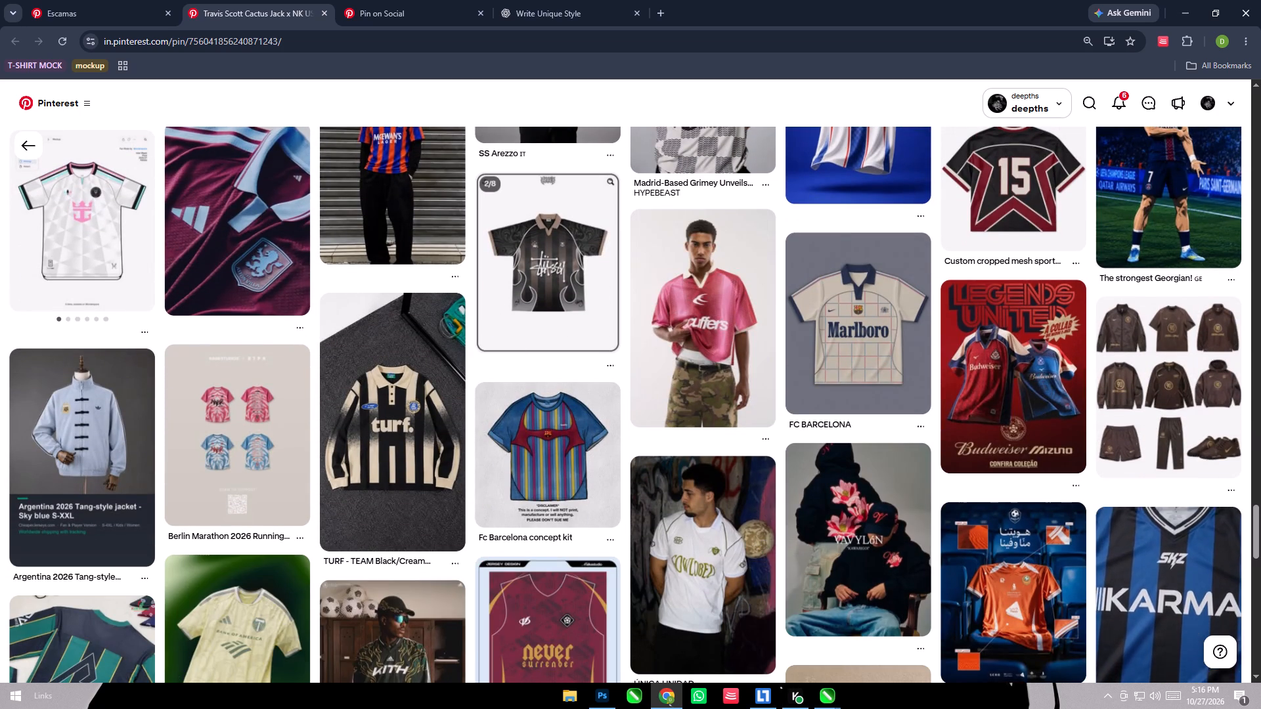
scroll(873, 534, "down", 7)
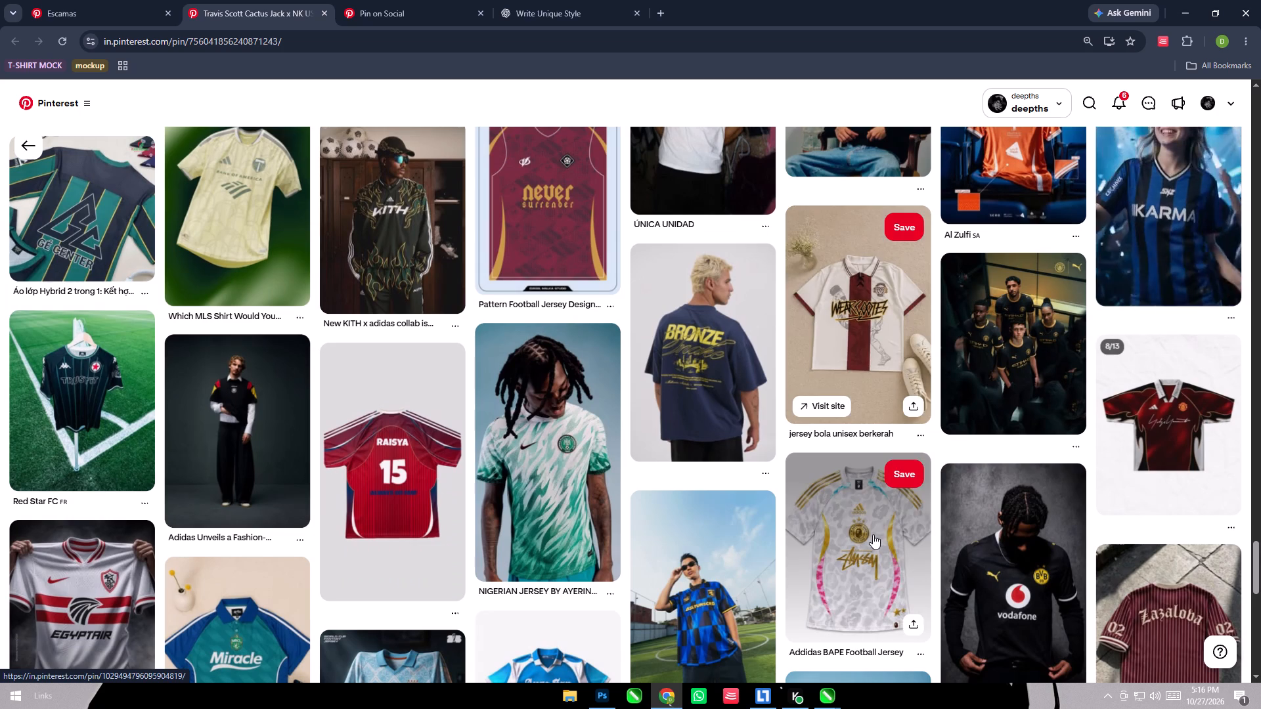
scroll(873, 534, "down", 4)
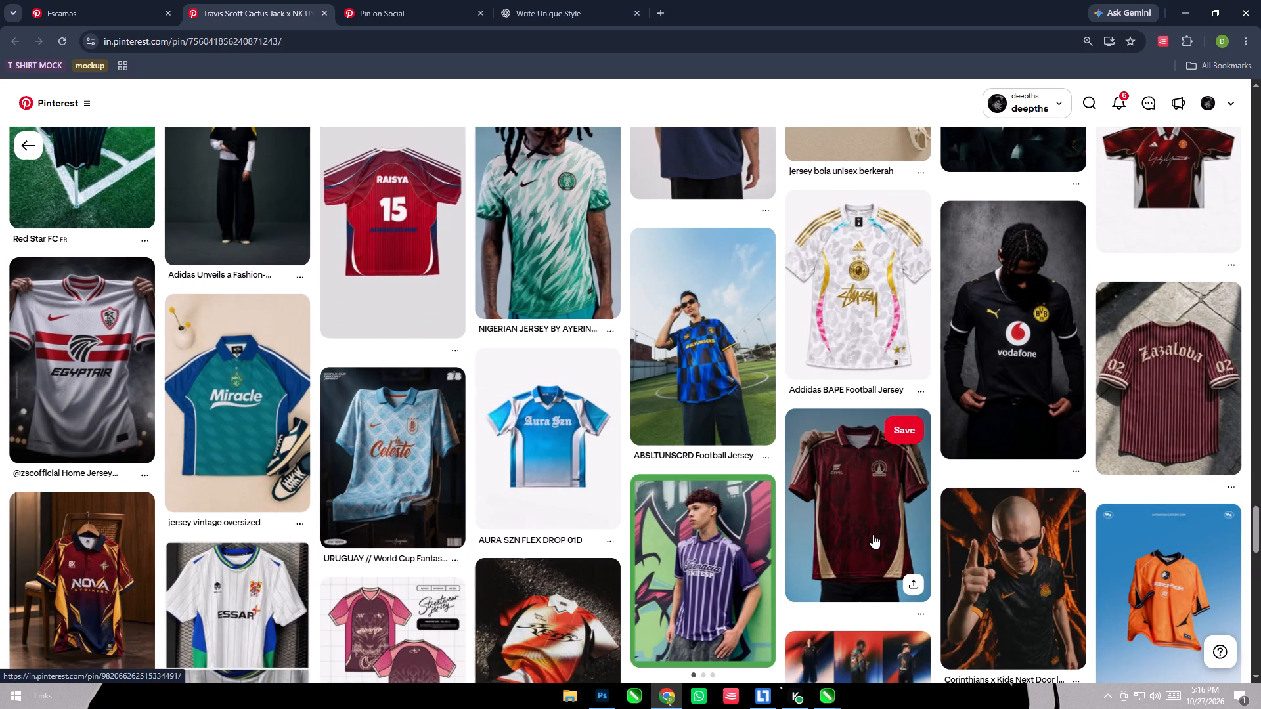
scroll(873, 534, "down", 5)
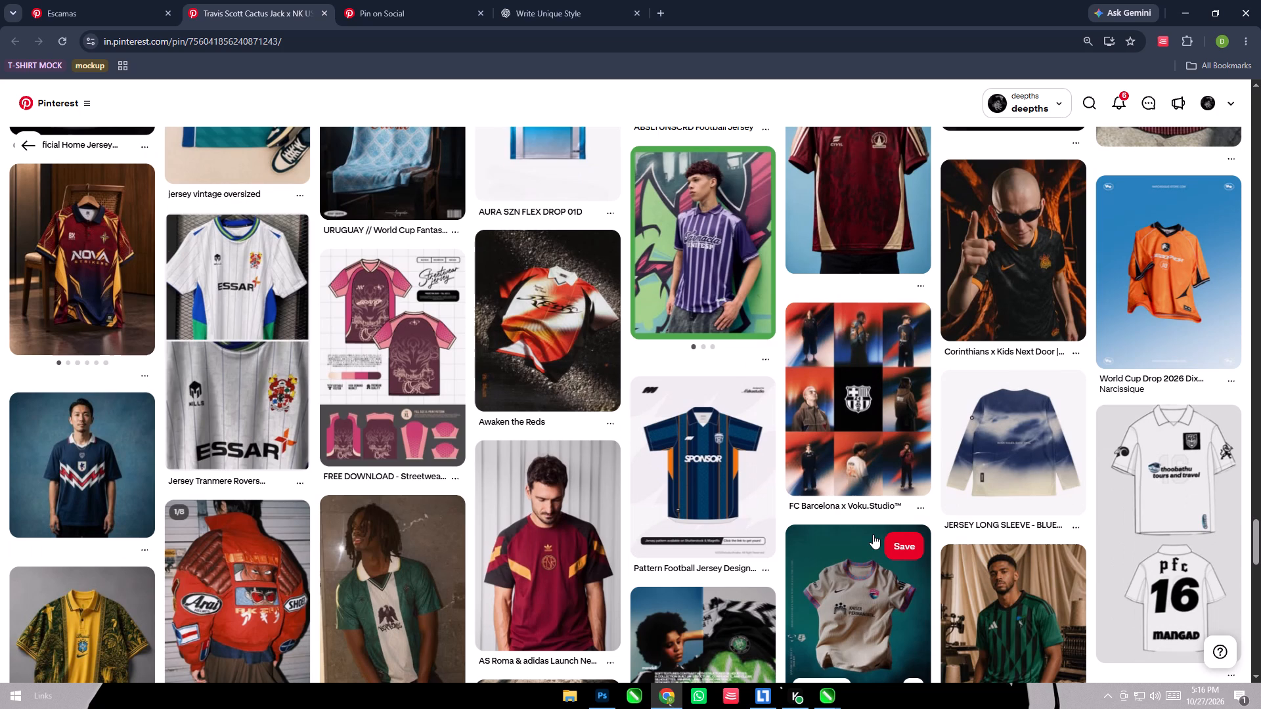
scroll(873, 534, "down", 4)
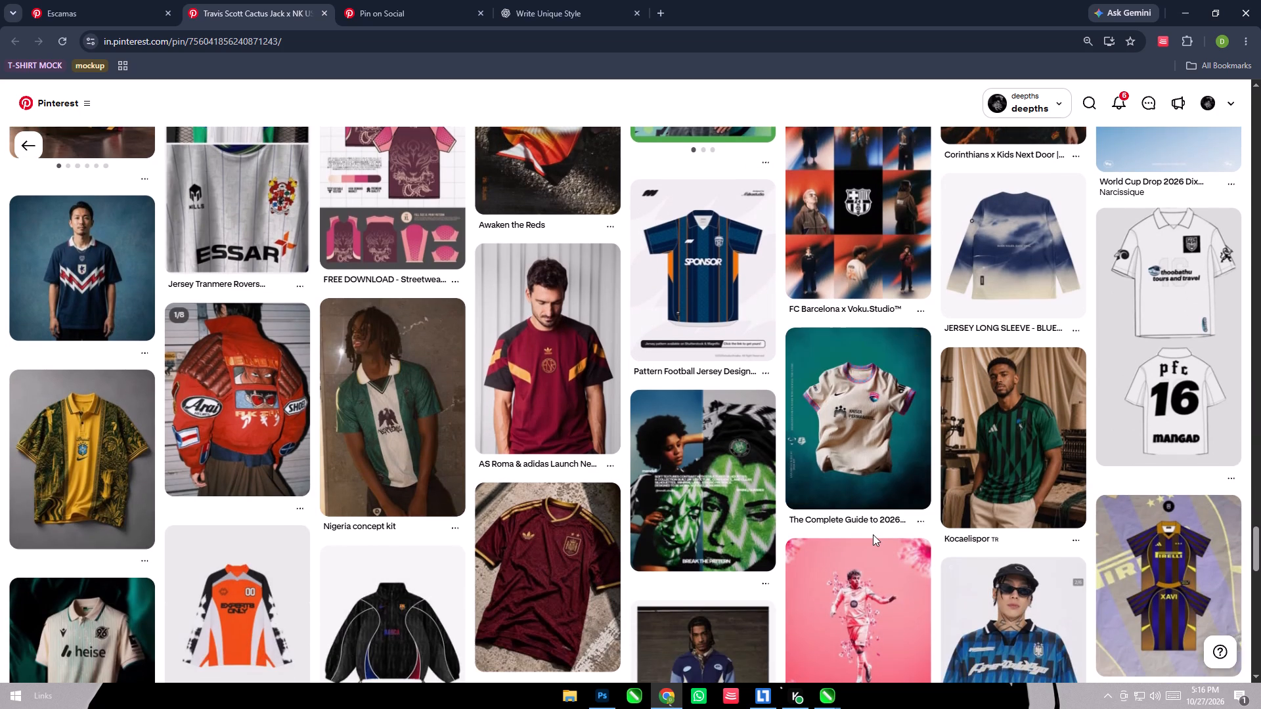
scroll(873, 534, "down", 8)
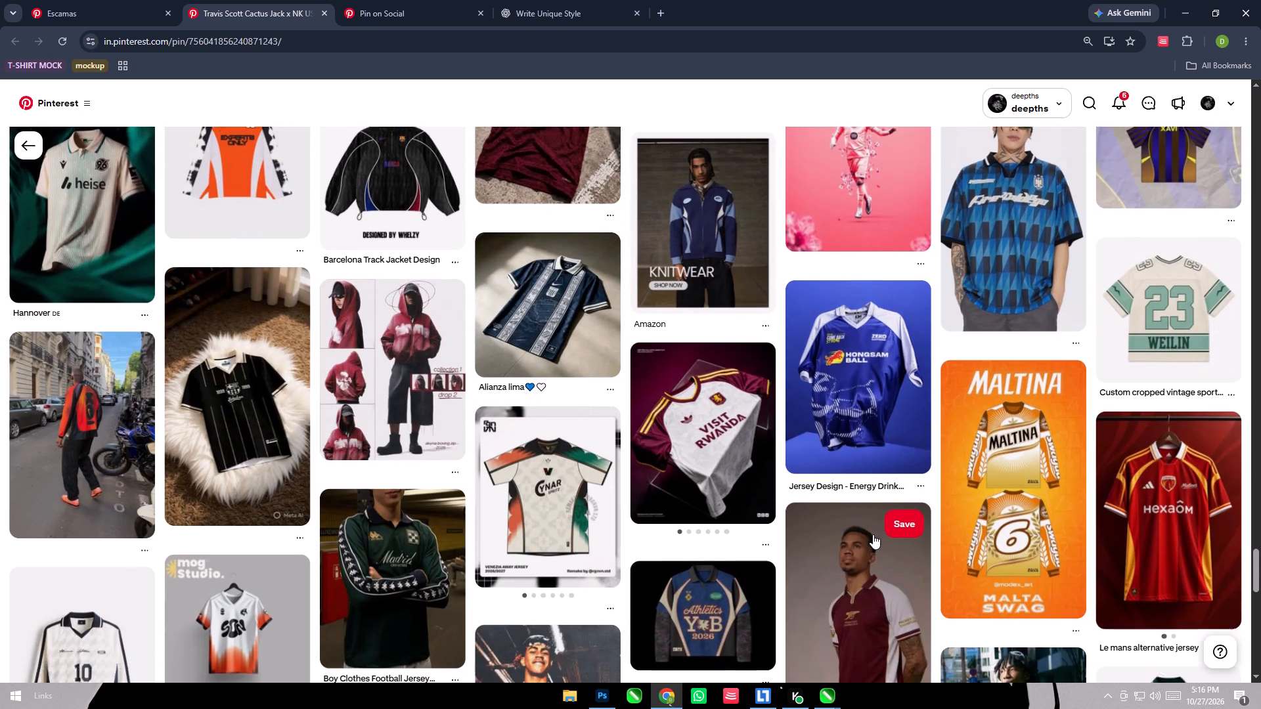
scroll(873, 534, "down", 6)
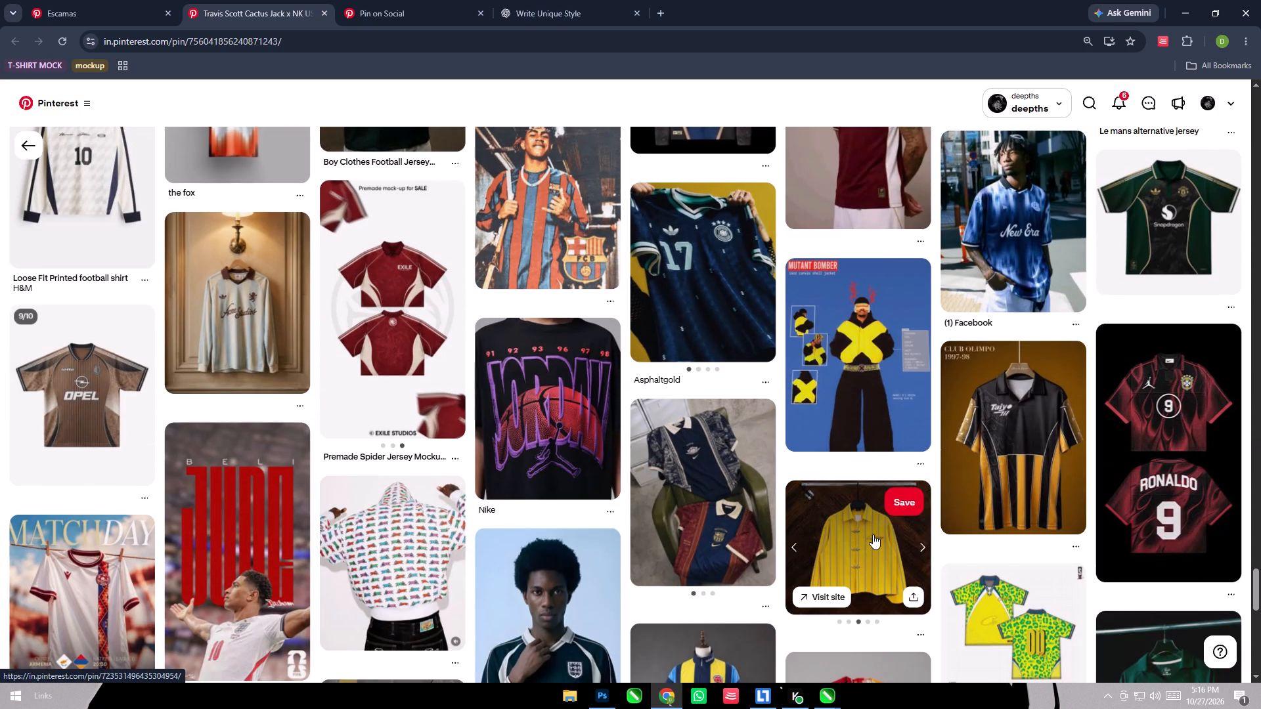
scroll(873, 534, "down", 5)
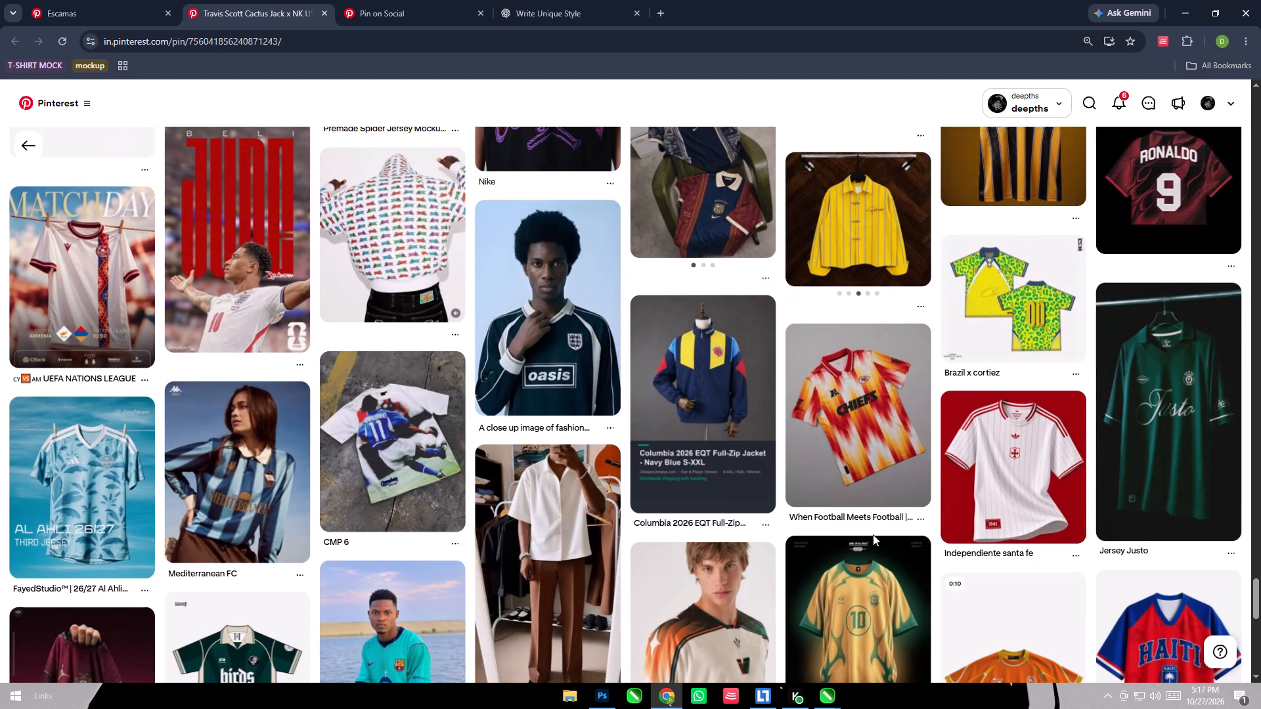
scroll(873, 534, "down", 2)
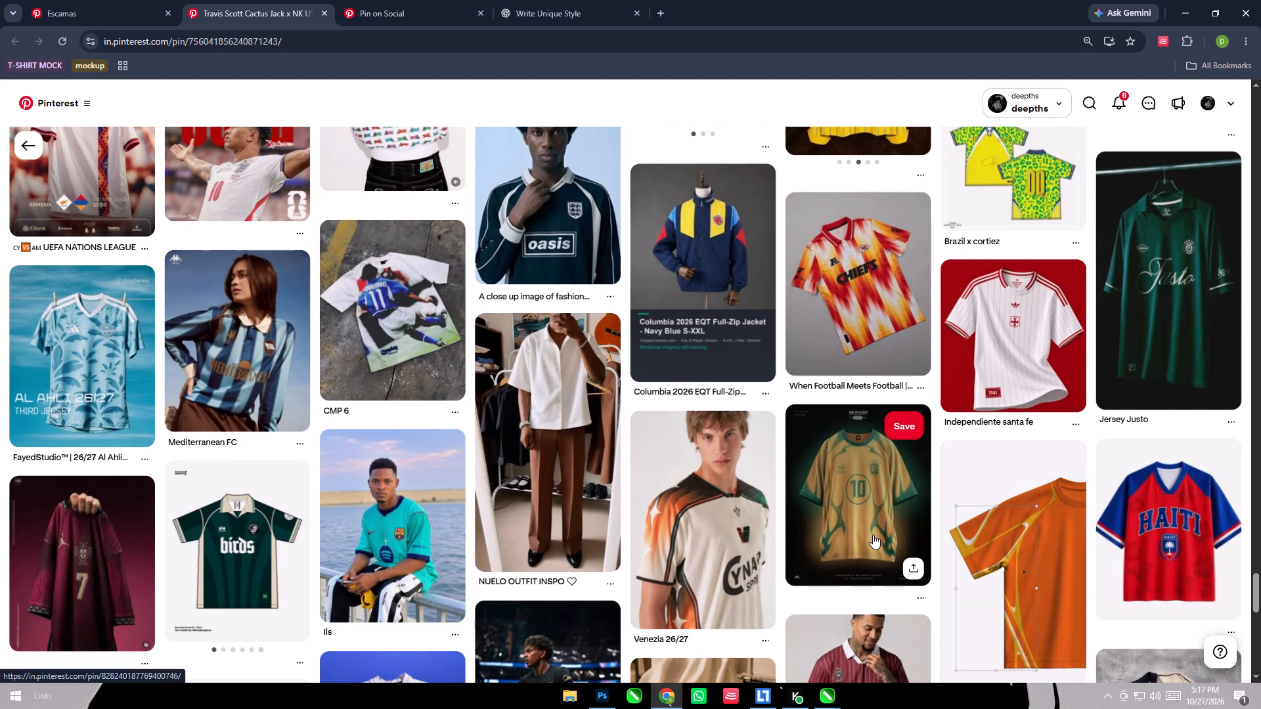
scroll(873, 534, "down", 4)
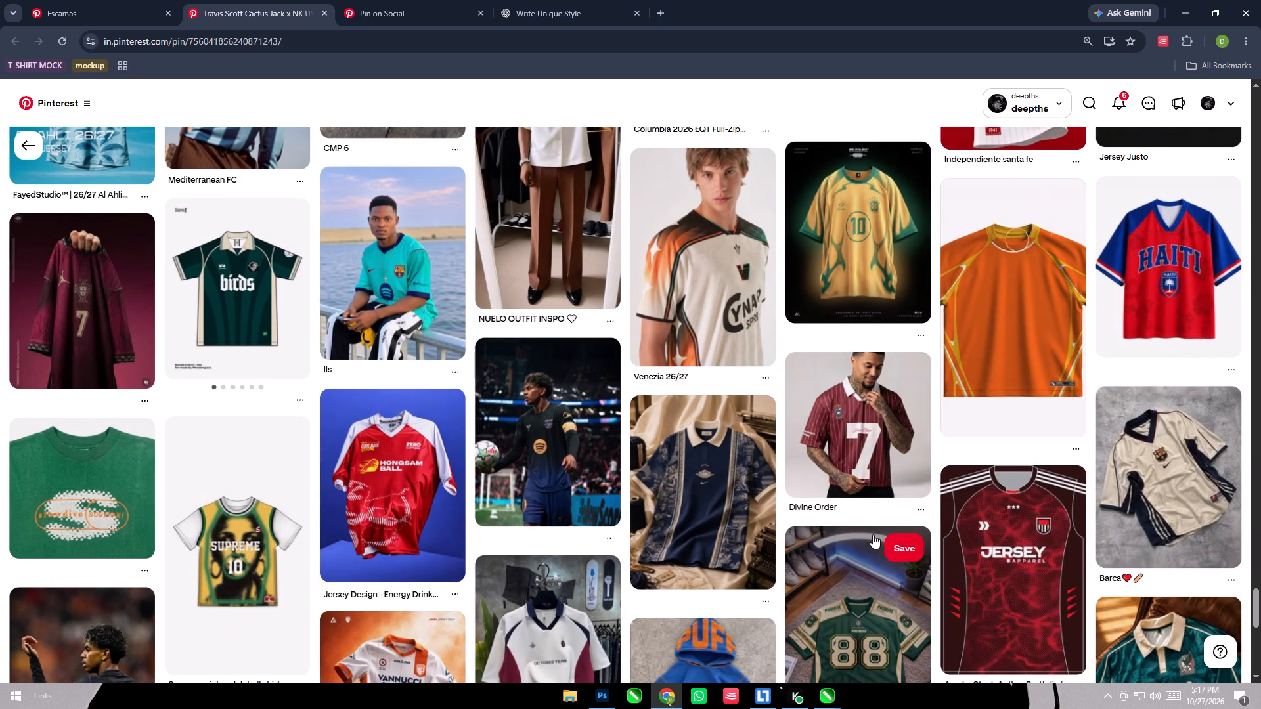
scroll(873, 534, "down", 8)
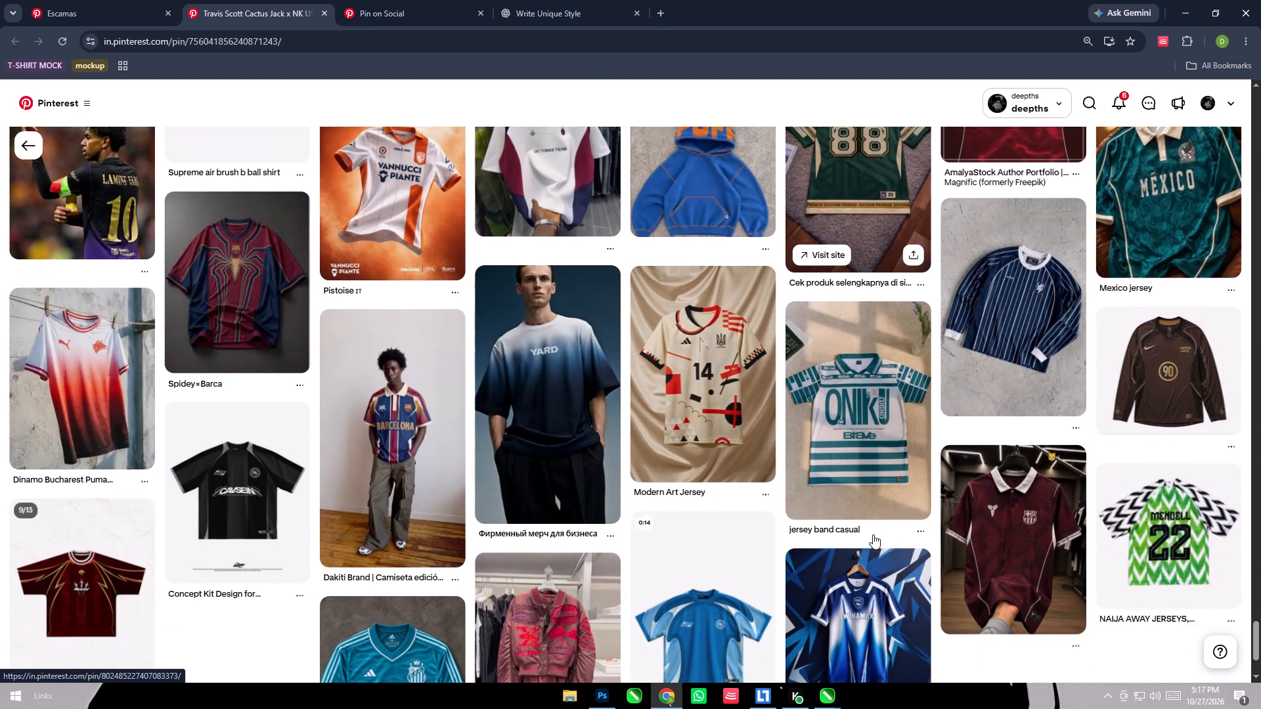
scroll(873, 534, "down", 5)
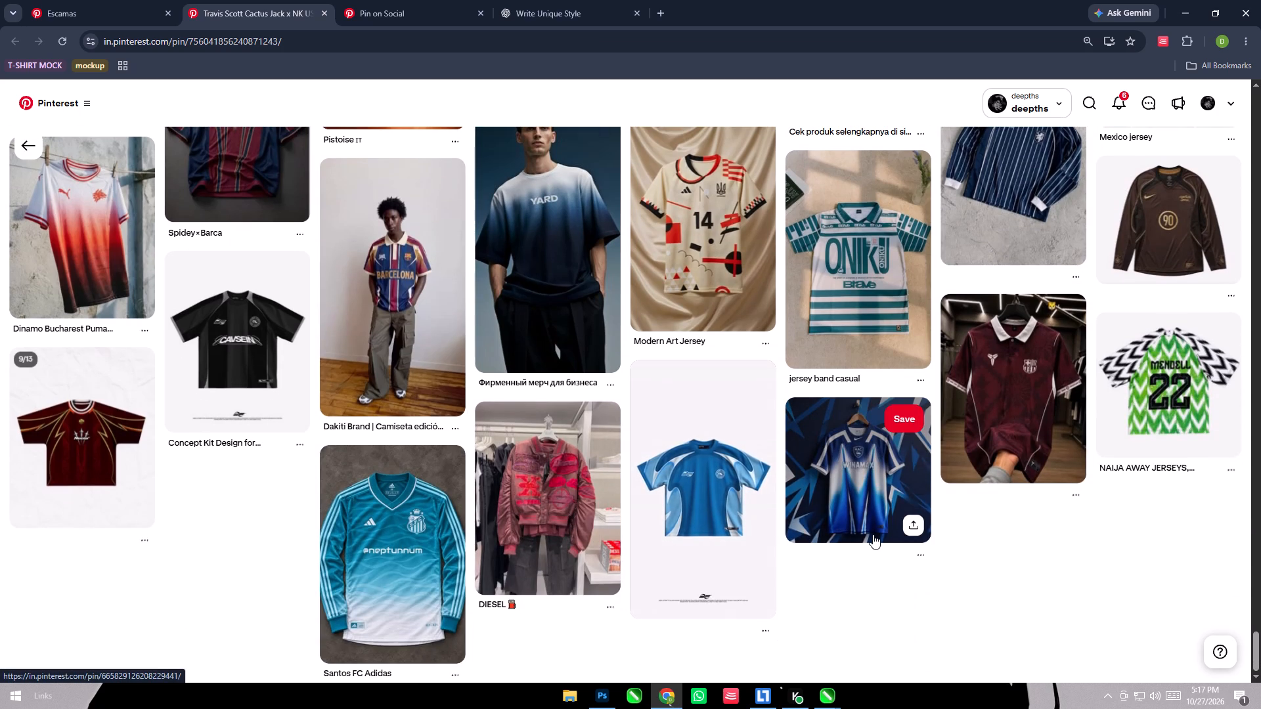
From the Pinterest home feed, open the thesix.kz Instagram post linked to the white T-shirt pin and examine its T-shirt photos.
left_click(68, 97)
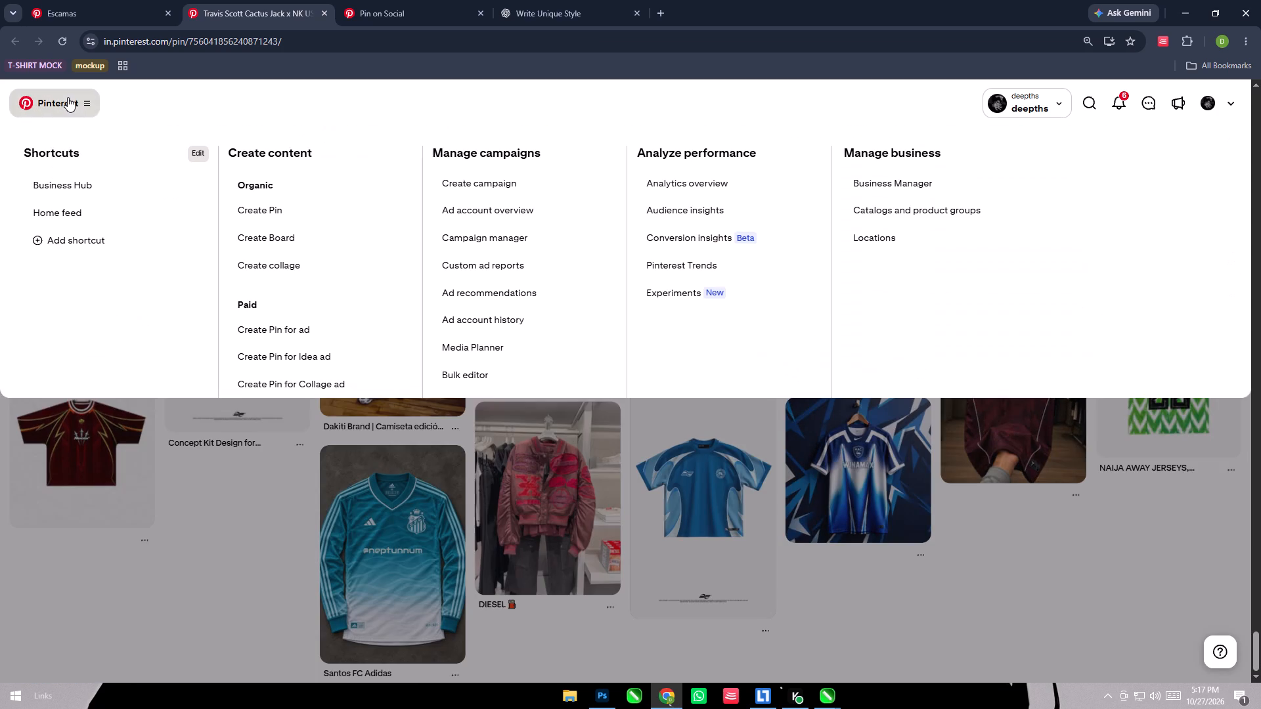
left_click(68, 215)
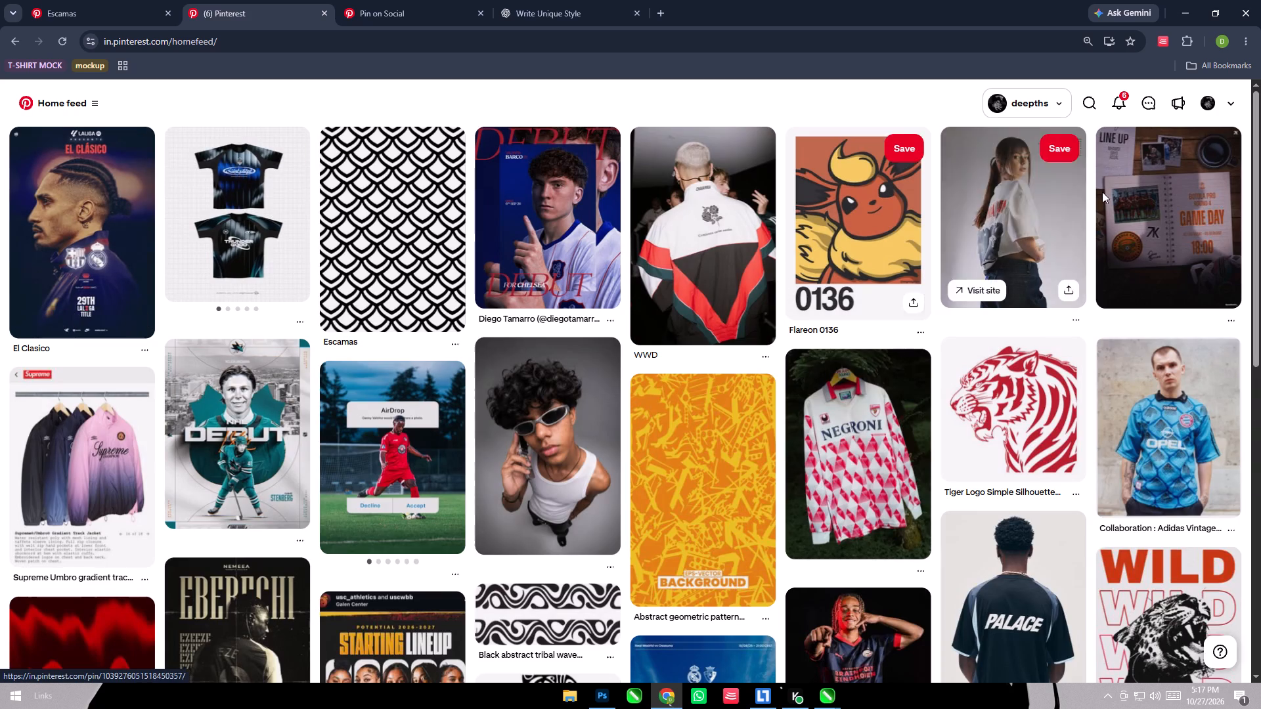
left_click(983, 291)
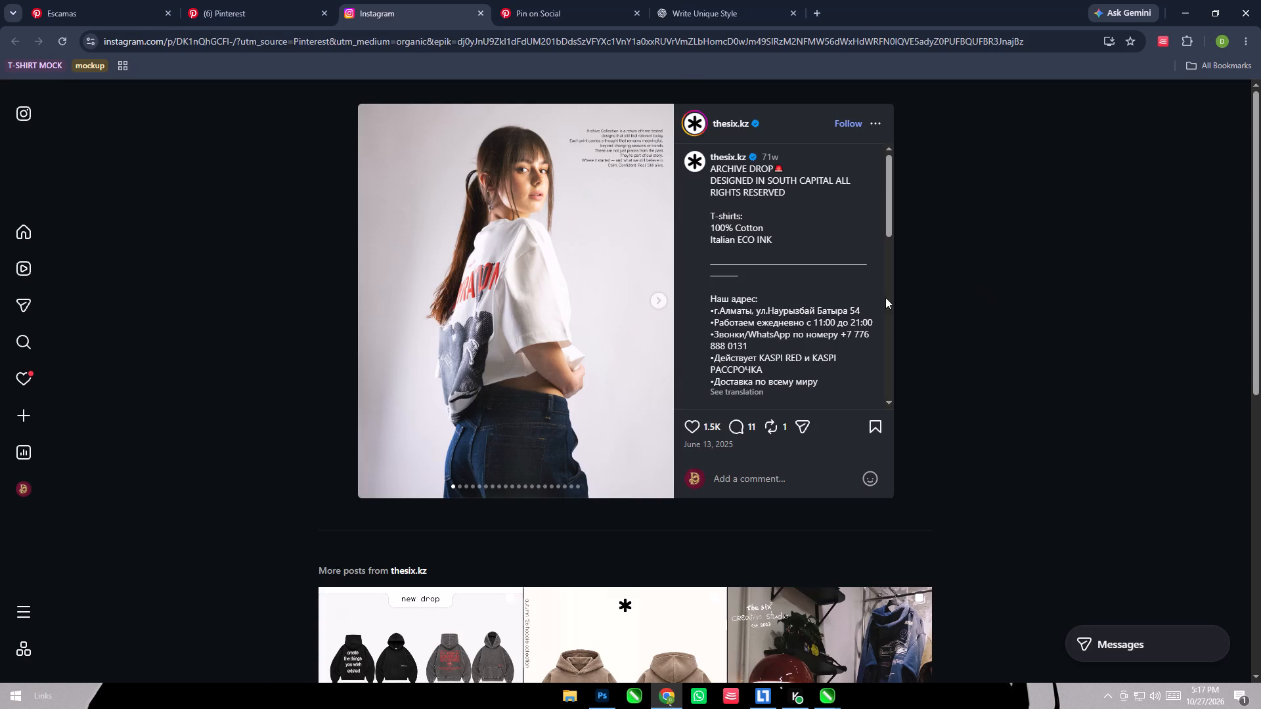
left_click(660, 301)
left_click(660, 301)
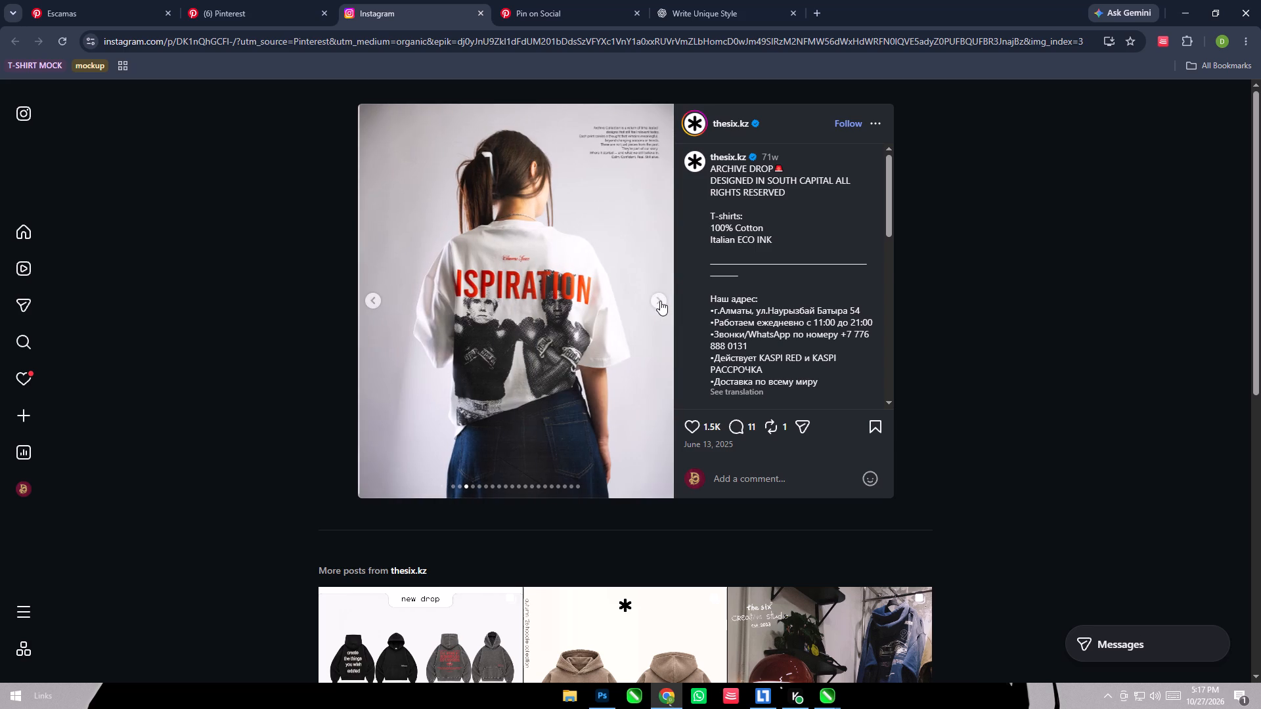
left_click(660, 301)
left_click(660, 301)
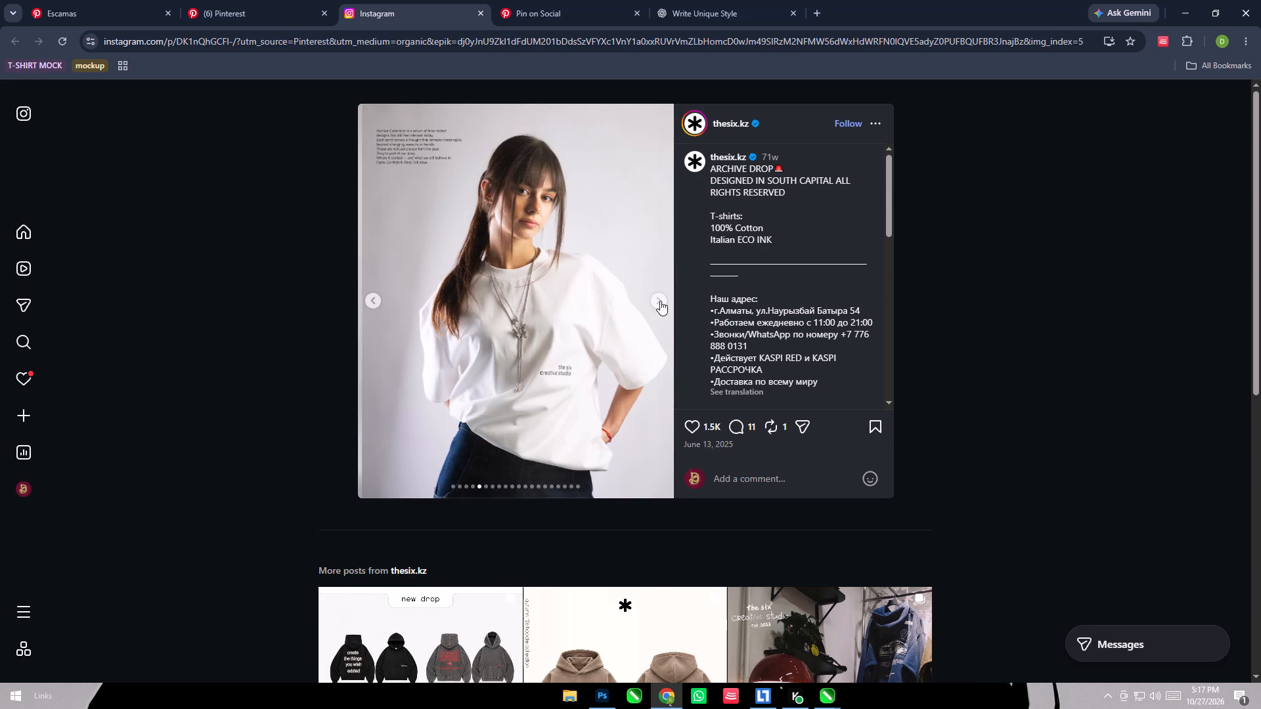
left_click(660, 301)
left_click(660, 301)
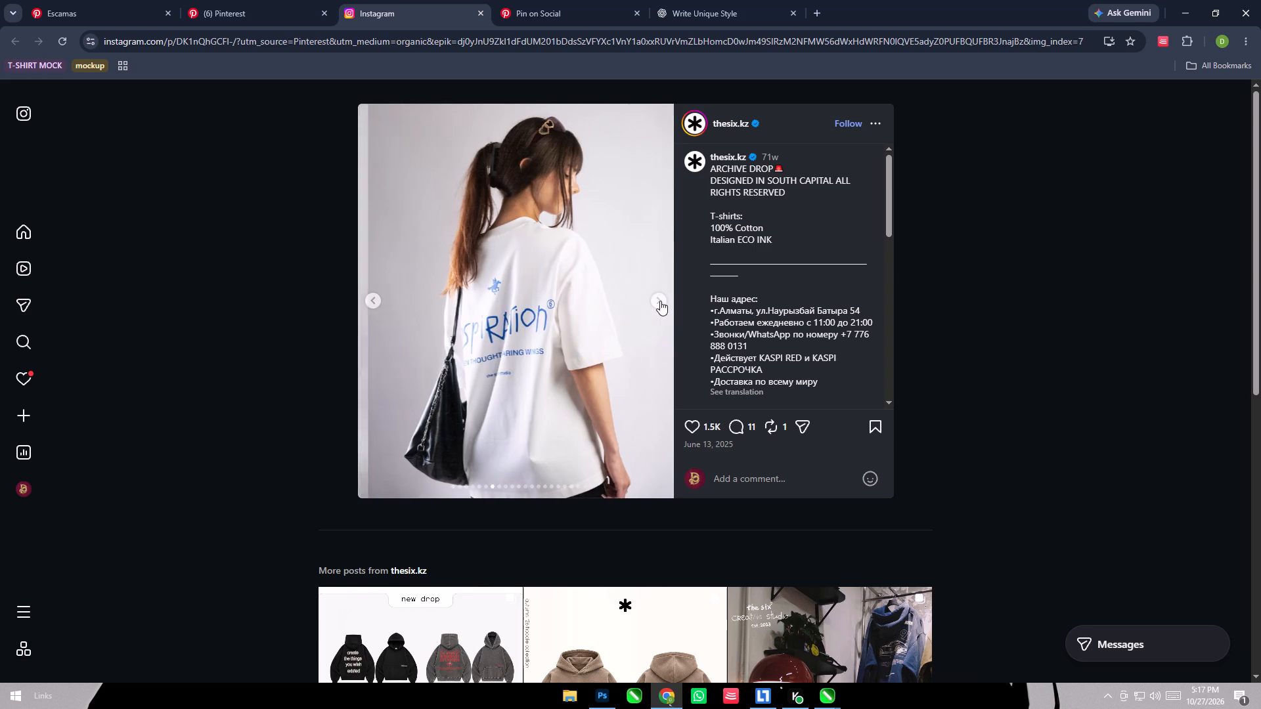
left_click(660, 301)
left_click(660, 301)
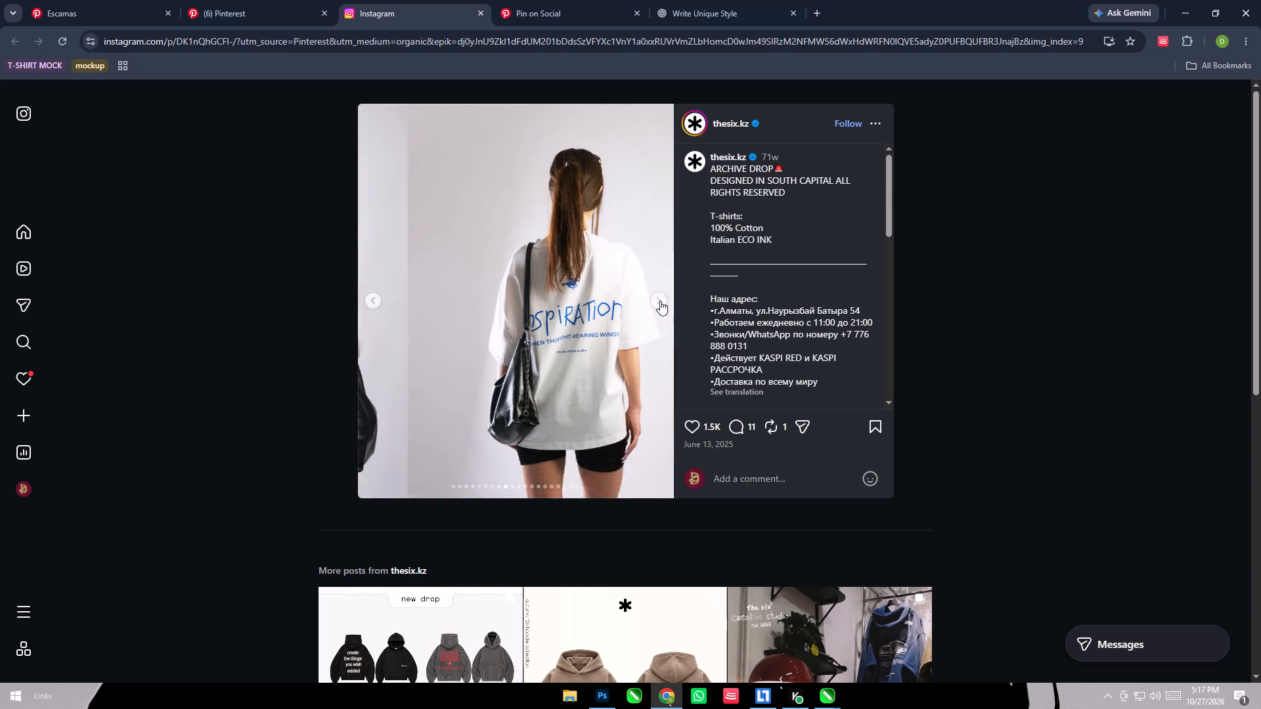
left_click(660, 301)
Return to the Pinterest home feed and examine its jersey, pattern and graphic pins for a new design reference.
left_click(288, 0)
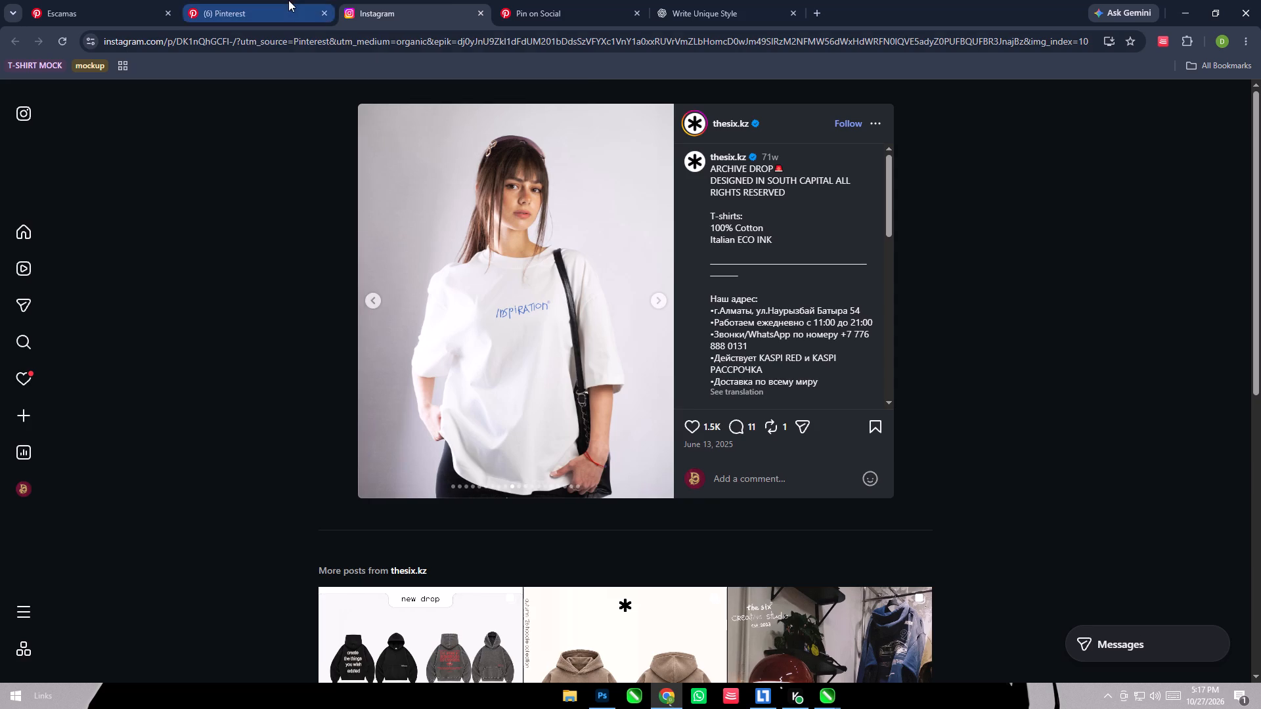
scroll(533, 398, "down", 4)
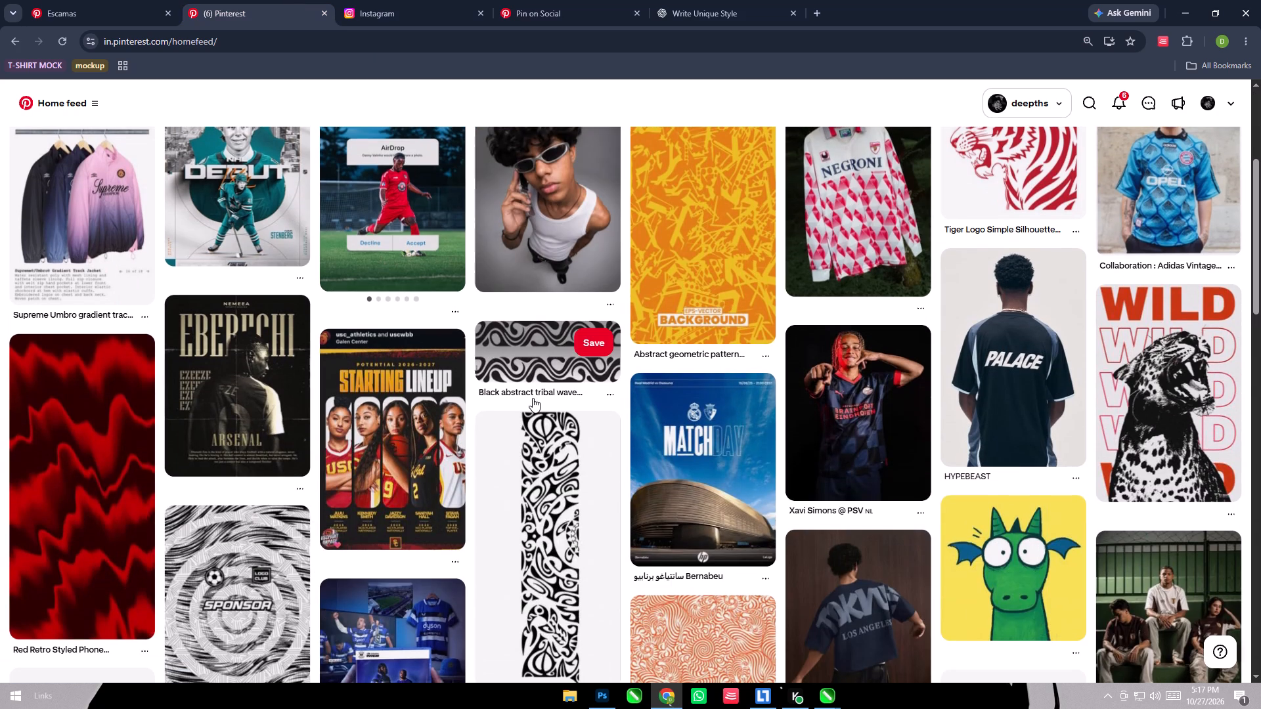
scroll(533, 398, "down", 4)
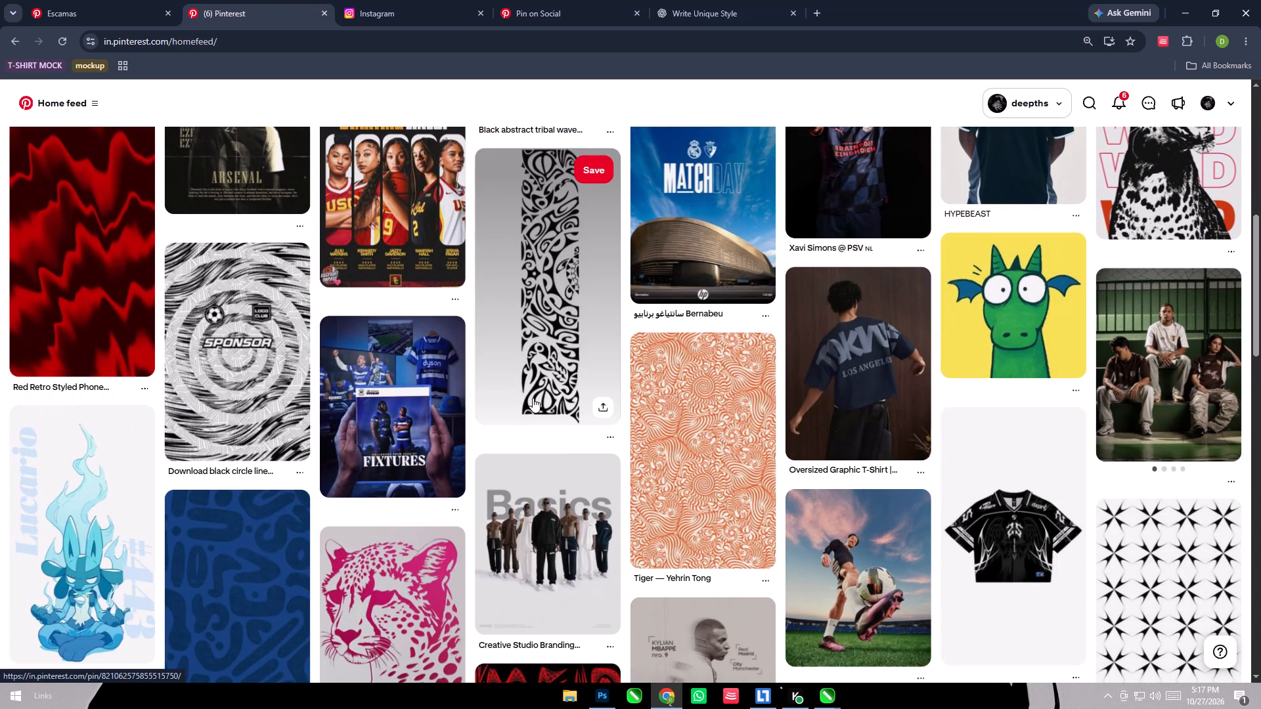
scroll(533, 398, "up", 3)
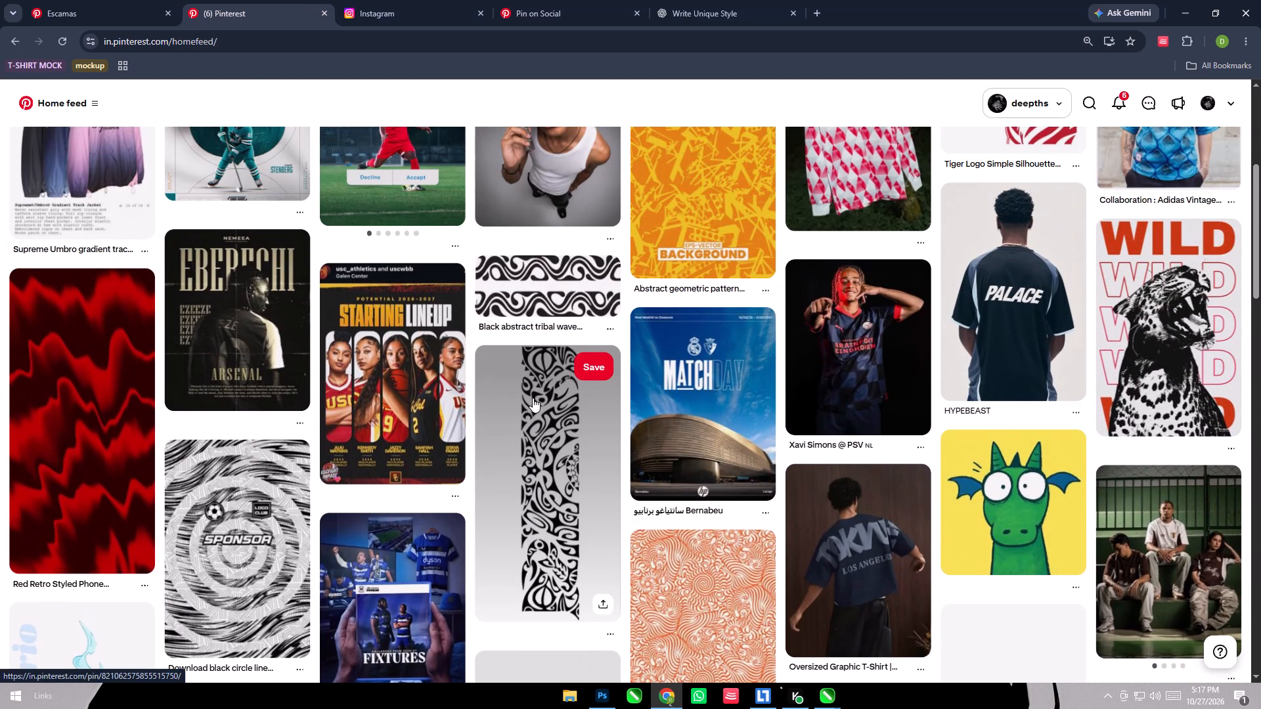
scroll(533, 398, "down", 5)
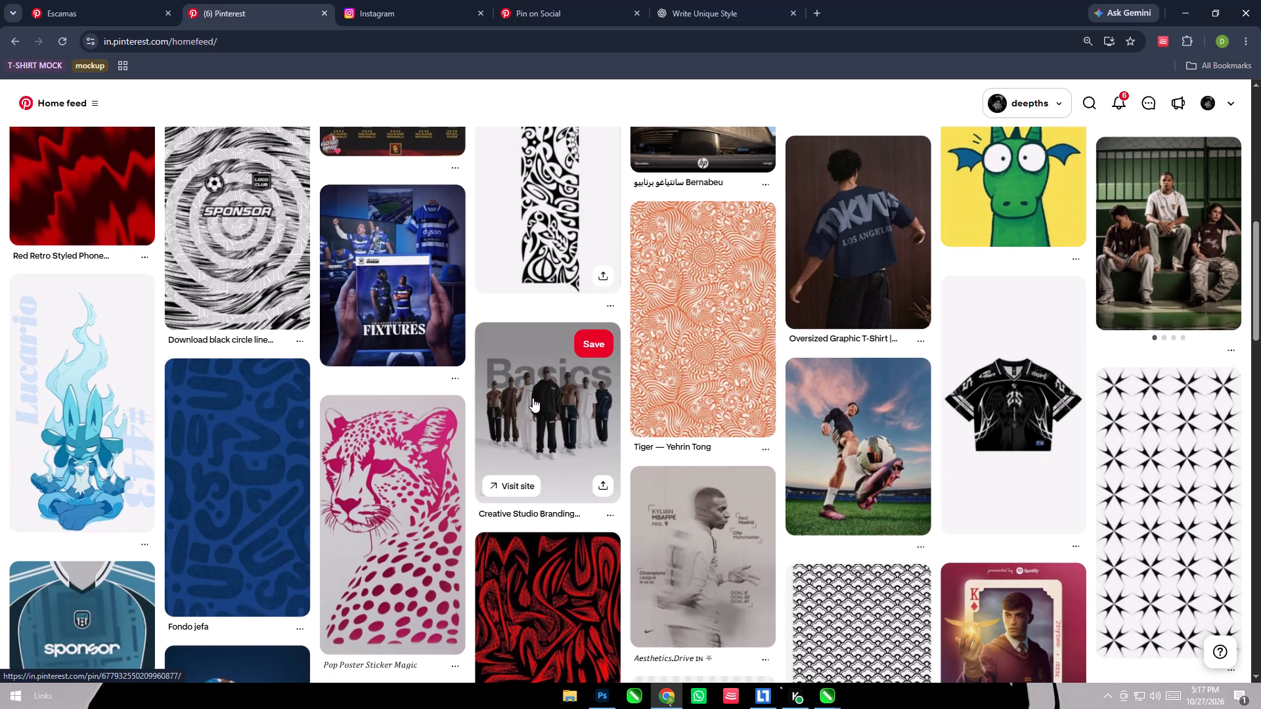
scroll(533, 398, "down", 5)
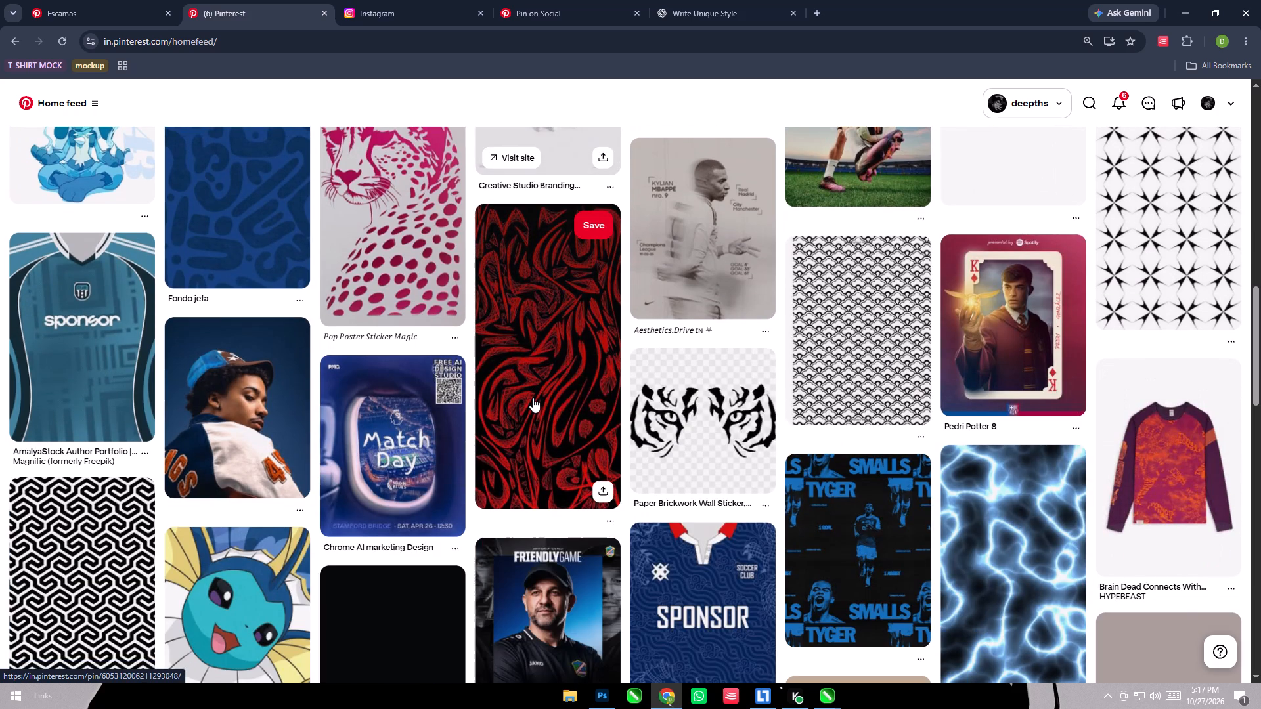
scroll(533, 398, "down", 2)
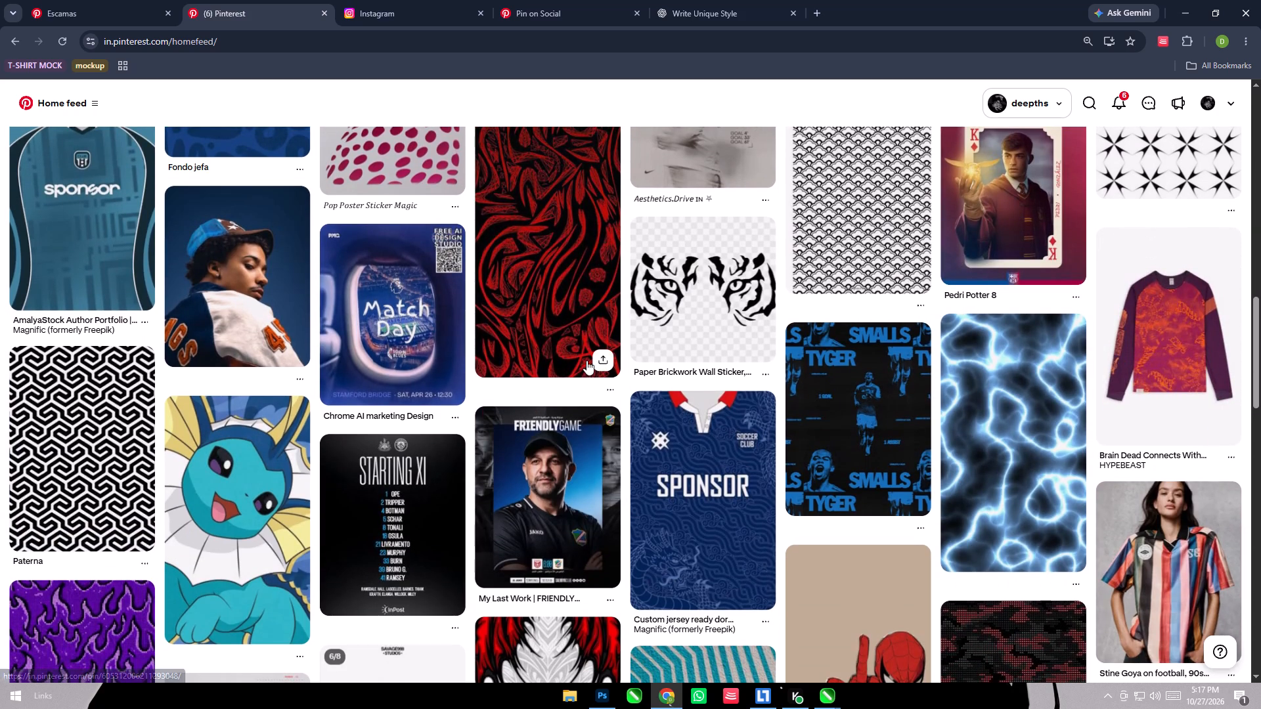
scroll(588, 360, "down", 6)
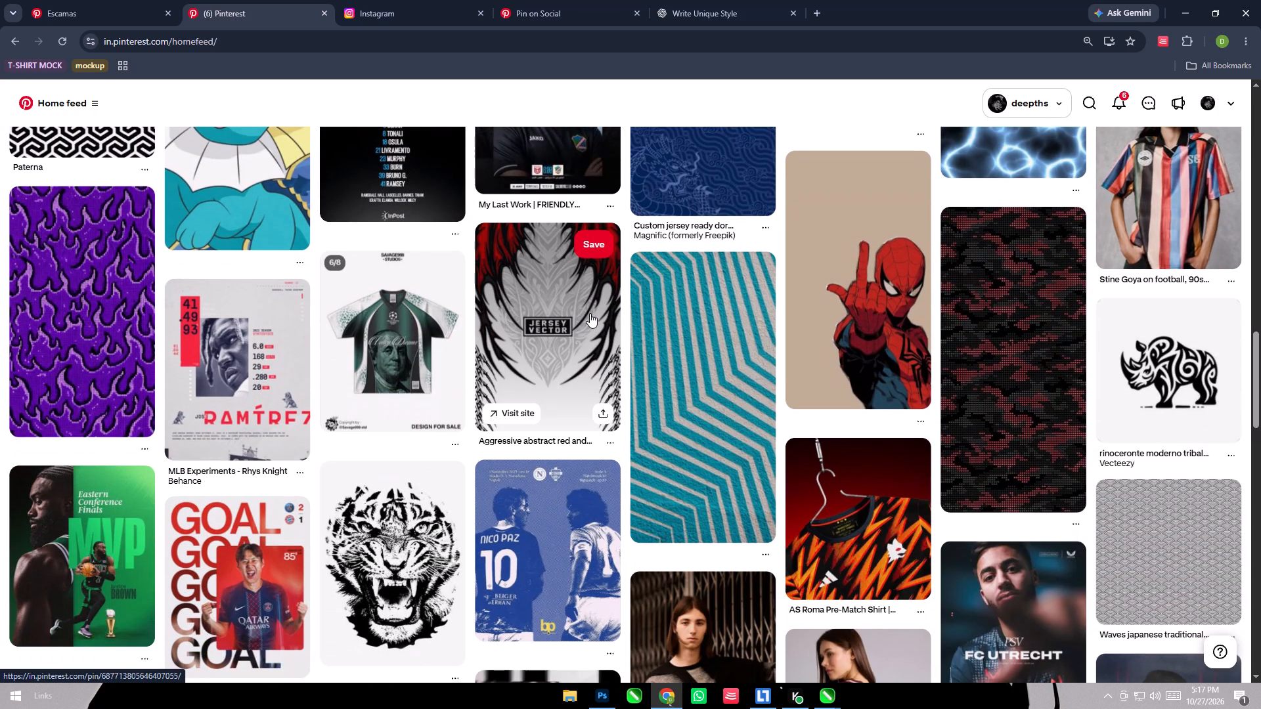
scroll(590, 313, "down", 2)
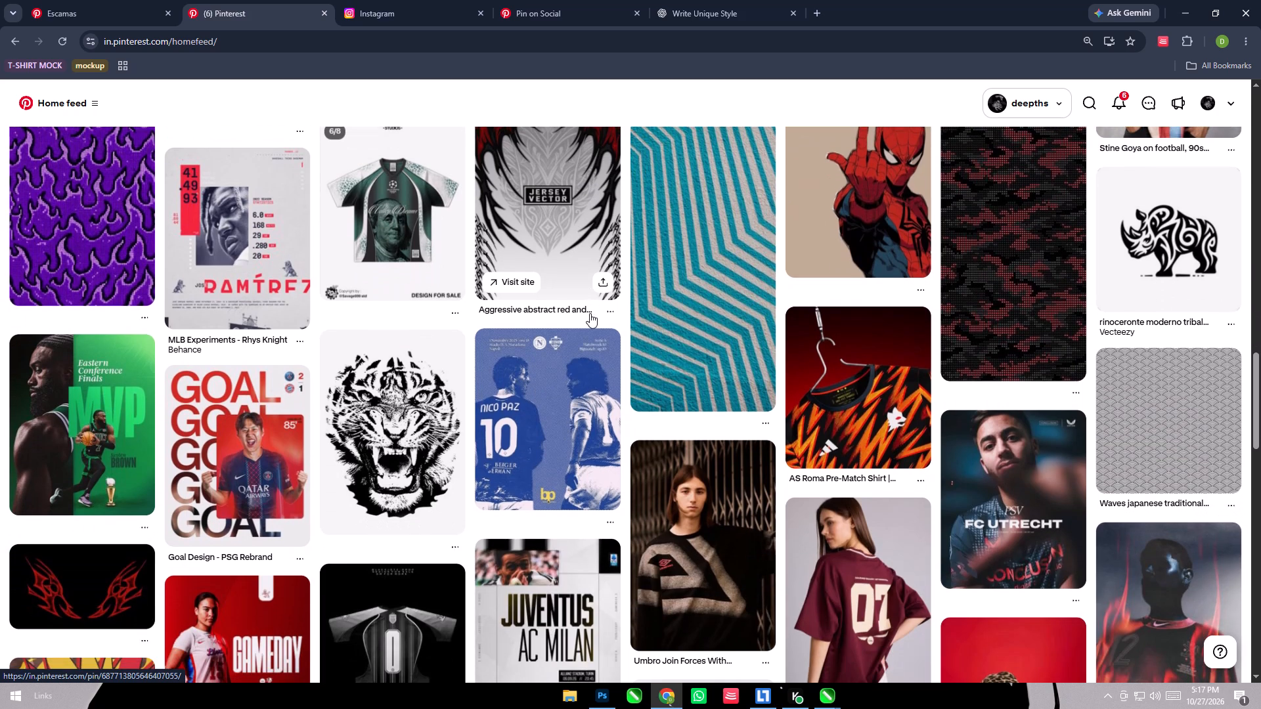
Open the green Valley Dreams jersey pin by Savage999 studio from the Pinterest home feed and view its other design variants.
left_click(440, 213)
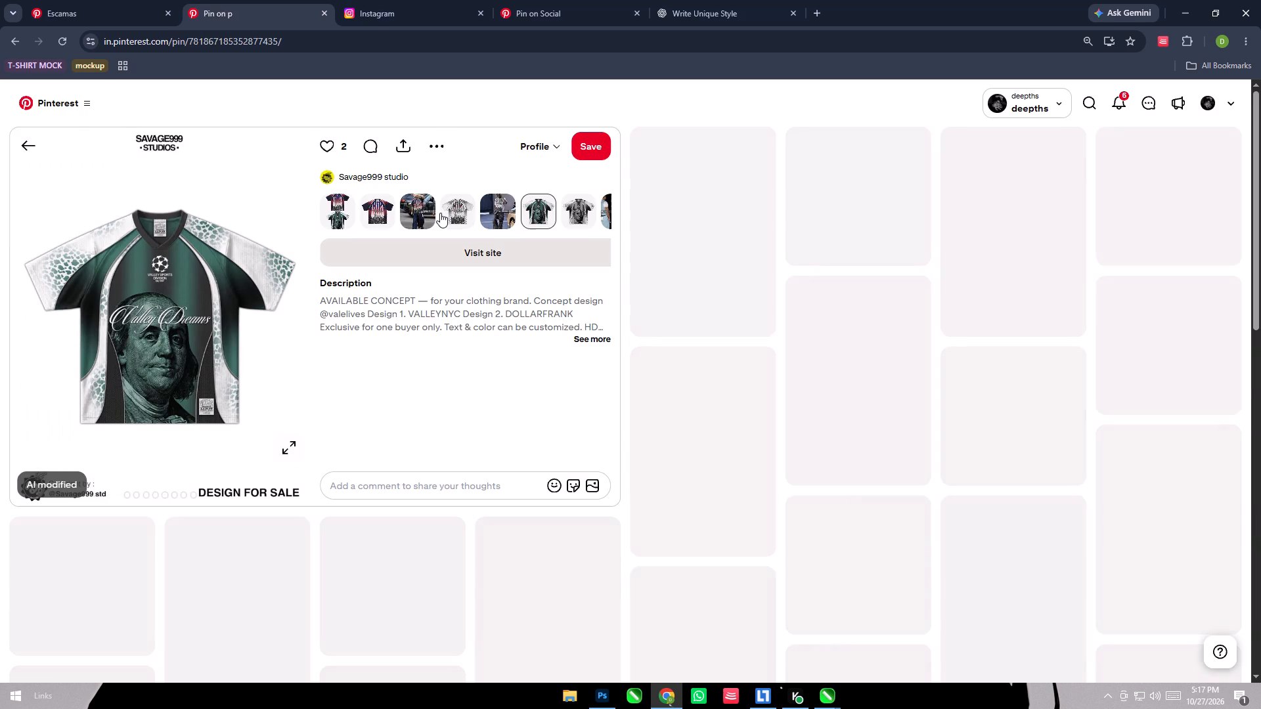
left_click(468, 219)
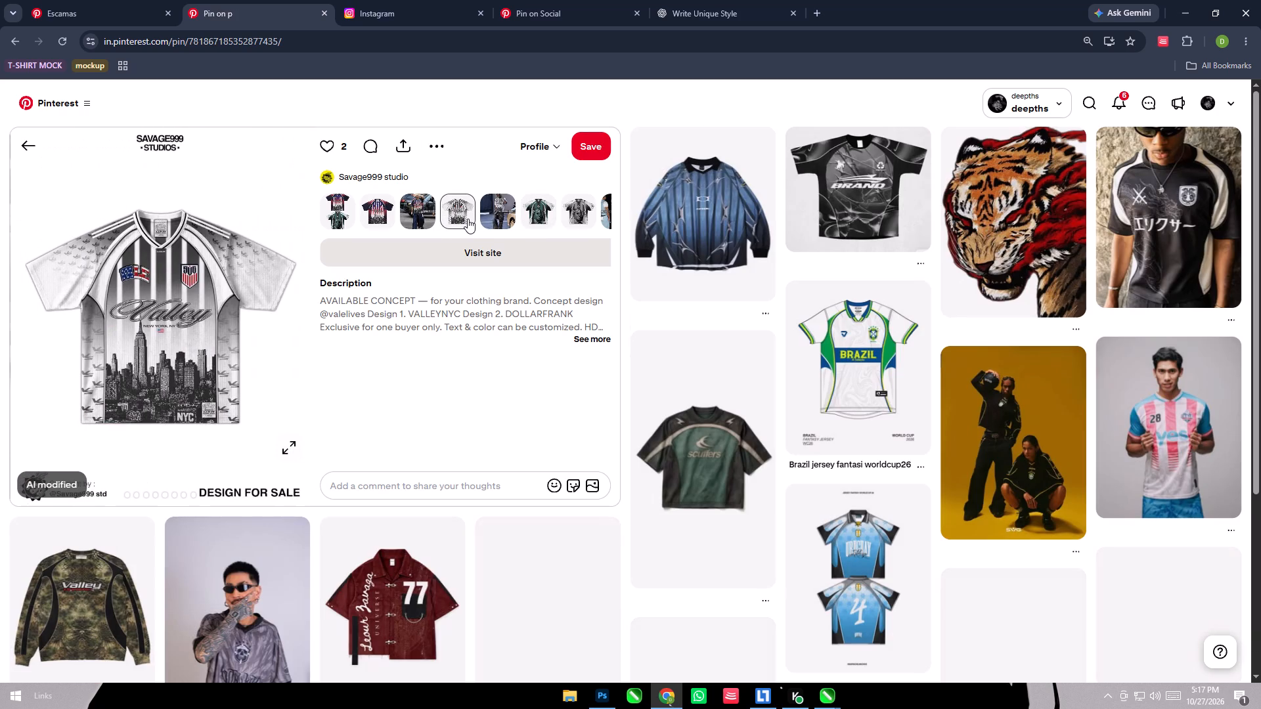
left_click(379, 217)
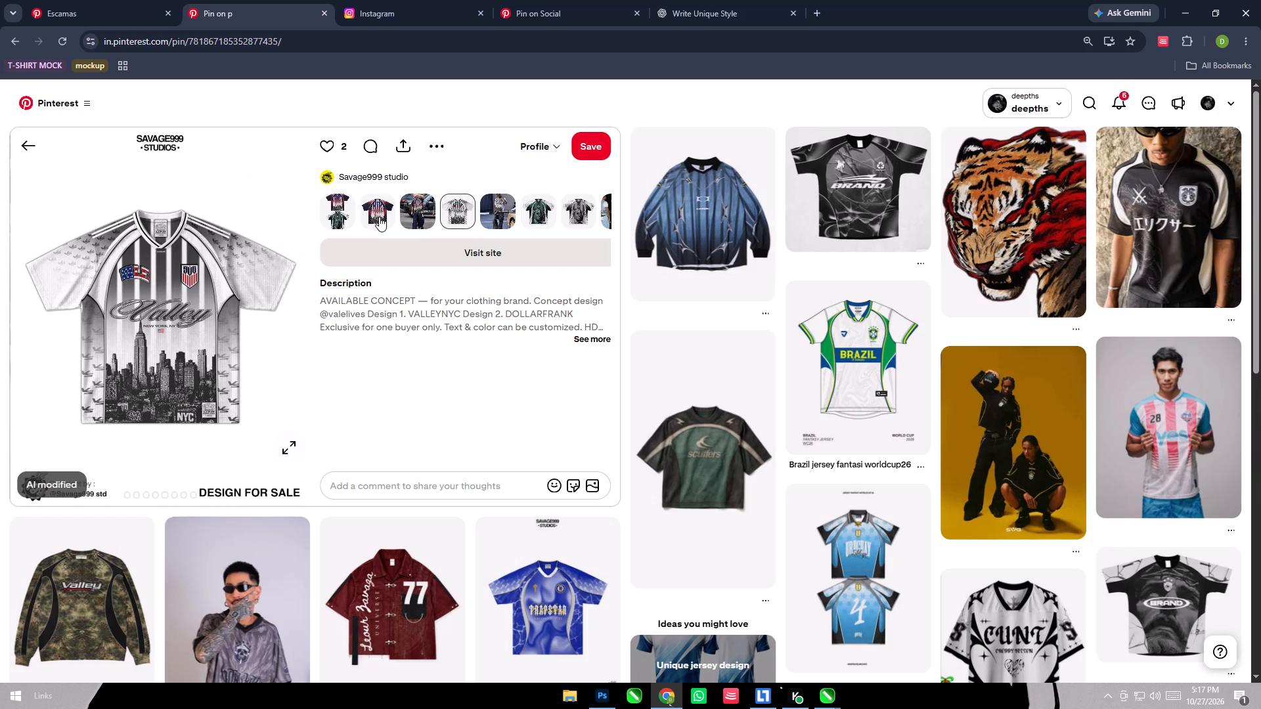
left_click(588, 215)
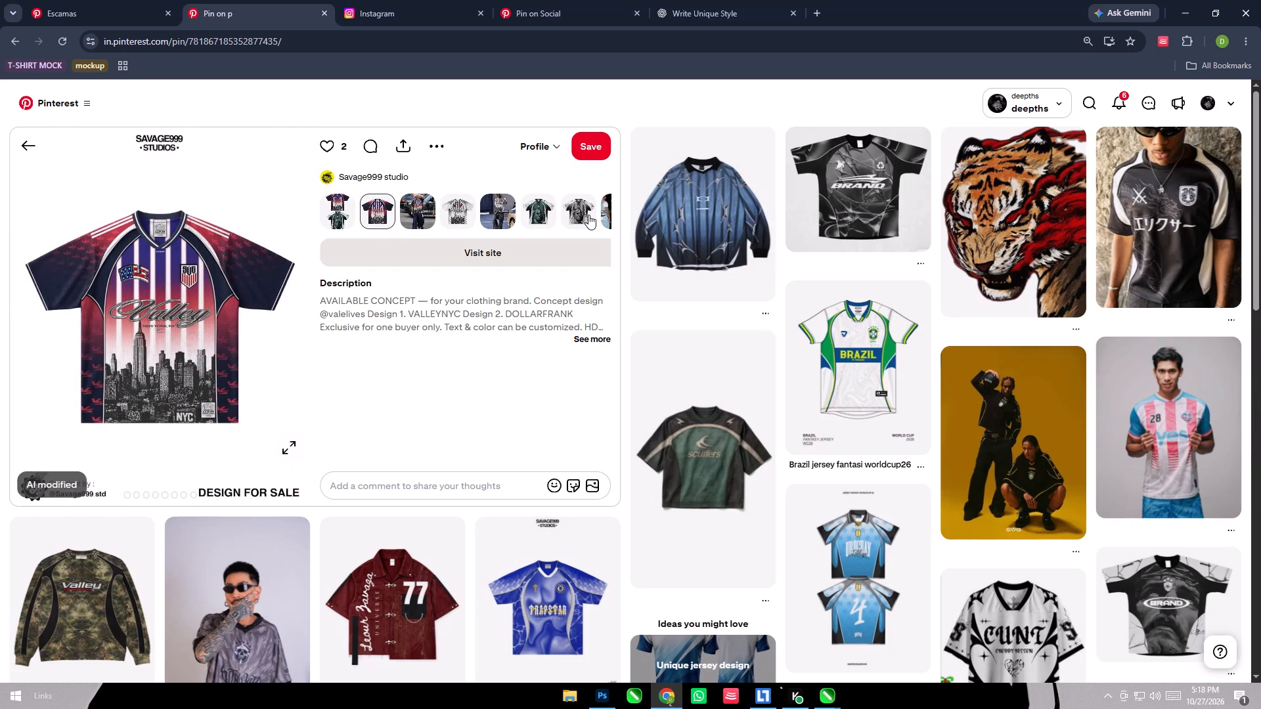
Examine the related jersey pins below the Savage999 studio Valley NYC jersey pin for a new design reference.
scroll(285, 398, "down", 5)
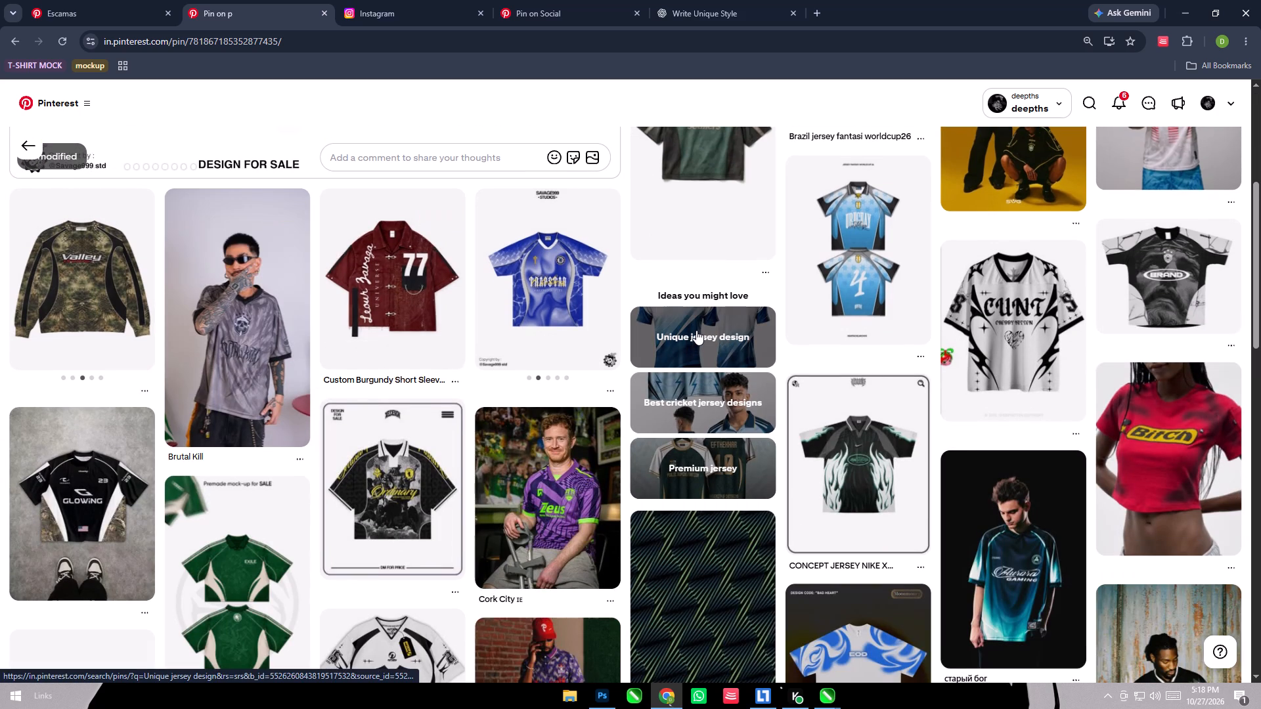
scroll(696, 329, "down", 4)
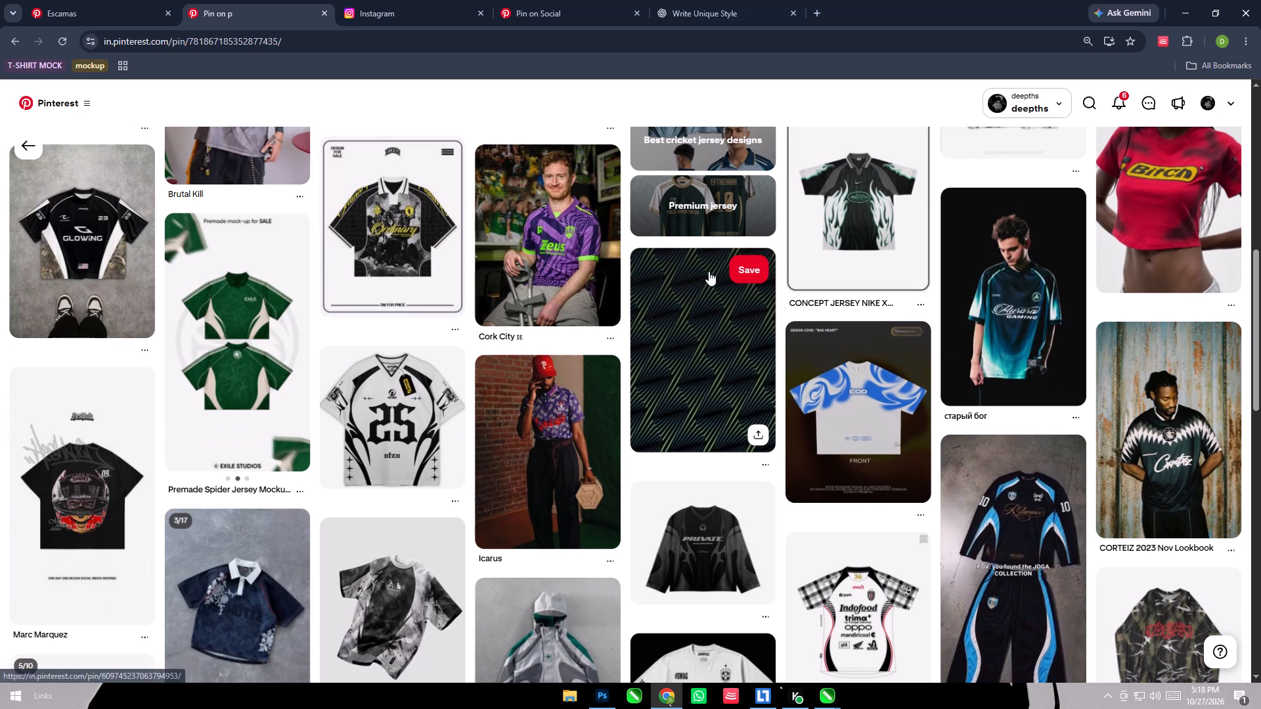
scroll(709, 271, "down", 5)
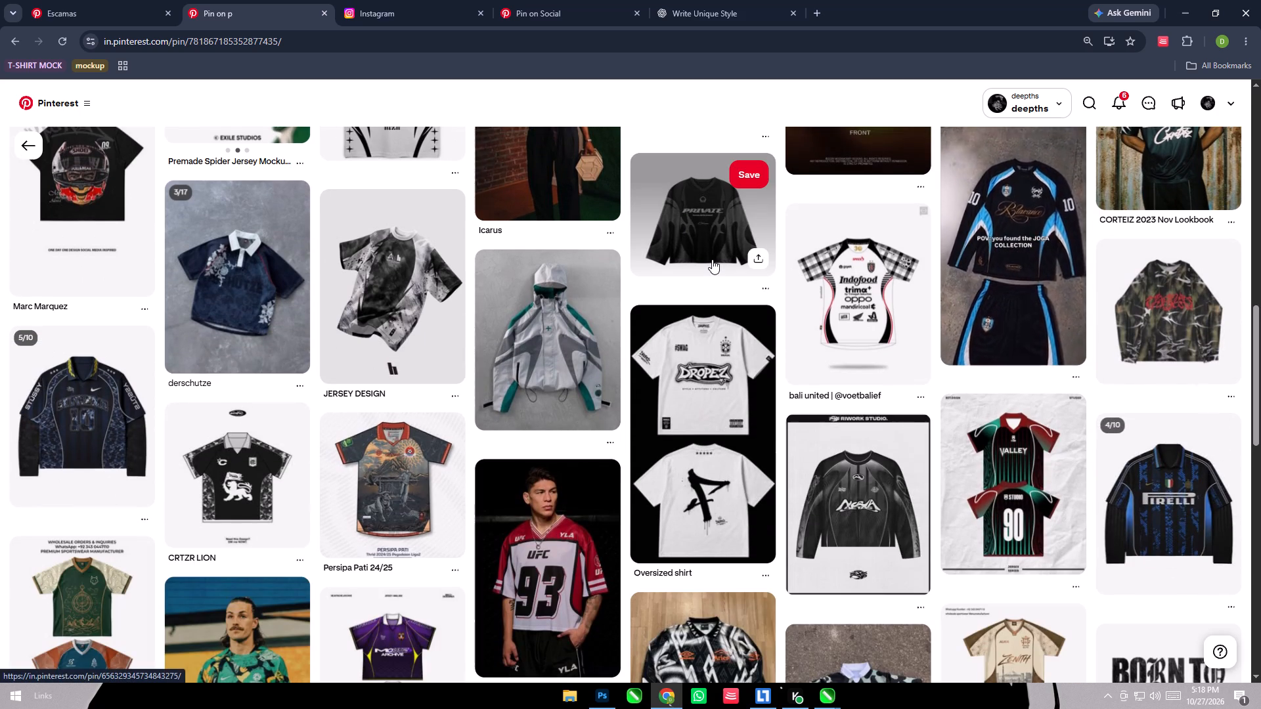
scroll(712, 259, "down", 3)
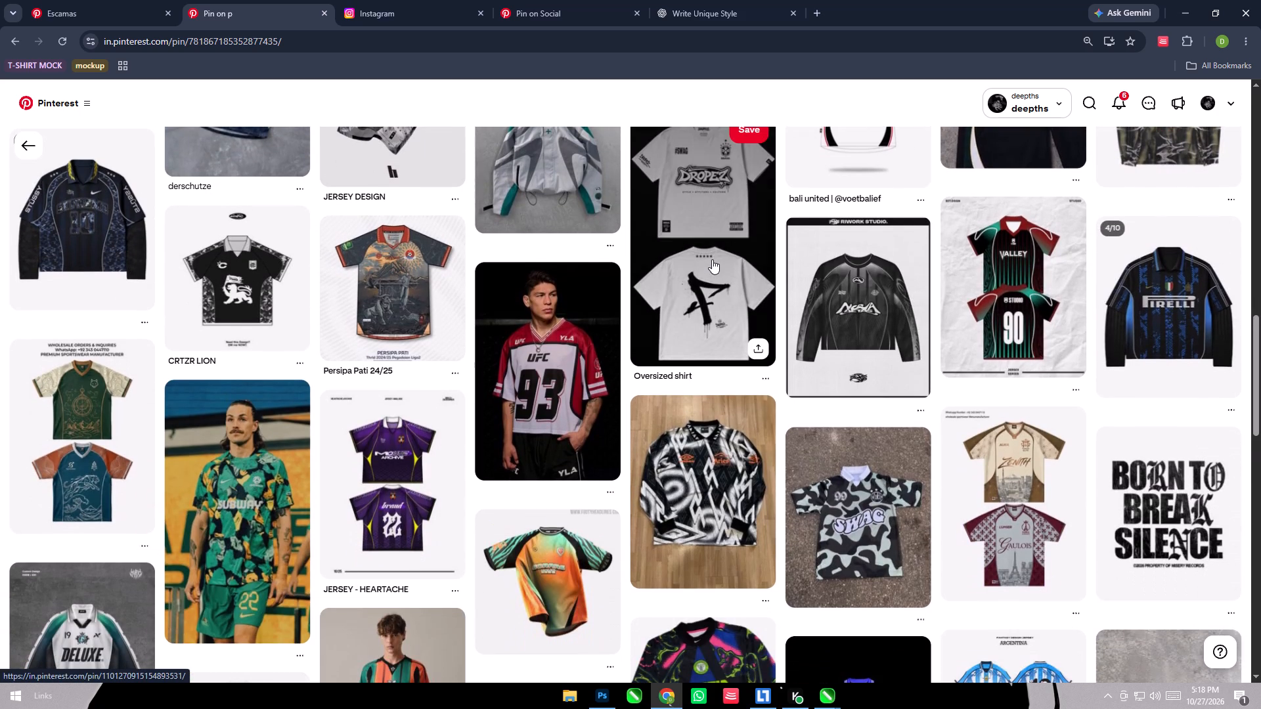
scroll(712, 259, "down", 4)
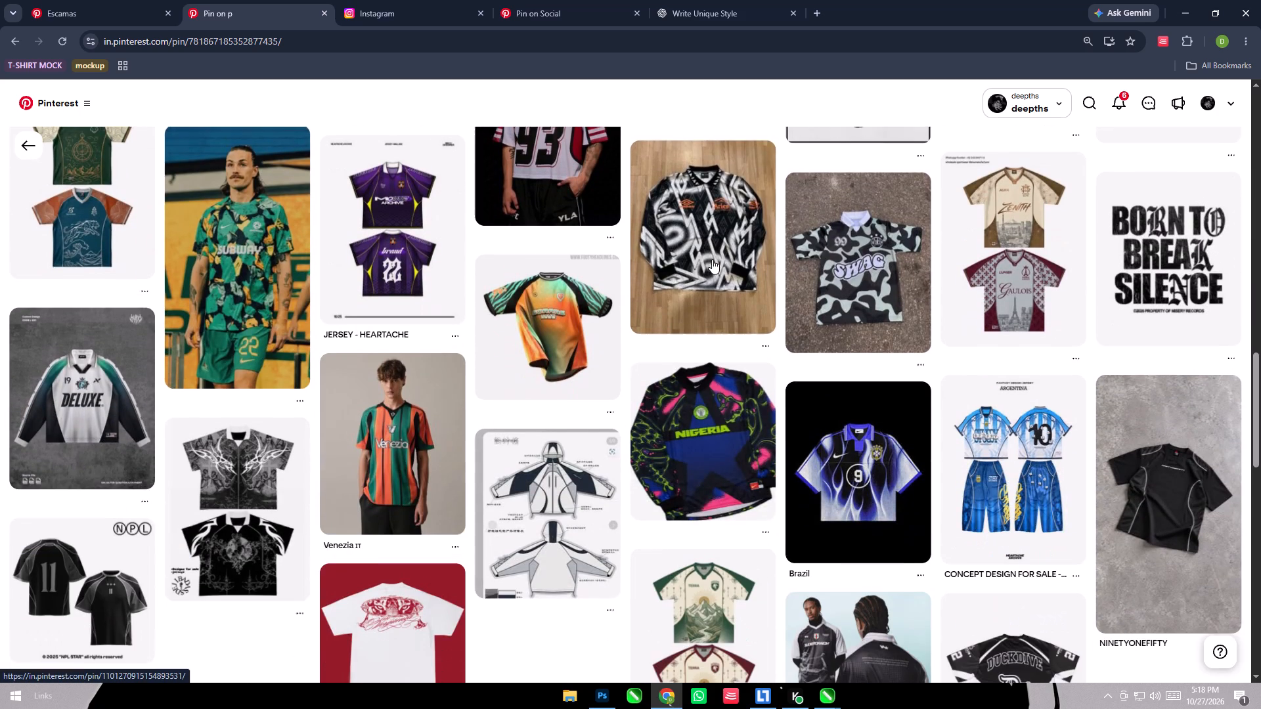
scroll(712, 259, "down", 3)
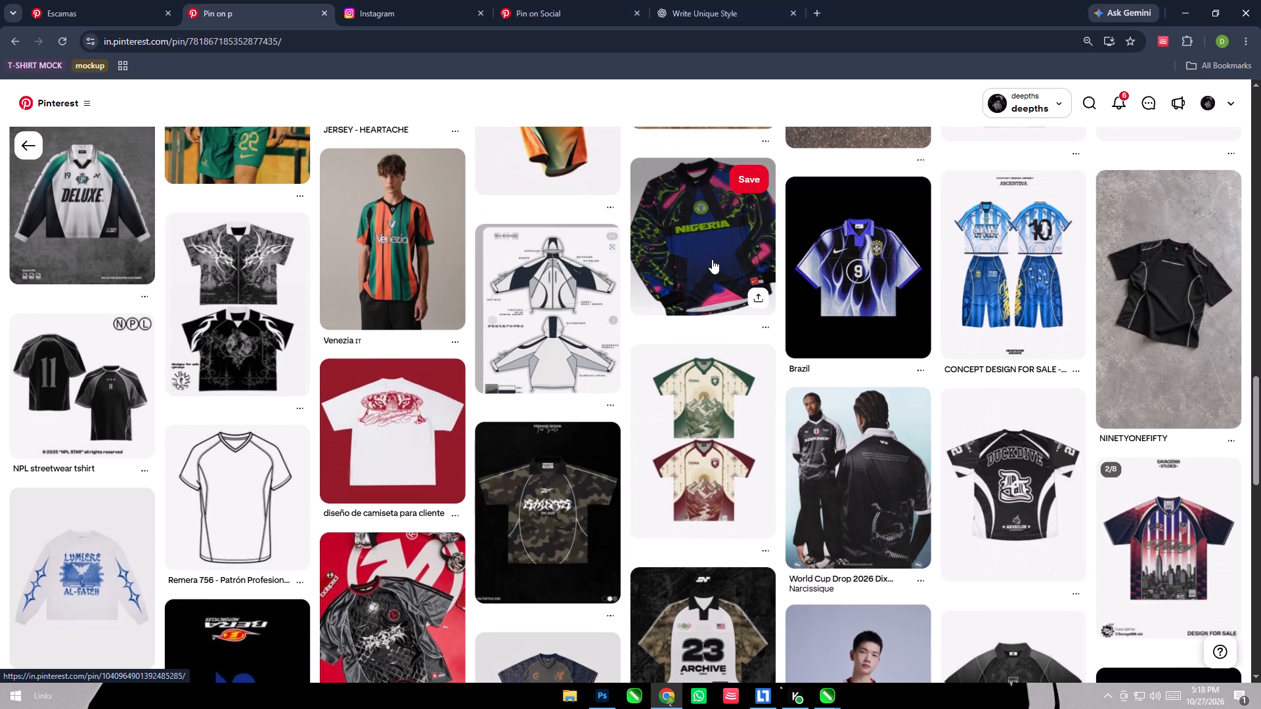
scroll(712, 259, "down", 4)
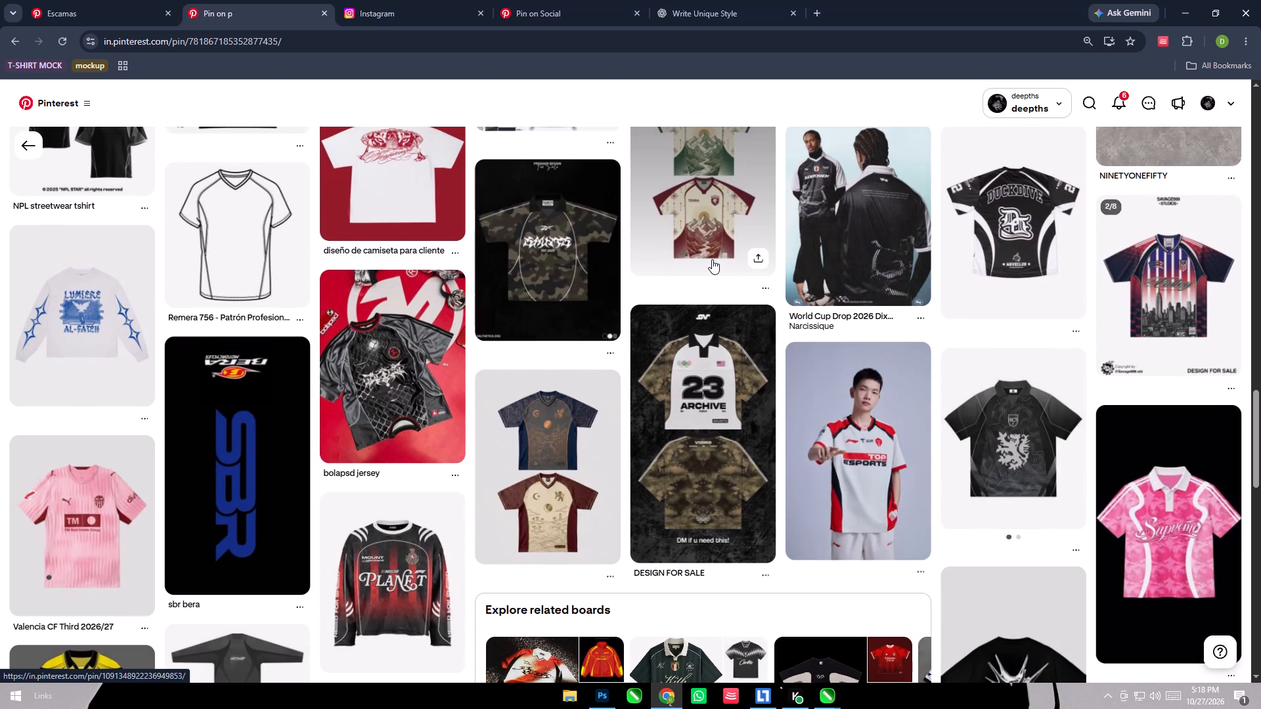
scroll(712, 259, "down", 4)
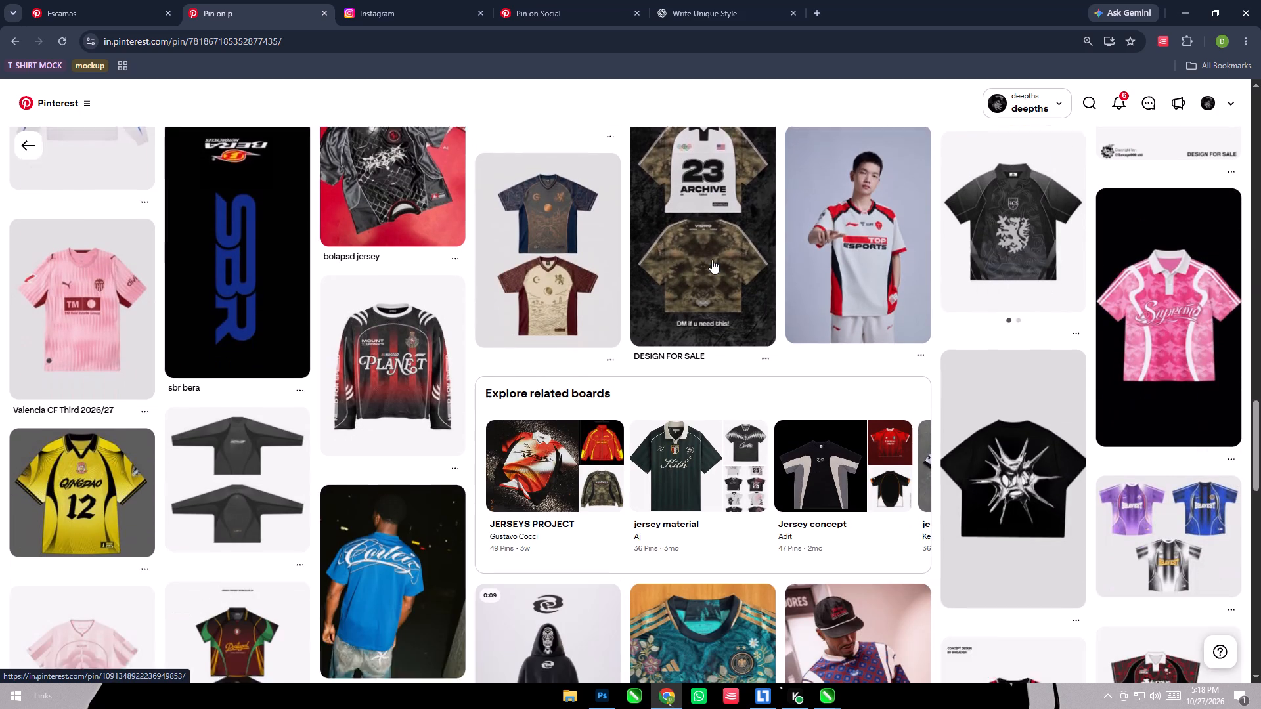
scroll(712, 259, "down", 3)
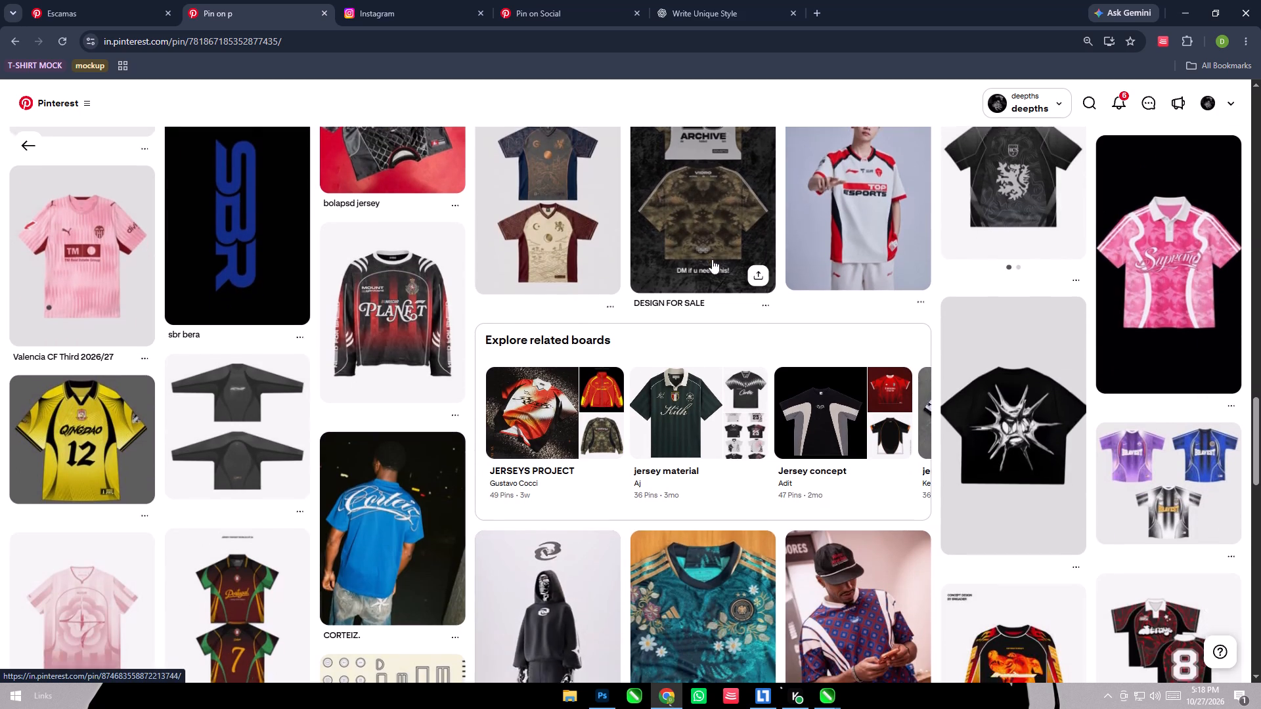
scroll(712, 259, "down", 6)
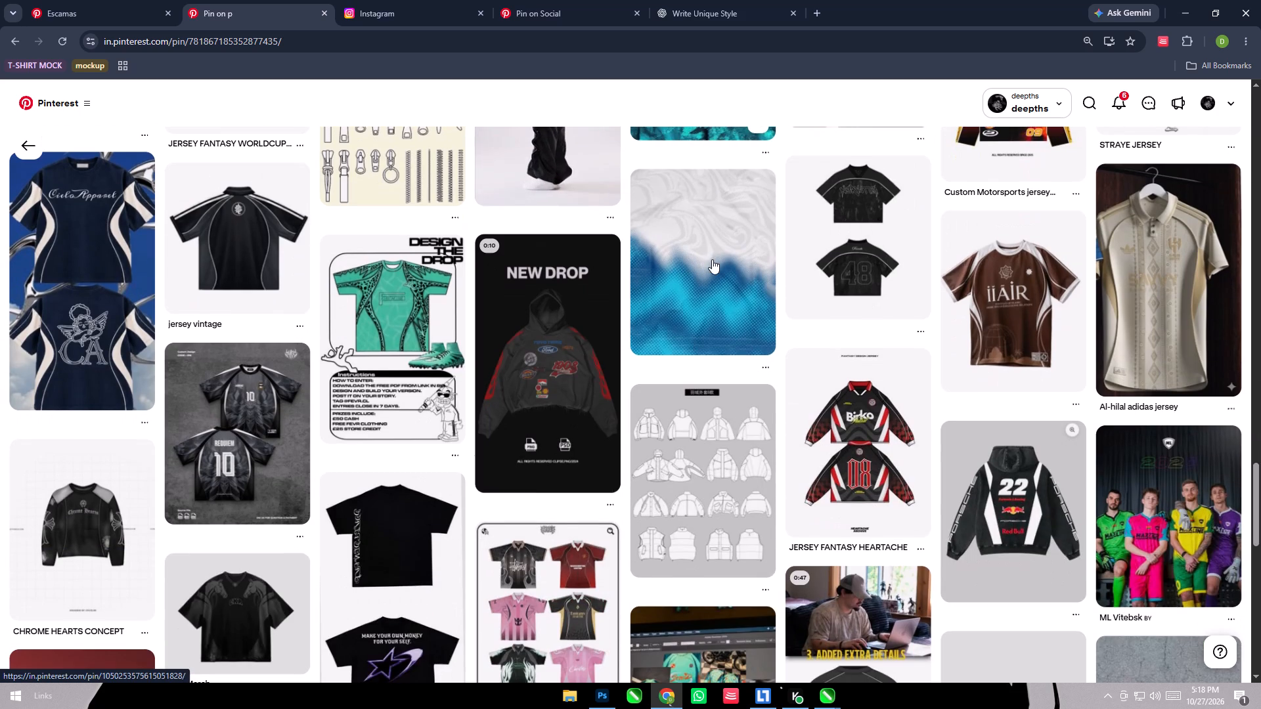
scroll(663, 353, "down", 6)
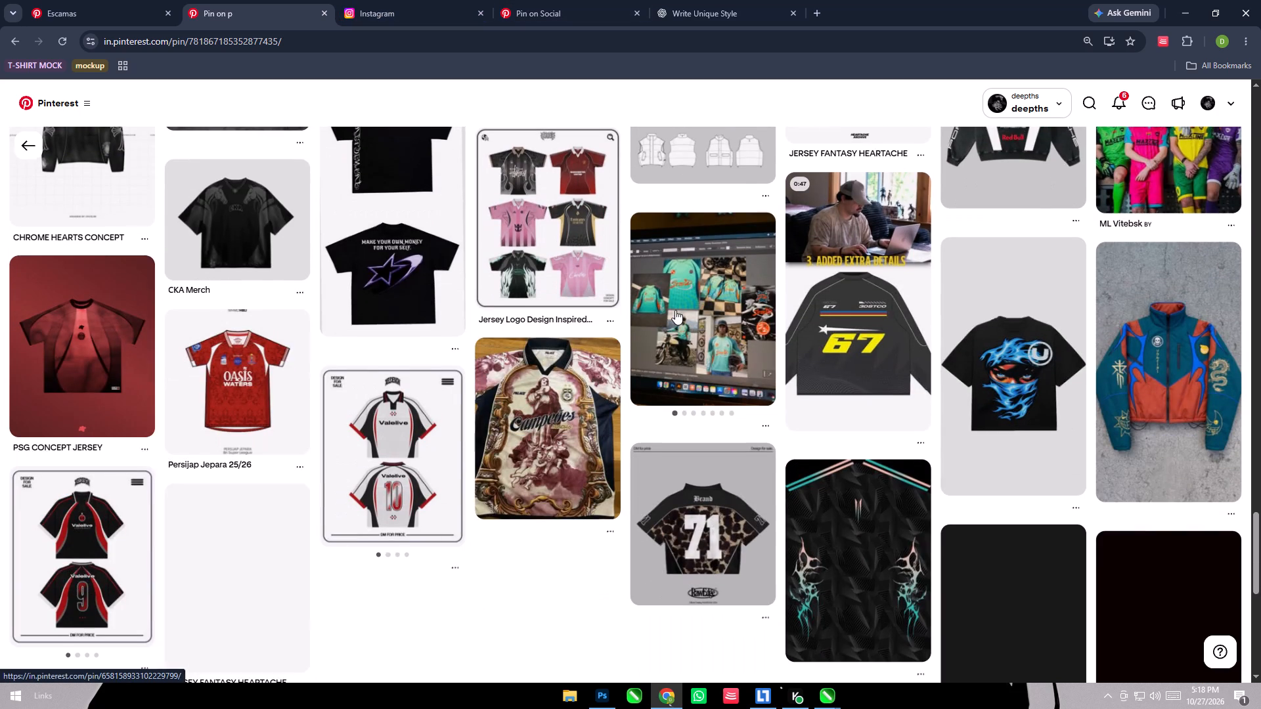
scroll(675, 310, "down", 4)
scroll(502, 252, "down", 4)
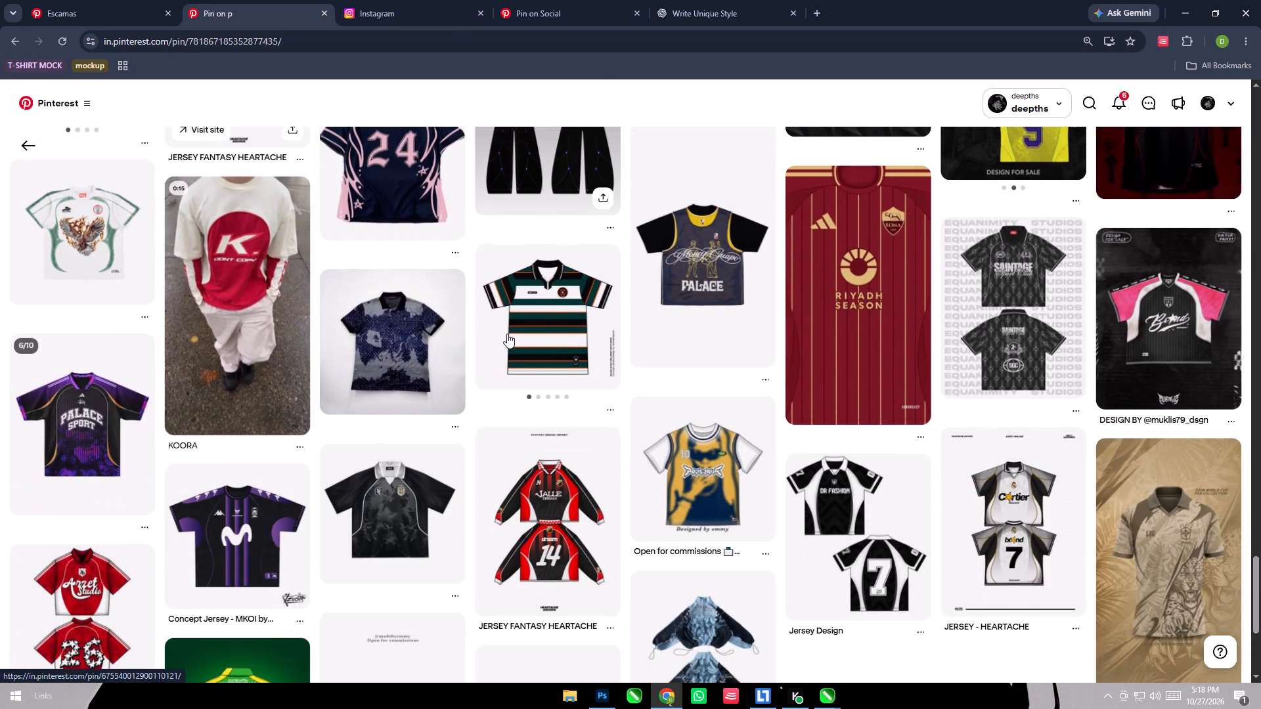
scroll(510, 333, "down", 9)
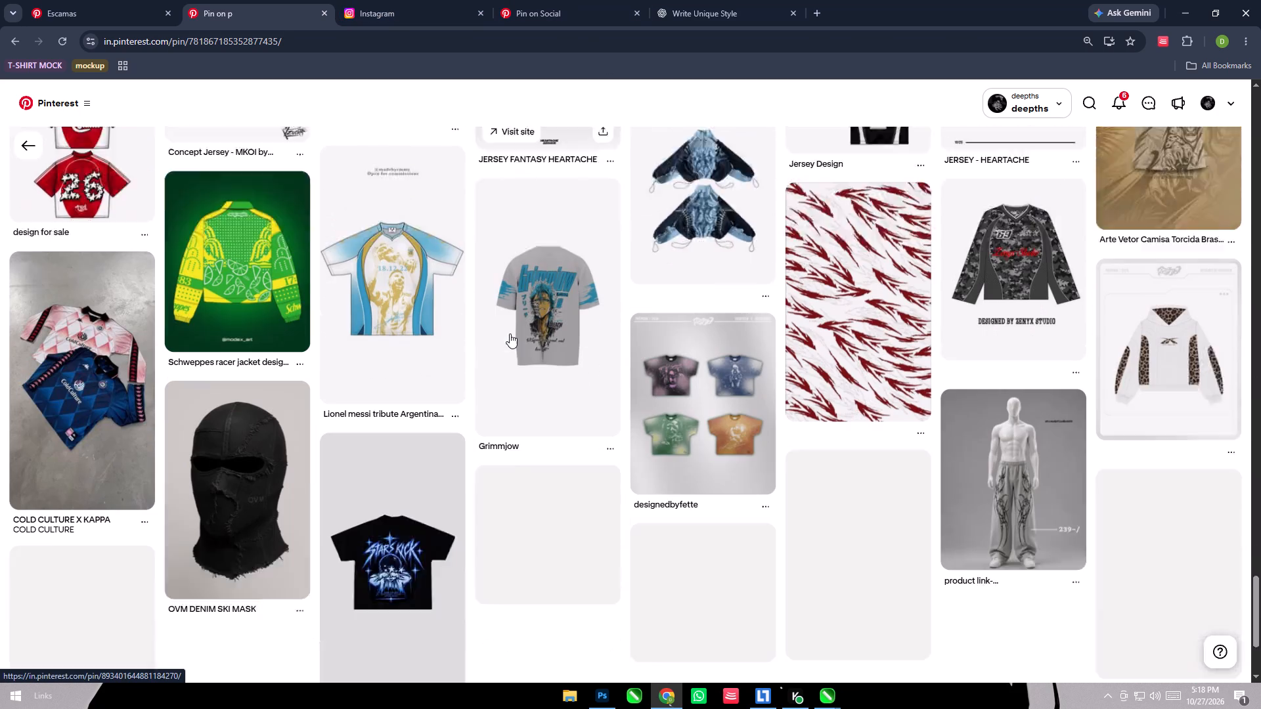
scroll(510, 333, "down", 3)
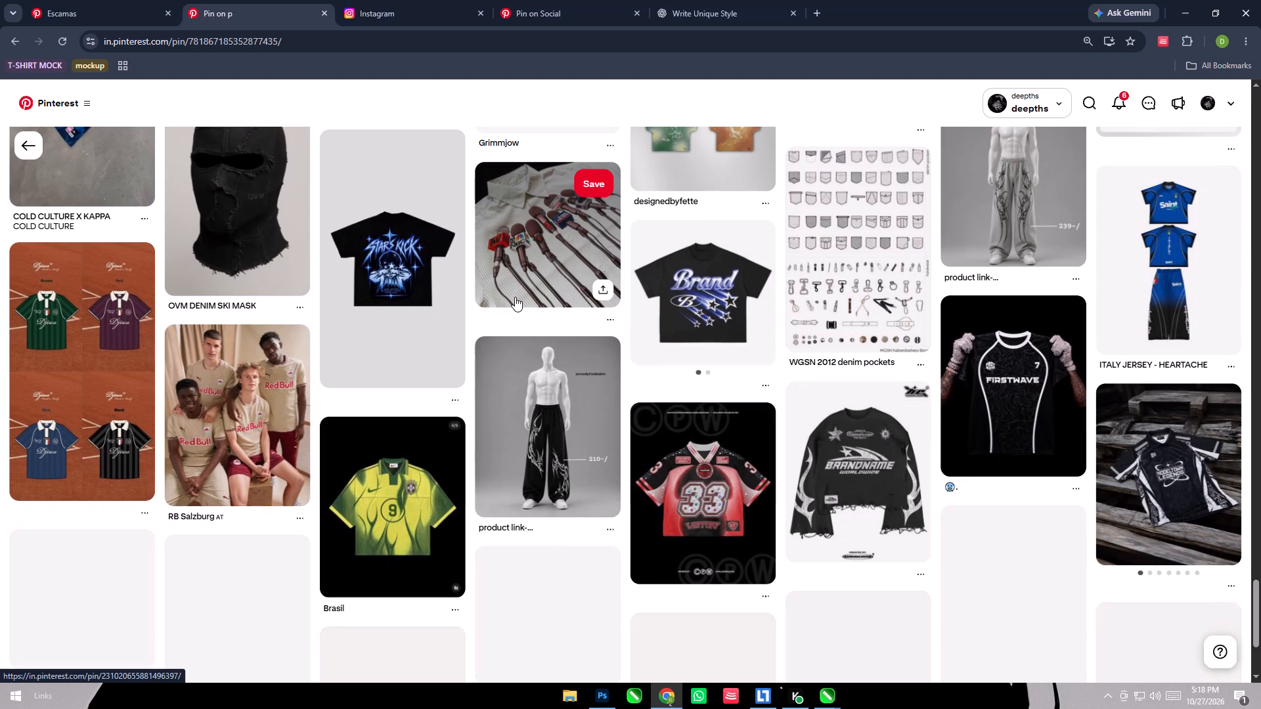
scroll(515, 297, "down", 5)
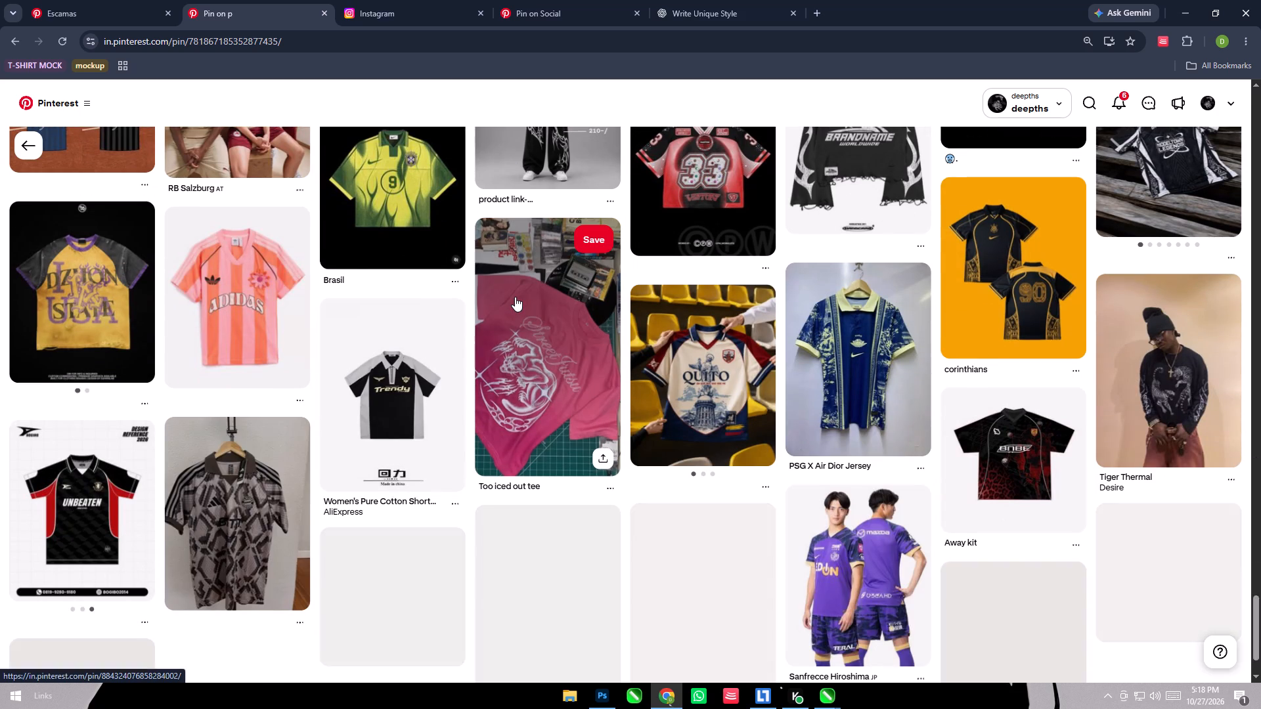
scroll(515, 297, "down", 5)
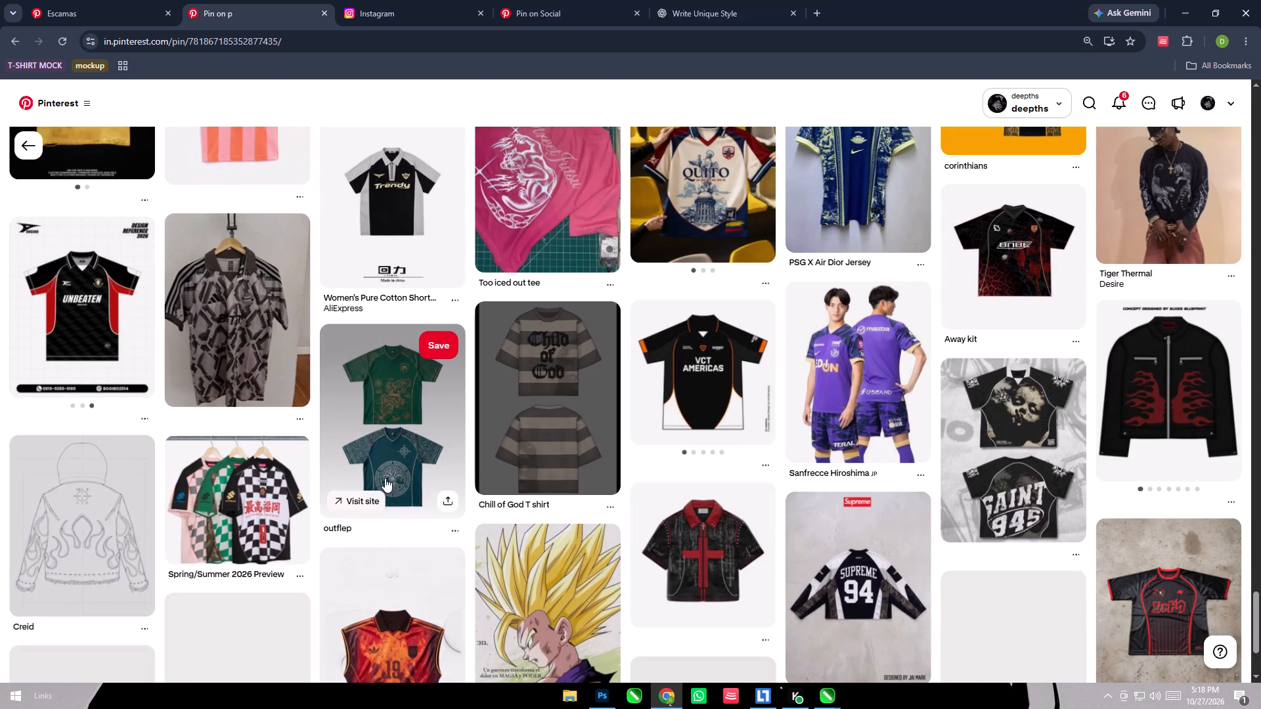
scroll(438, 391, "down", 8)
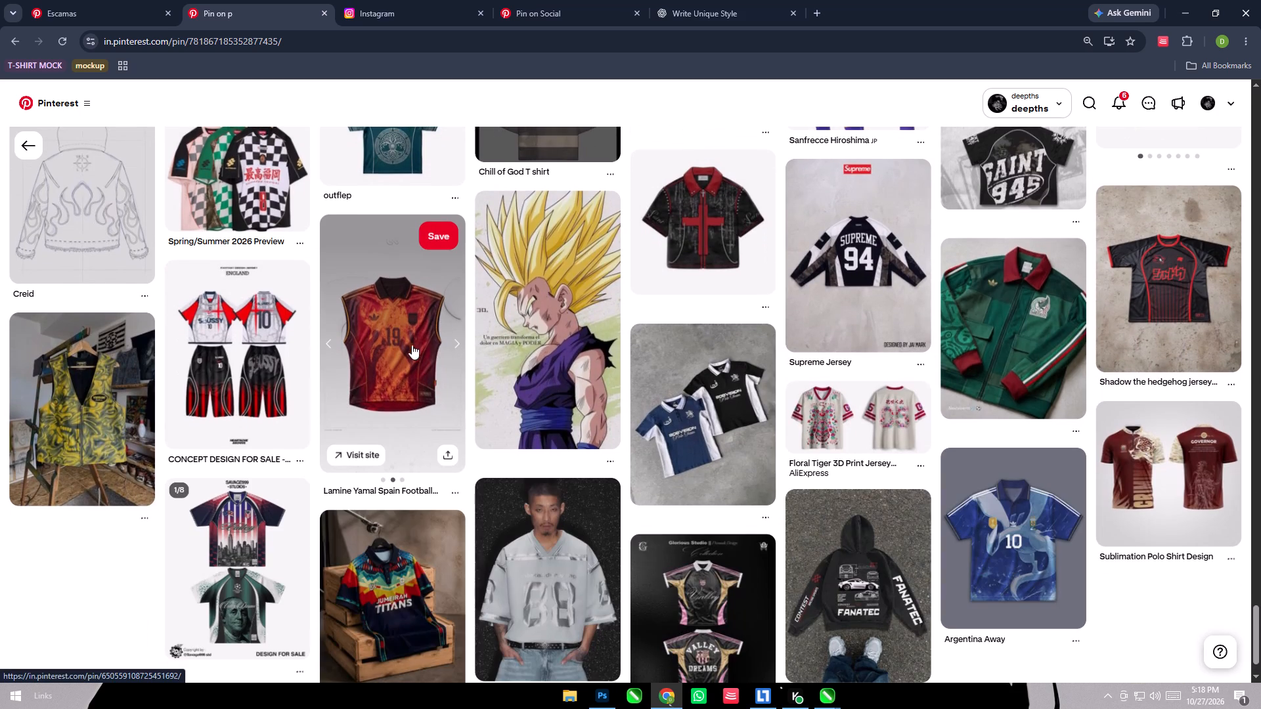
right_click(401, 338)
left_click(449, 349)
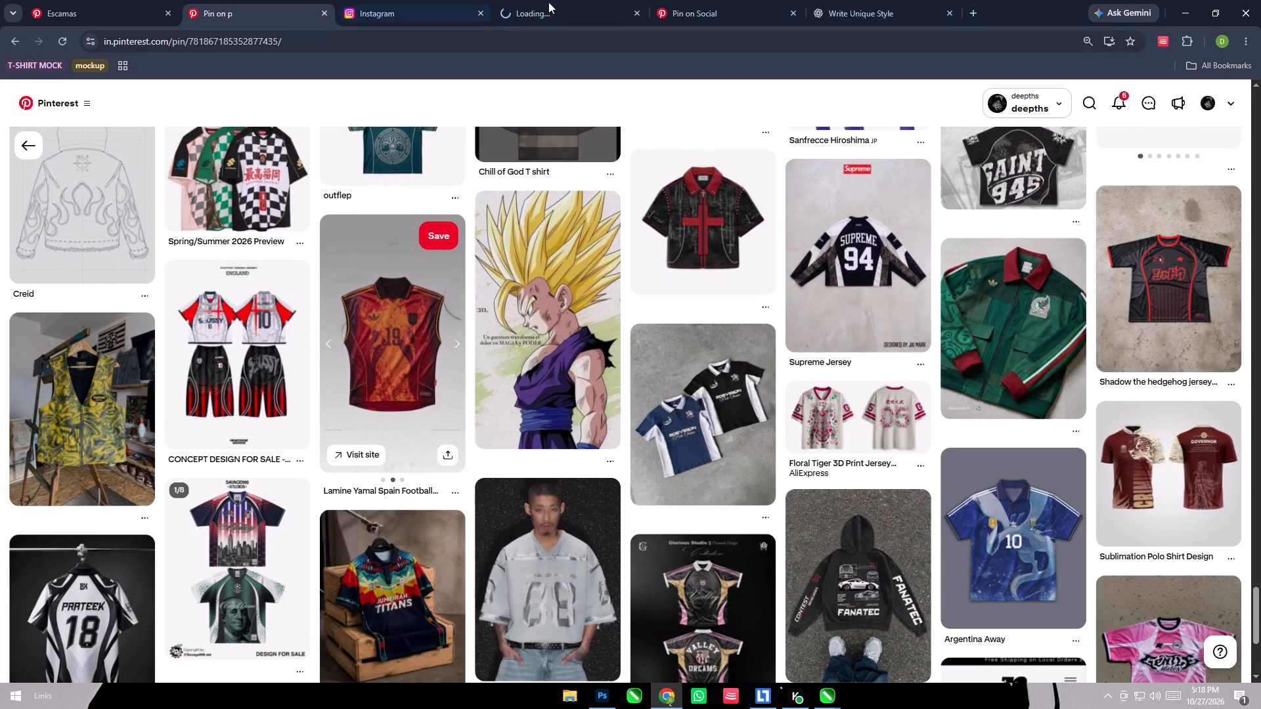
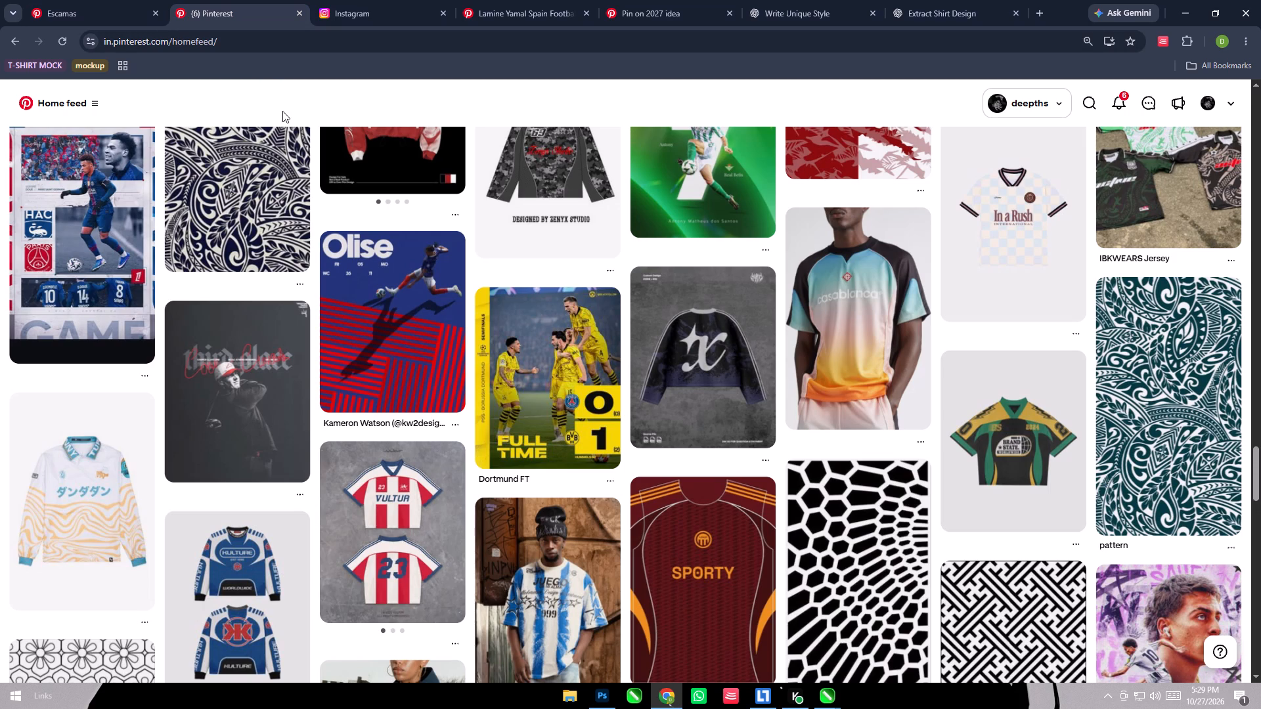
scroll(448, 629, "down", 2)
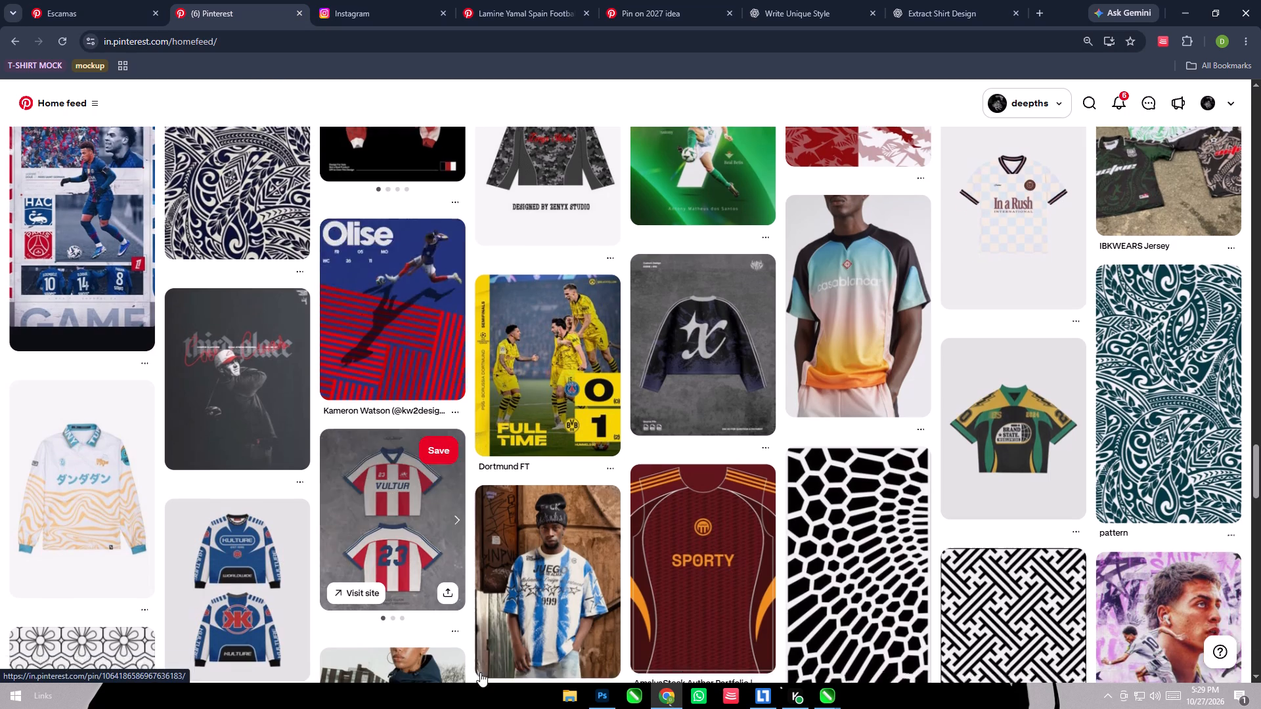
scroll(480, 672, "down", 2)
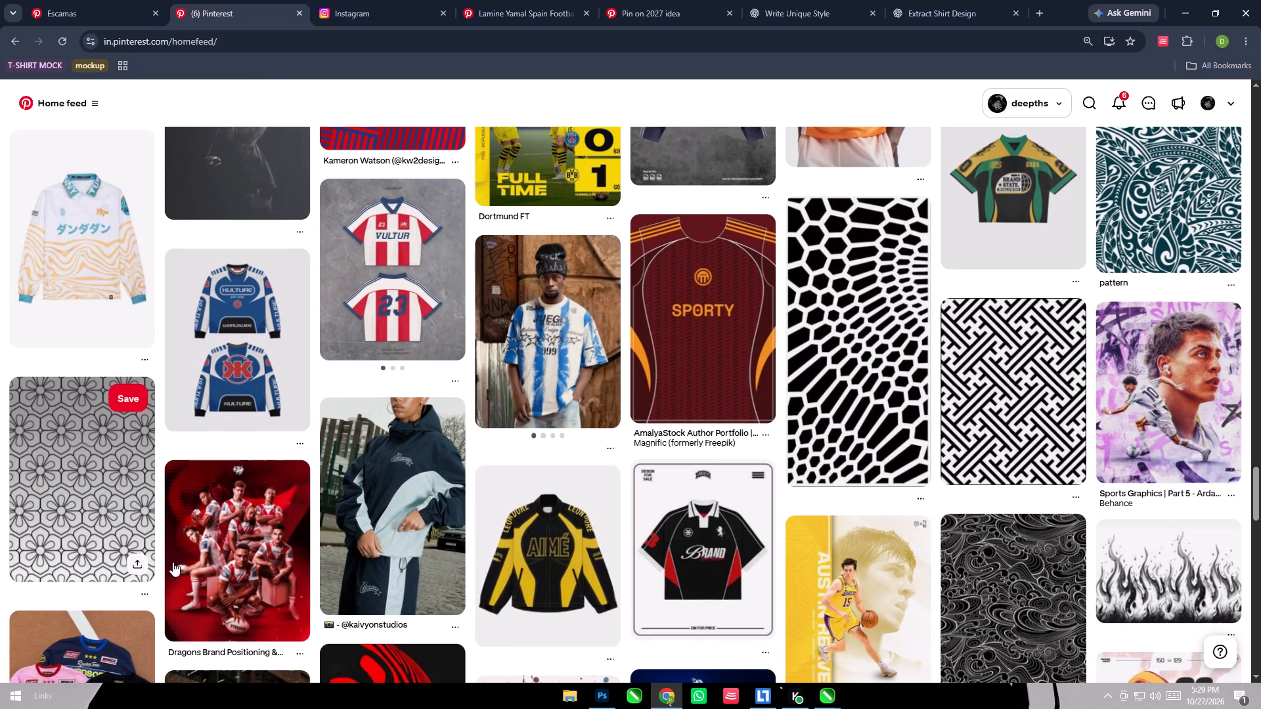
scroll(328, 557, "down", 6)
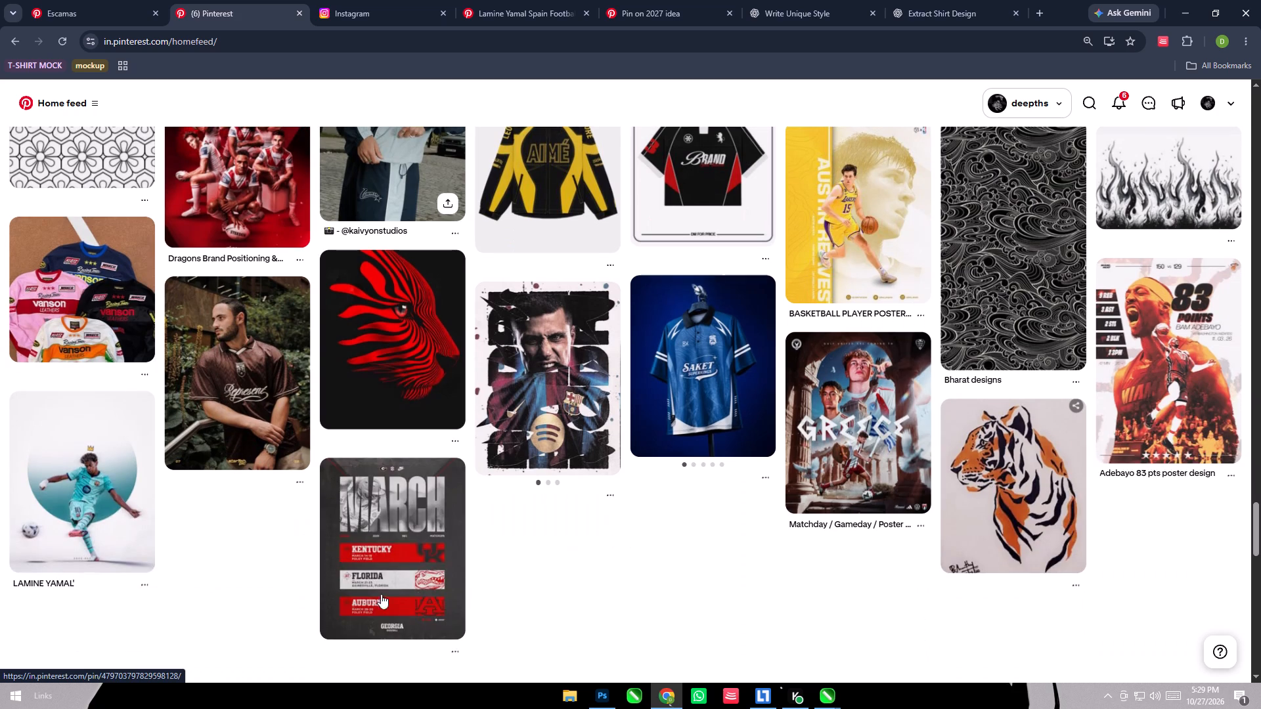
scroll(407, 604, "down", 4)
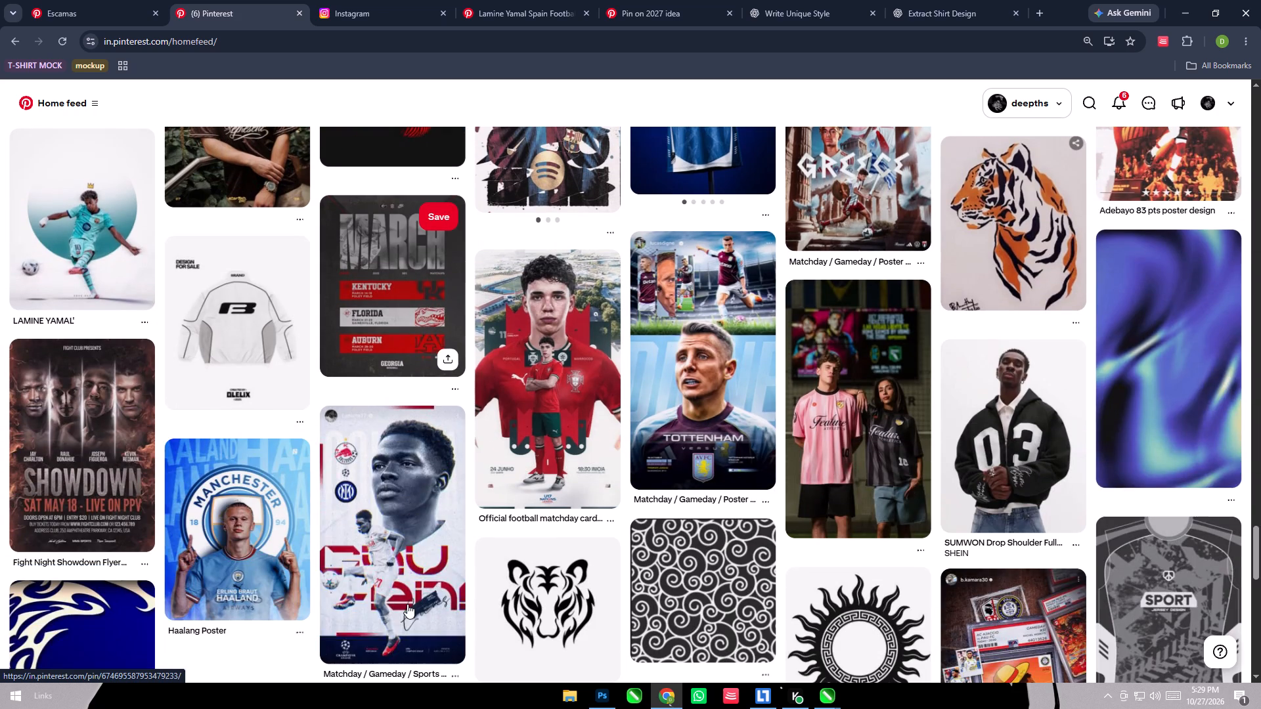
scroll(407, 604, "down", 3)
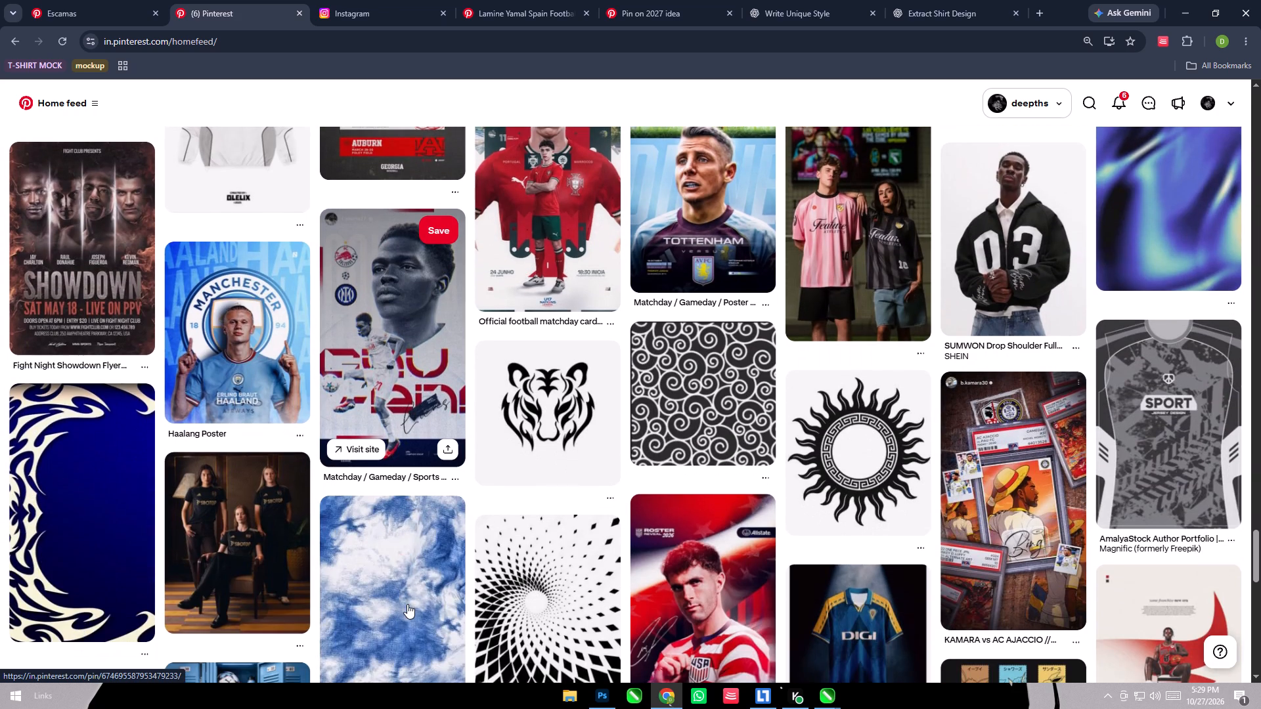
scroll(407, 604, "down", 5)
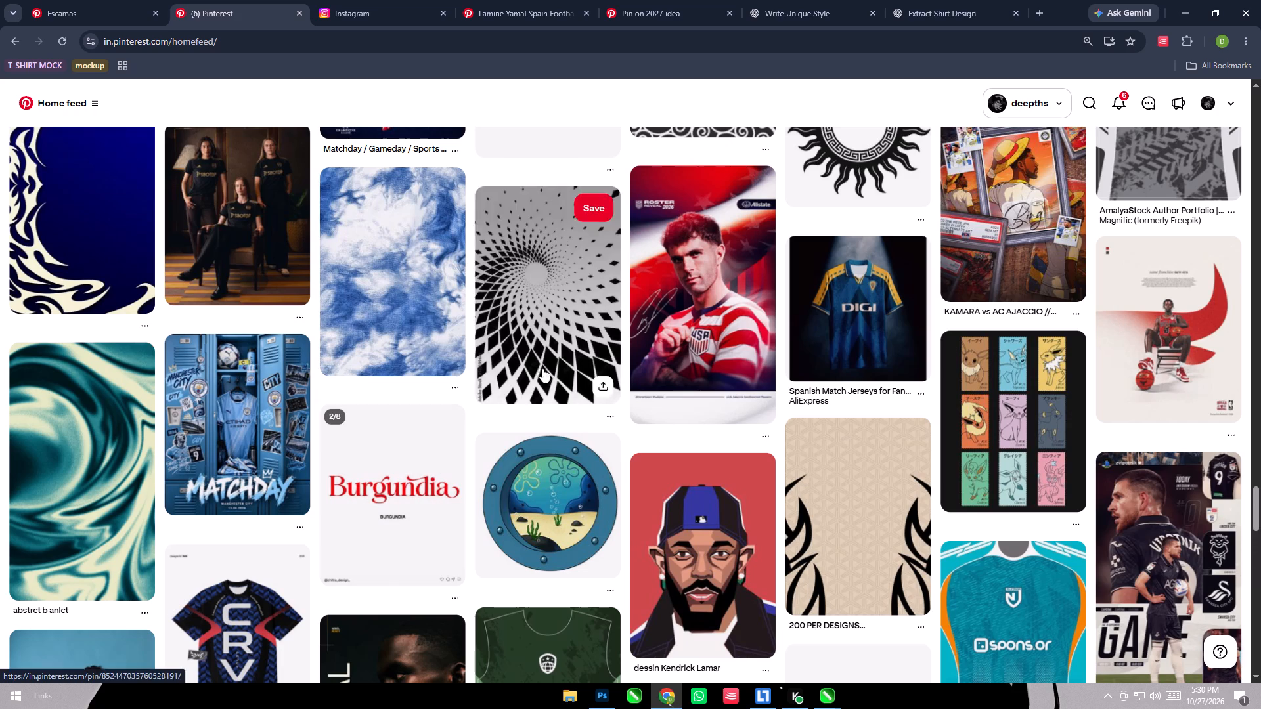
scroll(661, 551, "down", 5)
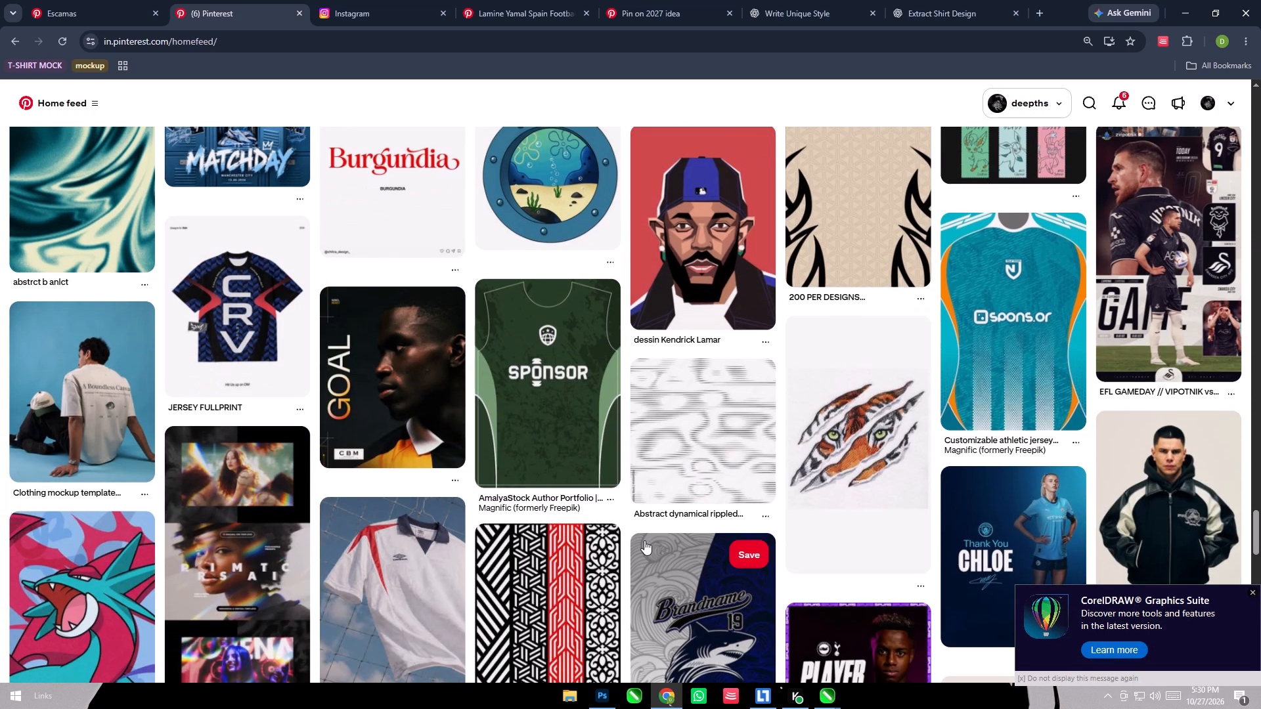
left_click(1256, 586)
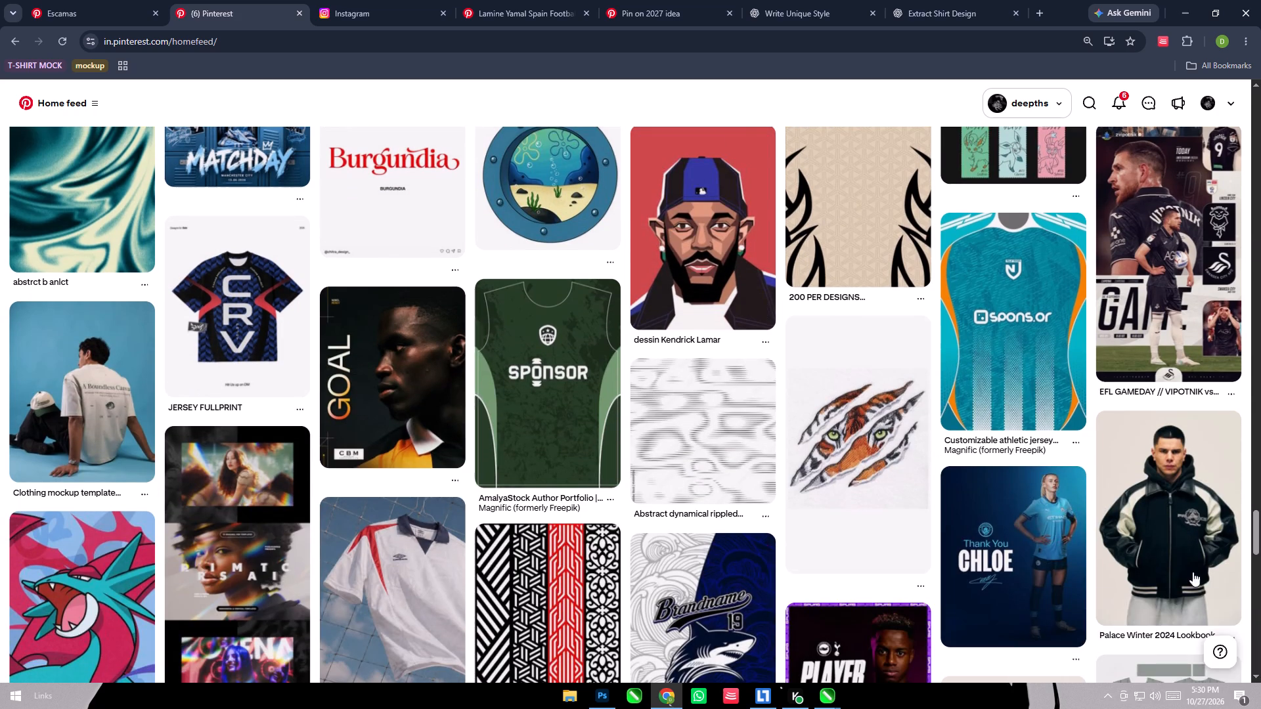
scroll(887, 495, "down", 6)
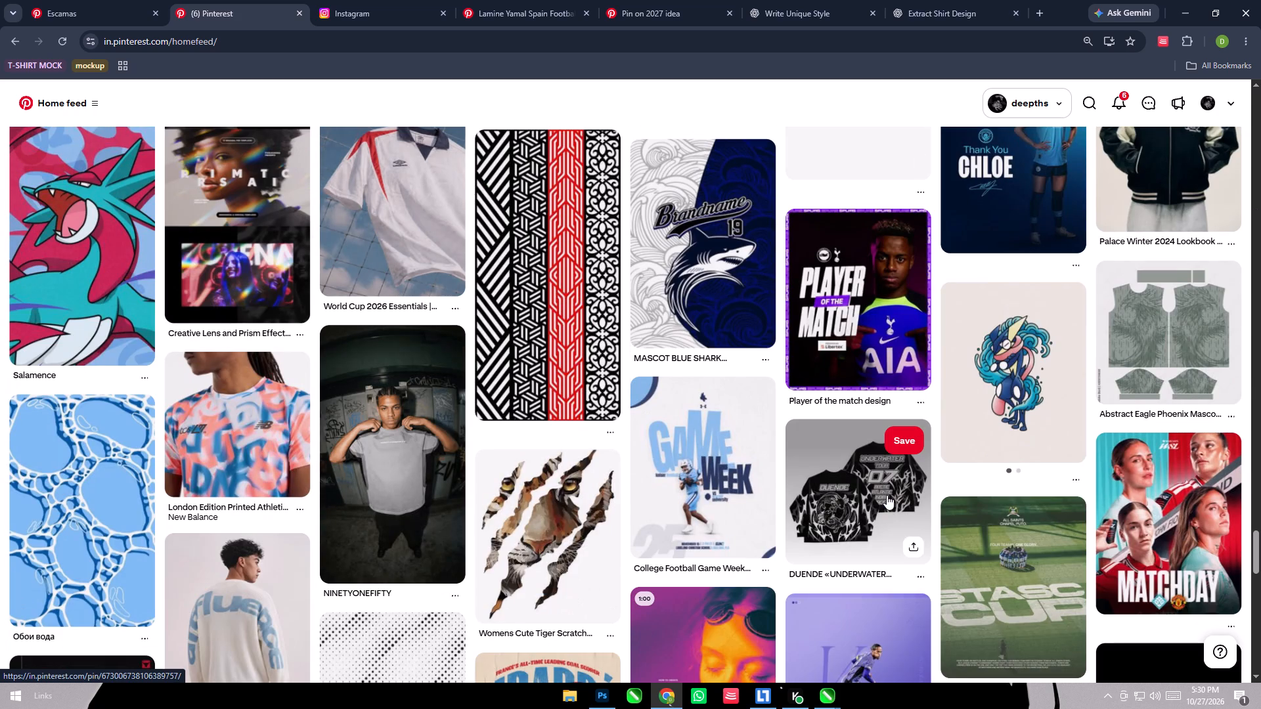
scroll(887, 495, "down", 5)
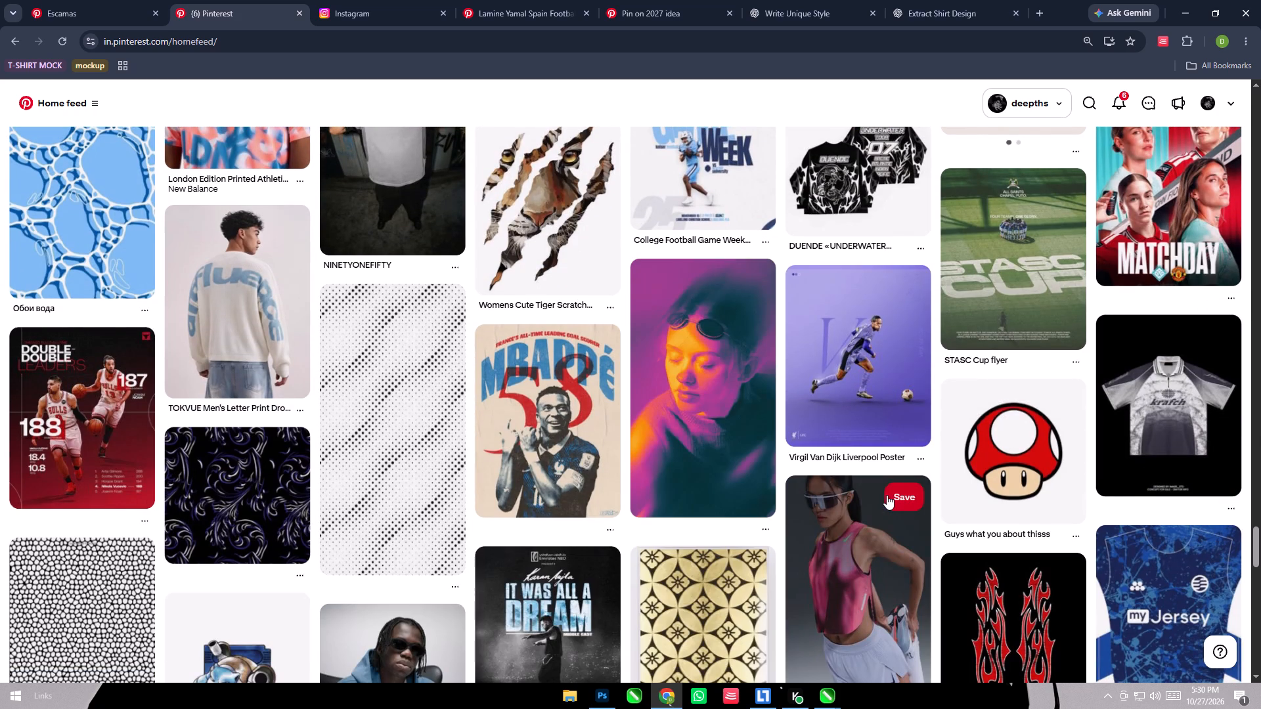
Open the pin of the grey and white "krafch" polo jersey and browse its related designs.
left_click(1157, 440)
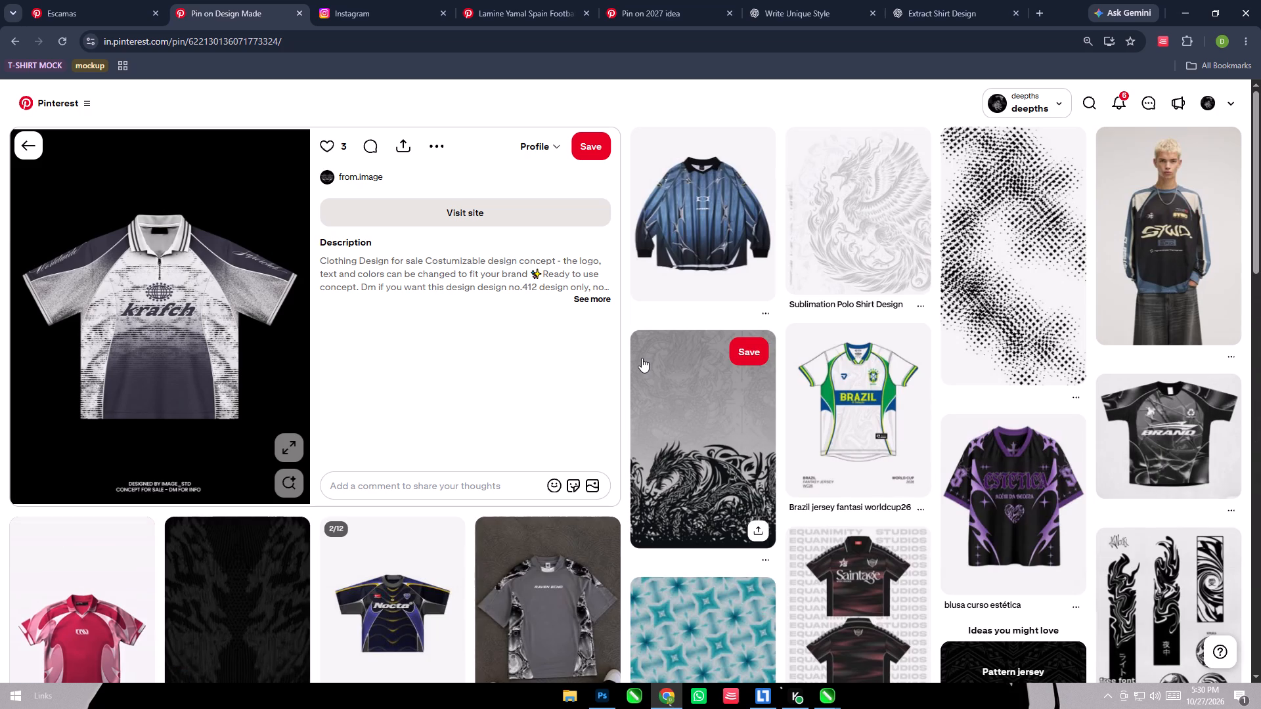
scroll(642, 358, "down", 5)
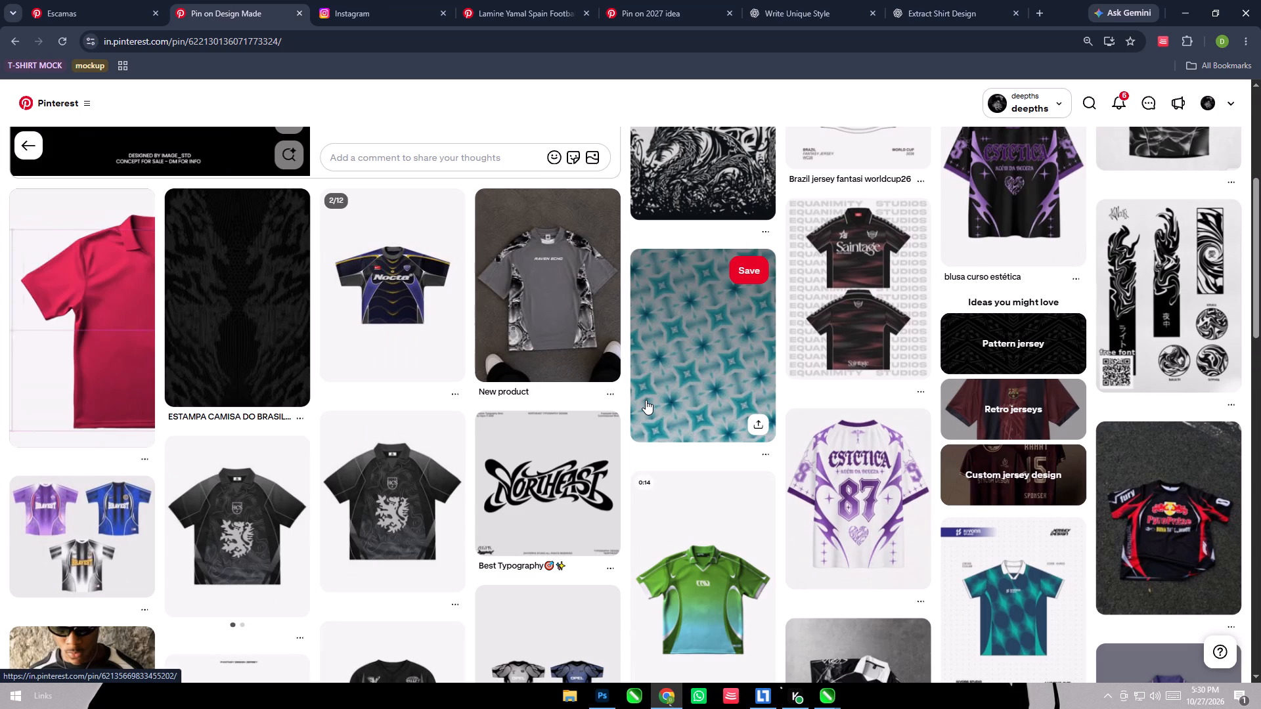
scroll(646, 400, "down", 4)
scroll(578, 445, "down", 2)
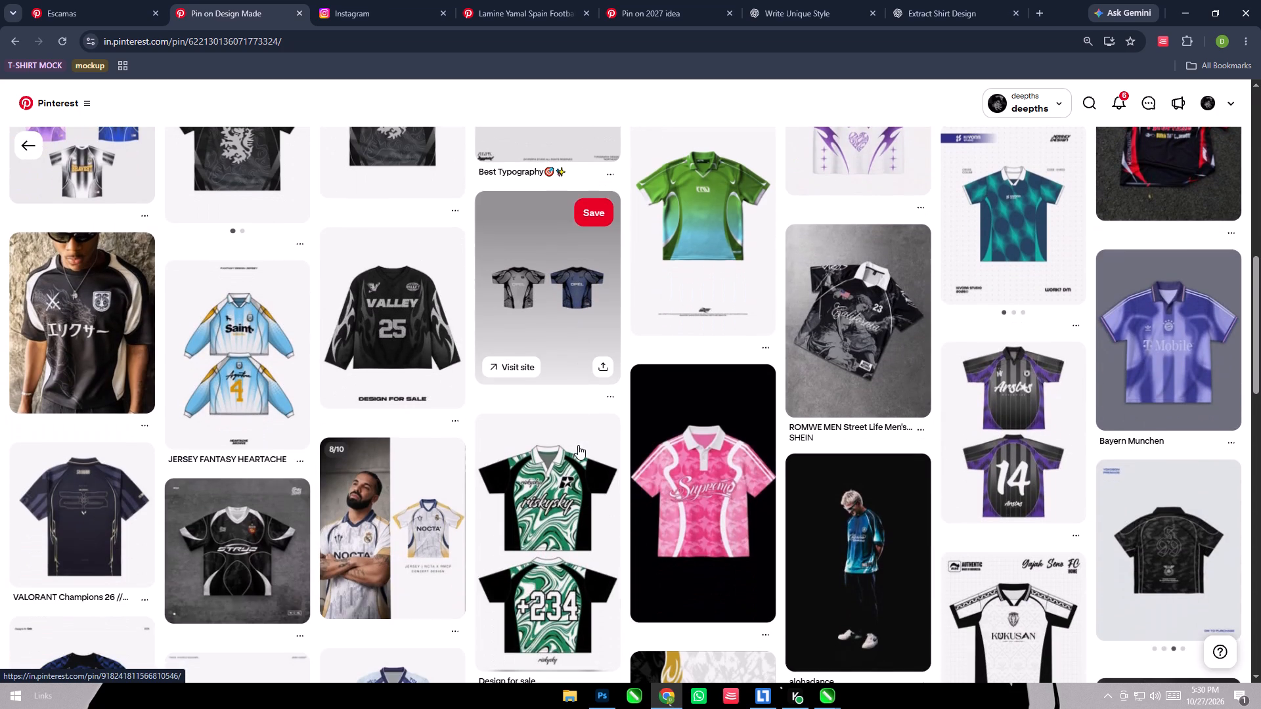
scroll(578, 445, "down", 4)
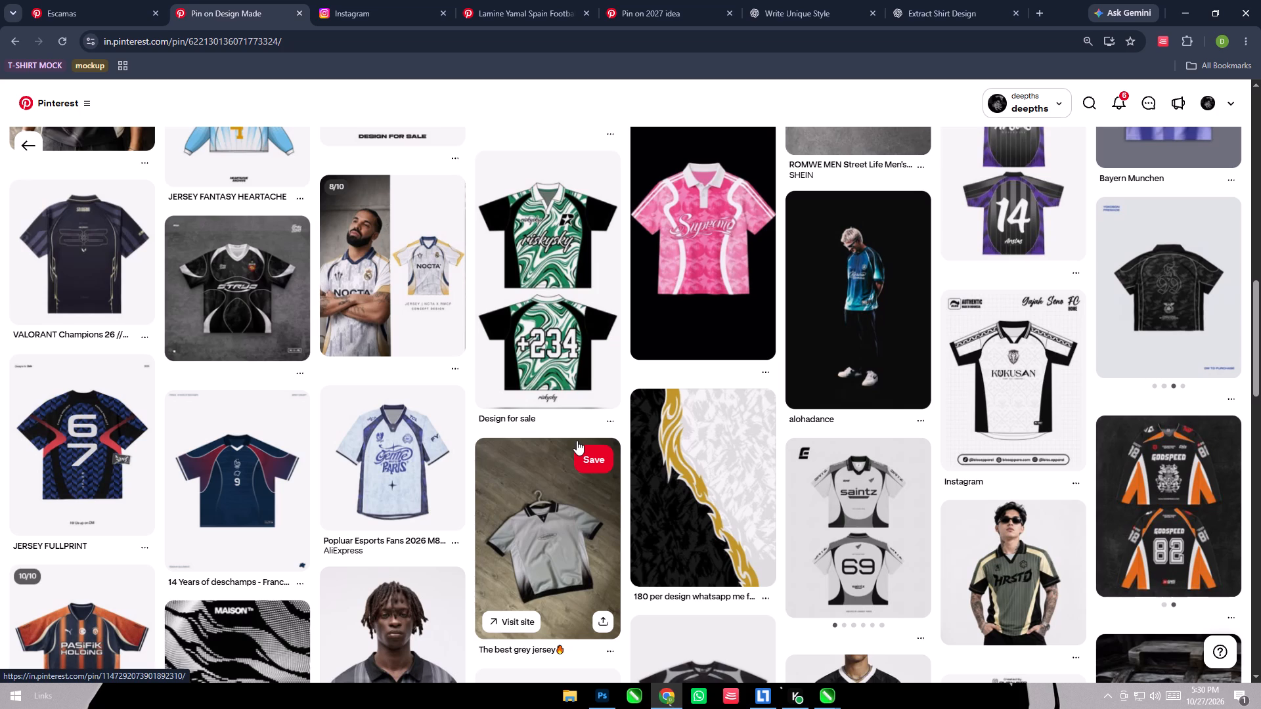
scroll(577, 440, "down", 5)
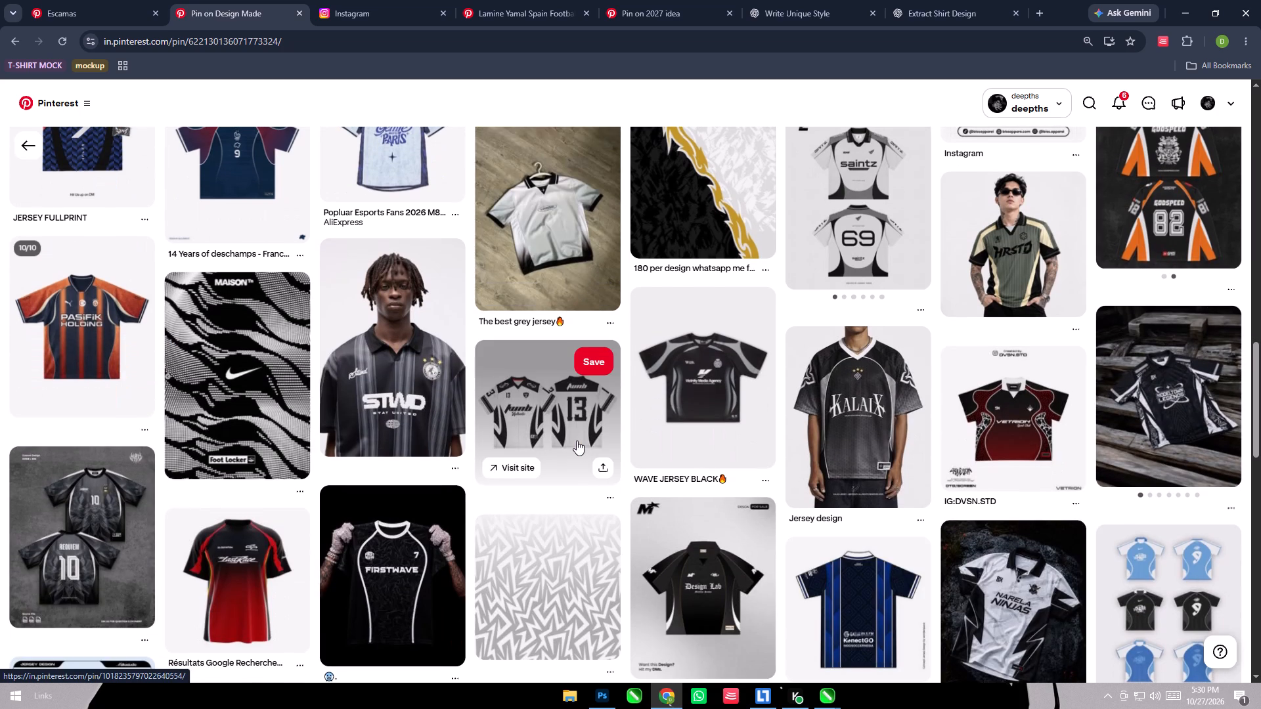
scroll(577, 440, "down", 3)
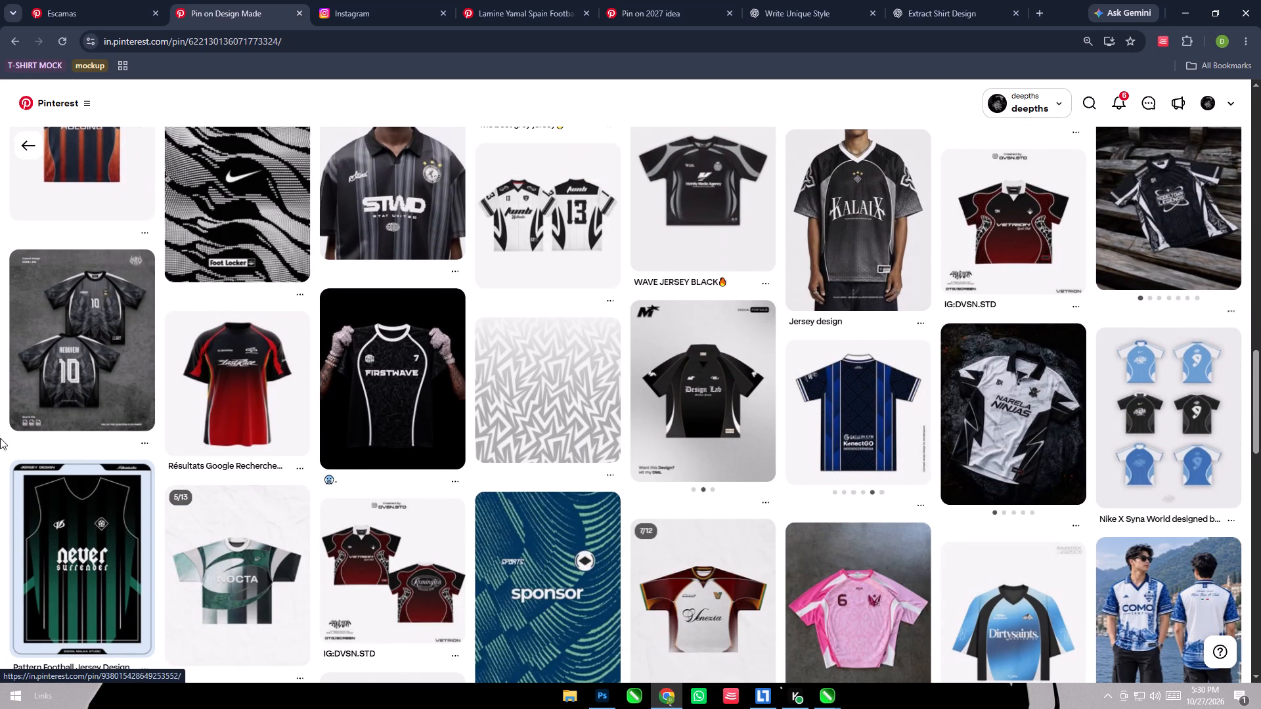
left_click(90, 372)
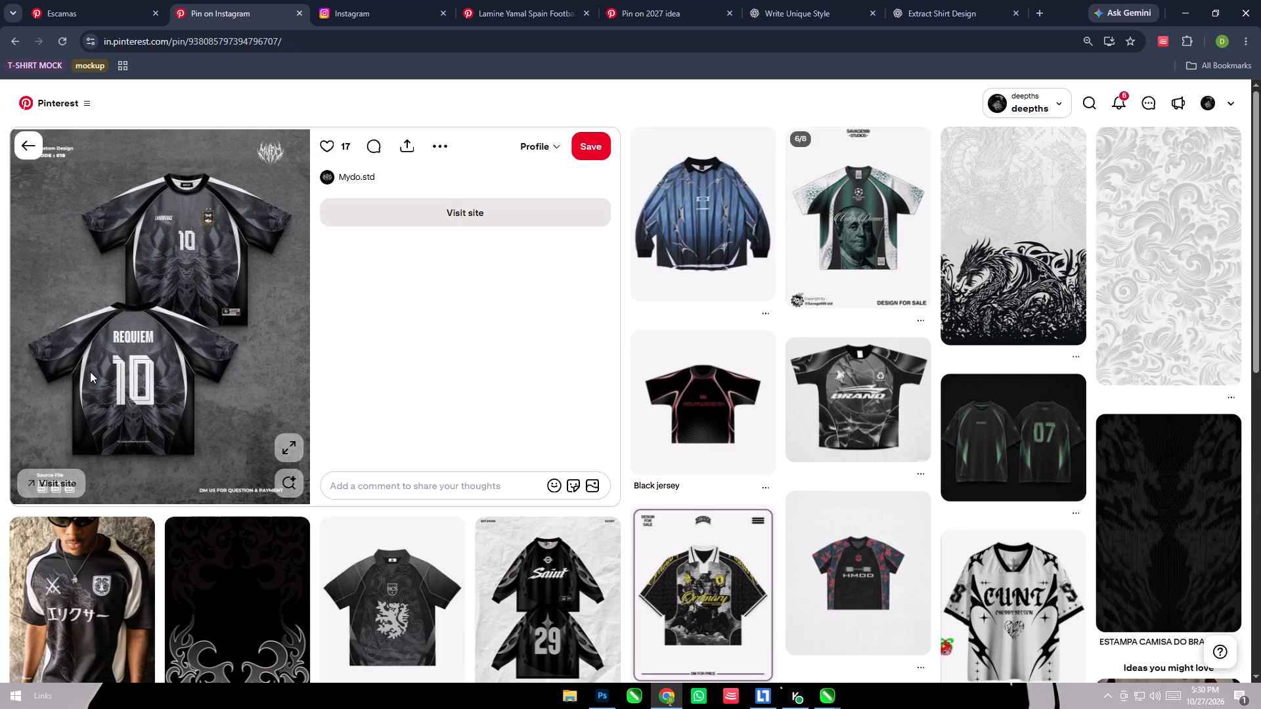
scroll(384, 442, "down", 6)
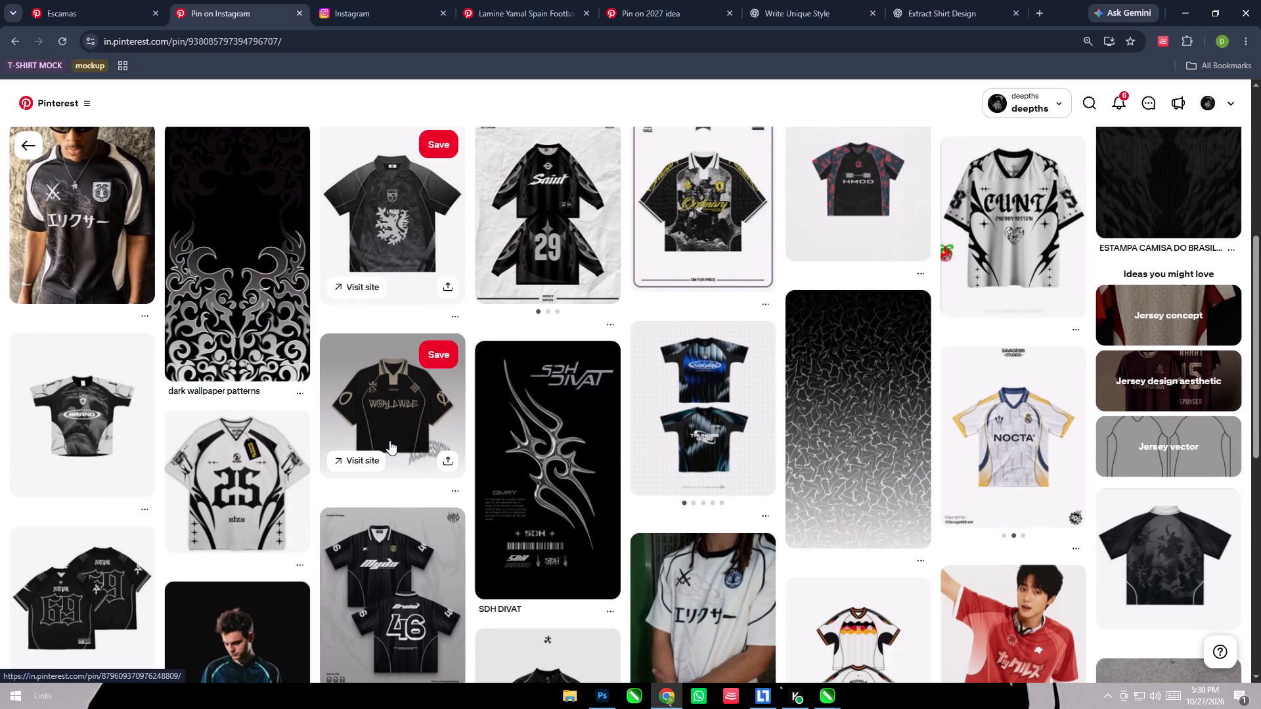
scroll(389, 437, "down", 5)
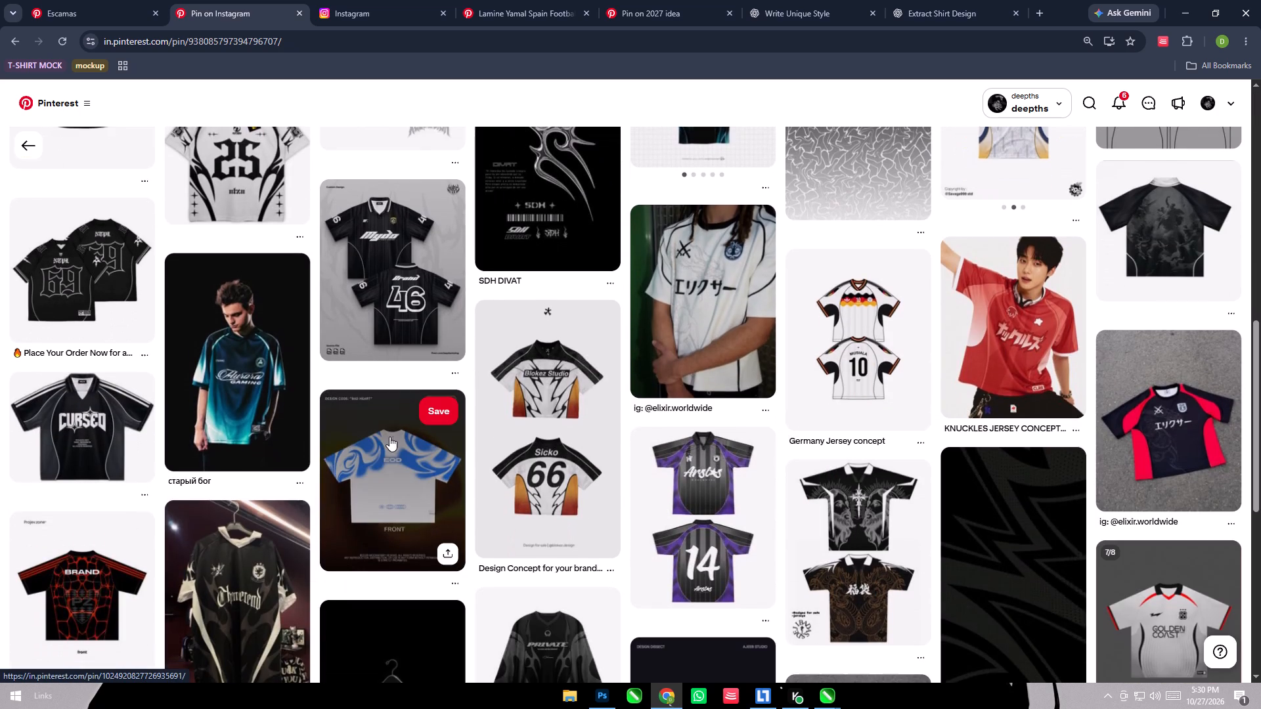
scroll(389, 437, "down", 8)
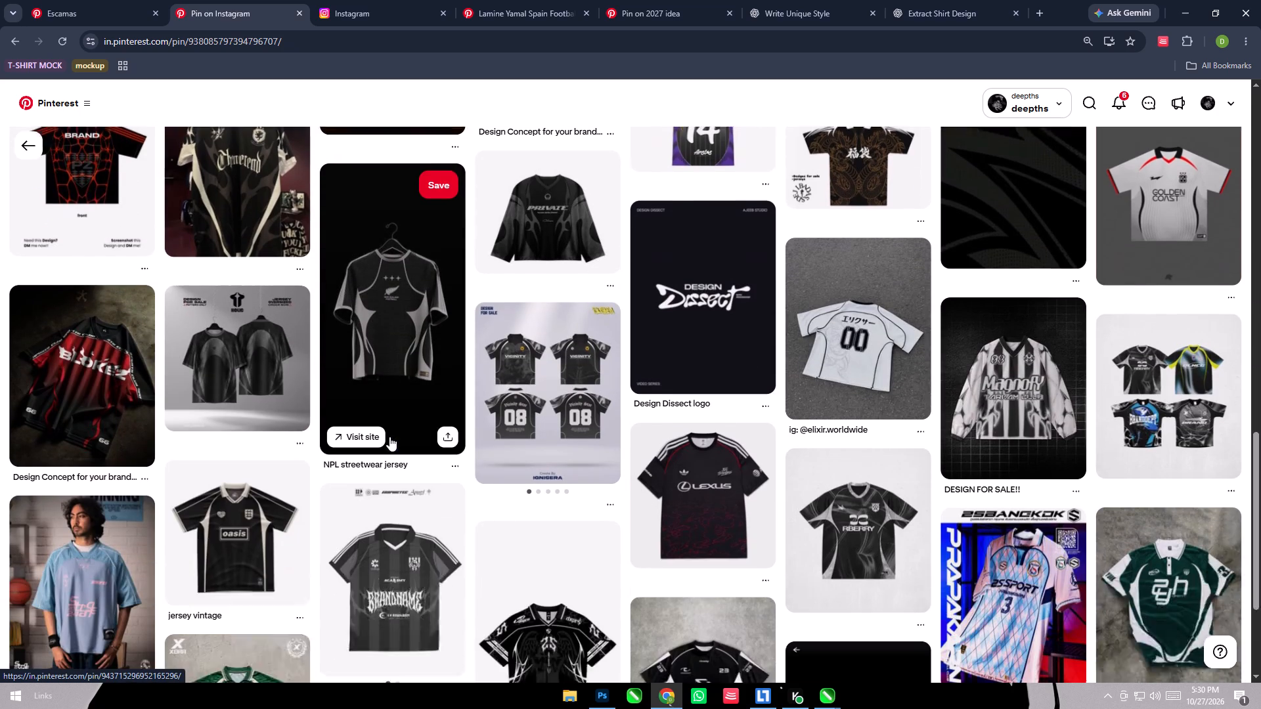
scroll(389, 437, "down", 3)
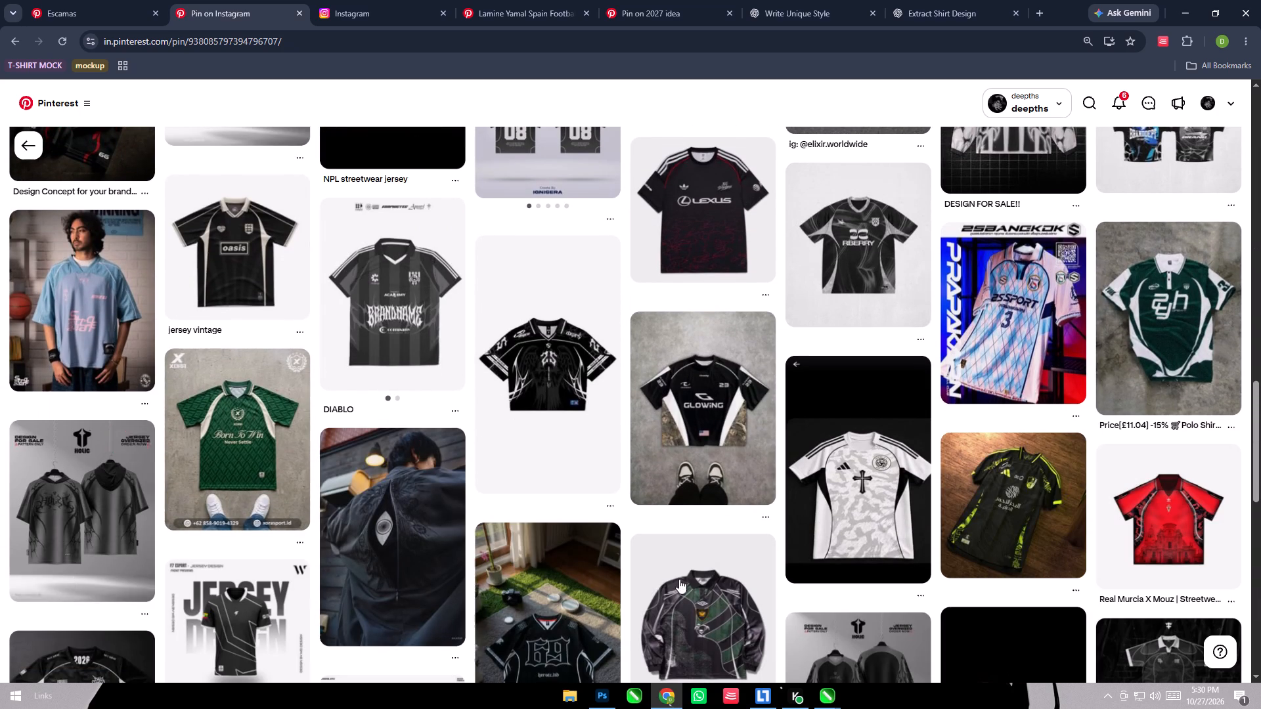
scroll(917, 554, "down", 4)
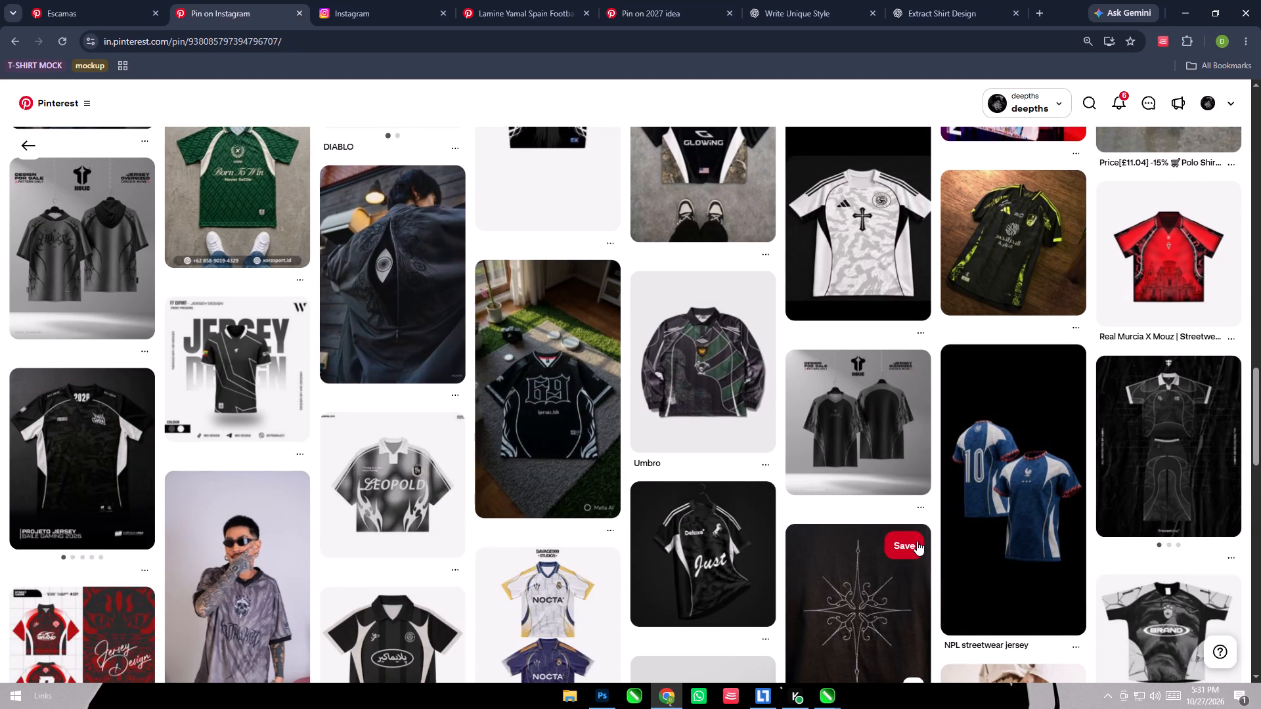
scroll(917, 541, "down", 2)
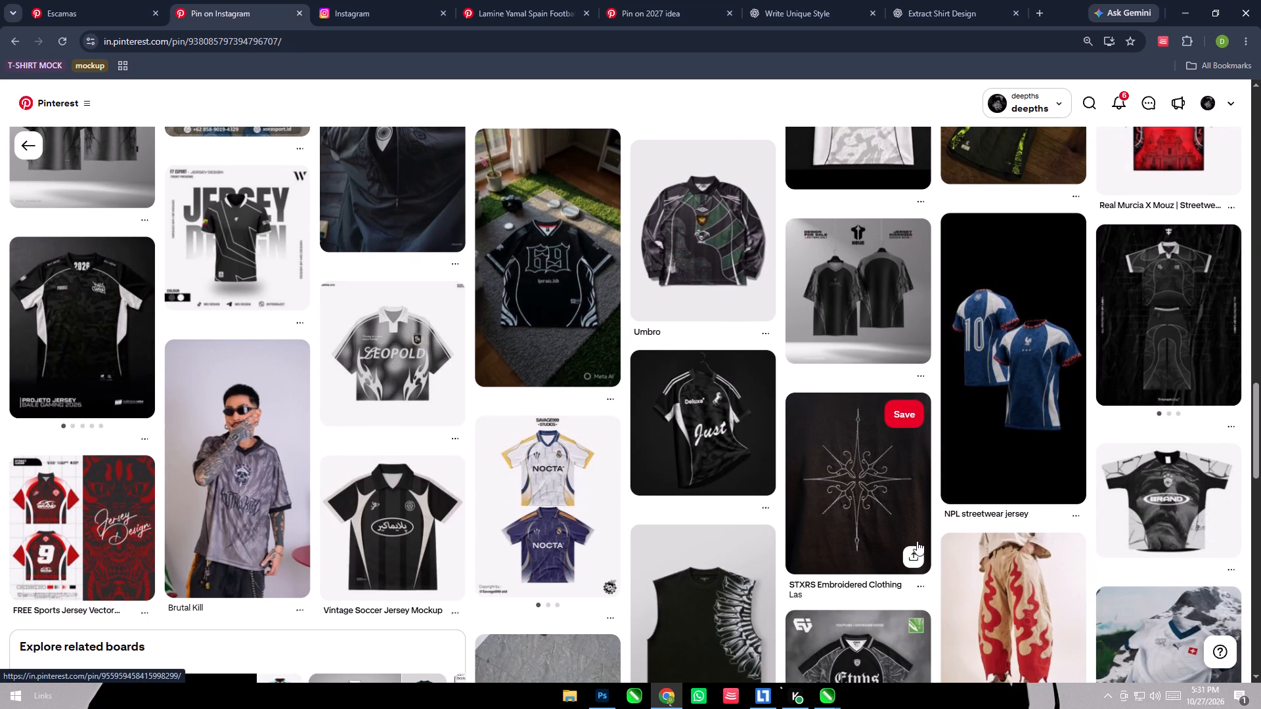
scroll(915, 534, "down", 3)
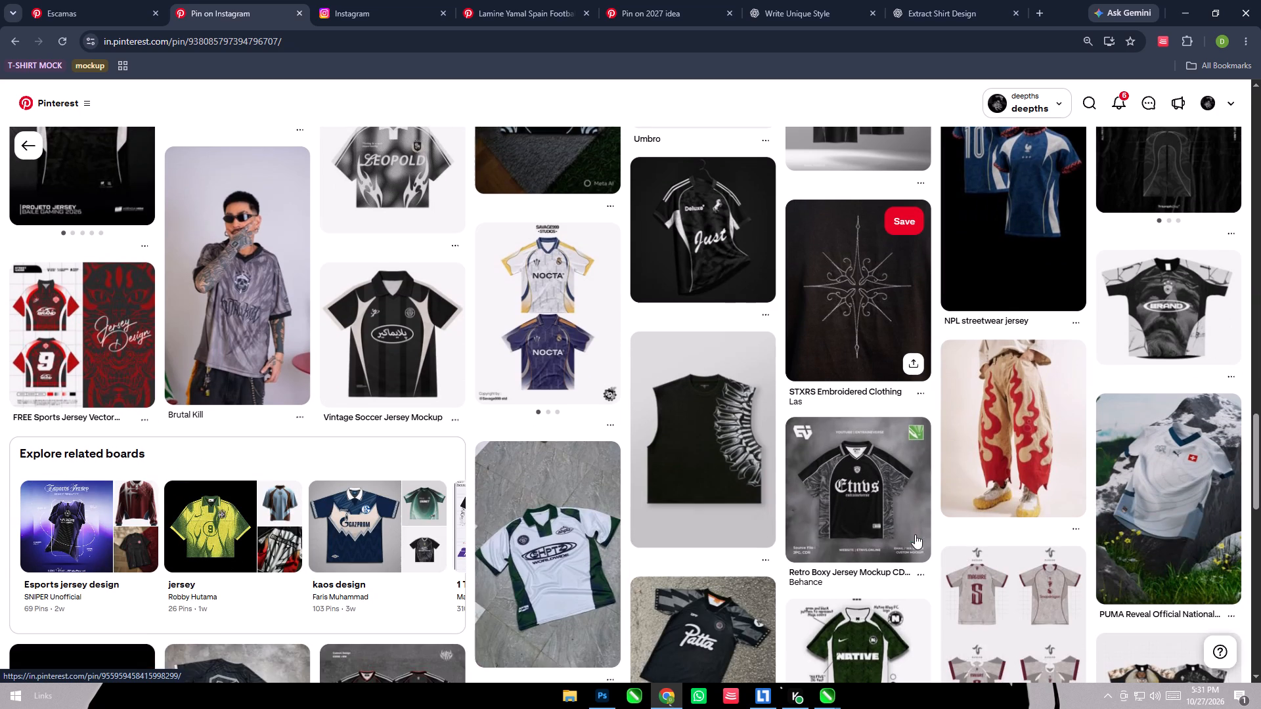
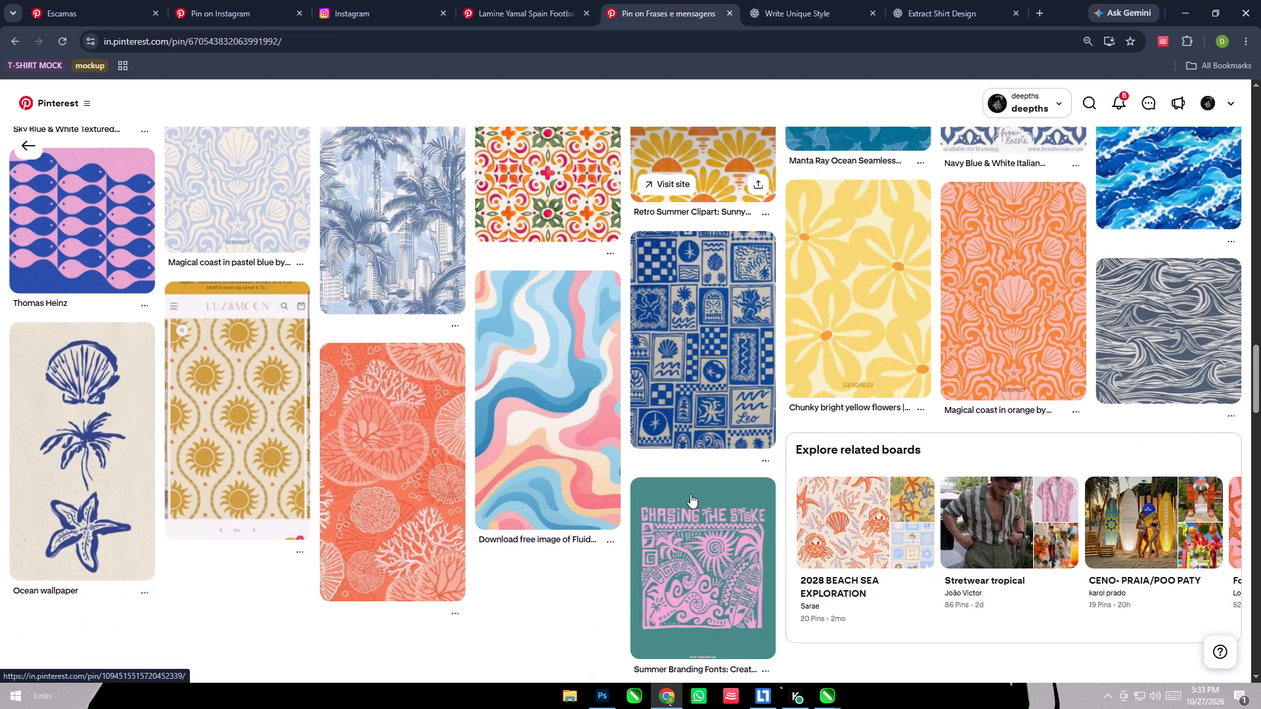
scroll(690, 494, "down", 3)
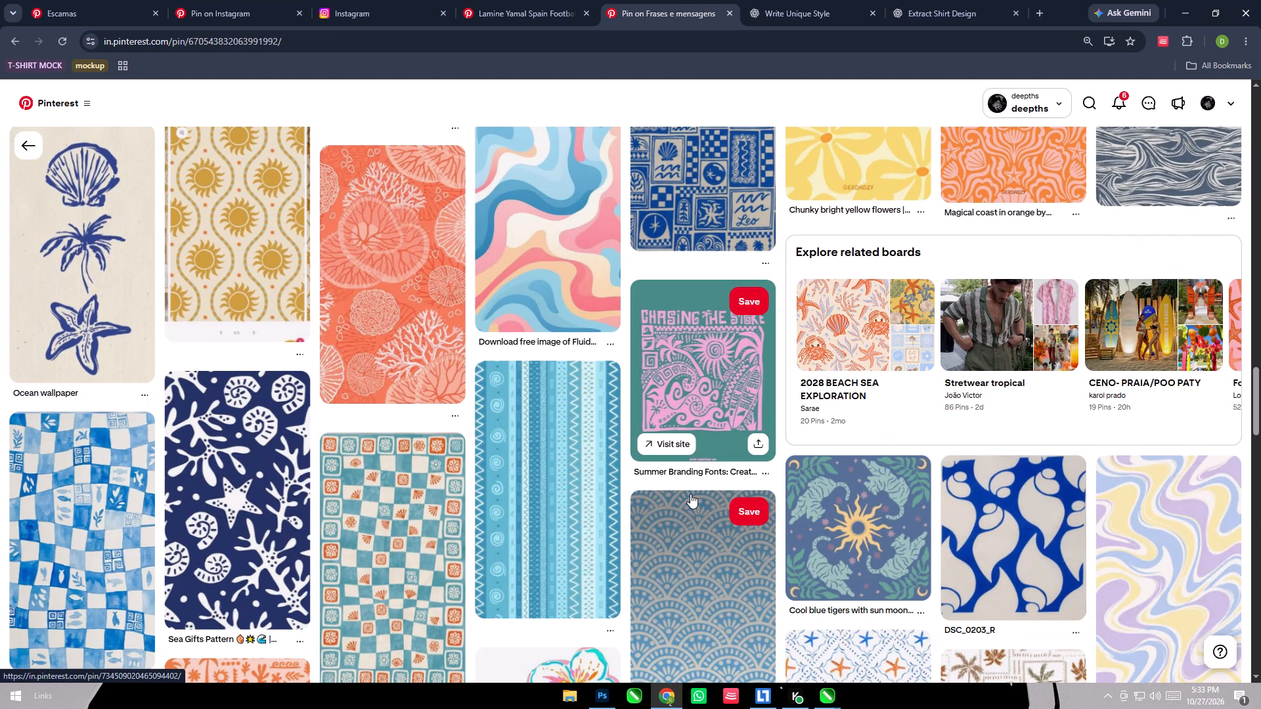
scroll(690, 494, "down", 2)
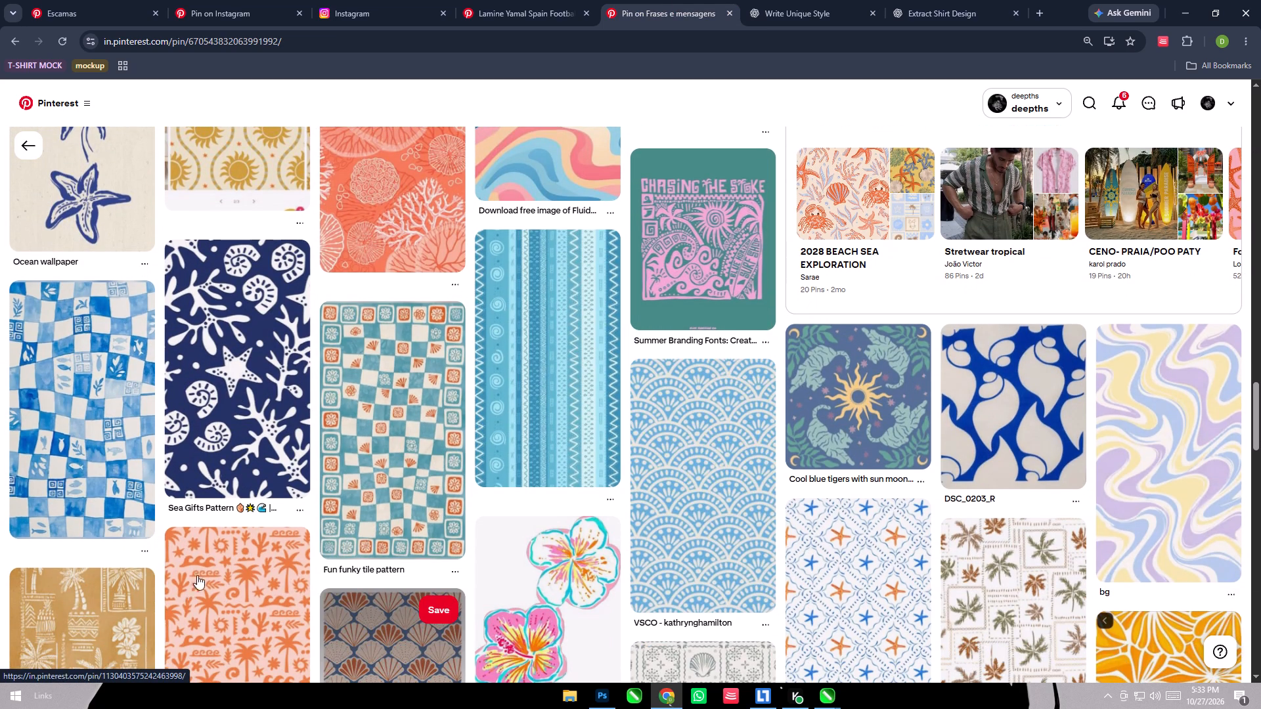
Open the Pinterest home feed and browse its jersey designs, sports posters and patterns for new artwork.
left_click_drag(1260, 444, 1260, 121)
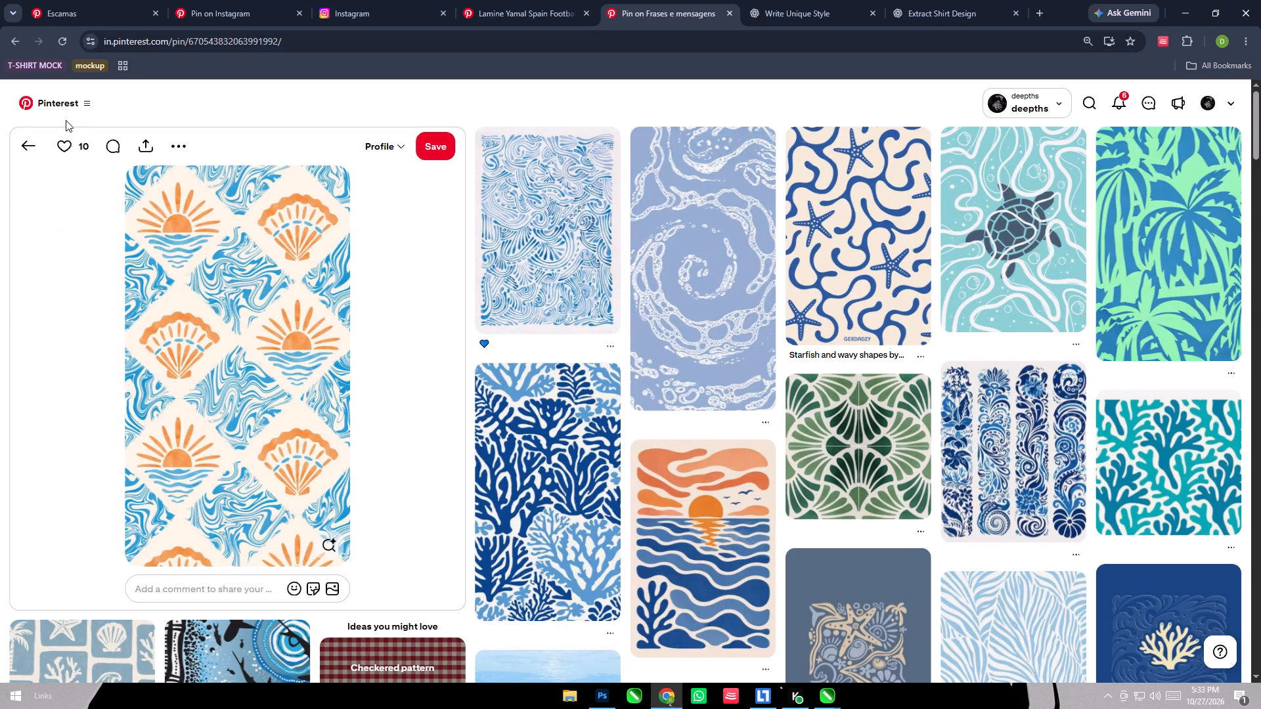
left_click(64, 101)
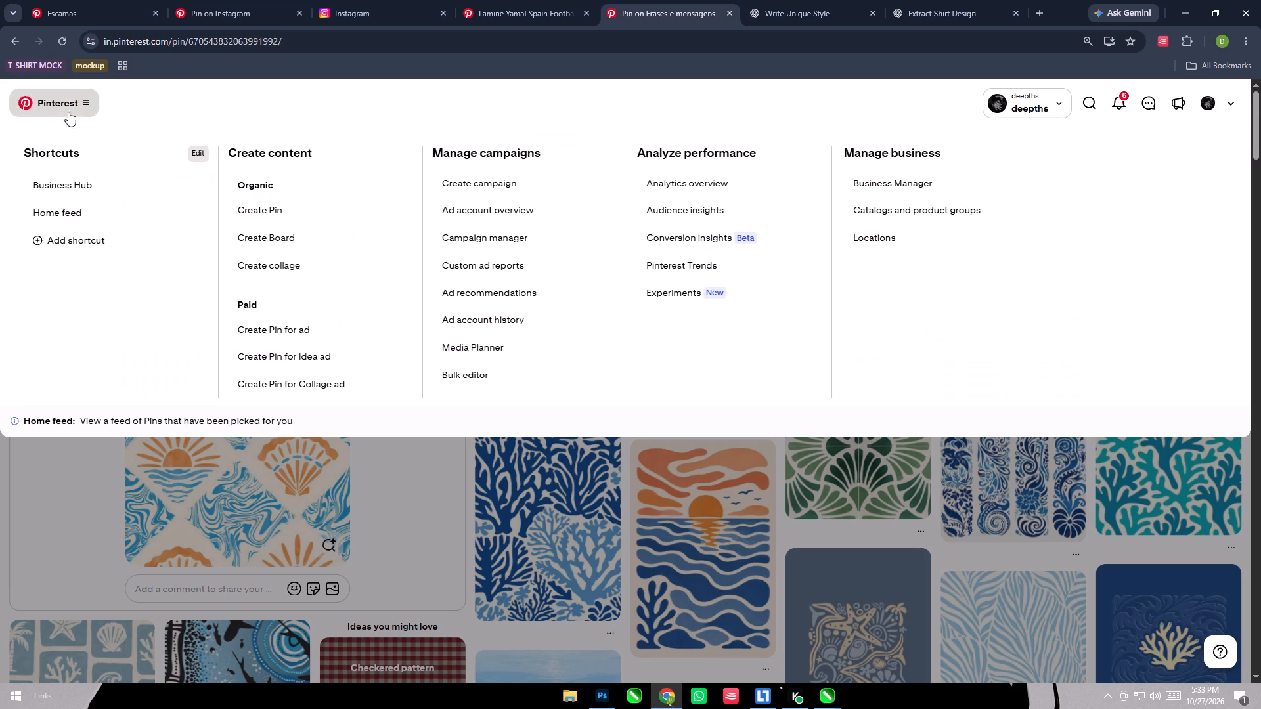
left_click(87, 207)
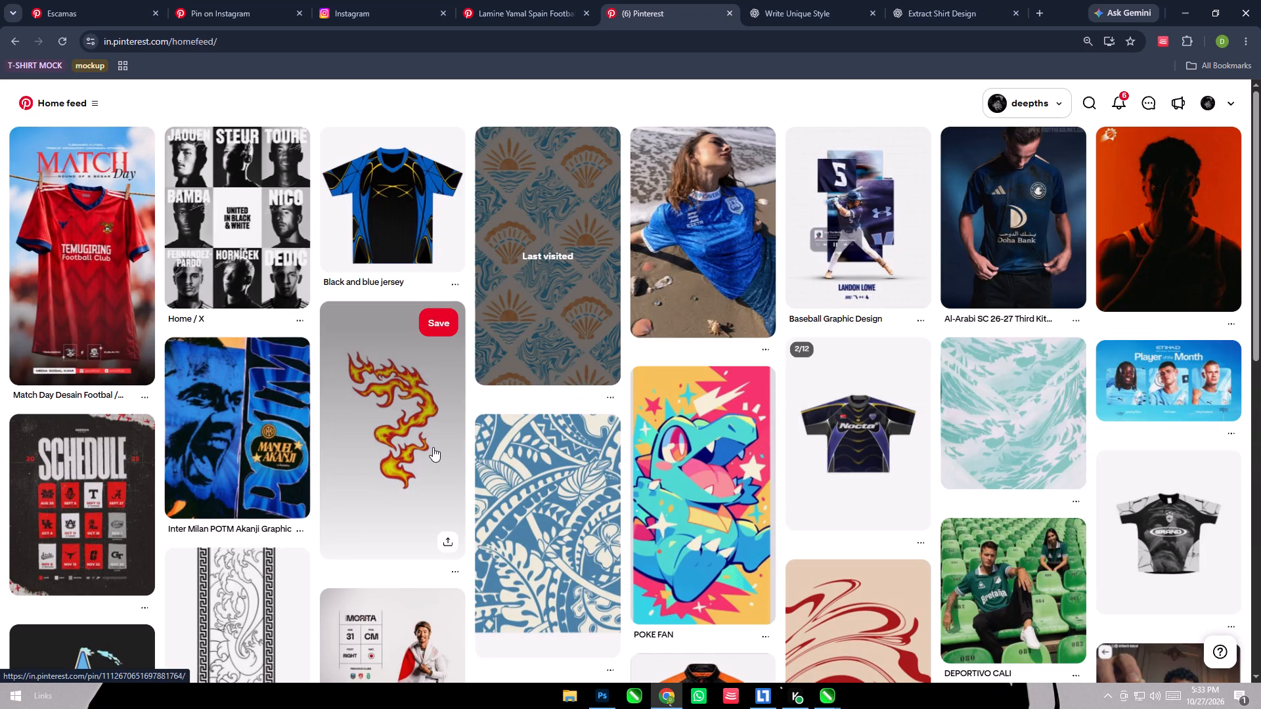
scroll(427, 448, "down", 4)
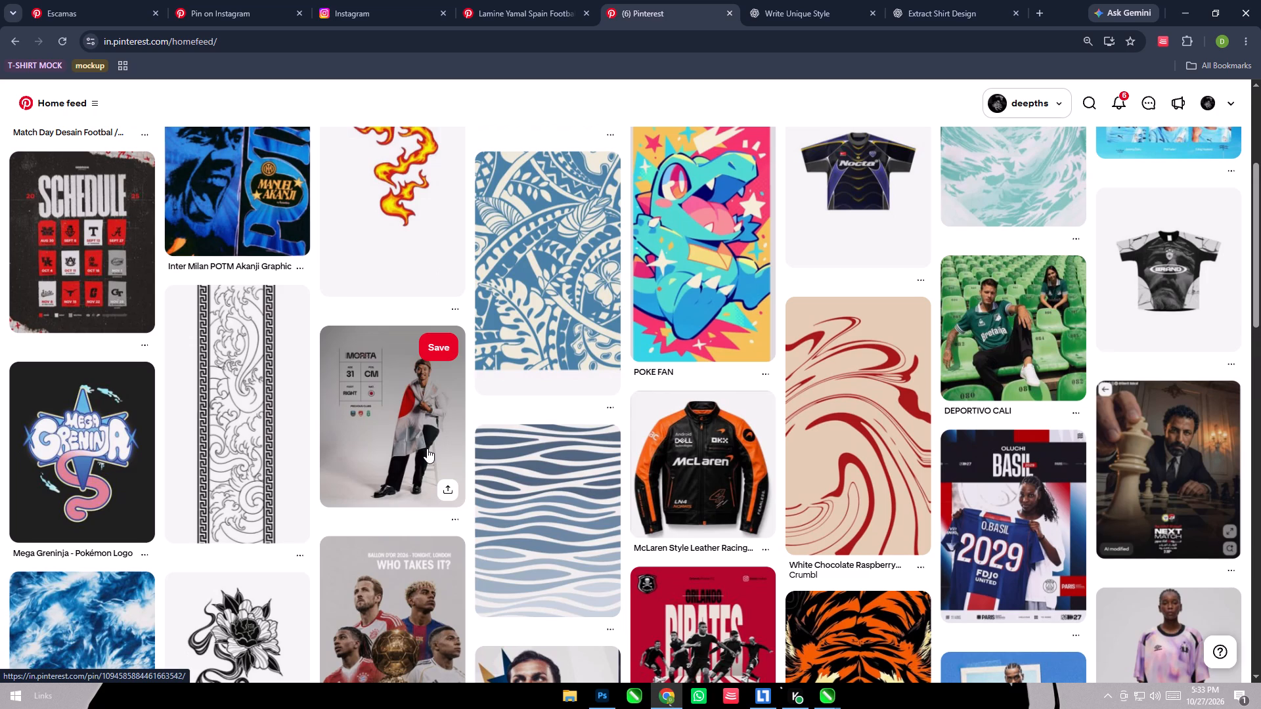
scroll(427, 448, "down", 4)
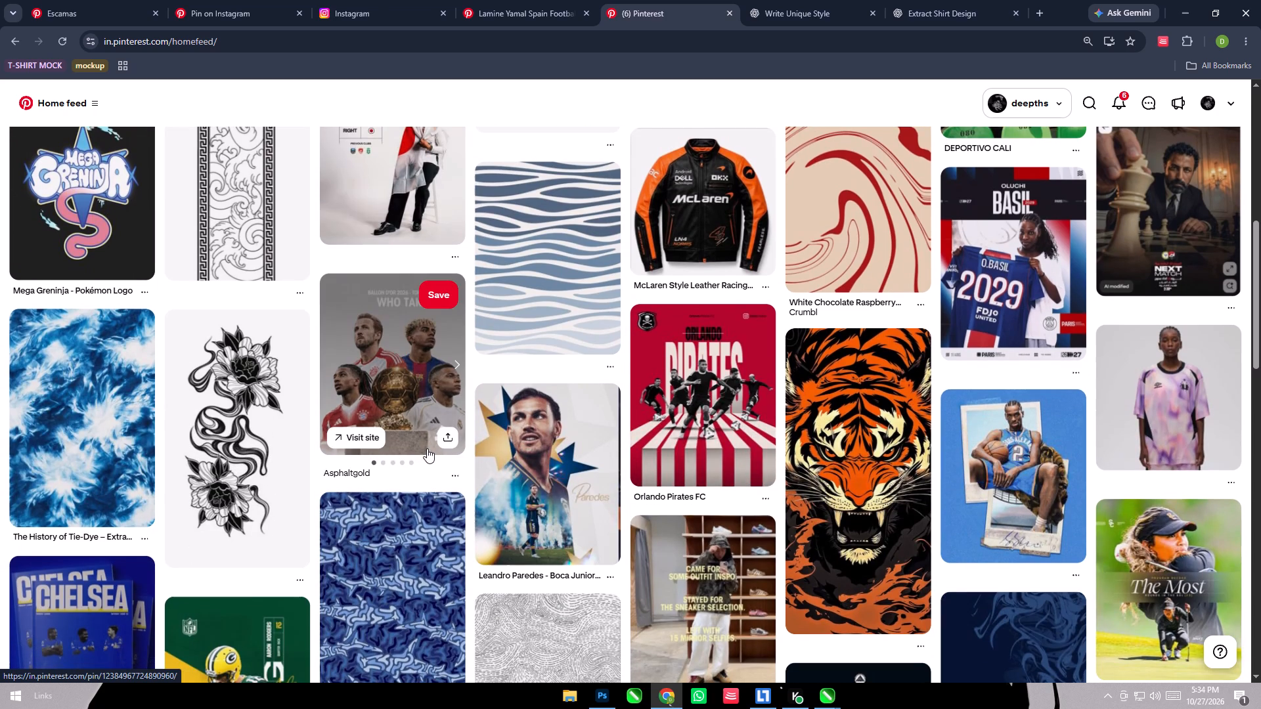
scroll(427, 448, "down", 3)
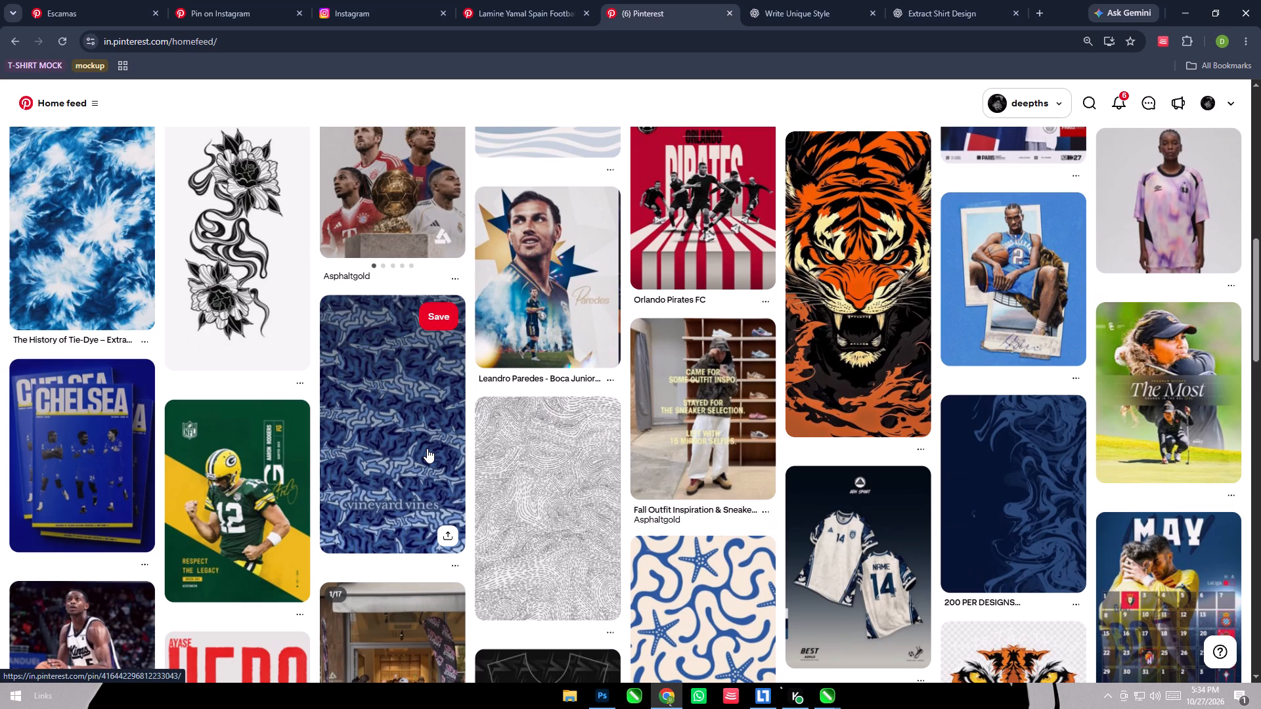
scroll(427, 448, "down", 4)
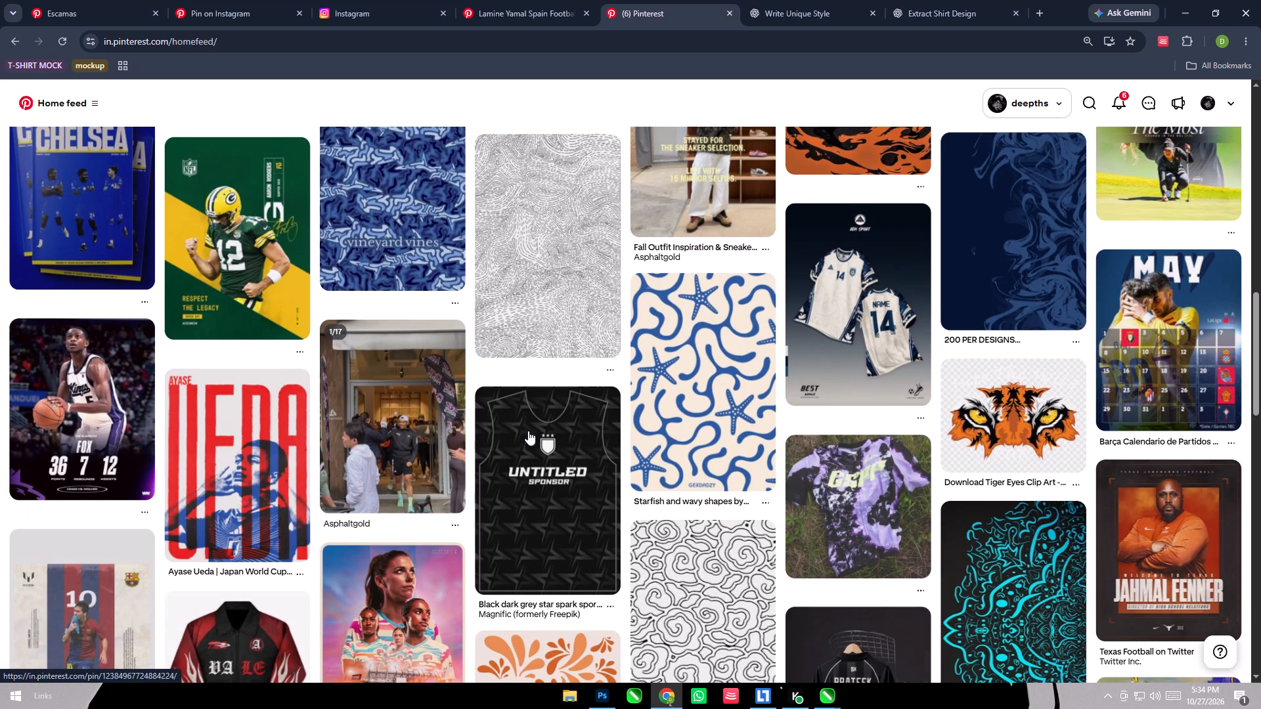
scroll(642, 553, "down", 10)
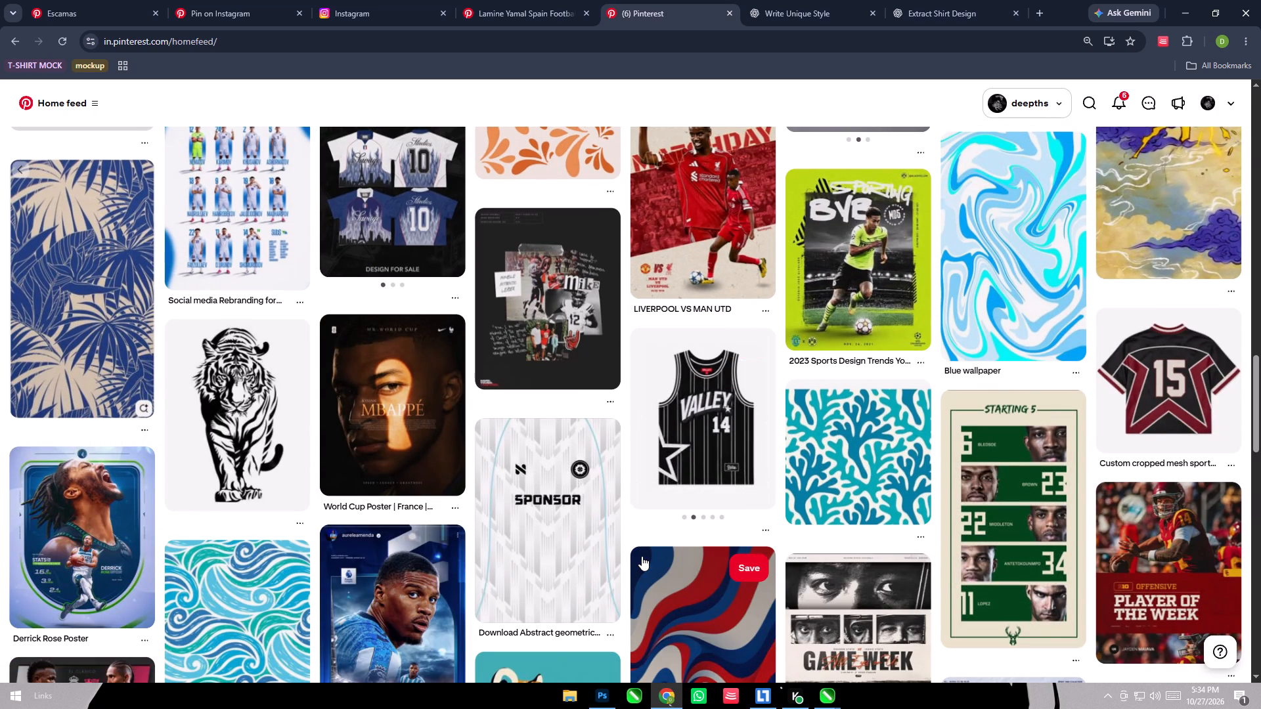
scroll(642, 556, "down", 2)
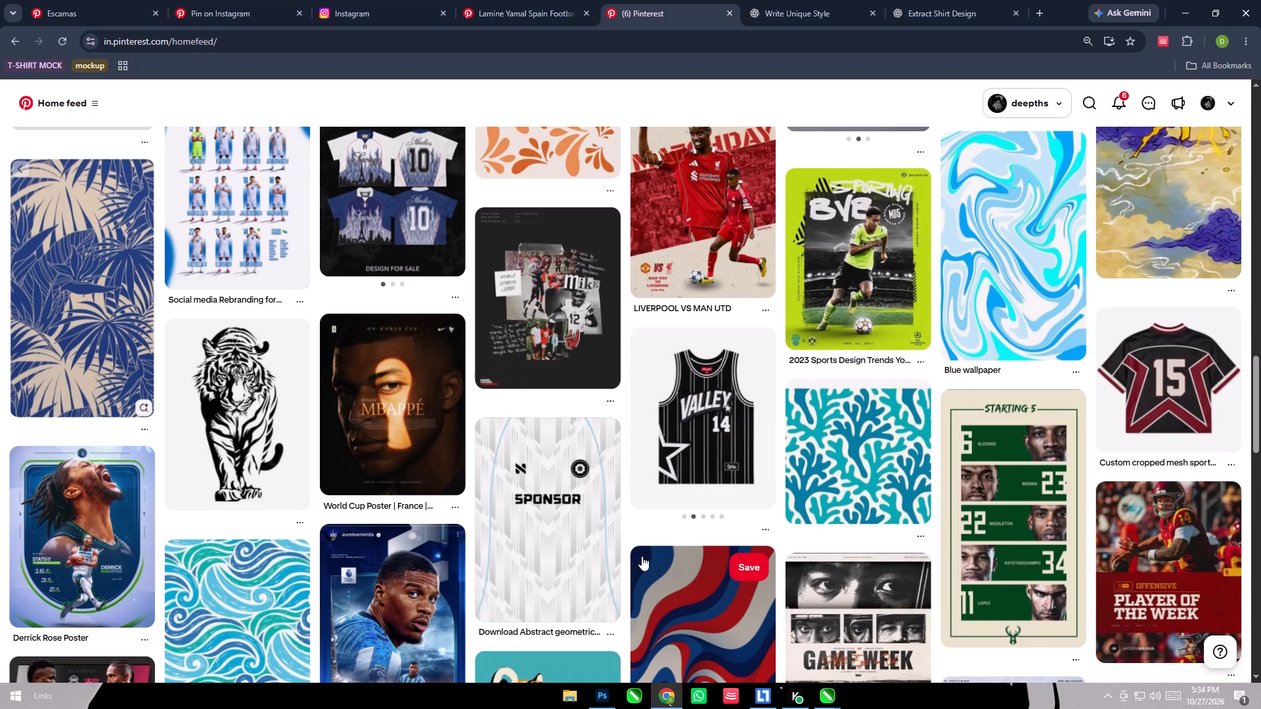
scroll(642, 556, "down", 6)
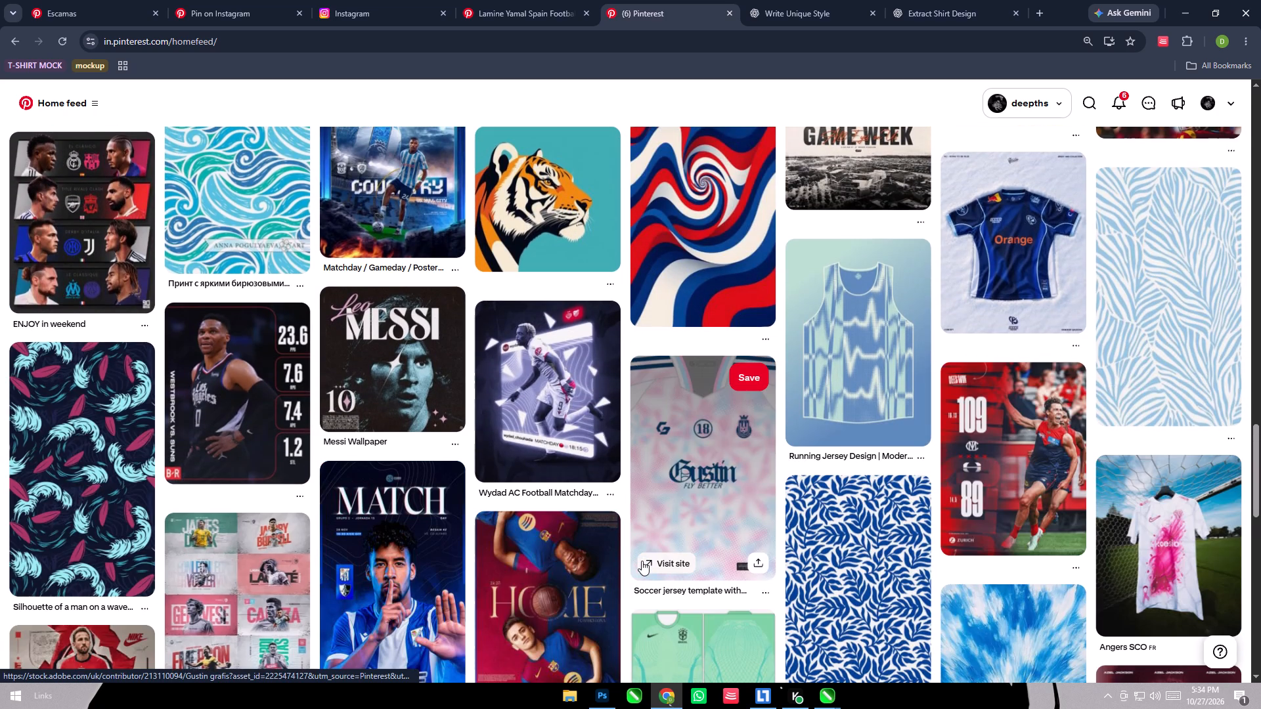
scroll(642, 562, "down", 1)
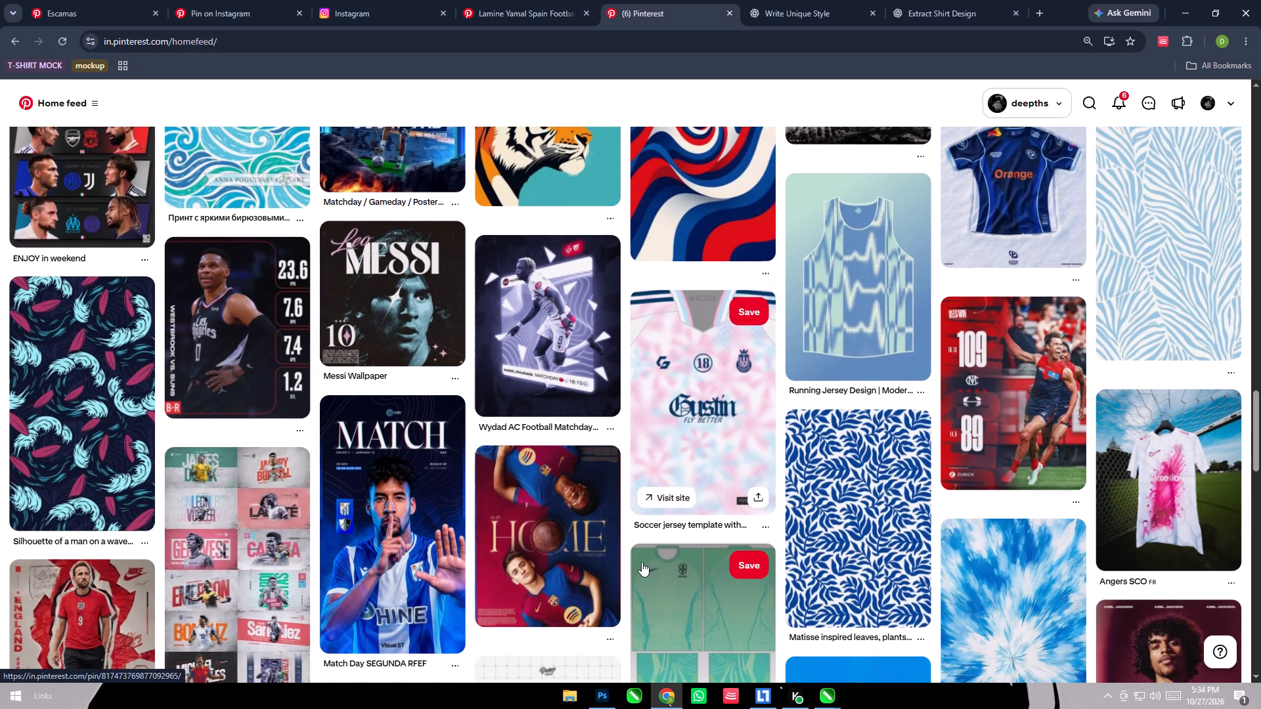
scroll(642, 562, "down", 4)
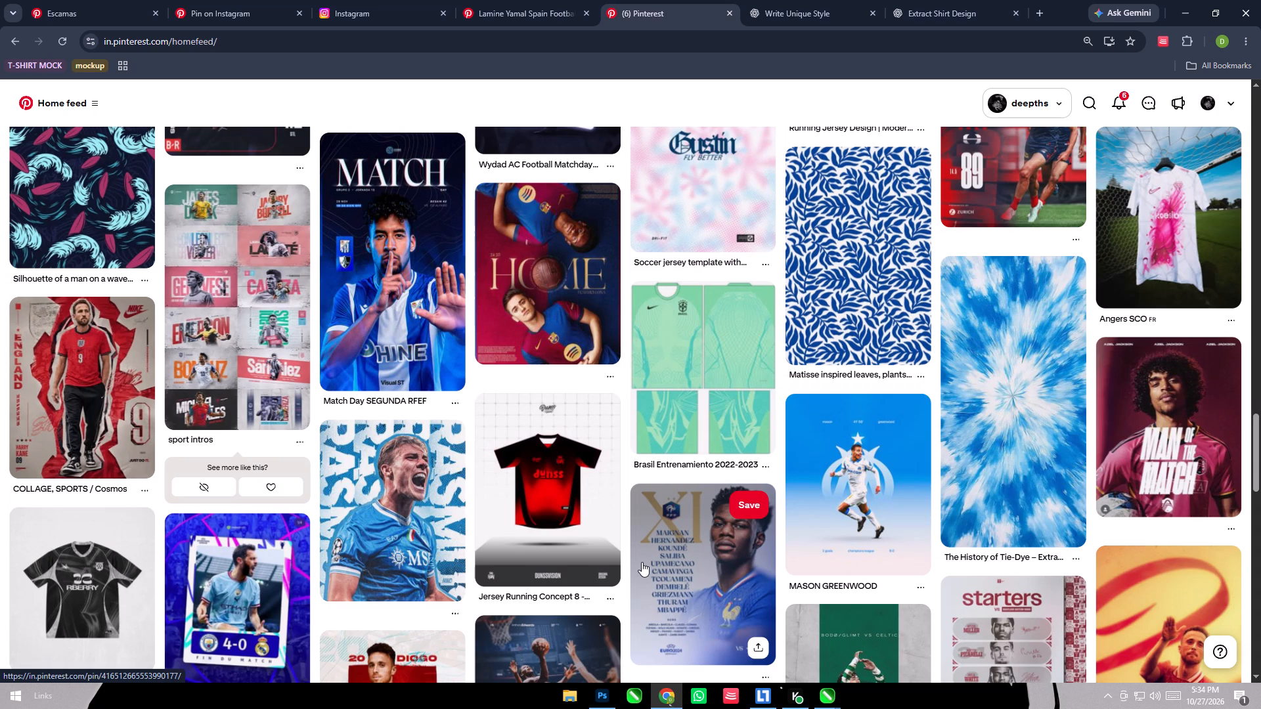
scroll(642, 562, "down", 7)
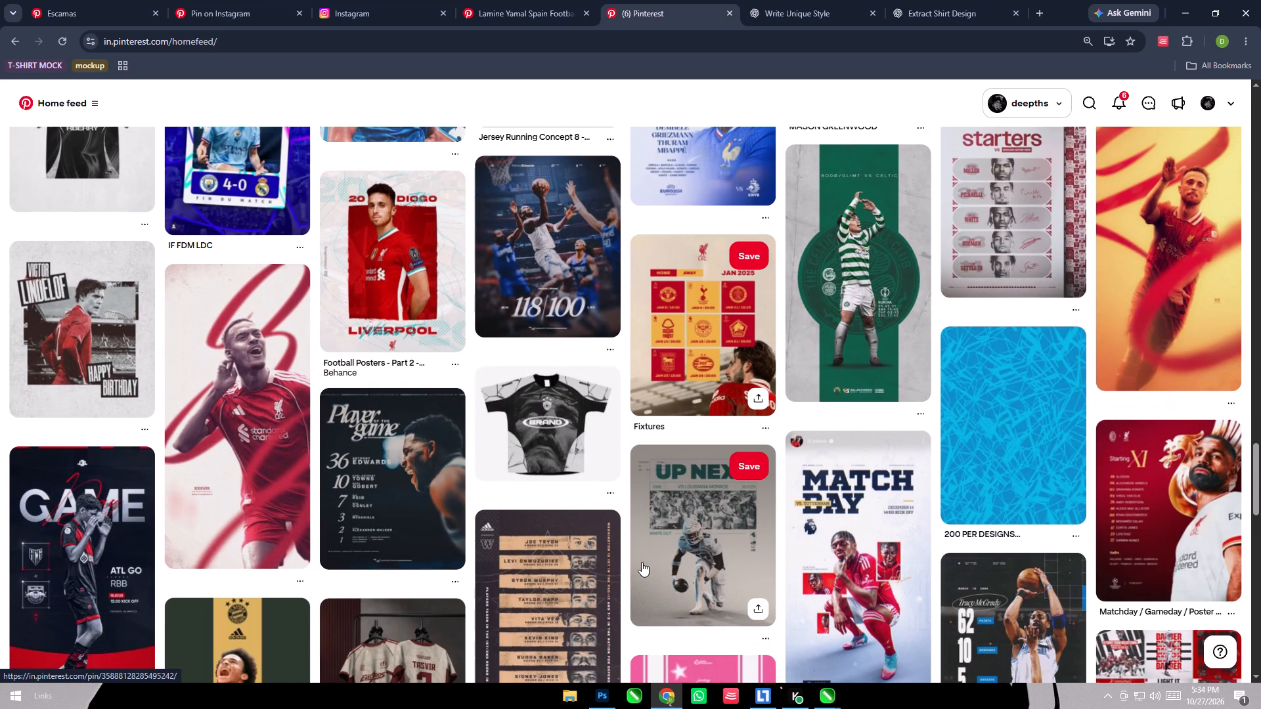
scroll(642, 562, "down", 6)
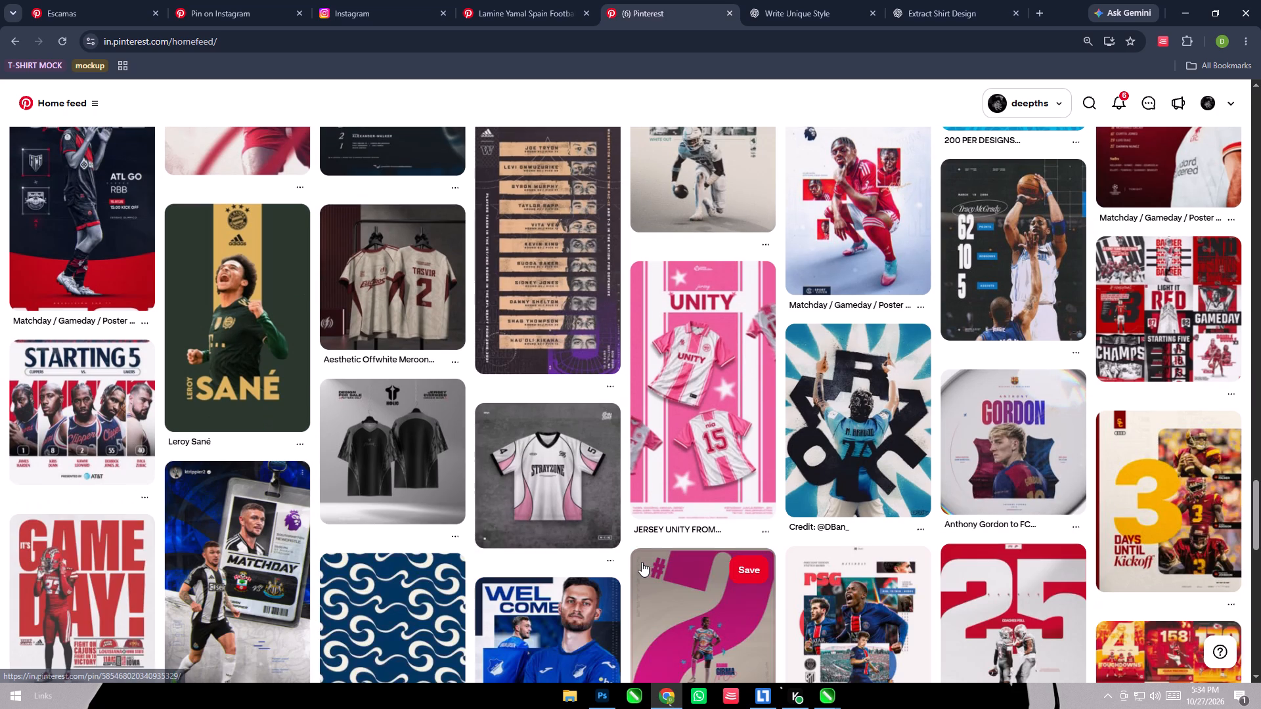
scroll(642, 562, "down", 4)
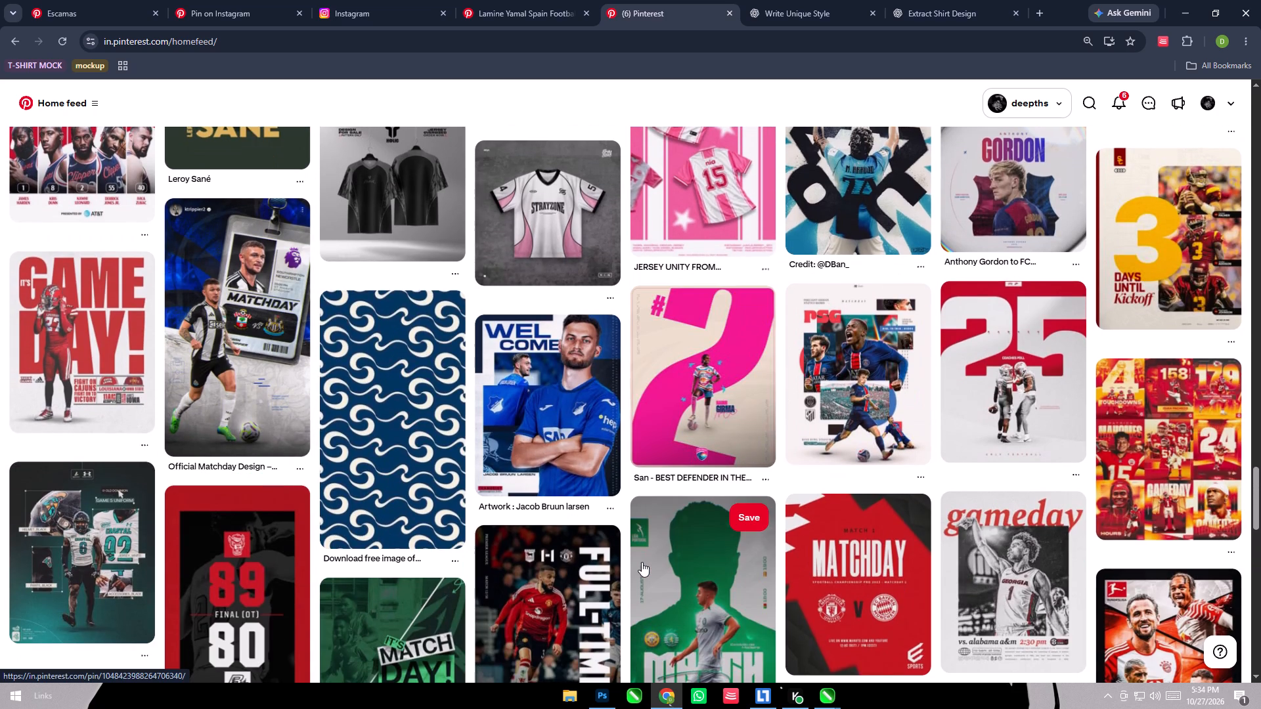
scroll(642, 562, "down", 6)
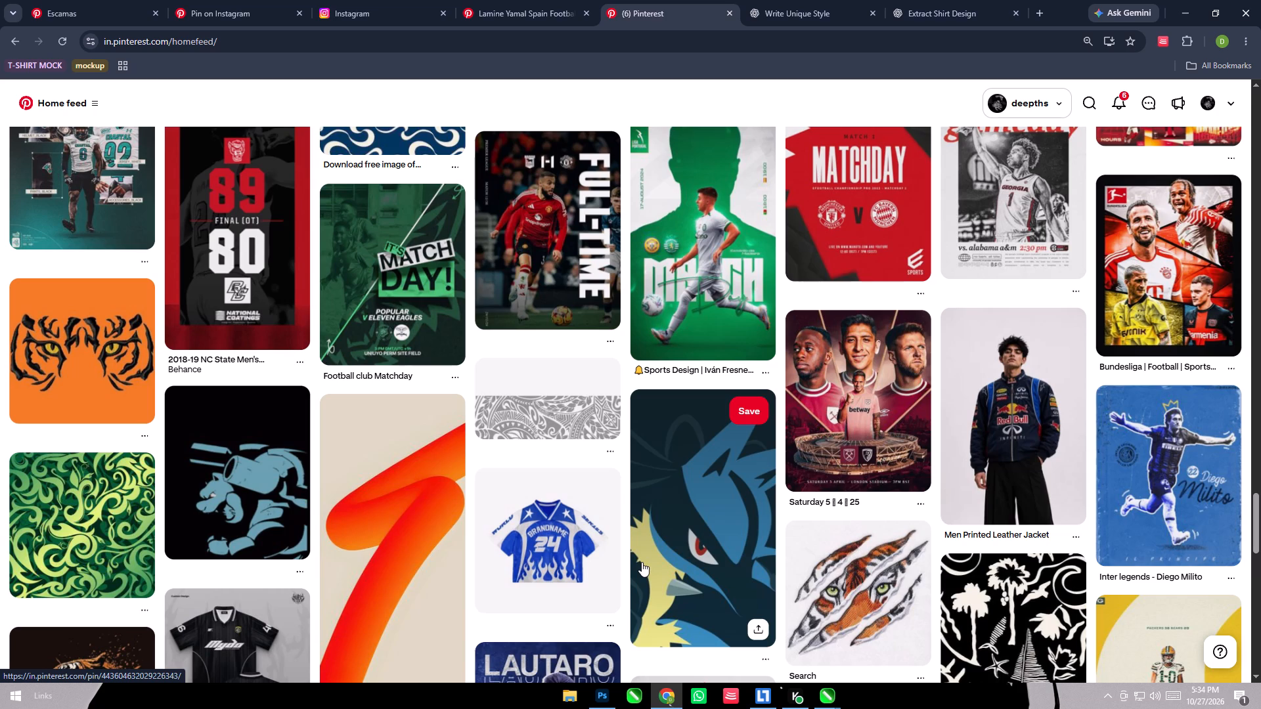
scroll(642, 562, "down", 2)
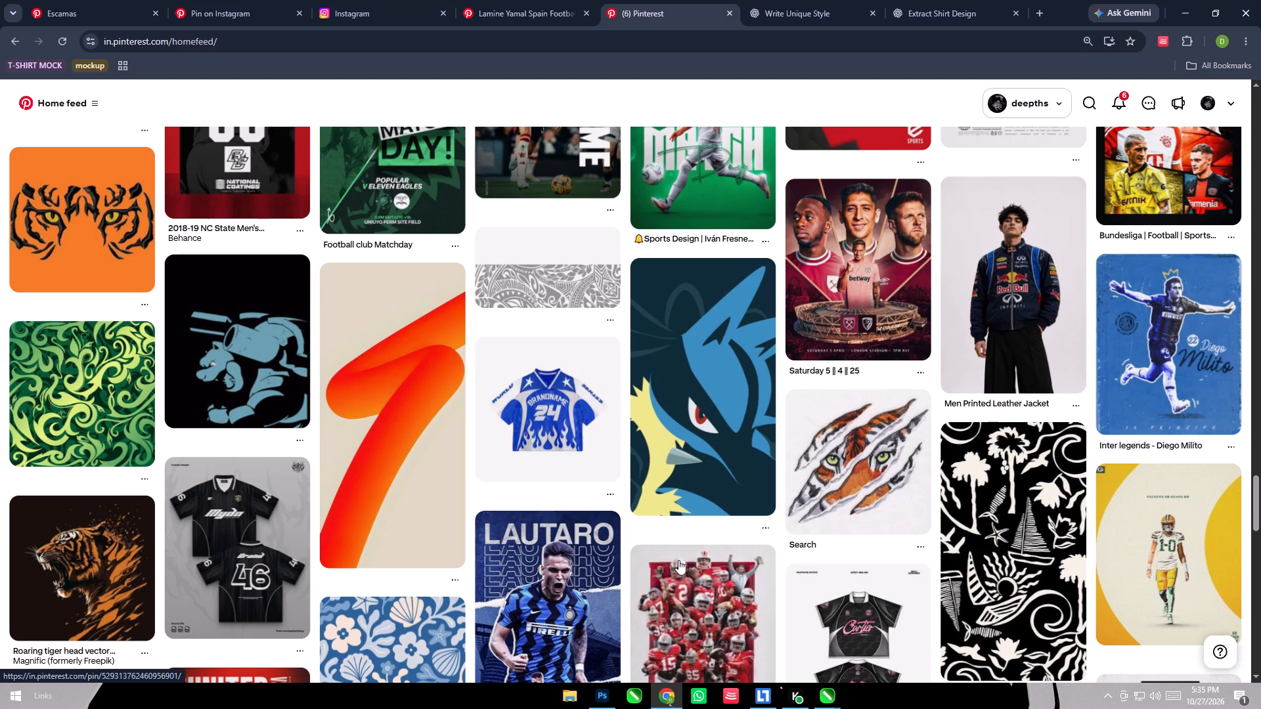
scroll(675, 580, "down", 5)
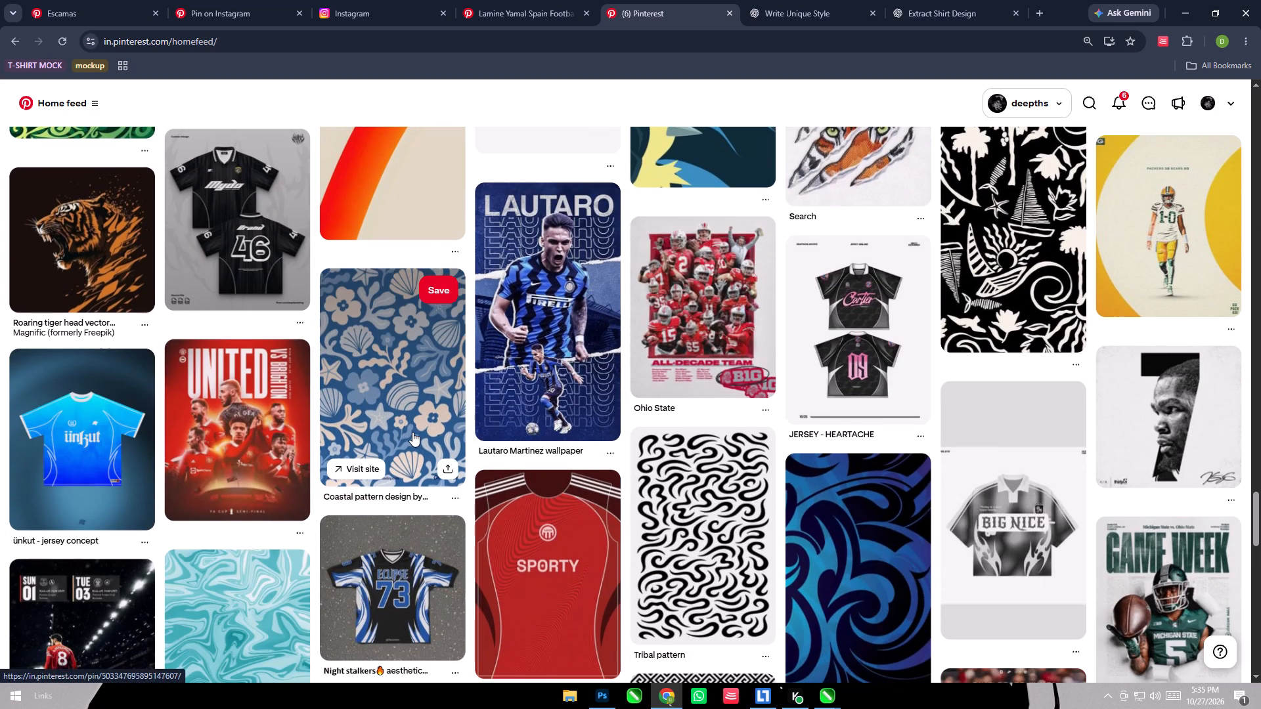
scroll(412, 432, "down", 7)
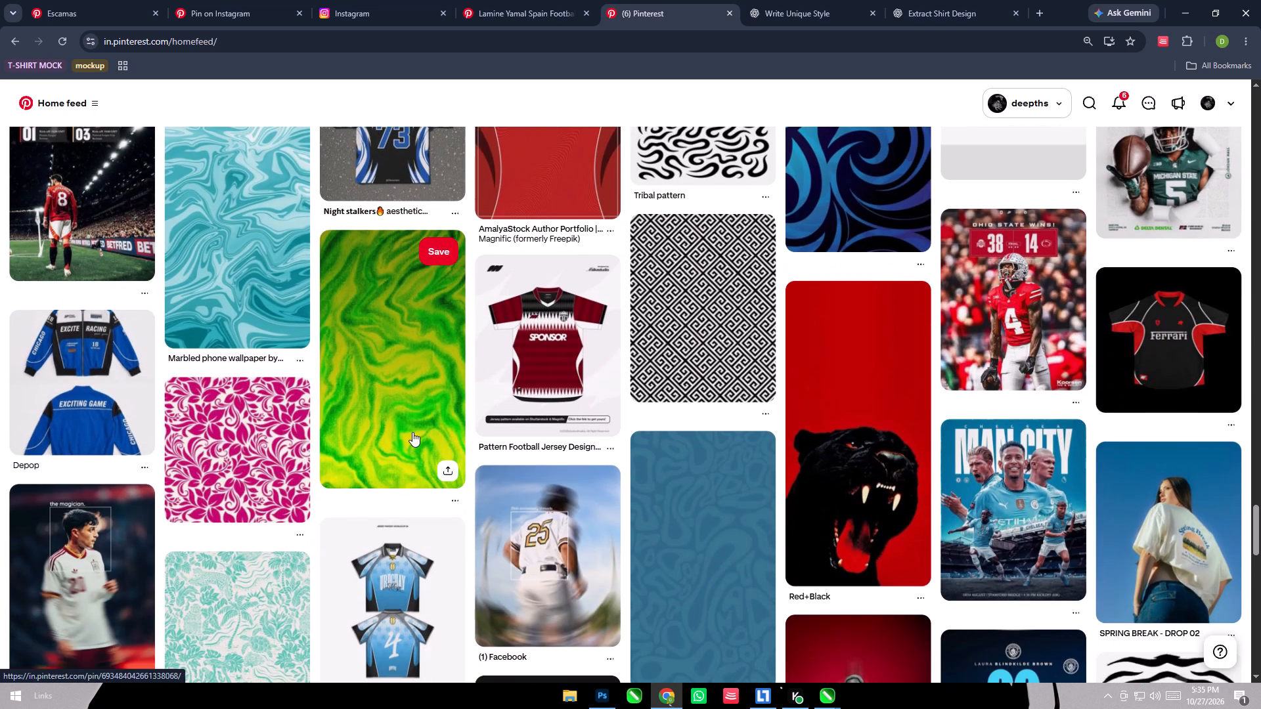
scroll(412, 432, "down", 7)
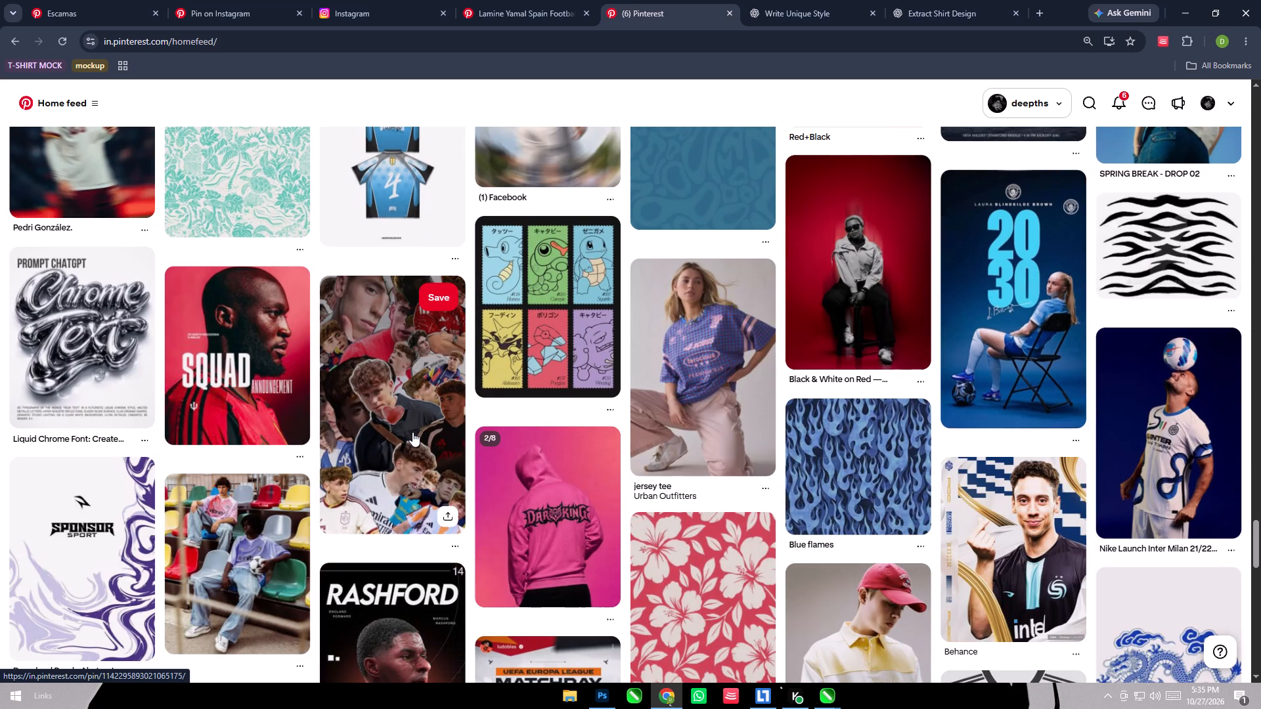
Continue browsing the Pinterest home feed for jersey templates, patterns and sports posters that could serve as new artwork.
scroll(412, 432, "down", 8)
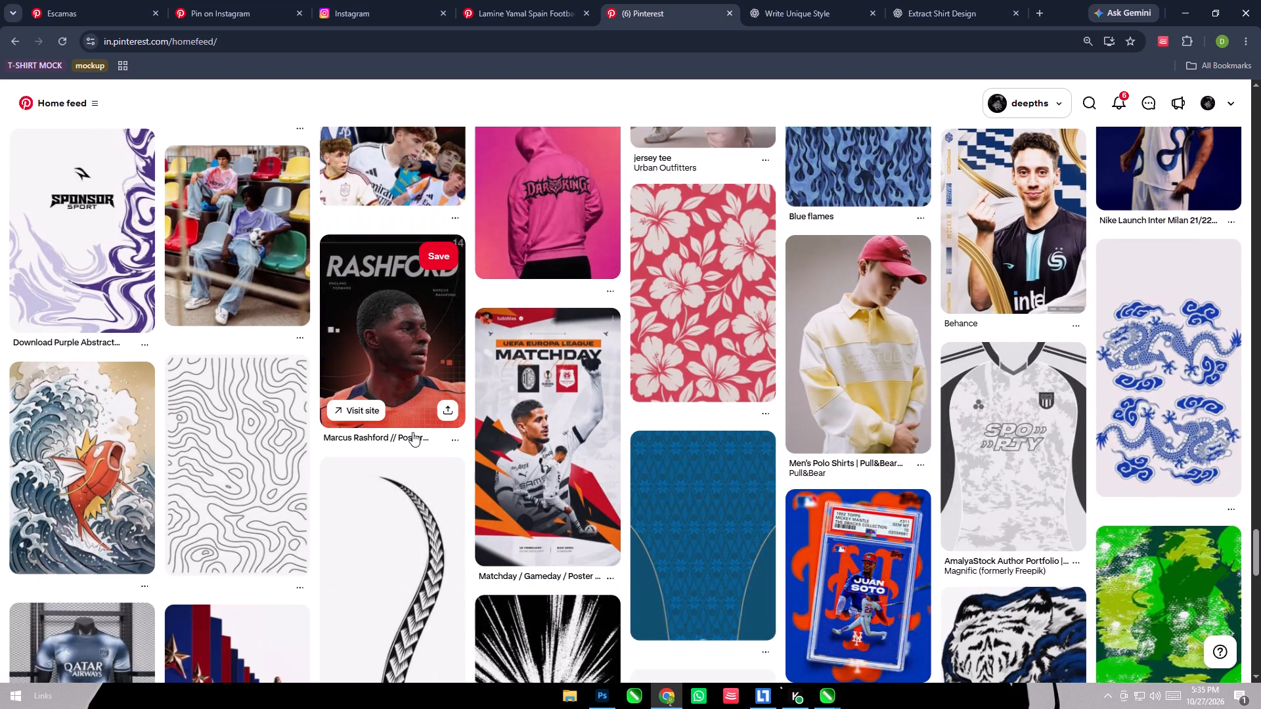
scroll(412, 432, "down", 9)
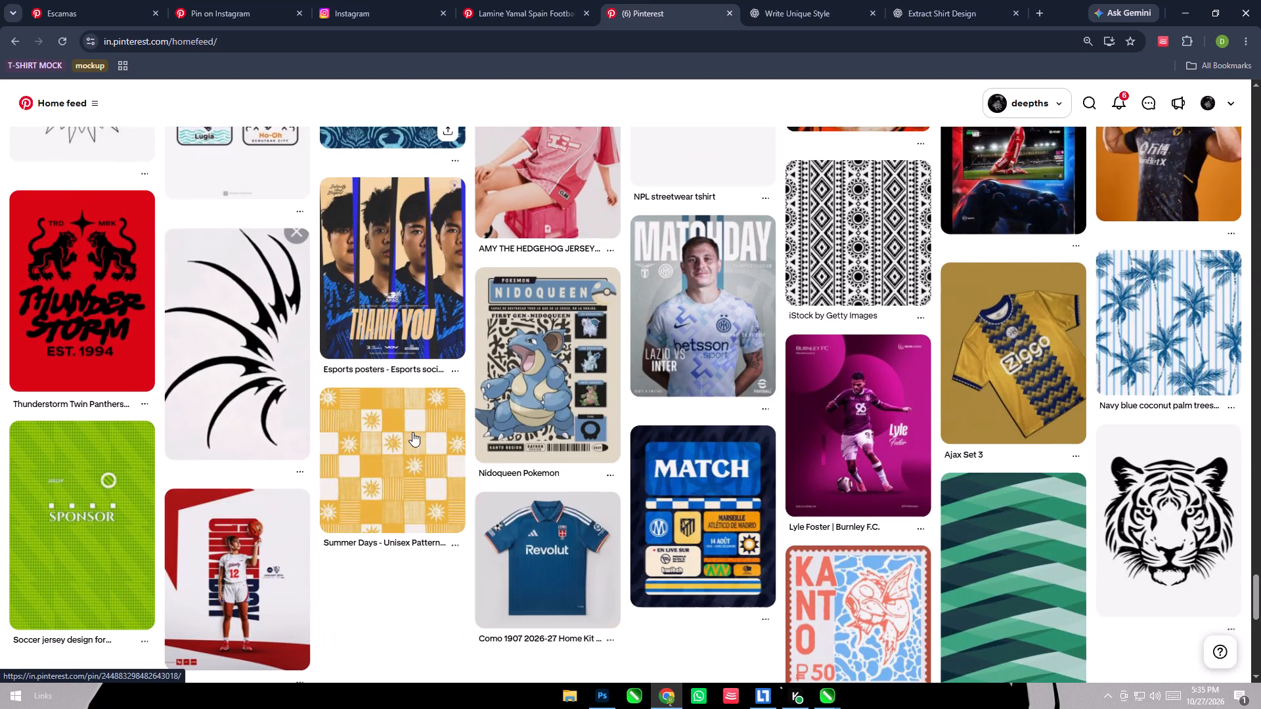
scroll(412, 432, "down", 6)
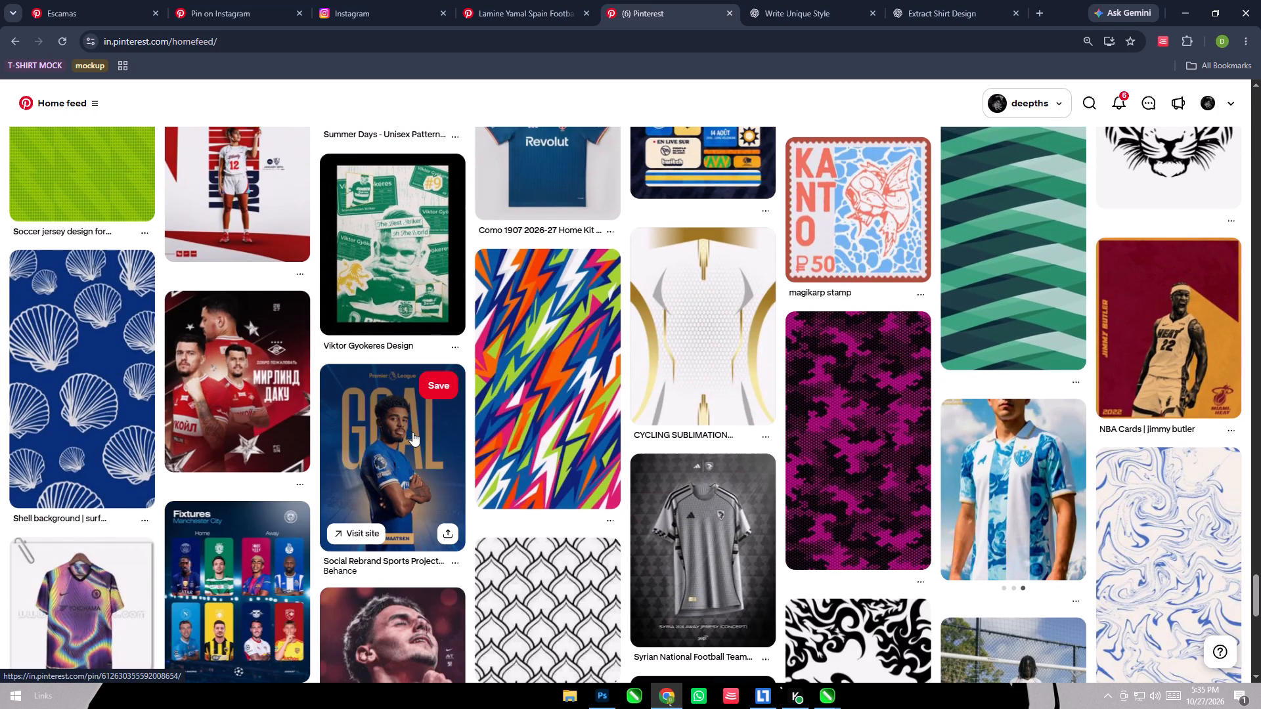
scroll(412, 432, "down", 9)
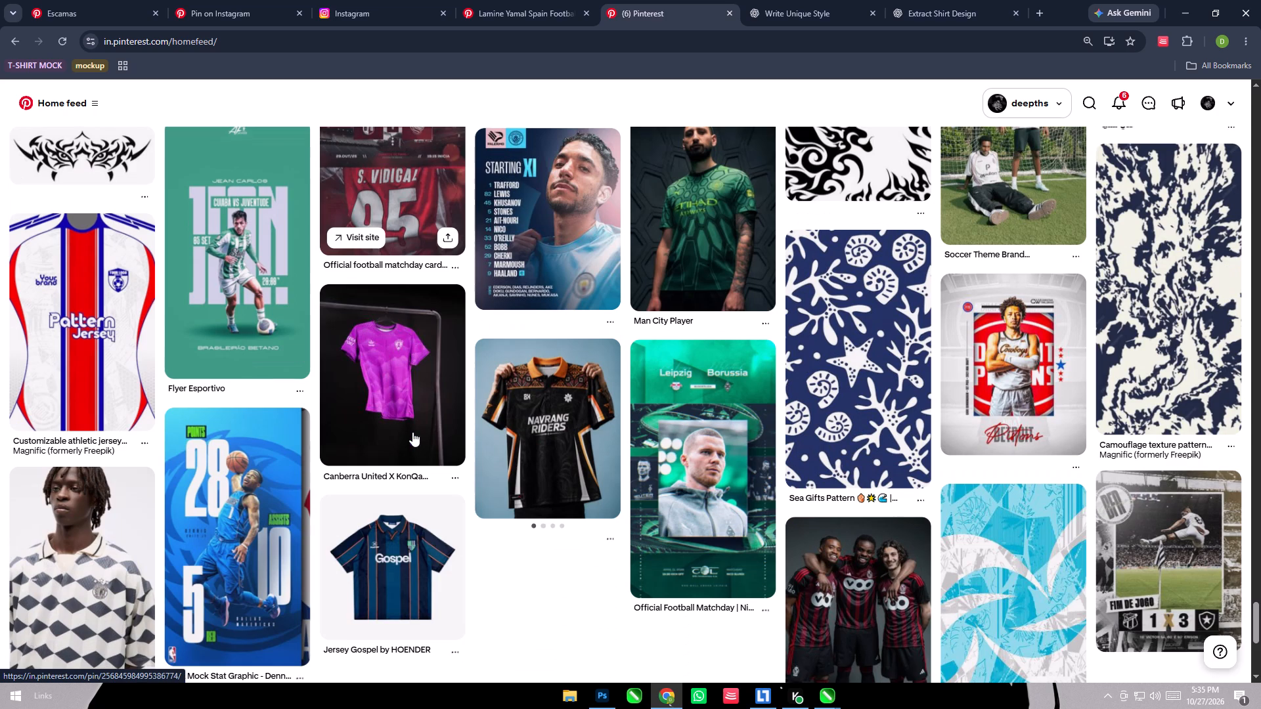
scroll(412, 432, "down", 5)
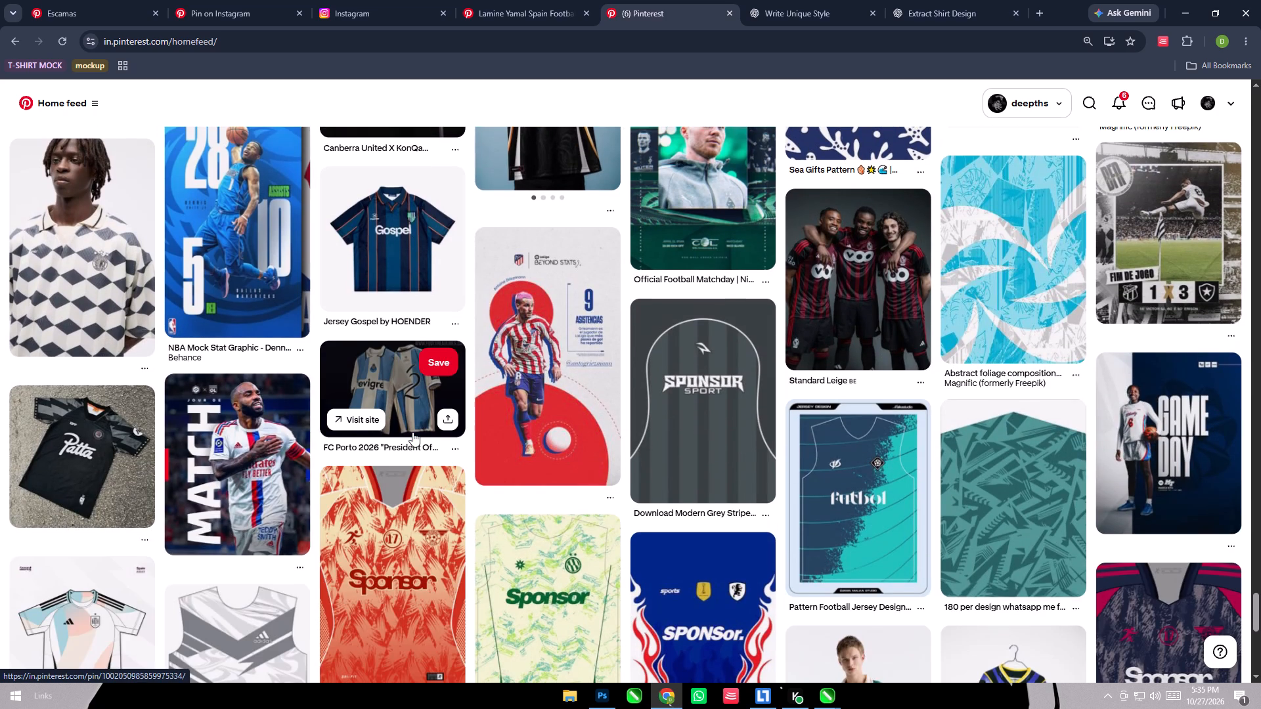
scroll(412, 432, "down", 5)
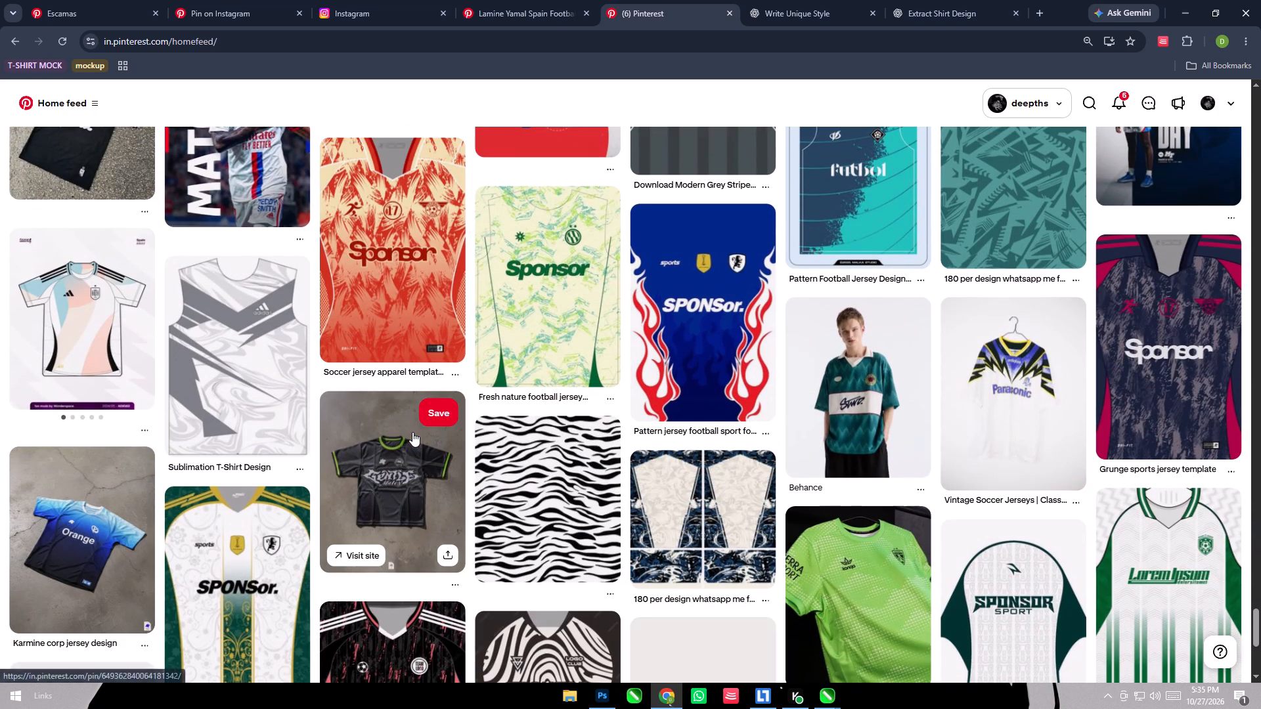
scroll(412, 432, "down", 4)
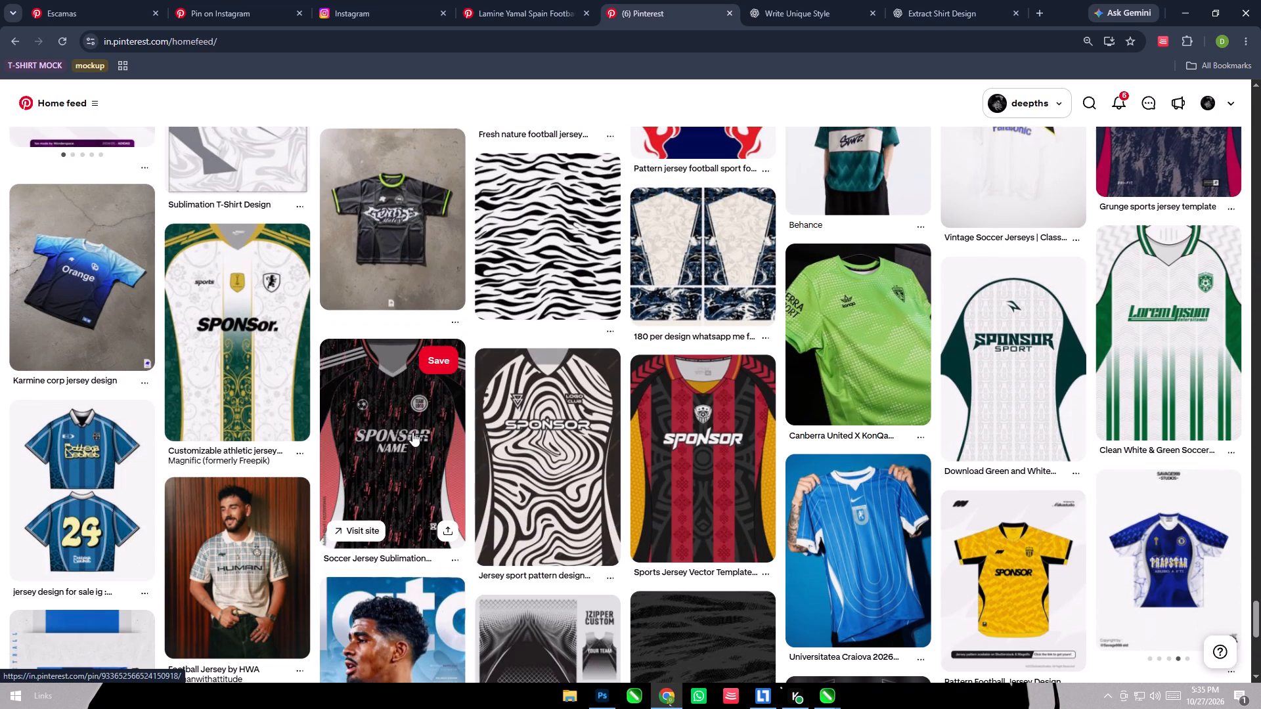
scroll(412, 432, "down", 6)
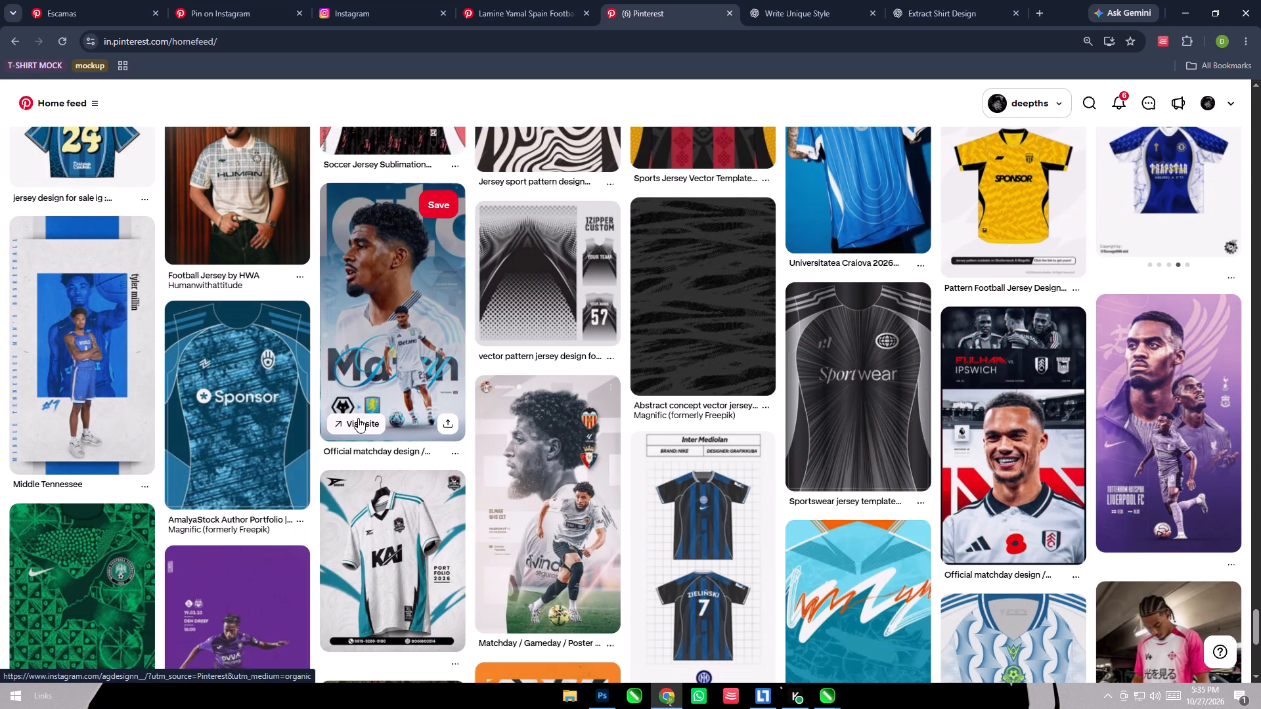
scroll(309, 446, "down", 4)
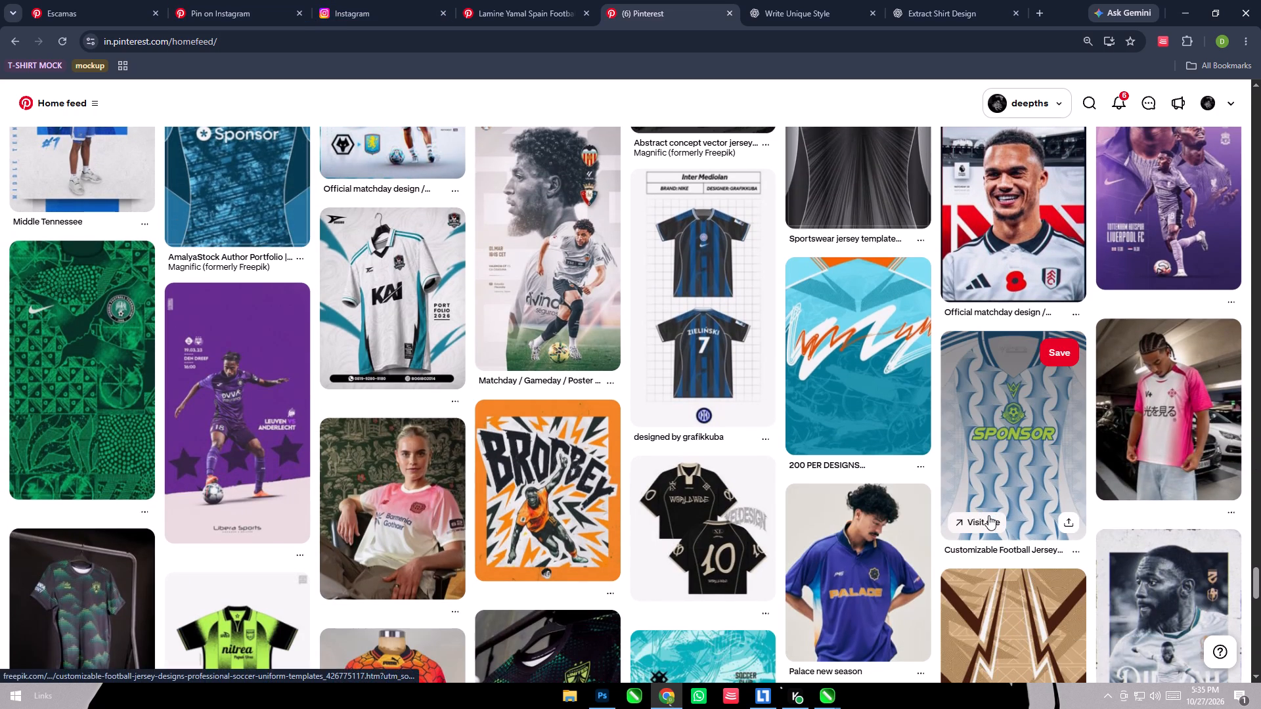
left_click(974, 528)
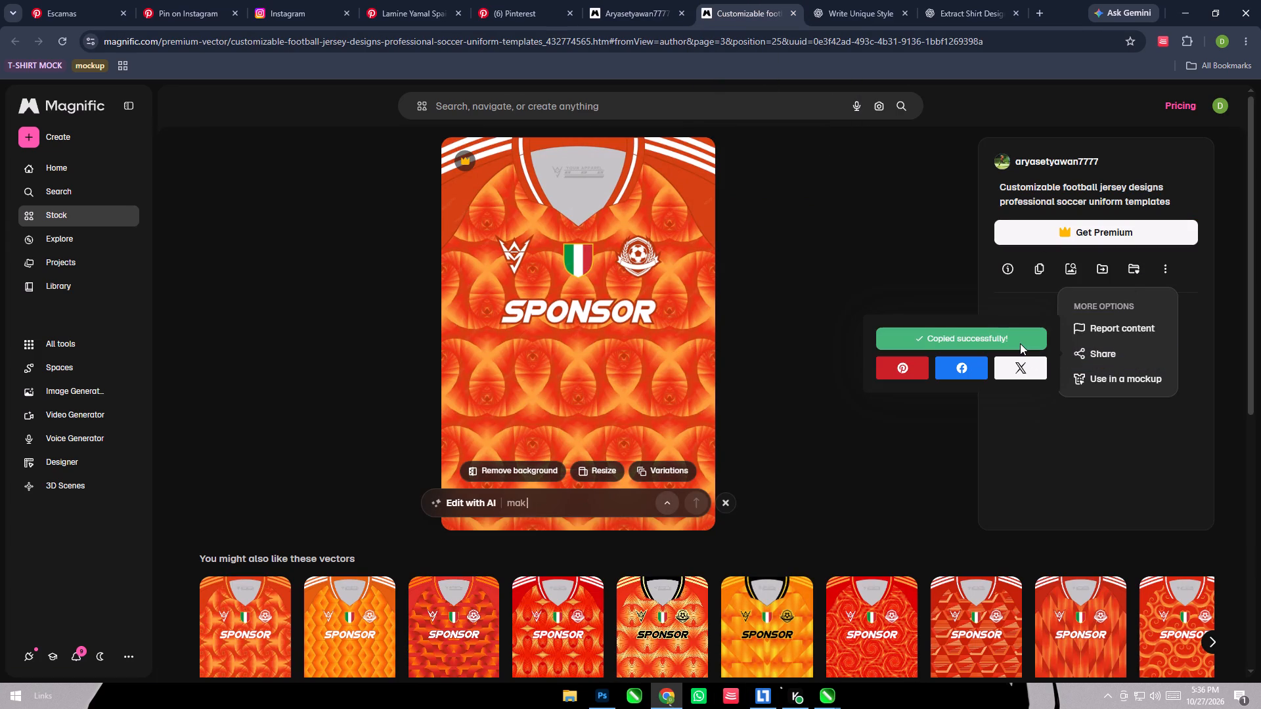
Open GraphicGet's Freepik Downloader in a new tab and enter the copied jersey link, completing the robot check and dismissing the advert.
left_click(1046, 11)
left_click(543, 401)
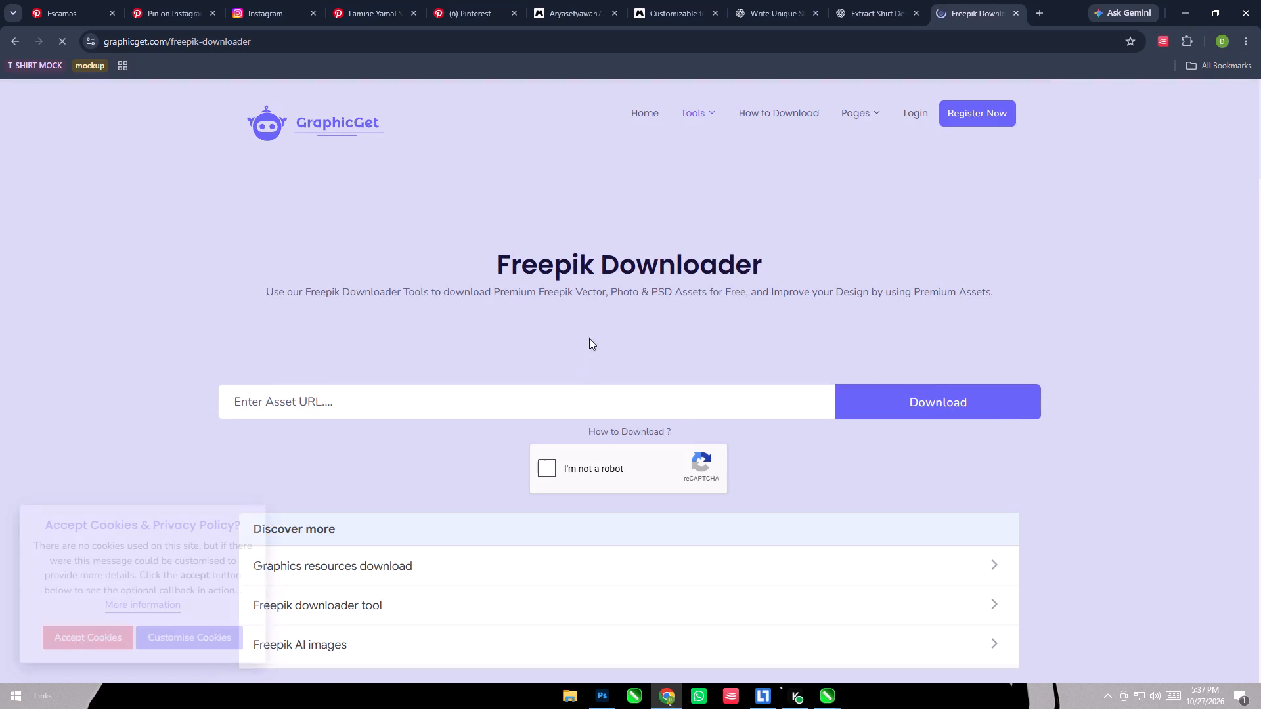
left_click(584, 391)
key("ctrl+v")
left_click(632, 470)
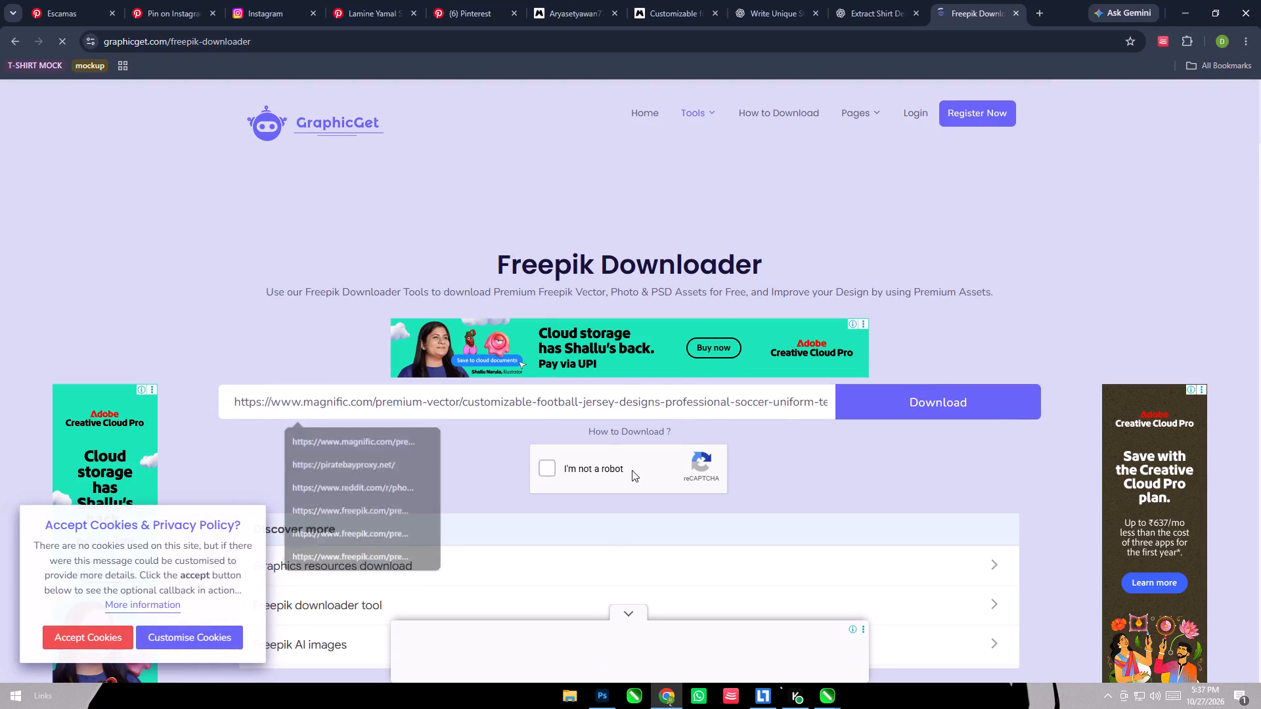
left_click(720, 435)
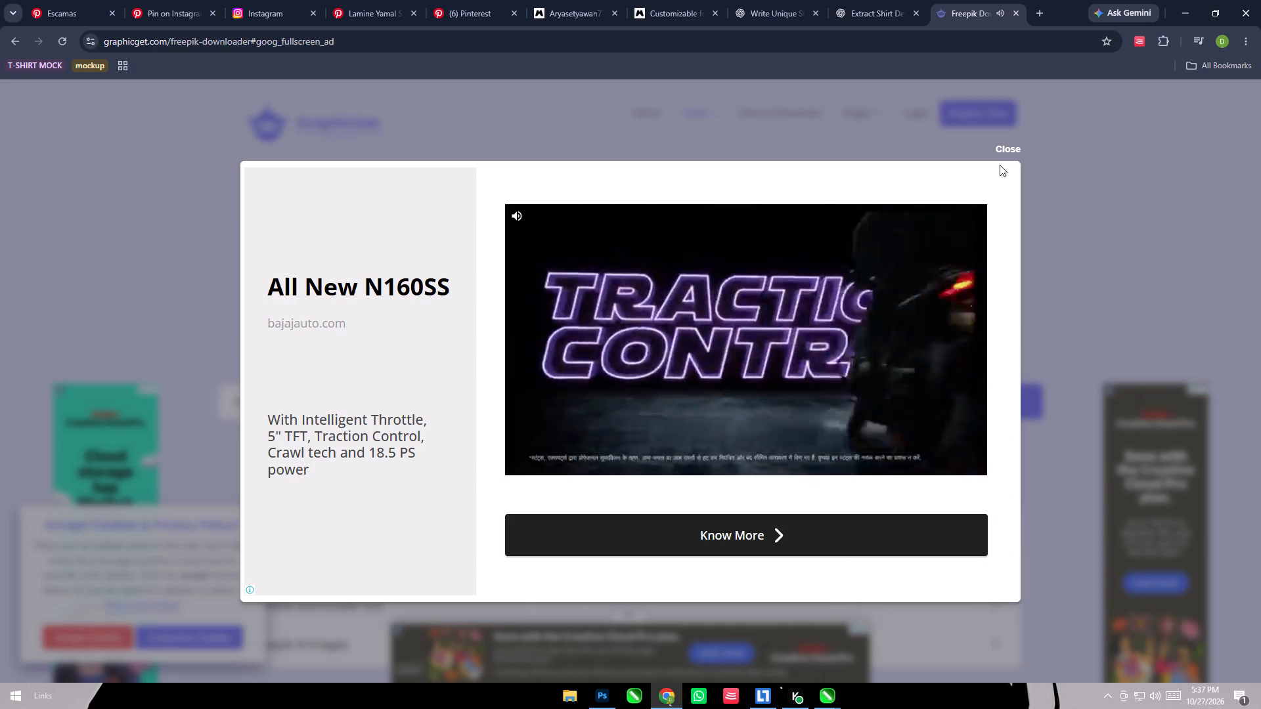
left_click(1007, 147)
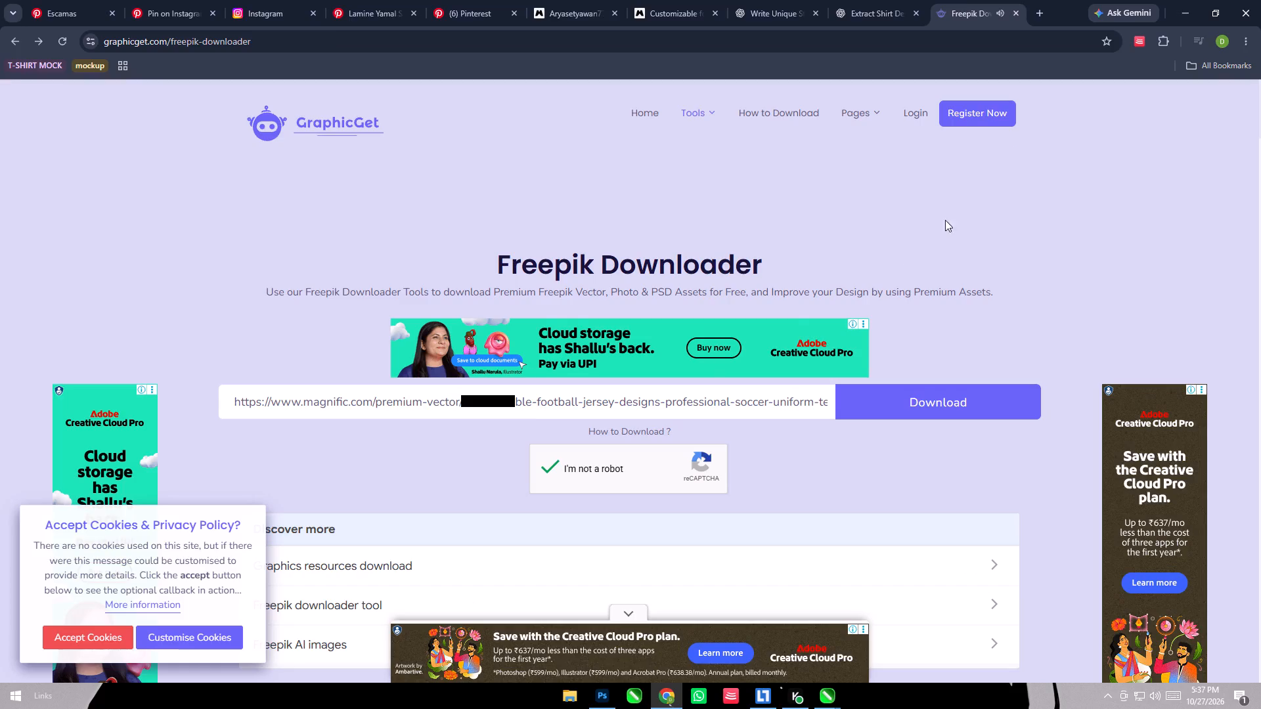
Request the jersey download and sign in to GraphicGet with the Google account.
left_click(895, 407)
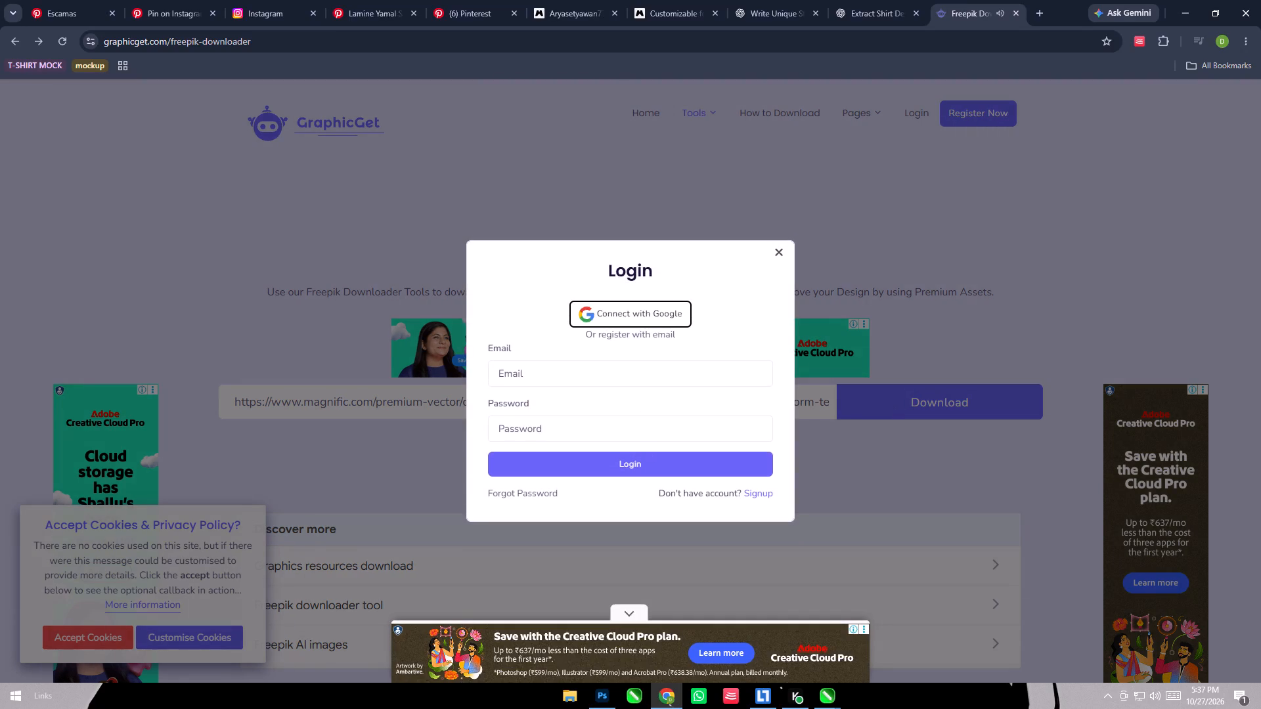
left_click(634, 310)
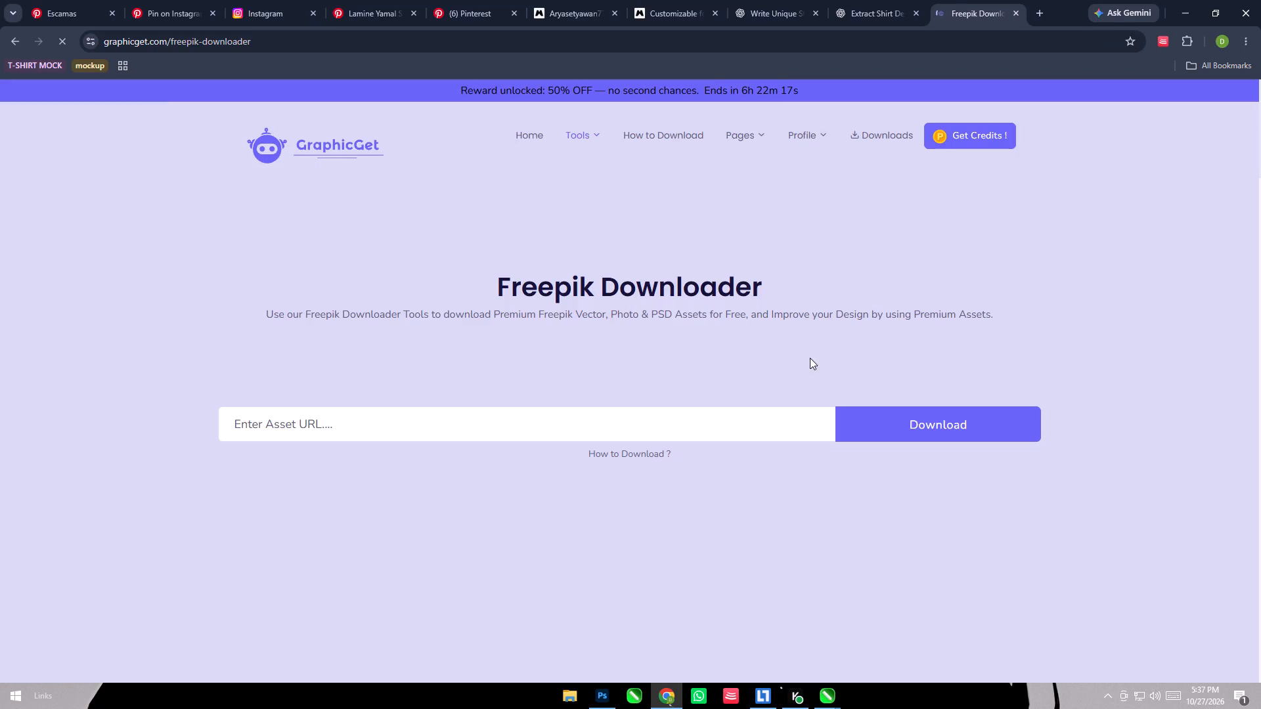
Enter the copied jersey link in the Freepik Downloader, complete the traffic-light robot check and request the download.
left_click(644, 421)
key("ctrl+v")
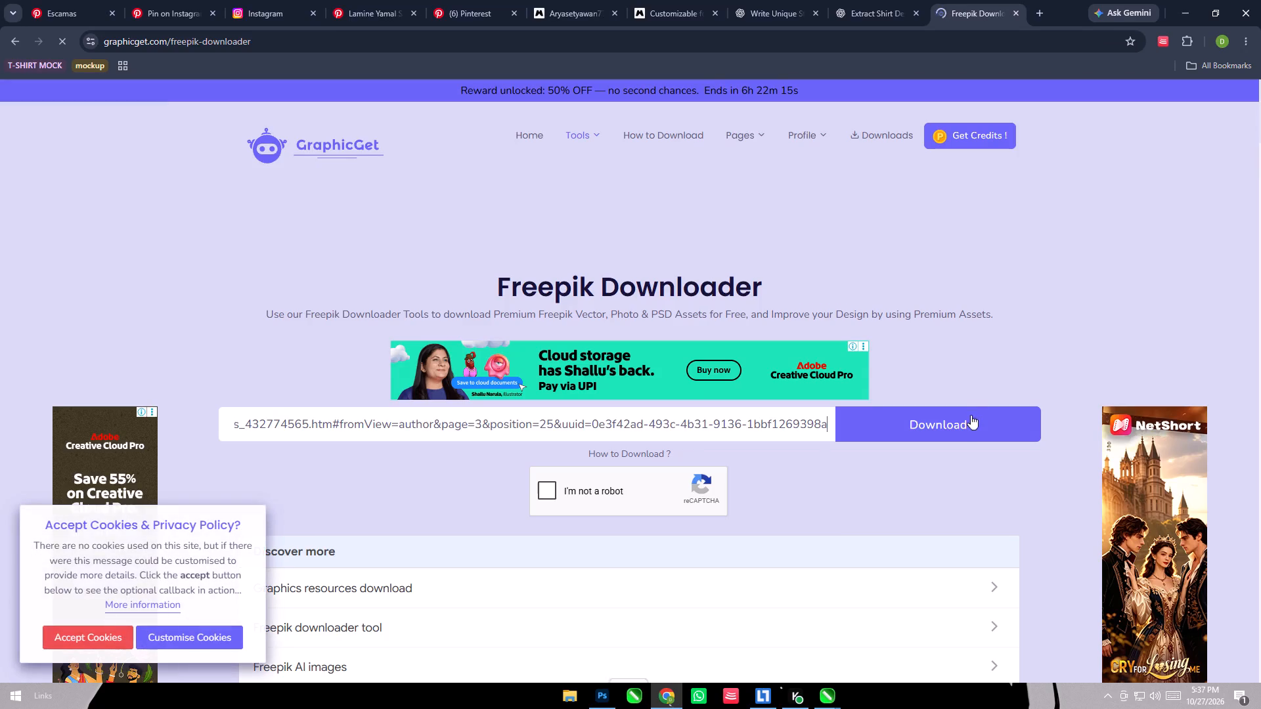
left_click(969, 403)
left_click(574, 488)
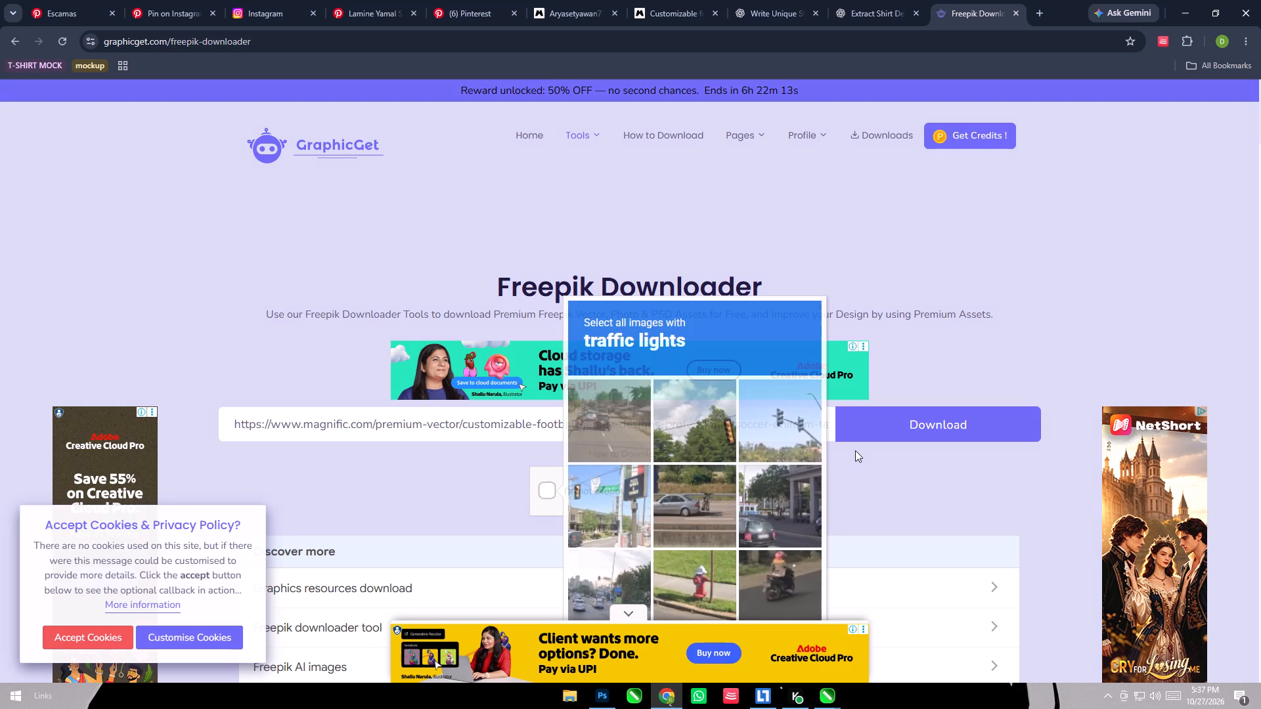
scroll(663, 421, "down", 3)
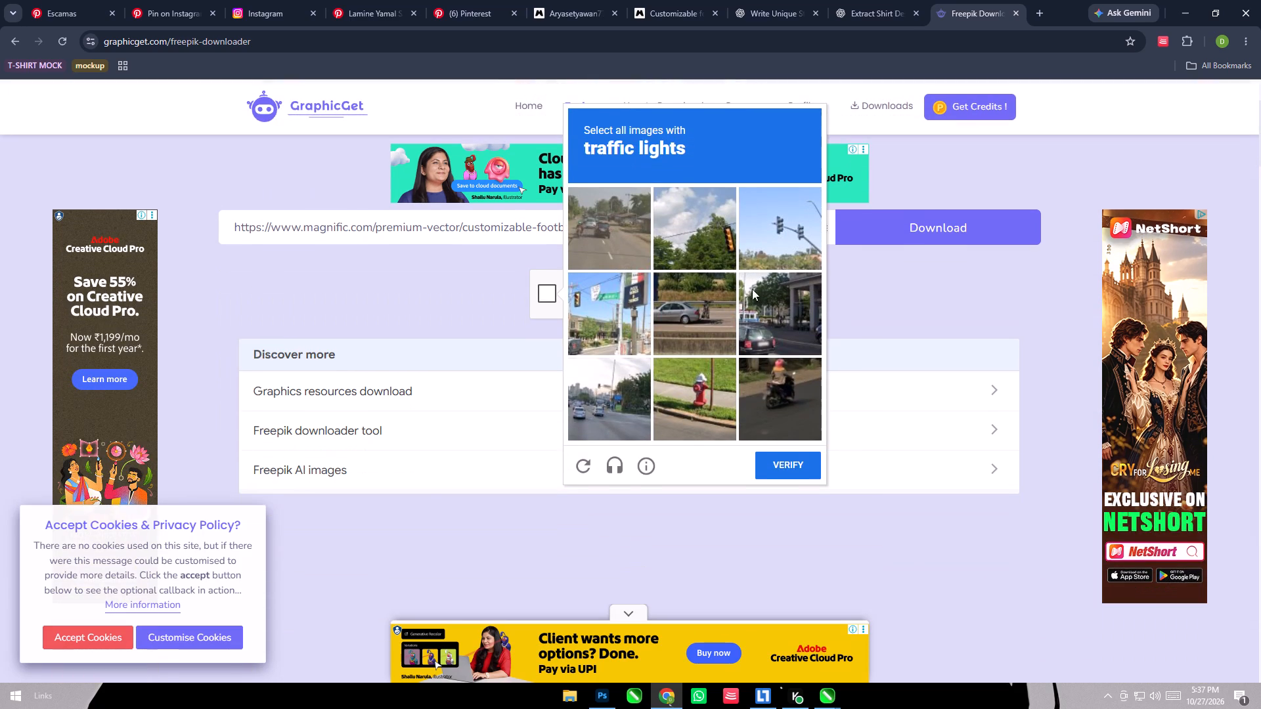
left_click(770, 255)
left_click(598, 333)
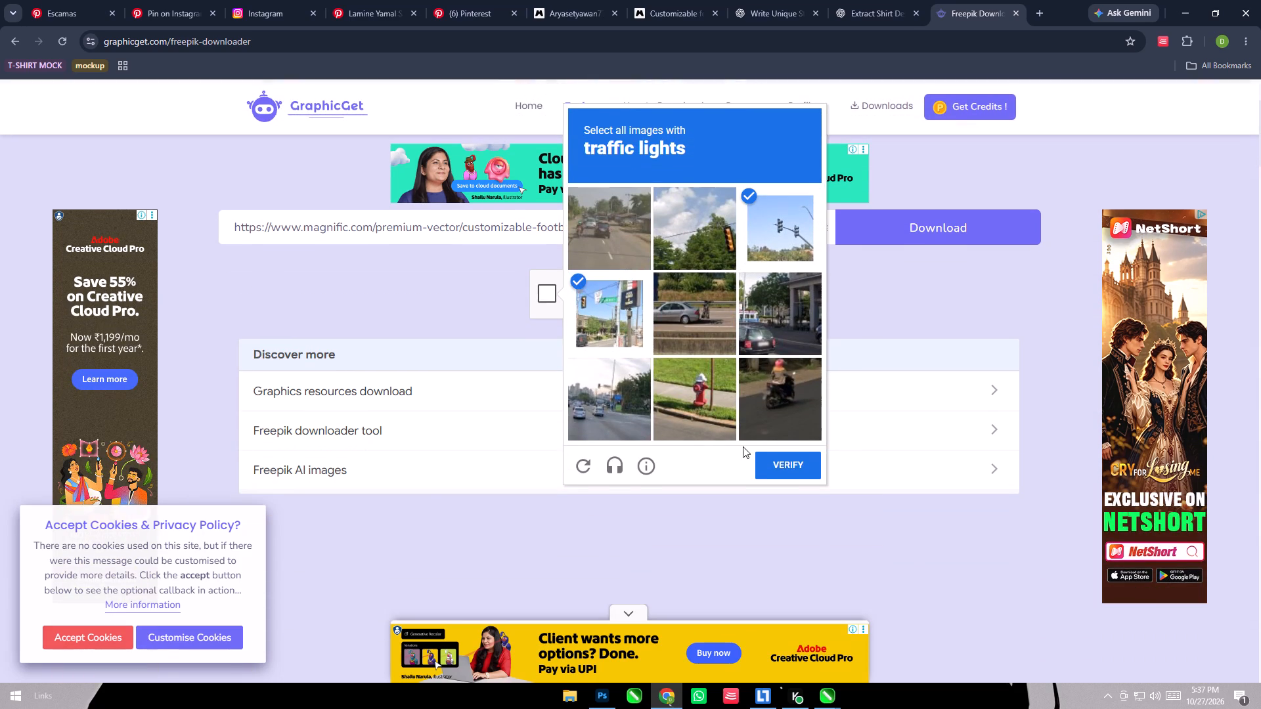
left_click(791, 464)
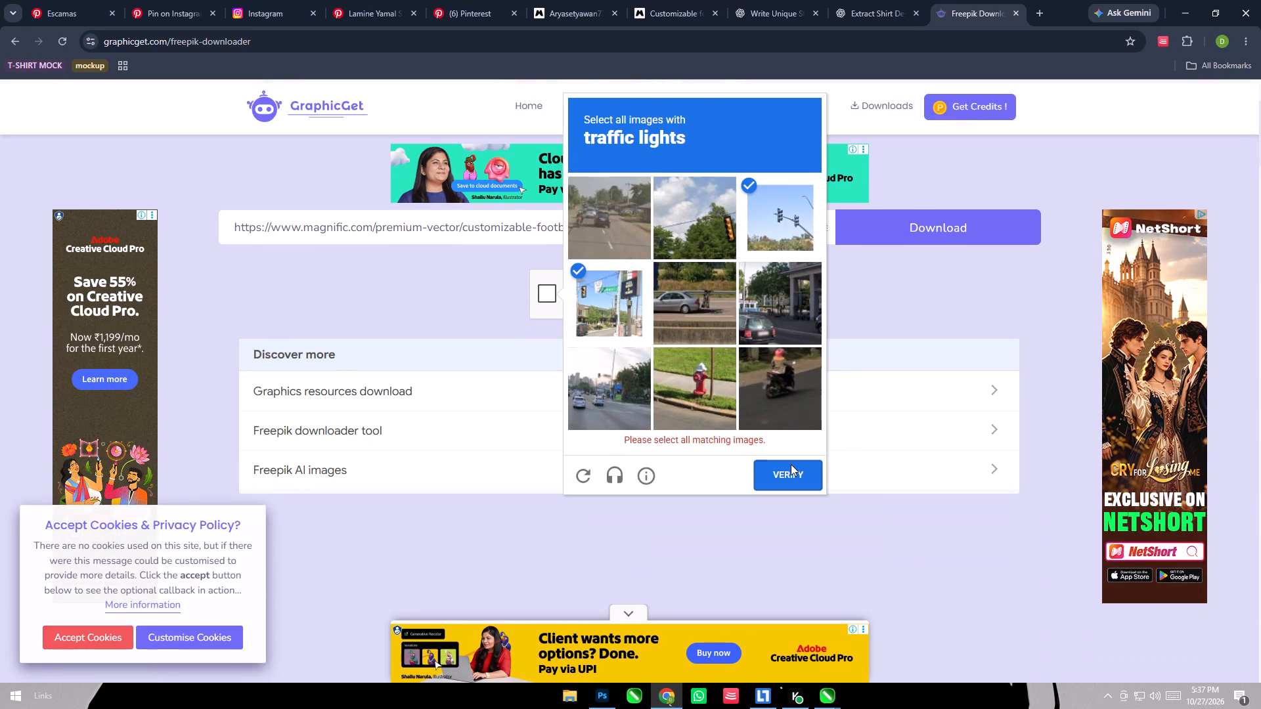
left_click(730, 239)
left_click(791, 455)
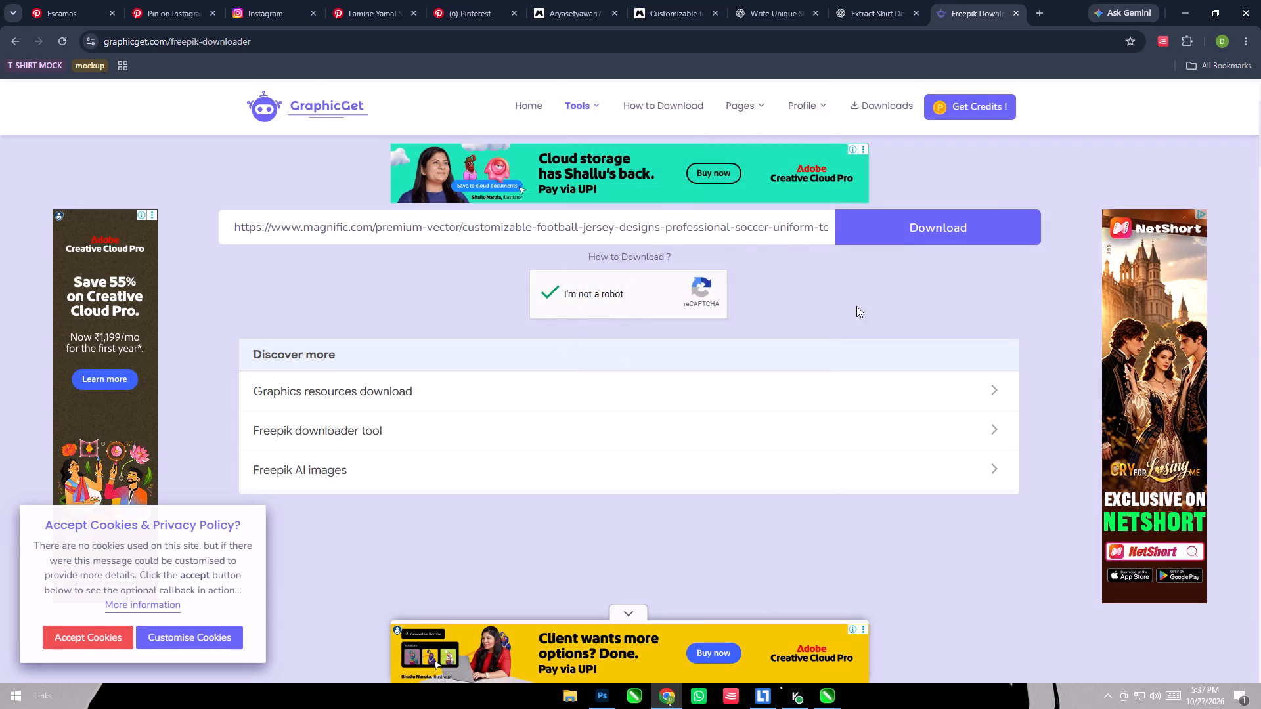
left_click(910, 228)
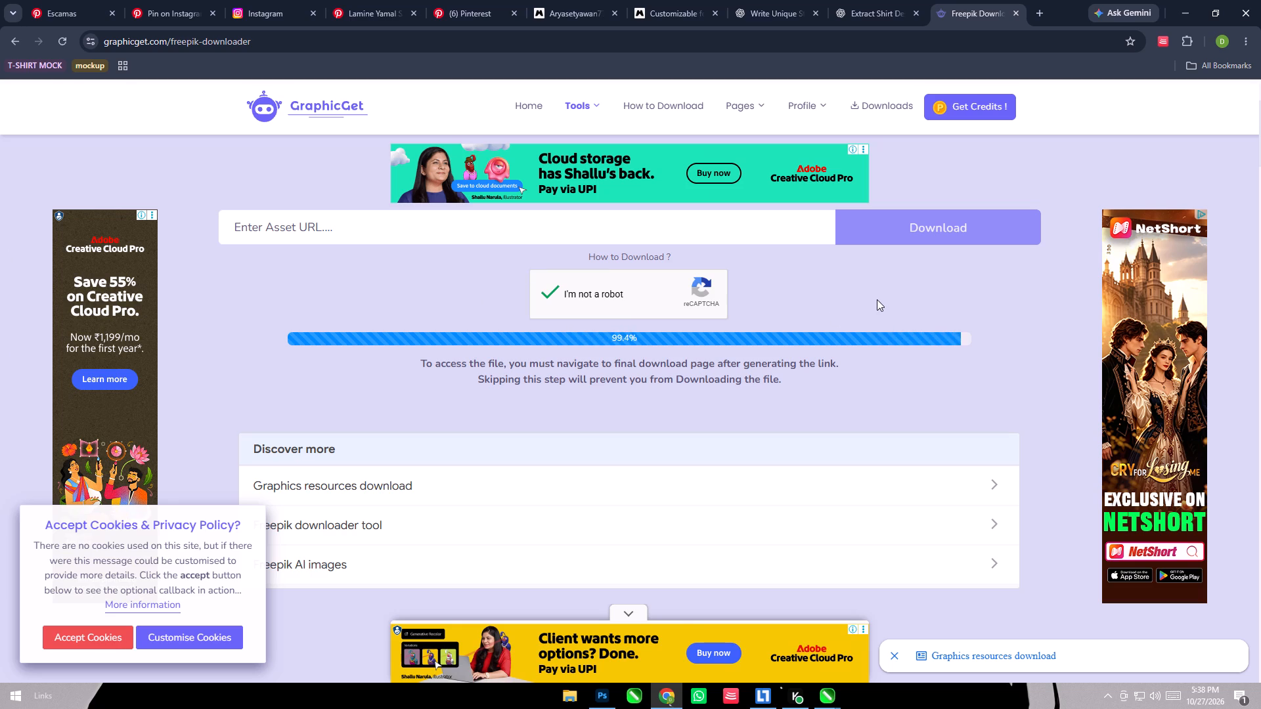
Open the generated jersey link page, dismissing the advert, and continue through its wait timer to the download preparation page.
left_click(651, 515)
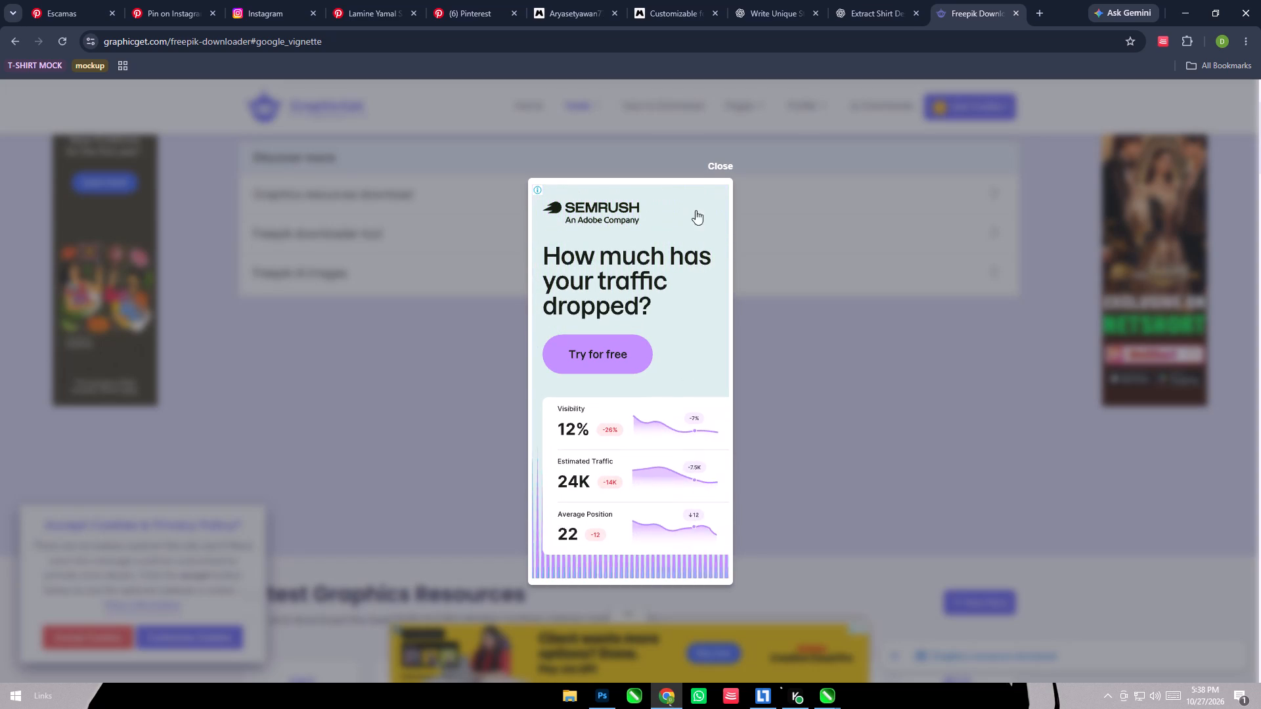
left_click(710, 162)
scroll(716, 301, "down", 5)
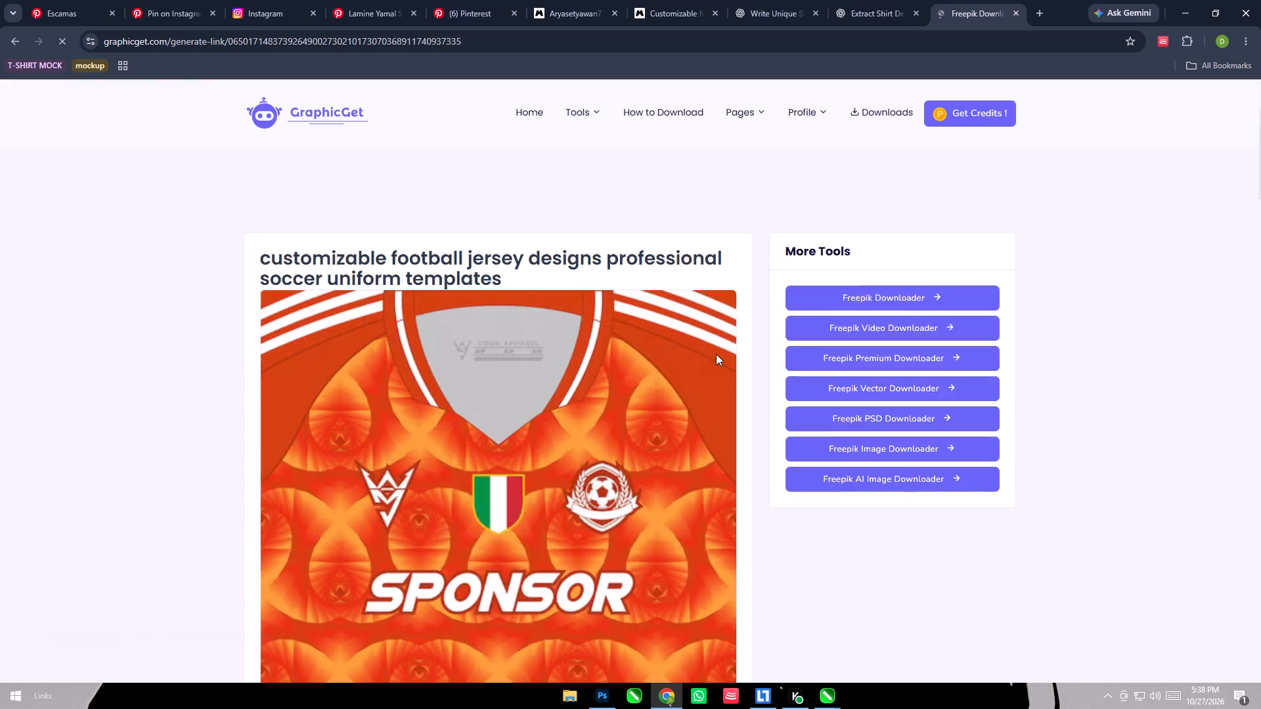
scroll(716, 354, "down", 13)
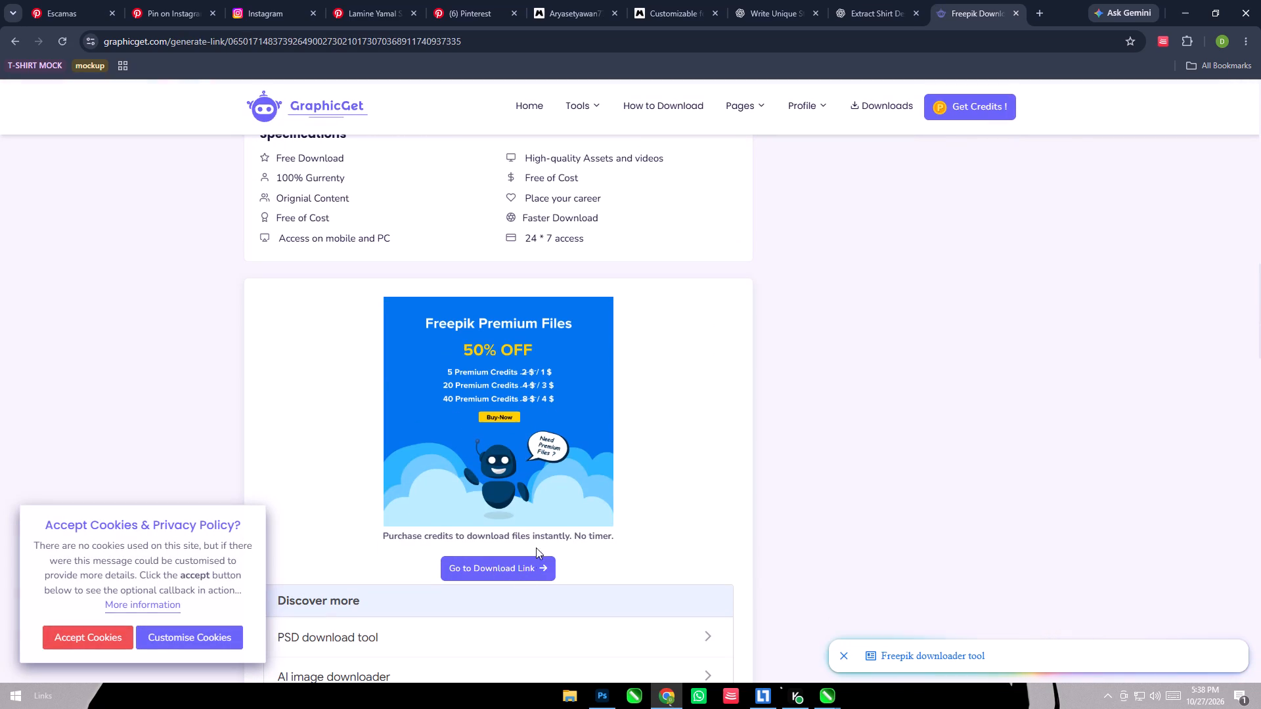
left_click(521, 569)
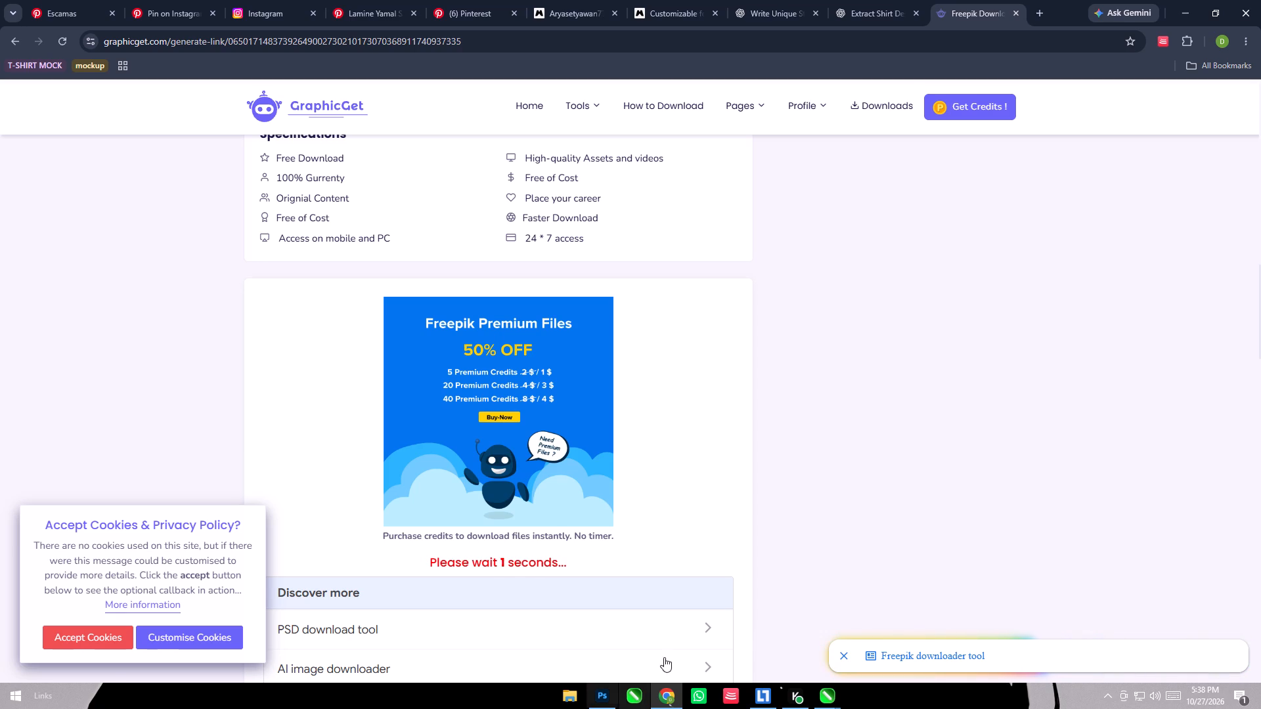
scroll(545, 507, "down", 20)
scroll(545, 507, "down", 1)
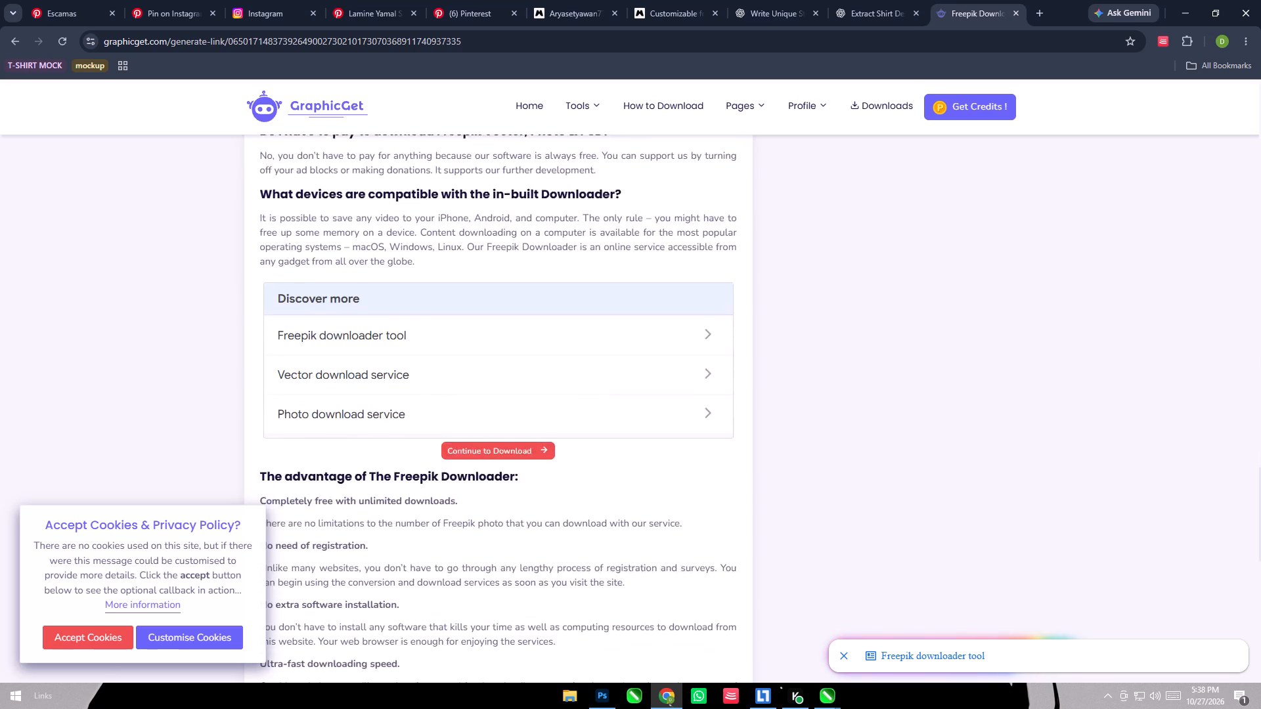
left_click(504, 393)
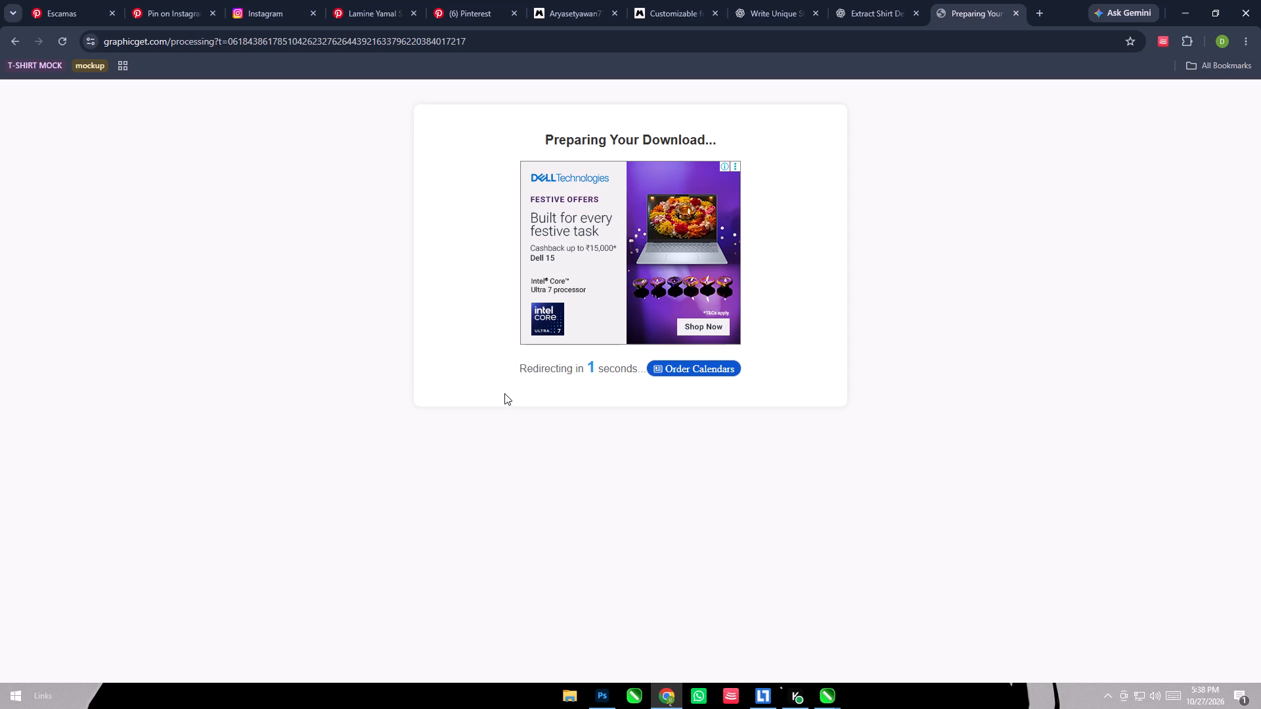
Open the download link from the orange jersey's file page and proceed to the verification articles.
scroll(665, 393, "down", 15)
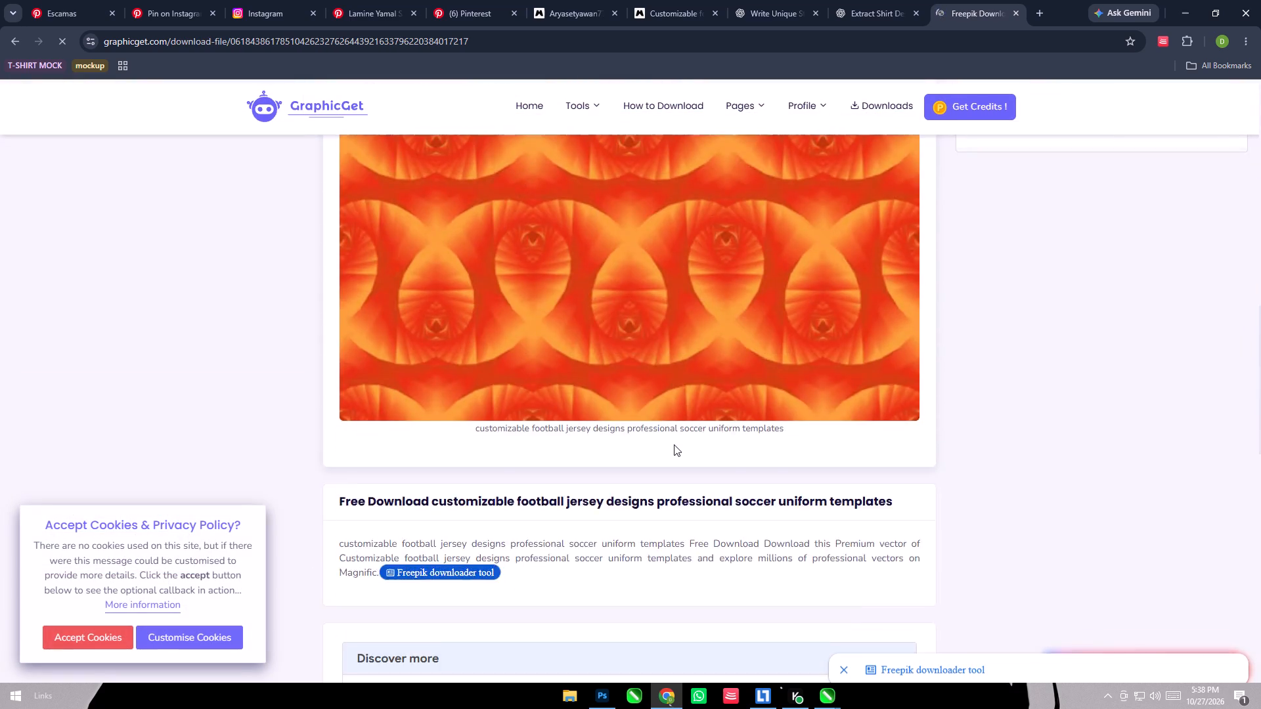
scroll(674, 444, "down", 5)
left_click(655, 409)
left_click(656, 427)
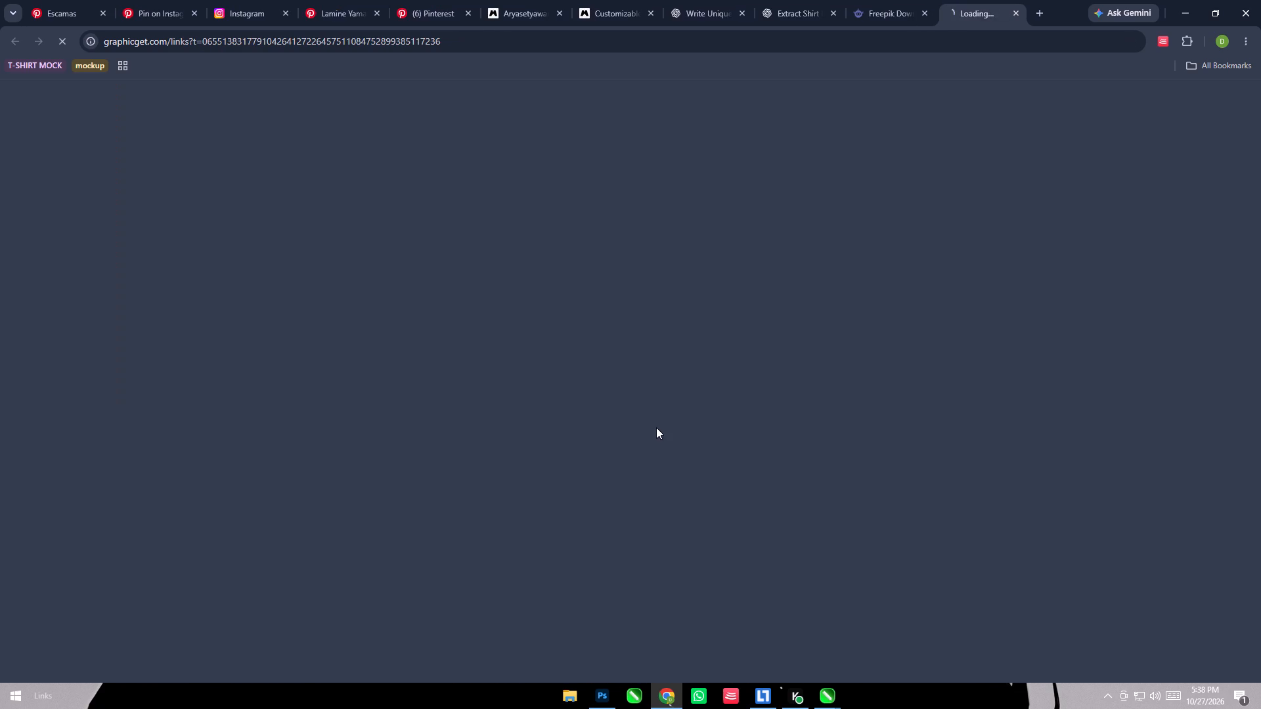
left_click(657, 267)
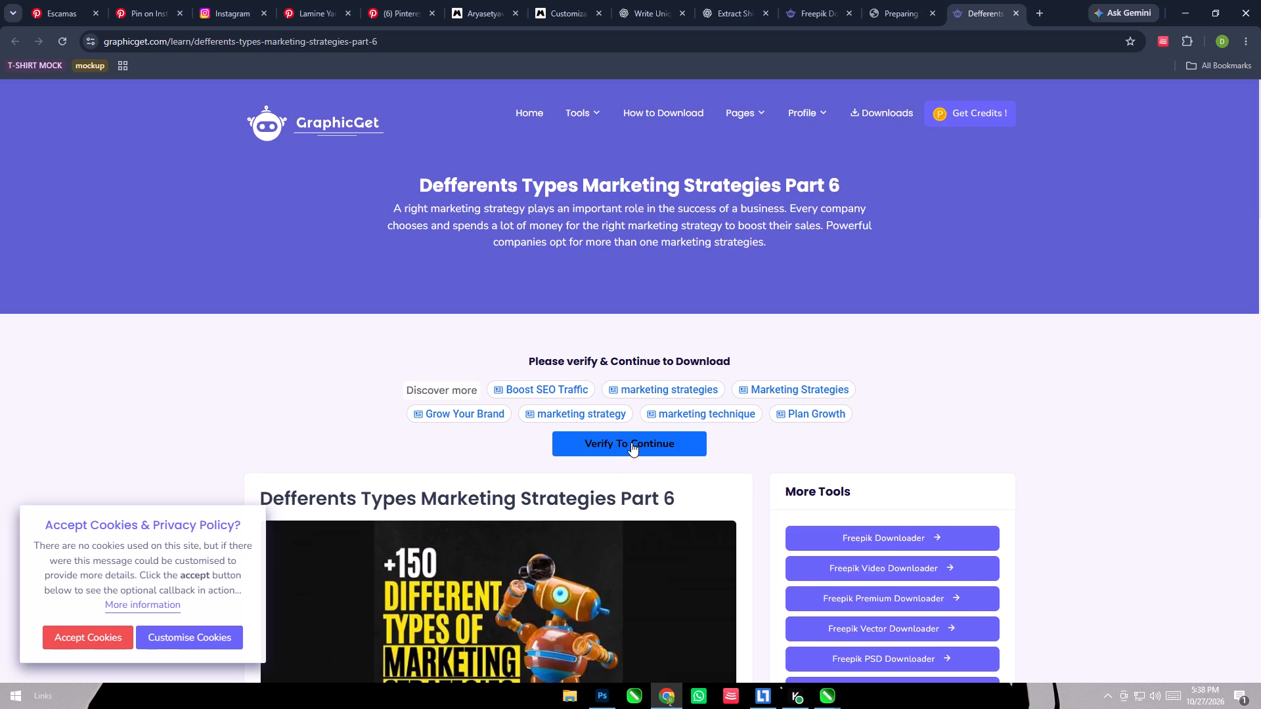
Pass the verification on the marketing strategies and gaming engines articles and continue to the following page.
left_click(631, 442)
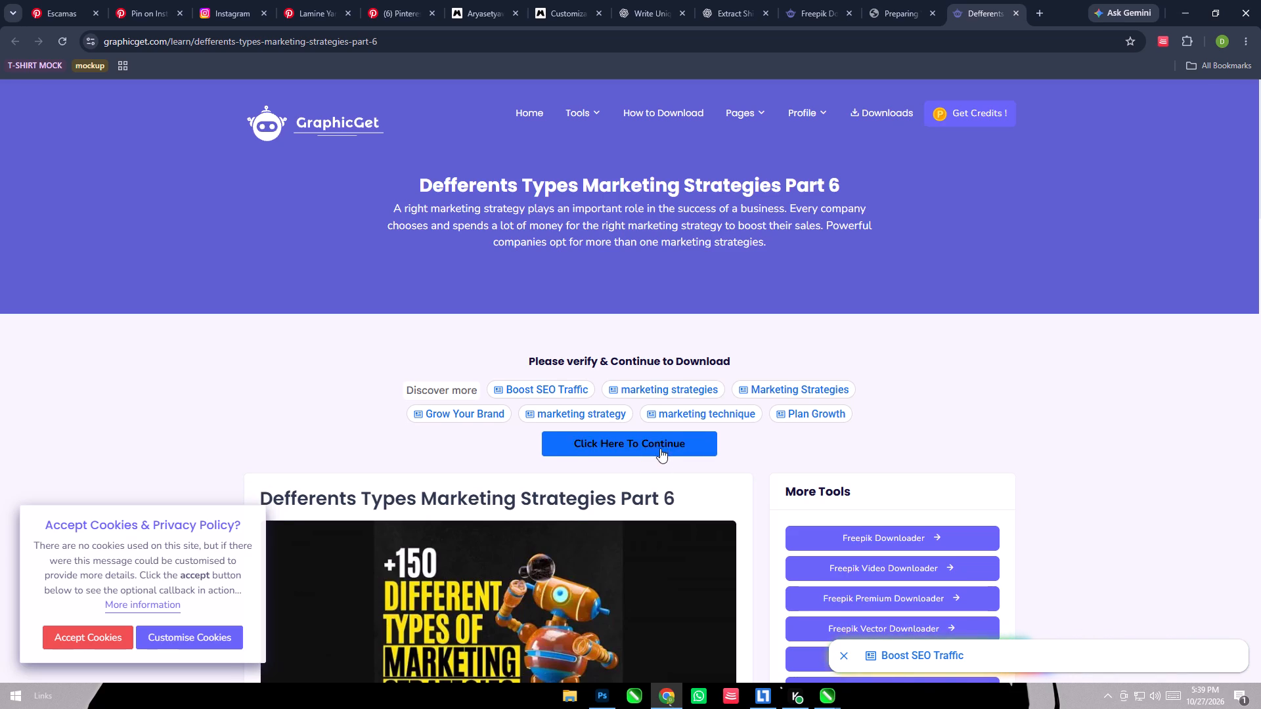
left_click(660, 444)
scroll(660, 444, "down", 20)
scroll(660, 444, "down", 4)
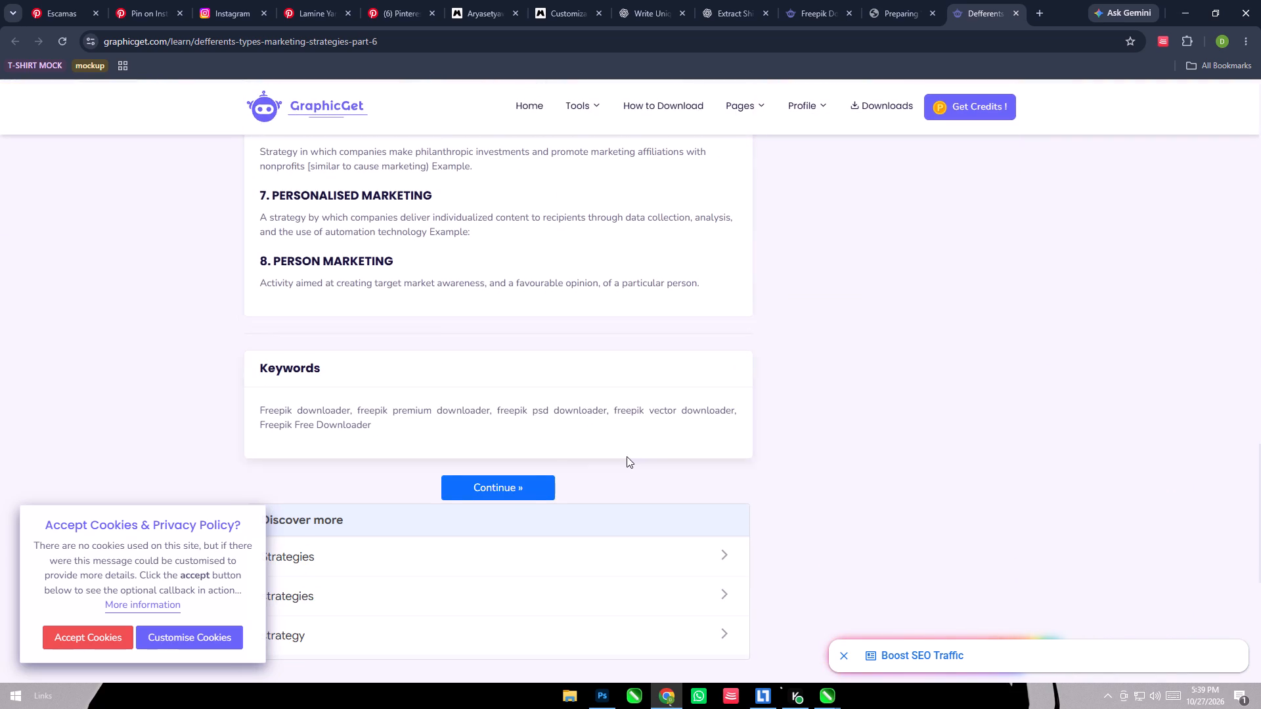
left_click(520, 490)
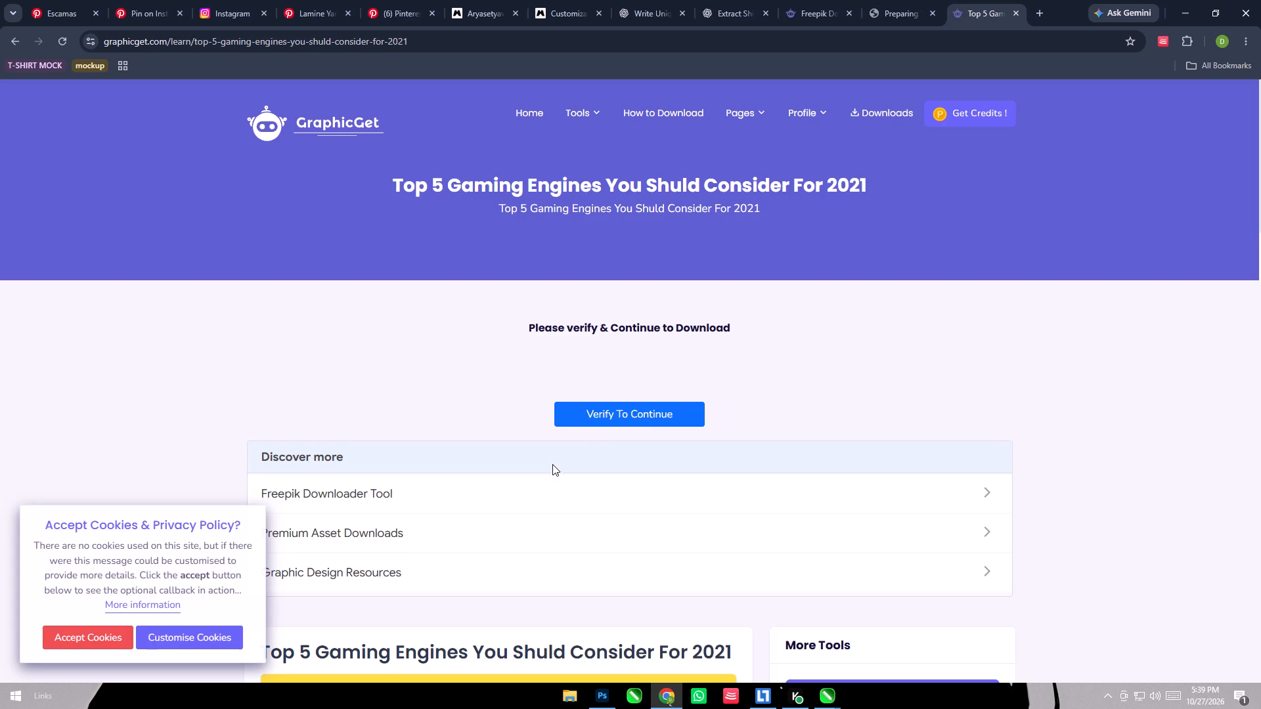
left_click(640, 413)
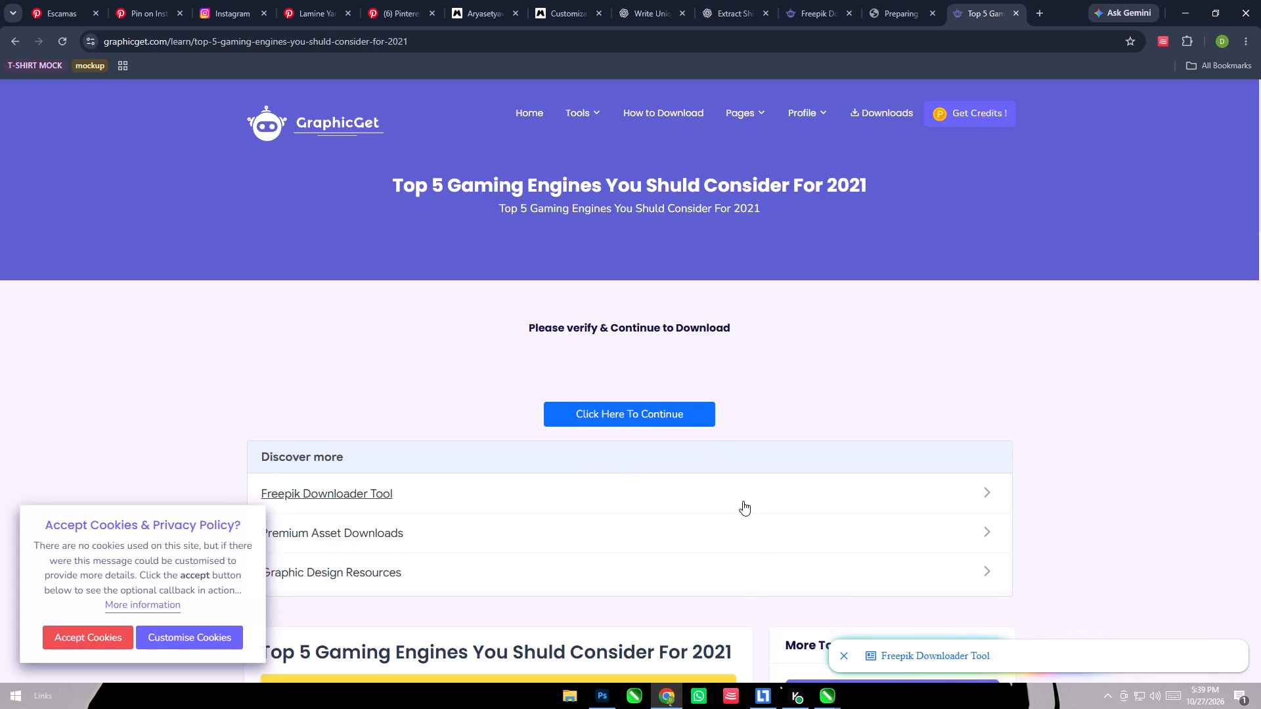
left_click(687, 399)
left_click(687, 414)
scroll(687, 414, "down", 14)
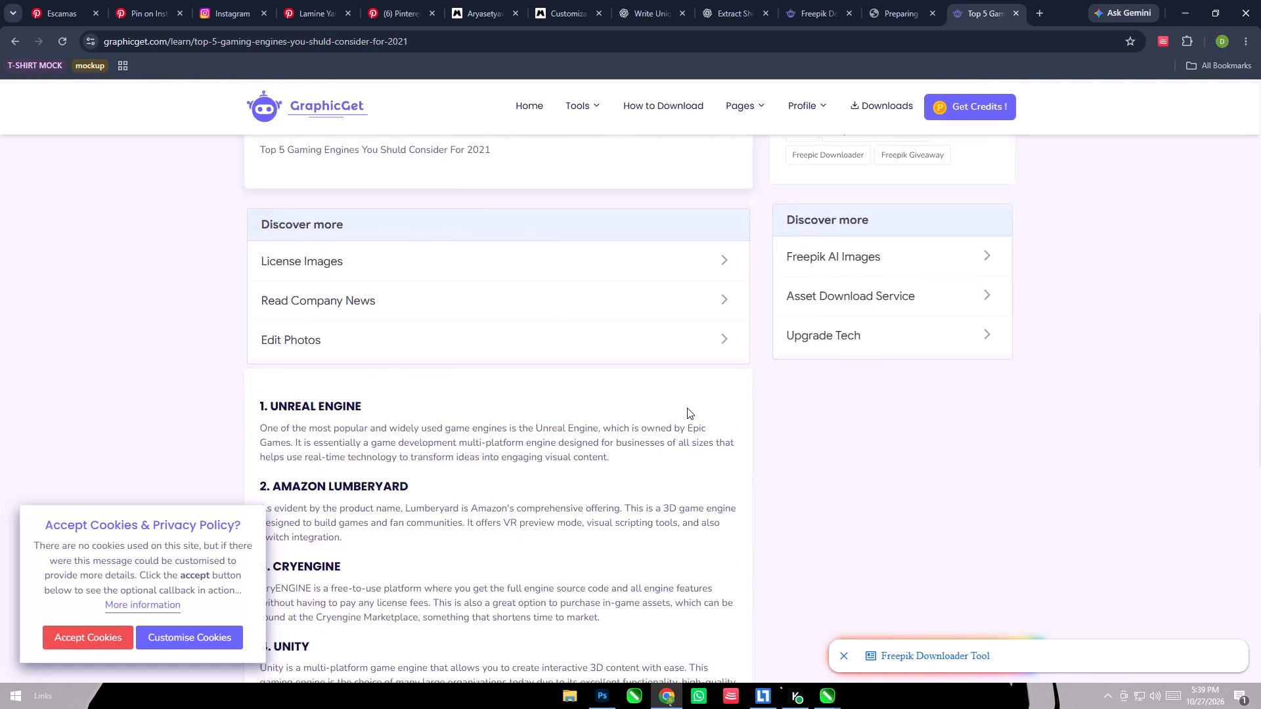
scroll(687, 408, "down", 8)
left_click(552, 377)
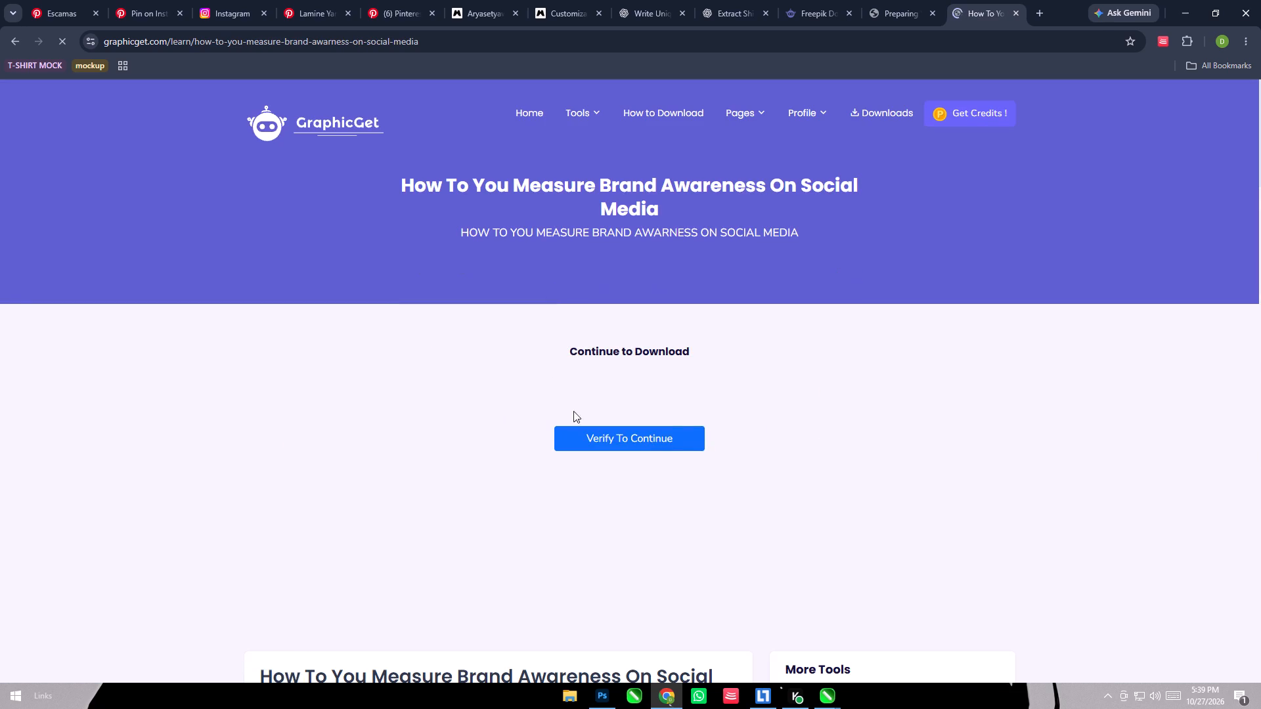
Complete the verification on the brand awareness article, request its download link and accept the site's cookies.
left_click(632, 440)
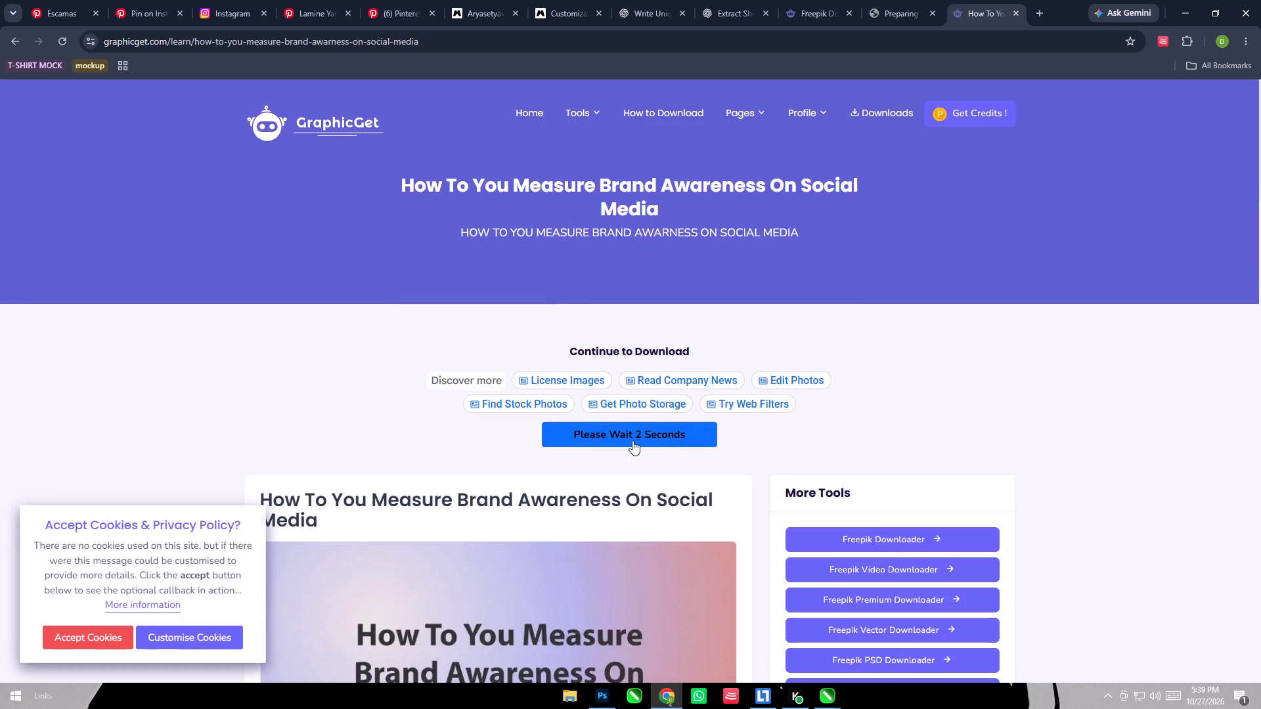
scroll(637, 460, "down", 7)
scroll(637, 460, "up", 6)
left_click(630, 363)
scroll(630, 363, "down", 14)
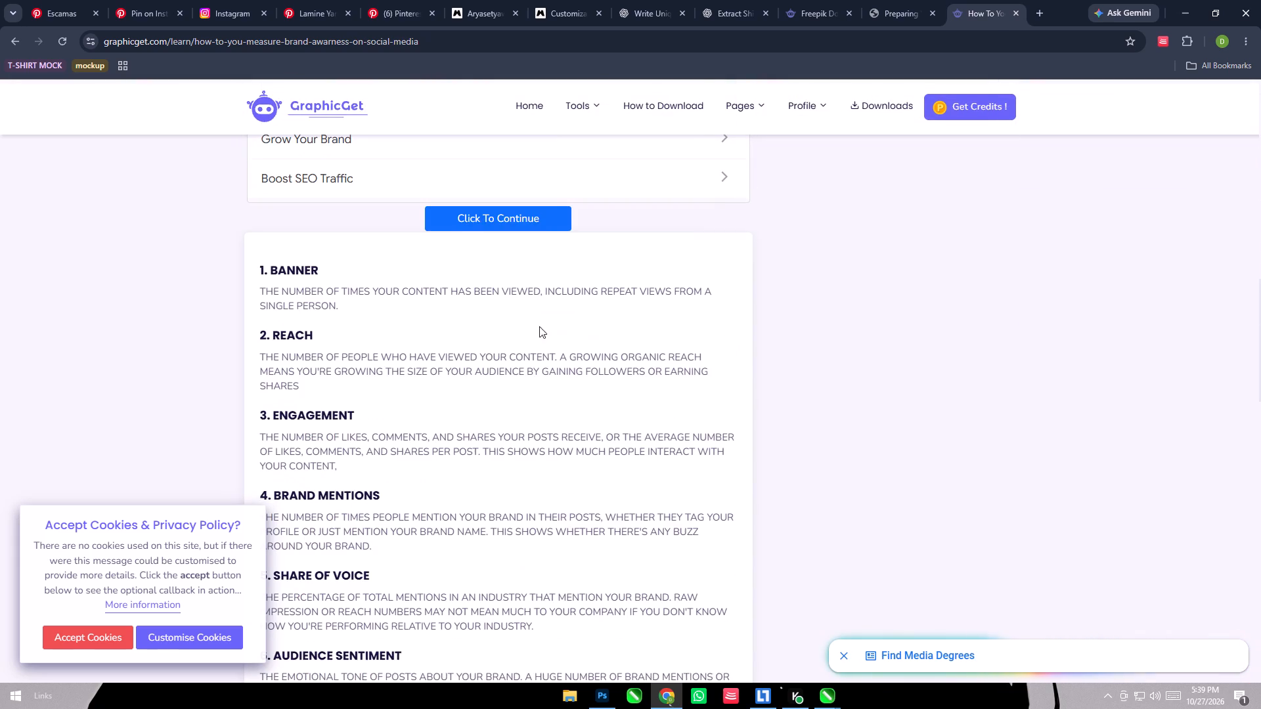
left_click(493, 219)
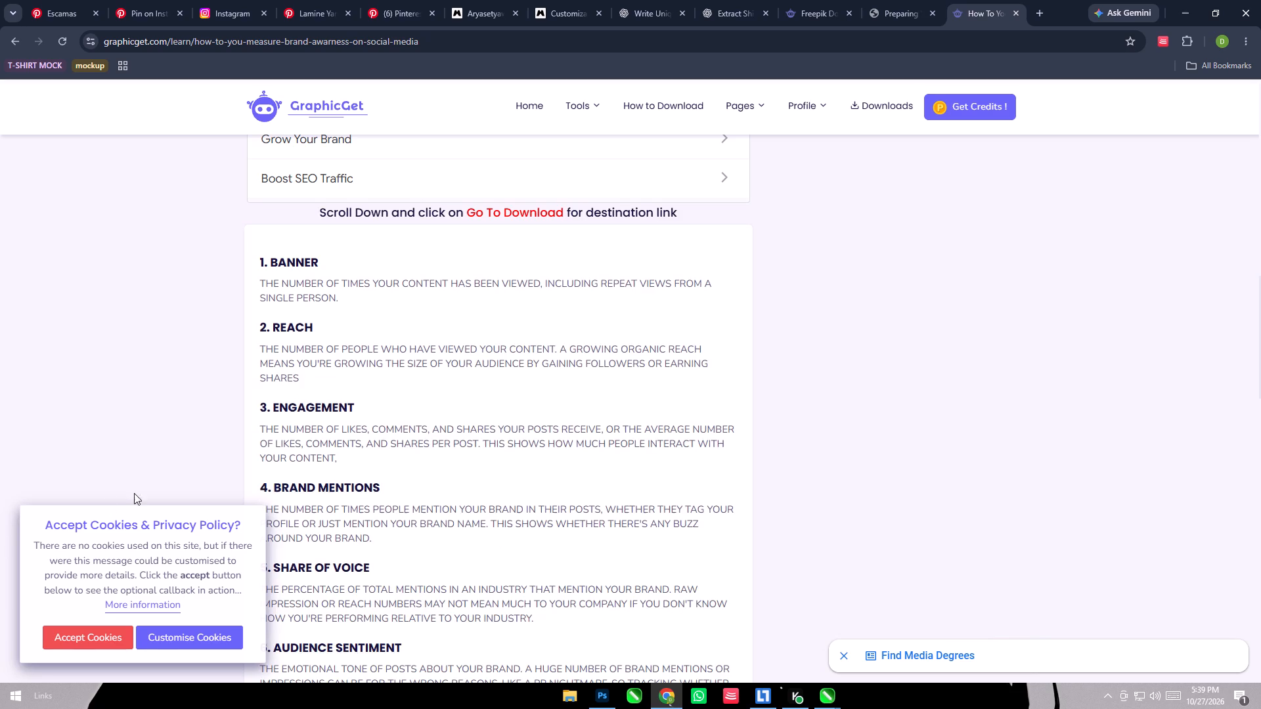
scroll(0, 278, "down", 10)
left_click(522, 587)
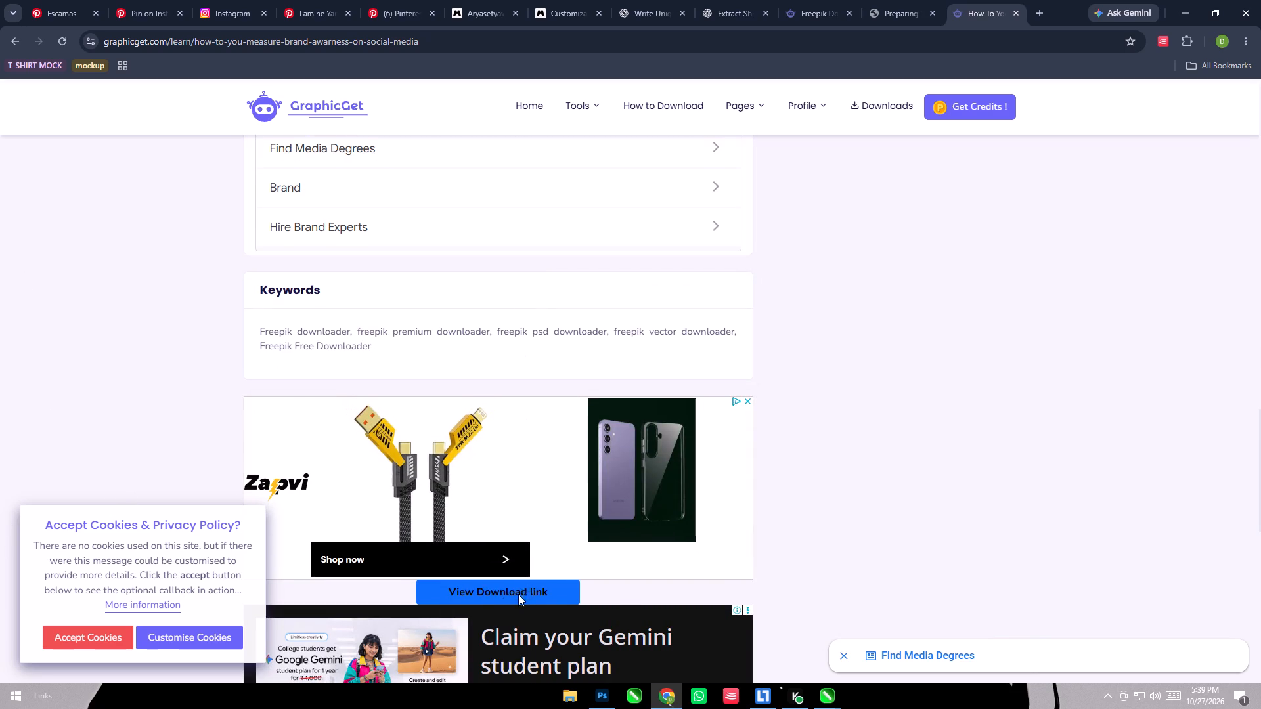
scroll(525, 416, "down", 6)
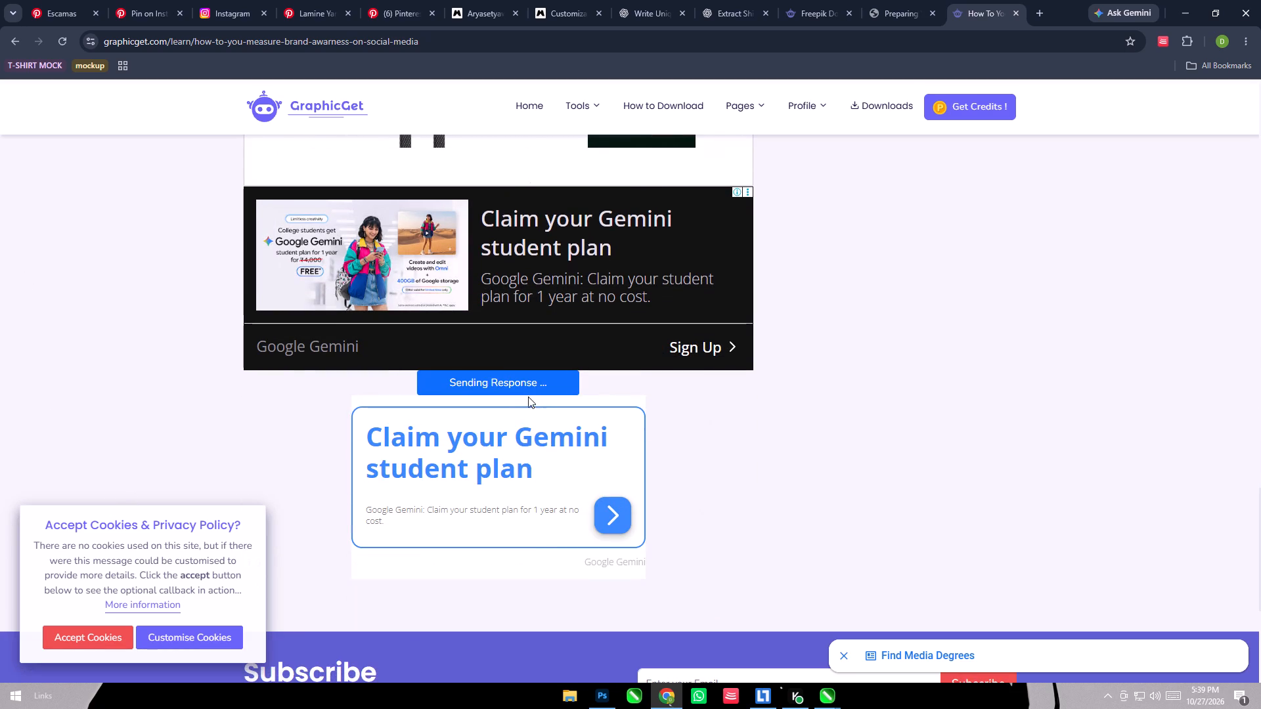
left_click(97, 640)
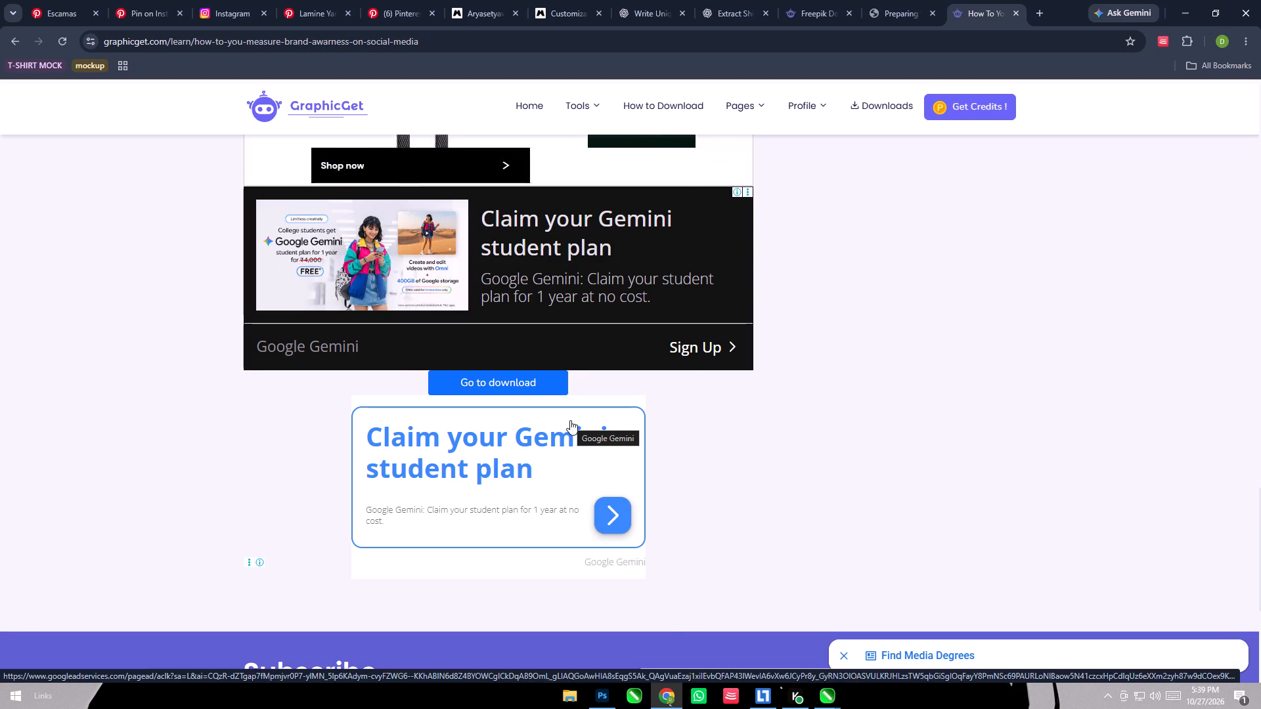
Go to the final jersey download and fetch the archive with Free Download Manager.
left_click(539, 387)
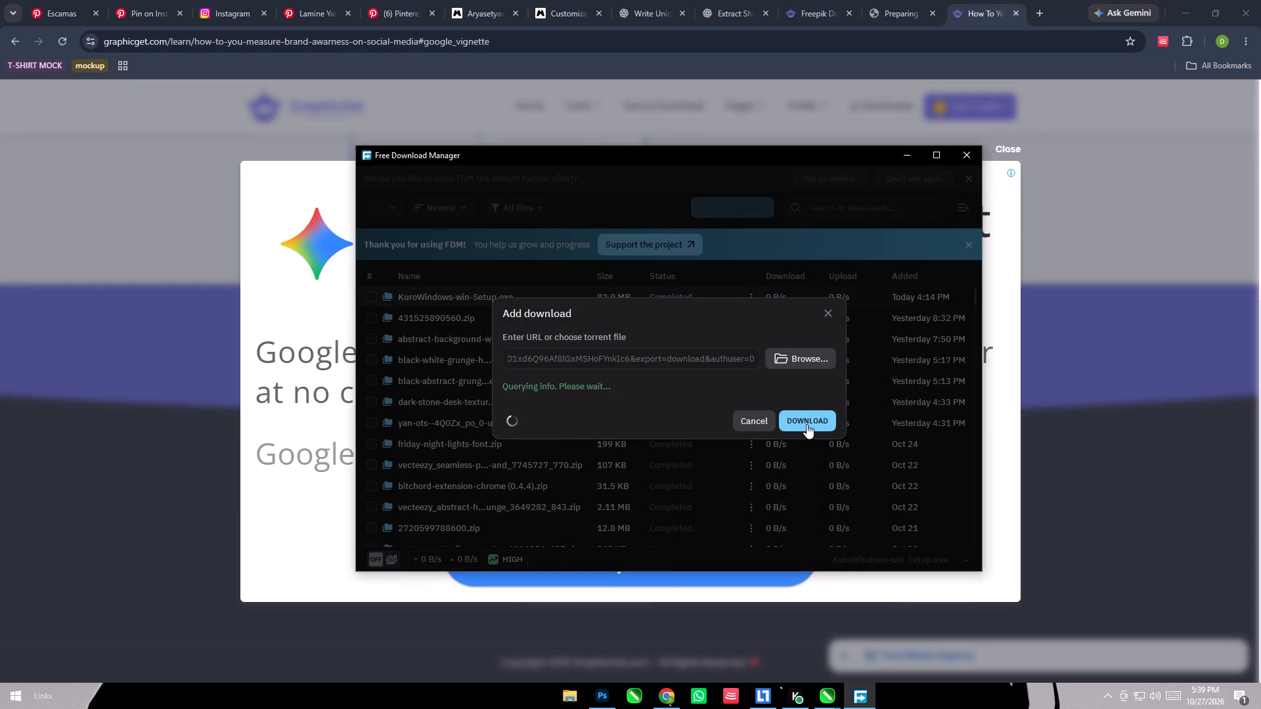
left_click(804, 433)
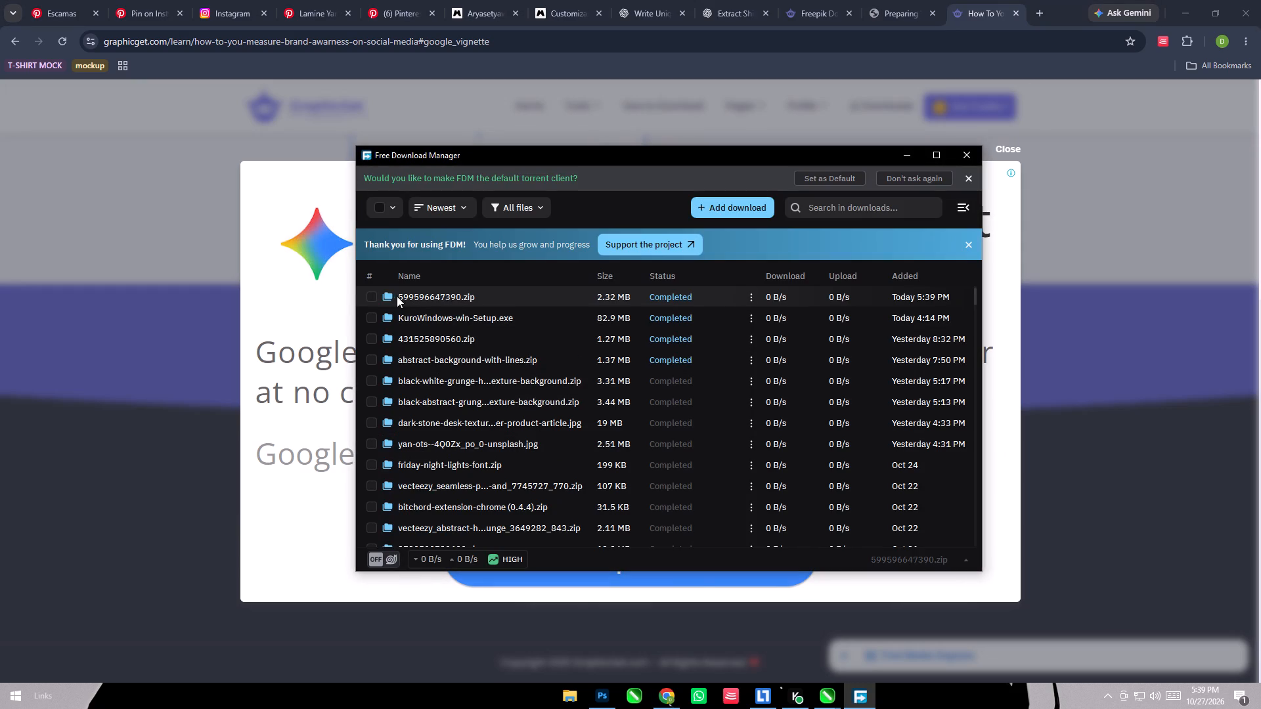
Show 599596647390.zip in the Downloads folder and extract it to a folder of the same name.
left_click(387, 295)
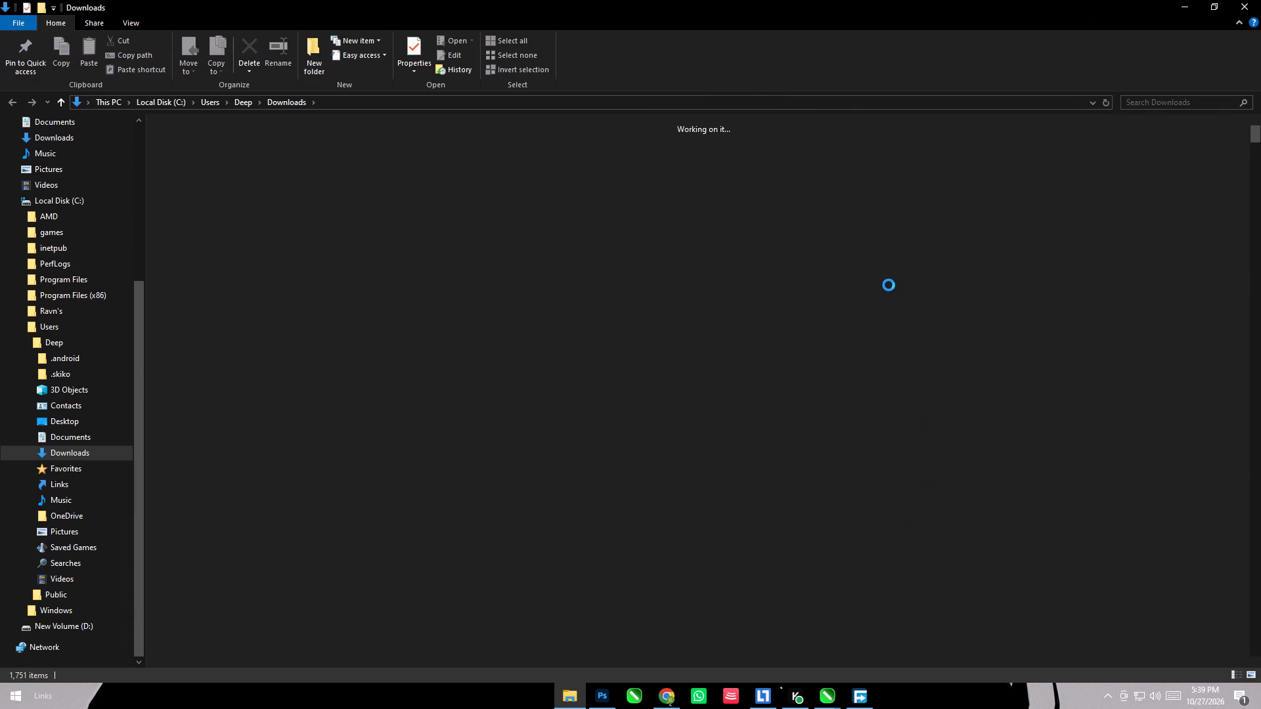
right_click(192, 175)
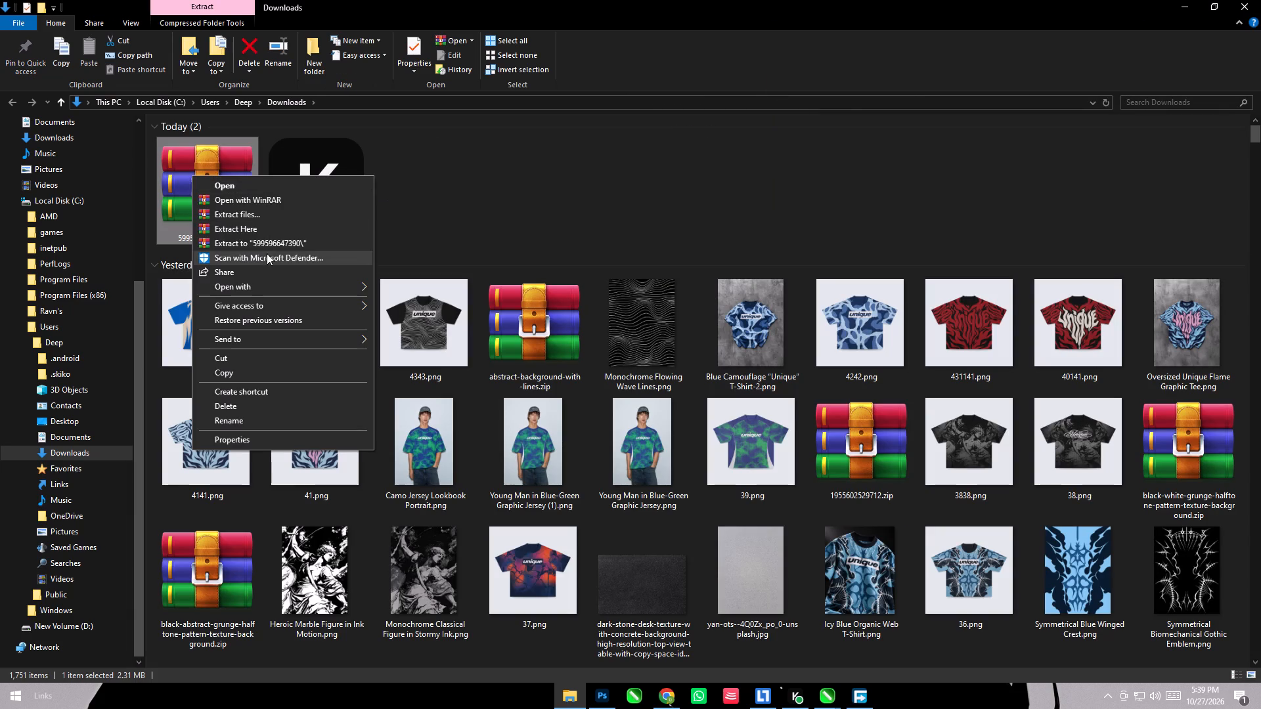
left_click(267, 242)
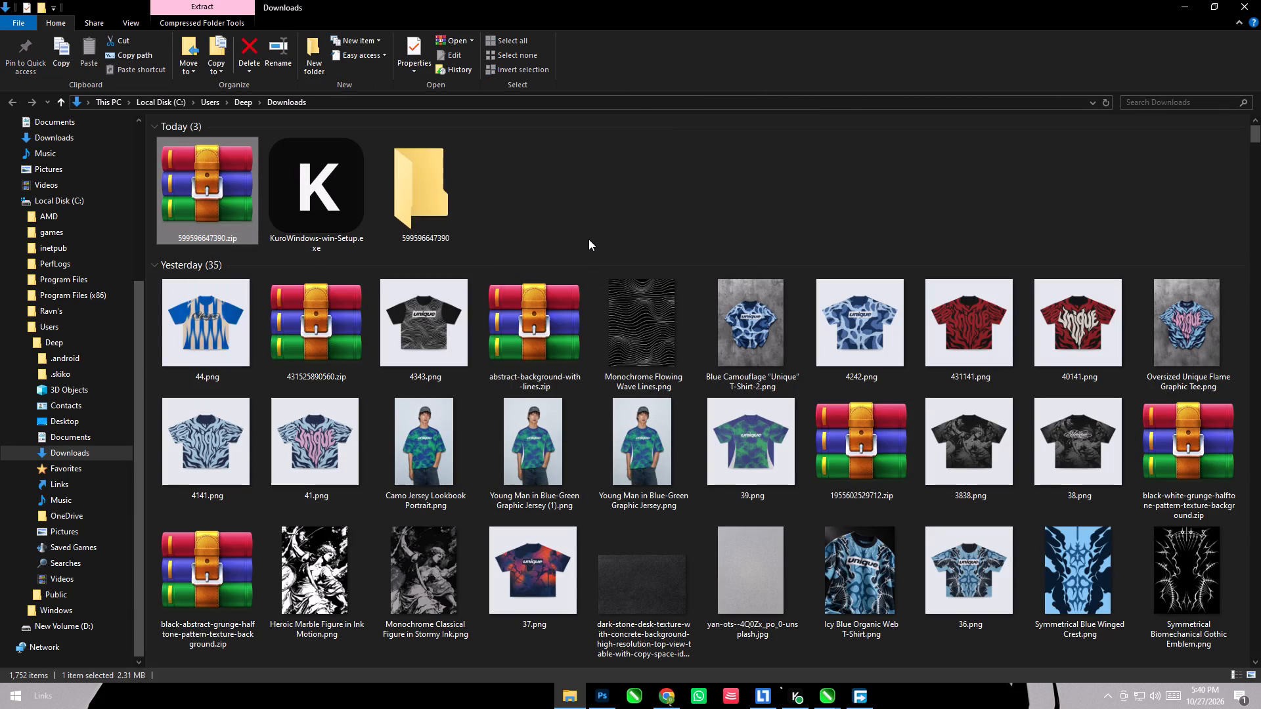
double_click(433, 188)
left_click_drag(186, 169, 464, 392)
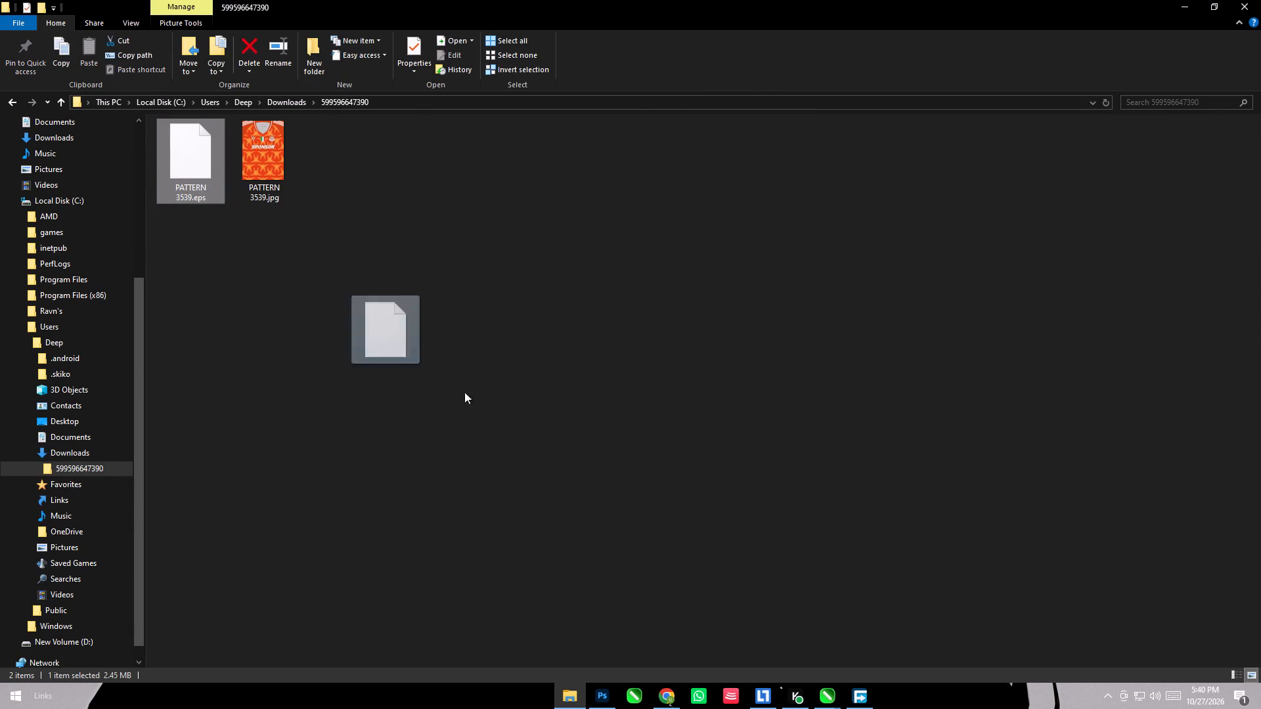
left_click_drag(464, 392, 834, 700)
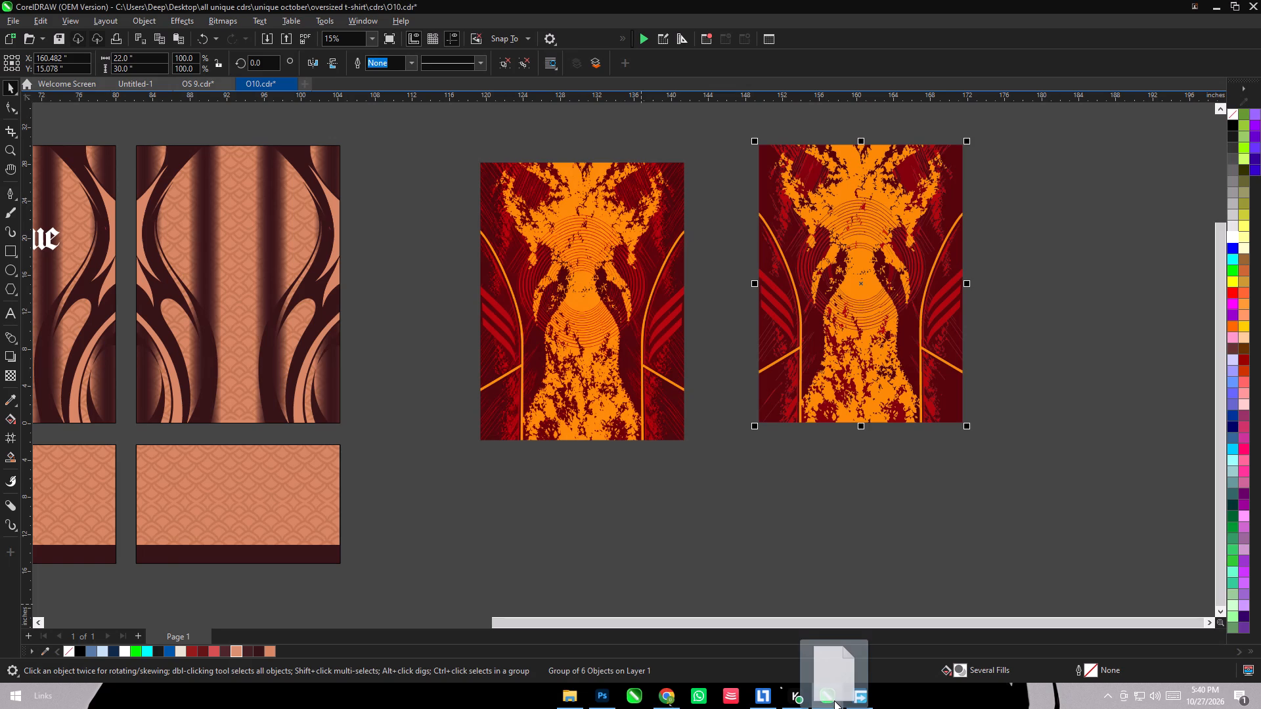
left_click_drag(834, 700, 771, 534)
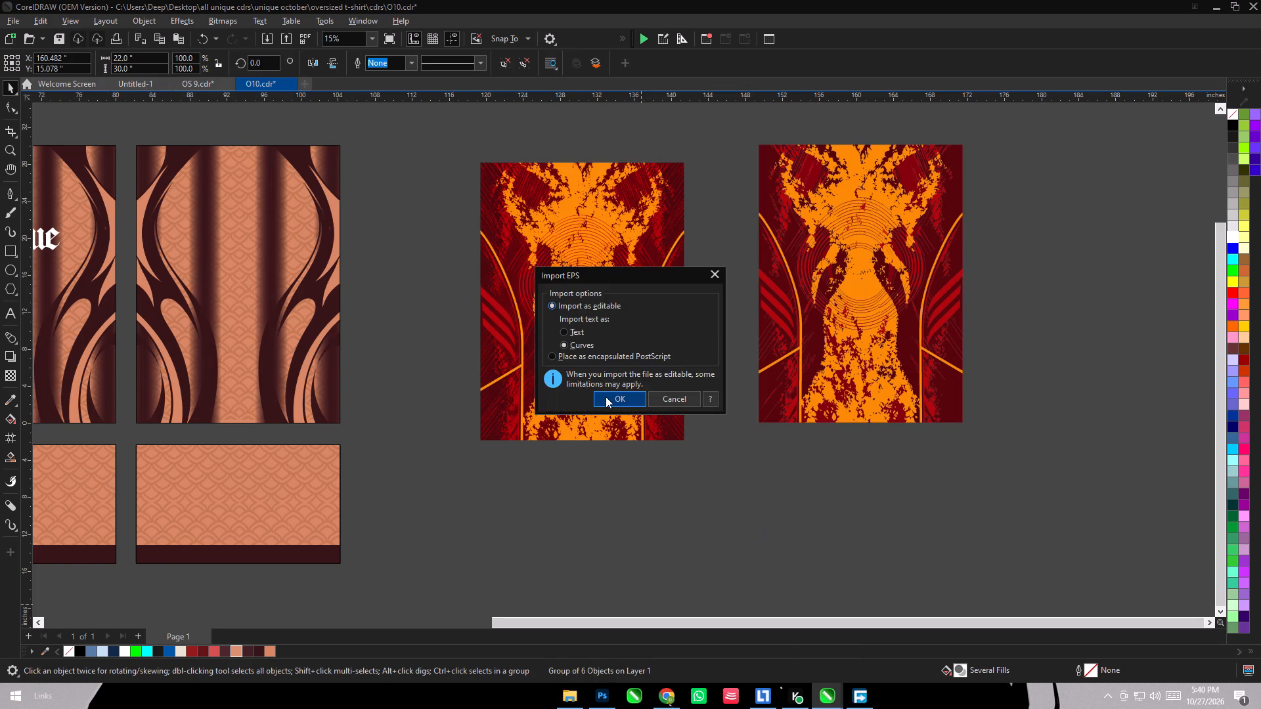
left_click(606, 397)
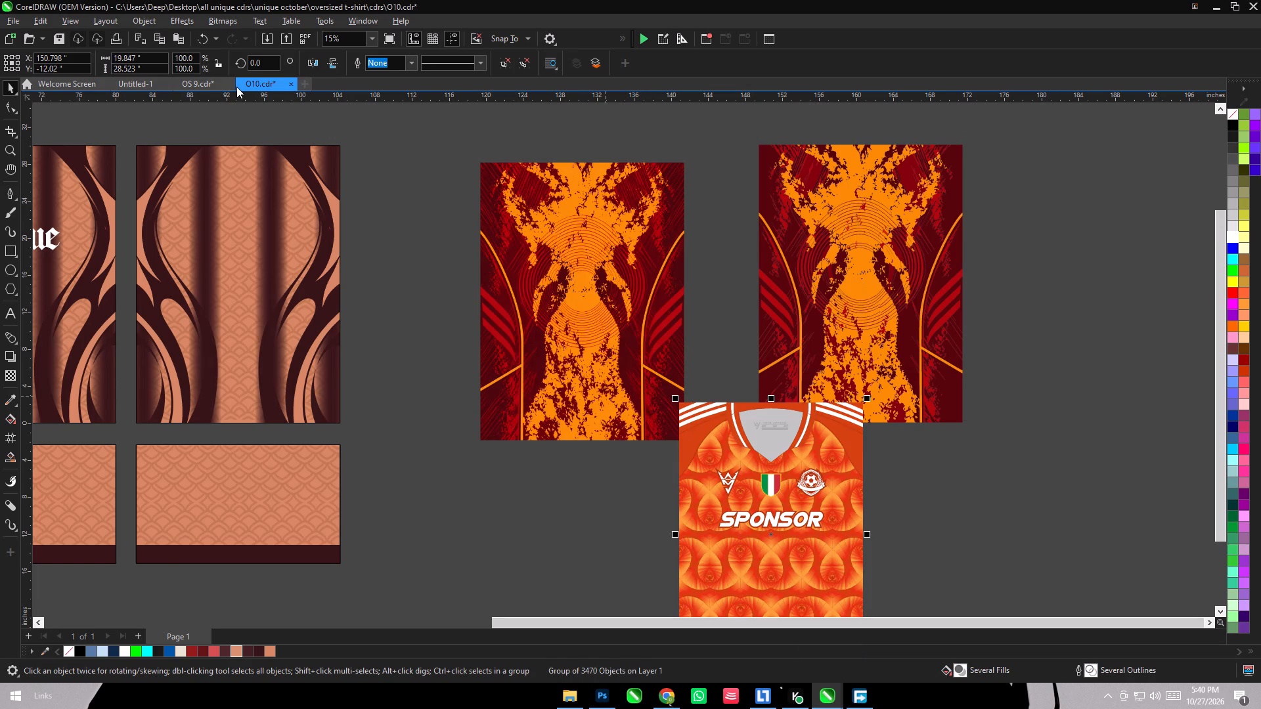
Delete the two red-and-orange flame panels beside the brown designs and move the imported orange jersey into their place.
scroll(307, 0, "down", 4)
scroll(610, 288, "down", 6)
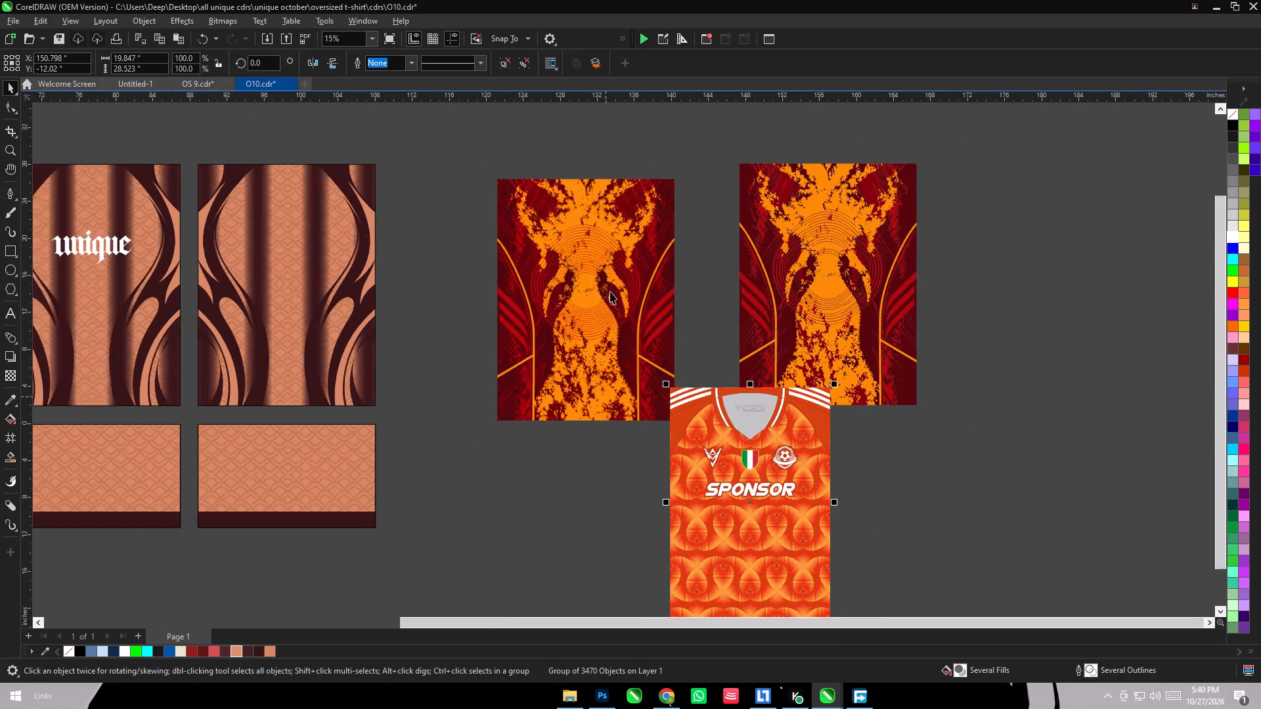
left_click_drag(679, 390, 862, 284)
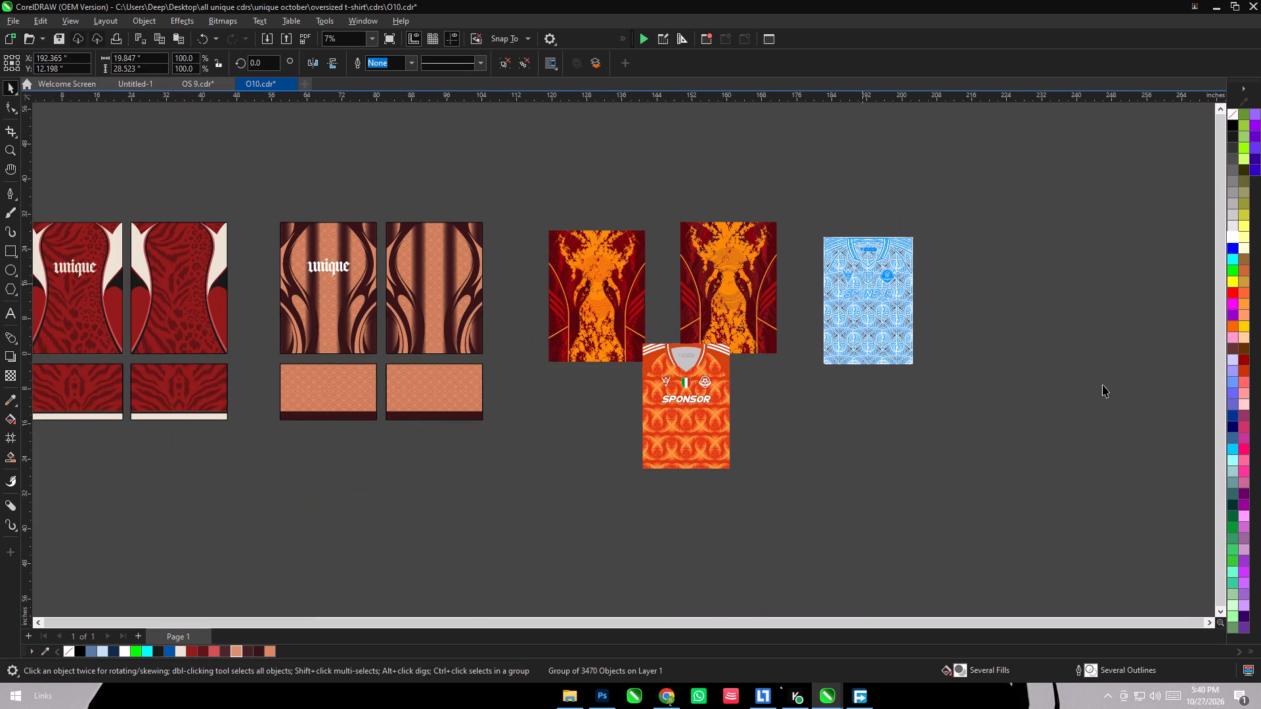
left_click(1109, 387)
left_click_drag(513, 182, 519, 203)
left_click_drag(520, 203, 698, 415)
key("Delete")
left_click_drag(584, 178, 845, 400)
key("Delete")
left_click_drag(864, 242, 651, 242)
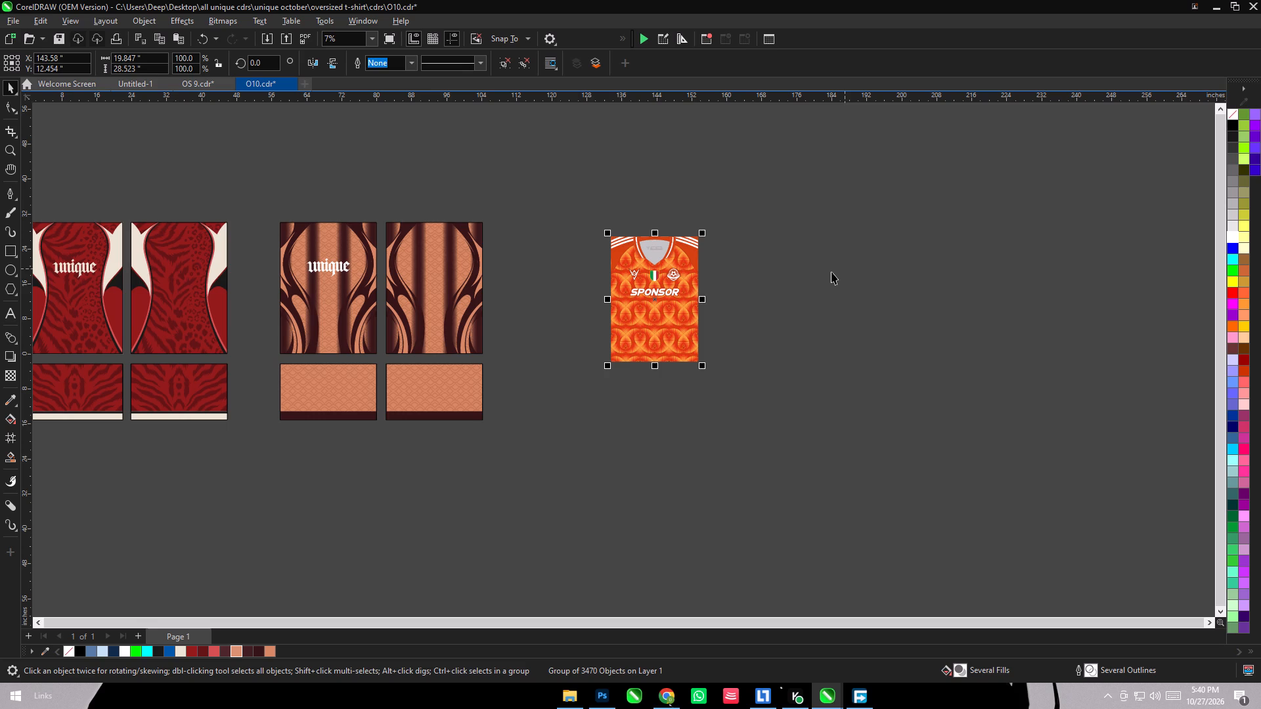
Ungroup the orange jersey and delete the SPONSOR lettering together with its dark outline.
scroll(694, 169, "up", 15)
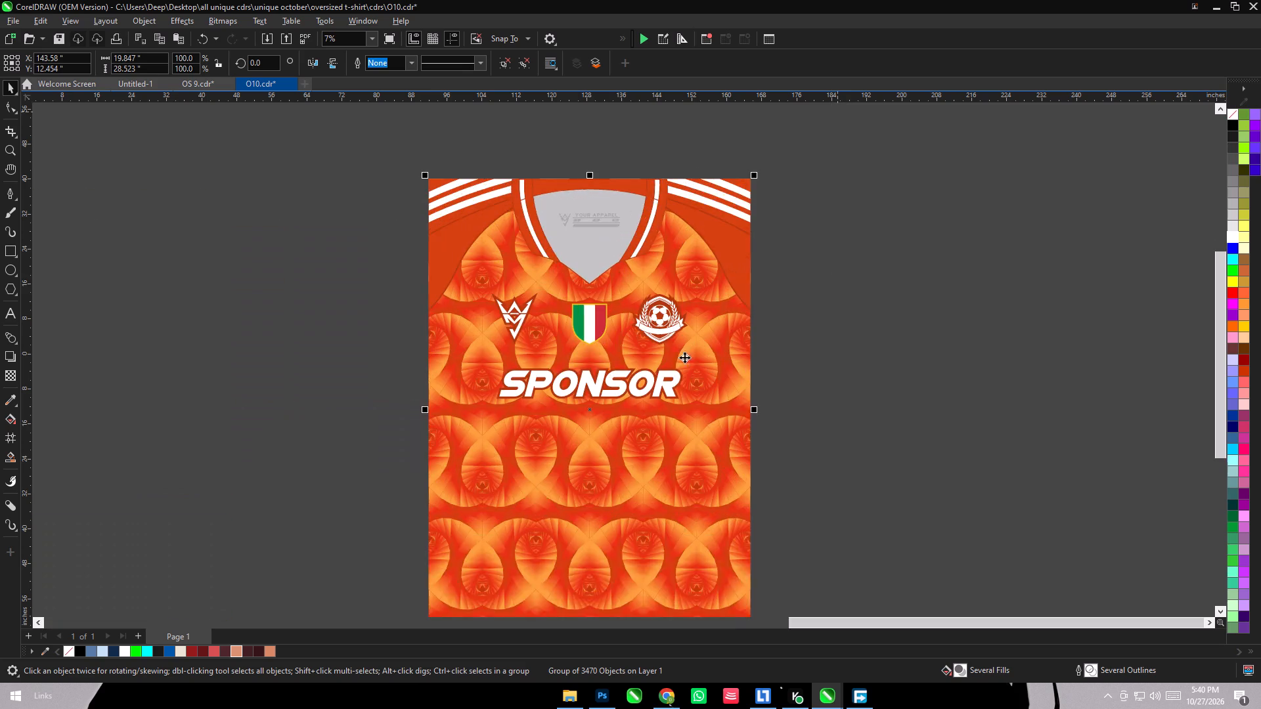
scroll(684, 357, "up", 5)
key("ctrl+u")
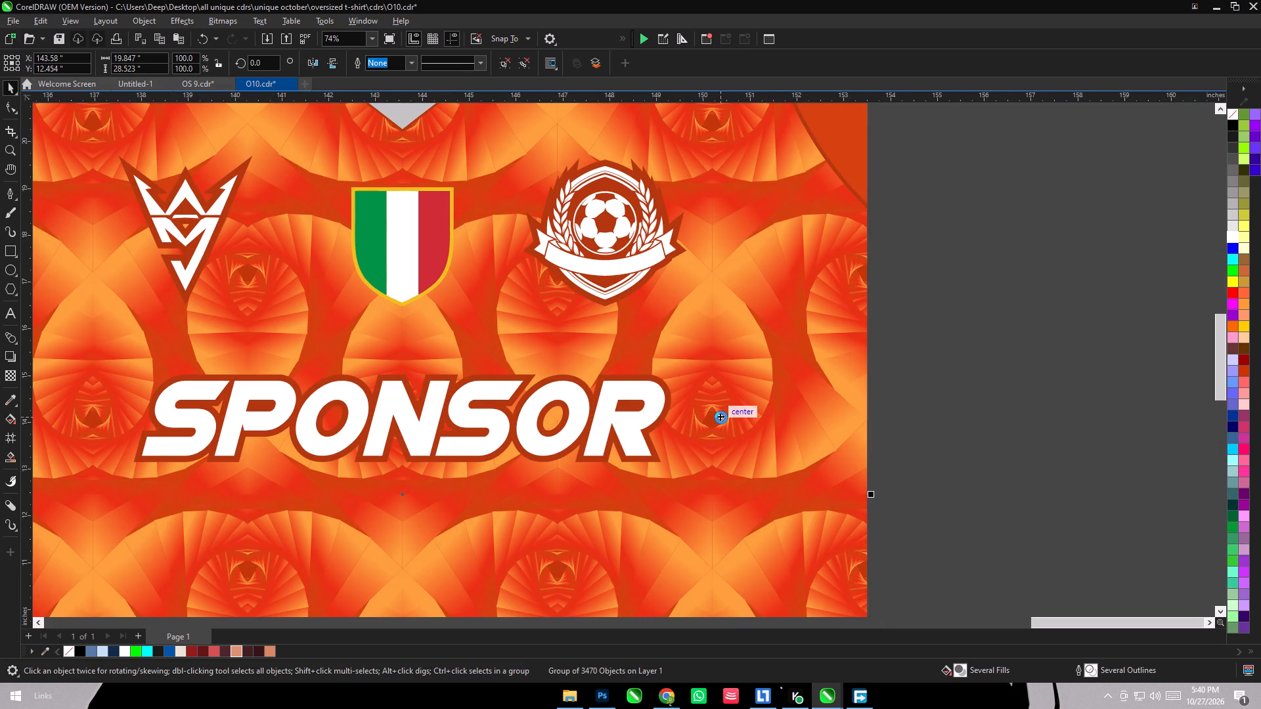
left_click(1057, 335)
scroll(675, 370, "up", 6)
scroll(637, 423, "up", 6)
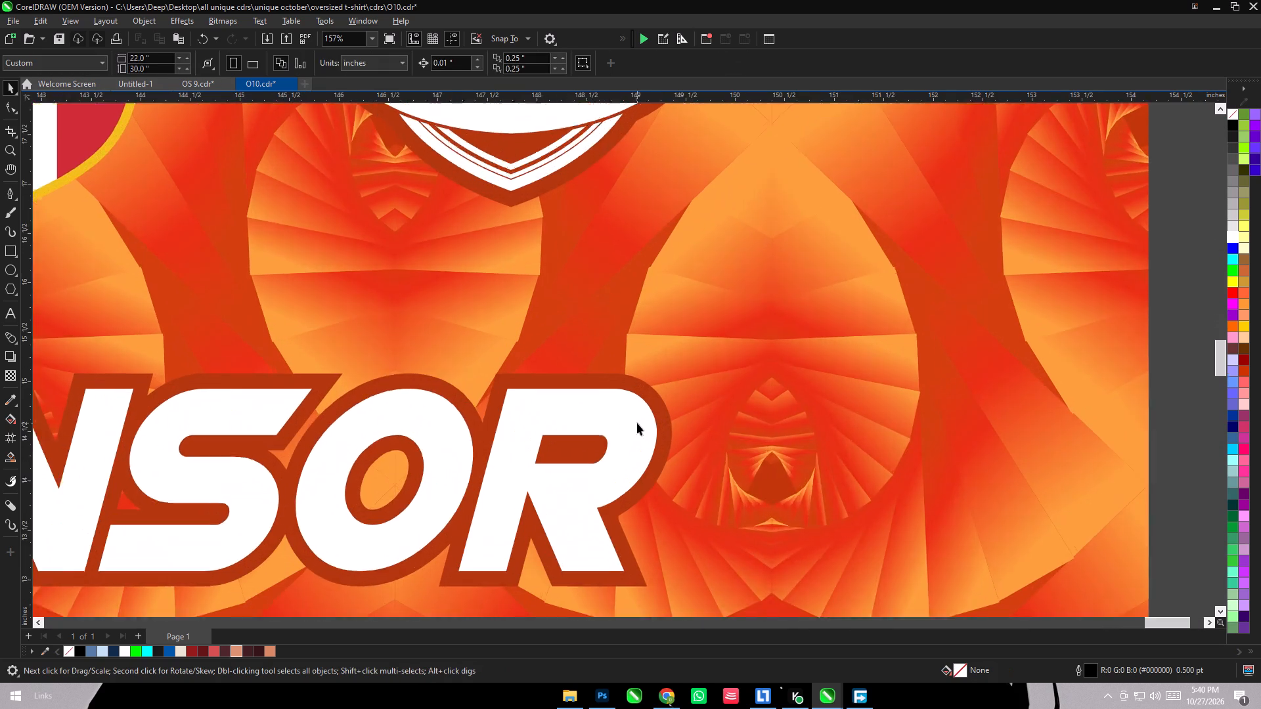
left_click(673, 389)
key("Delete")
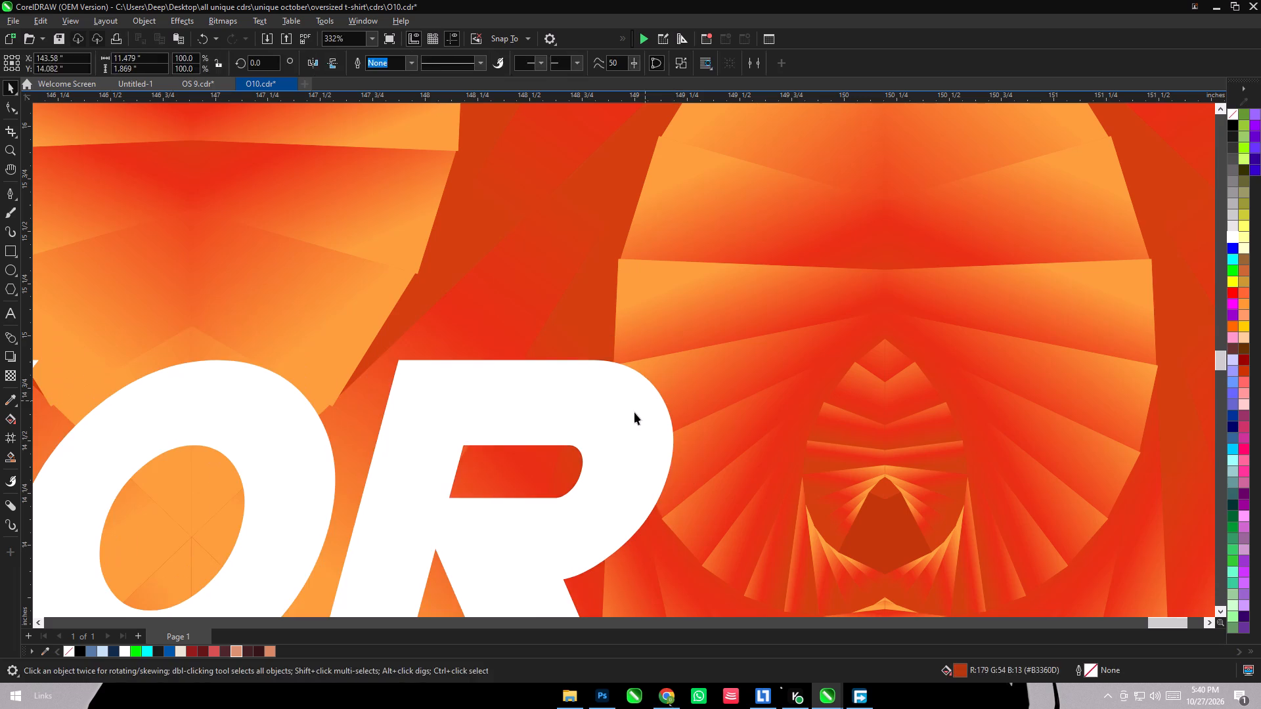
left_click(634, 412)
key("Delete")
Delete the green, white and red shield crest with its yellow border from the jersey's chest.
scroll(724, 446, "down", 13)
scroll(387, 322, "up", 11)
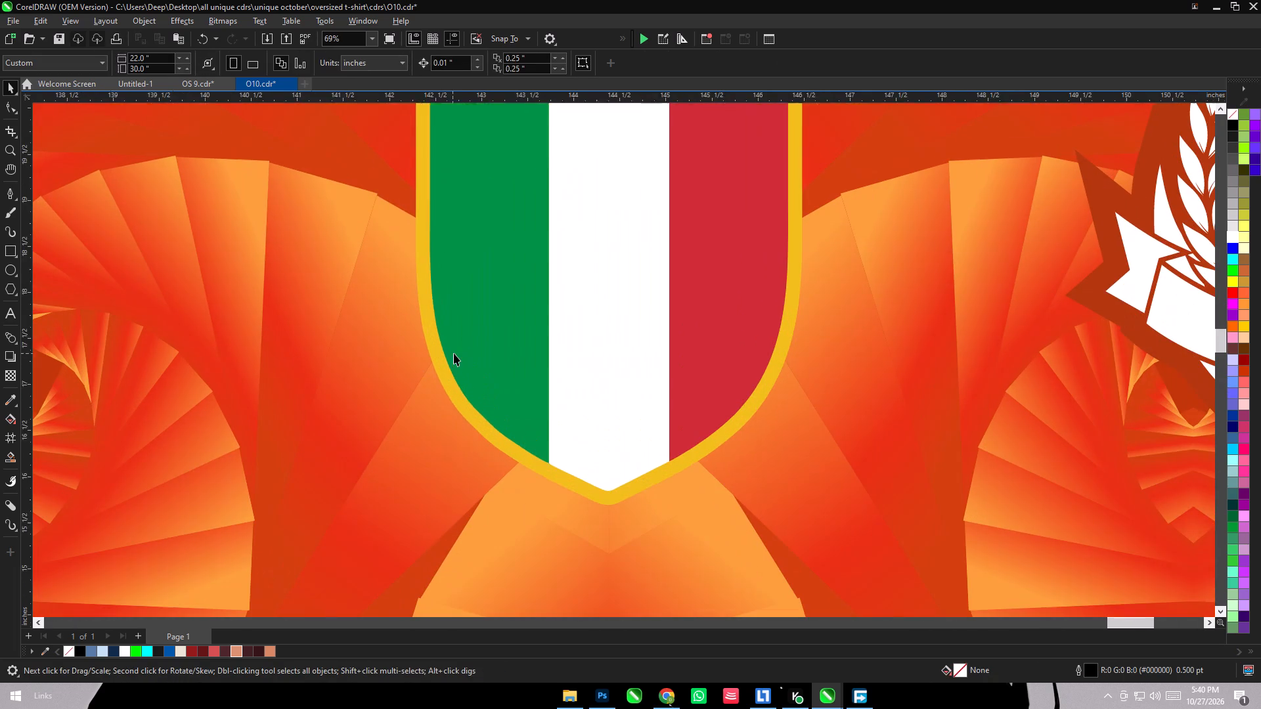
left_click(478, 329)
key("Delete")
left_click(443, 373)
key("Delete")
left_click(609, 389)
key("Delete")
left_click(713, 386)
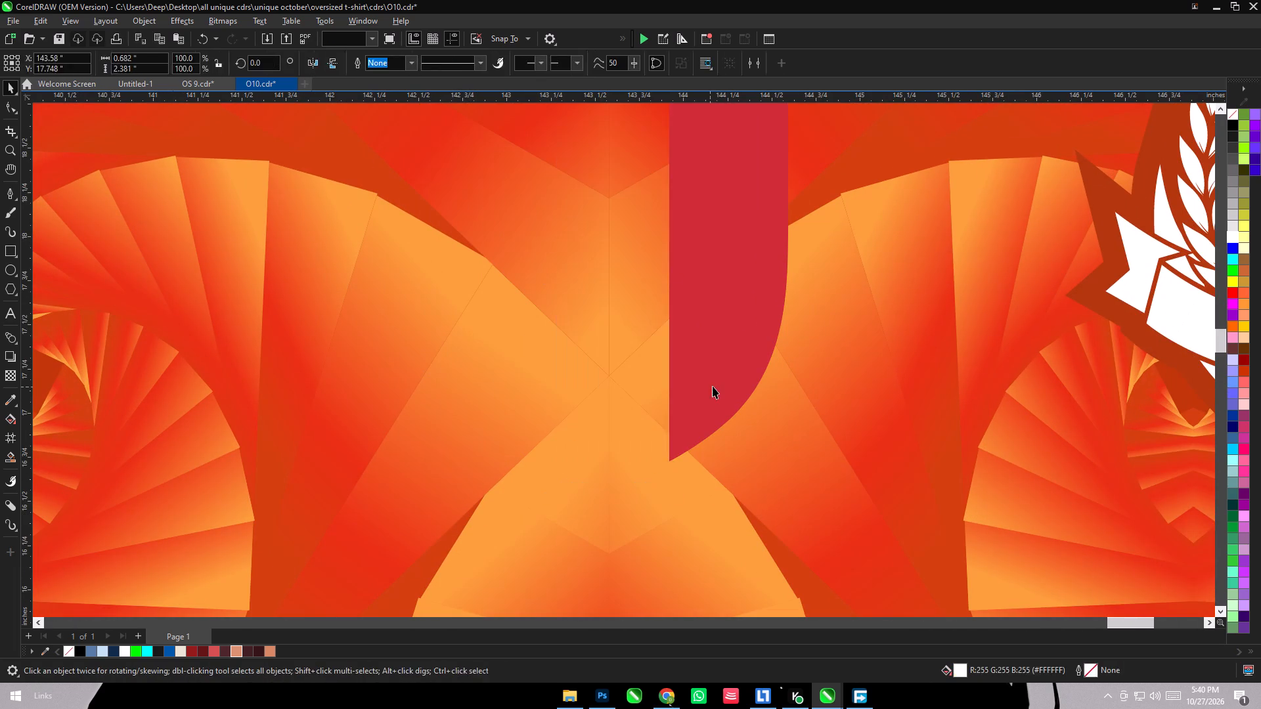
key("Delete")
Delete the football club badge and the white crown-shaped emblem from the jersey's chest.
scroll(451, 486, "down", 7)
scroll(923, 412, "up", 6)
left_click(780, 195)
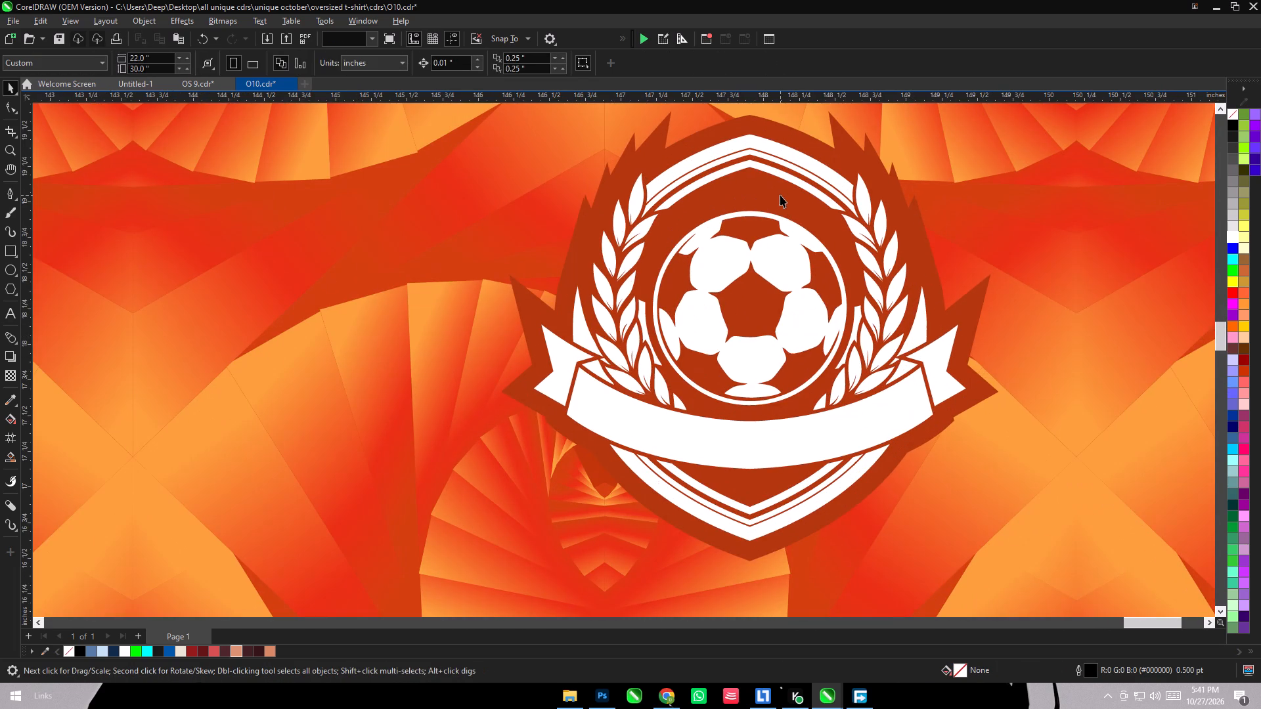
key("Delete")
left_click(784, 267)
key("Delete")
scroll(821, 482, "down", 3)
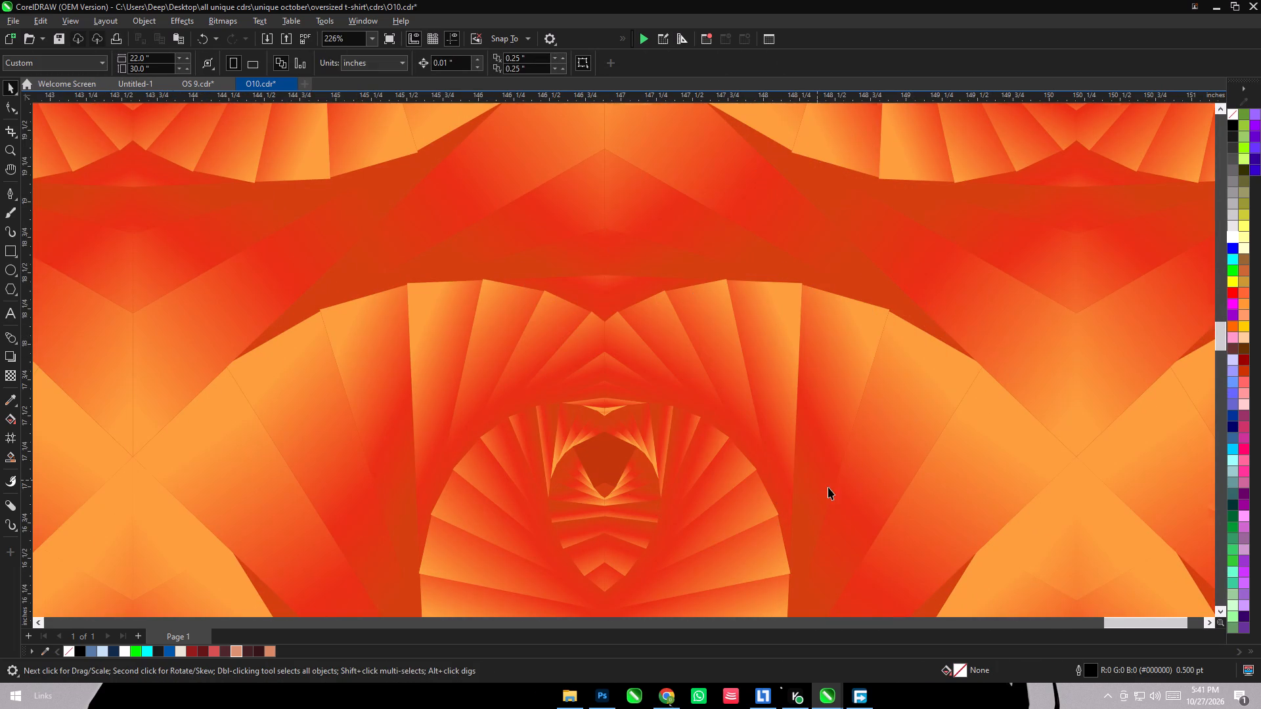
scroll(828, 487, "down", 9)
scroll(522, 434, "up", 6)
left_click(531, 424)
key("Delete")
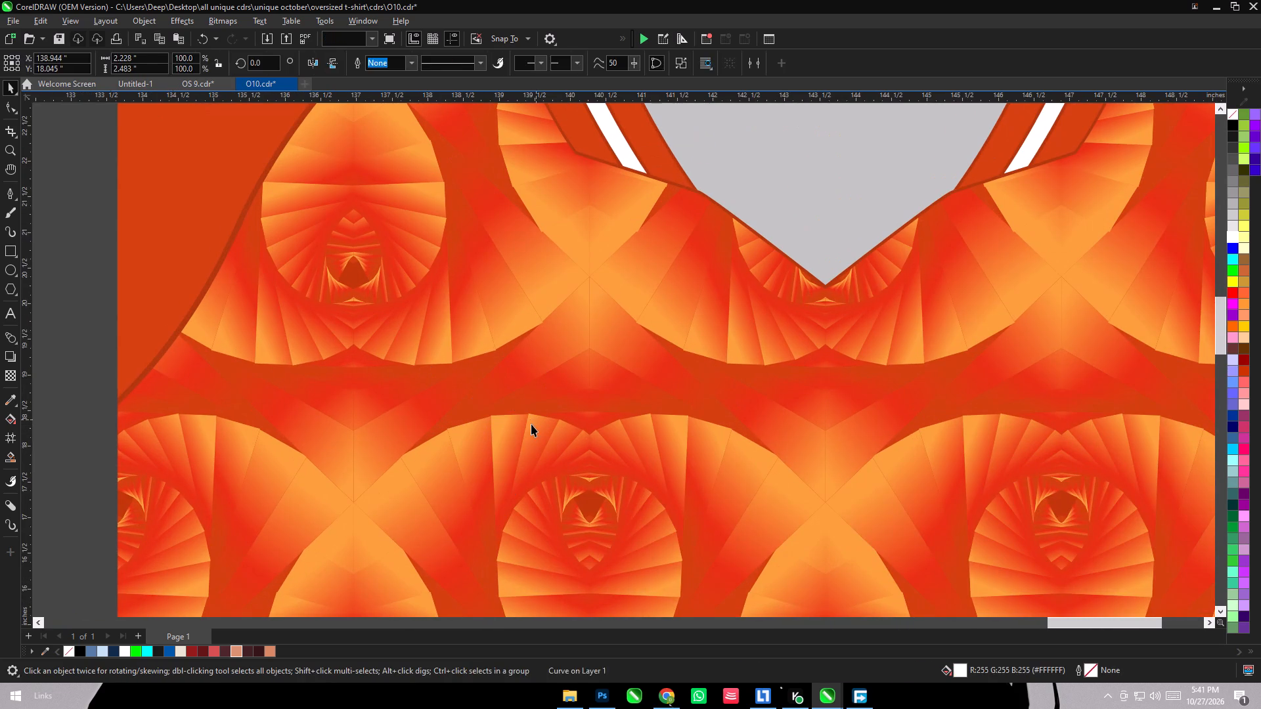
Delete the jersey's collar parts: the white trim stripes, grey neck opening, orange collar bands and collar outlines.
scroll(535, 424, "down", 7)
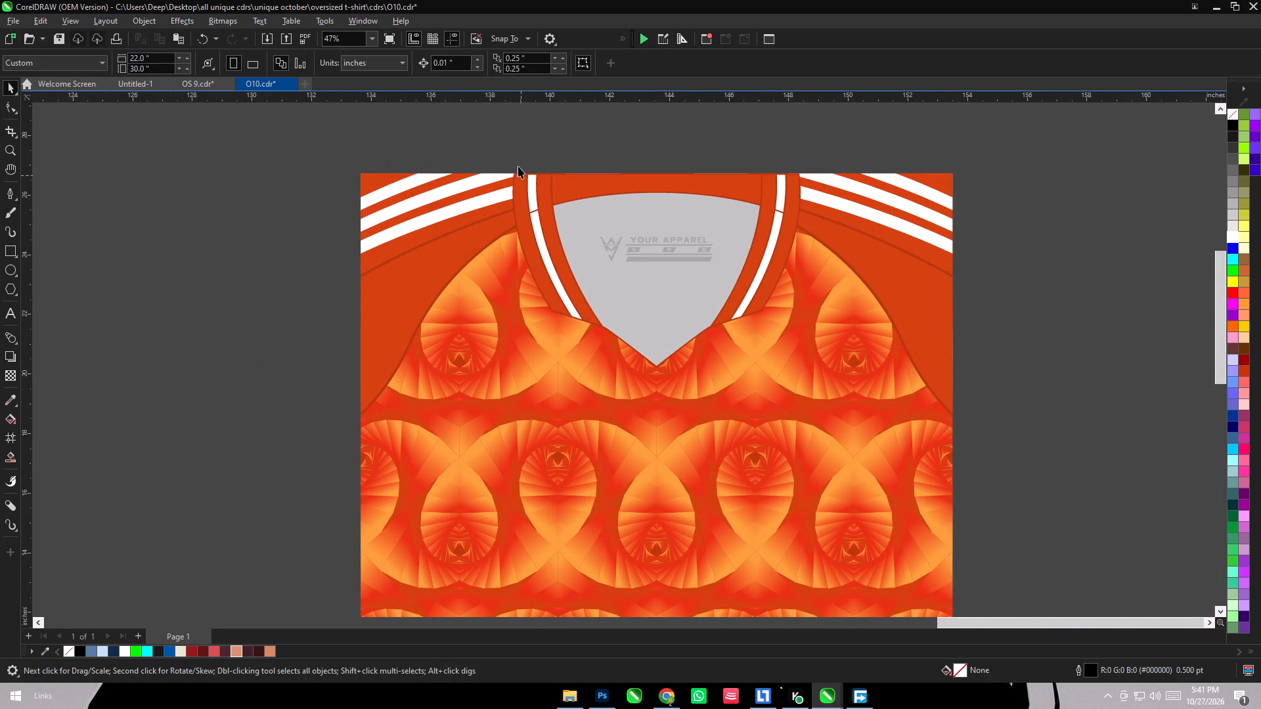
scroll(533, 204, "up", 5)
left_click(528, 200)
key("Delete")
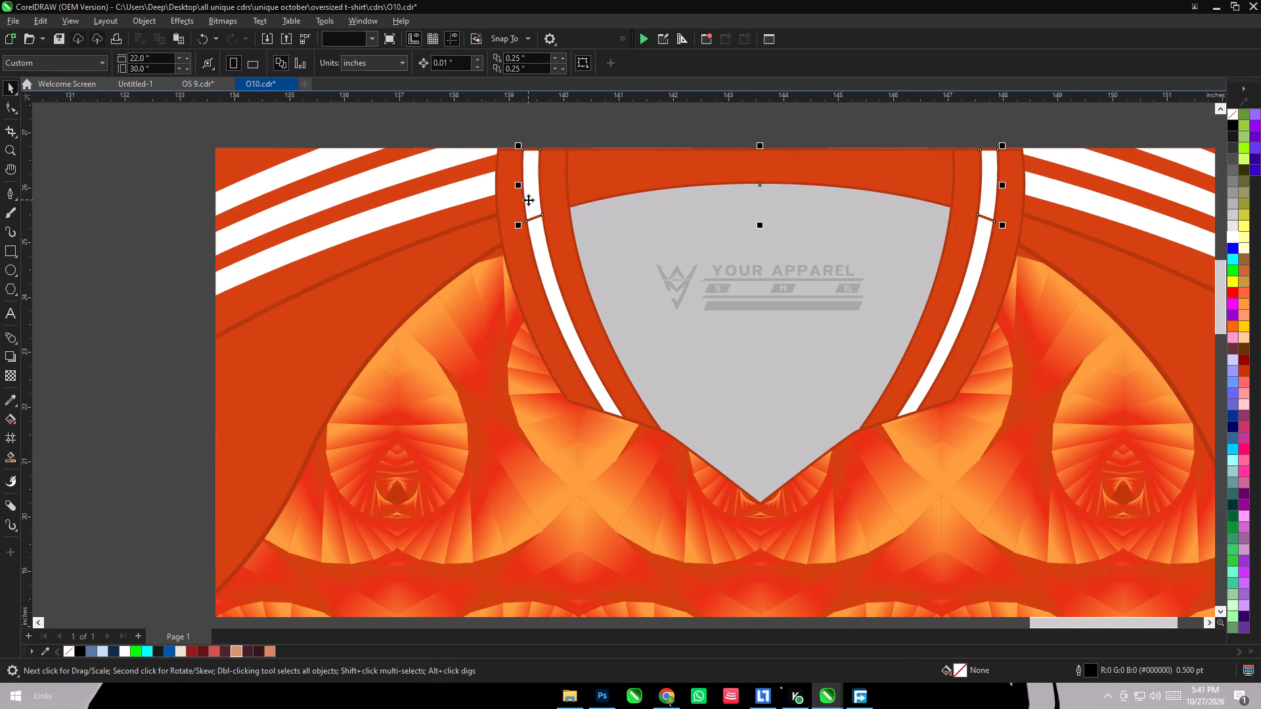
left_click(533, 237)
key("Delete")
left_click(622, 291)
key("Delete")
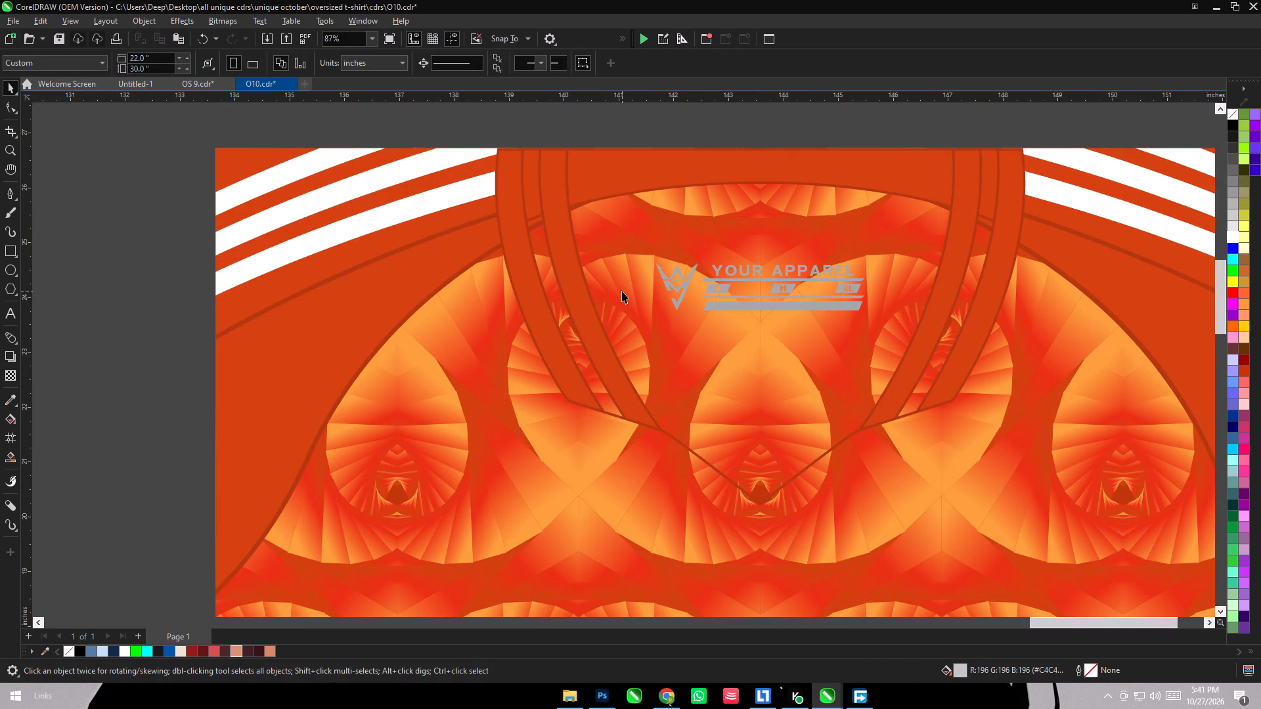
left_click(587, 316)
key("Delete")
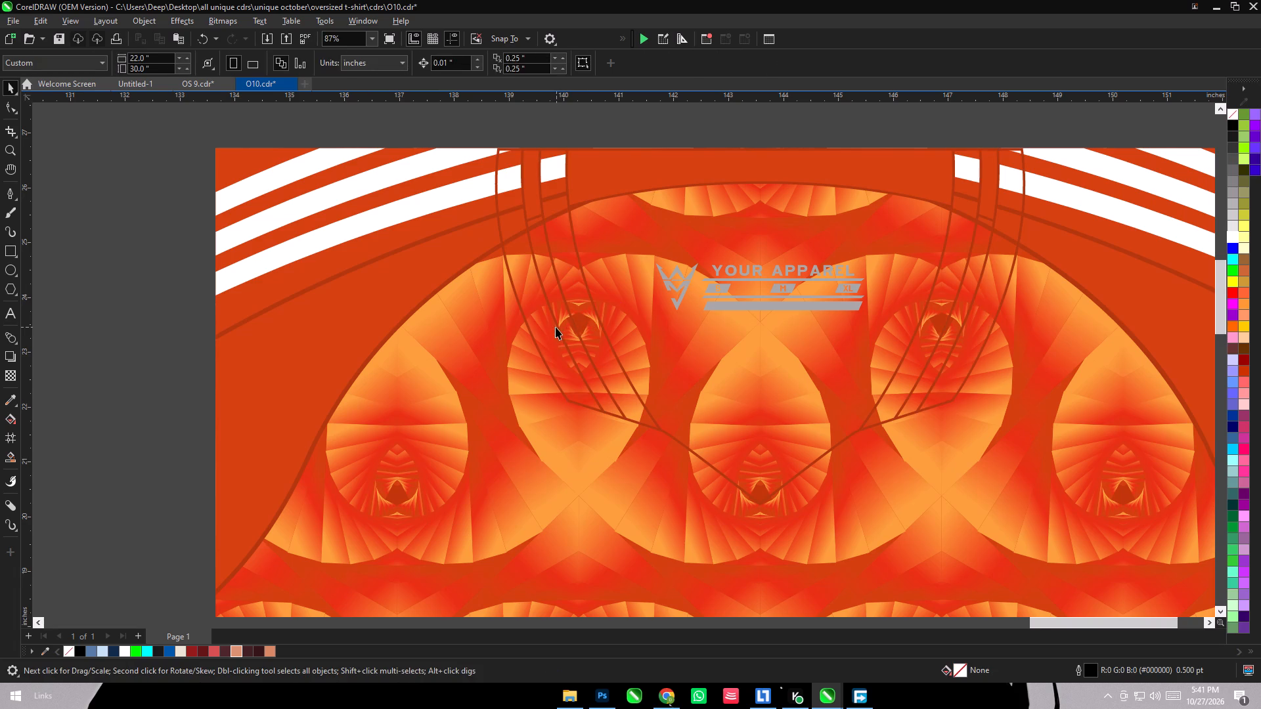
left_click(558, 324)
key("Delete")
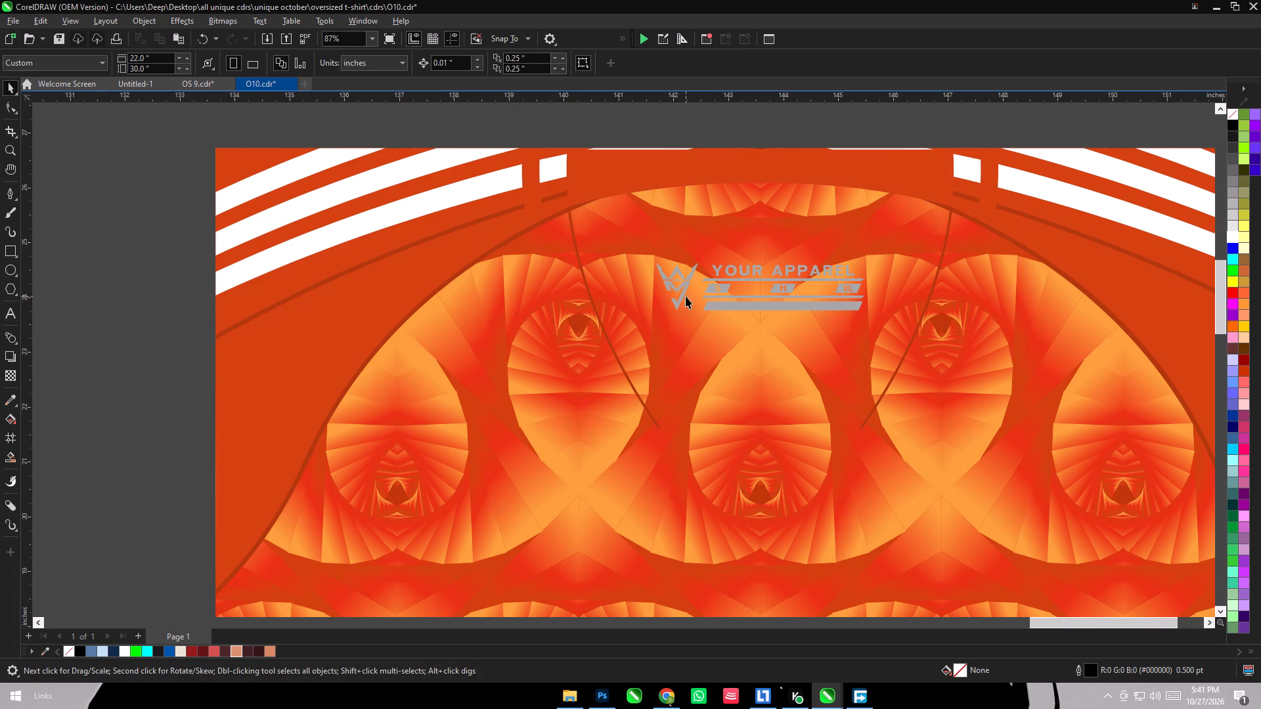
left_click(594, 309)
key("Delete")
Delete the jersey's orange sleeve areas, curved armhole seam lines and white shoulder stripes to expose the pattern.
left_click(343, 306)
key("Delete")
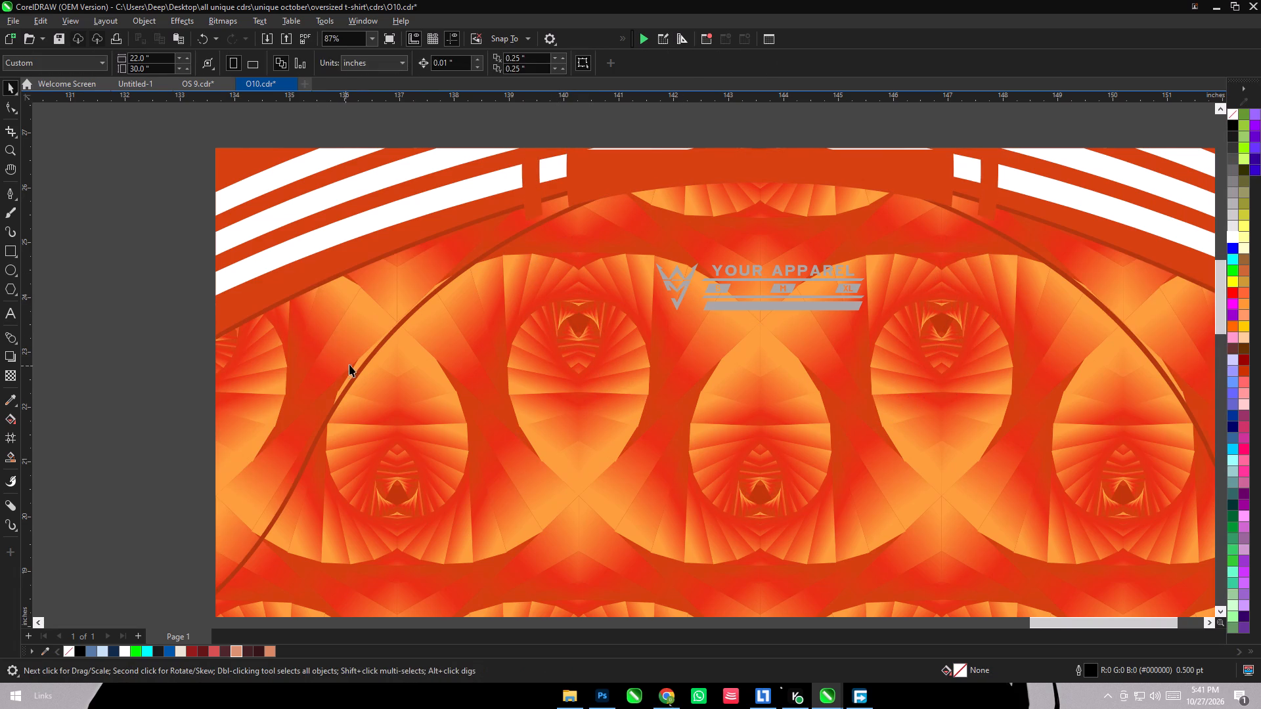
left_click(359, 367)
key("Delete")
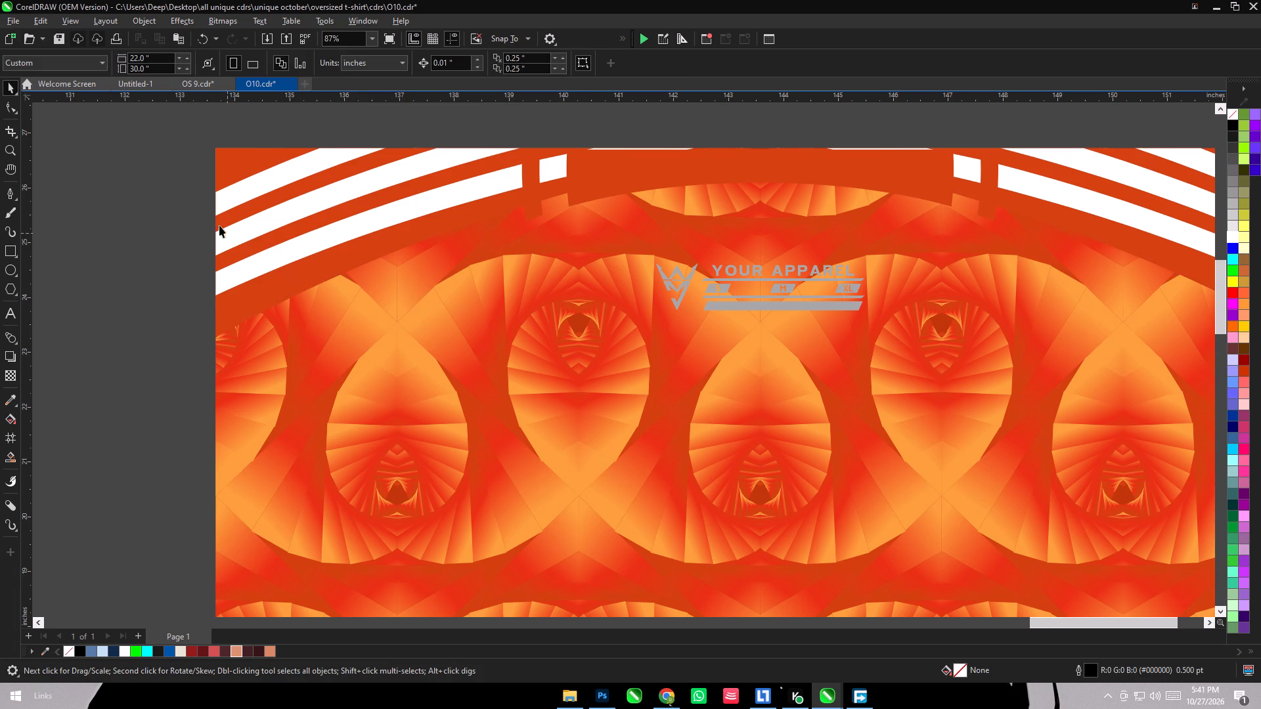
left_click(220, 173)
key("Delete")
left_click(245, 192)
key("Delete")
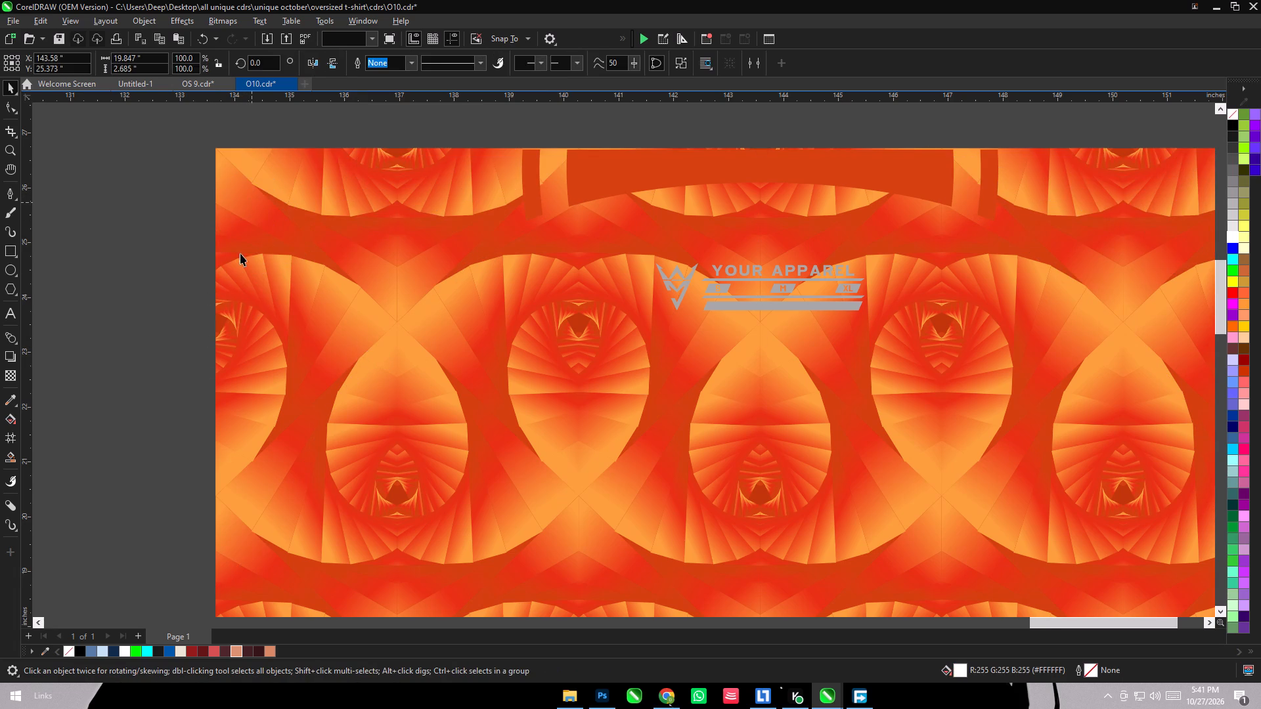
Delete the grey YOUR APPAREL size label near the top of the orange pattern.
scroll(217, 277, "down", 4)
scroll(614, 294, "up", 9)
left_click(550, 307)
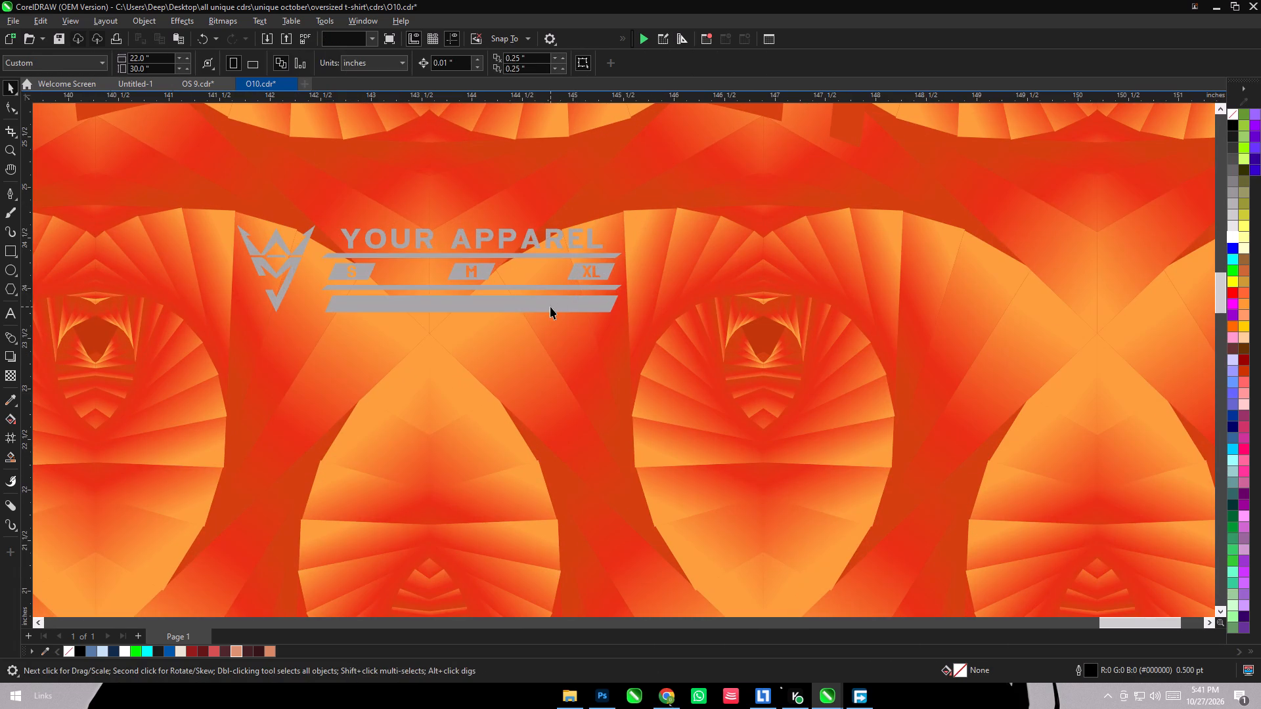
key("Delete")
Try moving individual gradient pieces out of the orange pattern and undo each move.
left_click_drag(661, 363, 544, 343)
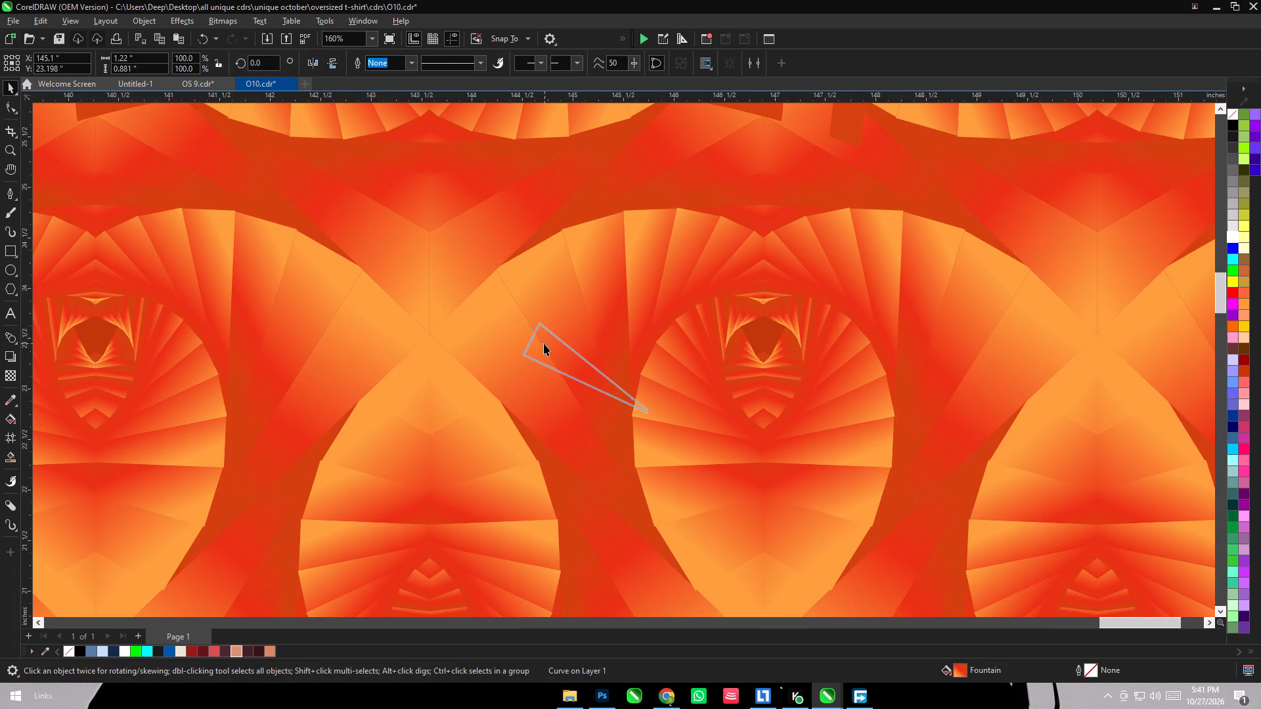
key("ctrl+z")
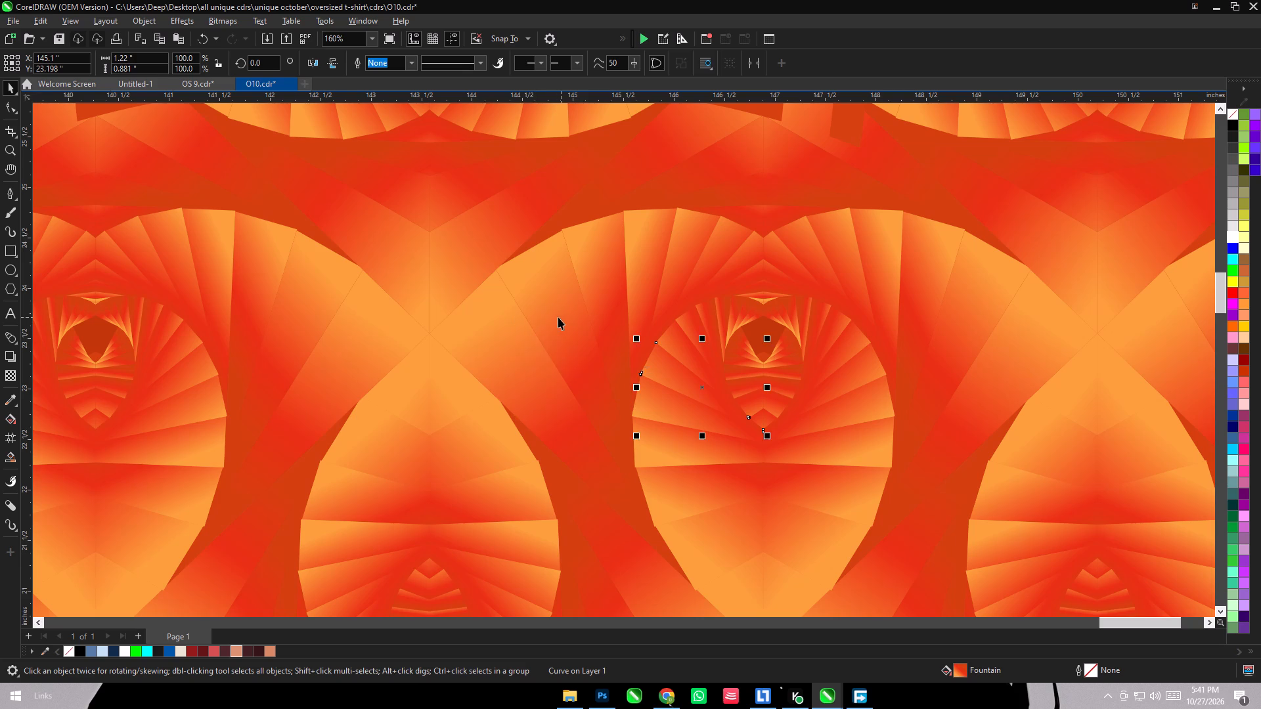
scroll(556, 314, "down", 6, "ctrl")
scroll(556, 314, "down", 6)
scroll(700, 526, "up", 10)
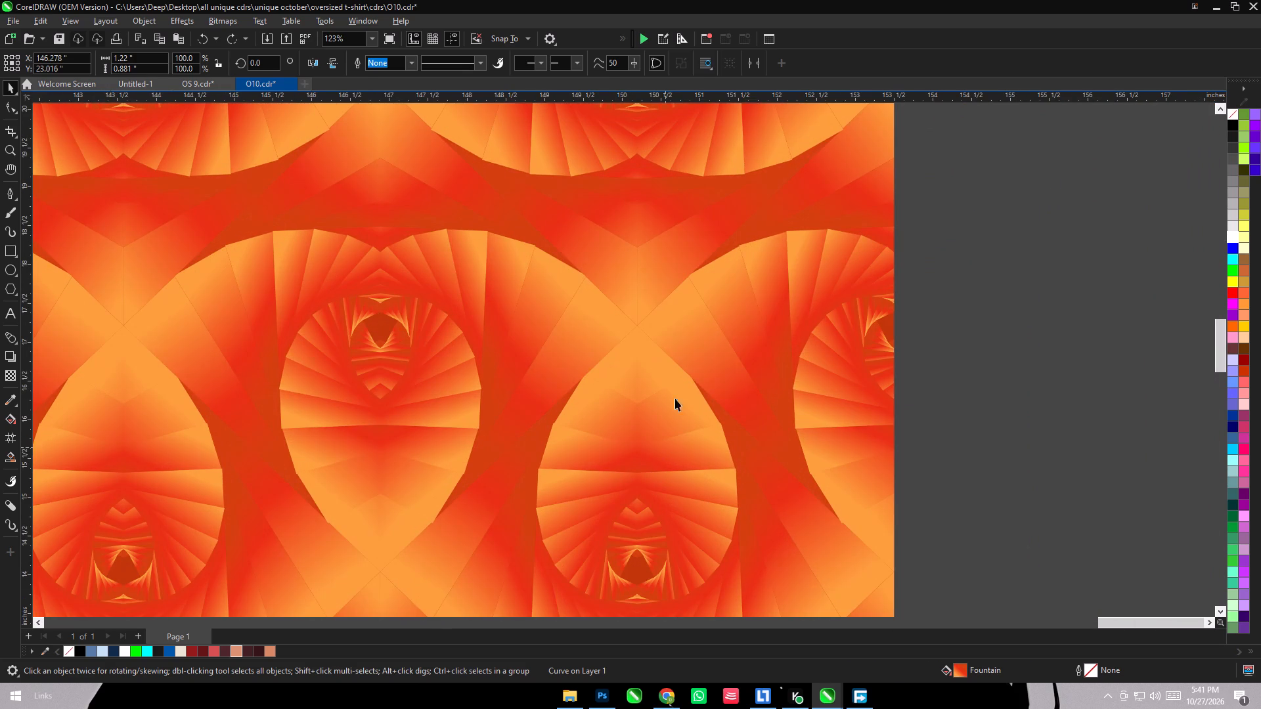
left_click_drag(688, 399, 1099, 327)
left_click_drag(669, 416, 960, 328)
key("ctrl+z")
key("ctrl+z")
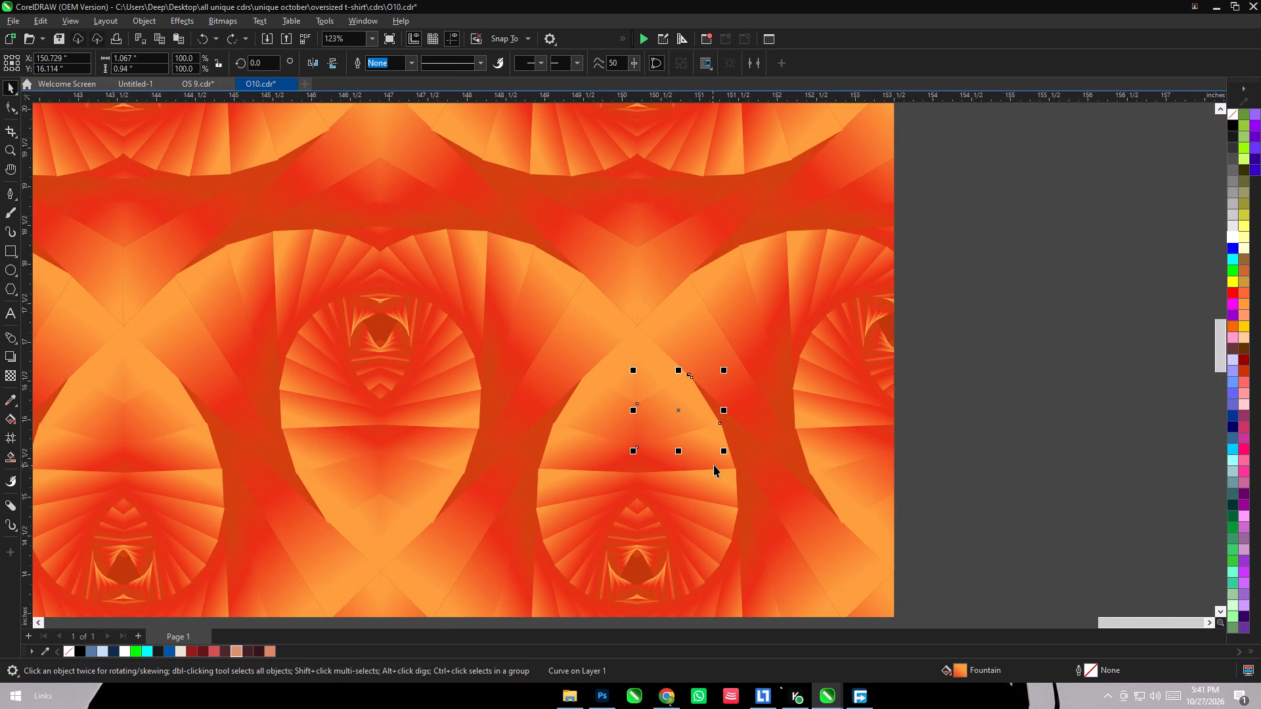
Group all the remaining orange pattern pieces and move the group slightly closer to the brown jersey panels.
scroll(769, 382, "down", 16)
scroll(714, 312, "down", 3)
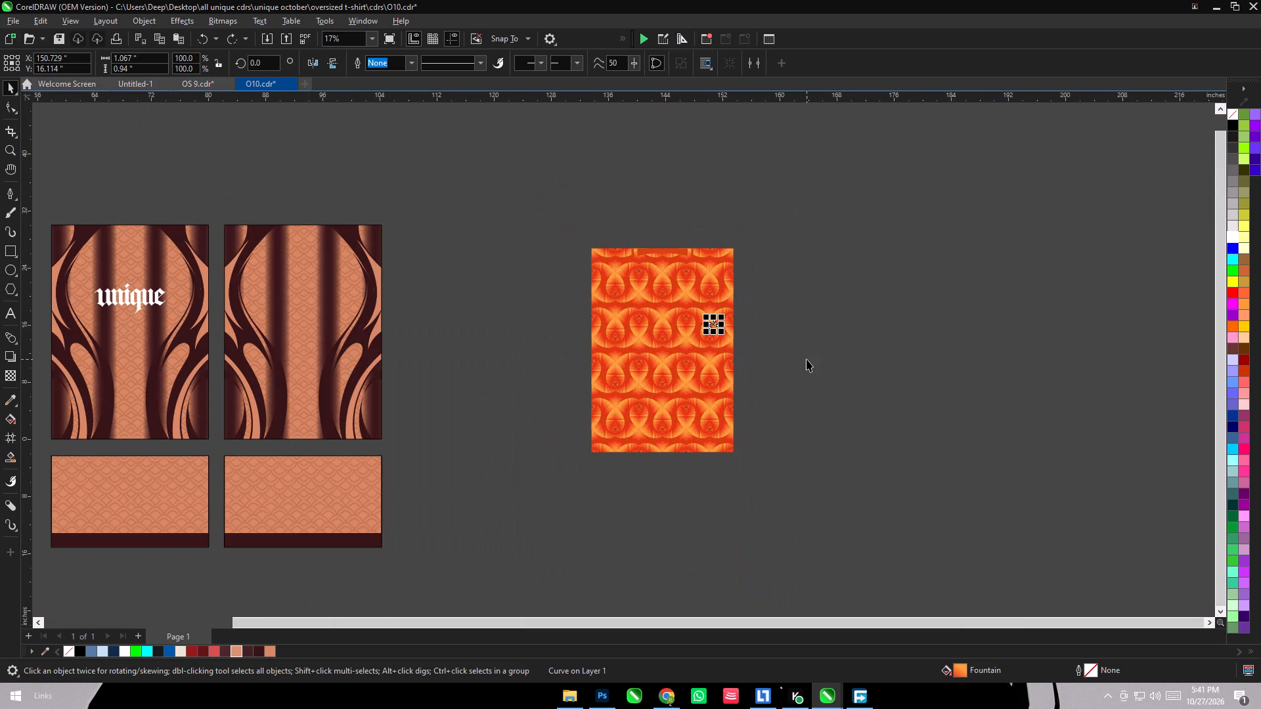
left_click(807, 359)
left_click_drag(821, 228, 512, 540)
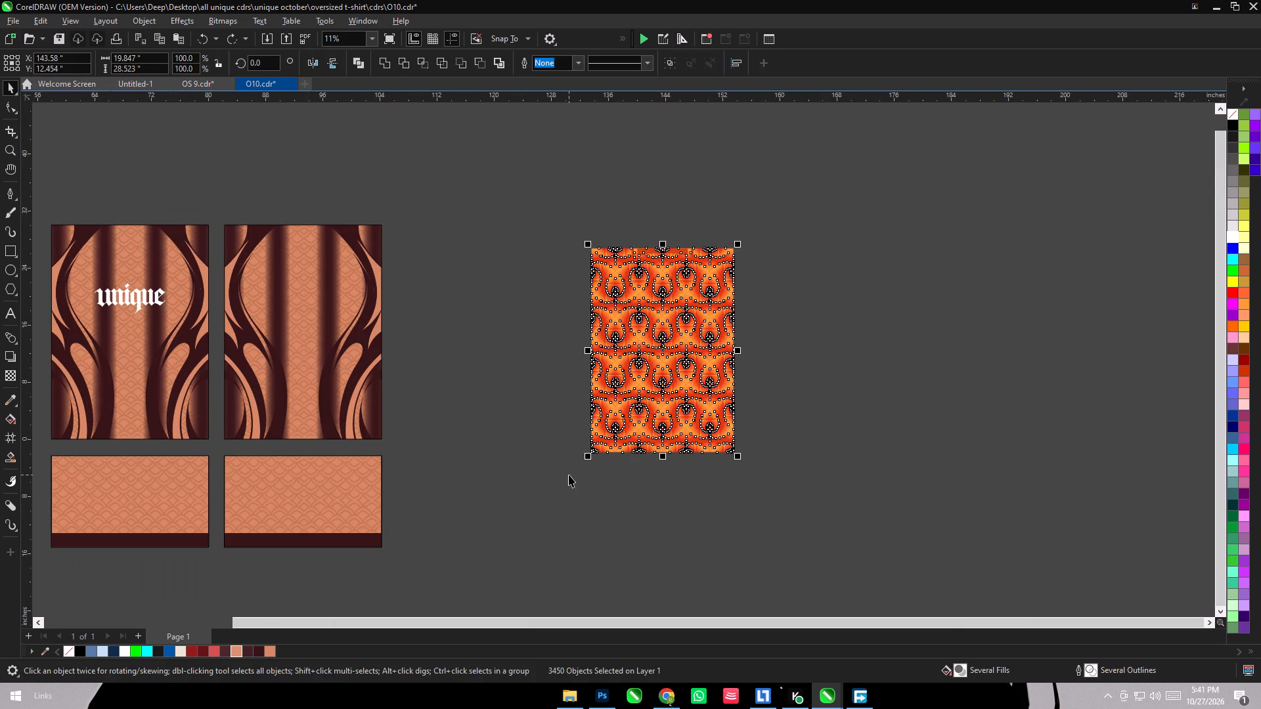
key("ctrl+g")
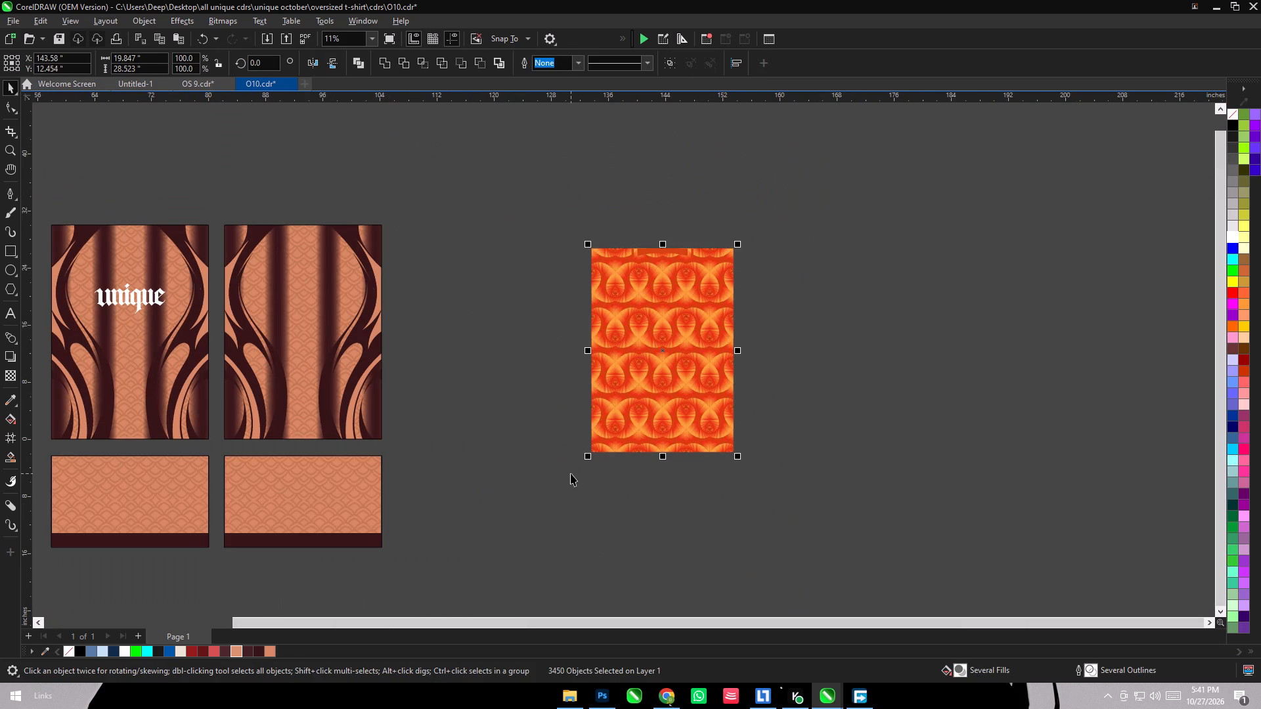
left_click_drag(671, 357, 627, 353)
left_click(854, 345)
Create a page-size 22 × 30 inch rectangle and place it on the empty side of the orange pattern.
scroll(812, 321, "down", 2)
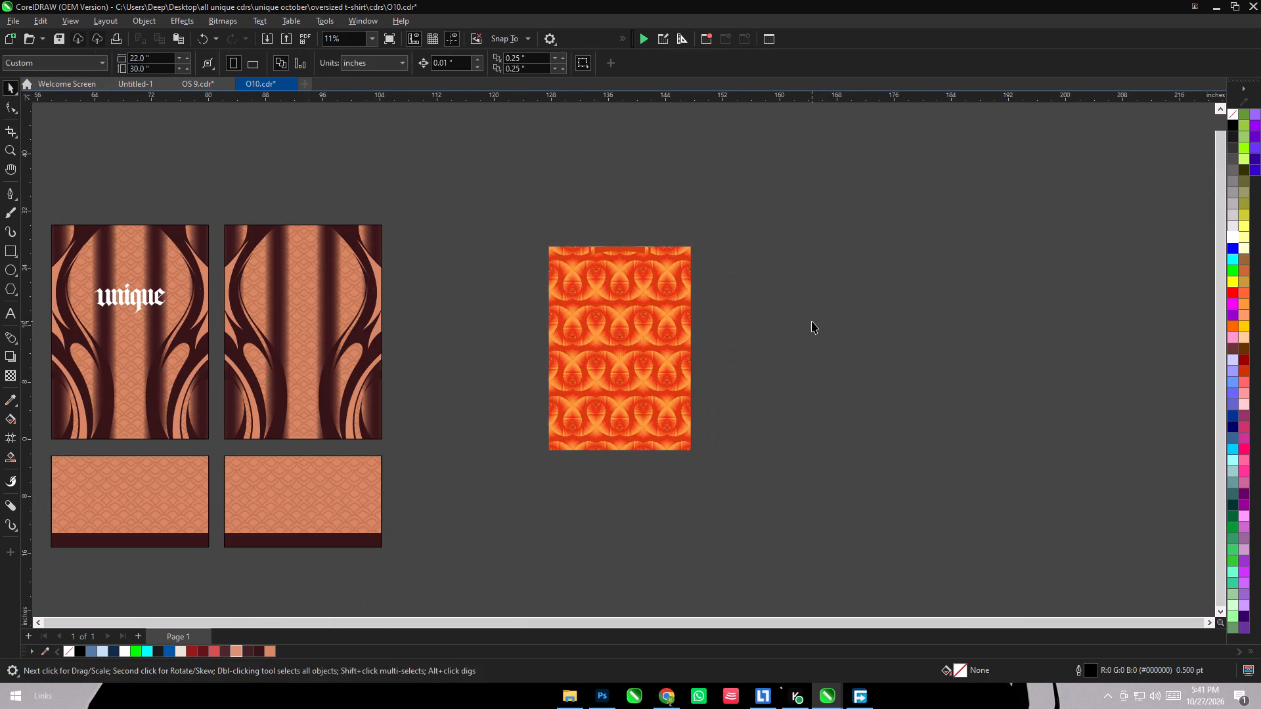
scroll(812, 321, "down", 2)
double_click(12, 253)
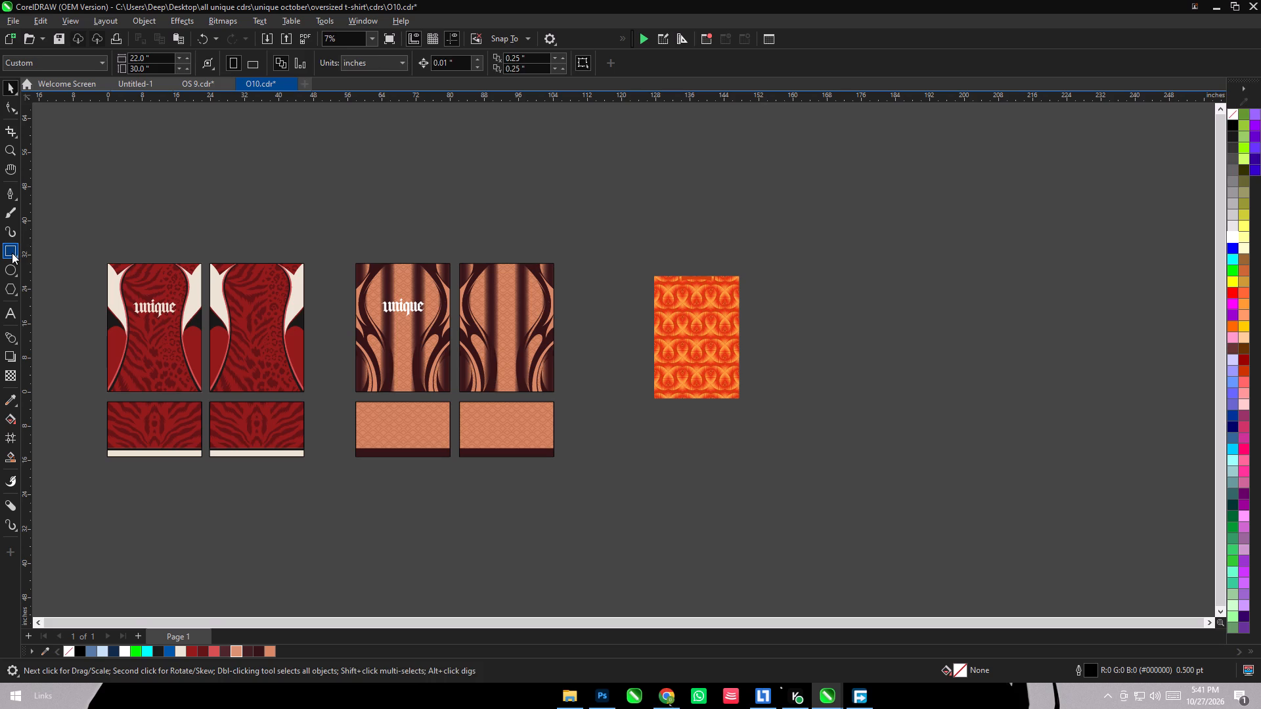
left_click(8, 88)
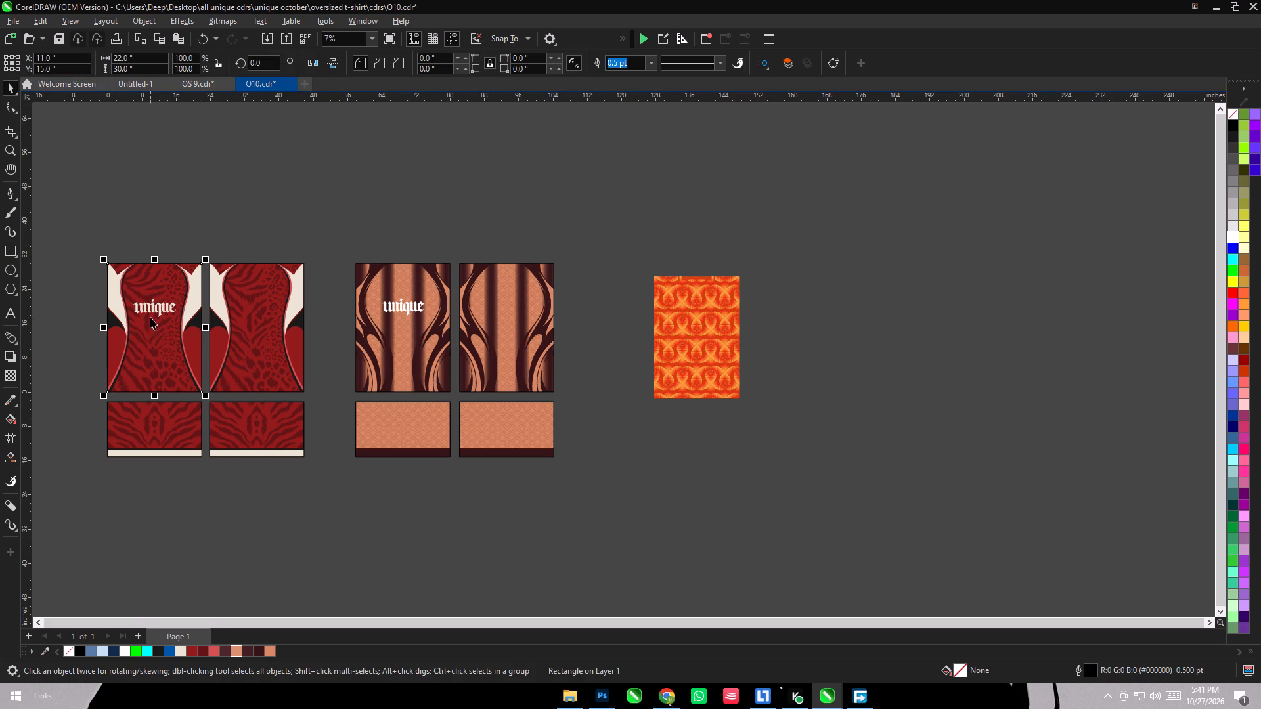
left_click_drag(153, 324, 805, 343)
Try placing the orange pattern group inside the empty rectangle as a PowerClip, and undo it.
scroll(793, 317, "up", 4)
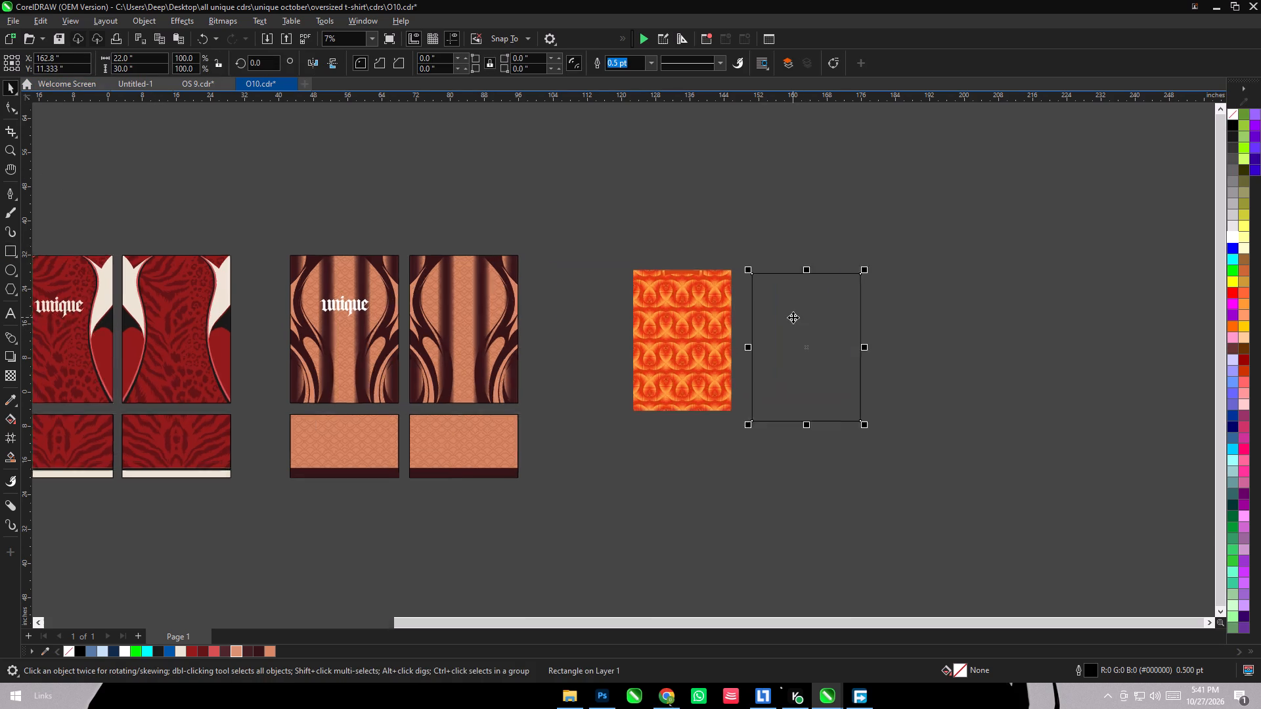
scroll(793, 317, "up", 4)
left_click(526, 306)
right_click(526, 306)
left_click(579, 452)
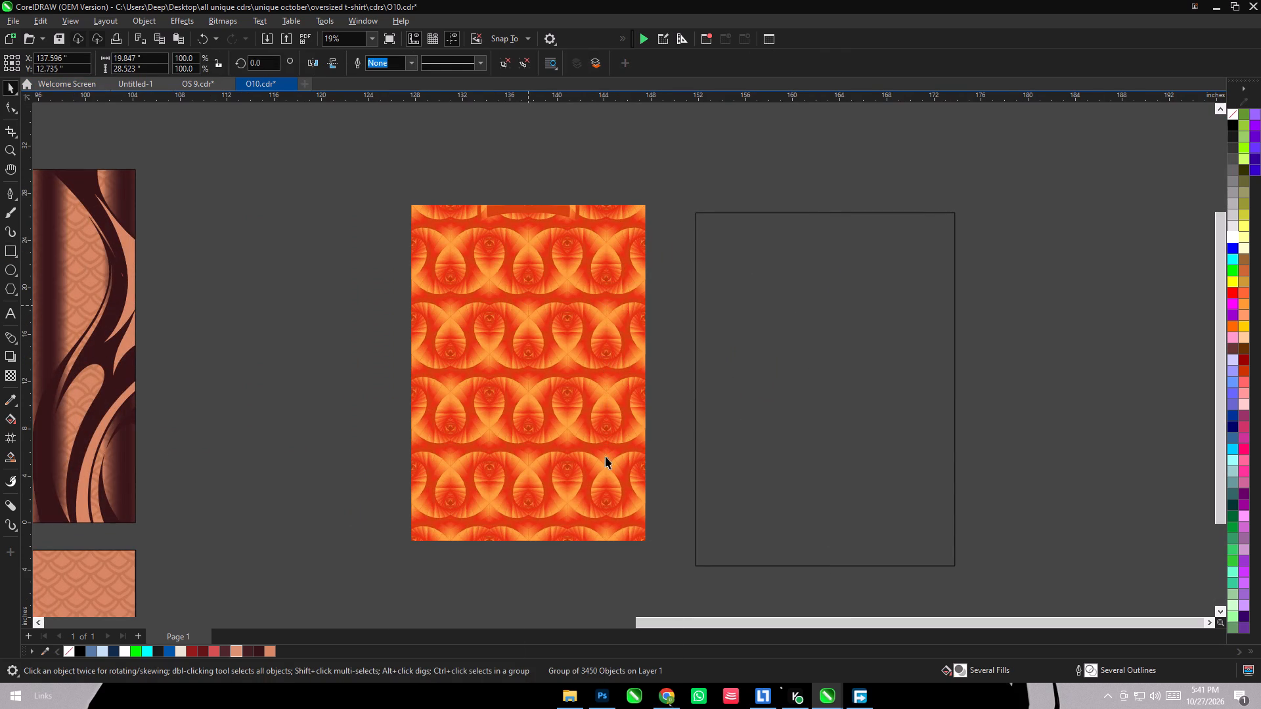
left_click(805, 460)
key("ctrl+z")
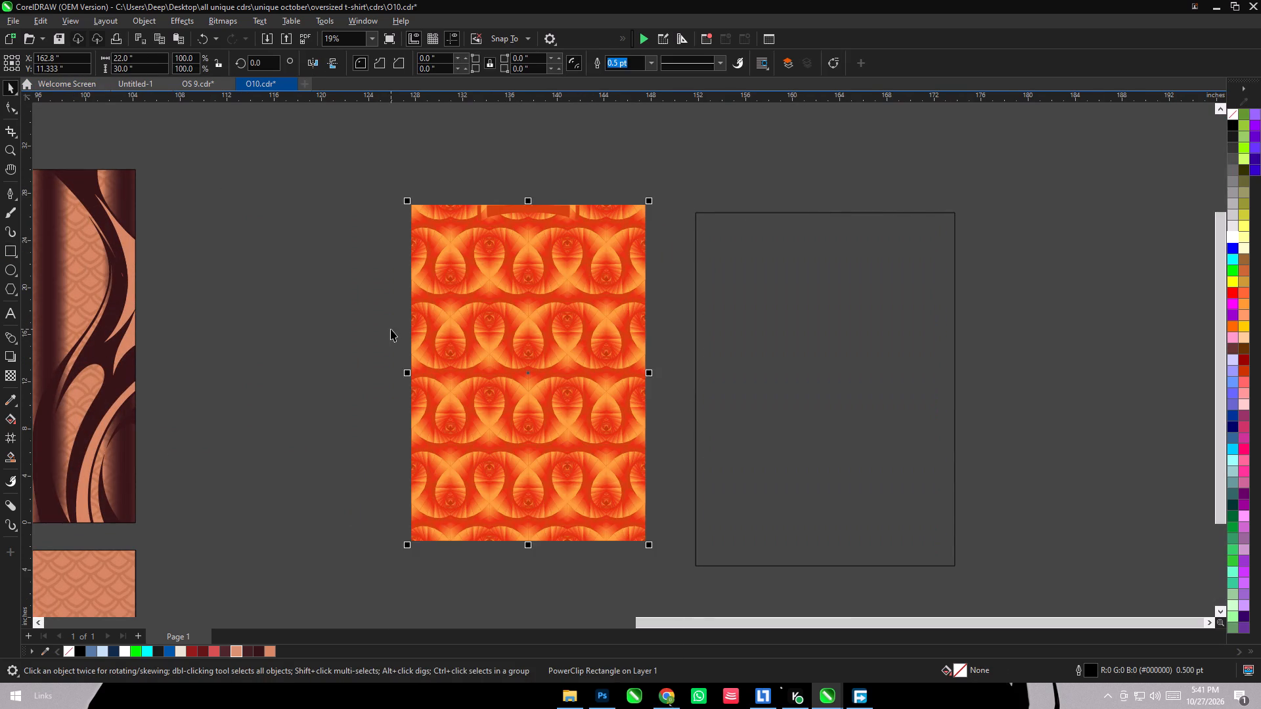
Enlarge the orange pattern group to match the 22 × 30 inch size of the empty rectangle.
left_click(391, 329)
left_click_drag(363, 196, 699, 613)
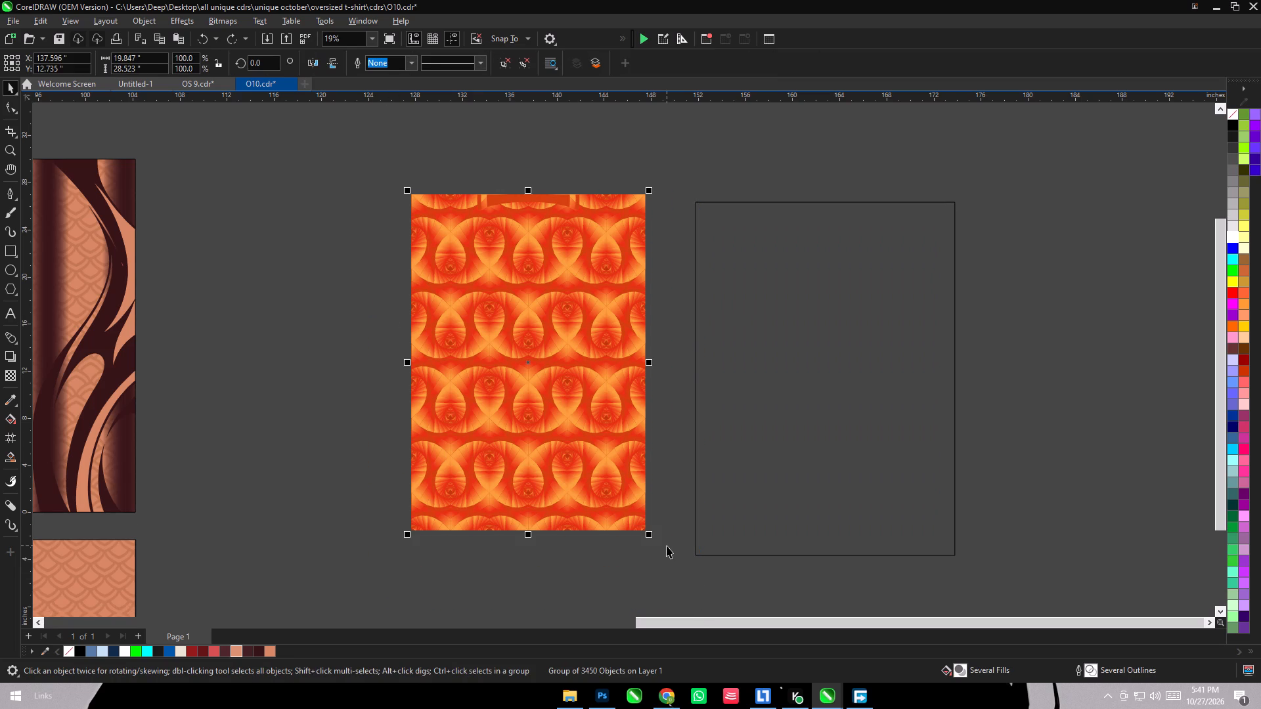
key("ctrl+5")
key("ctrl+4")
left_click(325, 192)
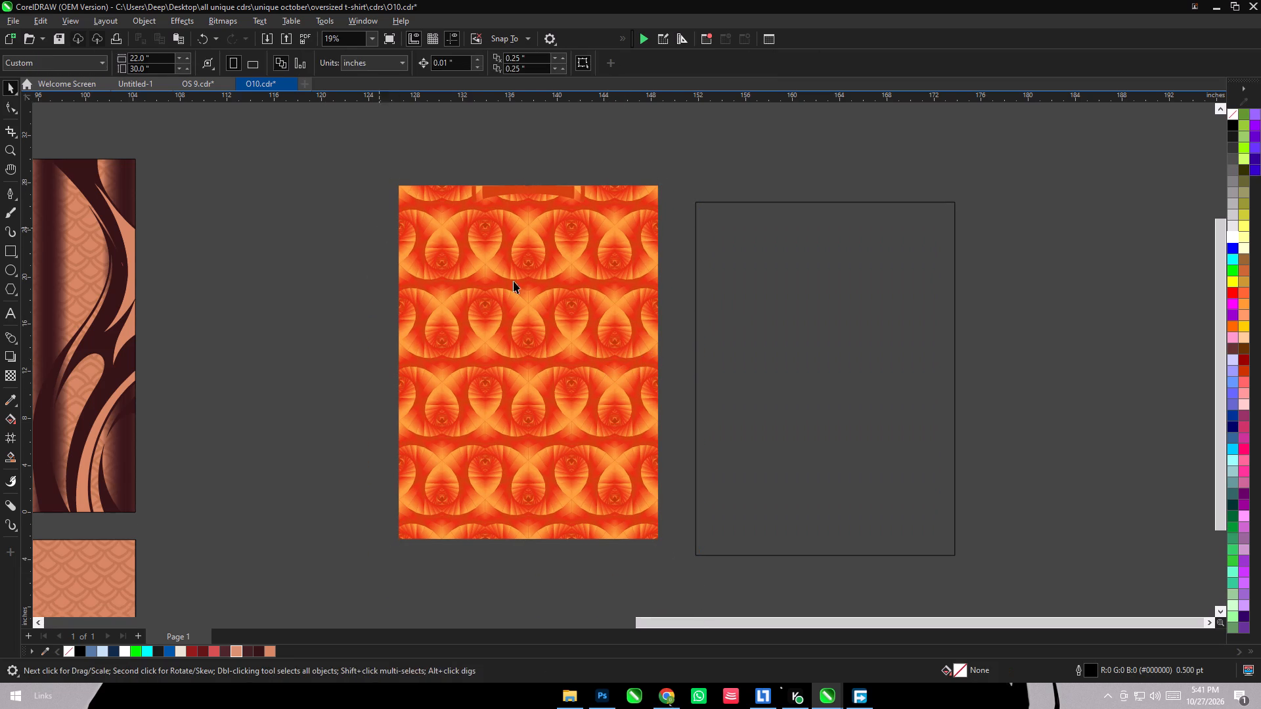
PowerClip the enlarged orange pattern group inside the empty rectangle.
left_click(523, 285)
right_click(522, 285)
left_click(590, 454)
left_click(781, 454)
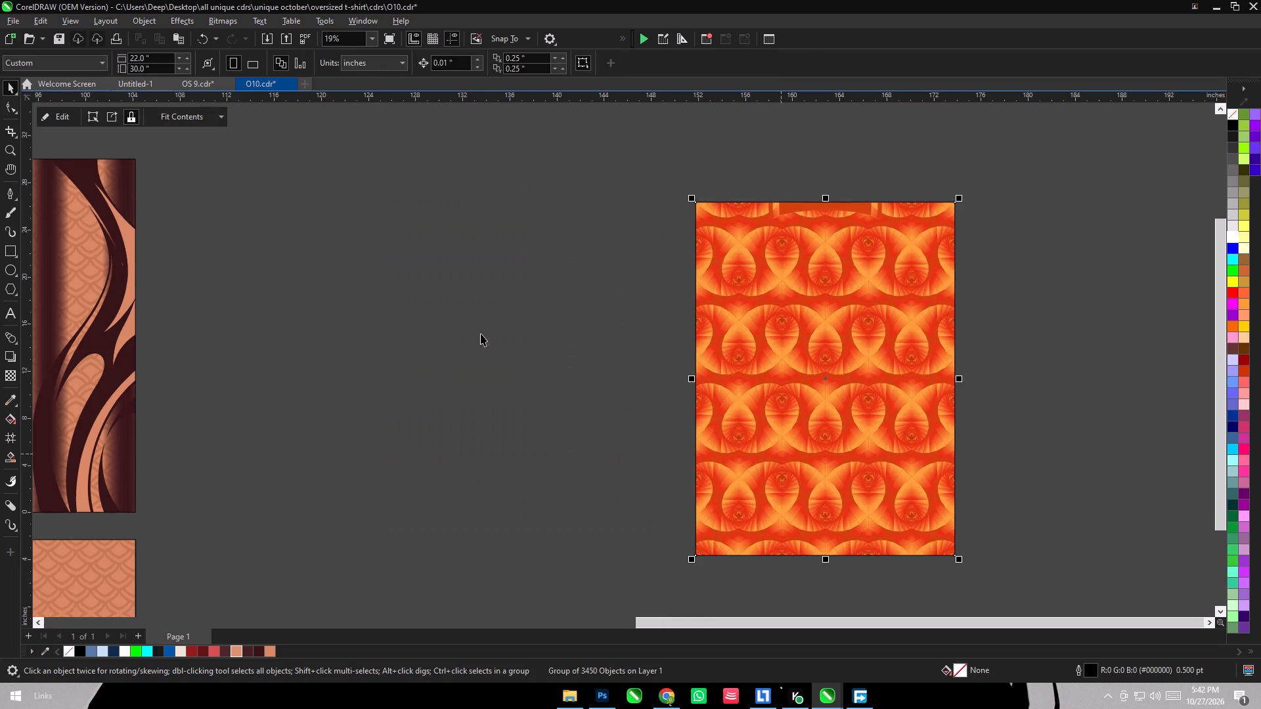
Move the clipped orange panel closer to the brown panels and place an aligned duplicate beside it.
scroll(416, 317, "down", 5)
left_click_drag(644, 345, 474, 323)
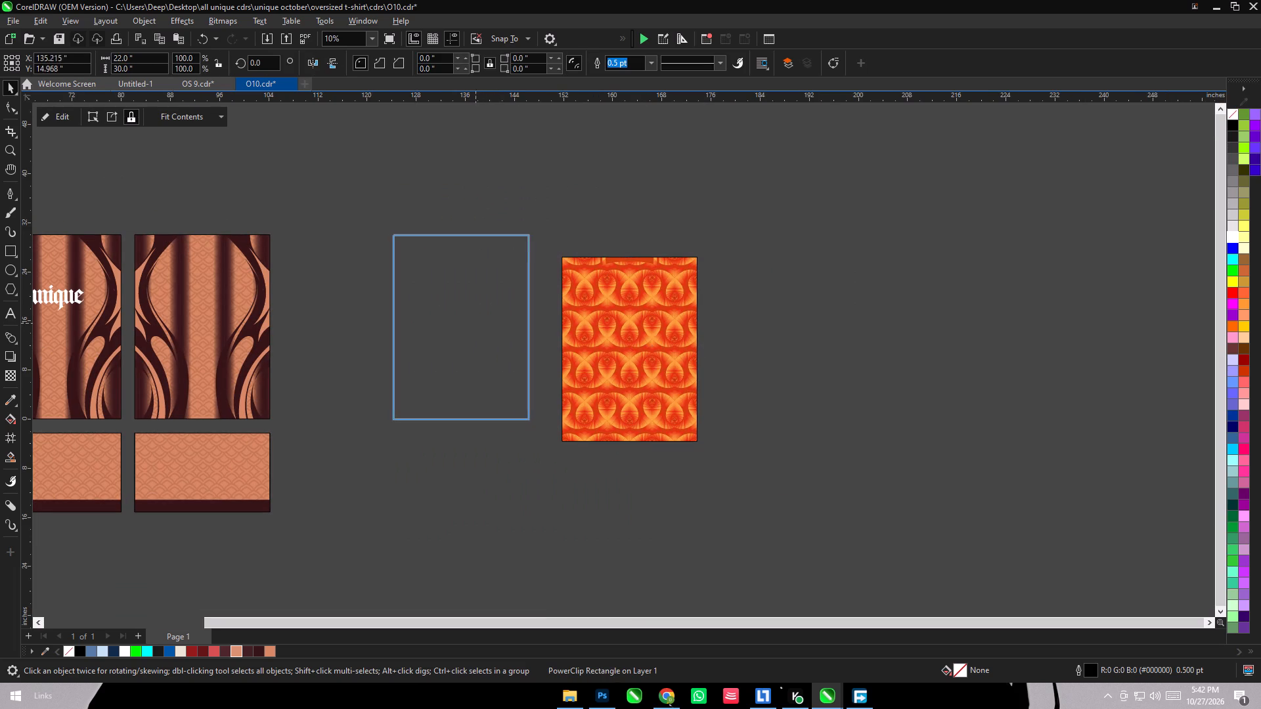
left_click_drag(474, 323, 458, 324)
left_click_drag(481, 313, 642, 316)
right_click(642, 316)
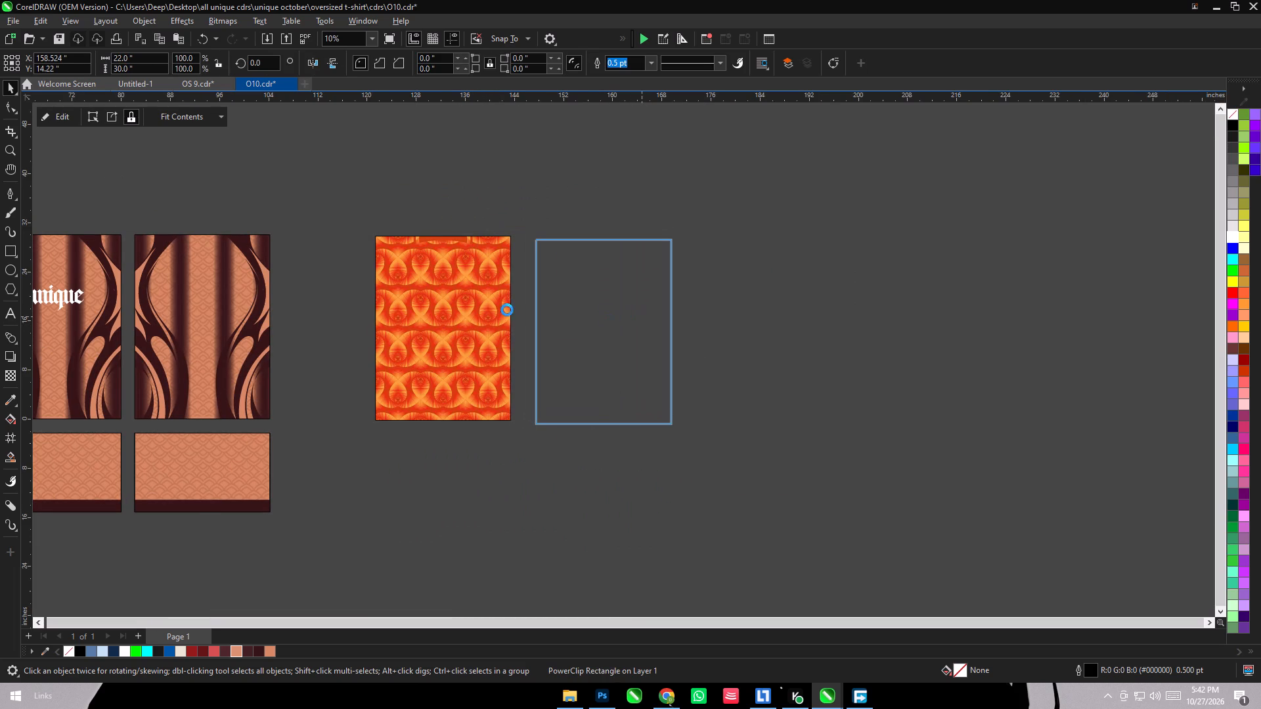
left_click(501, 310, "shift")
key("e")
left_click(817, 389)
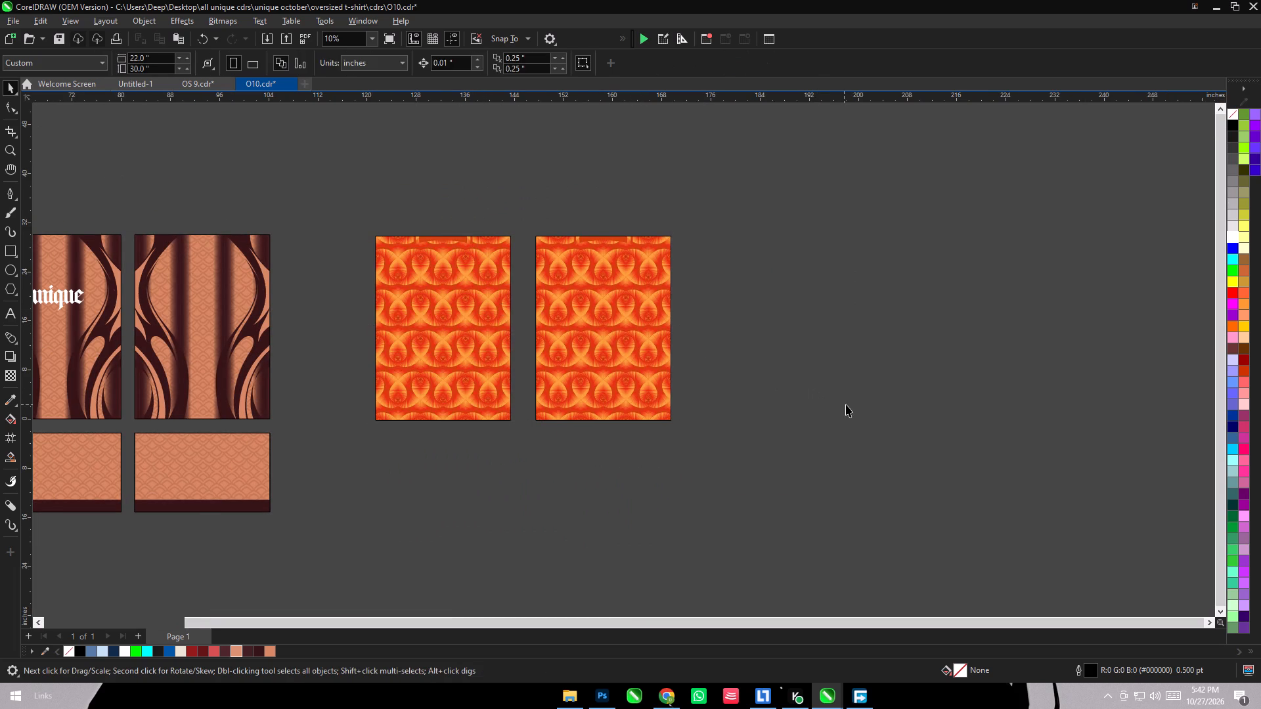
Duplicate the red back panel without lettering into the empty area beyond the two orange panels.
scroll(846, 404, "down", 5)
scroll(518, 381, "up", 4)
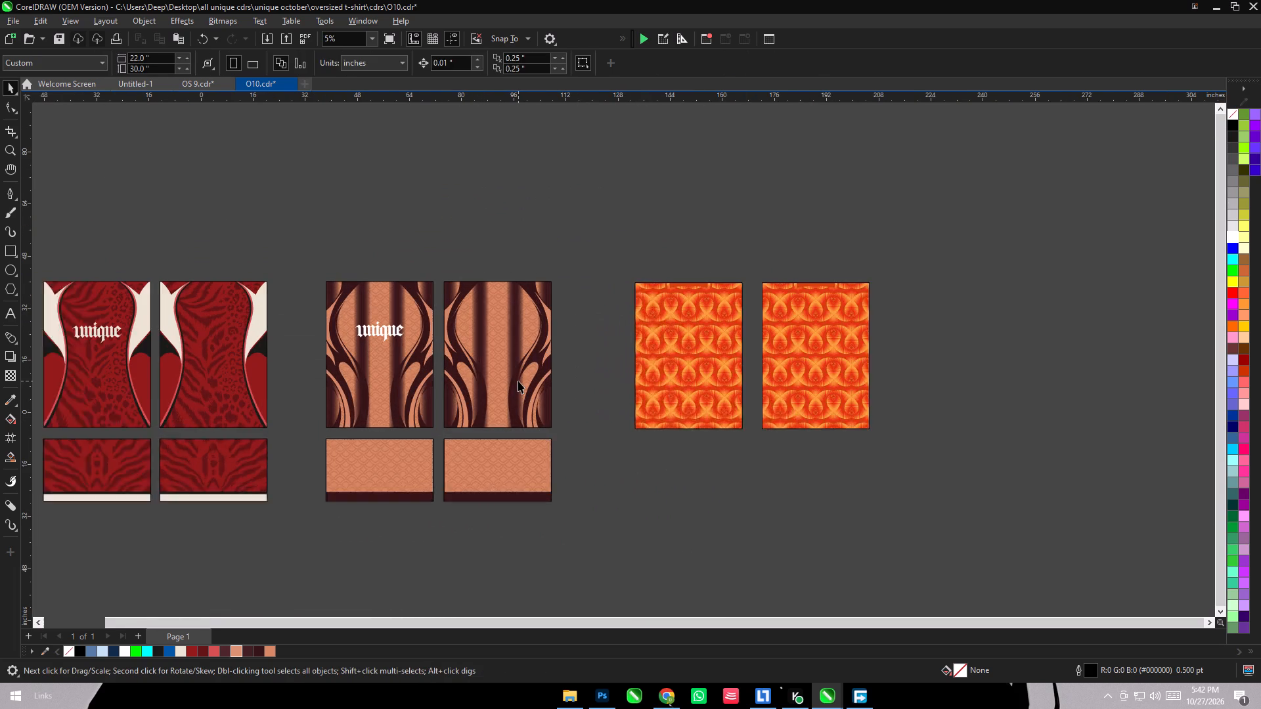
scroll(518, 381, "down", 1)
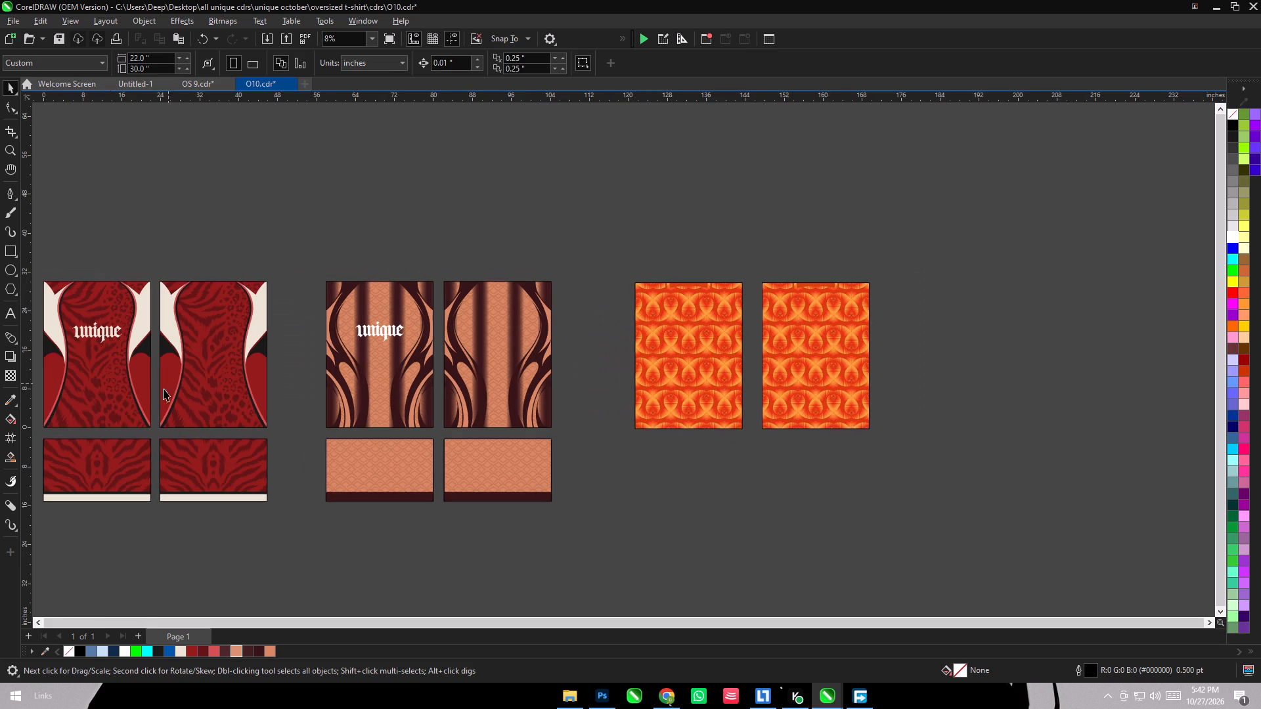
left_click(137, 403)
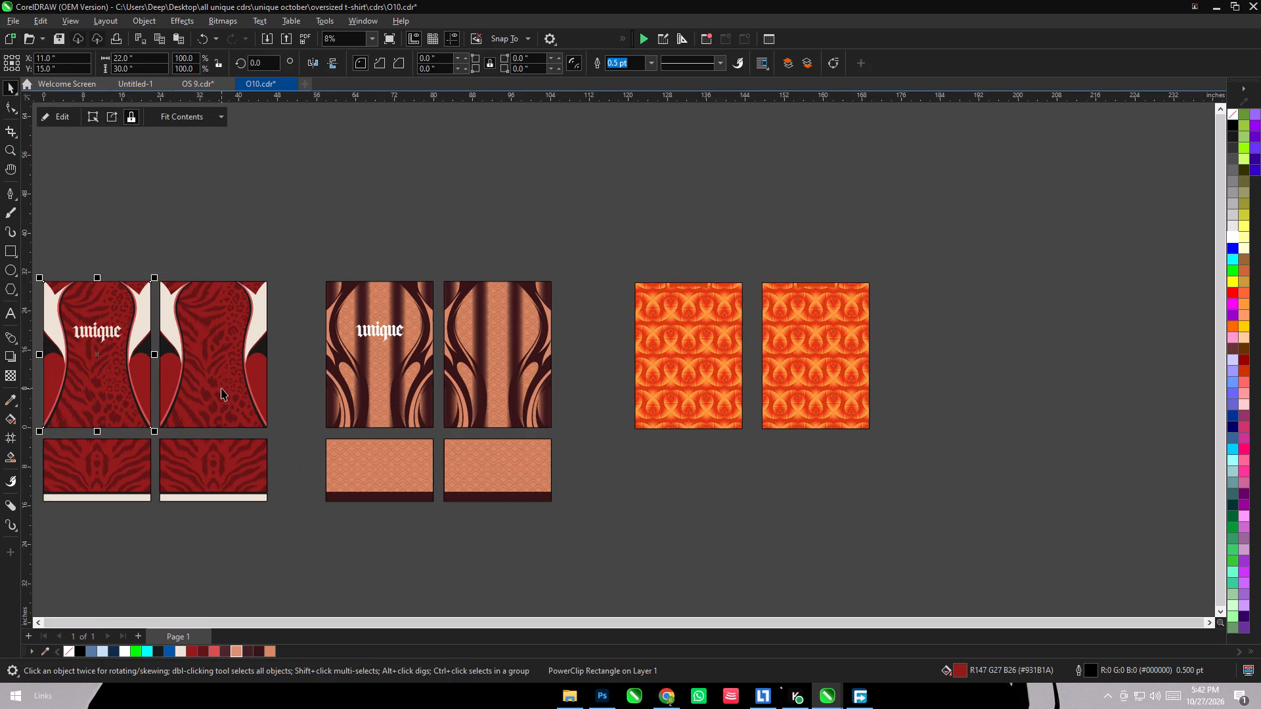
left_click_drag(221, 387, 1051, 395)
right_click(1051, 395)
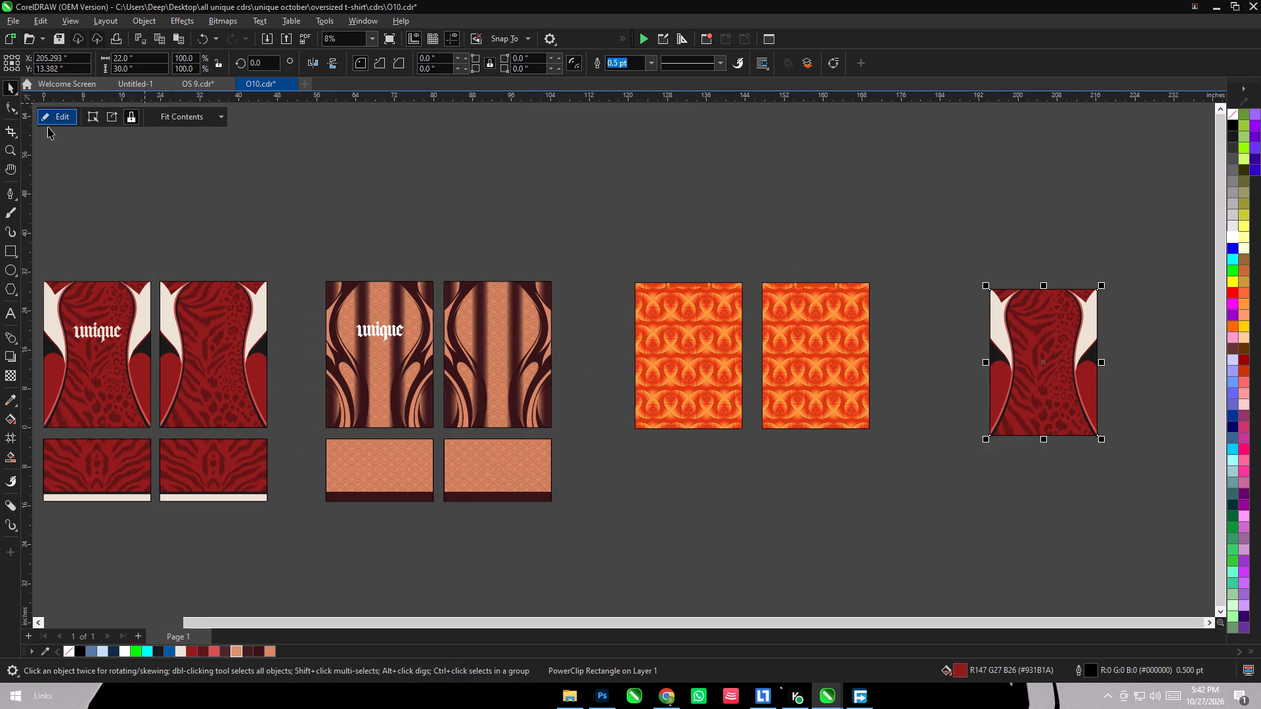
Delete the animal print inside the duplicated red panel's PowerClip and copy its remaining curved side shapes.
left_click(49, 121)
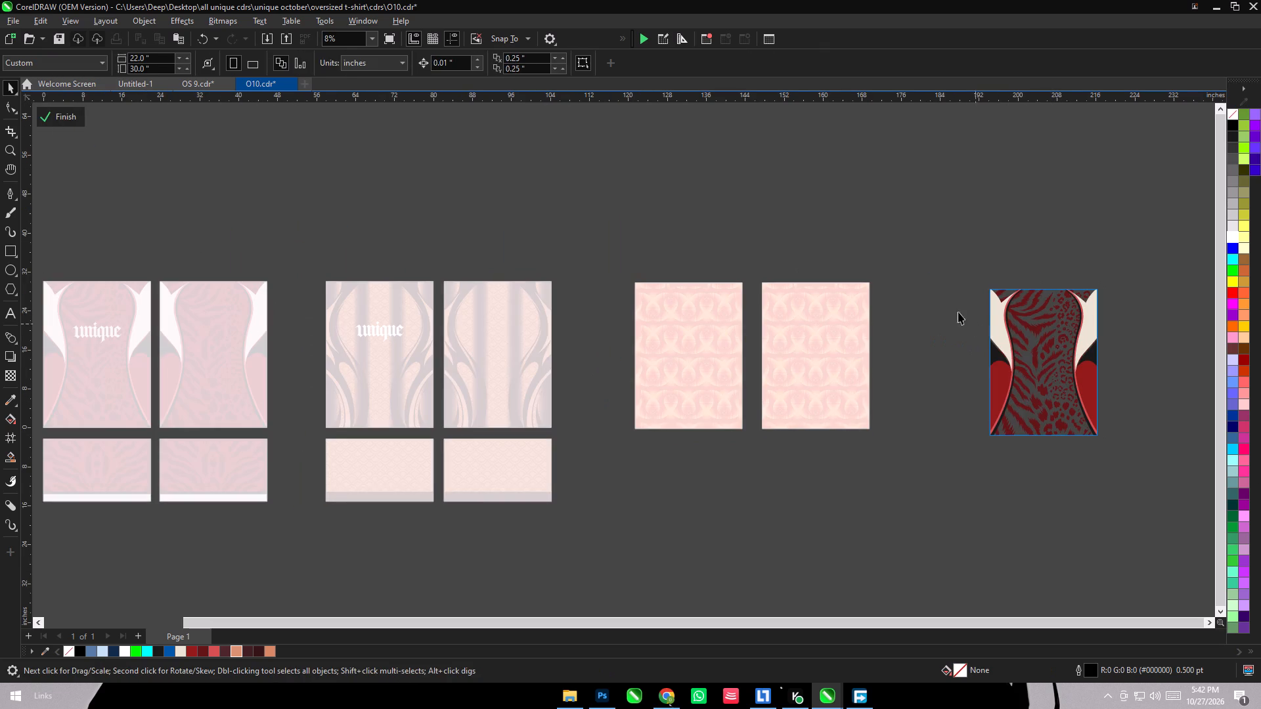
left_click(1035, 351)
key("Delete")
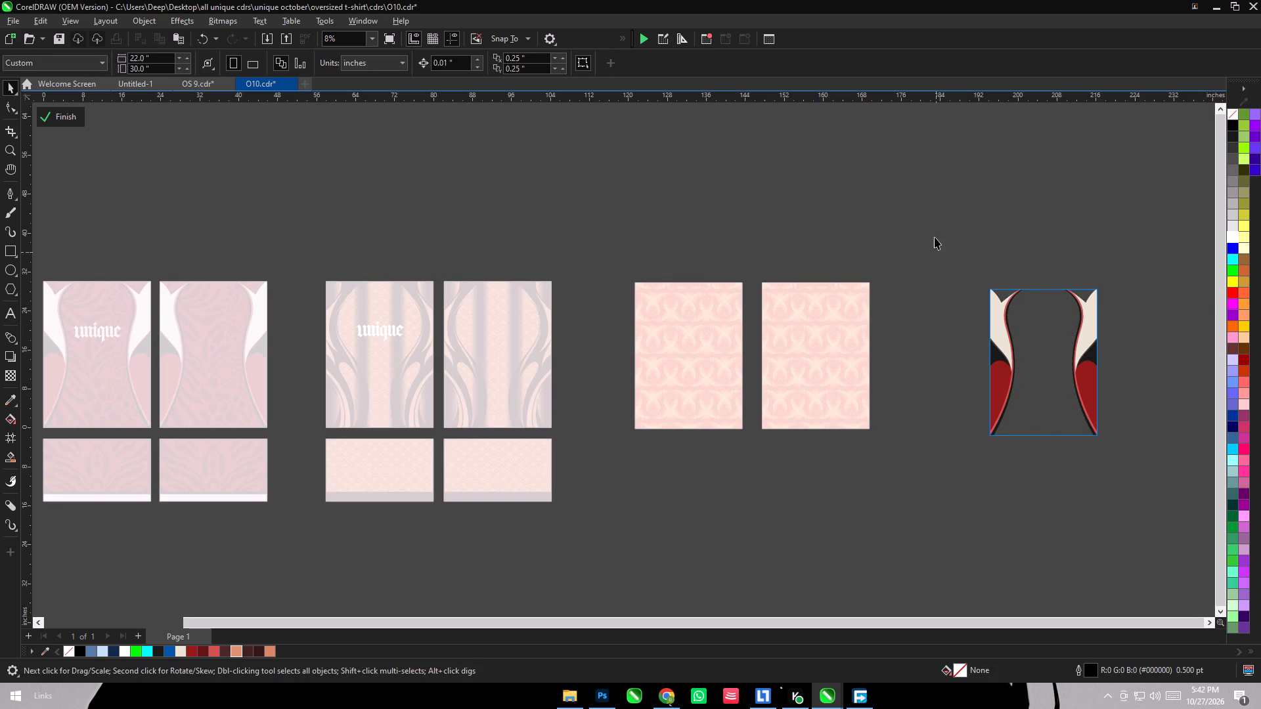
left_click_drag(935, 239, 1147, 487)
key("ctrl+c")
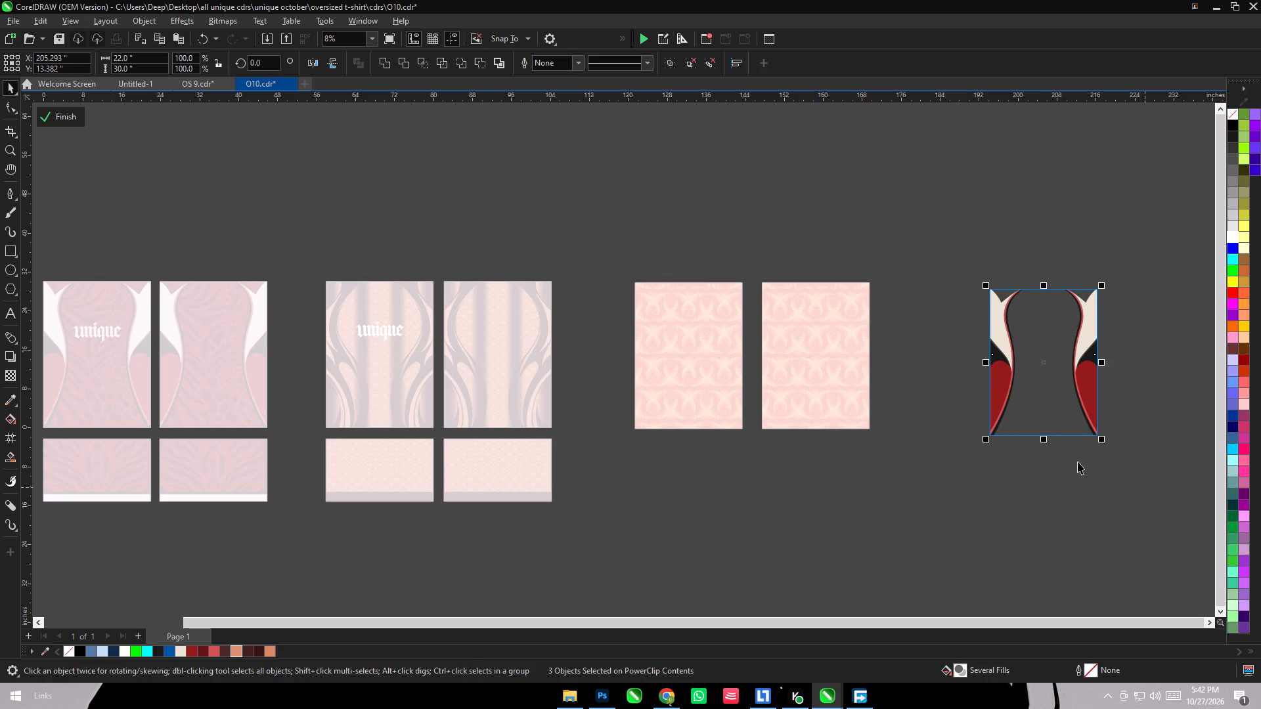
left_click(67, 115)
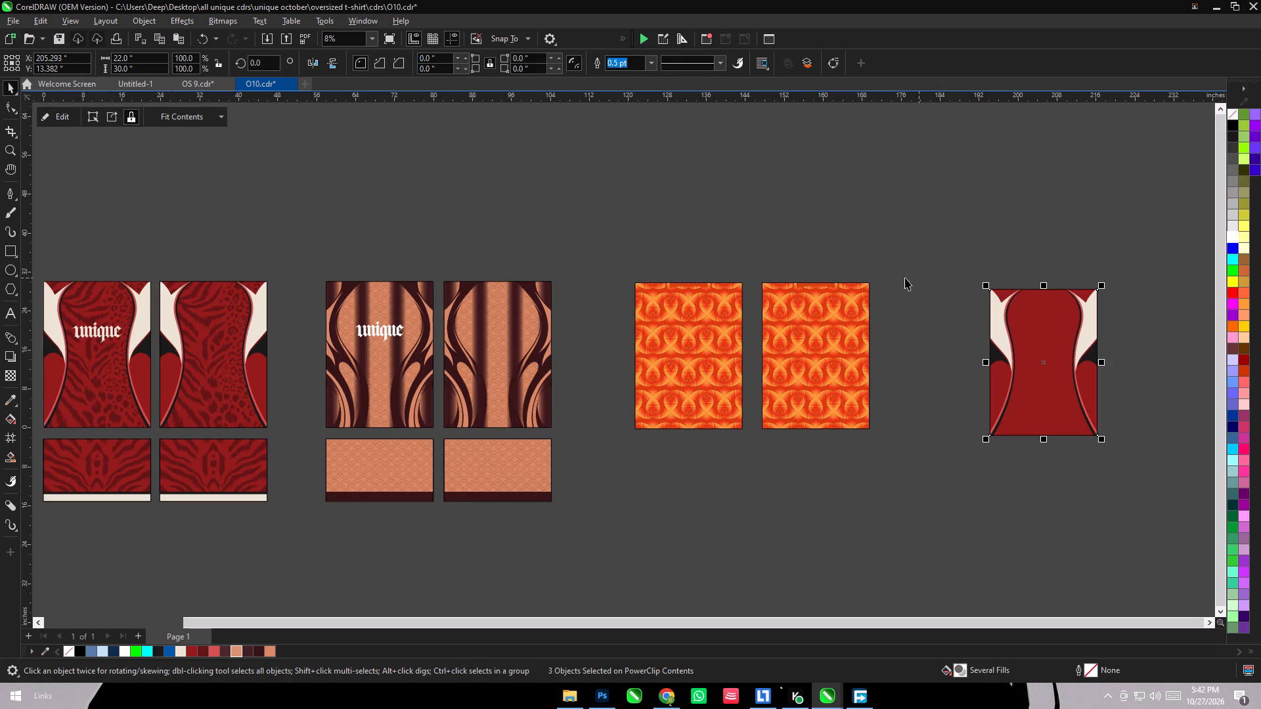
Delete the duplicated red panel, paste the copied curved side shapes in its place and group them.
left_click_drag(879, 240, 1074, 509)
left_click_drag(1079, 511, 1092, 513)
left_click_drag(971, 238, 1191, 490)
key("Delete")
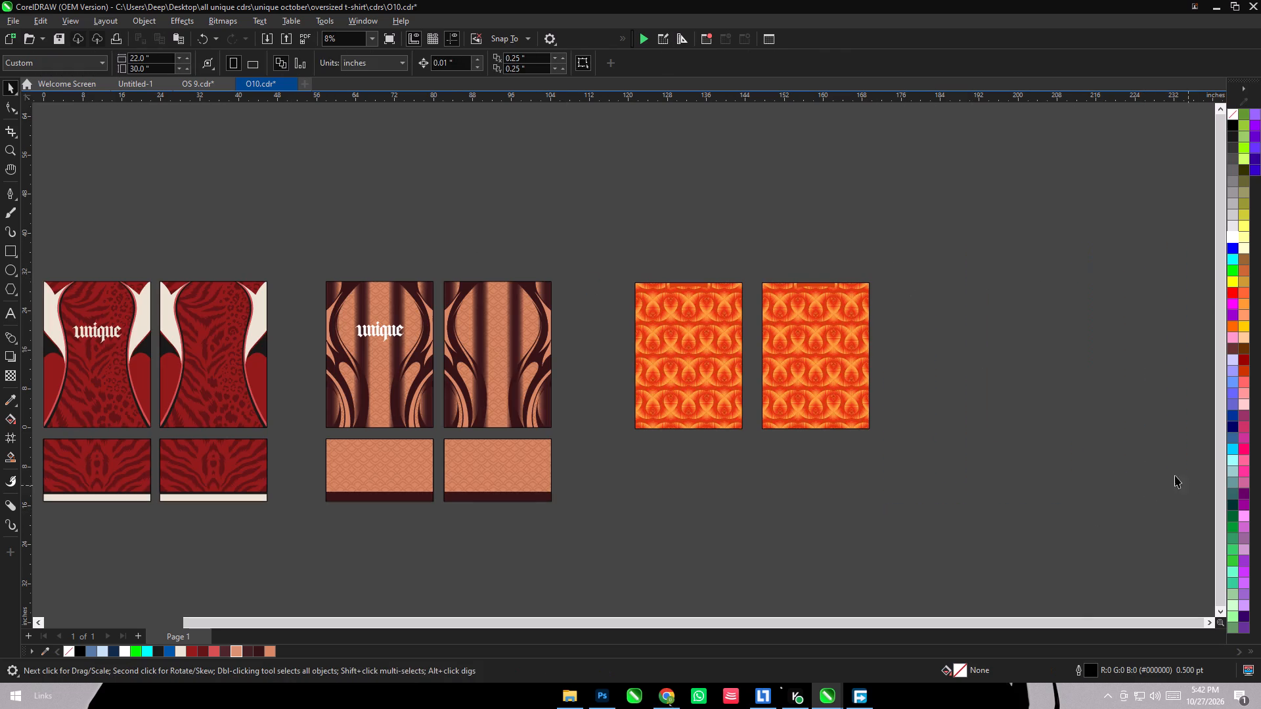
key("ctrl+v")
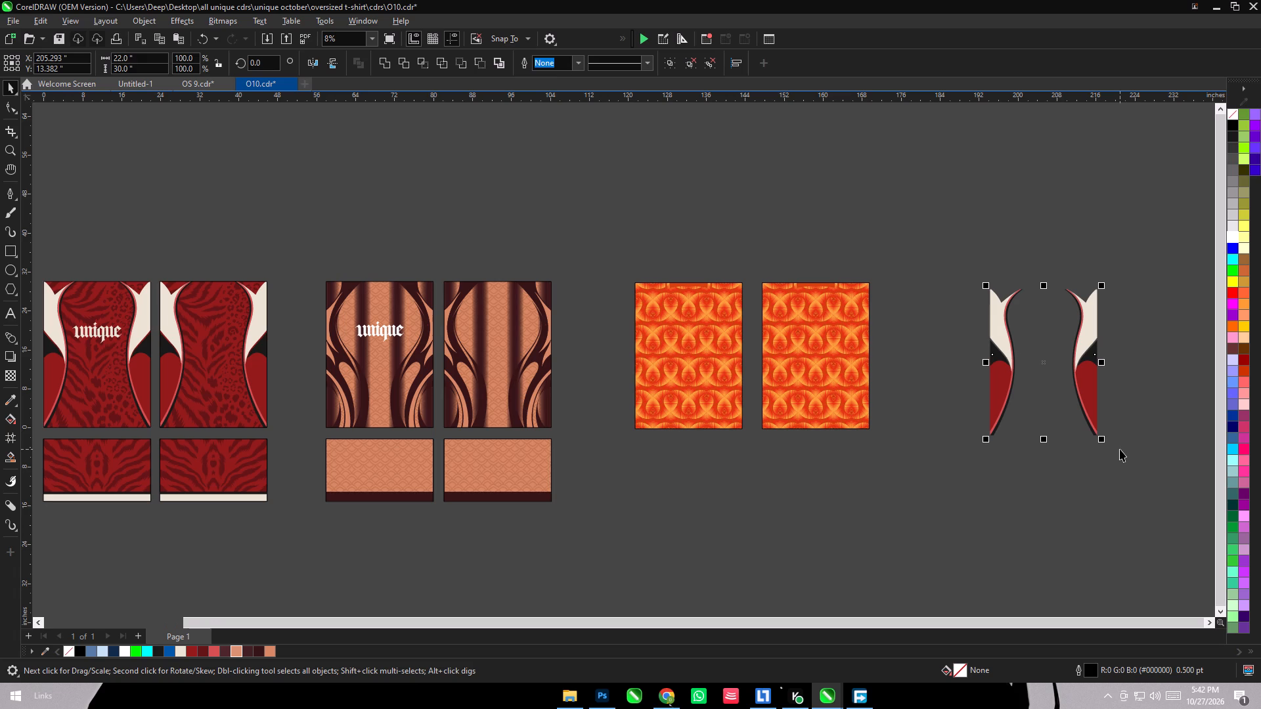
key("ctrl+g")
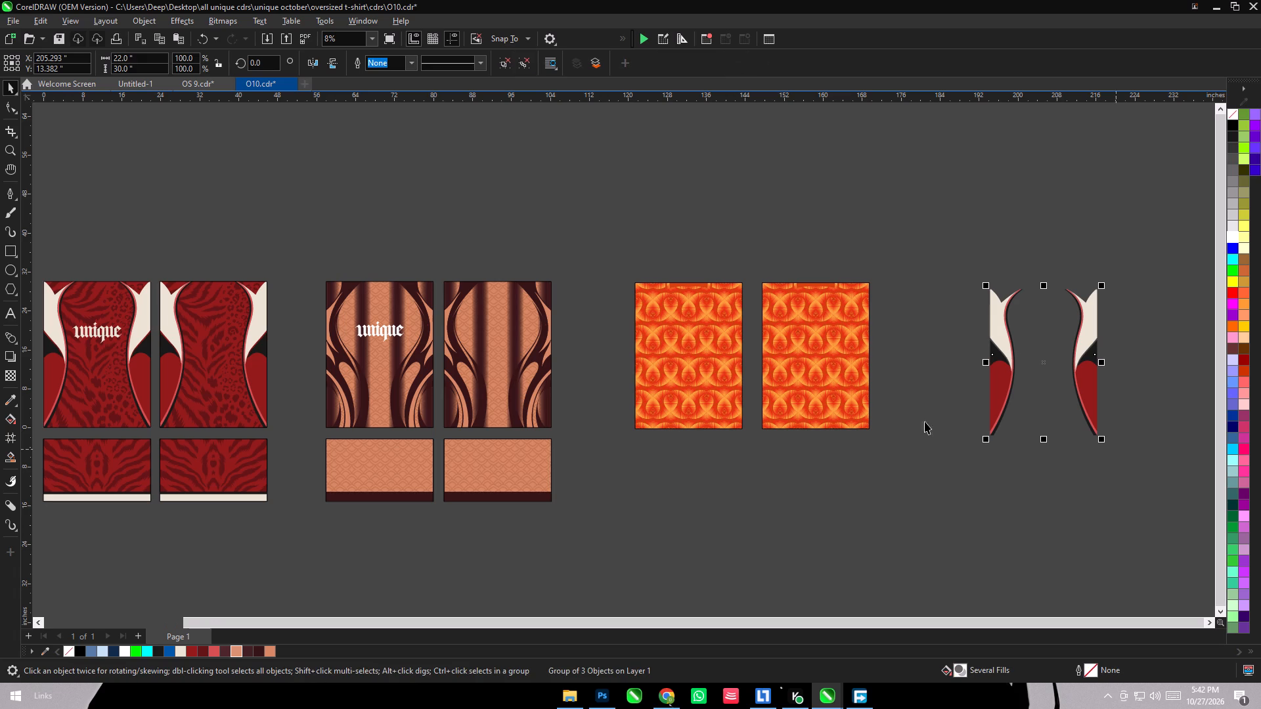
Align the side-shape group by centre and top with the orange panel nearest the brown panels, and ungroup it.
left_click(666, 385, "shift")
type("ct")
left_click(715, 476)
scroll(730, 333, "up", 8)
left_click(730, 333)
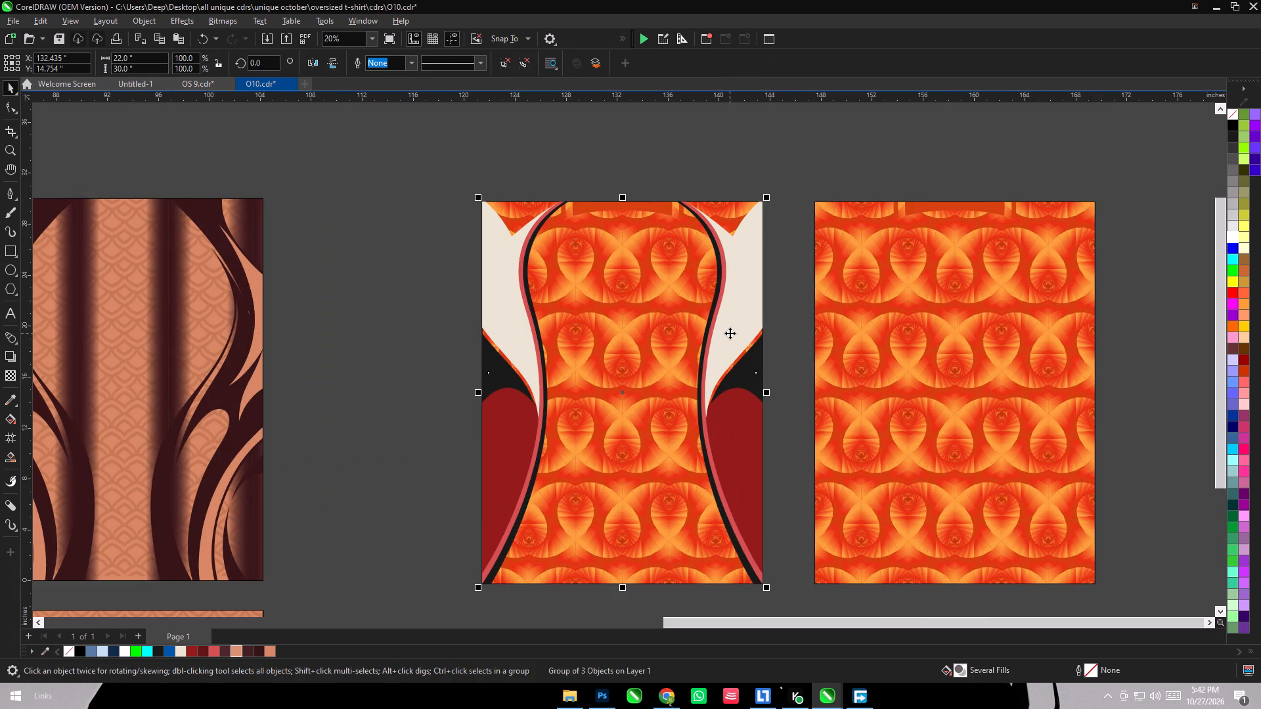
key("ctrl+u")
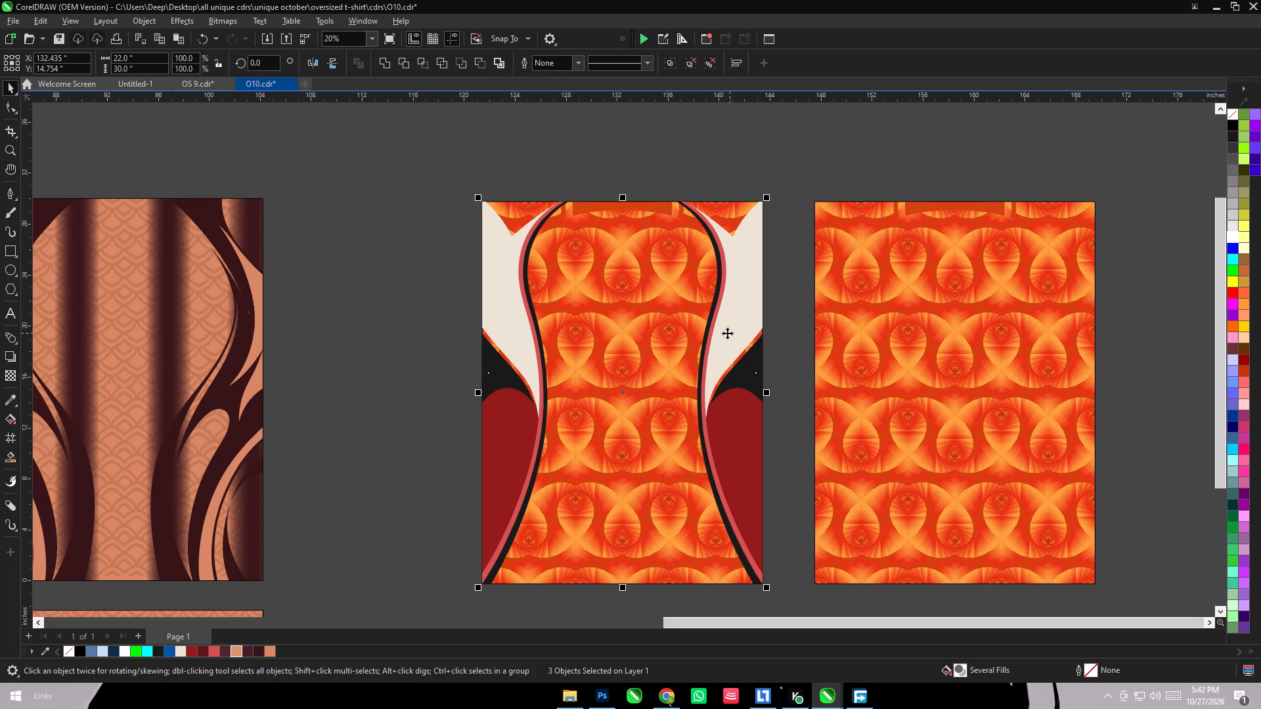
left_click(369, 286)
Sample the pattern's light orange and red-orange colours into the document palette.
scroll(541, 322, "up", 4)
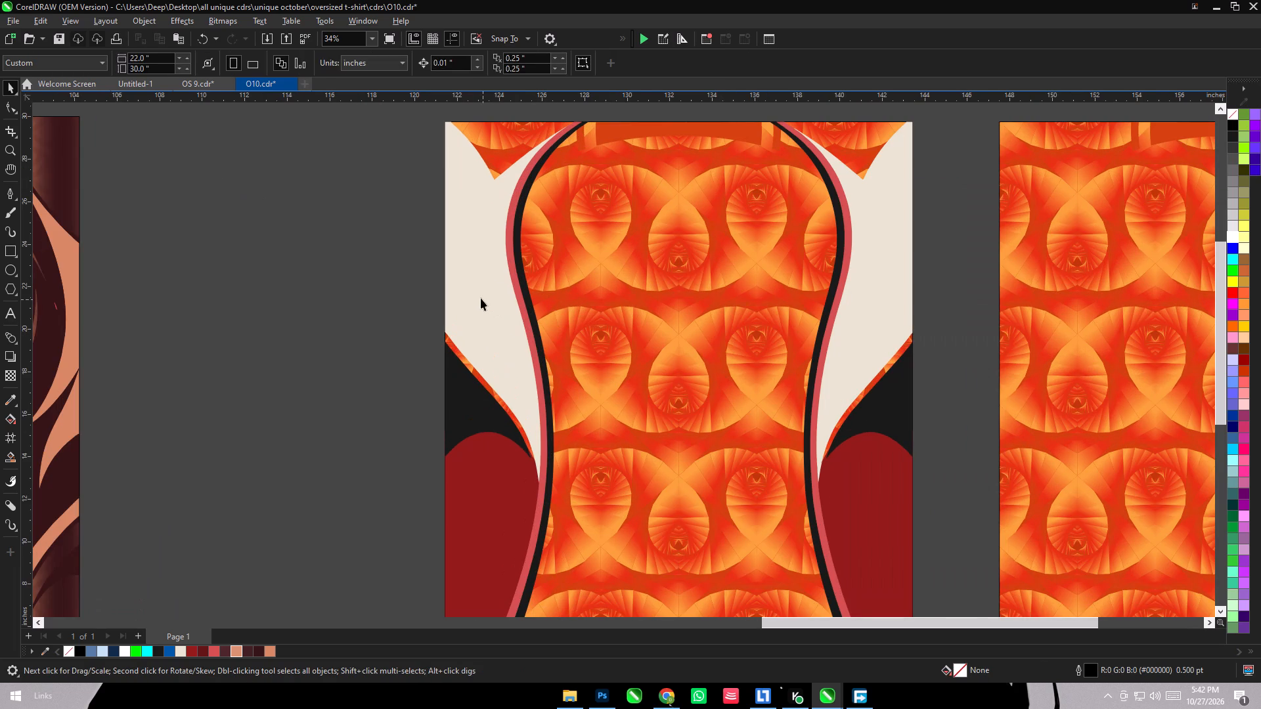
left_click(481, 298)
scroll(602, 485, "up", 10)
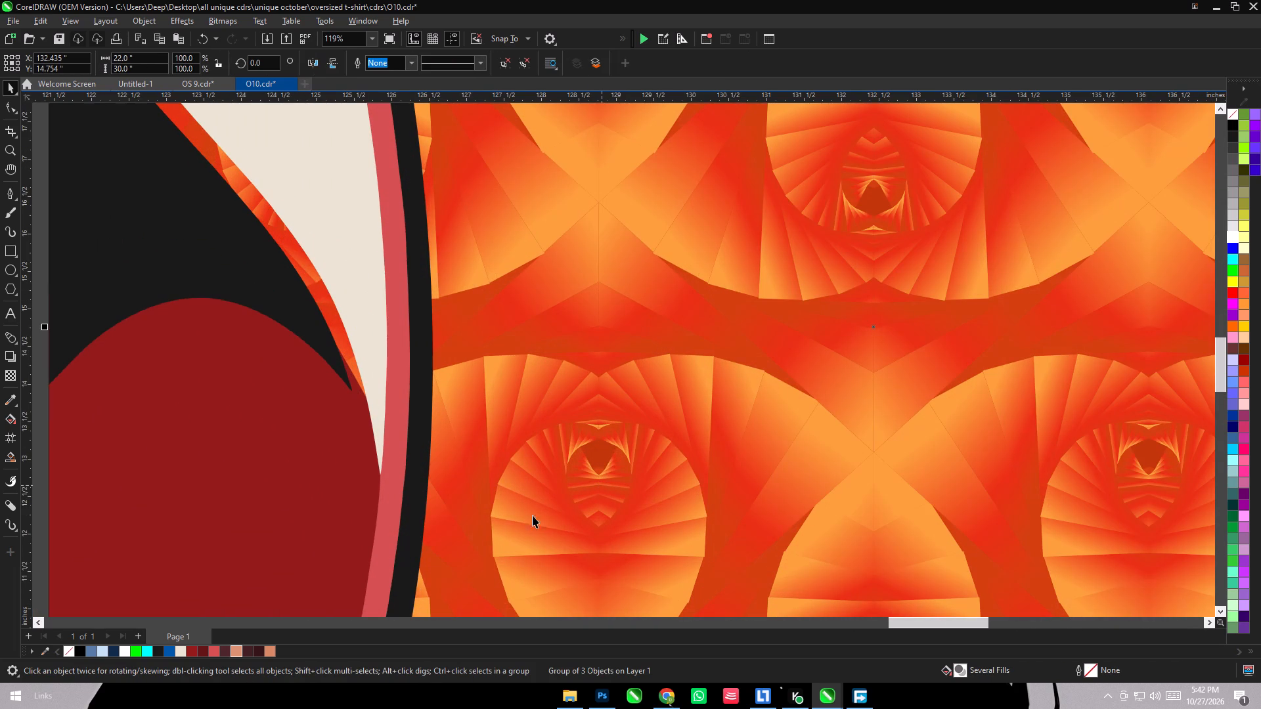
left_click(46, 655)
left_click(838, 505)
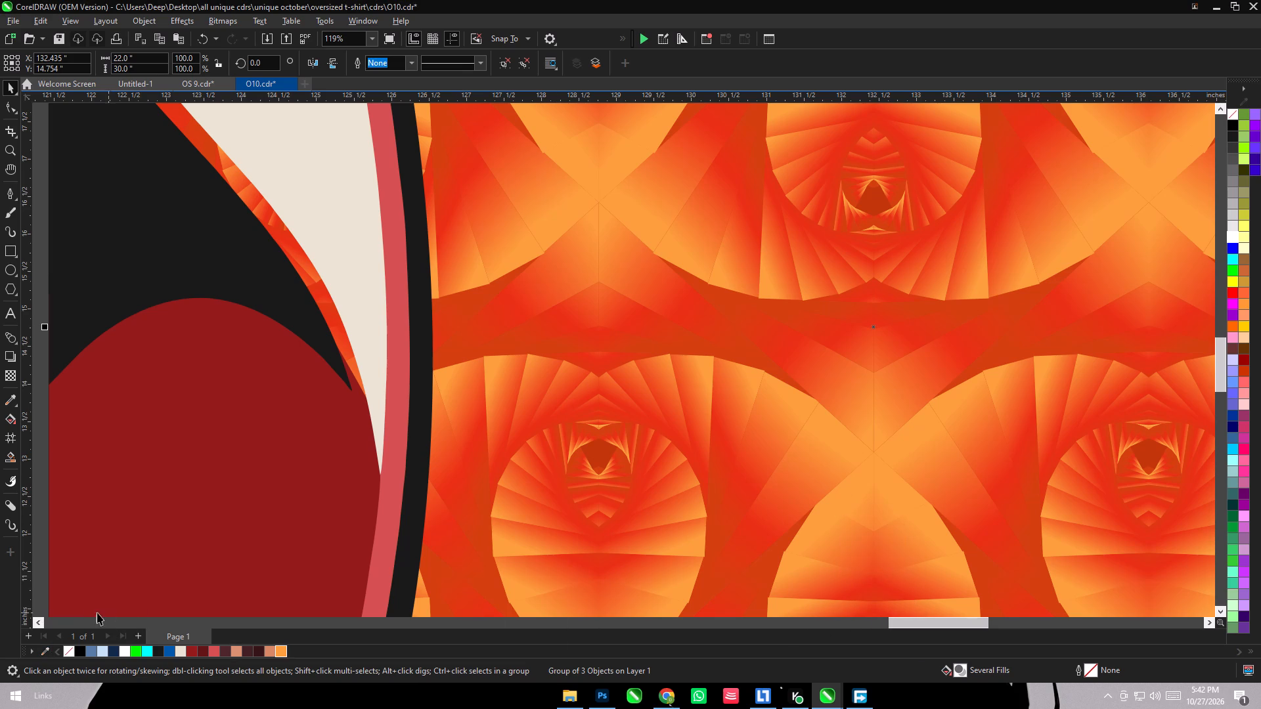
left_click(44, 653)
left_click(462, 599)
Ungroup the nested side shapes and fill the cream upper side shapes with the sampled light orange.
scroll(500, 557, "down", 11)
left_click(296, 296)
left_click_drag(413, 345, 389, 341)
key("ctrl+z")
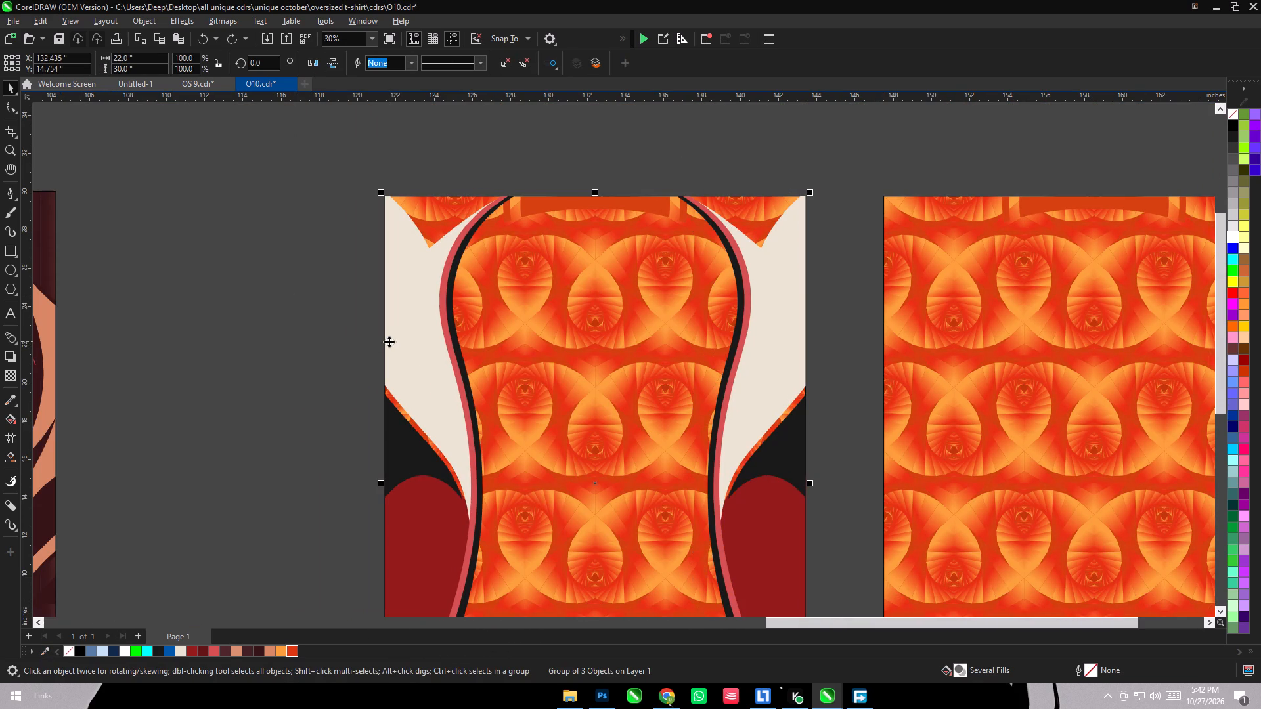
key("ctrl+u")
left_click(282, 247)
left_click(407, 326)
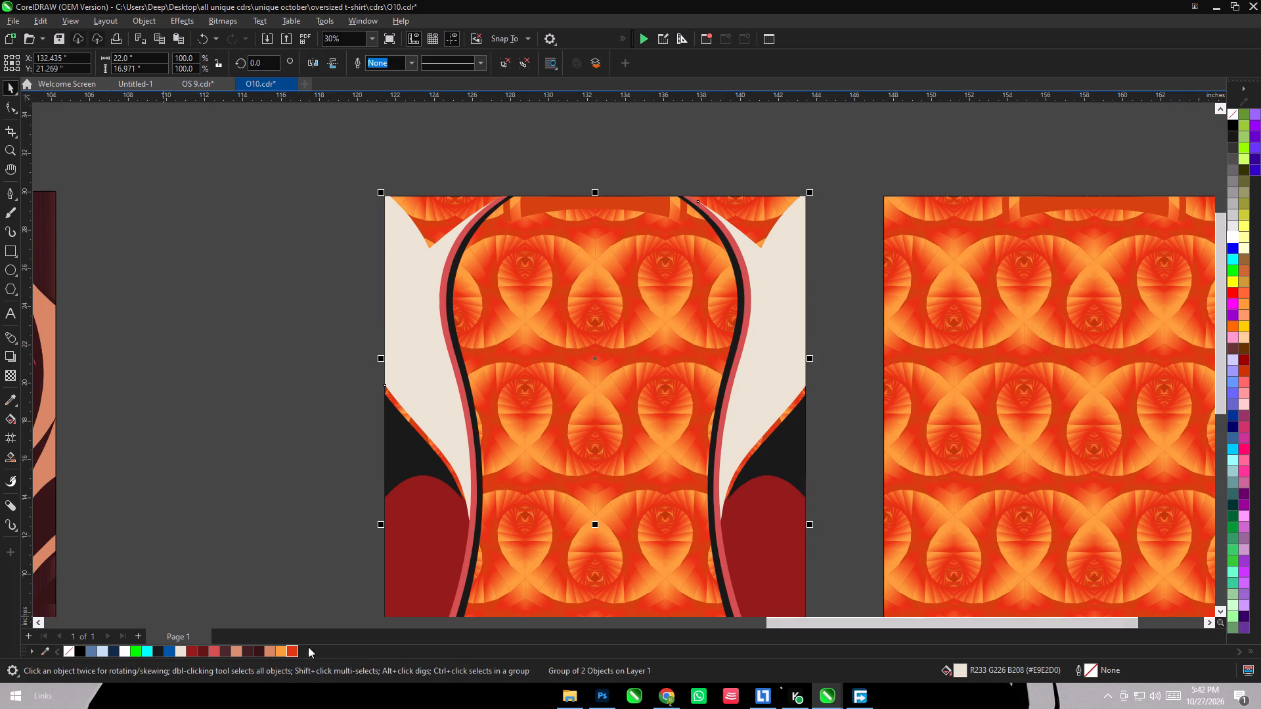
left_click(278, 650)
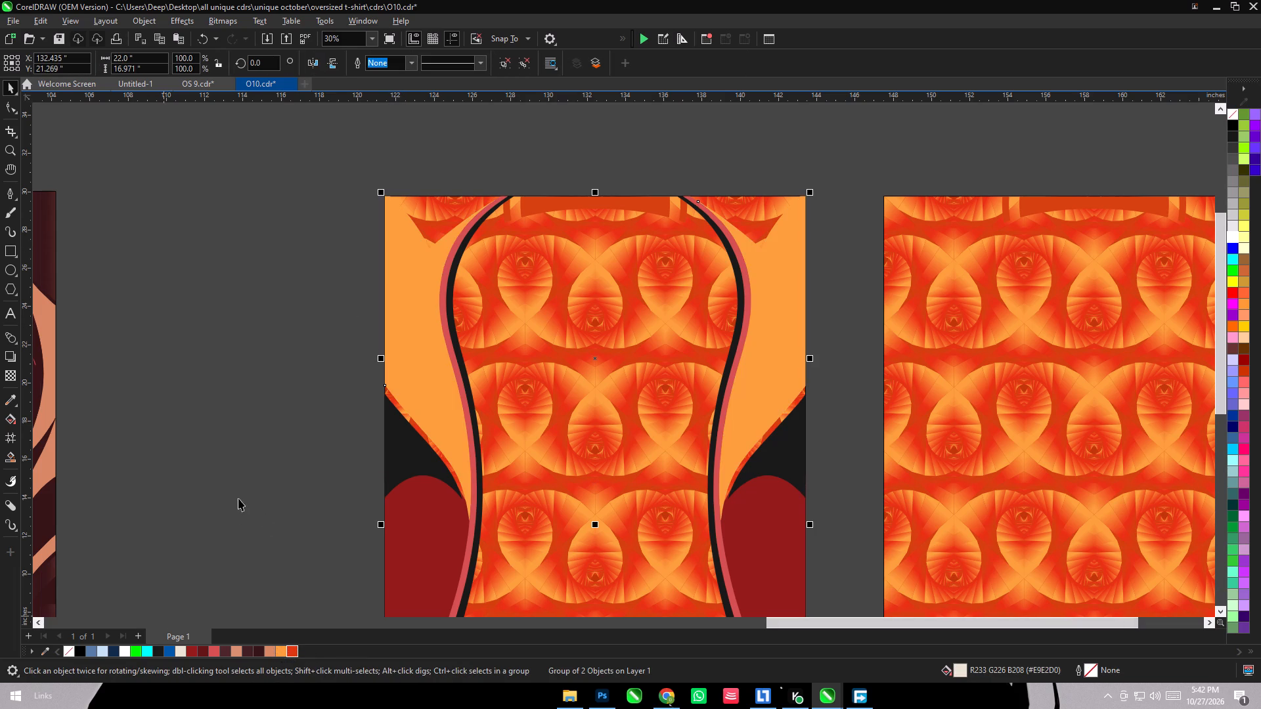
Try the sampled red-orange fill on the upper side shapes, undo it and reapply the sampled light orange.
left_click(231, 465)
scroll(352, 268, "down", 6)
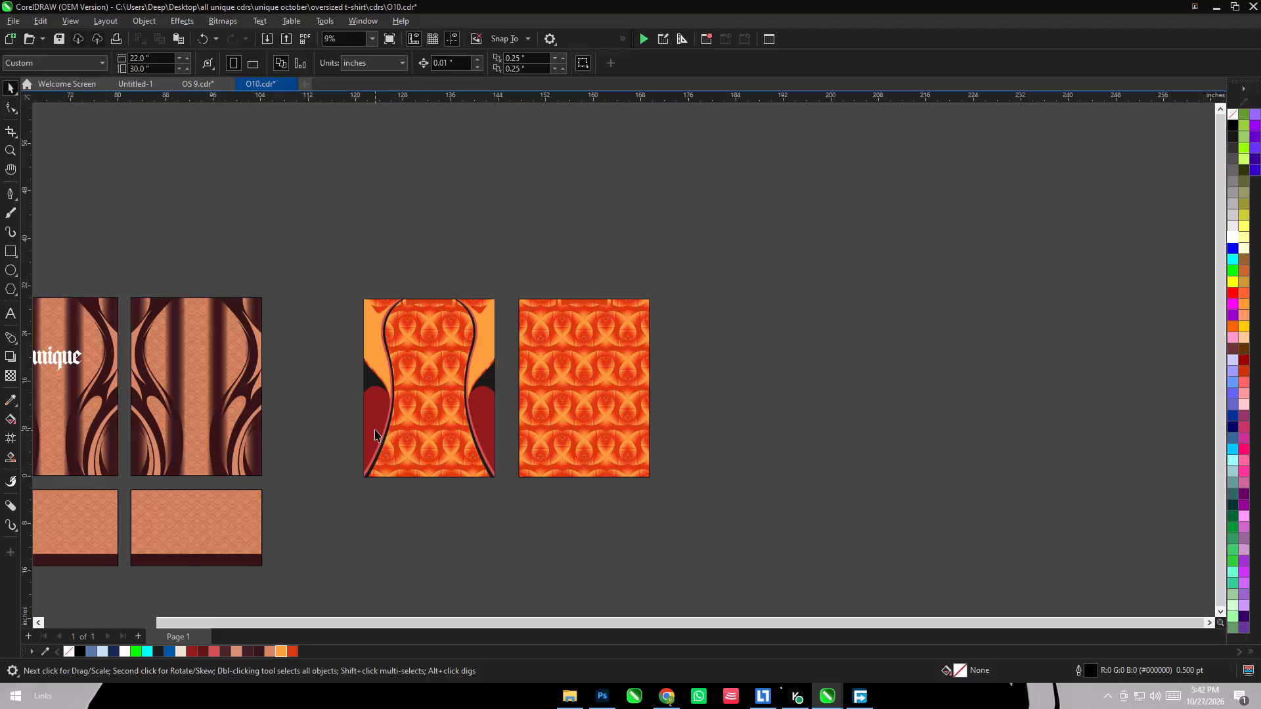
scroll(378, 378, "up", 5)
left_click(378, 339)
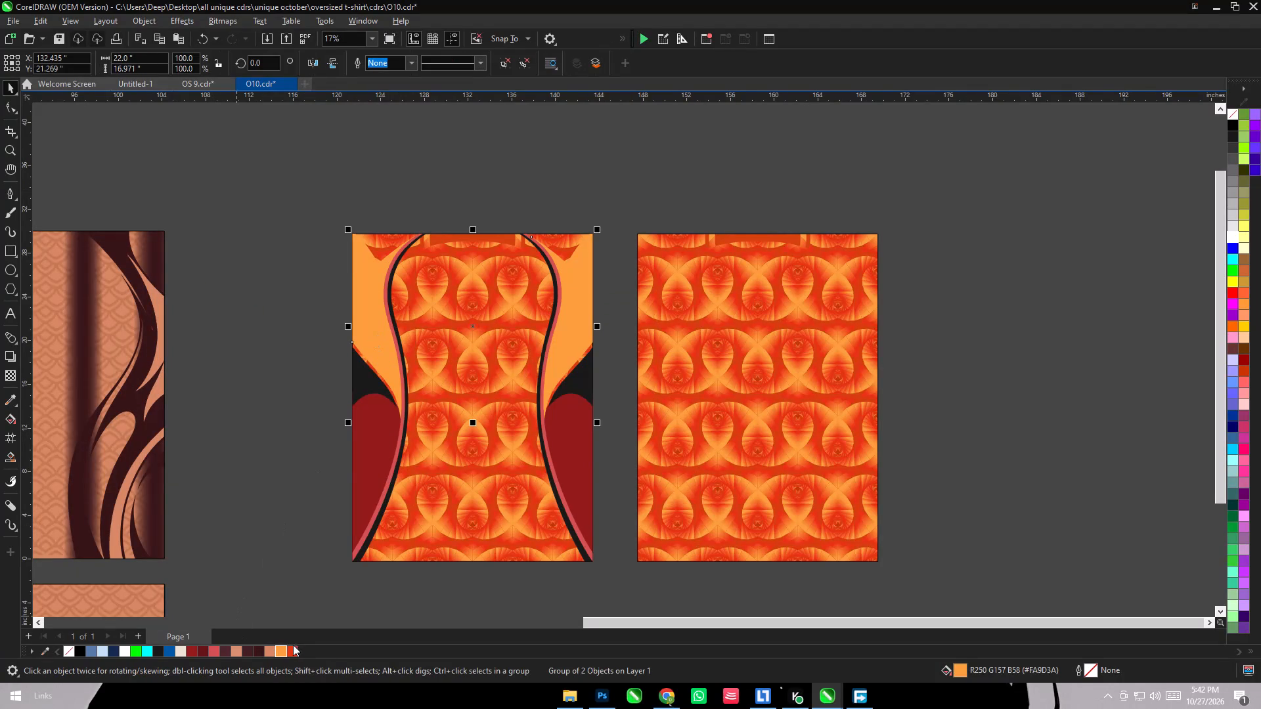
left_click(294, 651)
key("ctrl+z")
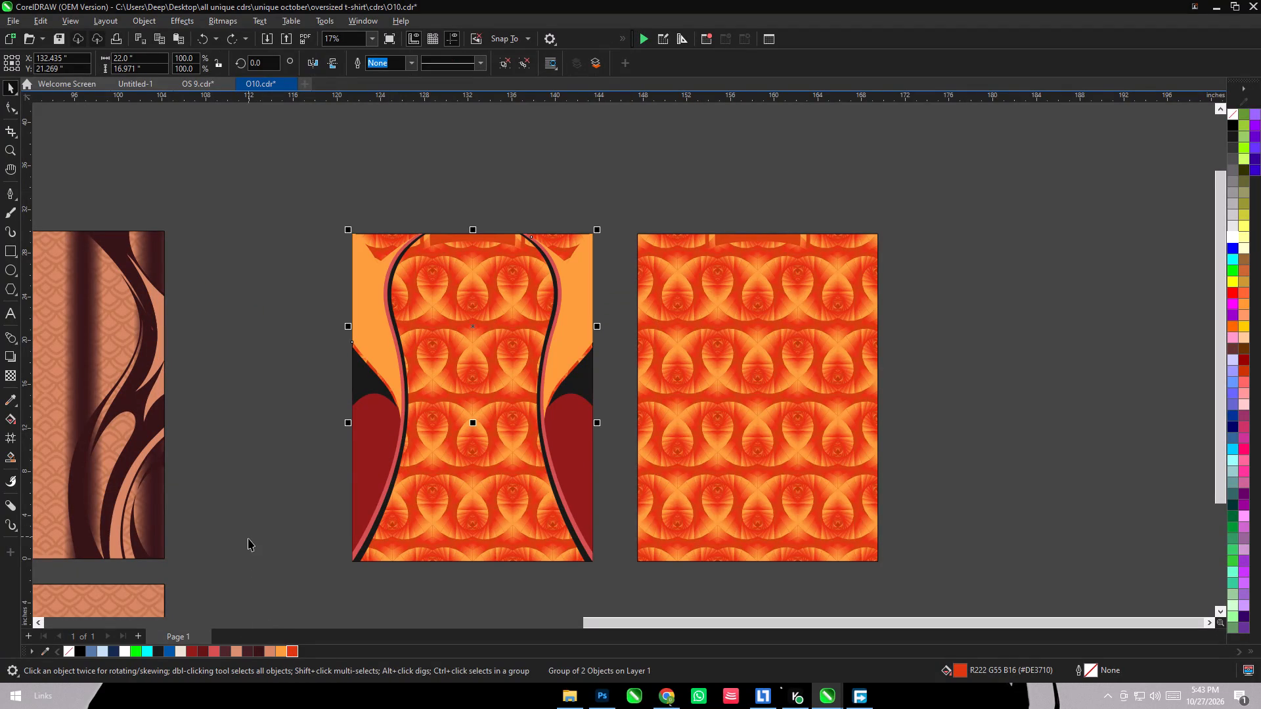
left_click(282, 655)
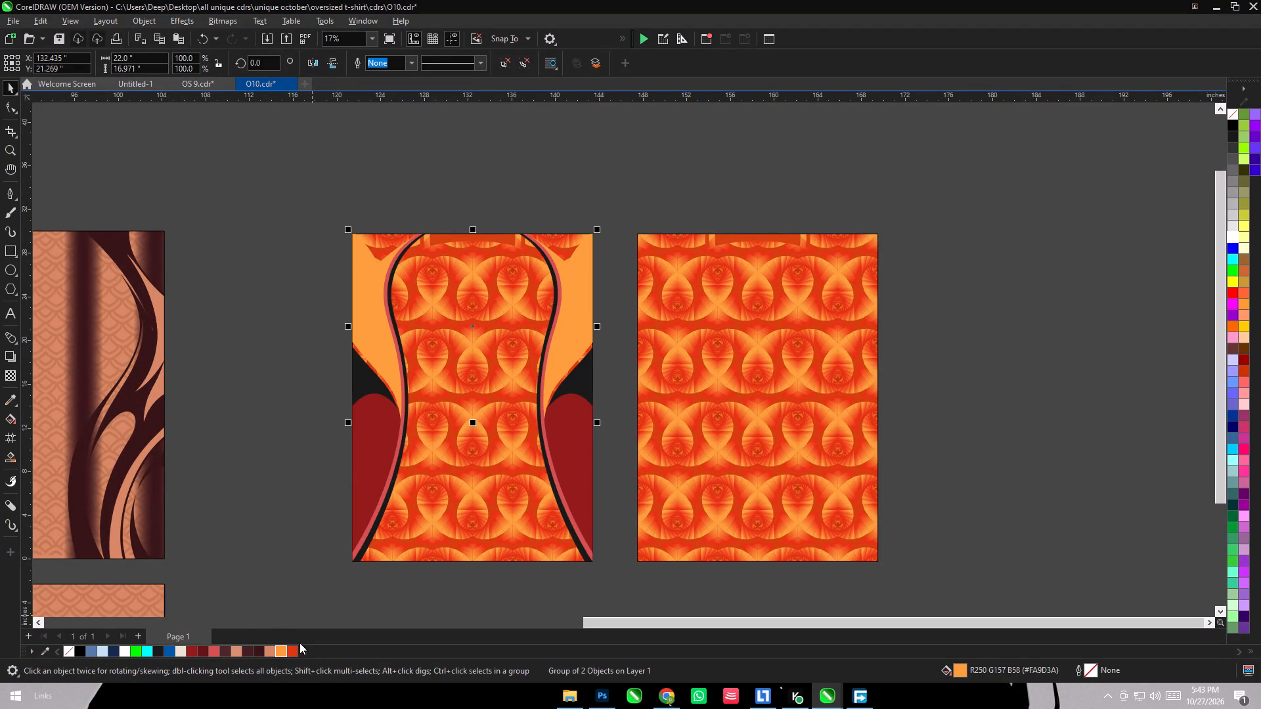
Fill both dark red lower side shapes with the sampled red-orange.
left_click(362, 460)
left_click(296, 651)
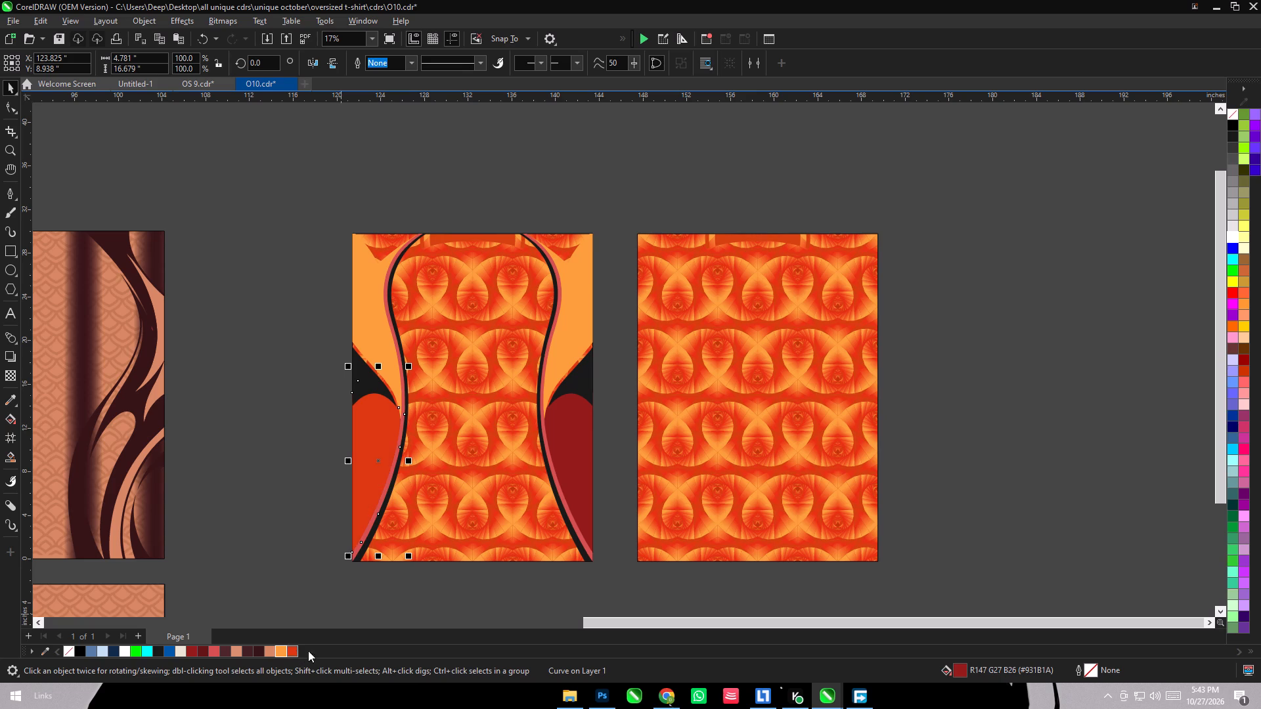
left_click(570, 435)
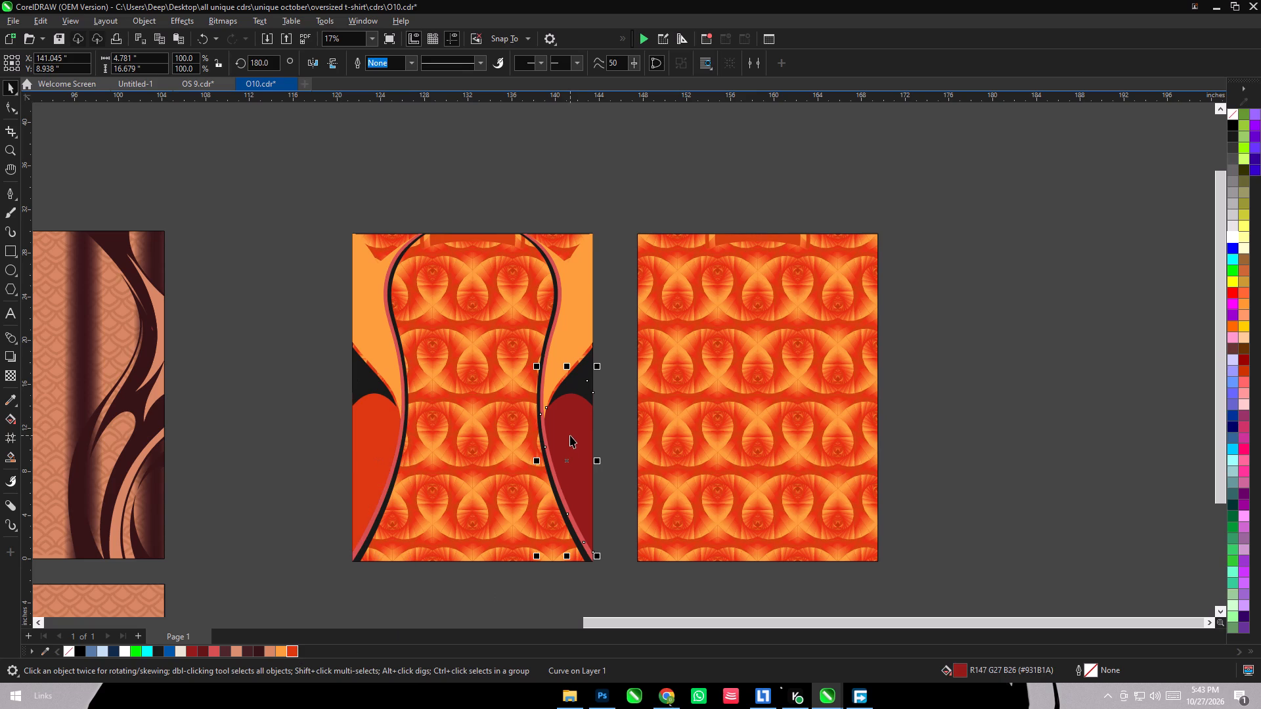
key("ctrl+r")
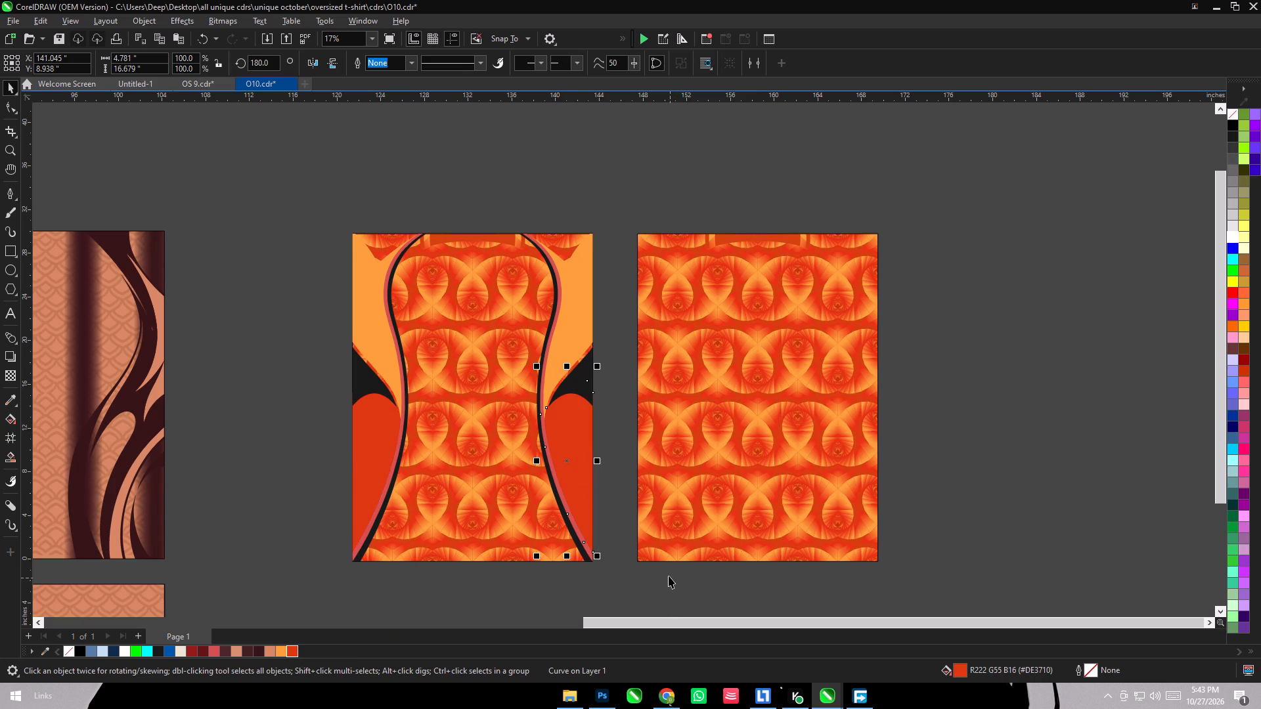
left_click(666, 572)
Recolour the light orange upper side shapes to the near-black charcoal of the adjoining dark side shapes.
left_click(591, 298)
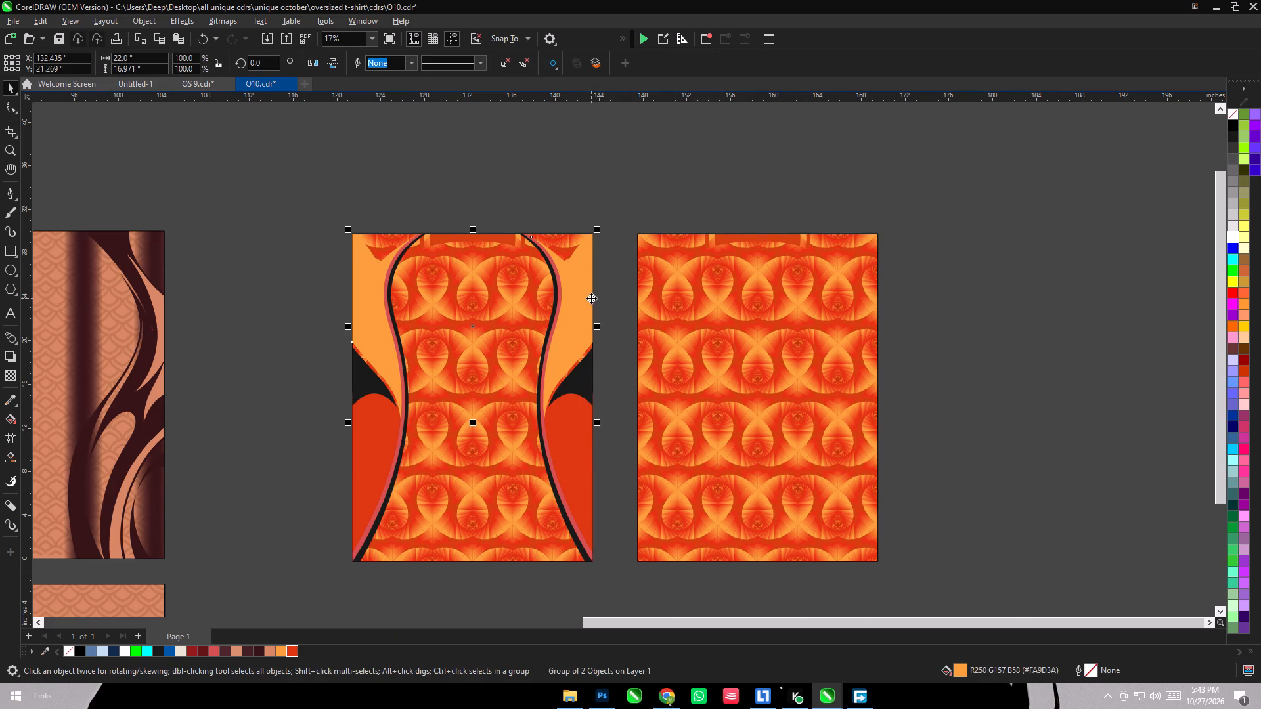
scroll(591, 298, "up", 3)
left_click(1238, 121)
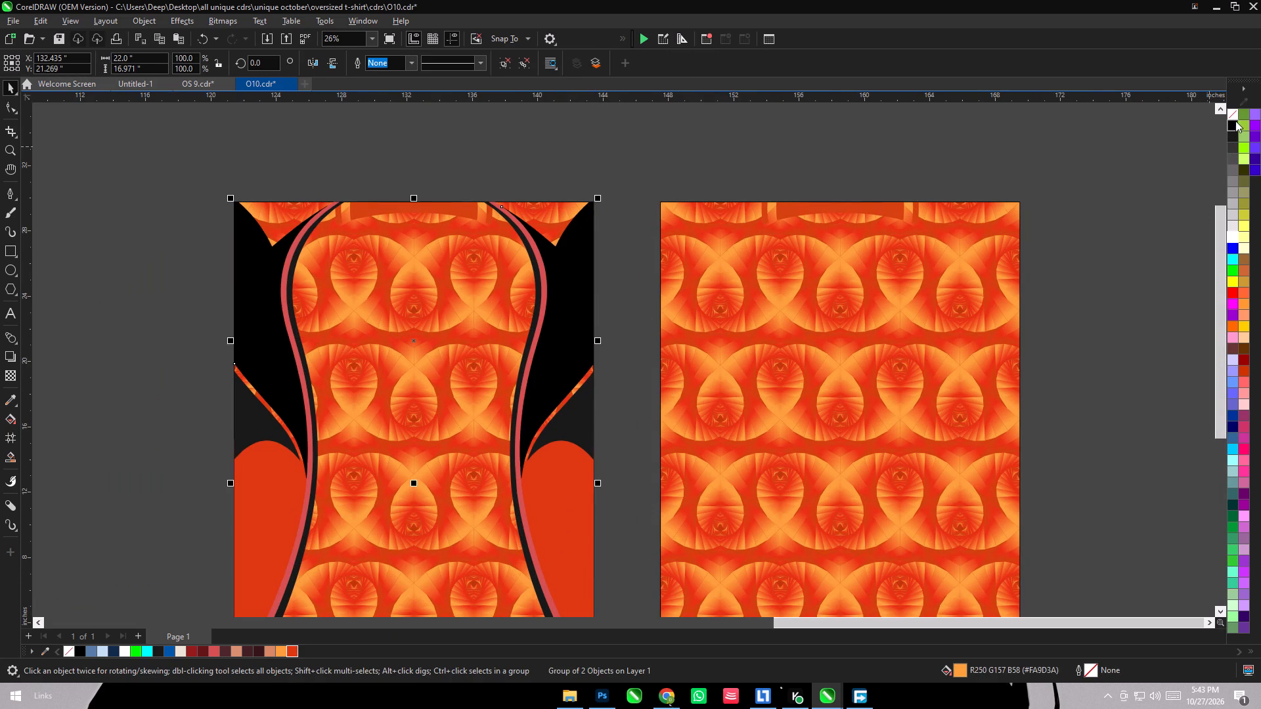
left_click(1230, 139)
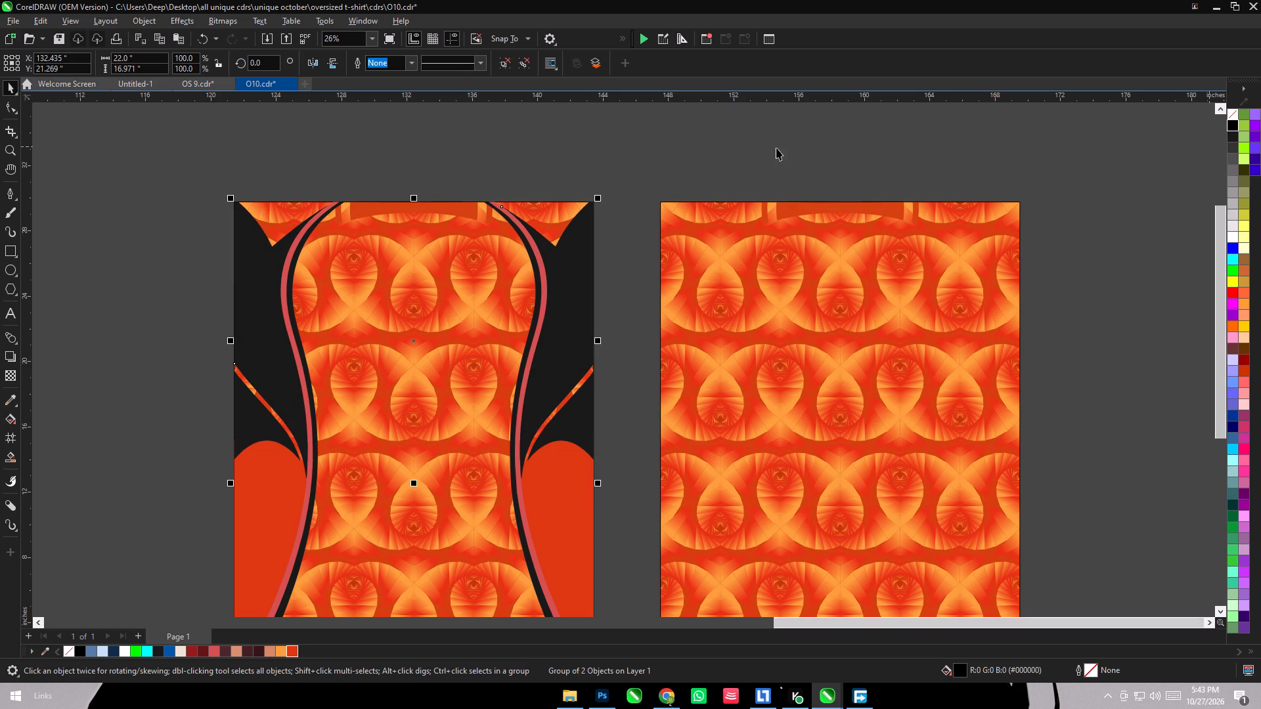
left_click(702, 146)
Fill the pink curved bands along both sides with the sampled light orange.
scroll(702, 146, "down", 4)
scroll(449, 310, "up", 10)
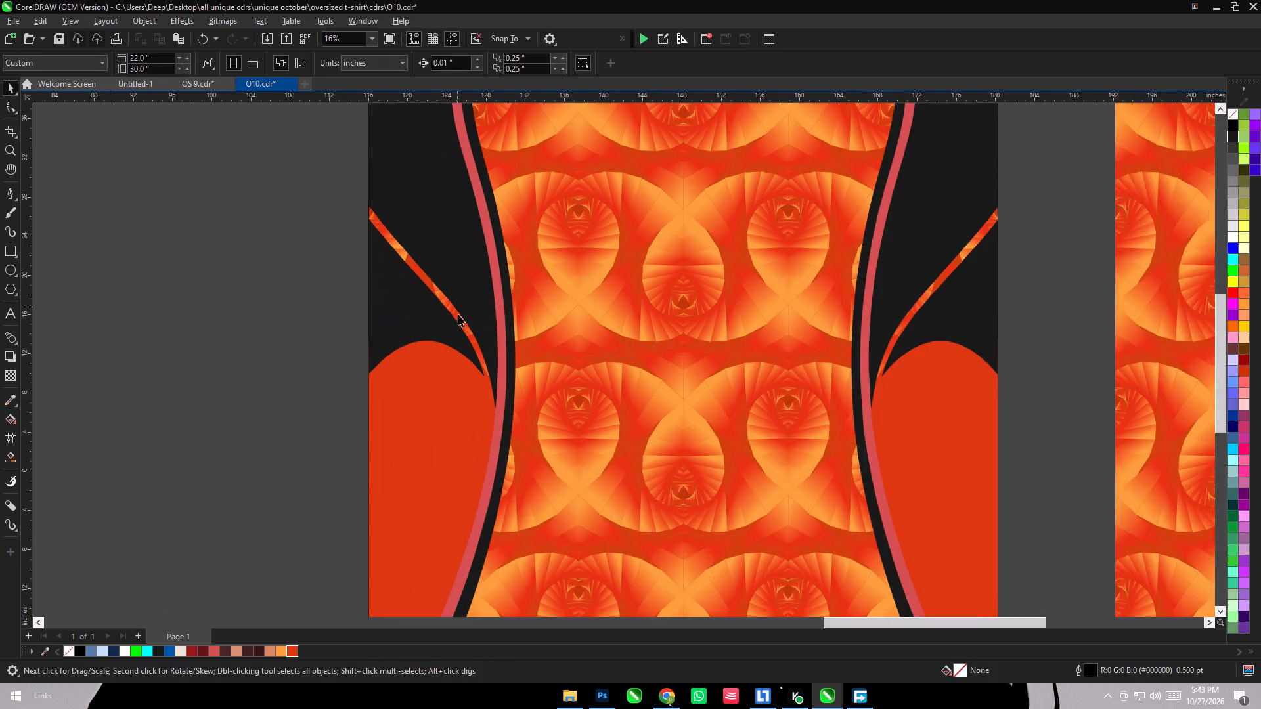
left_click(507, 334)
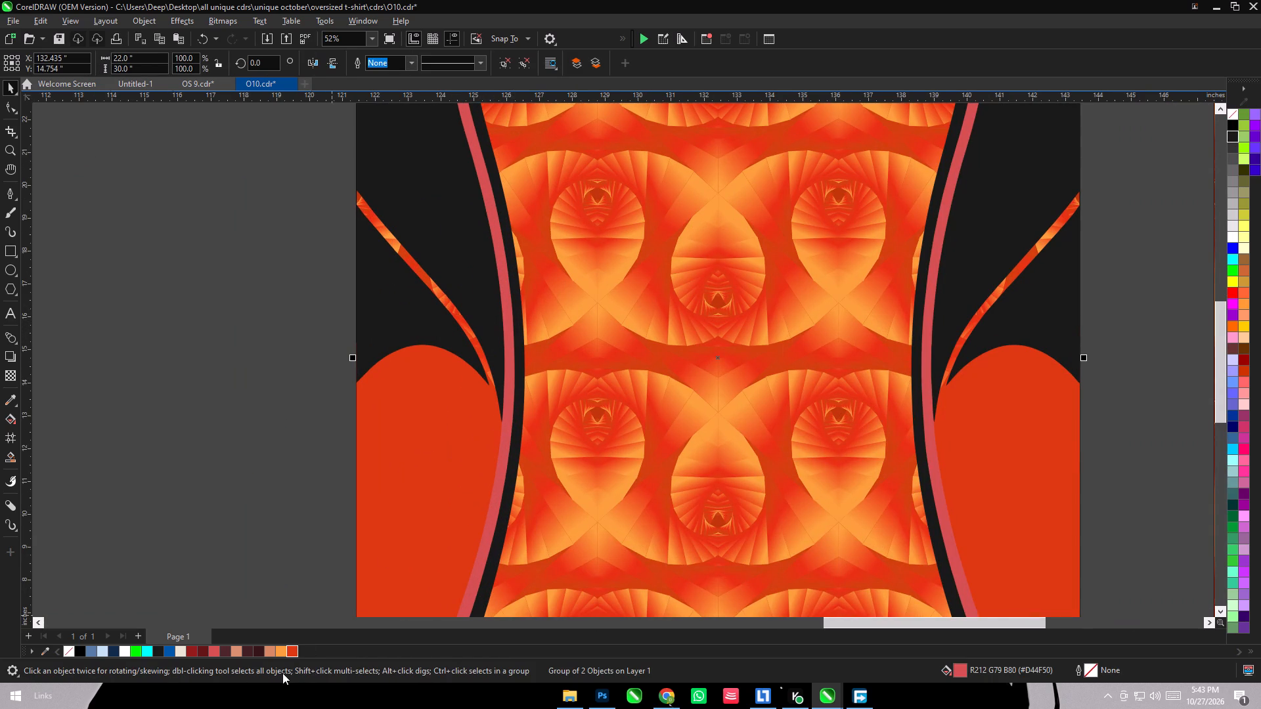
left_click(284, 649)
scroll(104, 351, "down", 10)
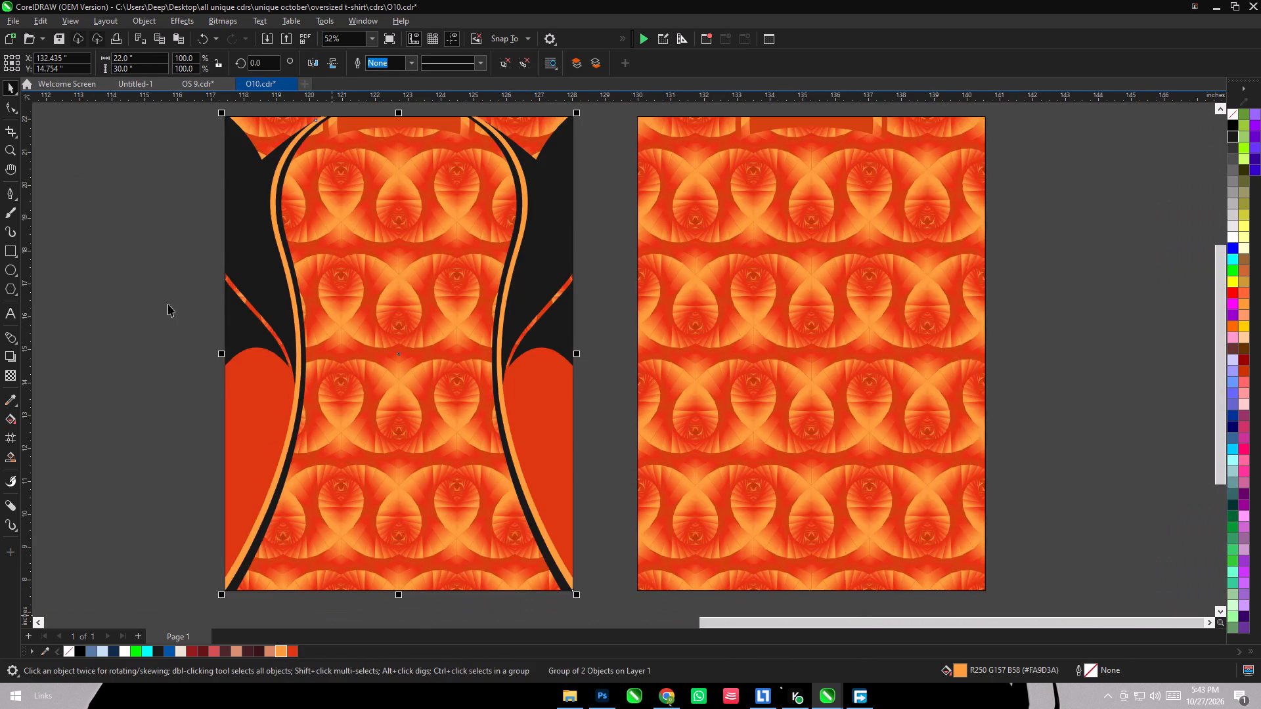
left_click(314, 150)
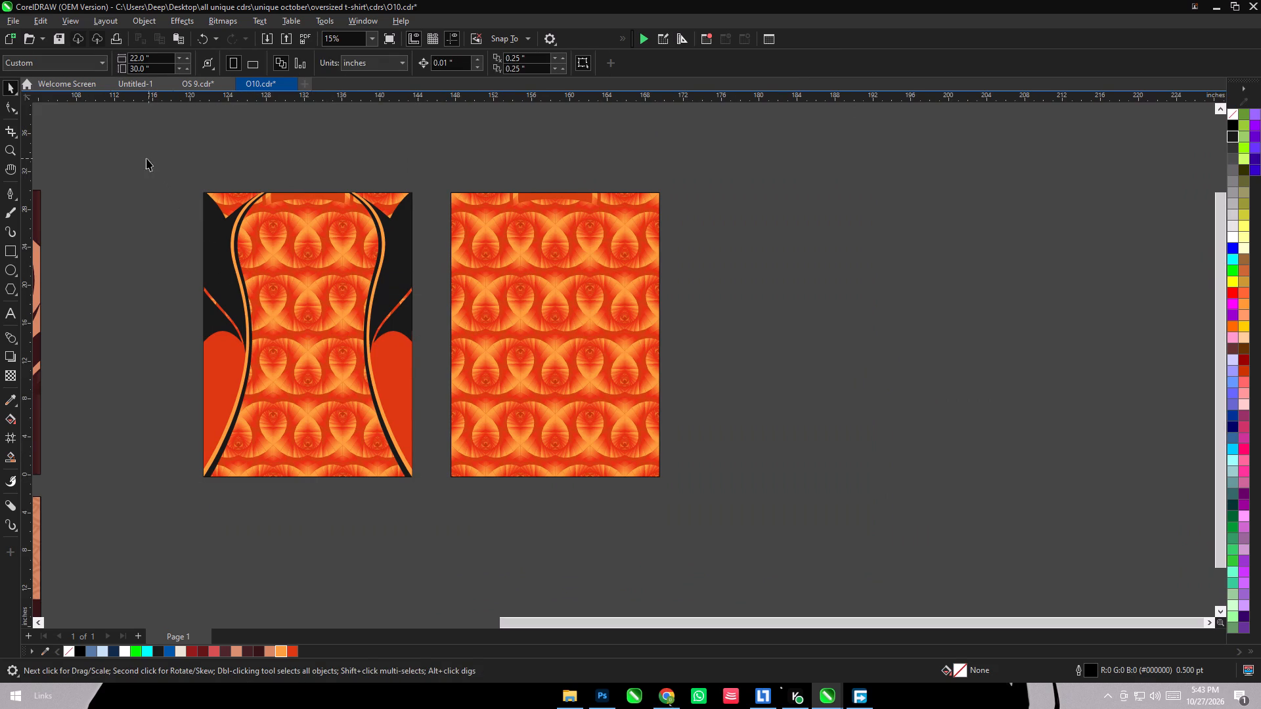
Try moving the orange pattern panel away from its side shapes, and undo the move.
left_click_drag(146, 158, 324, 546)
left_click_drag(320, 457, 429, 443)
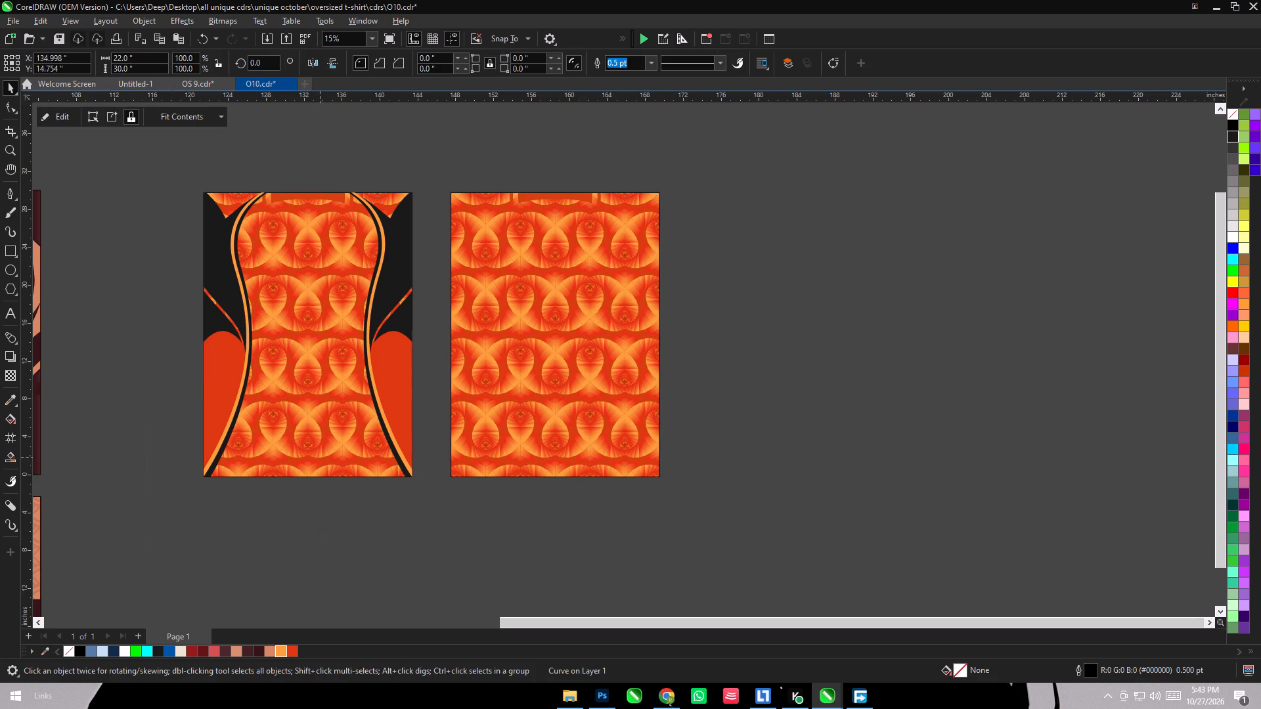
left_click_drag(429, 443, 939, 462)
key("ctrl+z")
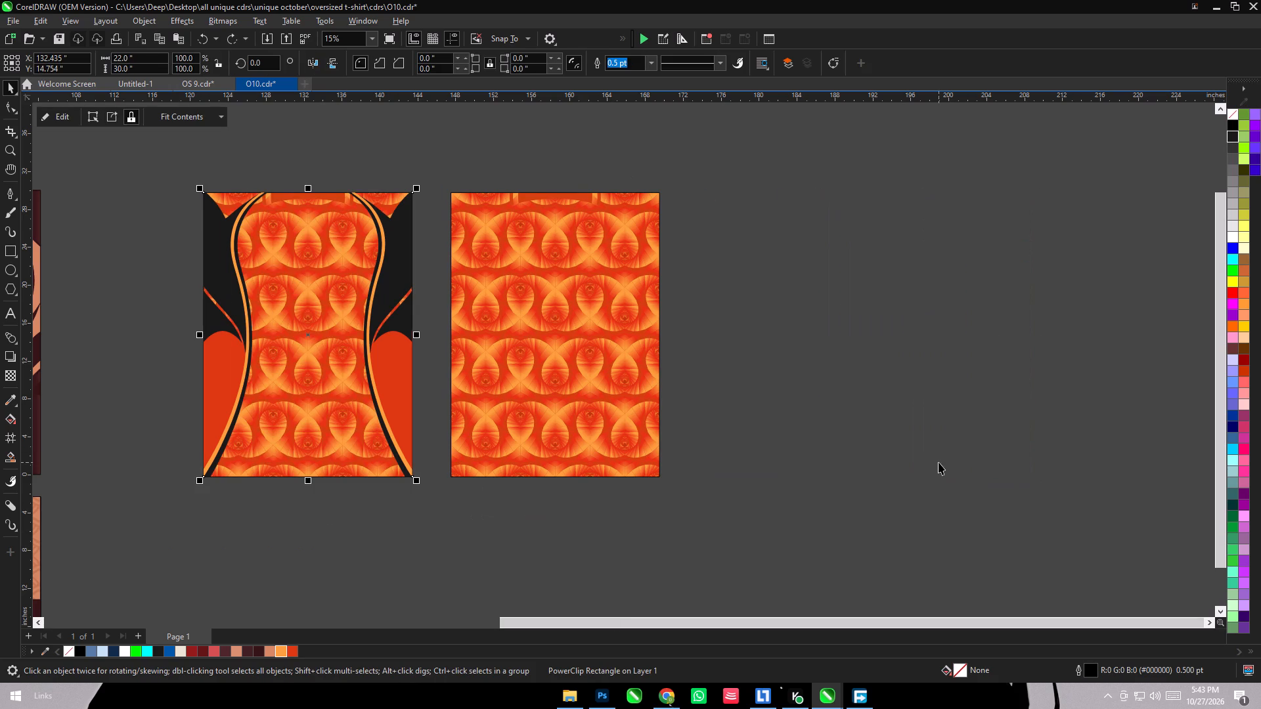
Copy the orange pattern panel beneath the side shapes, delete the original, and group all the remaining side shapes.
key("ctrl+c")
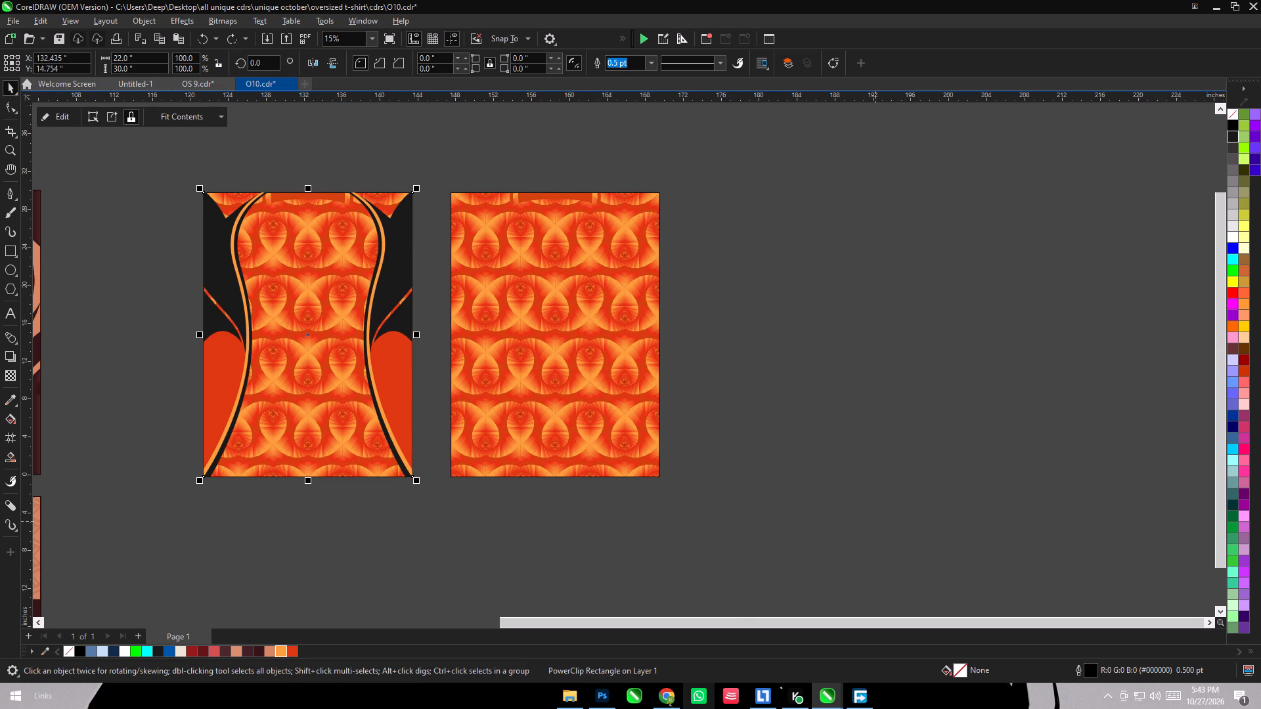
left_click(369, 553)
left_click(345, 447)
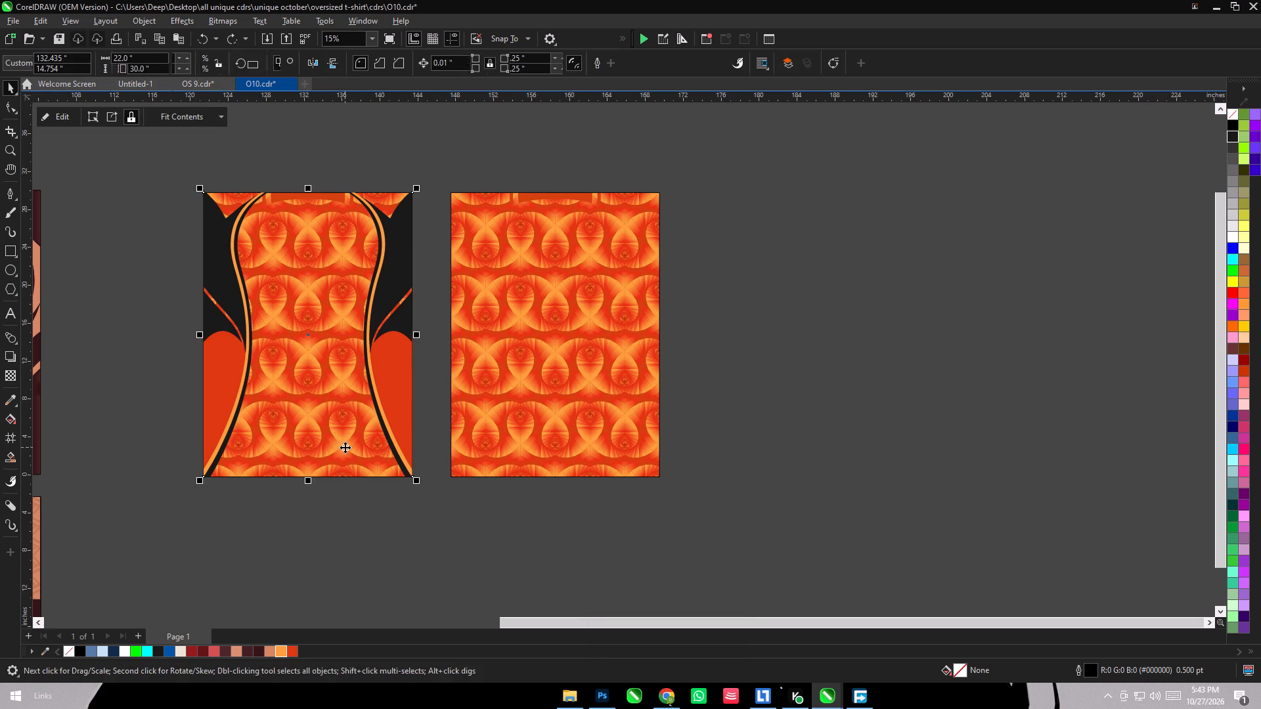
key("Delete")
left_click_drag(144, 154, 399, 533)
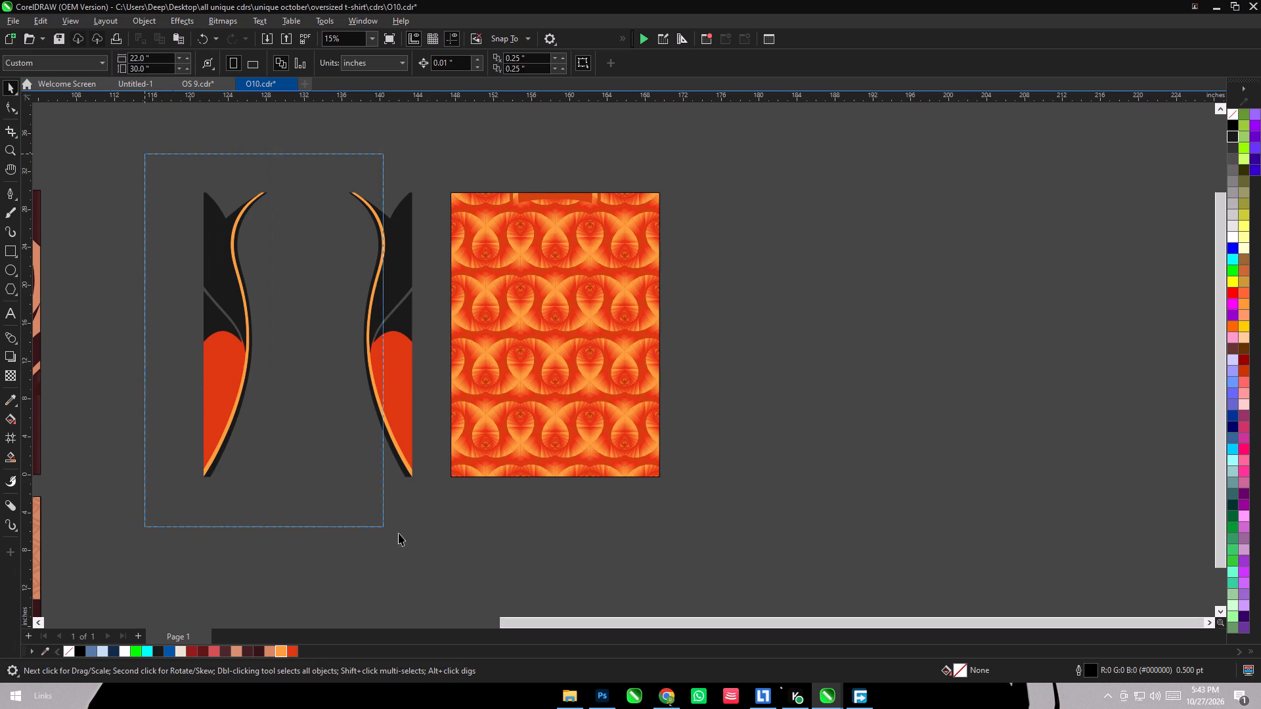
left_click_drag(399, 533, 433, 544)
key("ctrl+g")
left_click(424, 534)
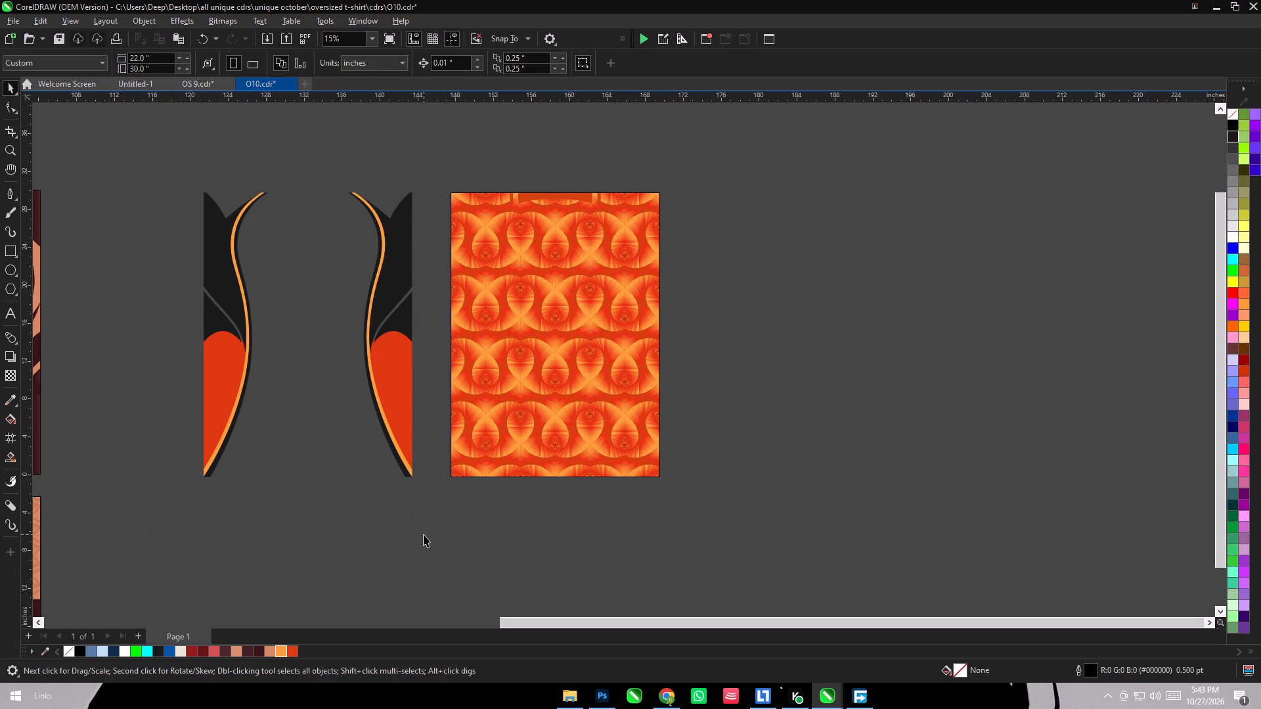
Paste the copied pattern panel back in place and send it behind the grouped side shapes.
key("ctrl+v")
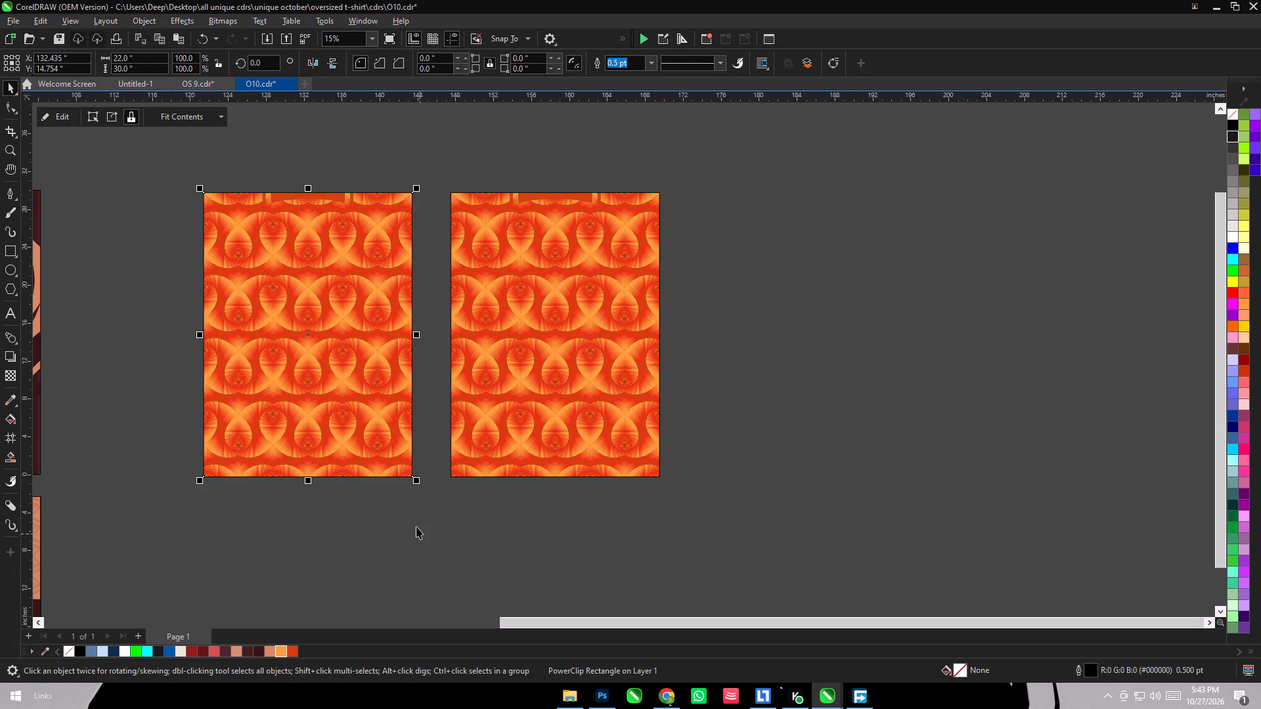
key("shift+Page_Down")
left_click(416, 526)
Duplicate the side-shape group and align the copy by centre and top with the second orange pattern panel.
left_click(383, 362)
right_click(383, 362)
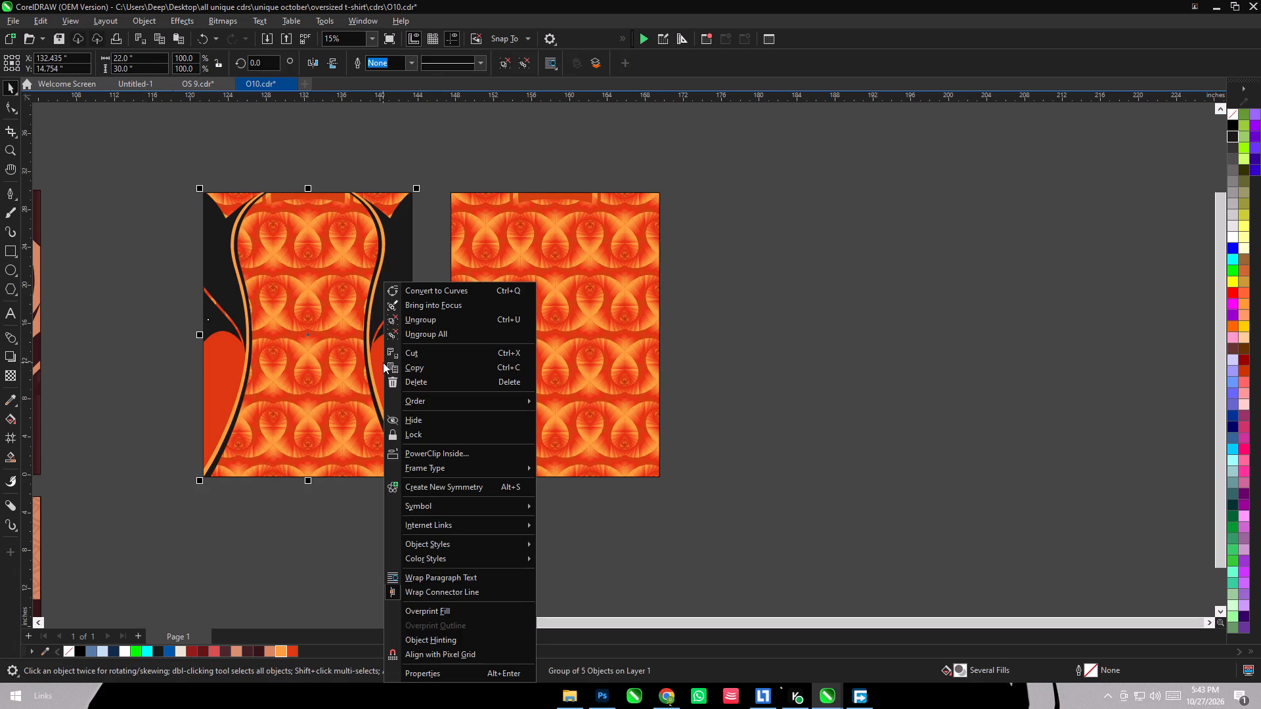
left_click(649, 576)
left_click_drag(394, 379, 885, 407)
right_click(885, 407)
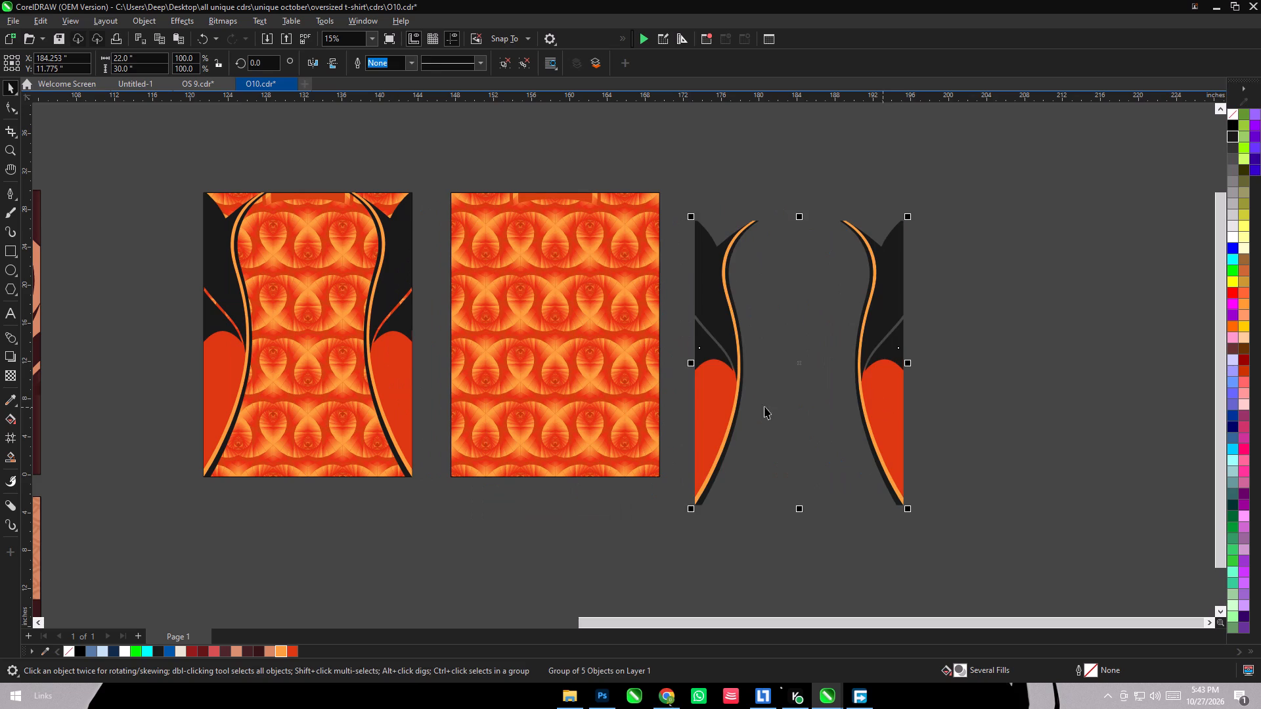
left_click(562, 368, "shift")
type("ct")
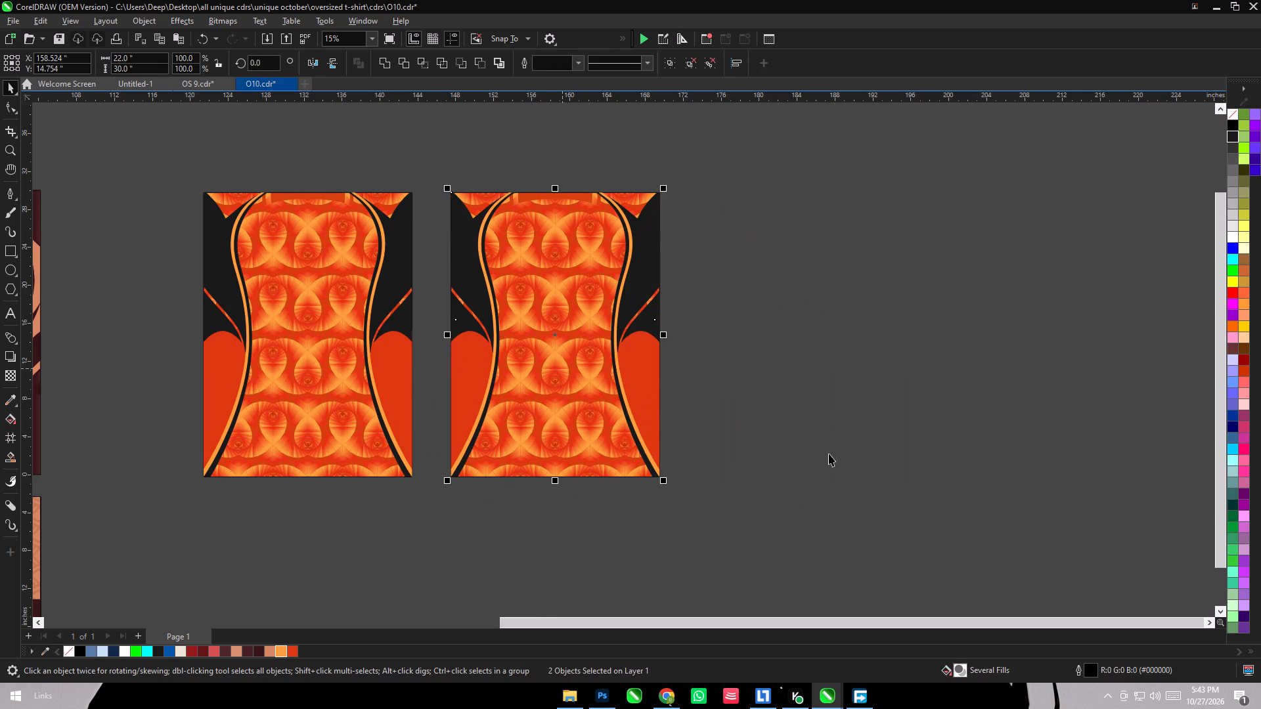
left_click(829, 454)
PowerClip each side-shape group inside its own orange pattern panel.
left_click(404, 346)
right_click(404, 346)
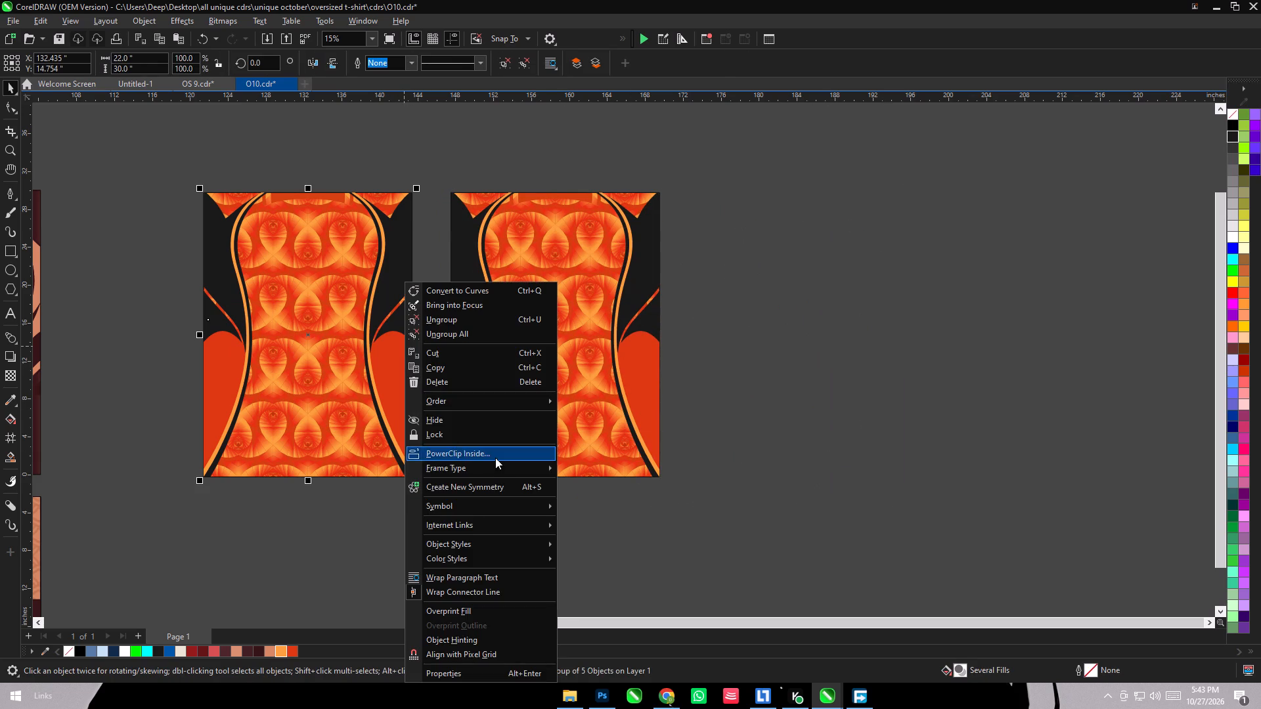
left_click(495, 458)
left_click(303, 414)
left_click(572, 557)
left_click(645, 361)
right_click(645, 361)
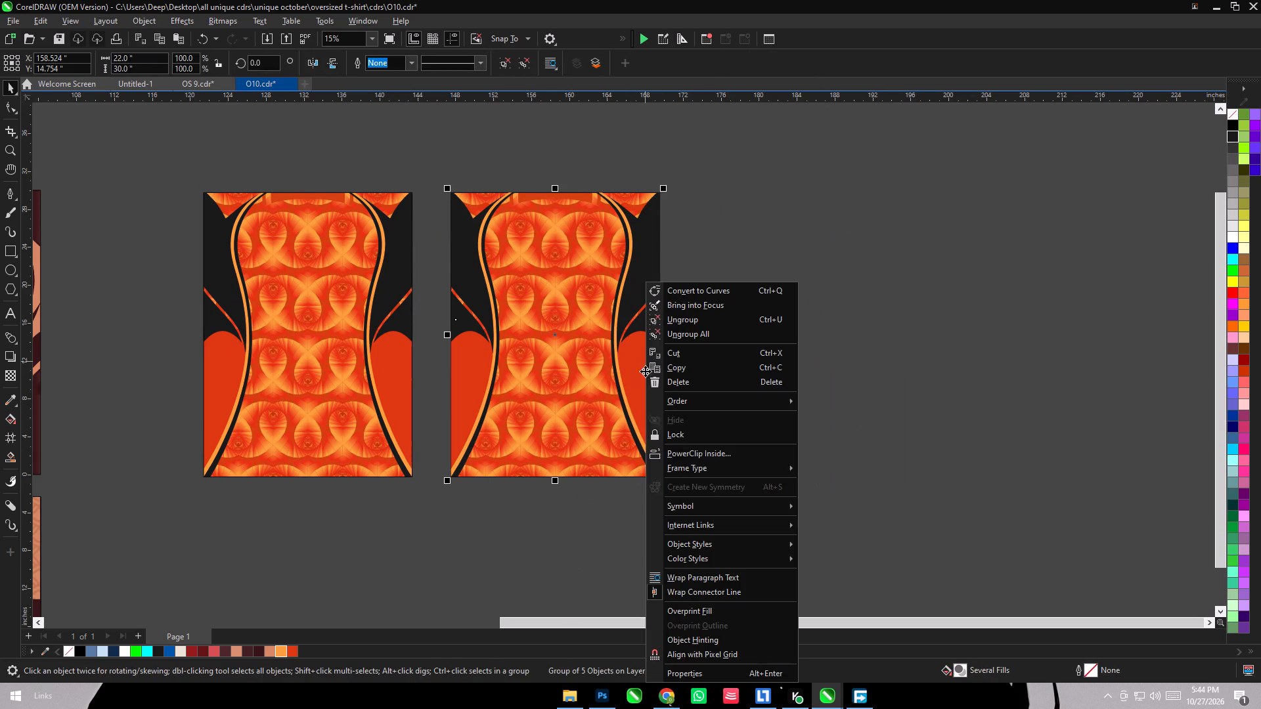
left_click(712, 452)
left_click(539, 425)
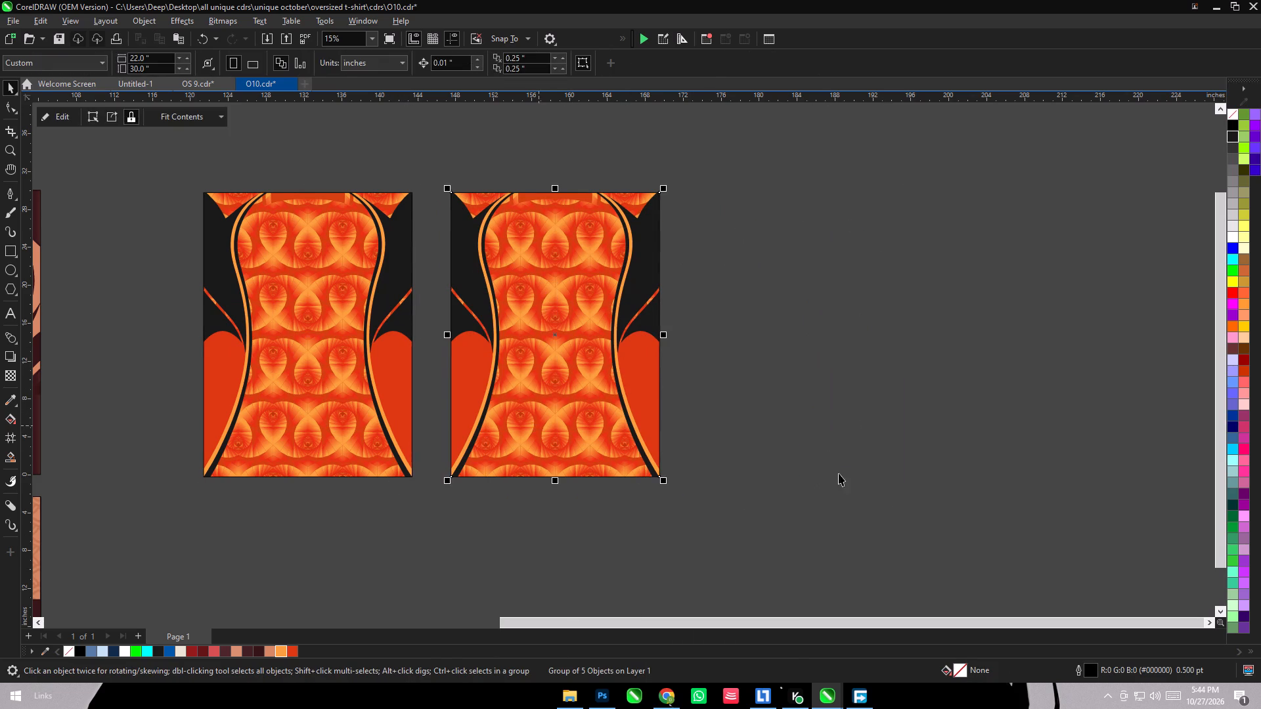
left_click(839, 473)
In OS 9.cdr, ungroup the black wavy-line jersey design and copy its boxed "unique" logo.
scroll(839, 465, "down", 3)
scroll(686, 328, "down", 2)
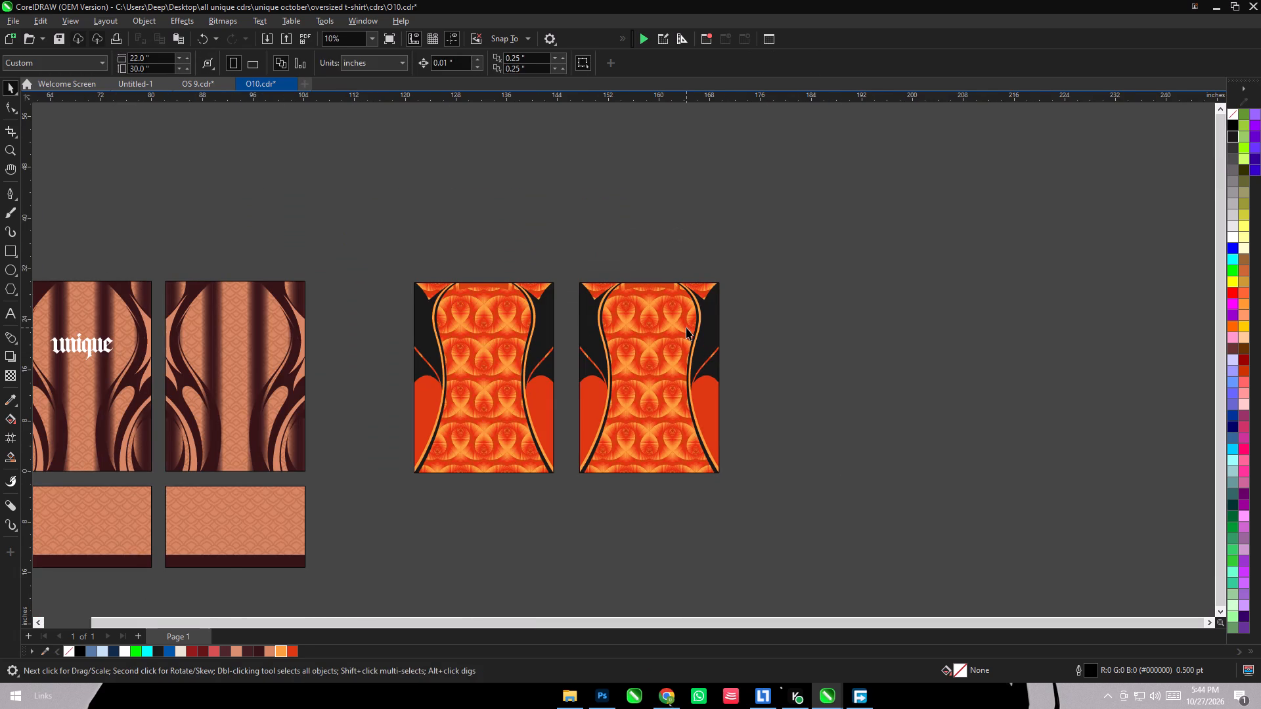
scroll(686, 328, "down", 2)
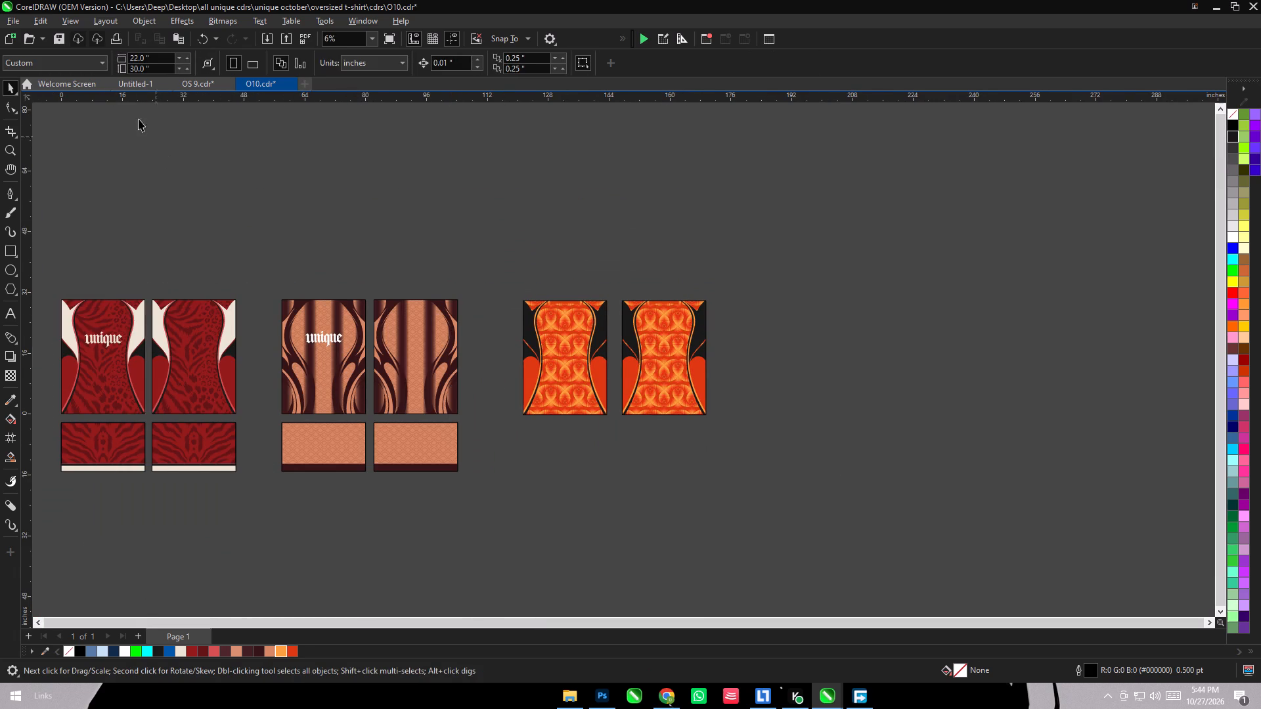
left_click(188, 89)
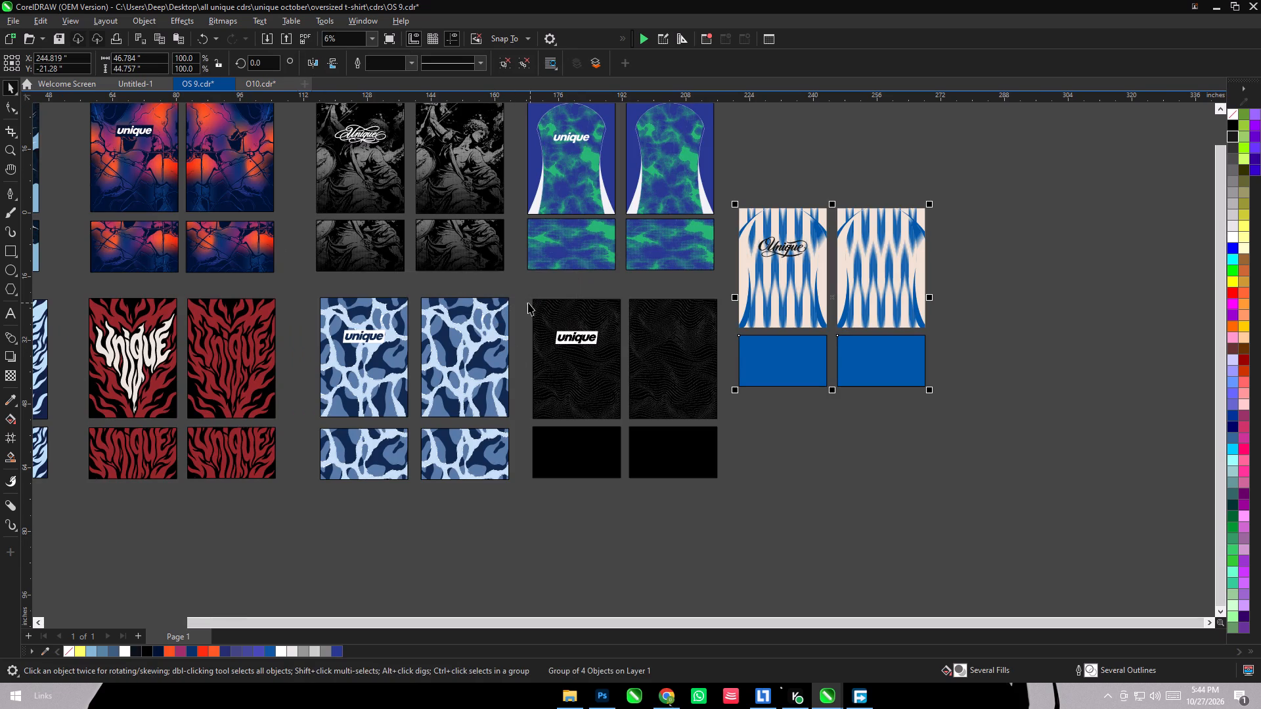
left_click_drag(524, 290, 743, 525)
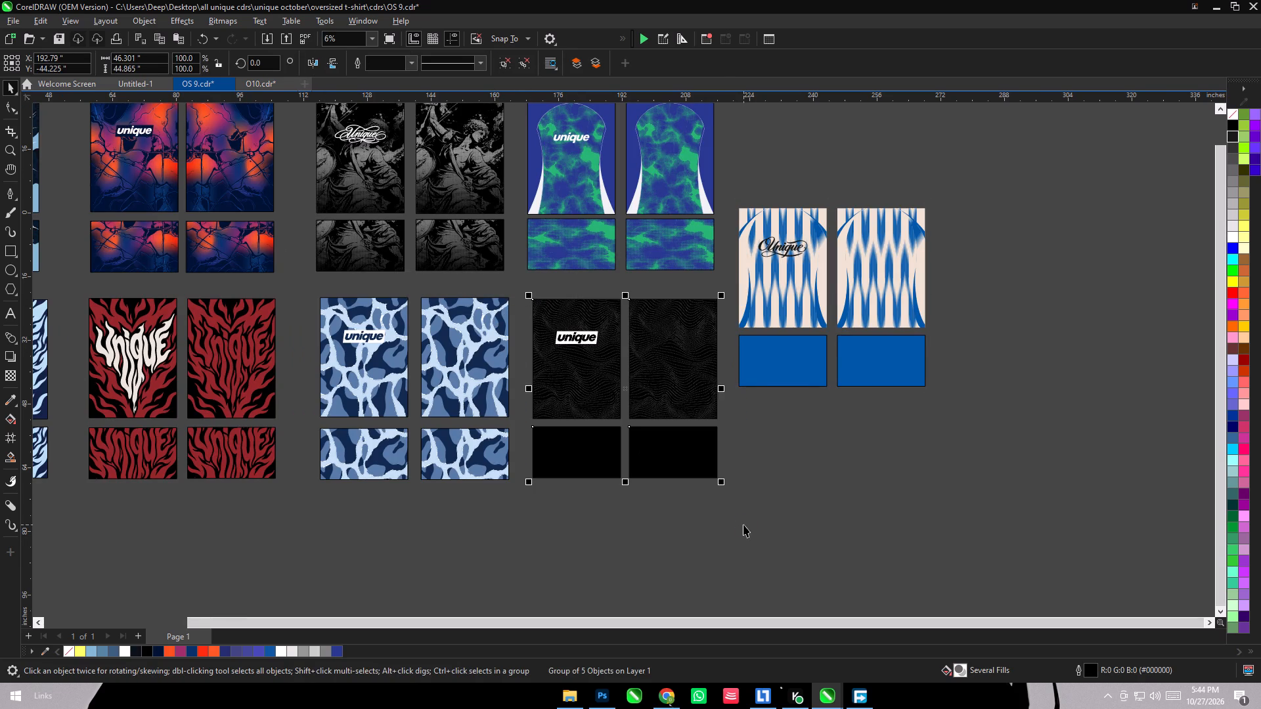
key("ctrl+u")
left_click(743, 525)
left_click_drag(514, 317, 606, 367)
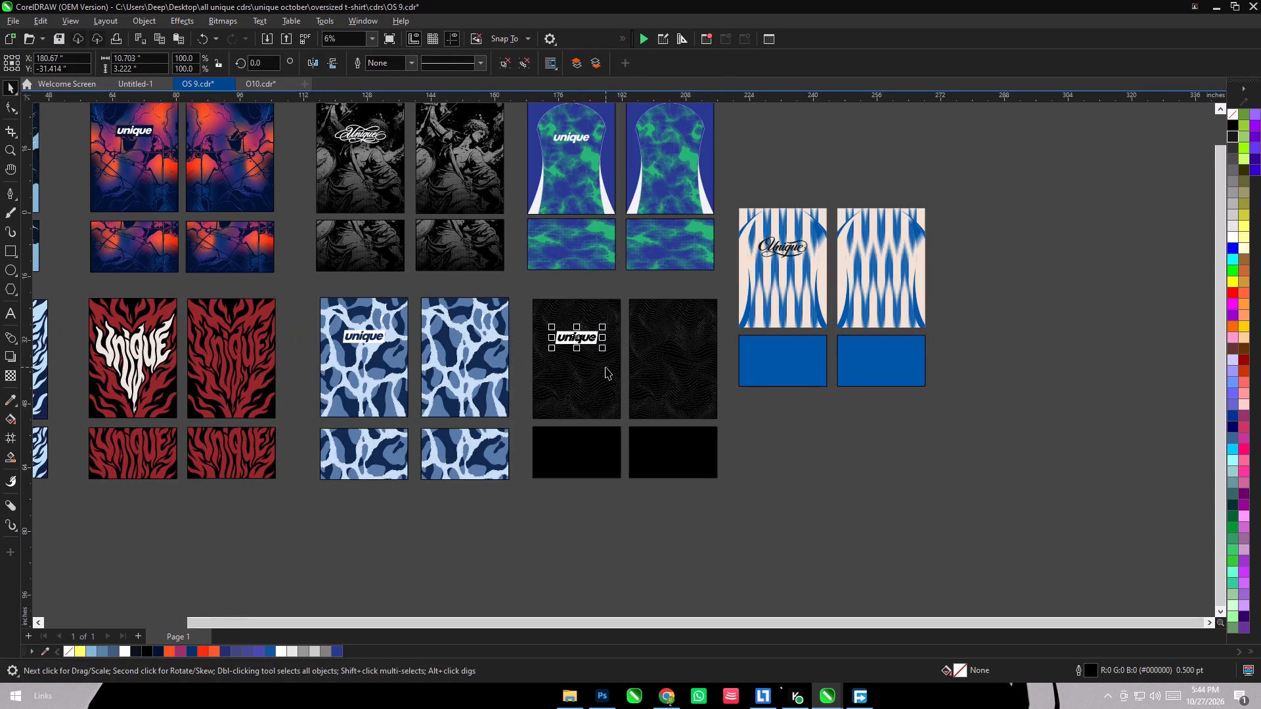
key("ctrl+c")
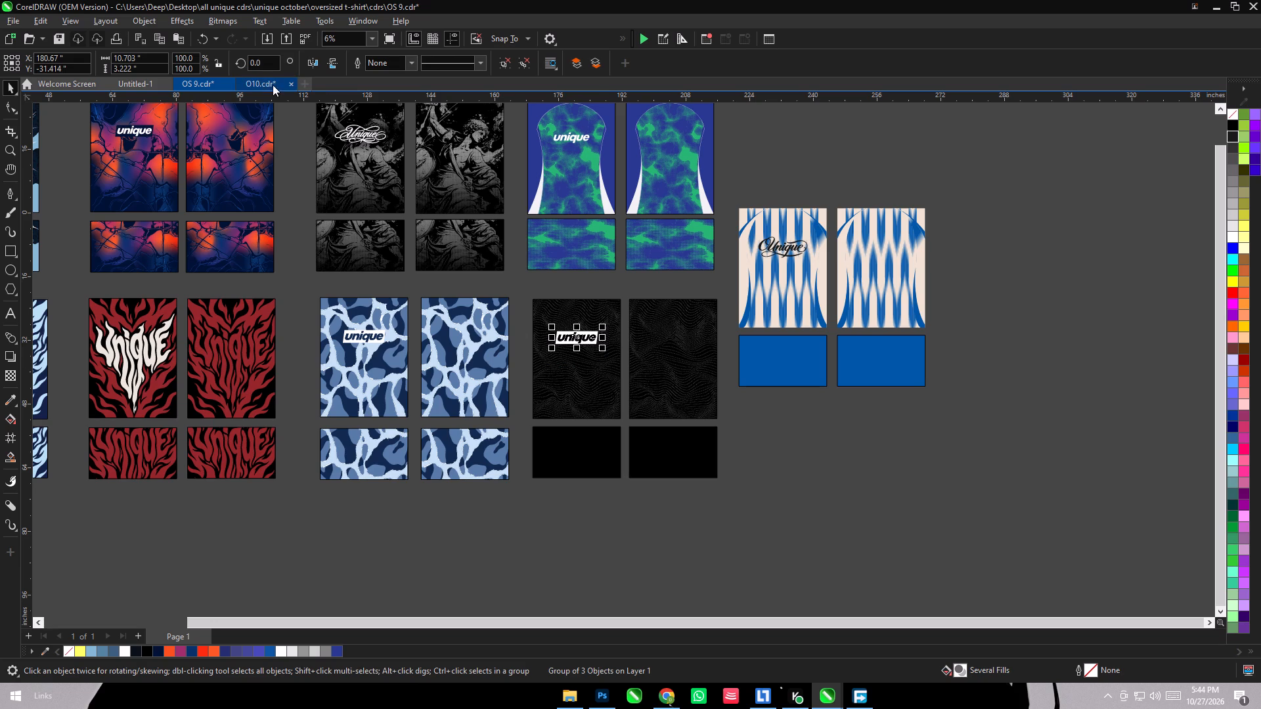
Paste the copied boxed "unique" logo into O10.cdr, shrink it to about 10.2 inches wide and centre it on the first orange panel.
left_click(263, 85)
right_click(779, 352)
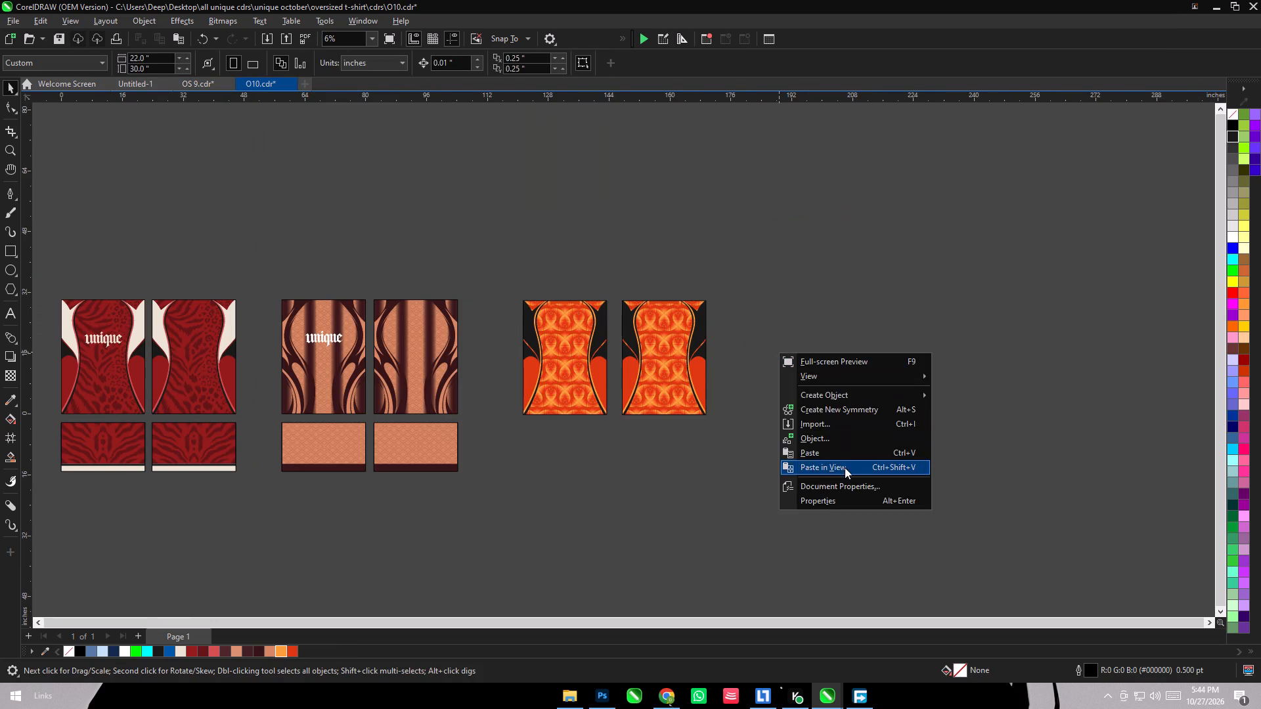
left_click(845, 467)
scroll(664, 373, "up", 9)
left_click_drag(635, 367, 450, 298)
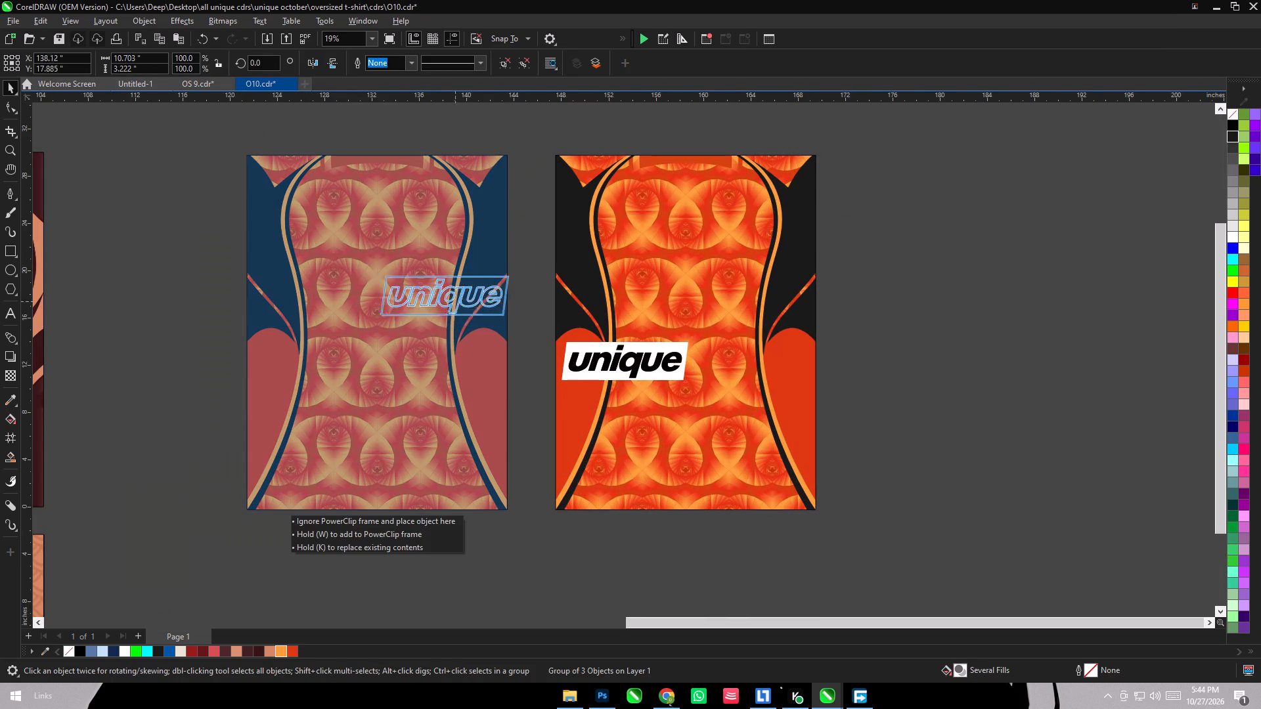
left_click_drag(450, 298, 386, 270)
scroll(391, 245, "up", 6)
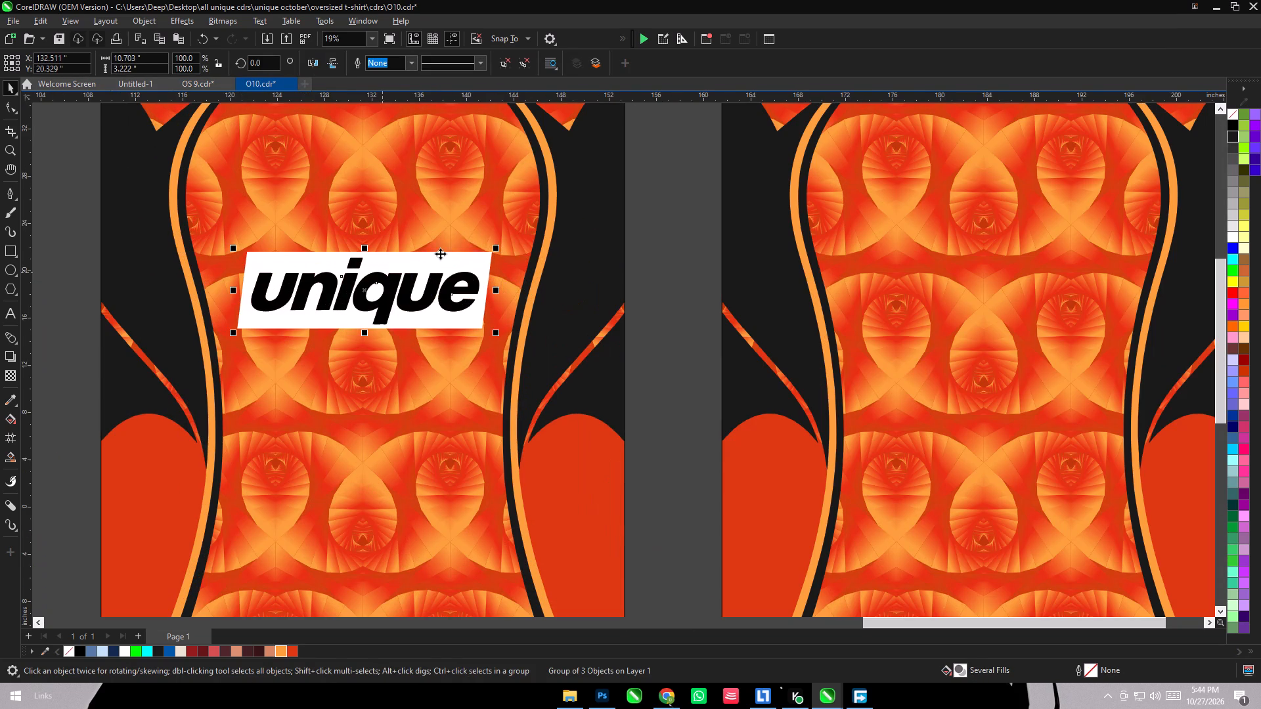
left_click_drag(497, 250, 491, 250, "shift")
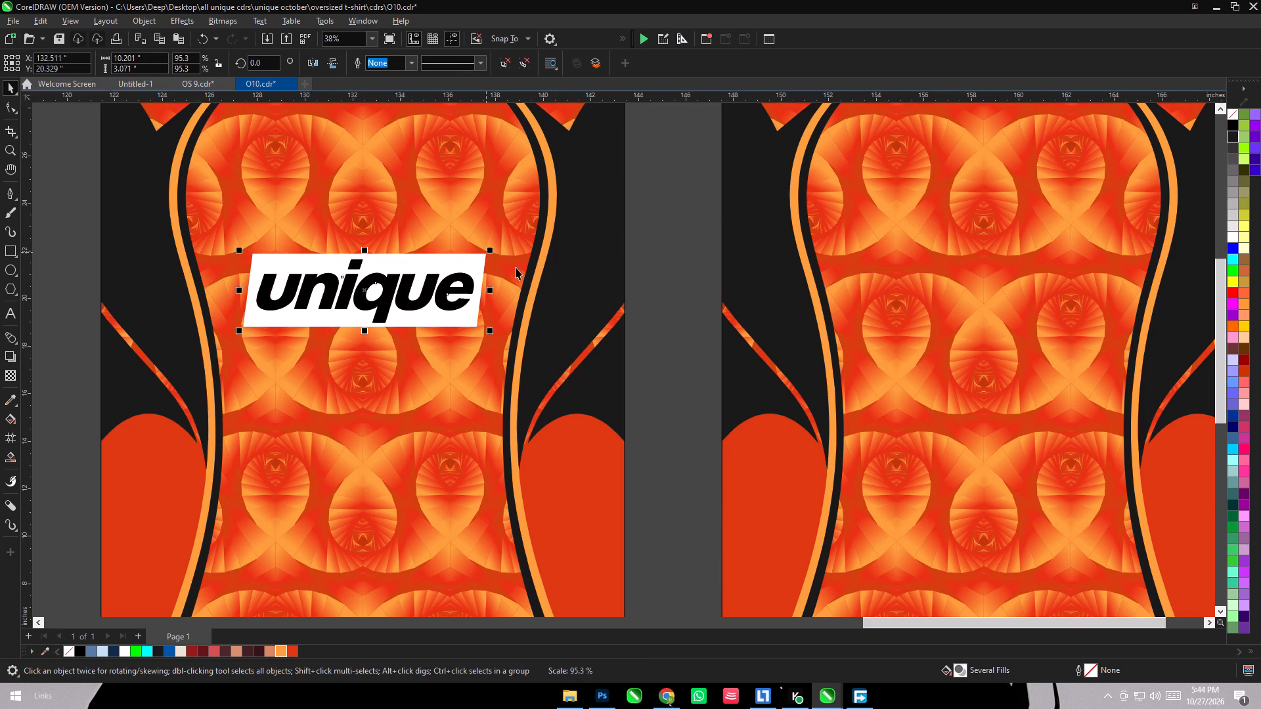
left_click(516, 267, "shift")
key("c")
left_click(691, 263)
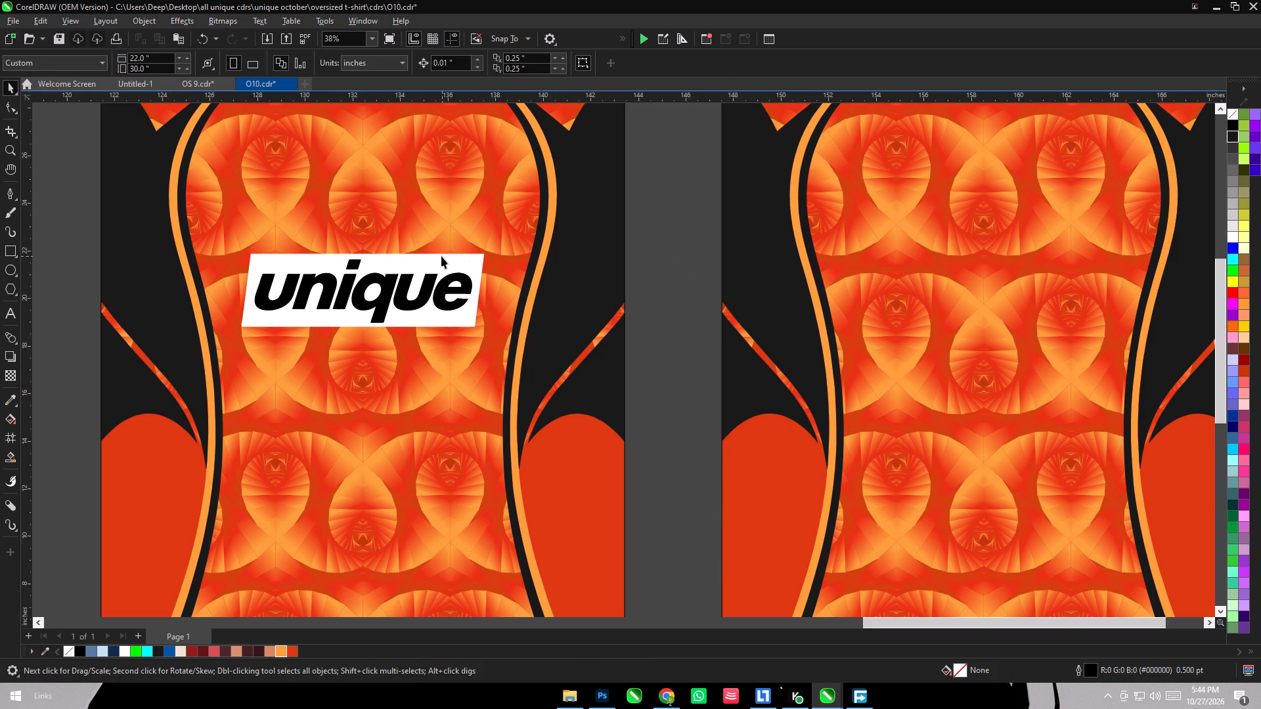
Ungroup the "unique" logo and fill its white slanted box with the near-black colour of the side shapes.
left_click(445, 257)
scroll(445, 257, "up", 4)
key("ctrl+y")
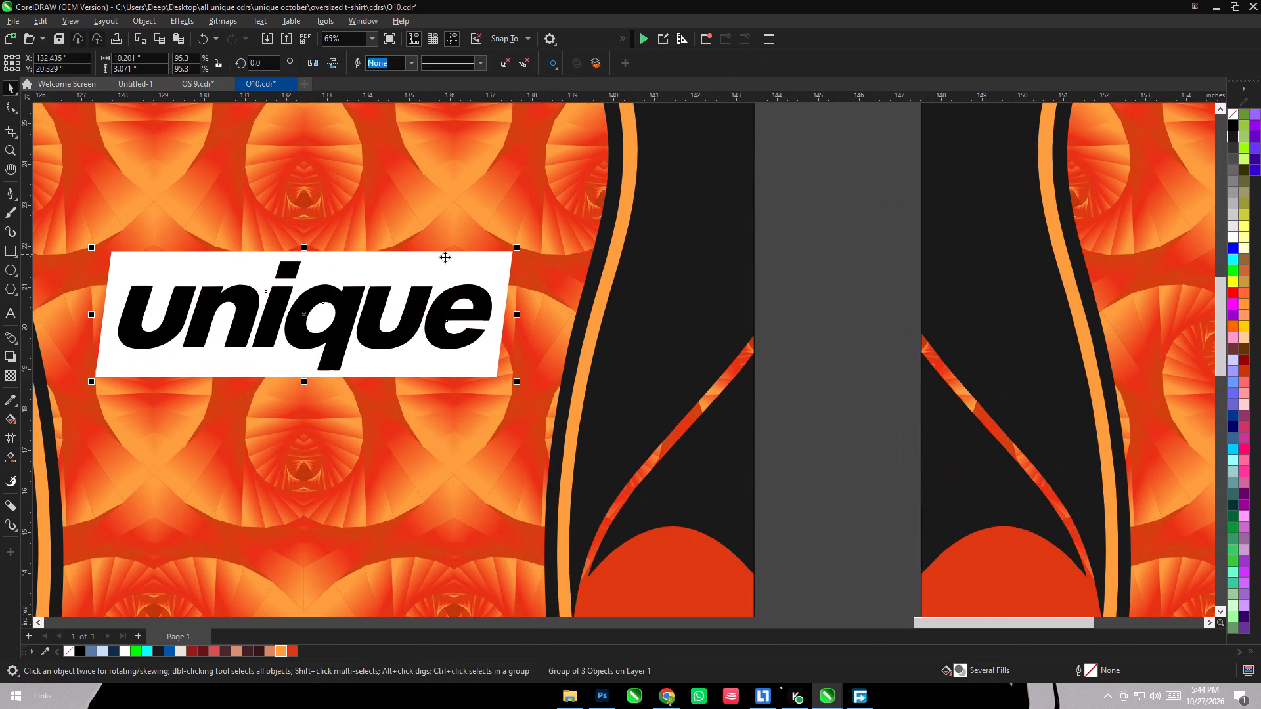
key("ctrl+u")
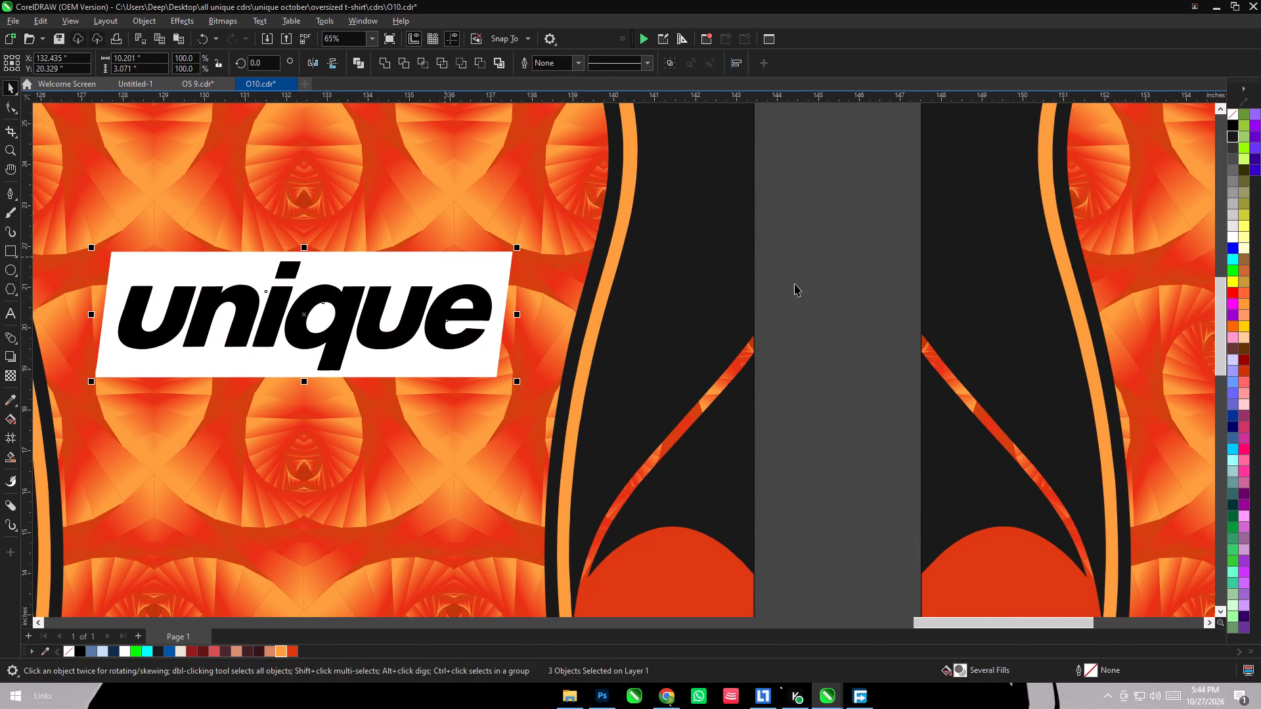
left_click(795, 284)
left_click(443, 274)
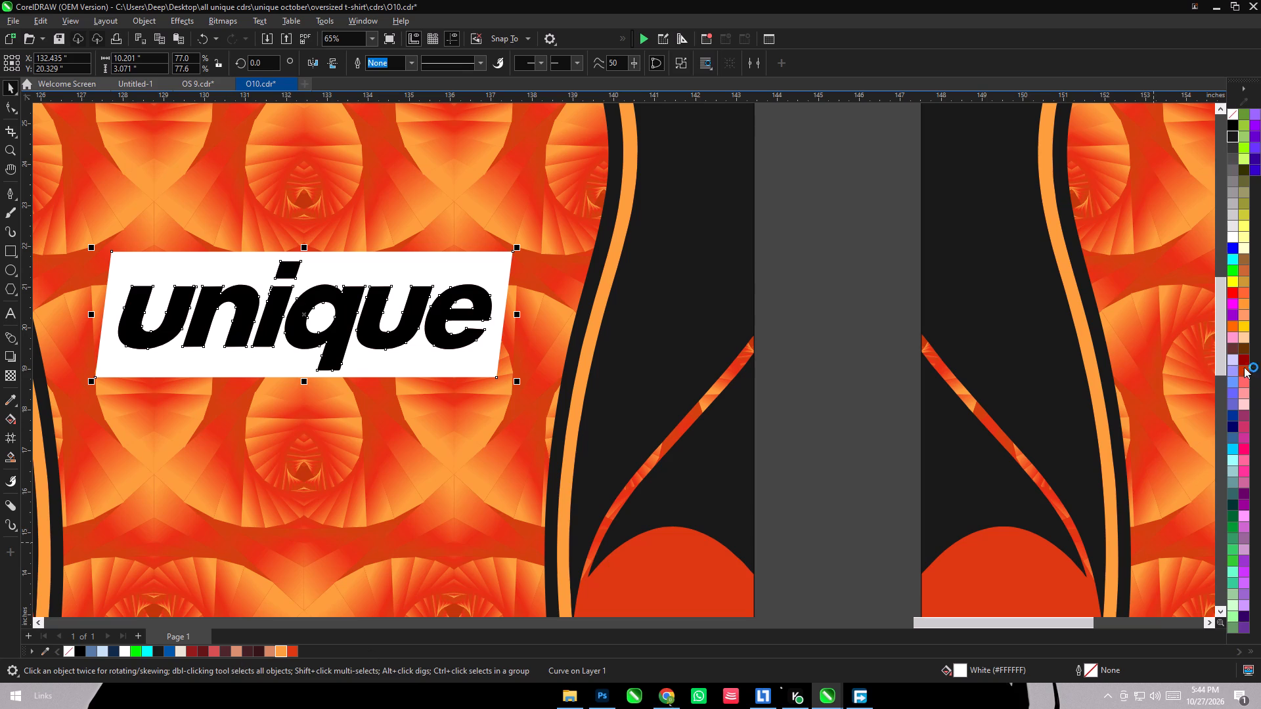
left_click(1229, 136)
left_click(866, 312)
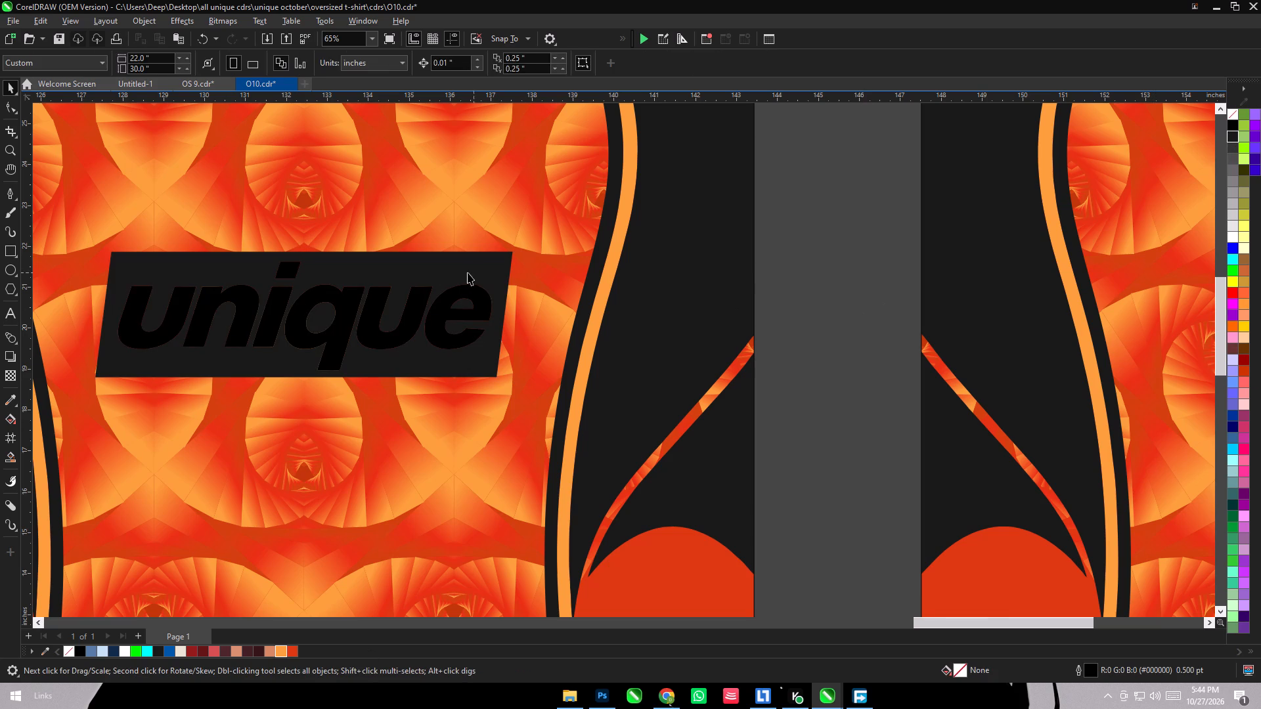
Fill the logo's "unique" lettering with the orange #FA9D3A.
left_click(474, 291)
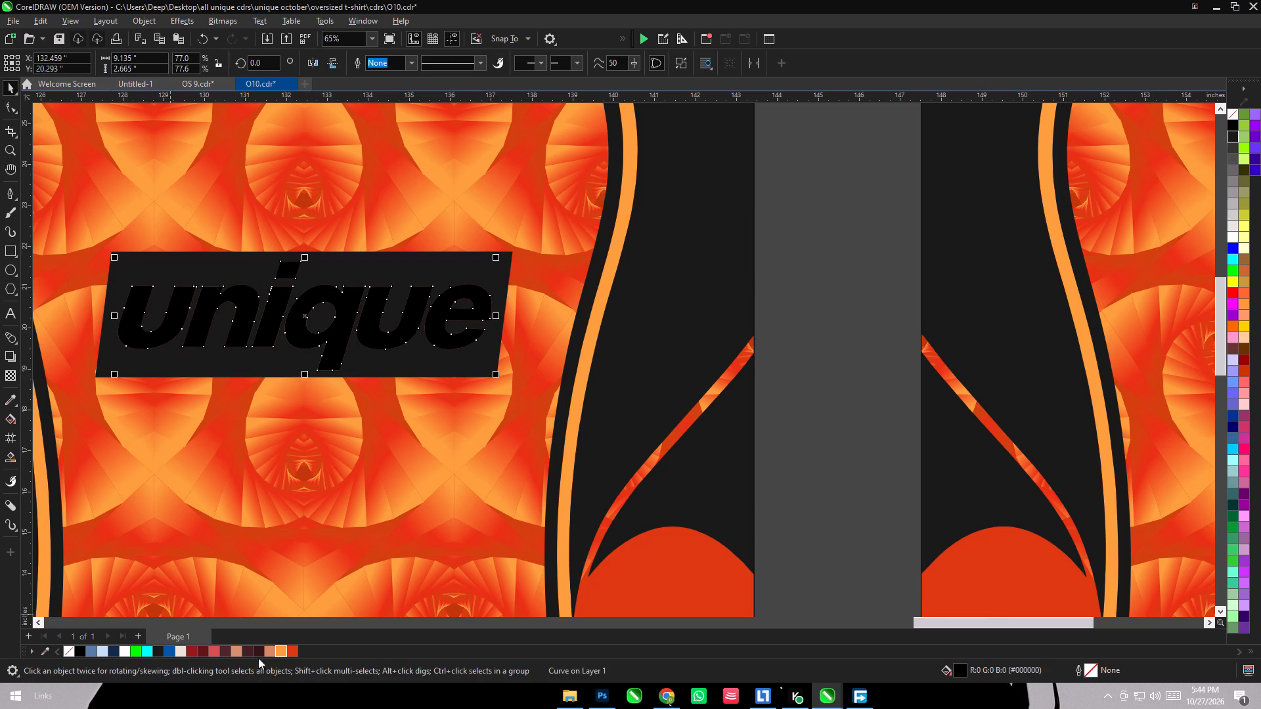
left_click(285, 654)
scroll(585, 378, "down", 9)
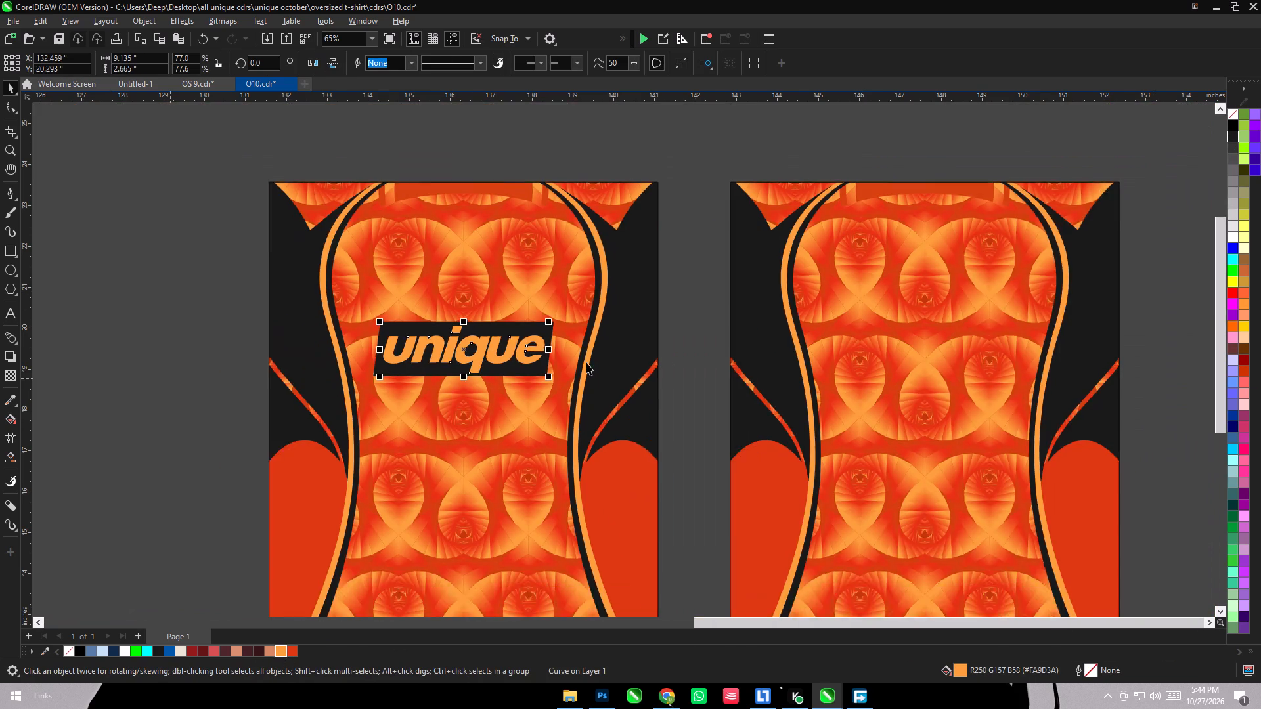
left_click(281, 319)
Fill the logo's "unique" lettering with white.
left_click(459, 349)
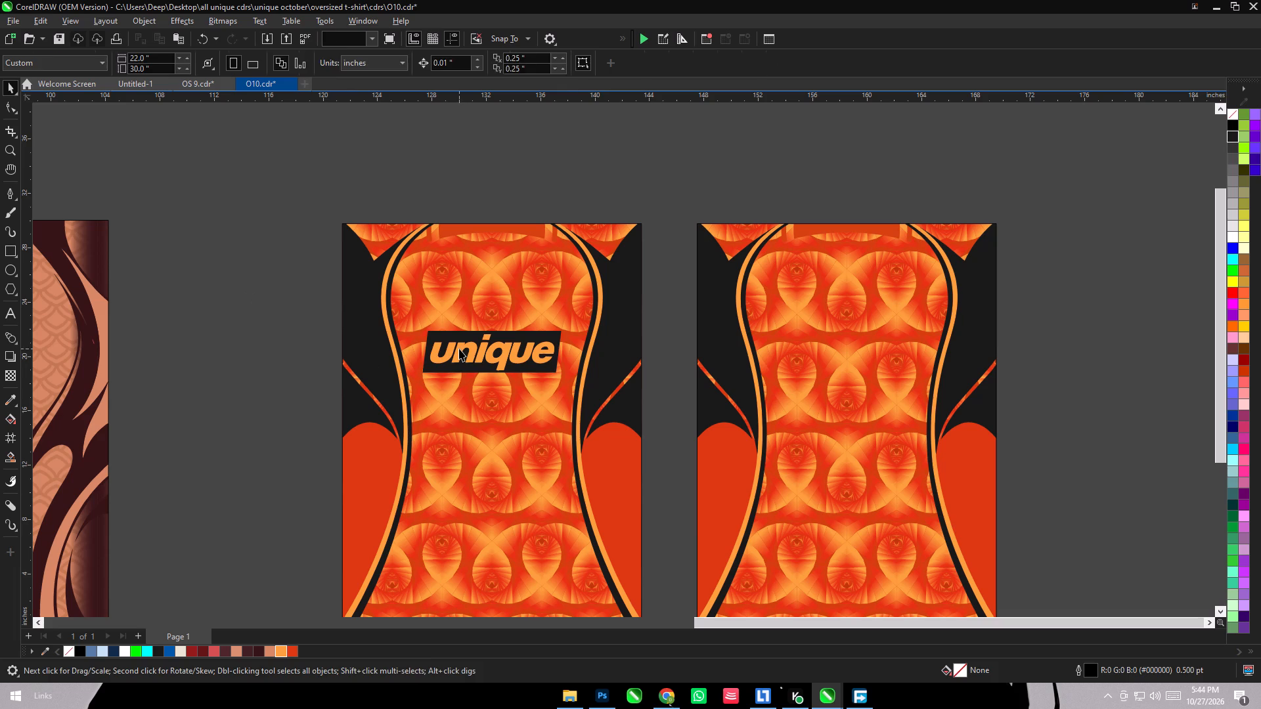
left_click(1231, 238)
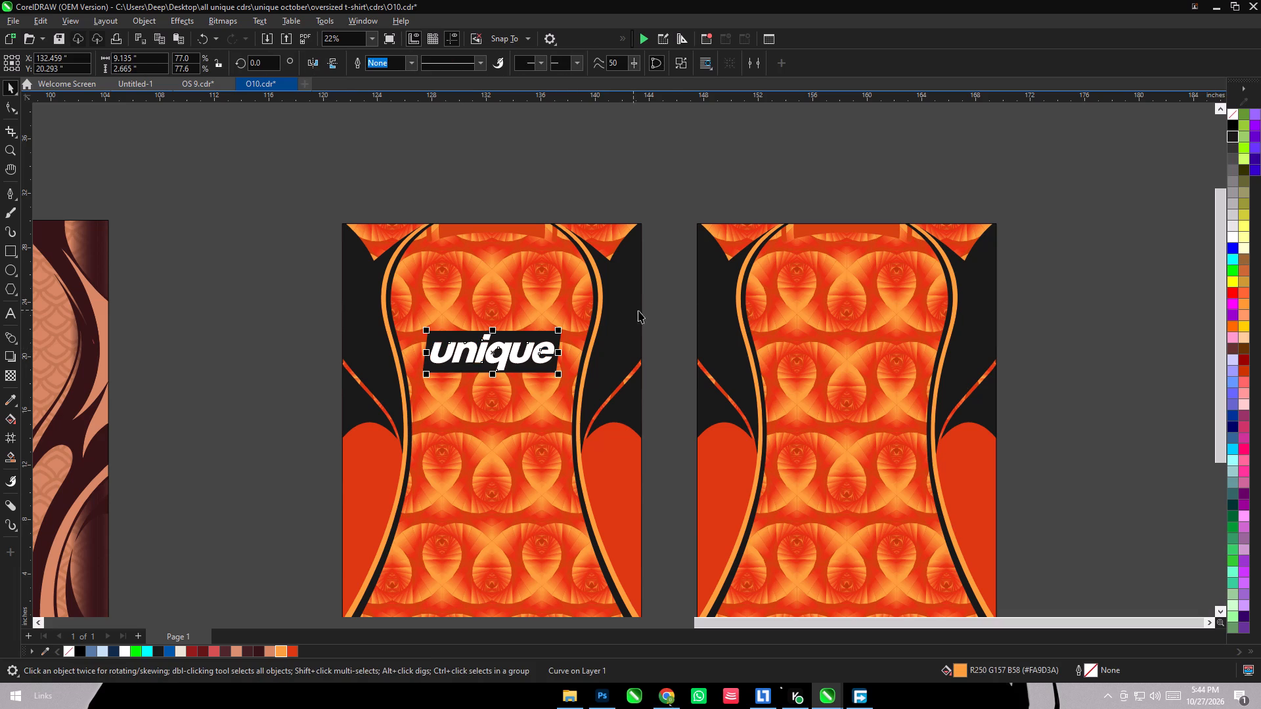
left_click(665, 314)
Group the recoloured logo pieces, shrink the logo slightly and centre it horizontally on the first orange panel.
scroll(663, 307, "down", 4)
left_click_drag(438, 301, 502, 354)
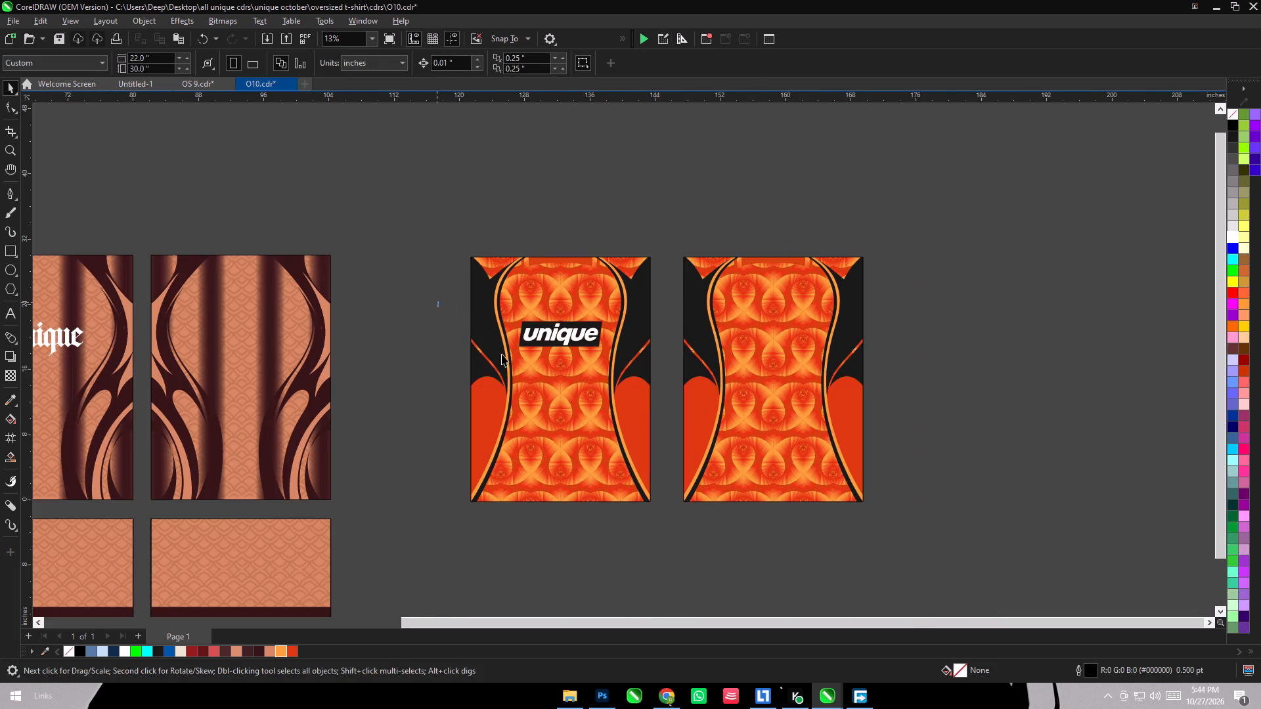
left_click_drag(502, 354, 636, 387)
scroll(572, 343, "up", 10)
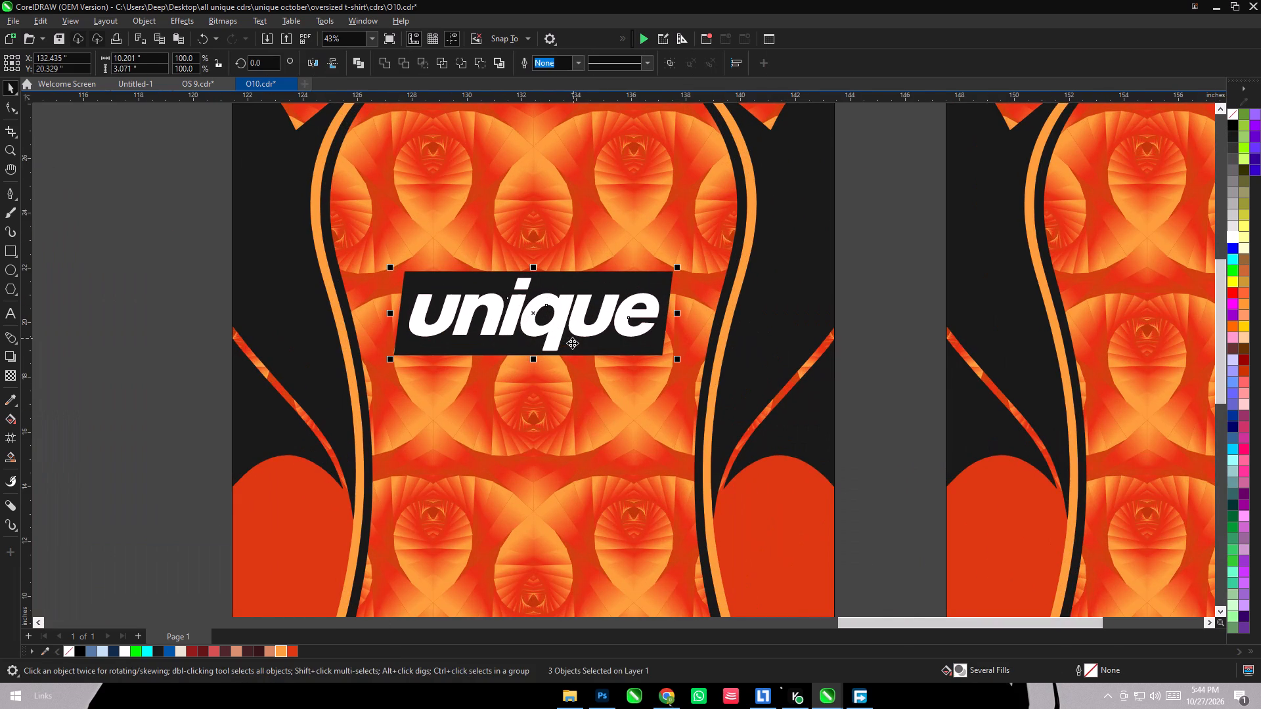
key("ctrl+g")
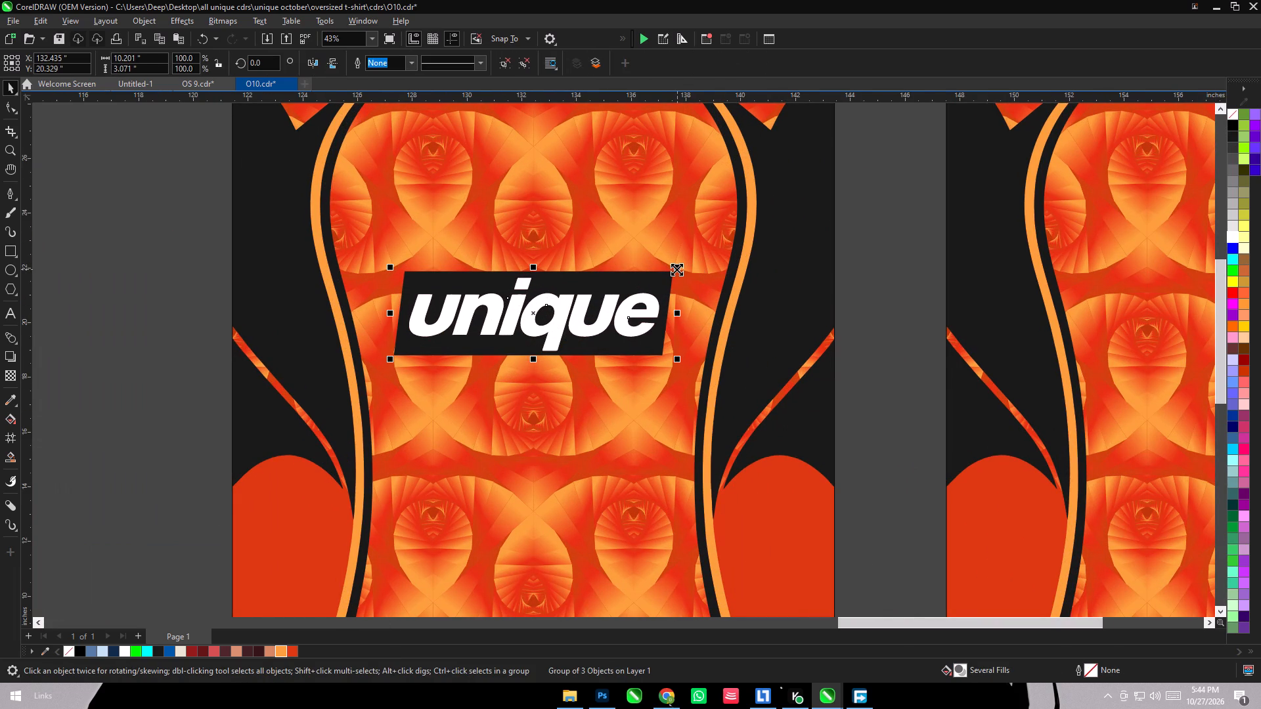
left_click(676, 269, "shift")
left_click(711, 284, "shift")
key("c")
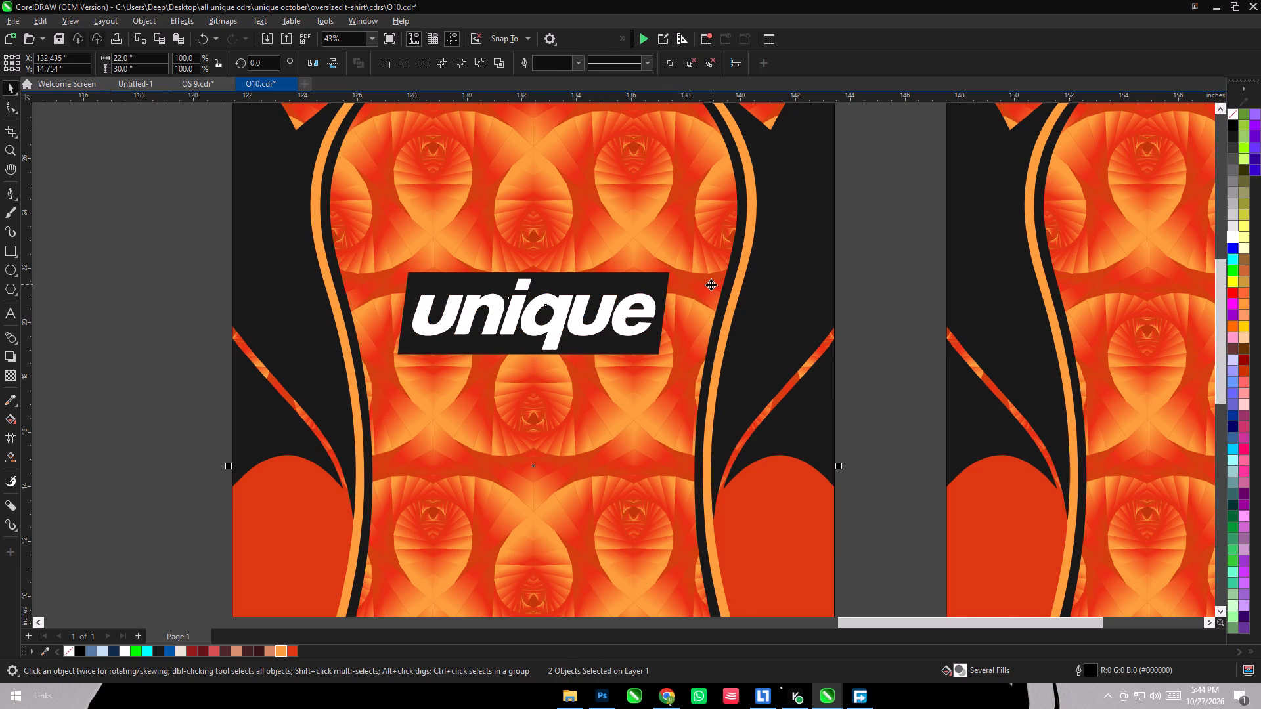
scroll(699, 297, "down", 11)
left_click(508, 255)
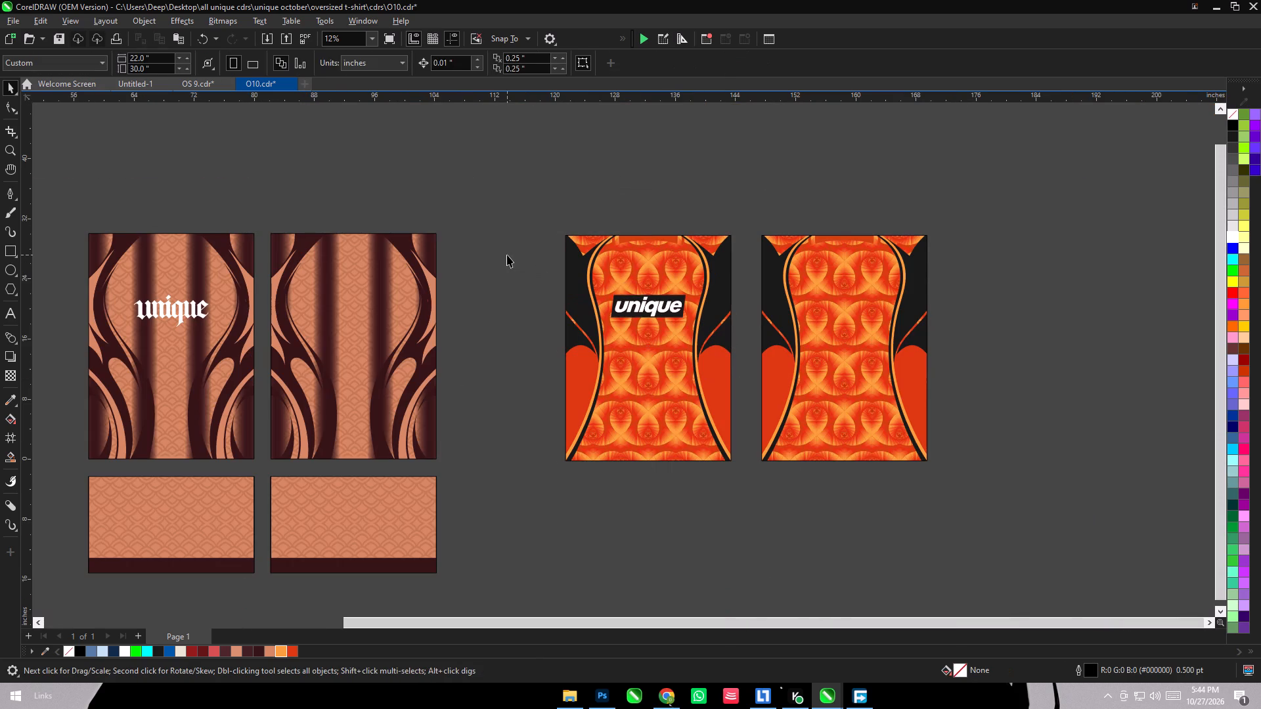
Save O10.cdr.
key("ctrl+s")
Duplicate a short salmon scale-pattern panel from the previous design and place the copy below the first orange panel.
scroll(498, 112, "down", 3)
left_click_drag(440, 377, 628, 381)
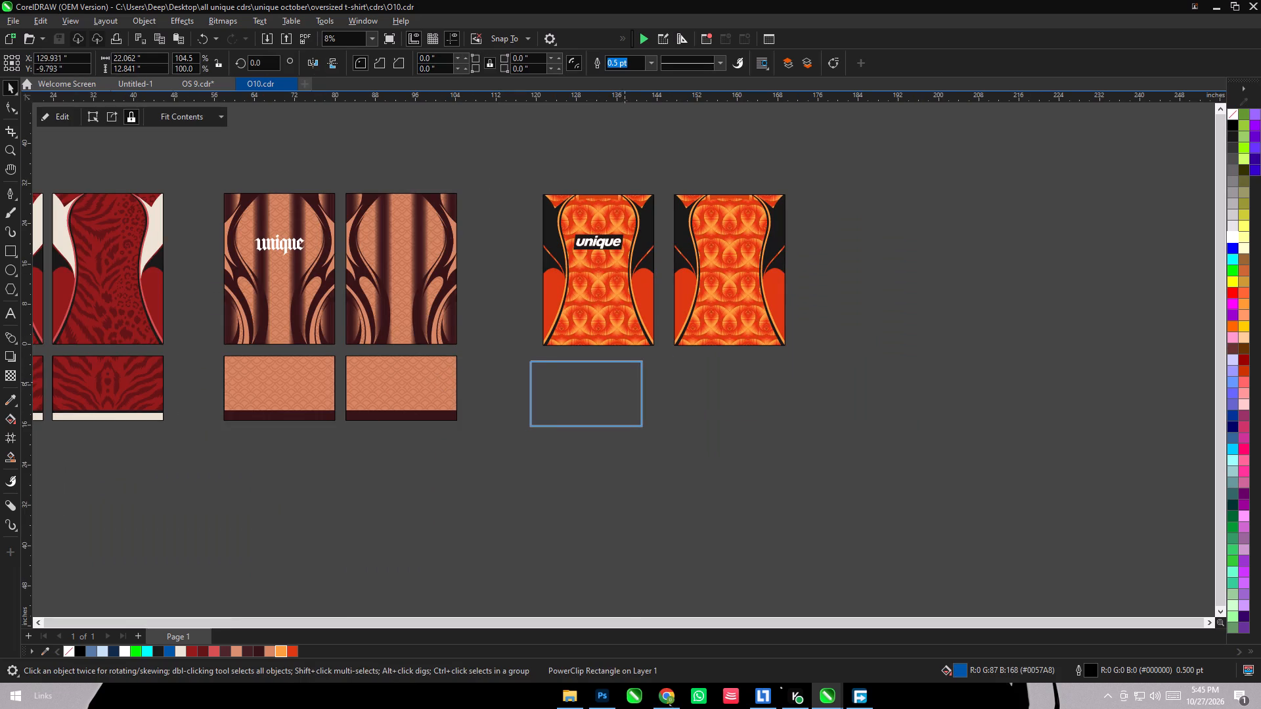
left_click_drag(628, 381, 642, 377)
right_click(642, 377)
scroll(642, 377, "up", 7)
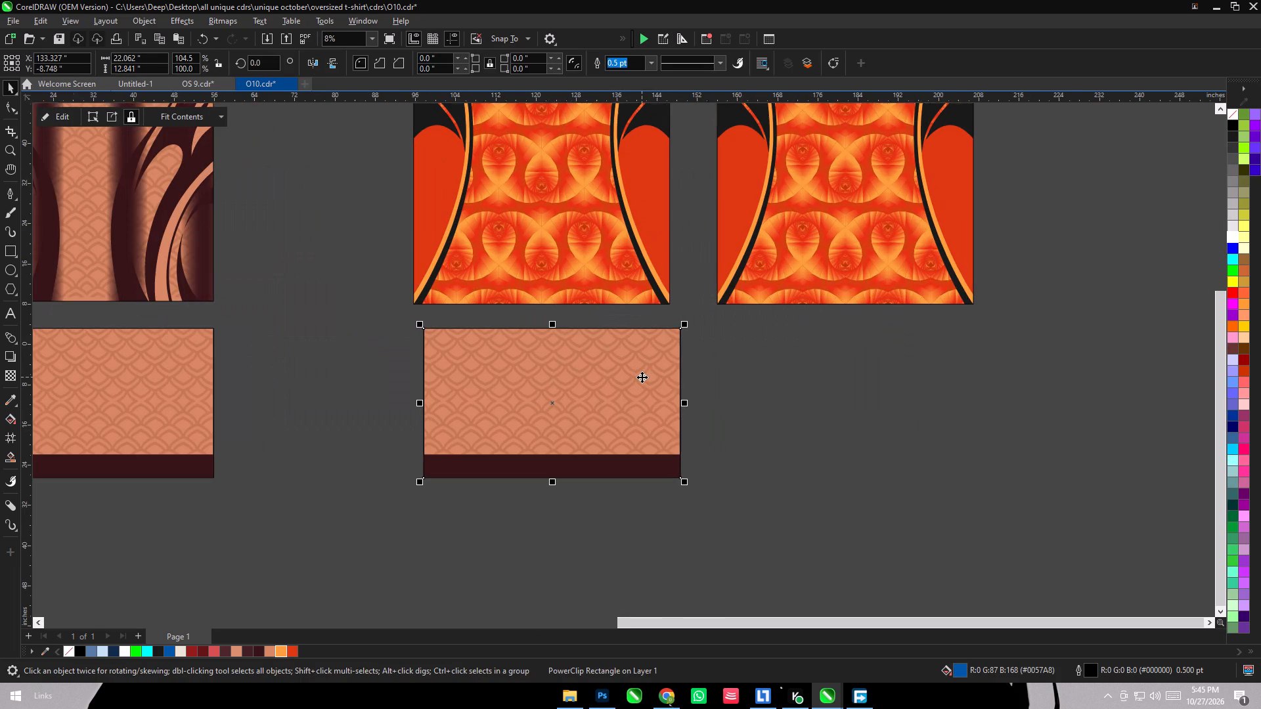
key("ctrl+u")
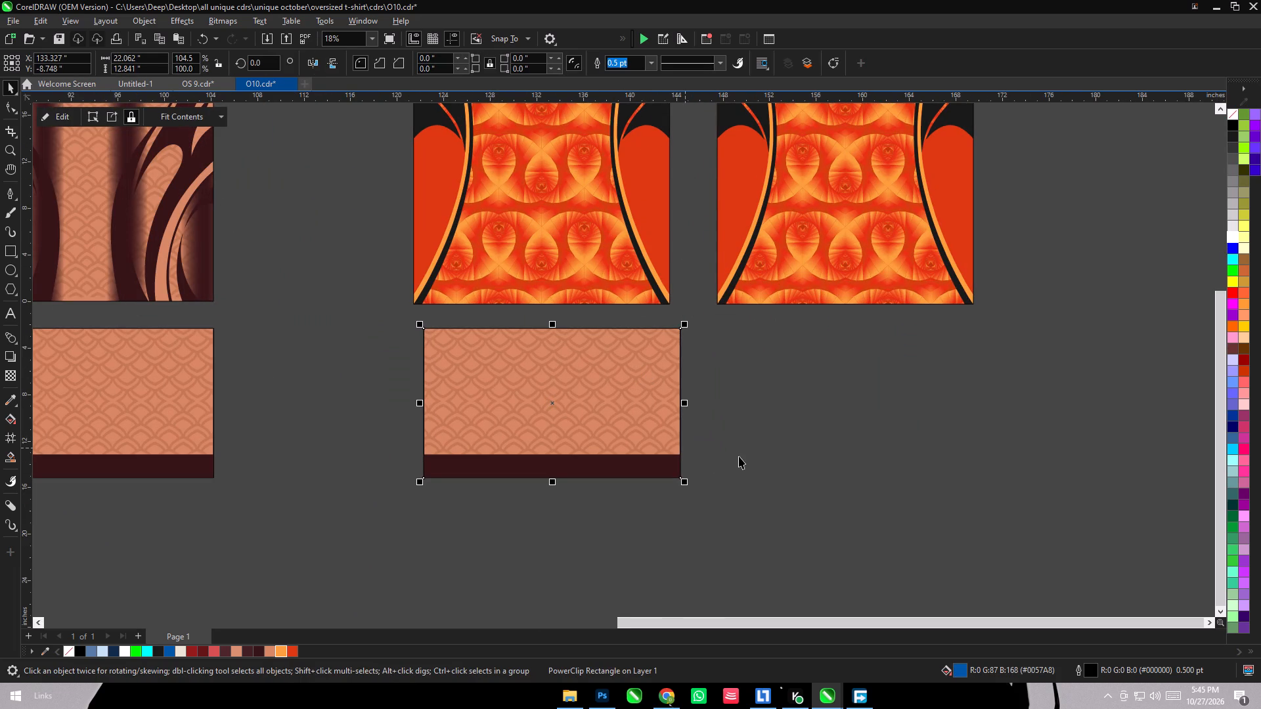
left_click(802, 440)
Duplicate the second orange panel into empty space and delete the side-shape group from the copy's PowerClip contents.
scroll(847, 278, "down", 4)
left_click_drag(847, 279, 1010, 495)
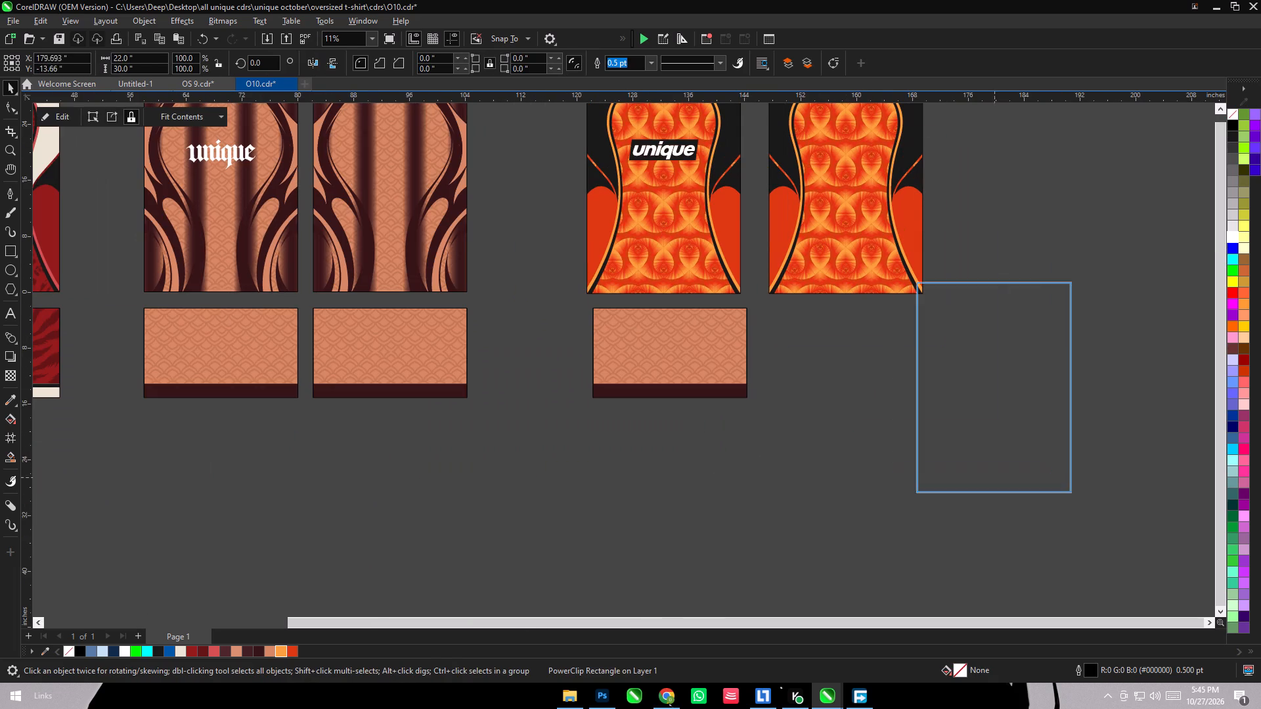
left_click_drag(1010, 495, 1016, 501)
right_click(1016, 501)
left_click(58, 117)
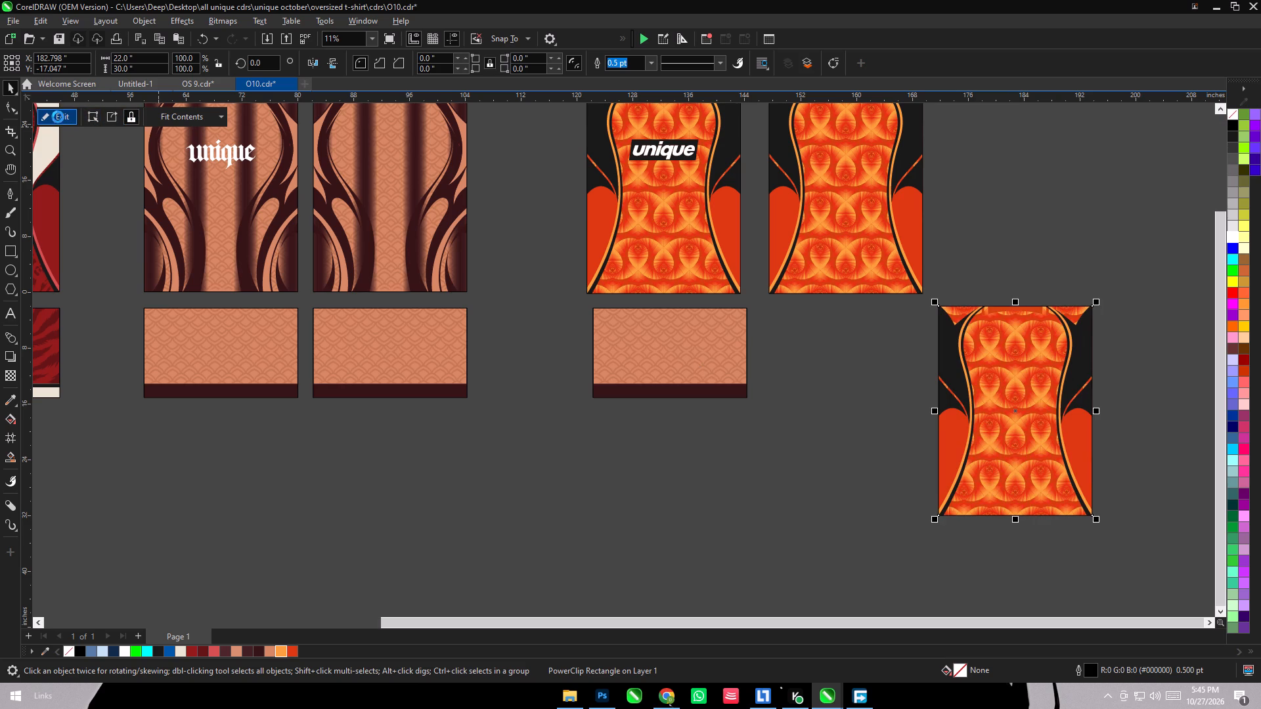
left_click(1079, 448)
key("Delete")
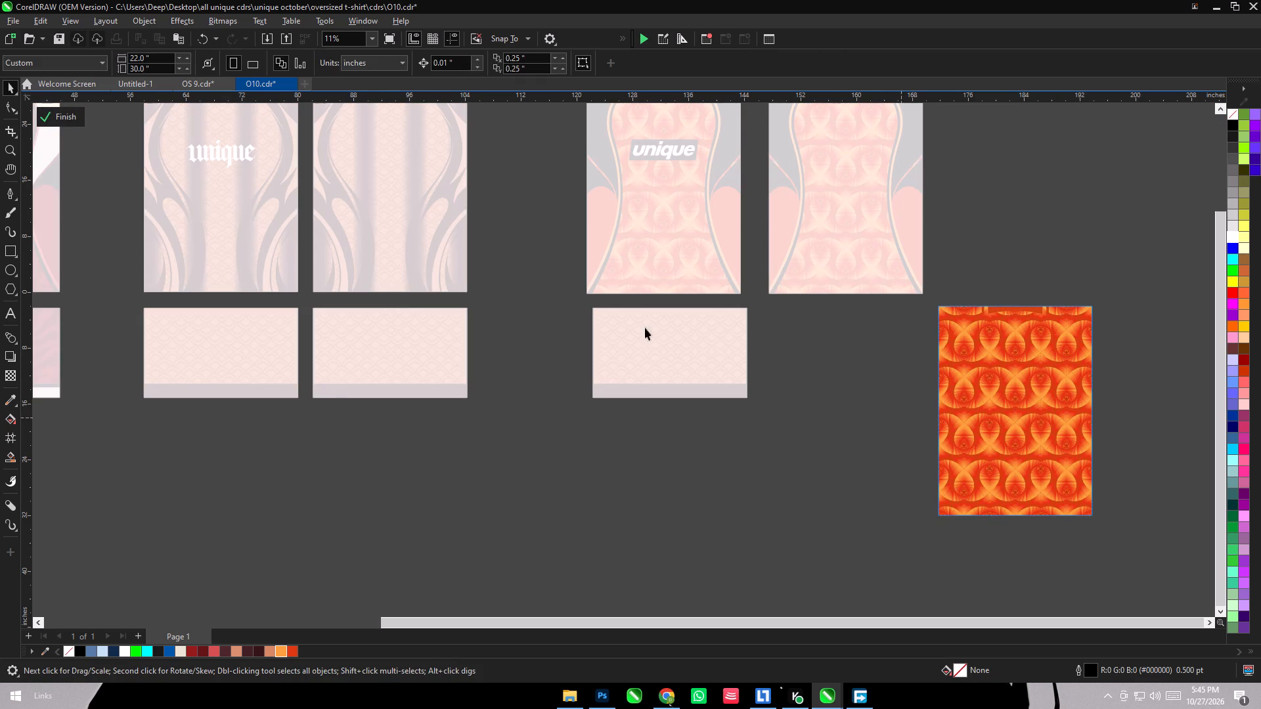
left_click(72, 121)
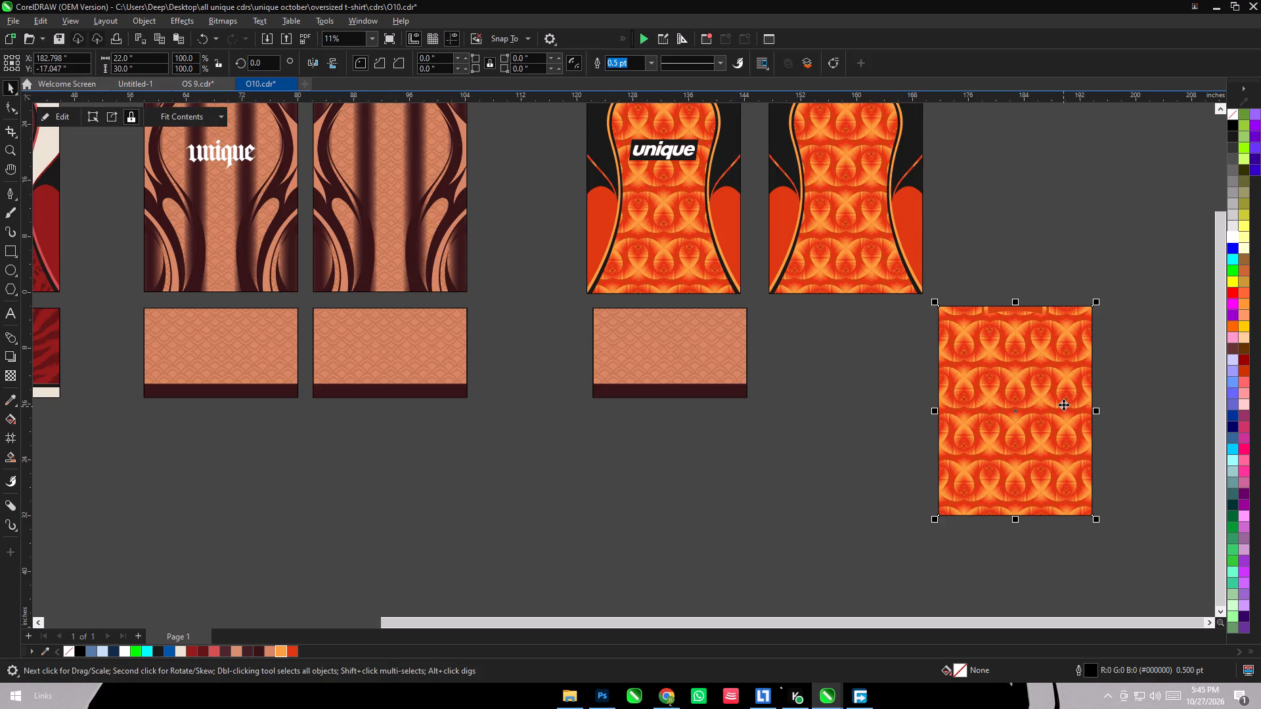
PowerClip the plain orange pattern panel inside the short salmon panel below the logo panel.
right_click(1063, 404)
left_click(1115, 473)
left_click(687, 367)
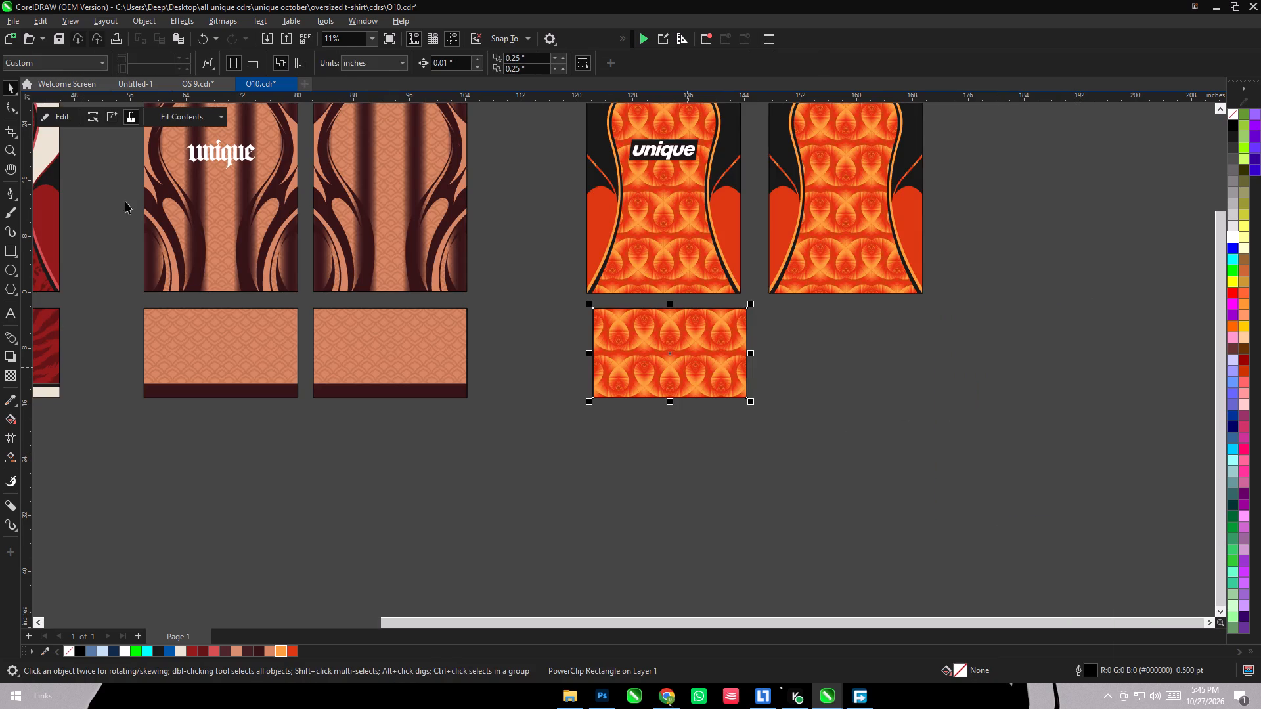
Edit the short panel's PowerClip contents: send the orange pattern to the back, then delete the dark strip and salmon pattern.
left_click(58, 116)
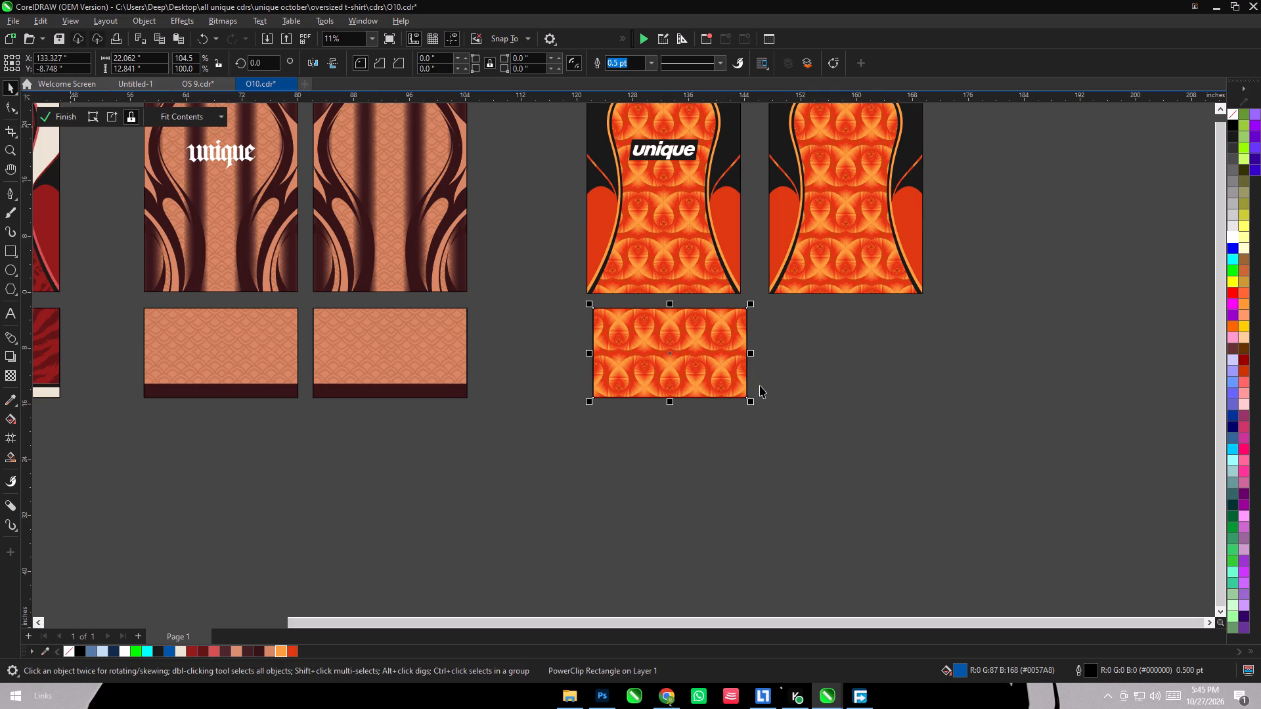
left_click(728, 420)
key("shift+Page_Down")
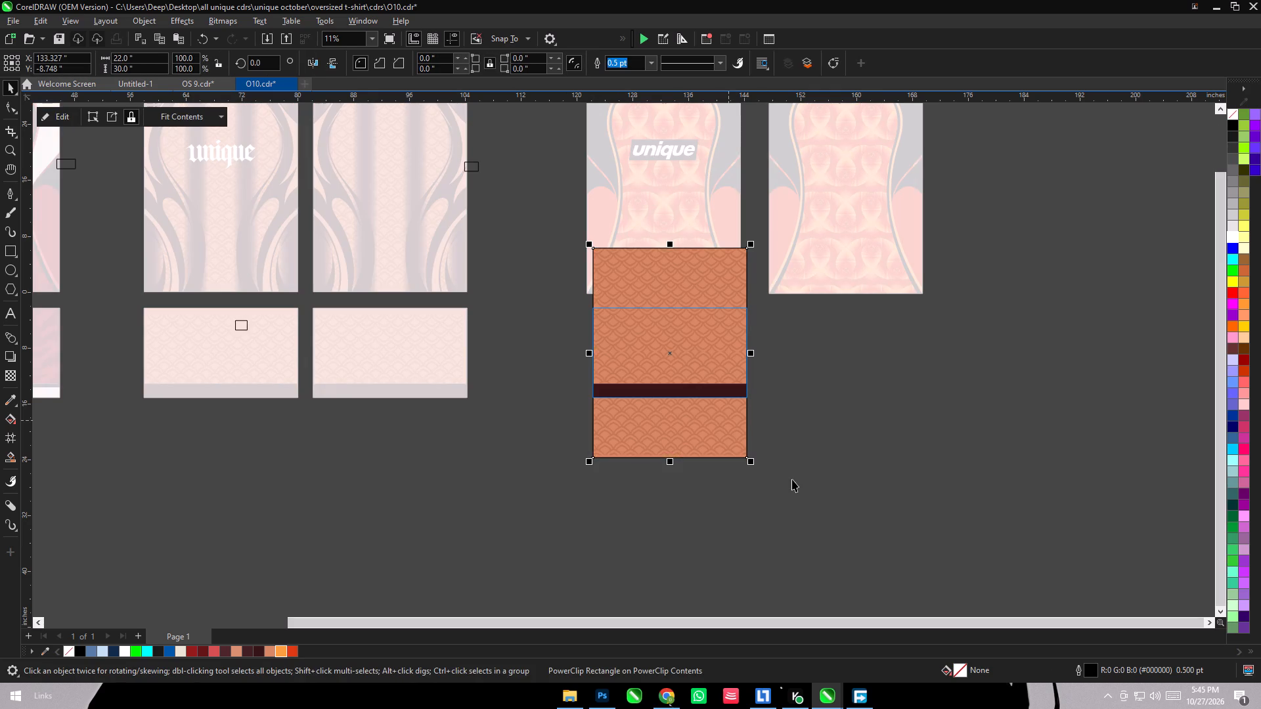
left_click(793, 479)
left_click(705, 385)
key("Delete")
left_click(717, 415)
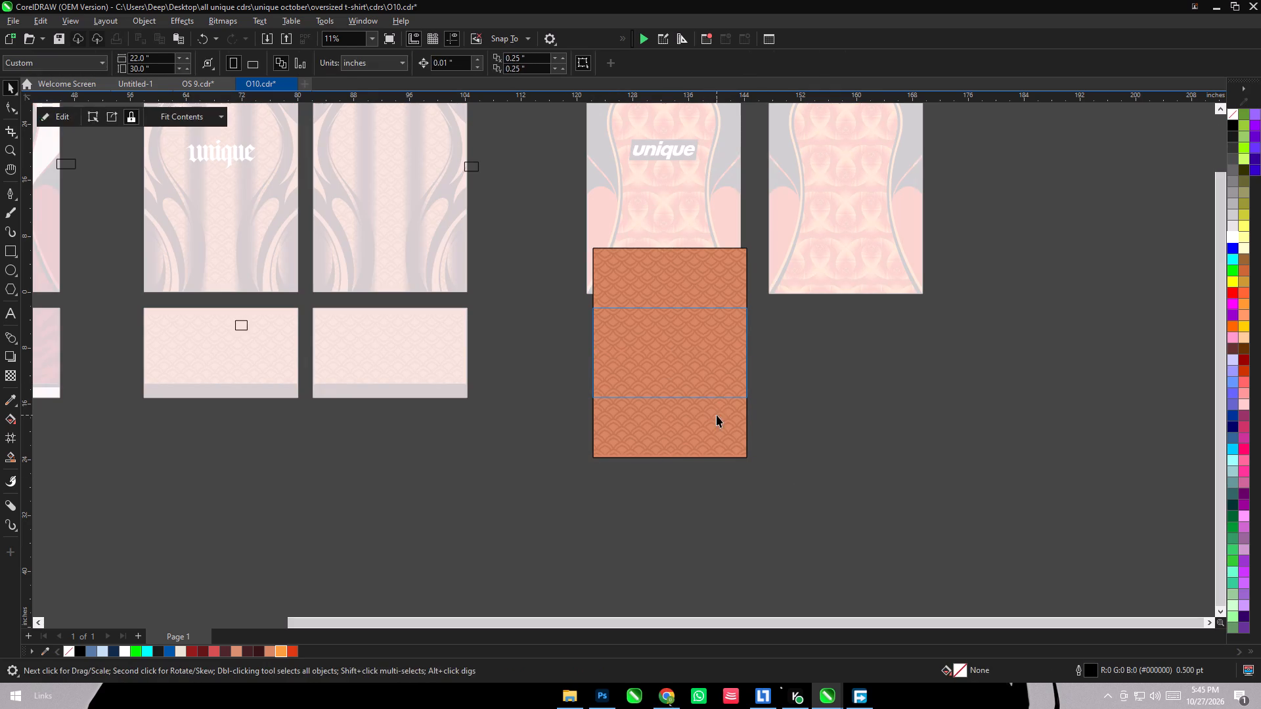
key("Delete")
left_click(53, 111)
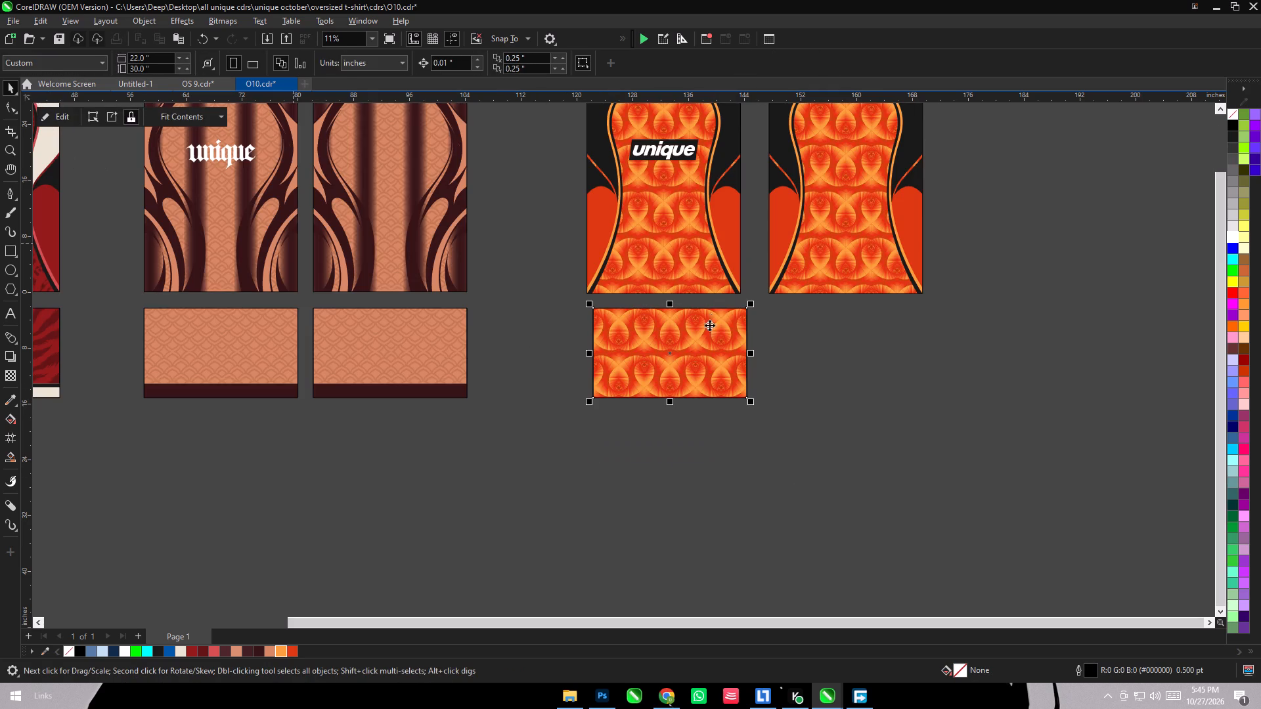
Centre the short orange panel horizontally with the logo panel above it.
left_click(711, 280, "shift")
key("c")
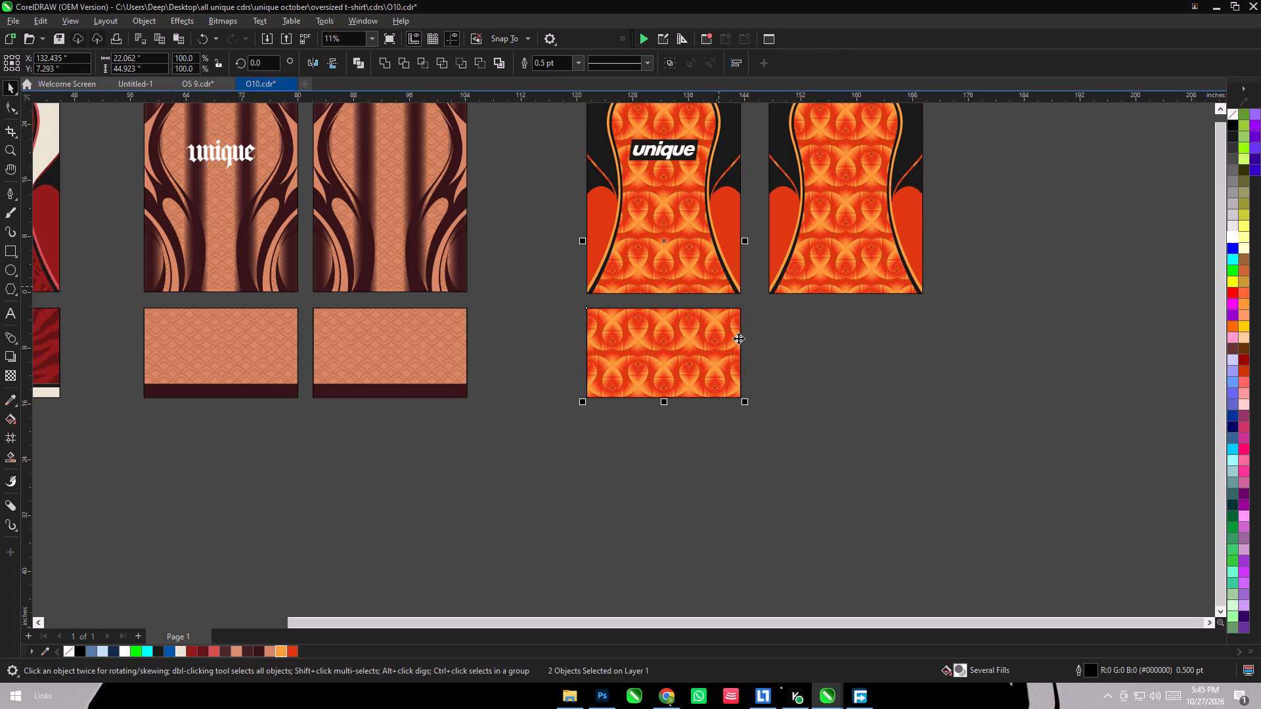
Duplicate the short orange panel below the second orange panel and centre the copy horizontally with it.
left_click(795, 407)
left_click_drag(719, 360, 898, 363)
right_click(898, 363)
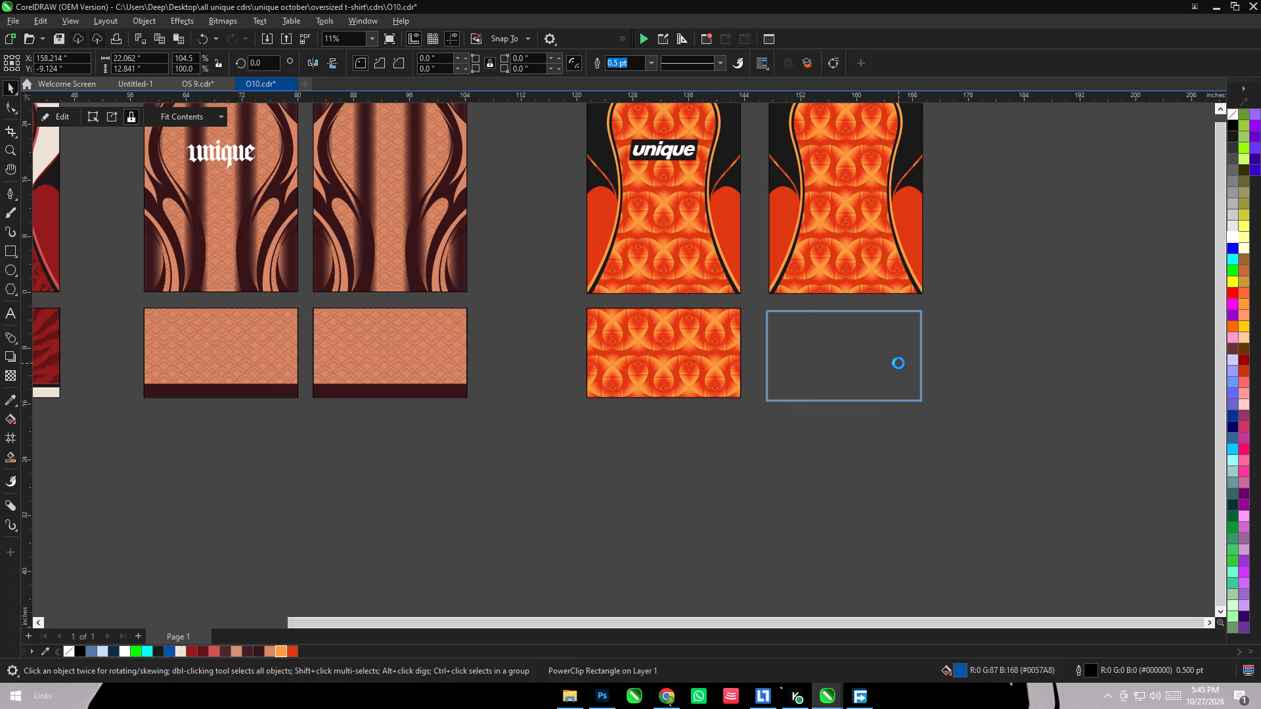
left_click(860, 284, "shift")
key("c")
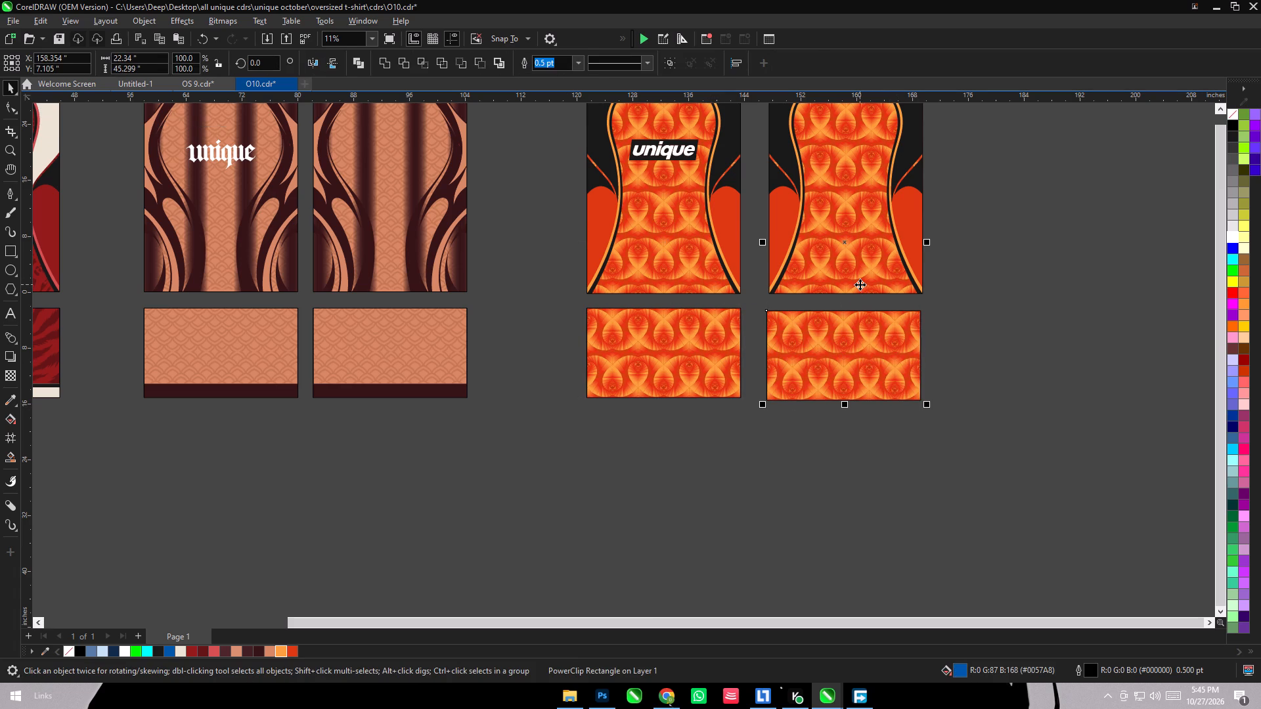
left_click(843, 432)
Align the two short orange panels level with each other.
left_click_drag(562, 463, 969, 303)
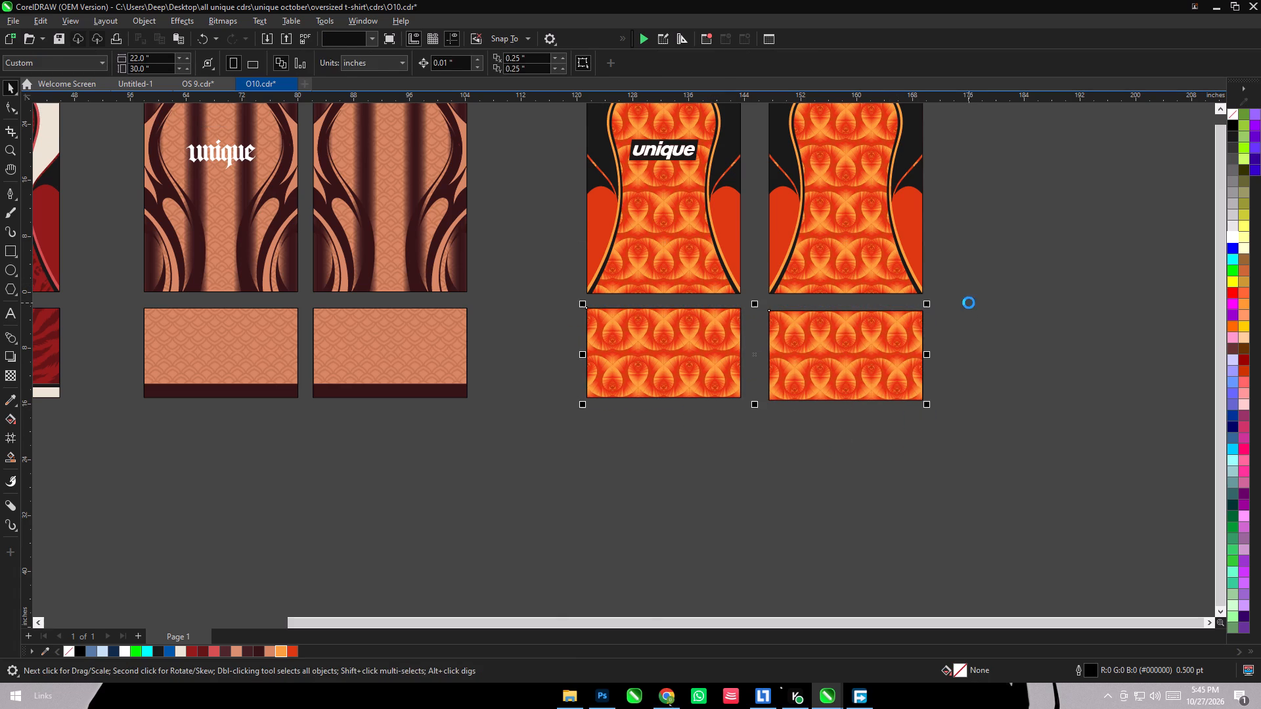
key("e")
left_click(975, 442)
Align the two tall orange panels level with the tall salmon panel that has no logo.
left_click(655, 260)
left_click(825, 275, "shift")
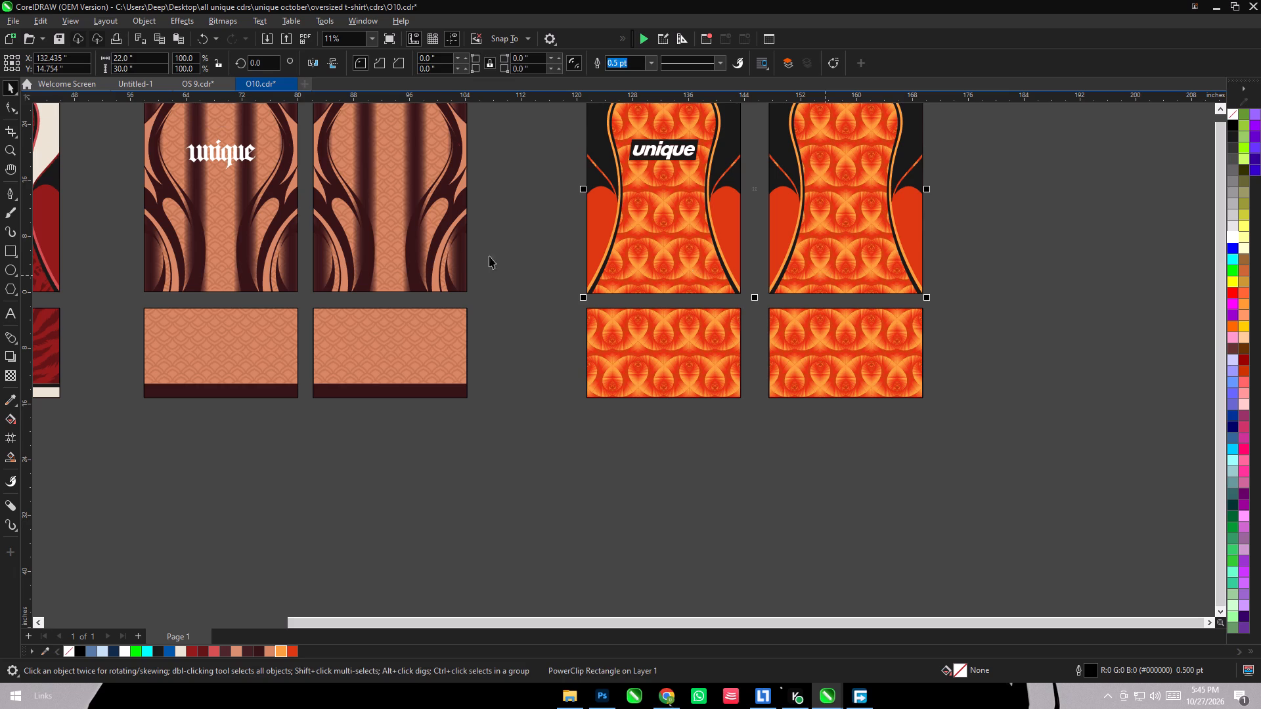
left_click(436, 252, "shift")
key("e")
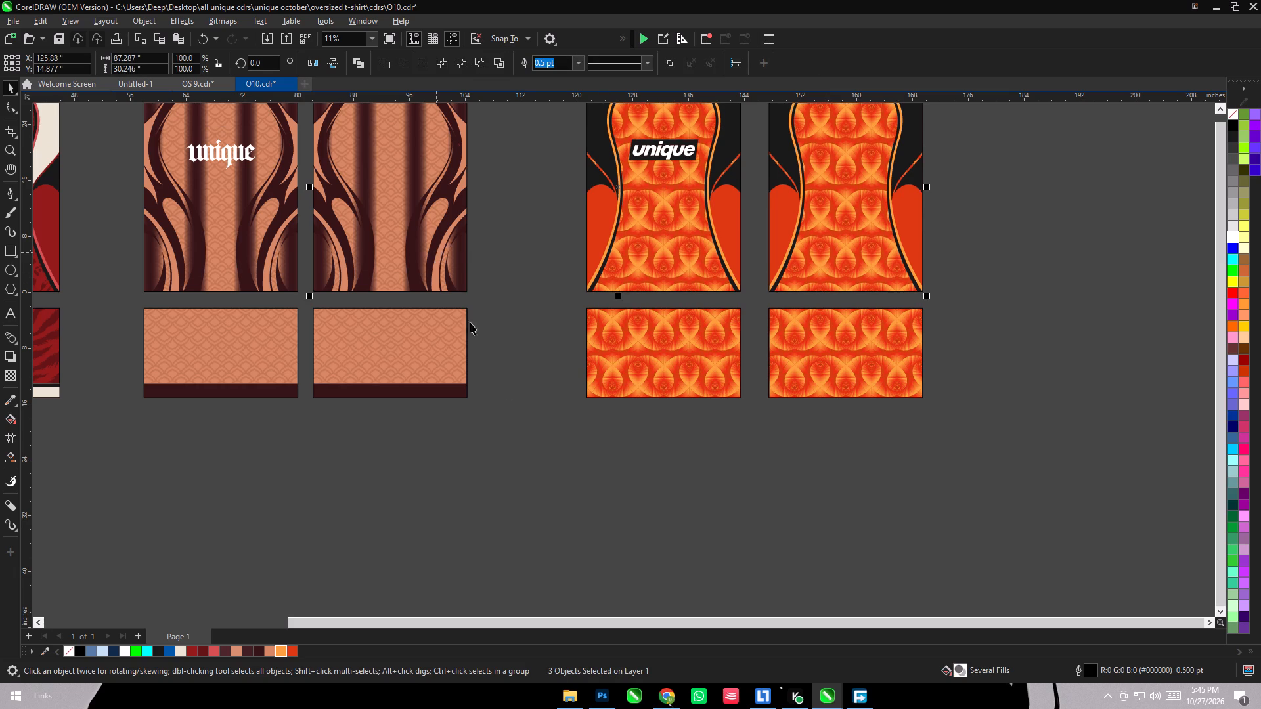
left_click(577, 513)
Move the second tall orange panel and the short panel below it together, closer to the orange logo panel's column.
scroll(575, 502, "down", 2)
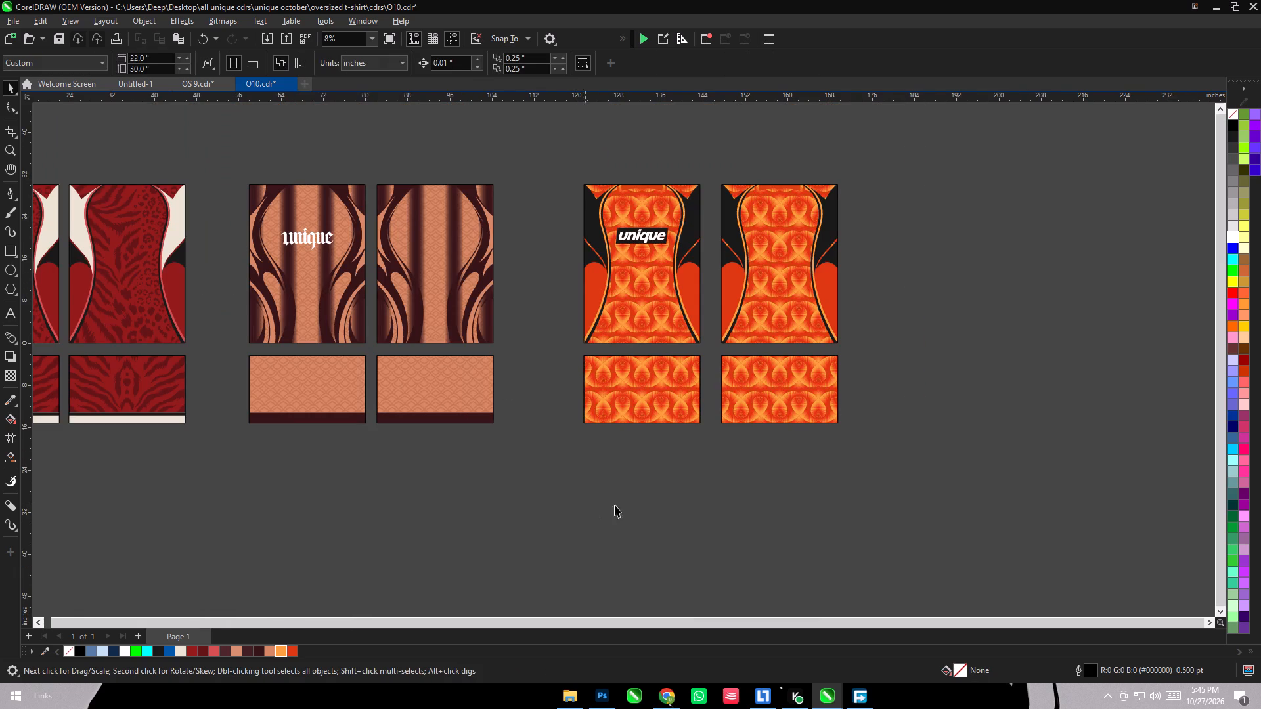
left_click_drag(697, 166, 951, 507)
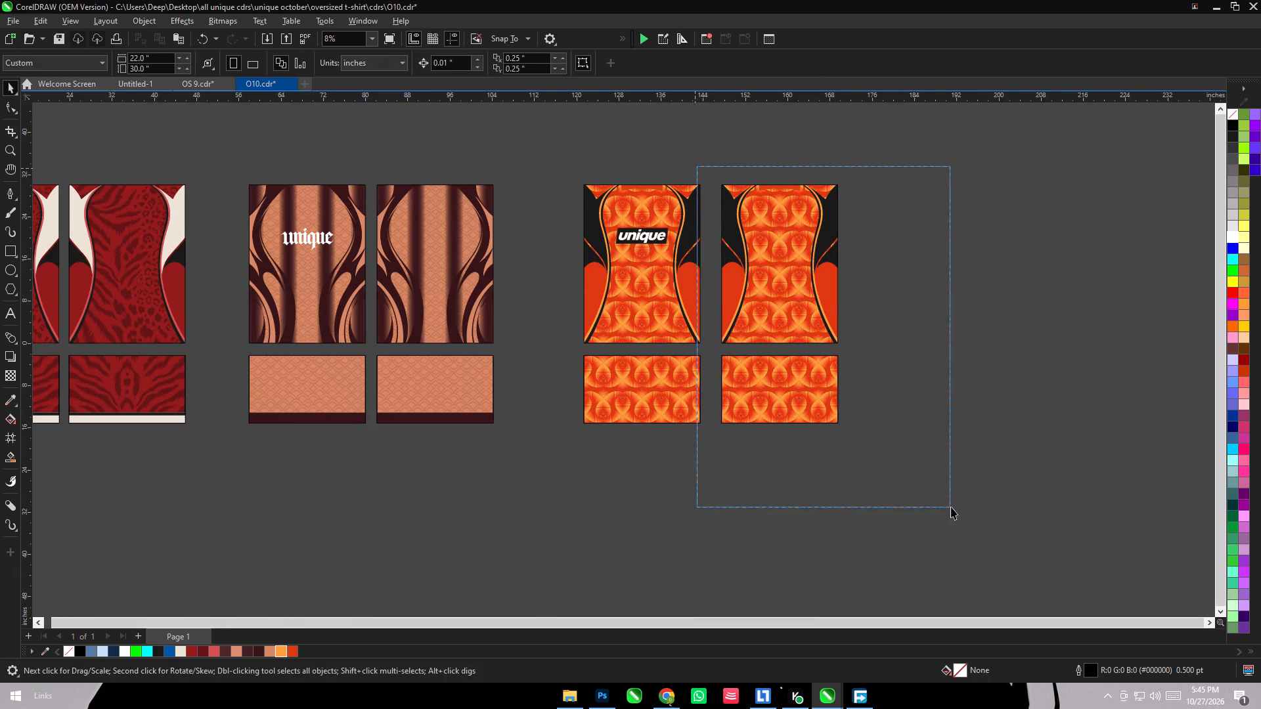
left_click_drag(951, 507, 951, 506)
scroll(755, 305, "up", 5)
left_click_drag(752, 347, 740, 345)
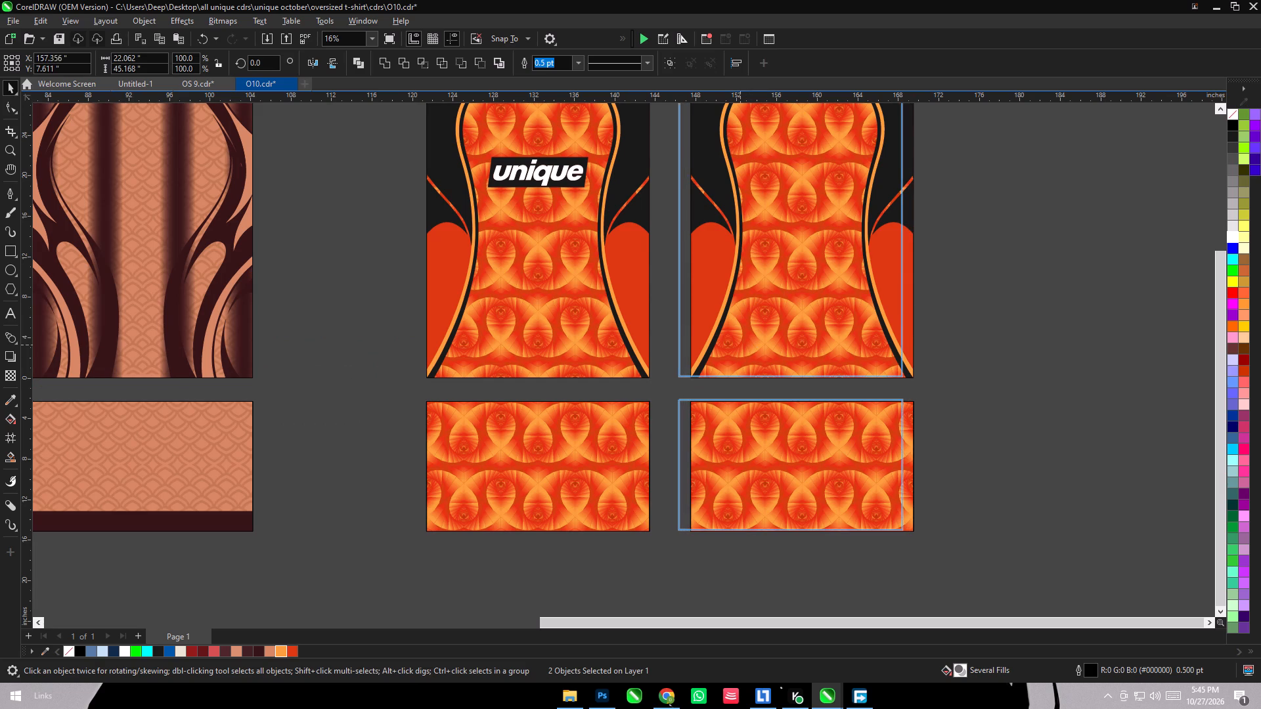
left_click_drag(740, 345, 734, 345)
left_click(1013, 387)
Realign the second orange column with the first, levelling its tall panel with the logo panel and its short panel with the other short one.
left_click(815, 325)
left_click(590, 325, "shift")
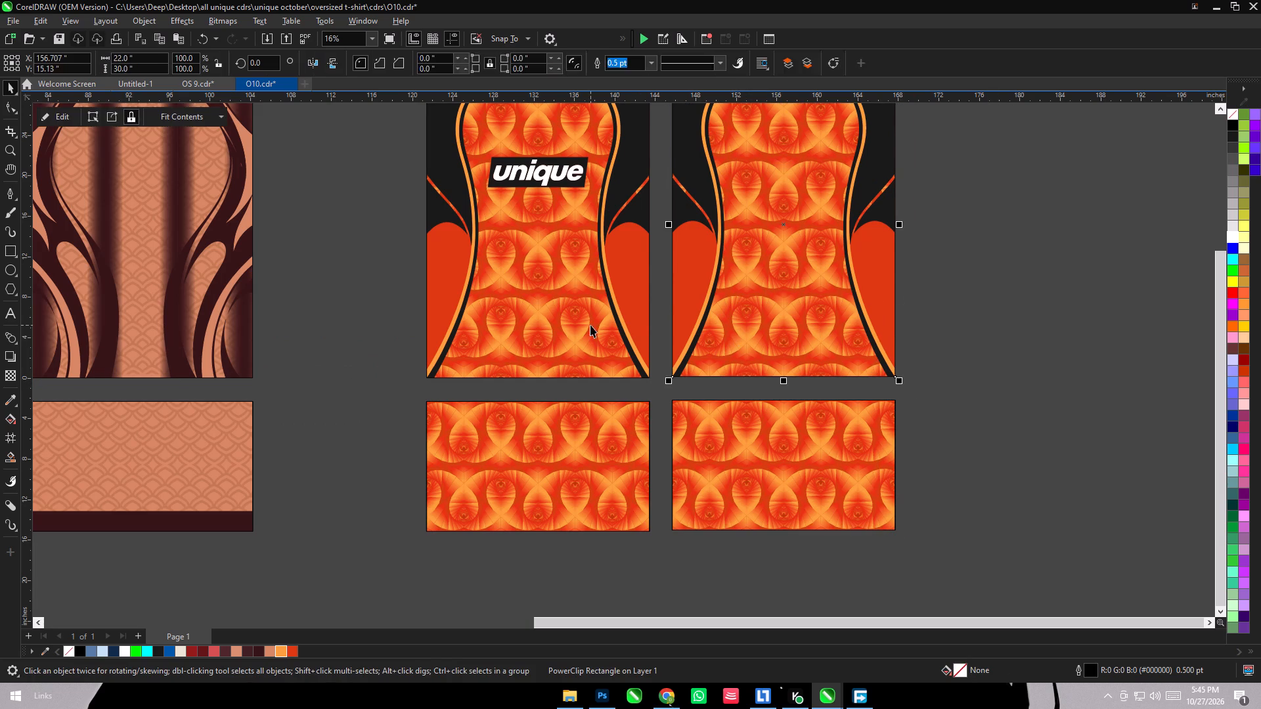
key("e")
left_click(984, 383)
left_click(843, 454)
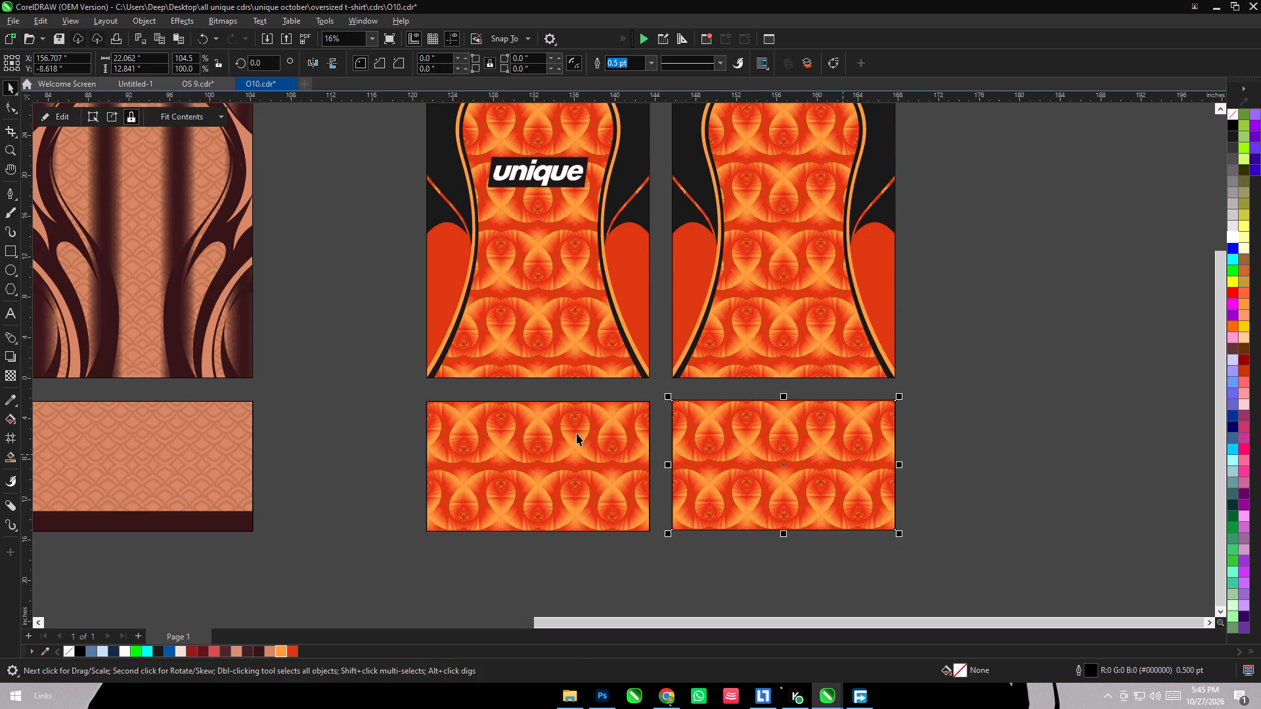
left_click(577, 433, "shift")
key("e")
left_click(963, 500)
Save the O10.cdr document with the finished orange panel set.
scroll(610, 488, "down", 6)
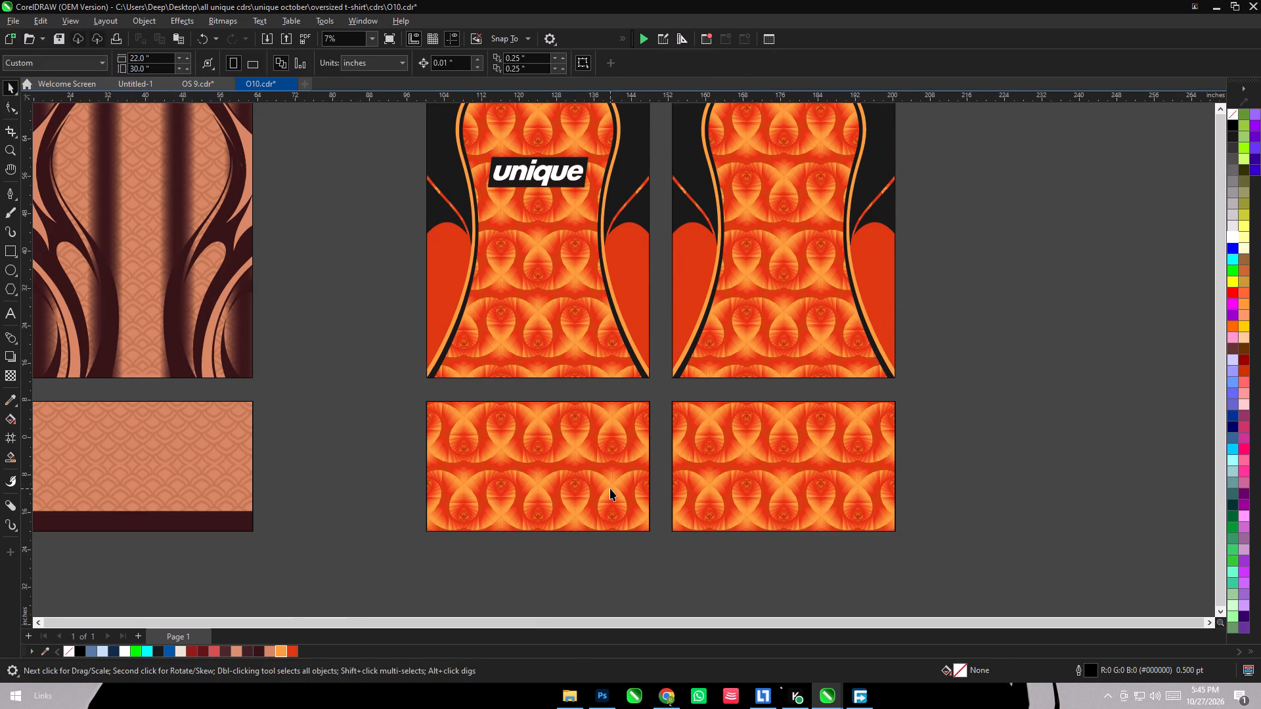
key("ctrl+s")
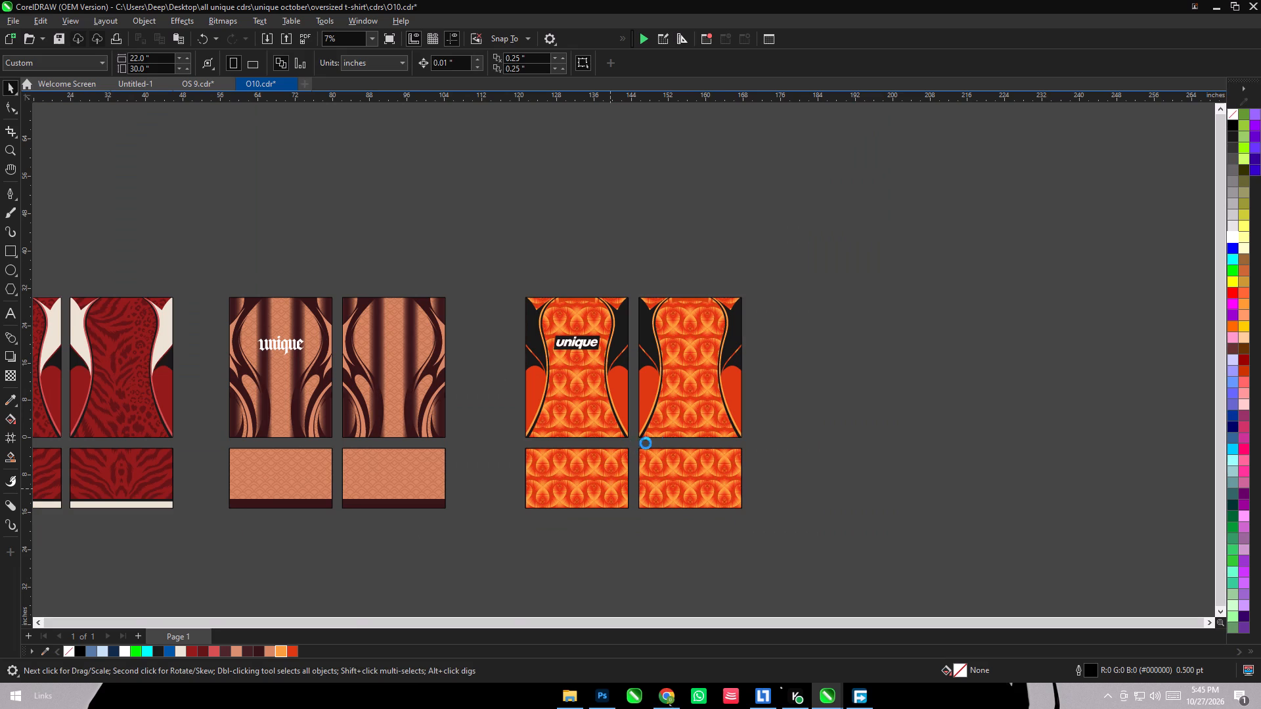
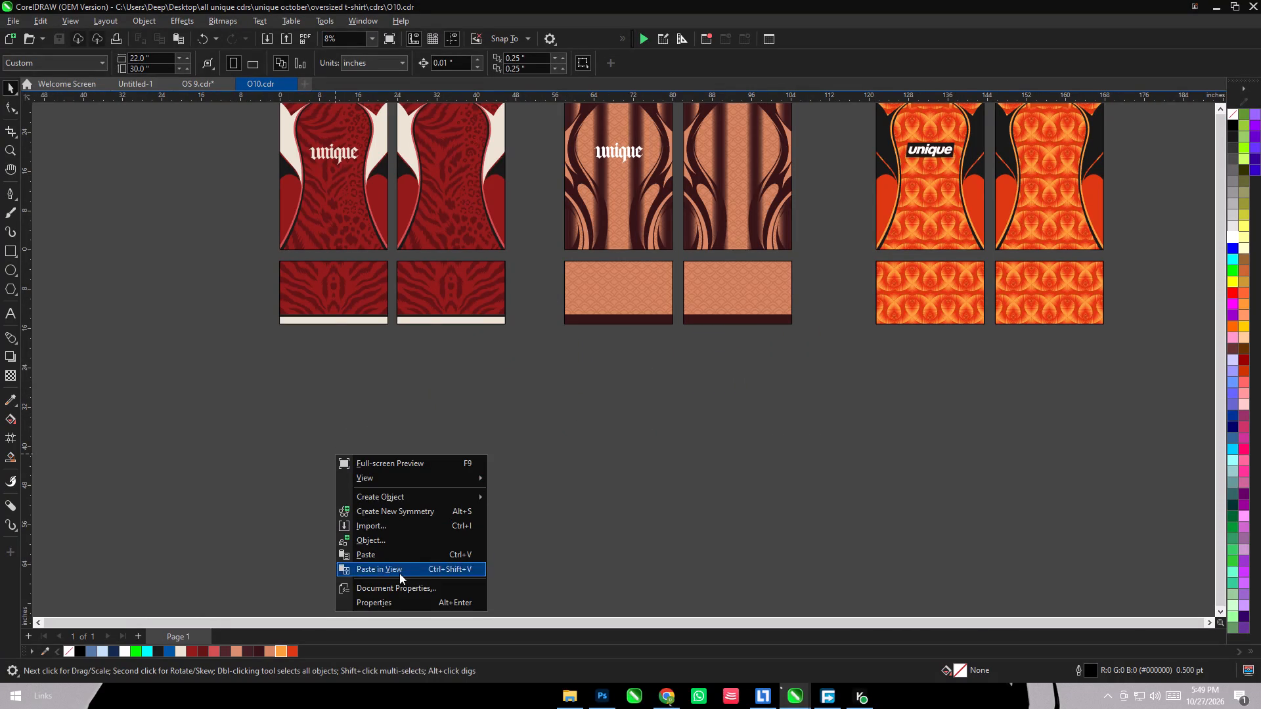
left_click(403, 572)
left_click_drag(615, 372, 385, 524)
key("ctrl+4")
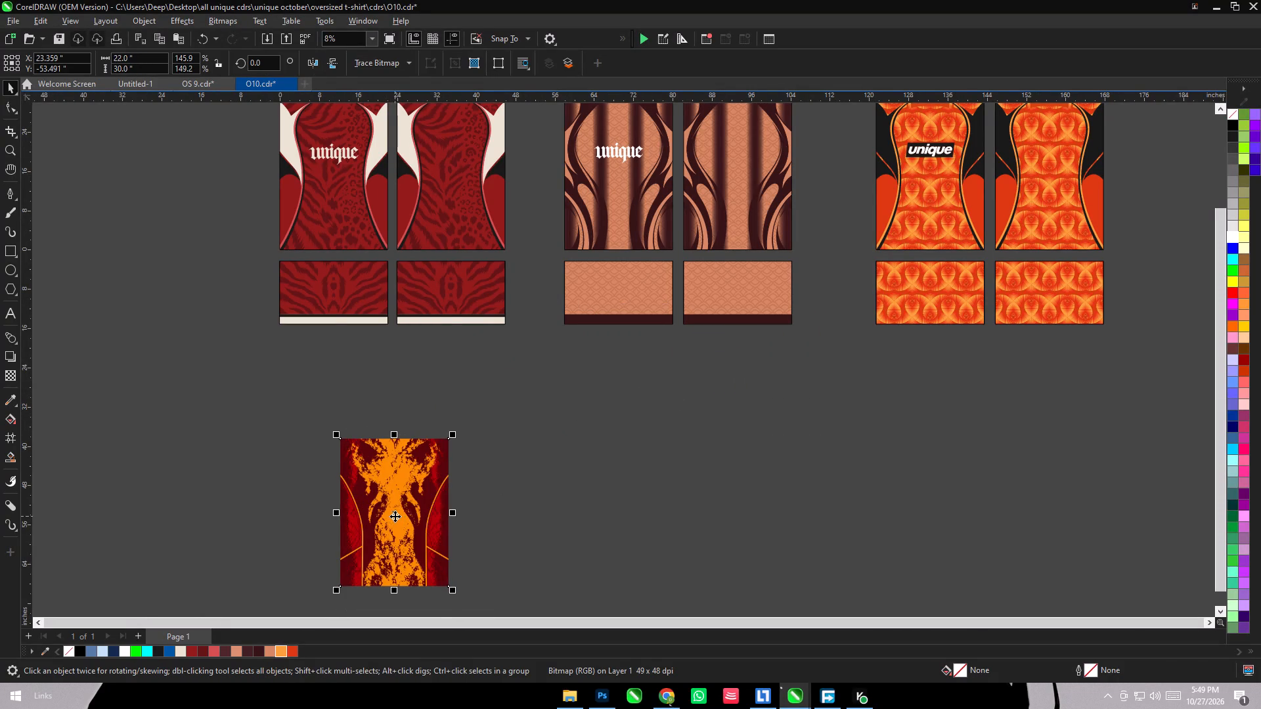
left_click(611, 506)
left_click_drag(416, 515, 357, 449)
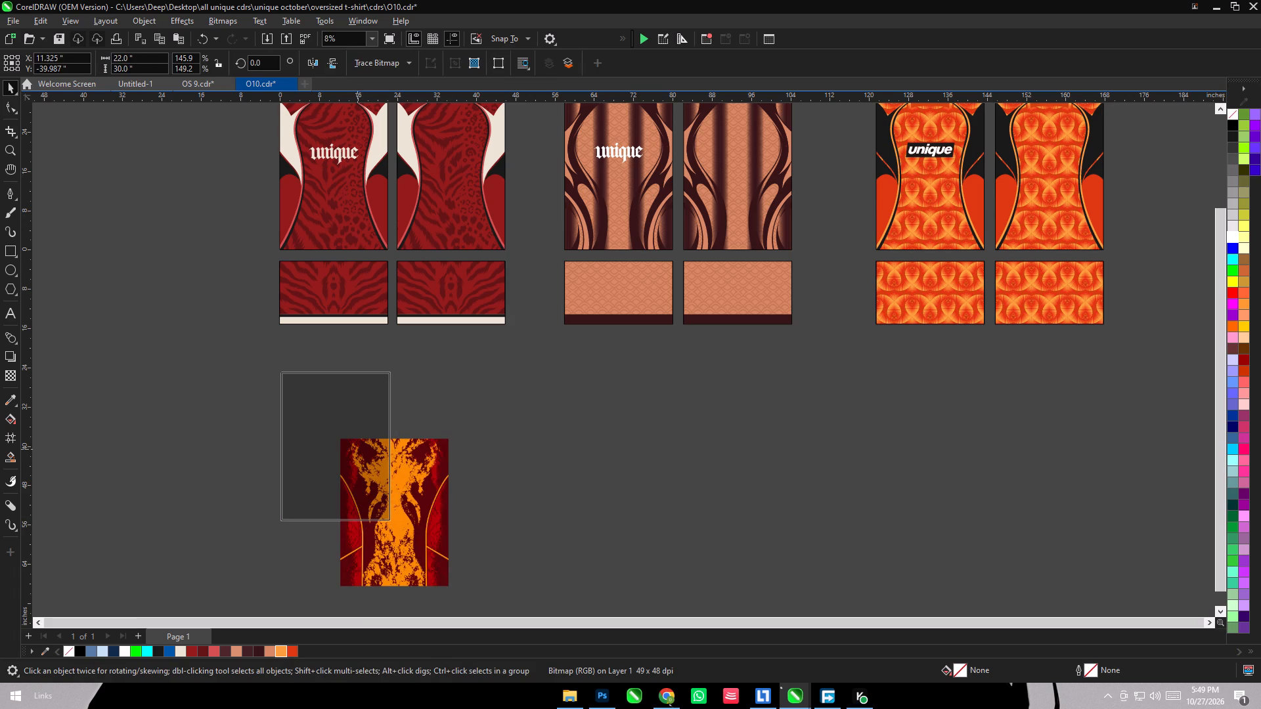
left_click_drag(357, 449, 353, 442)
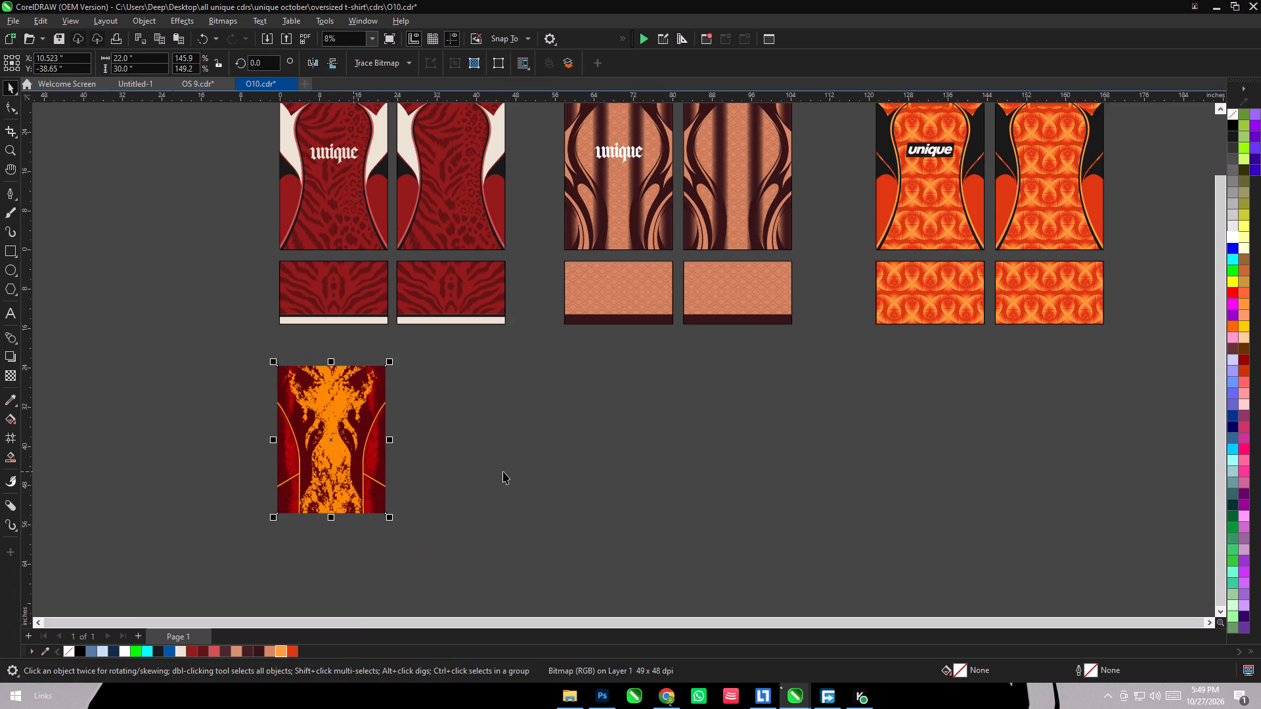
Add a page-sized 22 × 30 inch rectangle beside the pasted image and align the two objects' centres horizontally in a row.
double_click(12, 252)
left_click(2, 81)
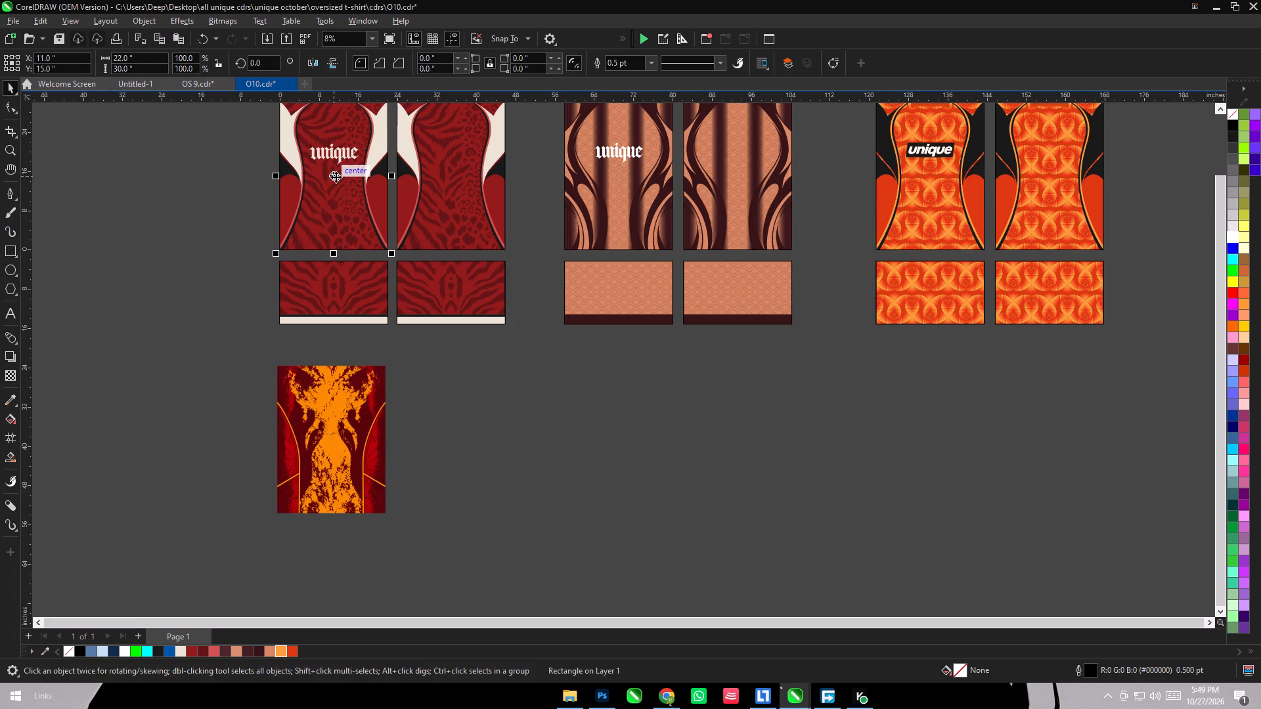
left_click_drag(336, 177, 453, 438)
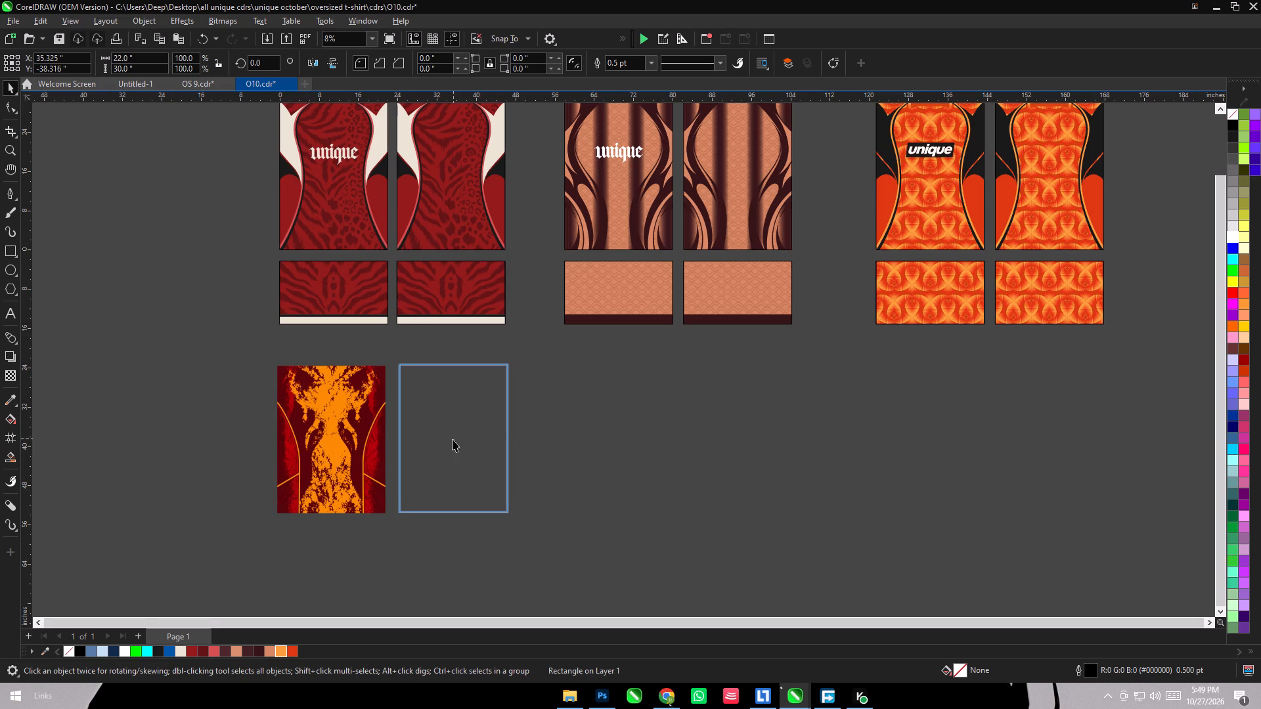
scroll(368, 469, "up", 9)
left_click(408, 342, "shift")
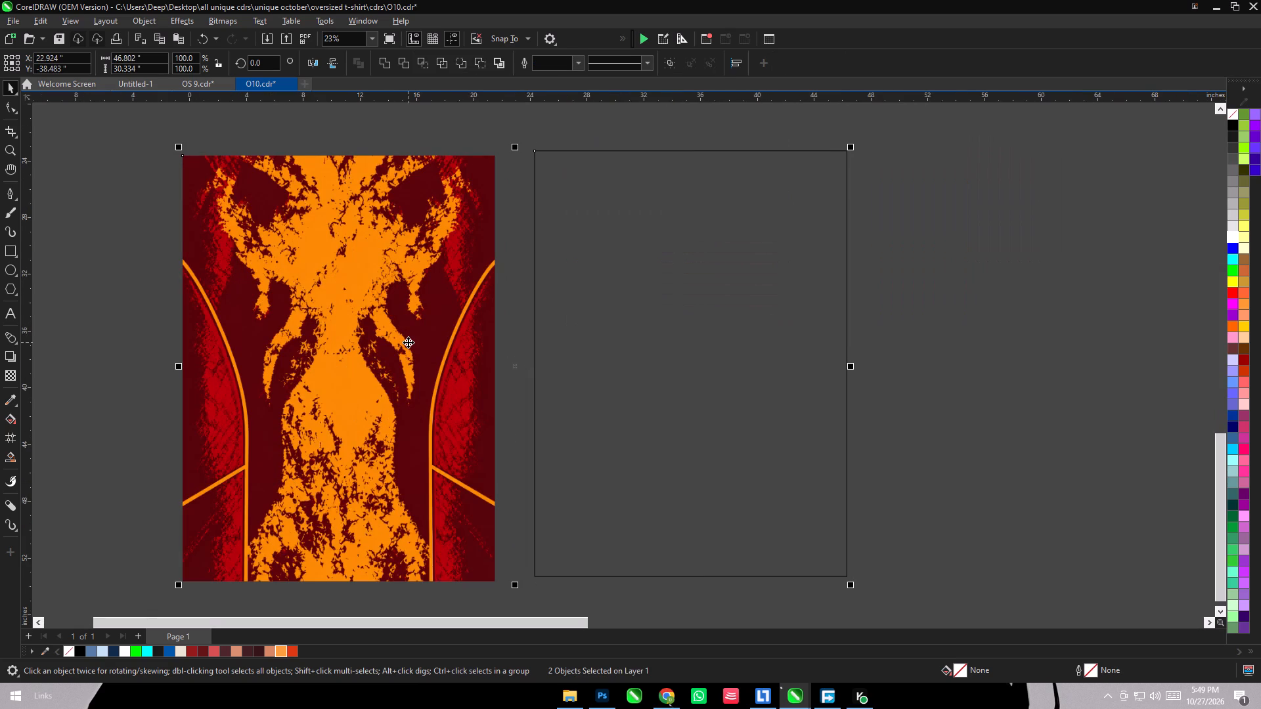
key("e")
left_click(151, 230)
Start a Clipart outline trace of the orange and maroon bitmap.
left_click(250, 260)
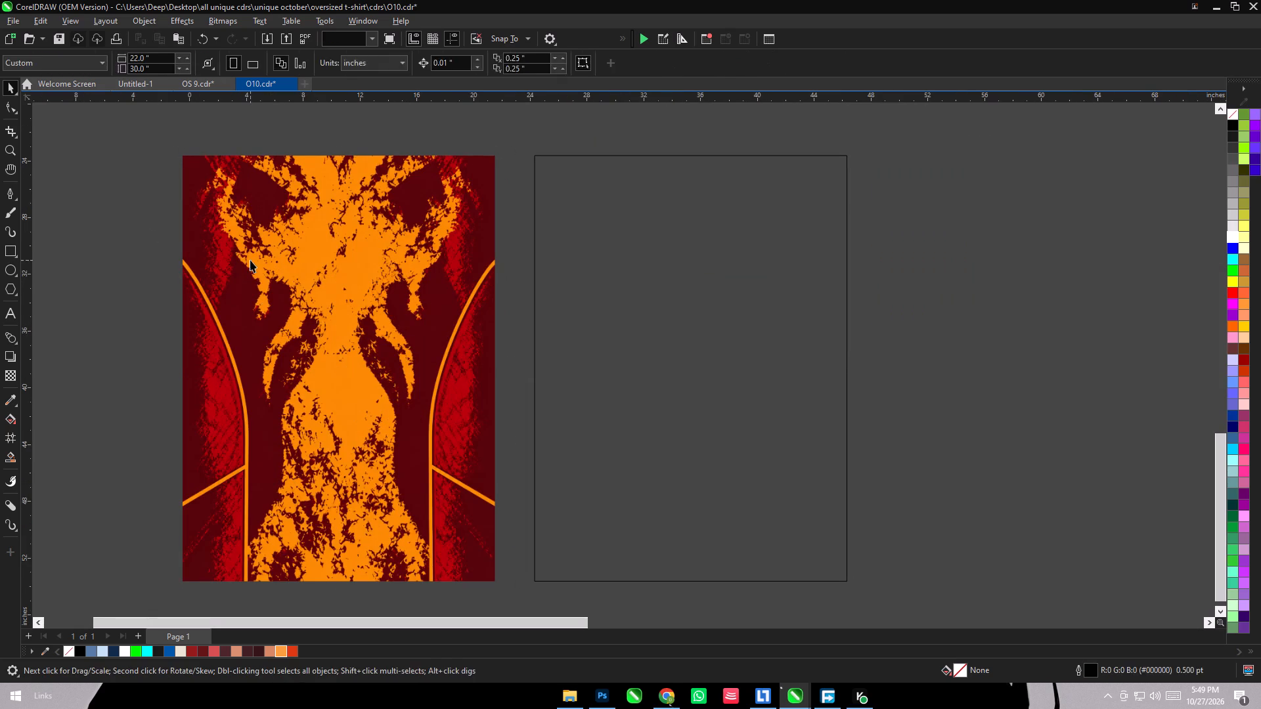
left_click(388, 62)
left_click(405, 117)
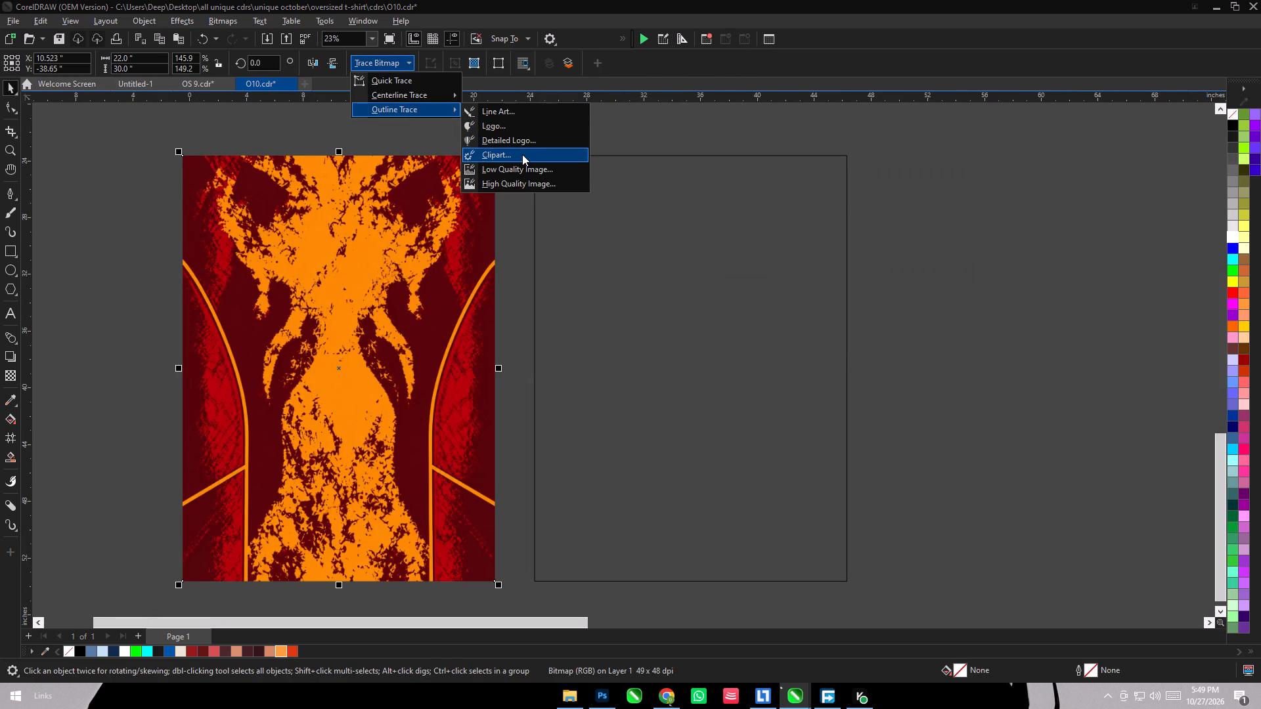
left_click(522, 154)
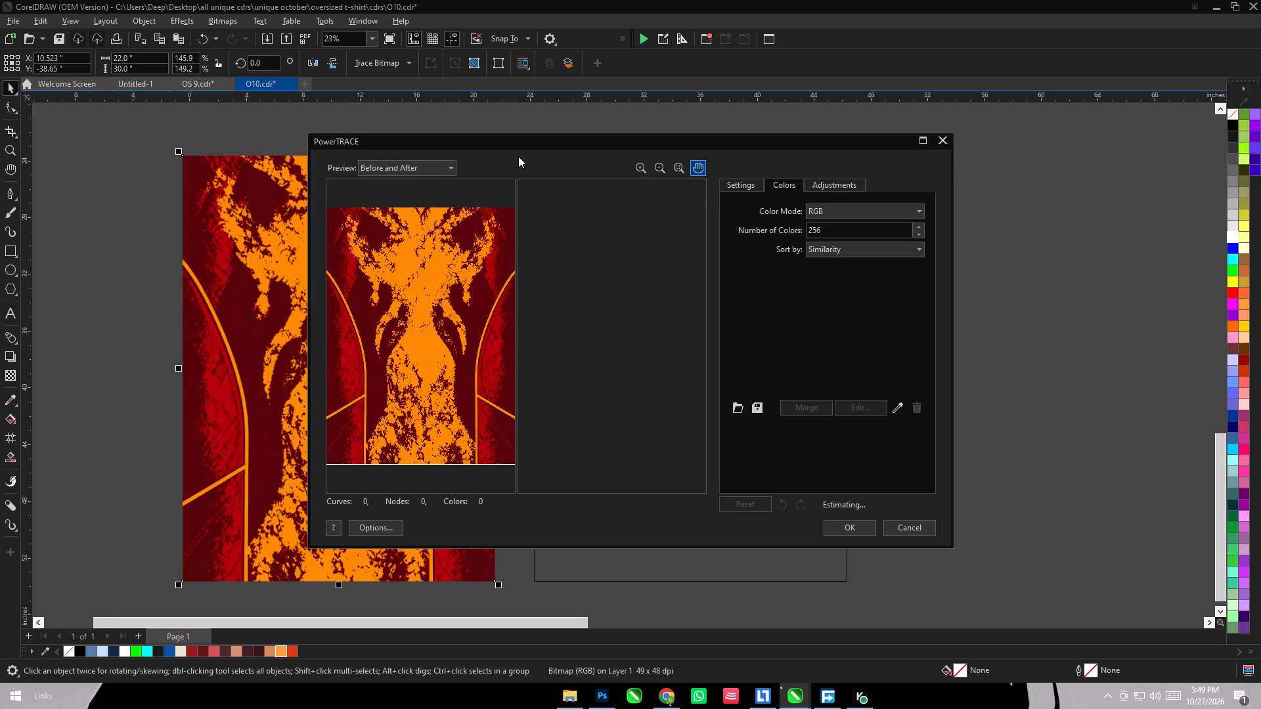
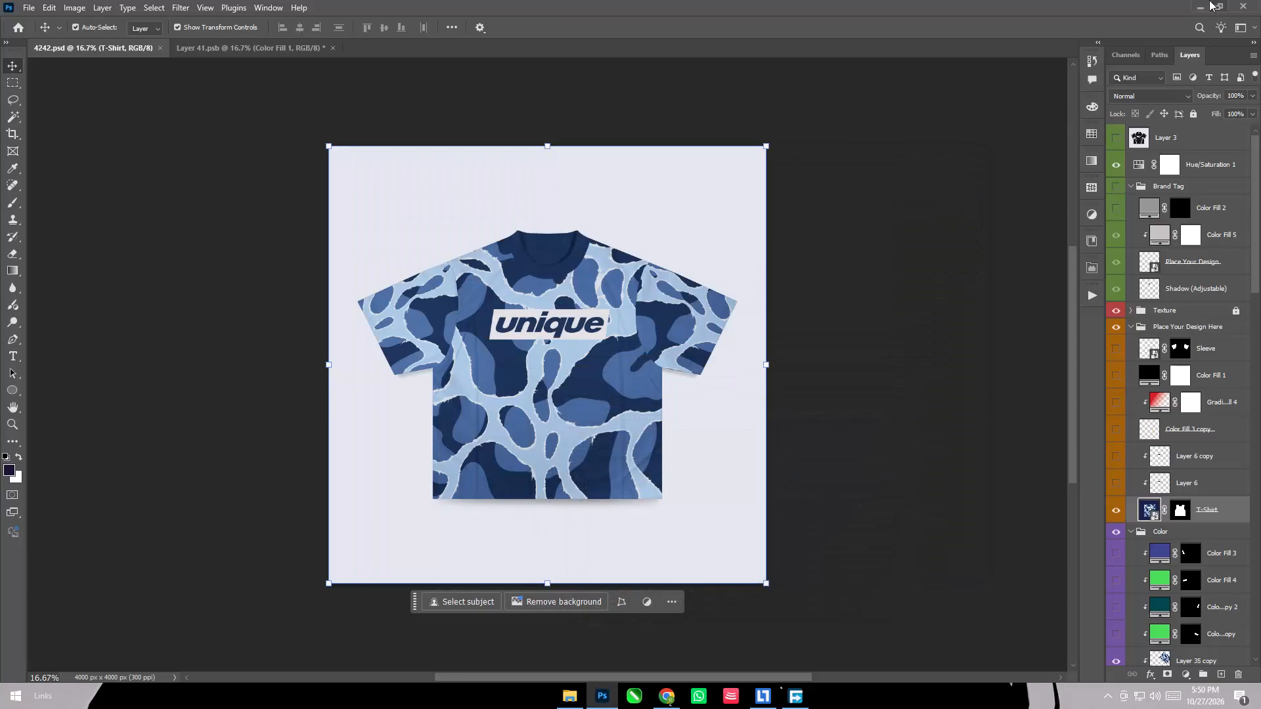
Switch to File Explorer and open O10.cdr from Desktop > all unique cdrs > unique october > oversized t-shirt > cdrs.
left_click(1195, 0)
left_click(575, 686)
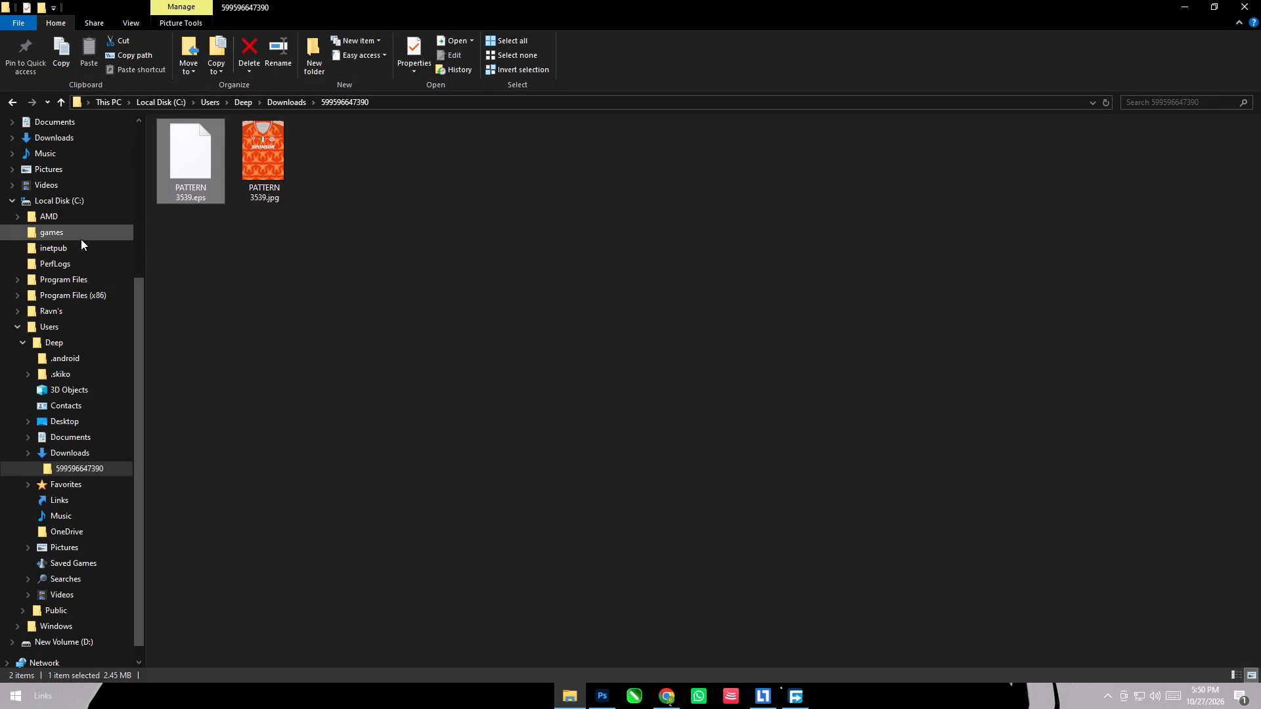
scroll(76, 232, "up", 5)
left_click(76, 188)
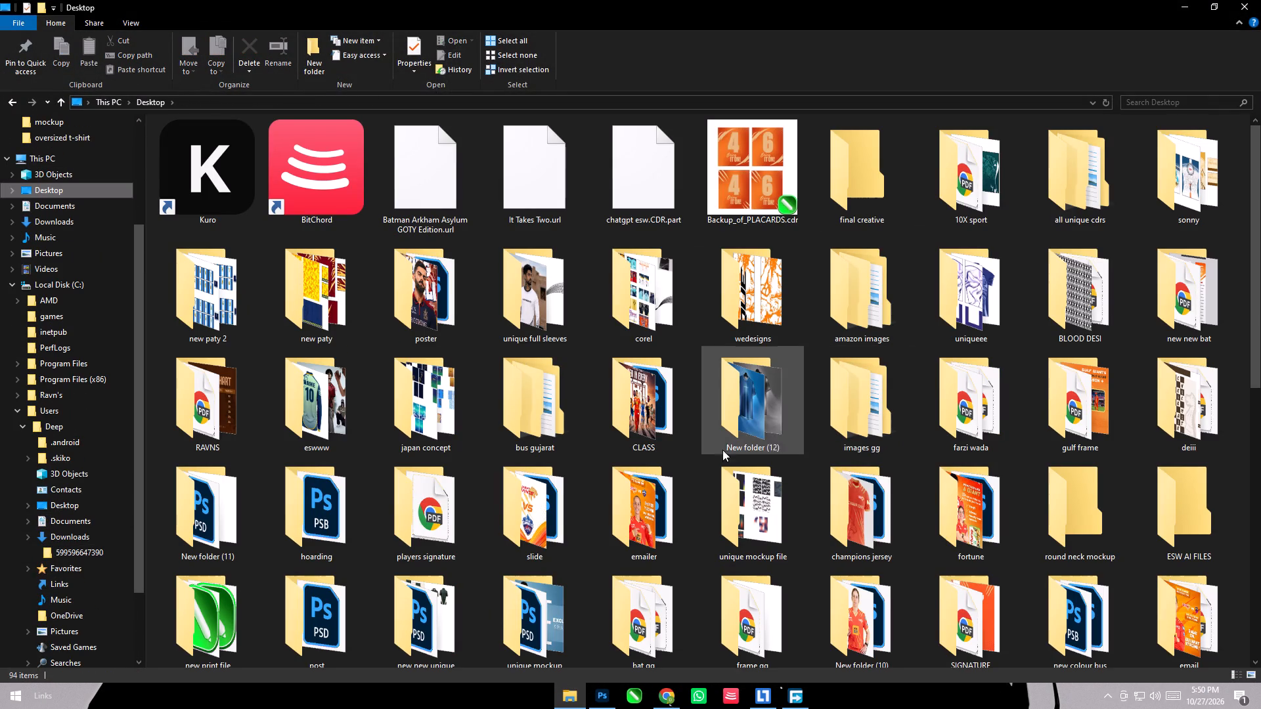
double_click(1097, 177)
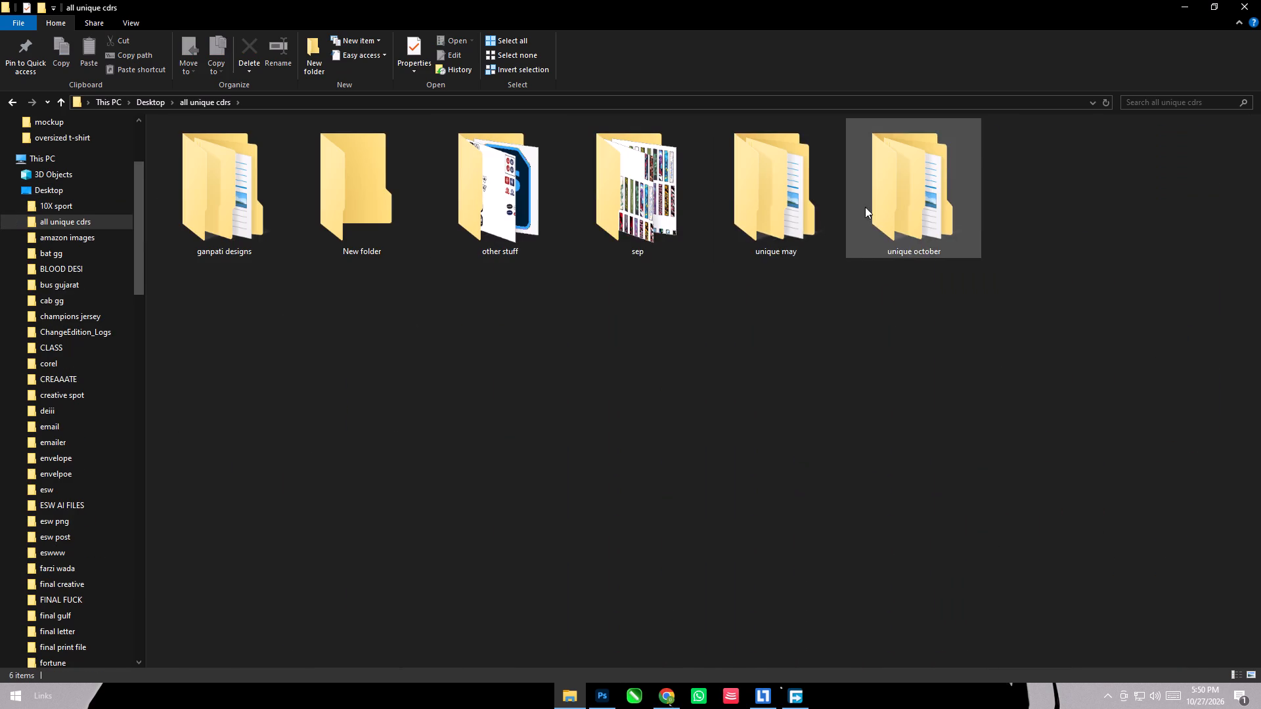
double_click(879, 204)
double_click(299, 221)
scroll(447, 312, "down", 3)
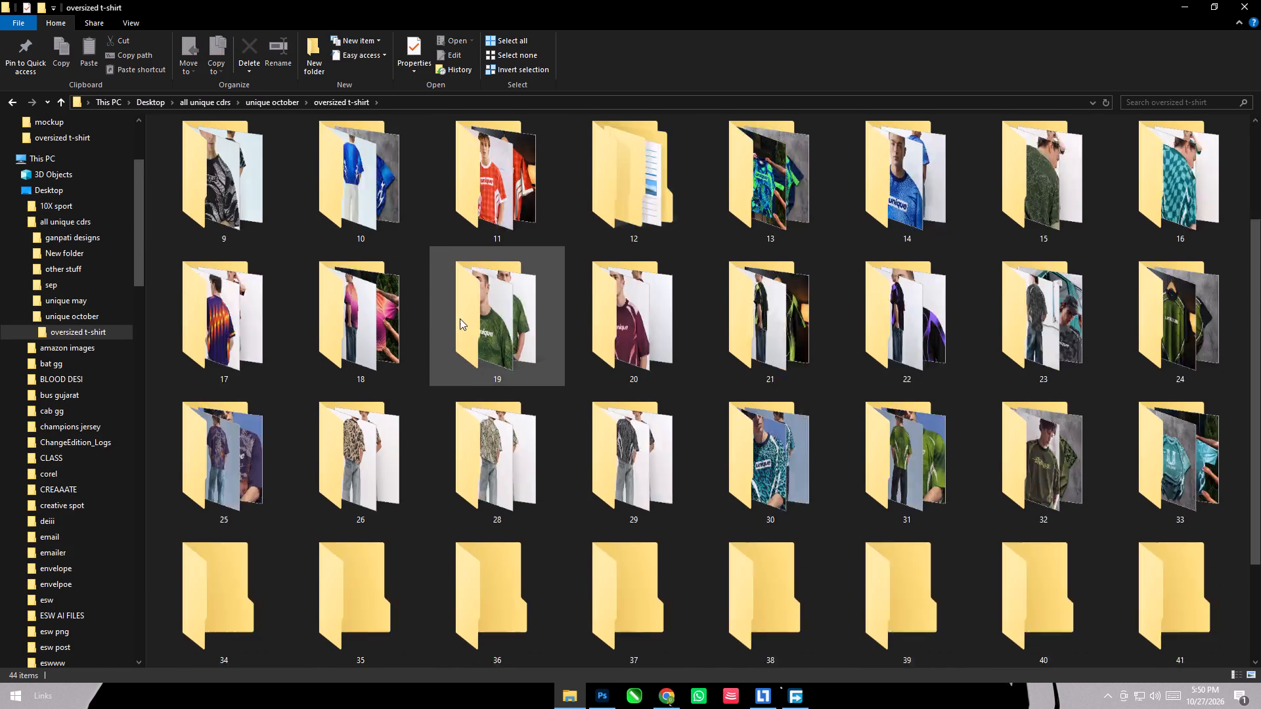
scroll(460, 318, "down", 2)
double_click(518, 571)
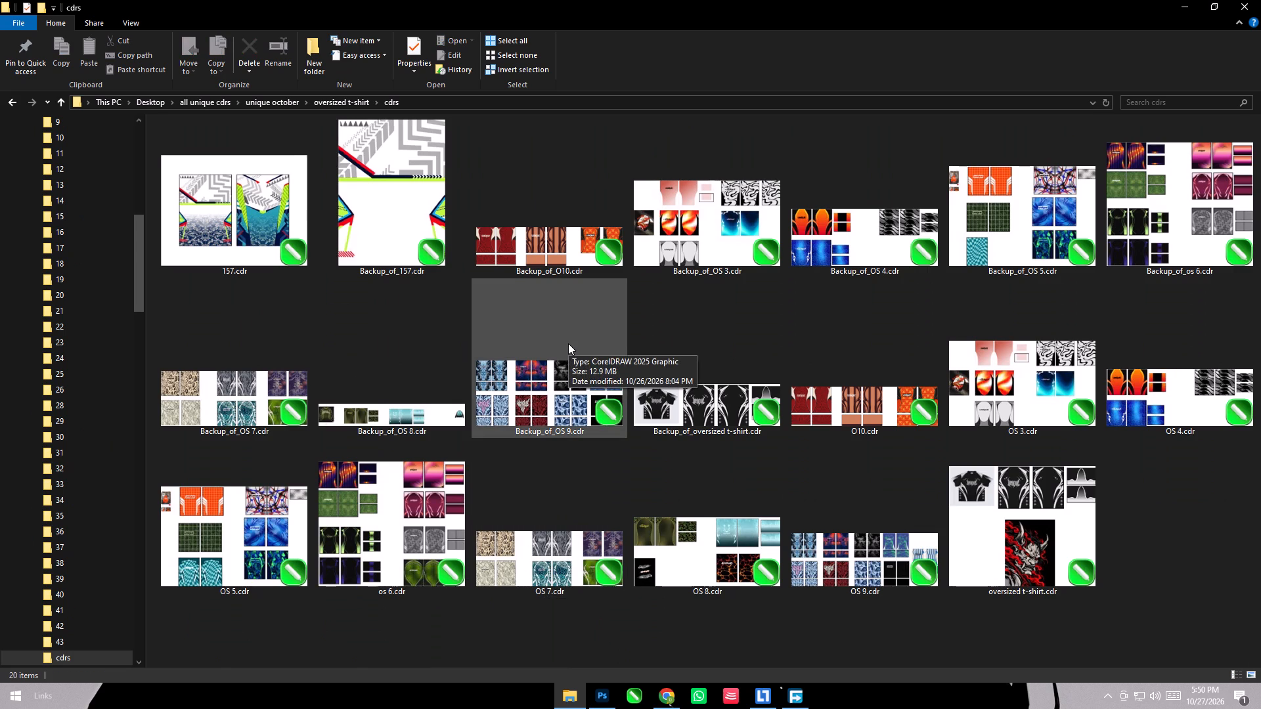
double_click(847, 392)
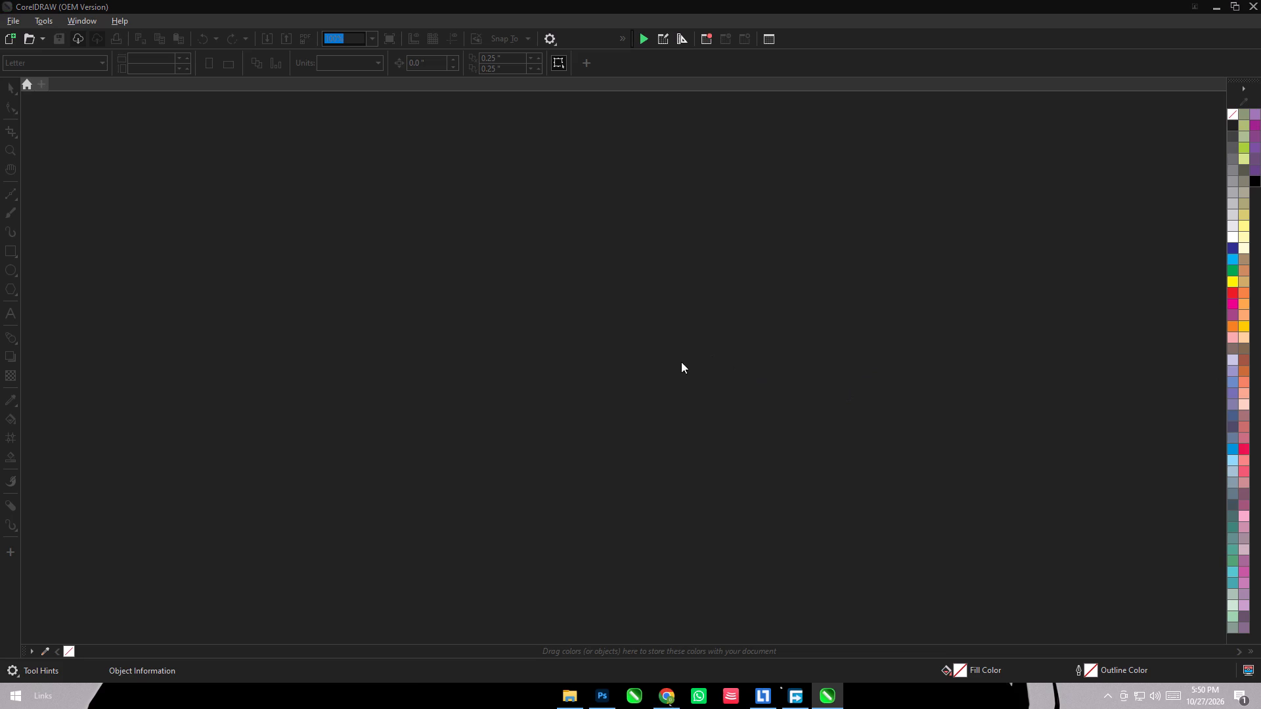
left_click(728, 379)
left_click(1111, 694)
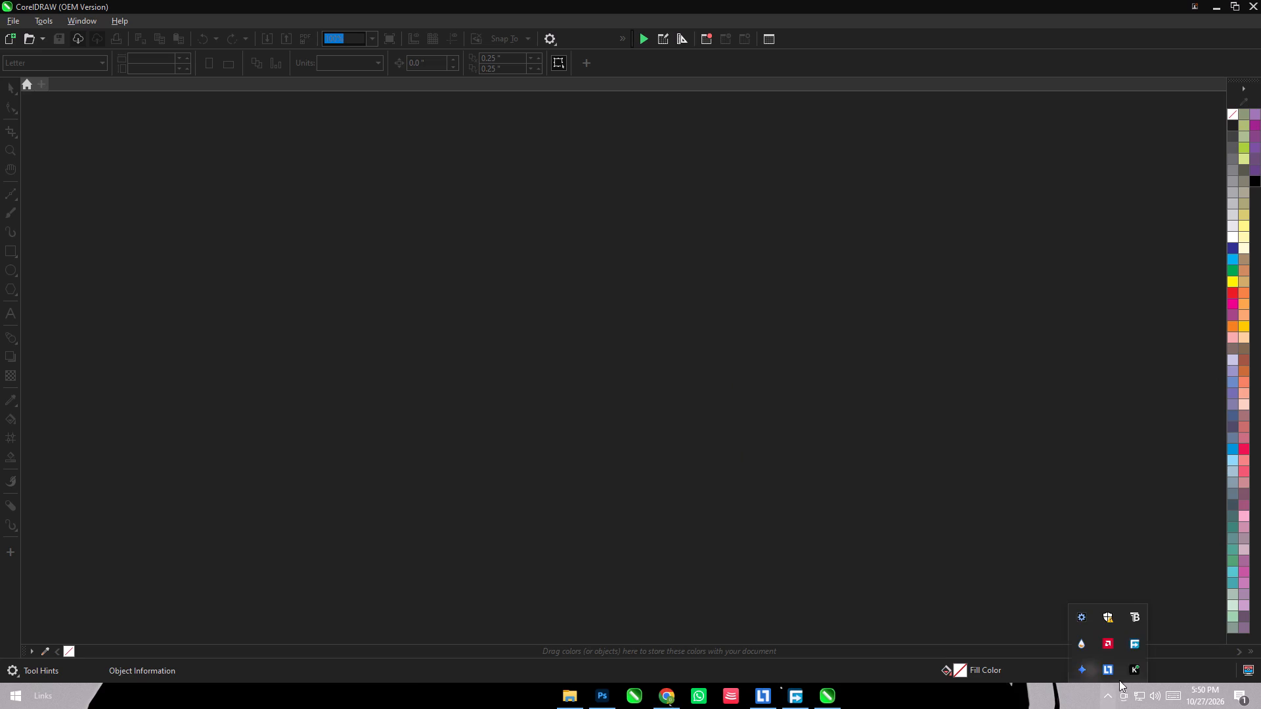